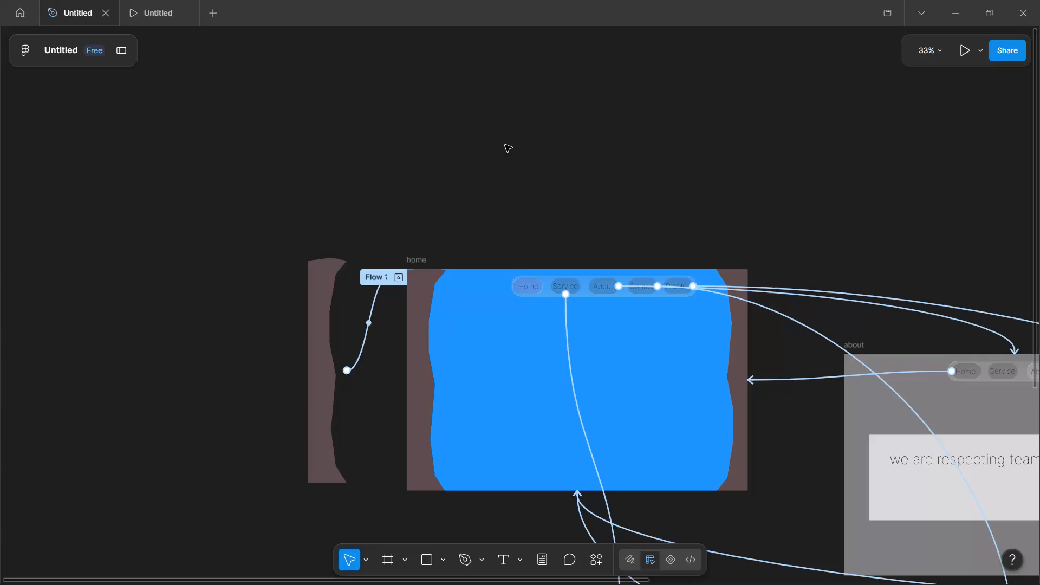
Delete the brown jagged vector shape along the left edge inside the home frame.
scroll(503, 141, up, 1)
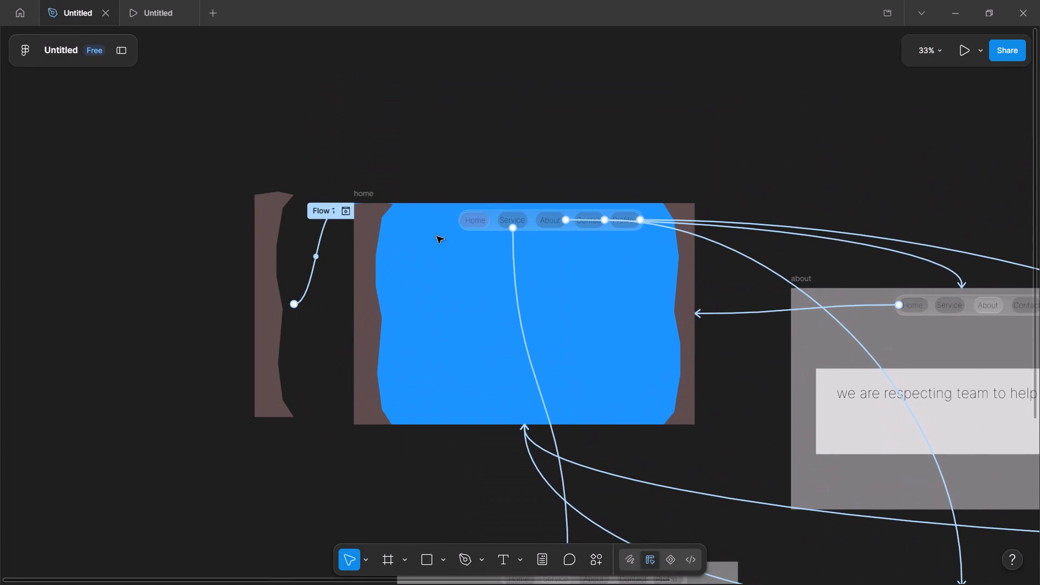
click(257, 272)
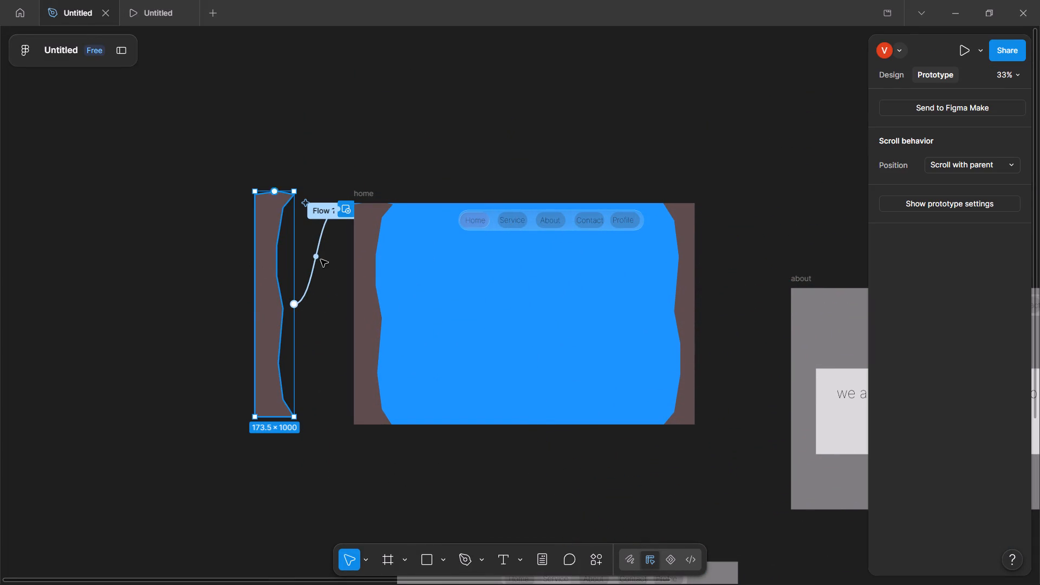
click(376, 246)
key(BackSpace)
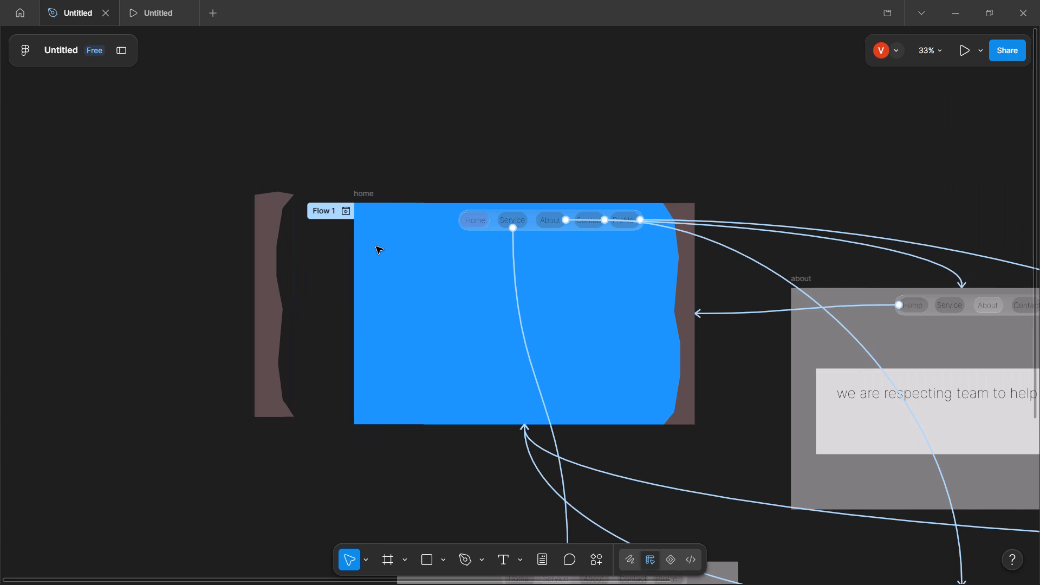
Move the separate brown jagged shape into the home frame, over its left edge at about X -27, Y -18.
click(265, 251)
drag(265, 251, 324, 270)
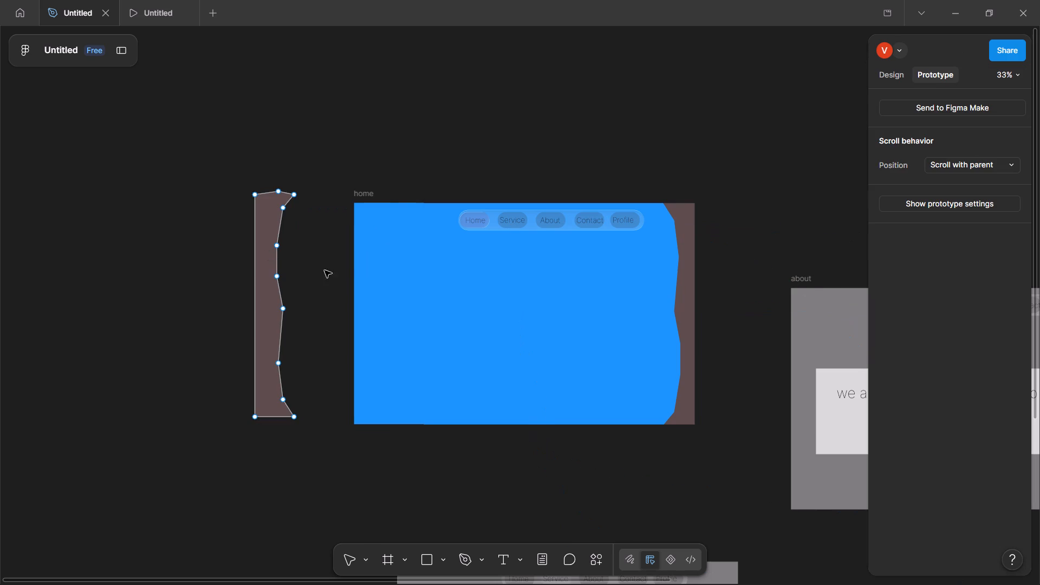
drag(324, 270, 205, 278)
key(Escape)
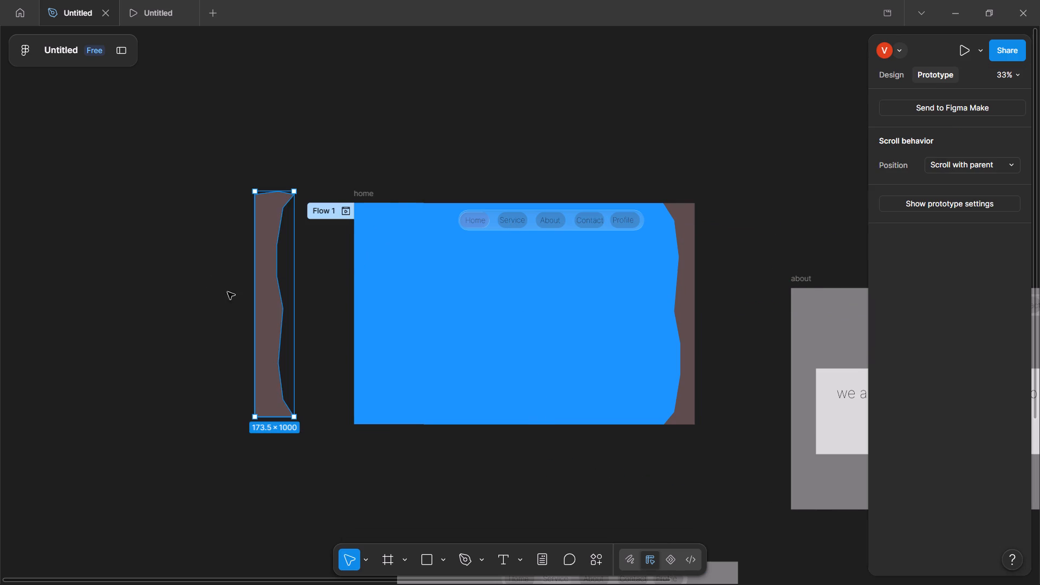
drag(265, 292, 366, 296)
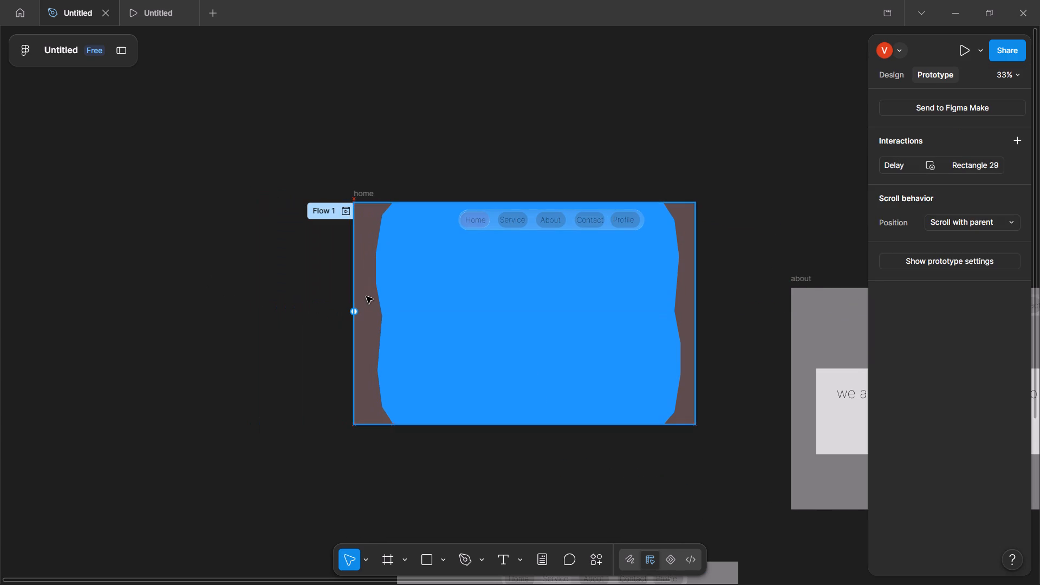
drag(366, 296, 354, 298)
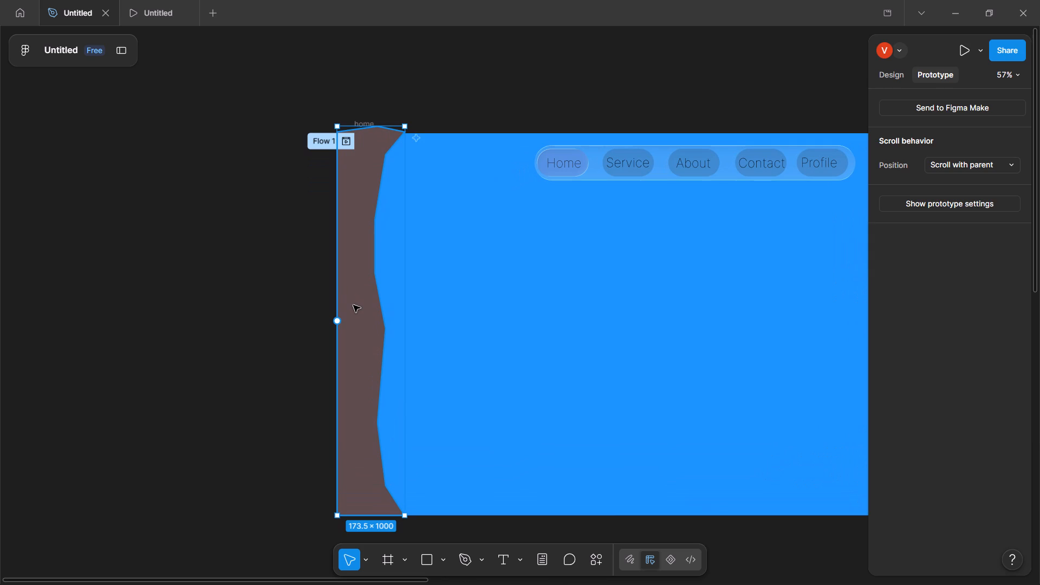
drag(353, 305, 370, 303)
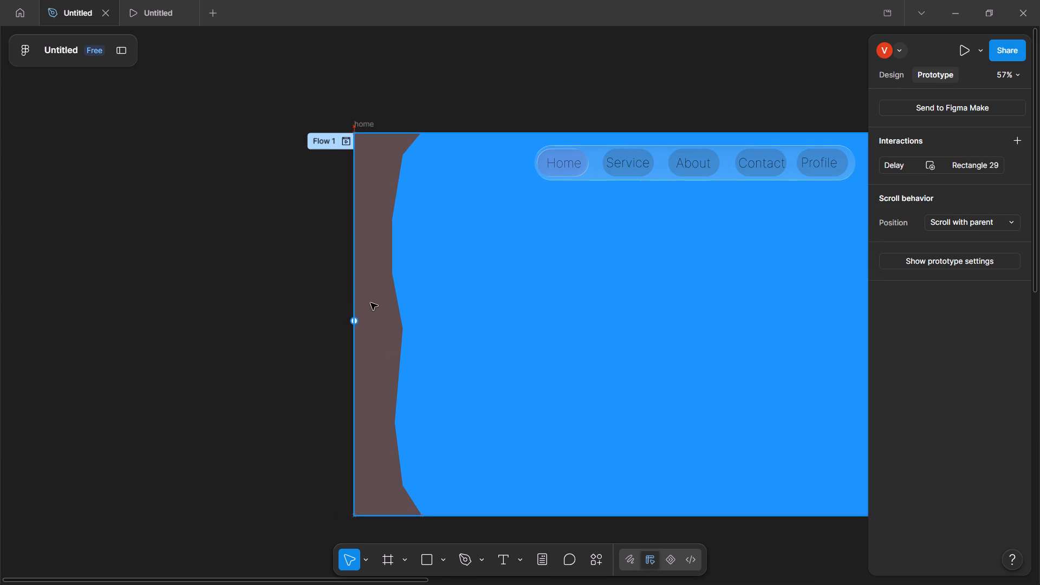
drag(370, 303, 360, 303)
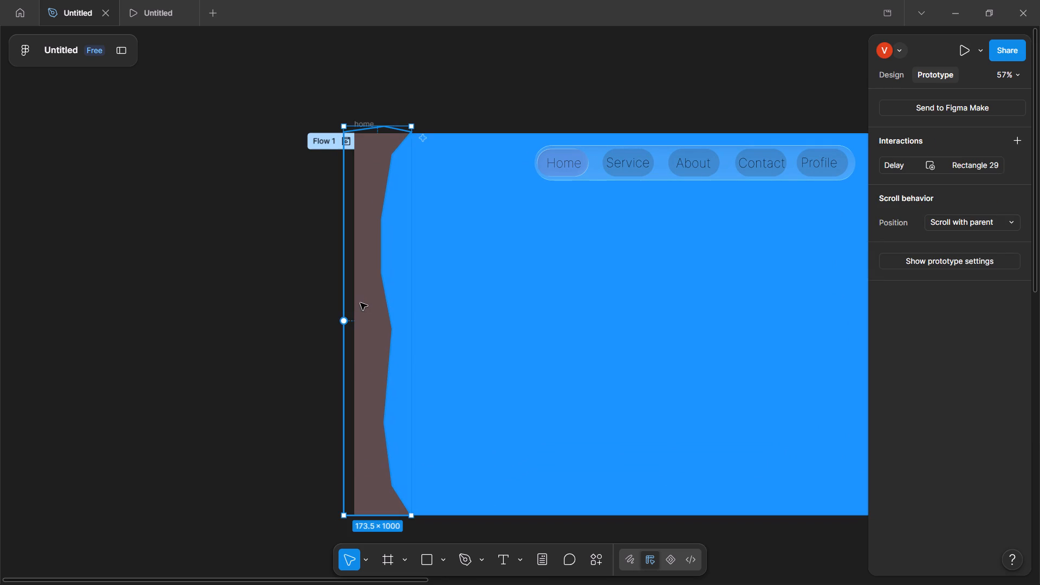
Lower the brown jagged vector shape's opacity to 0%.
click(889, 75)
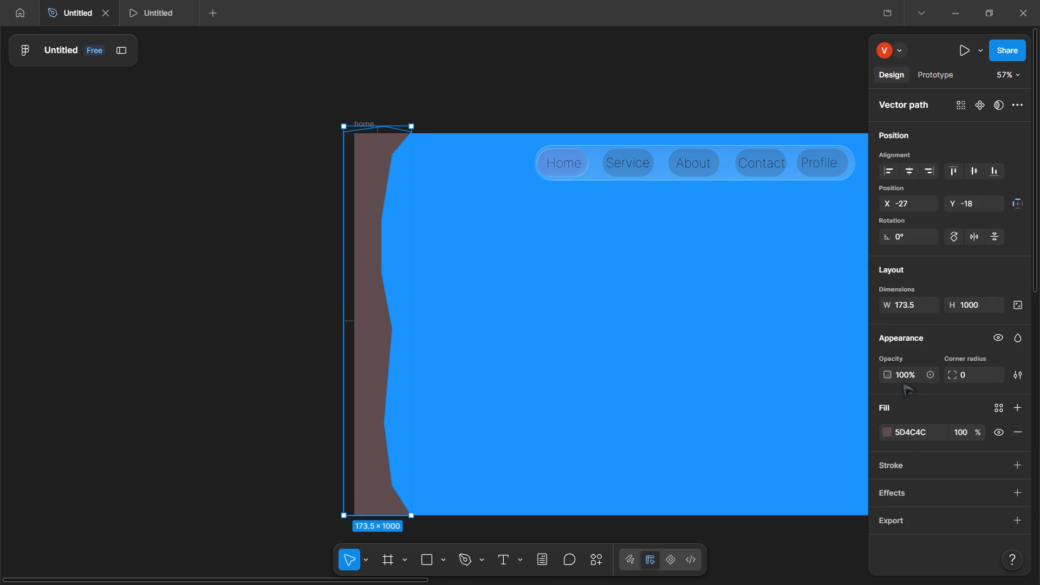
click(902, 375)
key(Down)
key(Down)
key(Down)
key(Down)
key(Down)
key(Down)
key(Down)
key(Down)
key(Down)
key(Down)
key(Down)
key(Down)
key(Down)
key(Down)
key(Down)
key(Down)
key(Down)
key(Down)
key(Down)
key(Down)
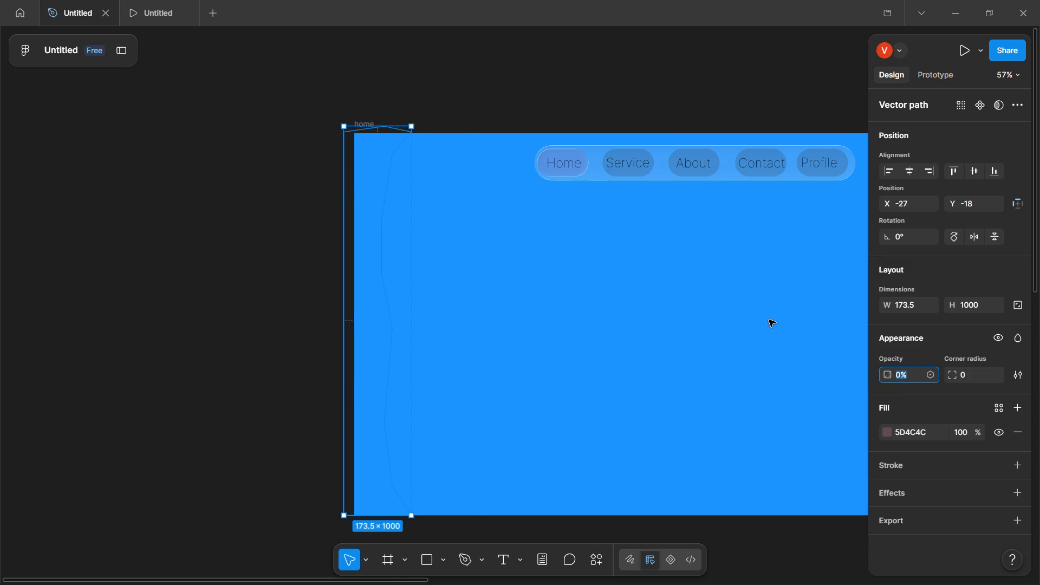
Remove the jagged shape's delay interaction that opens Rectangle 29 as an overlay.
click(928, 76)
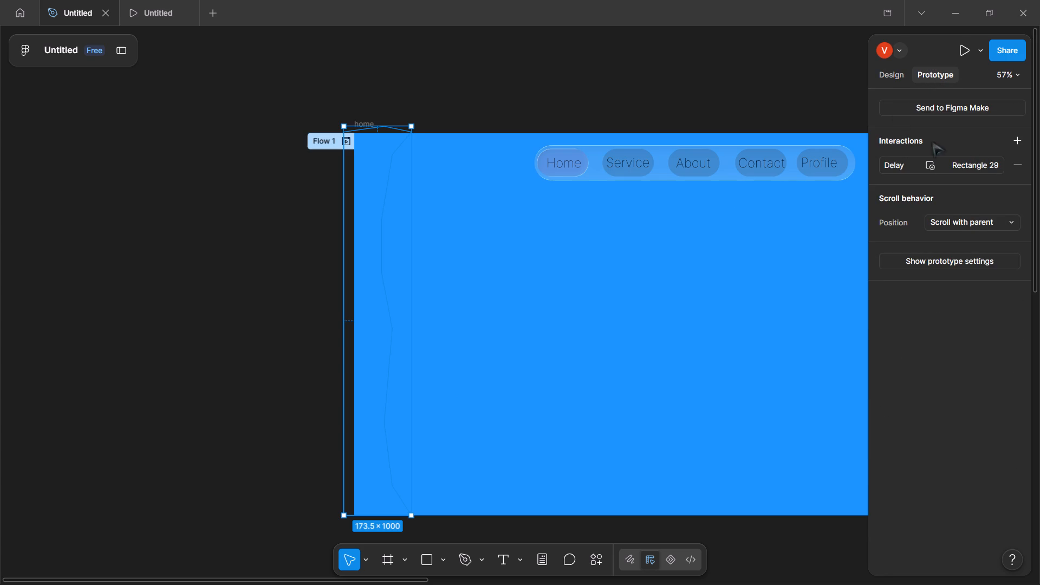
click(896, 76)
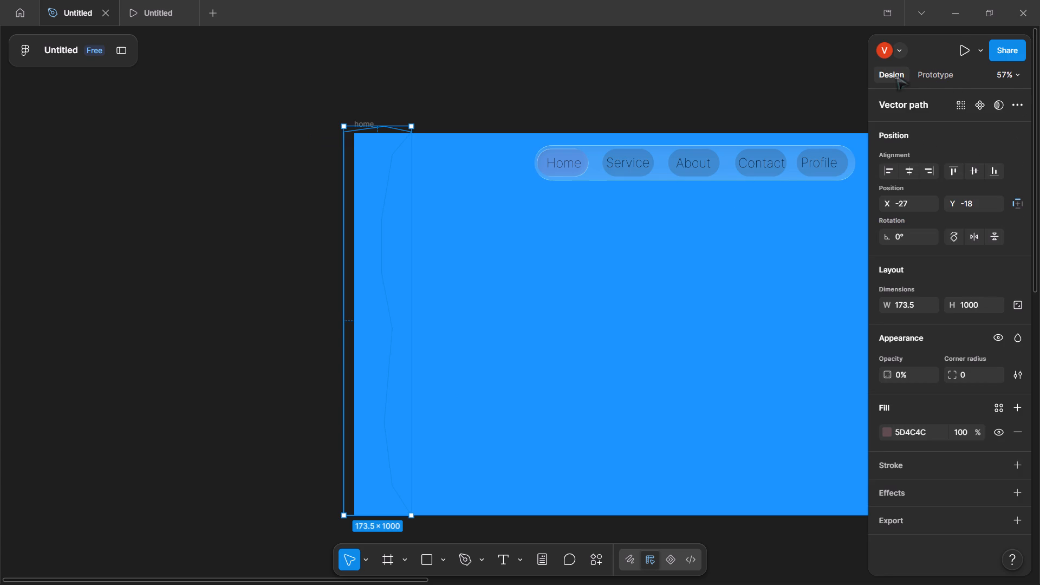
click(925, 71)
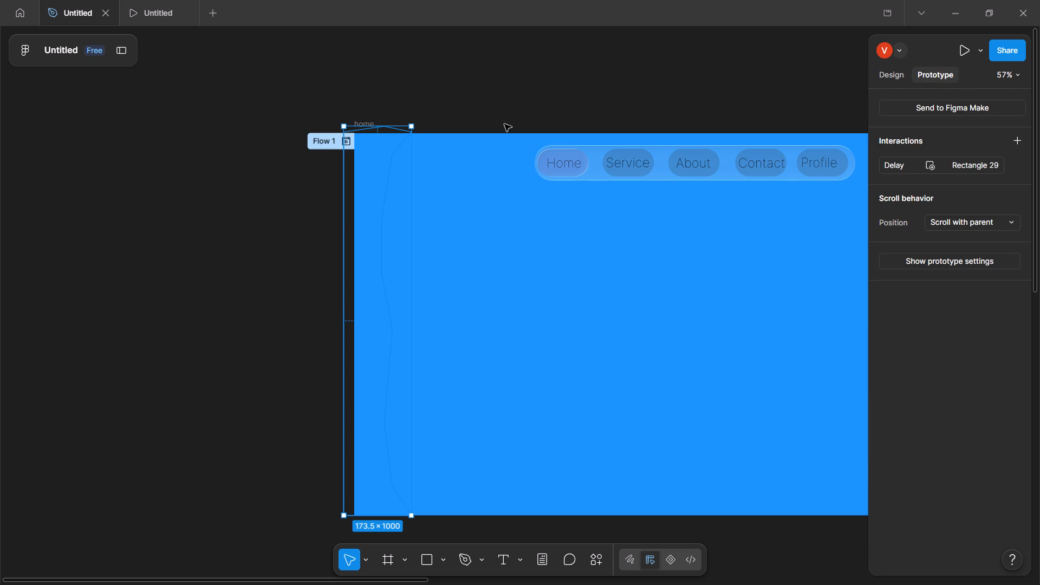
click(362, 193)
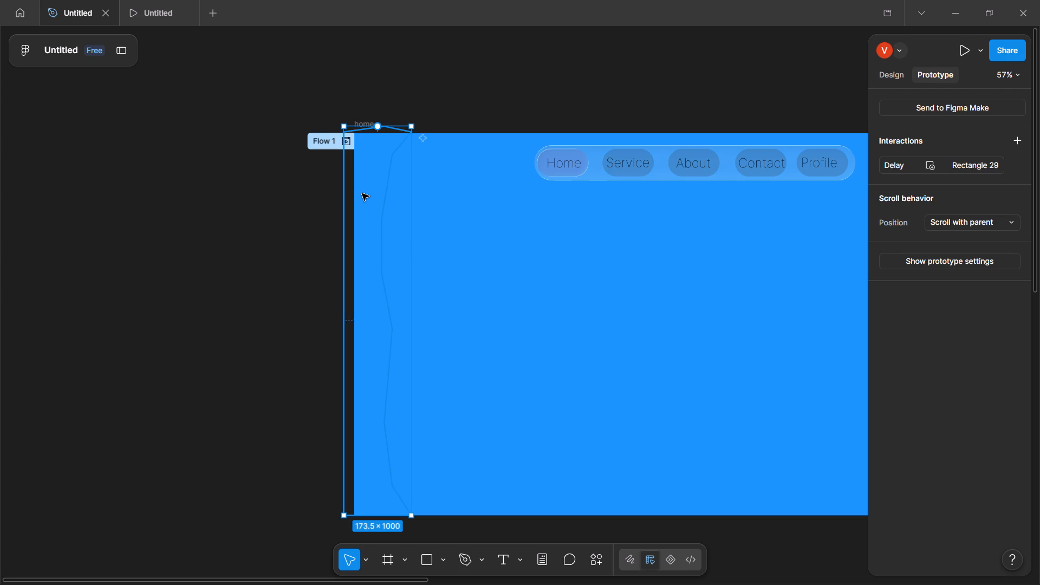
click(964, 165)
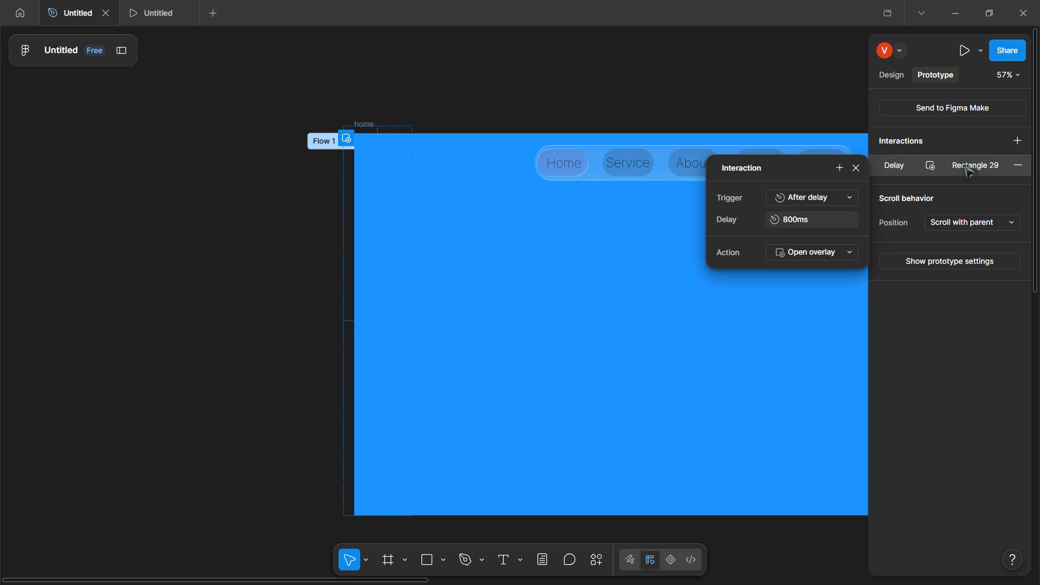
click(793, 272)
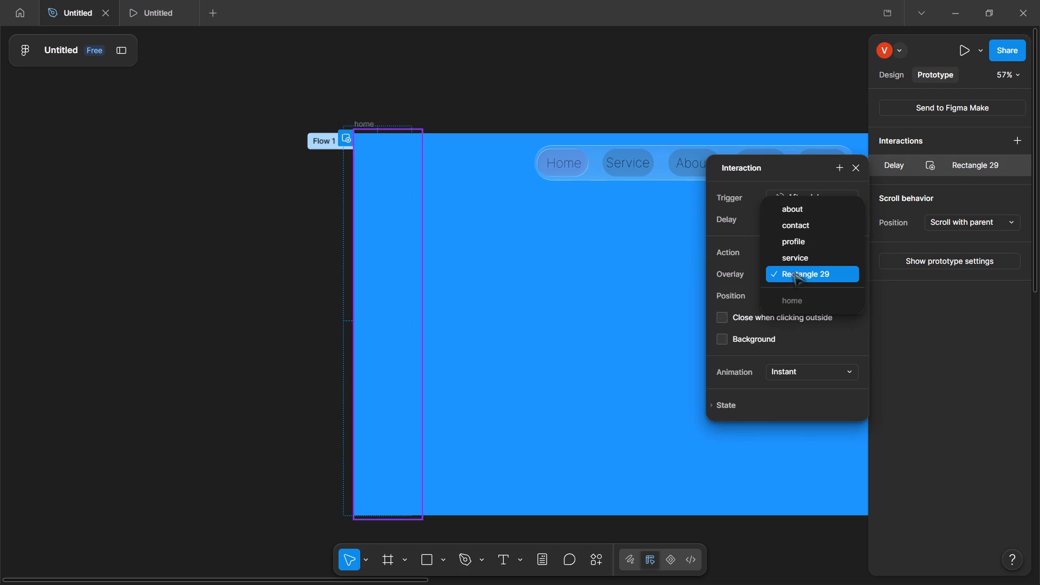
click(800, 338)
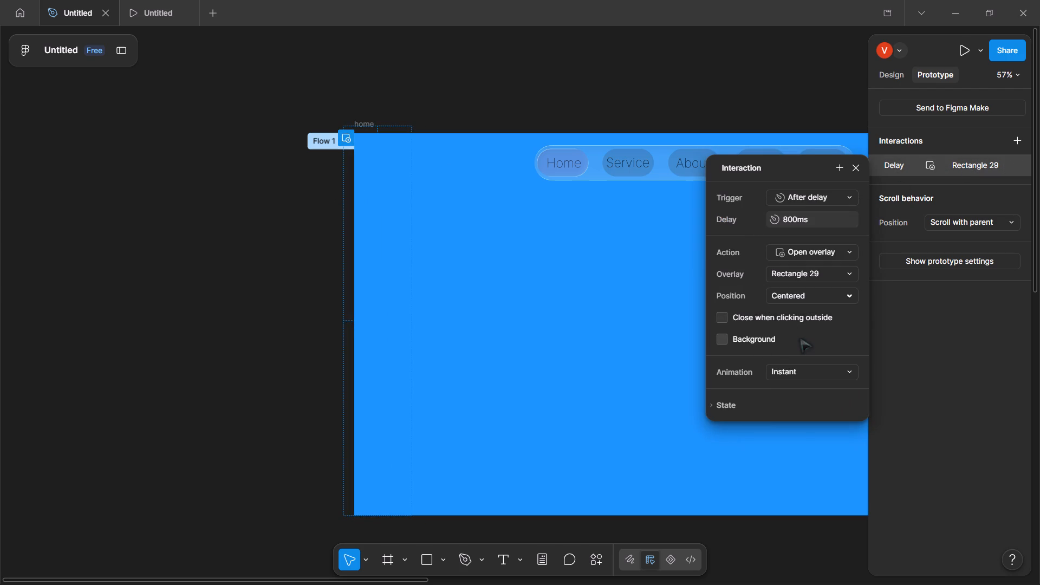
click(1015, 160)
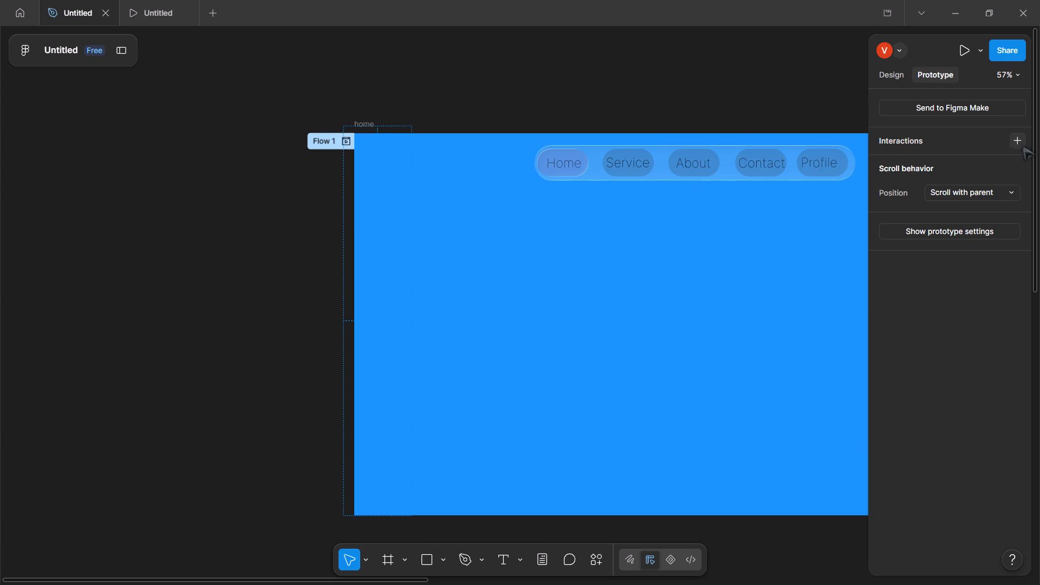
Add a new prototype interaction to the jagged shape with the After delay trigger.
click(1023, 143)
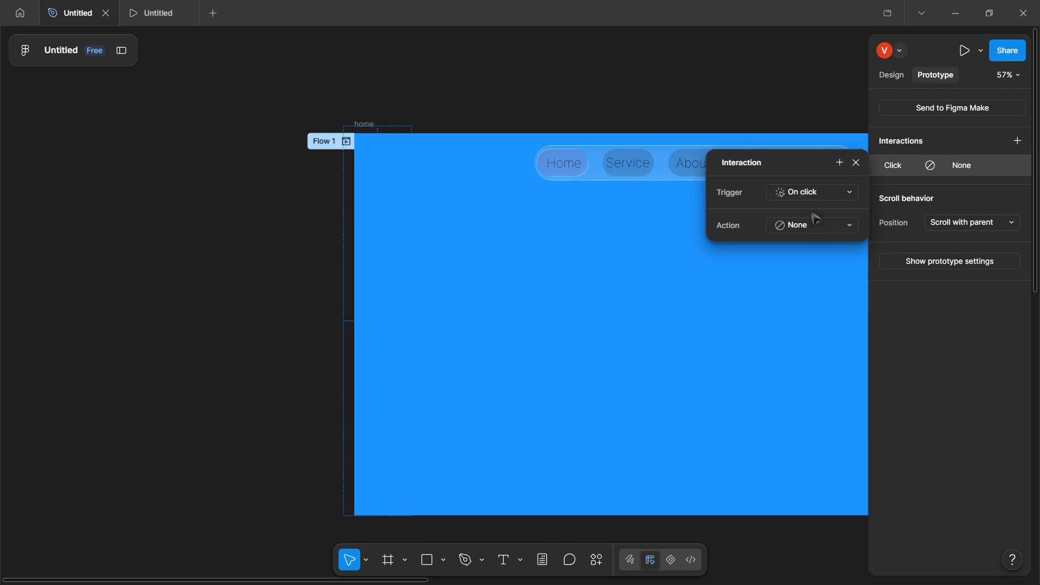
click(793, 188)
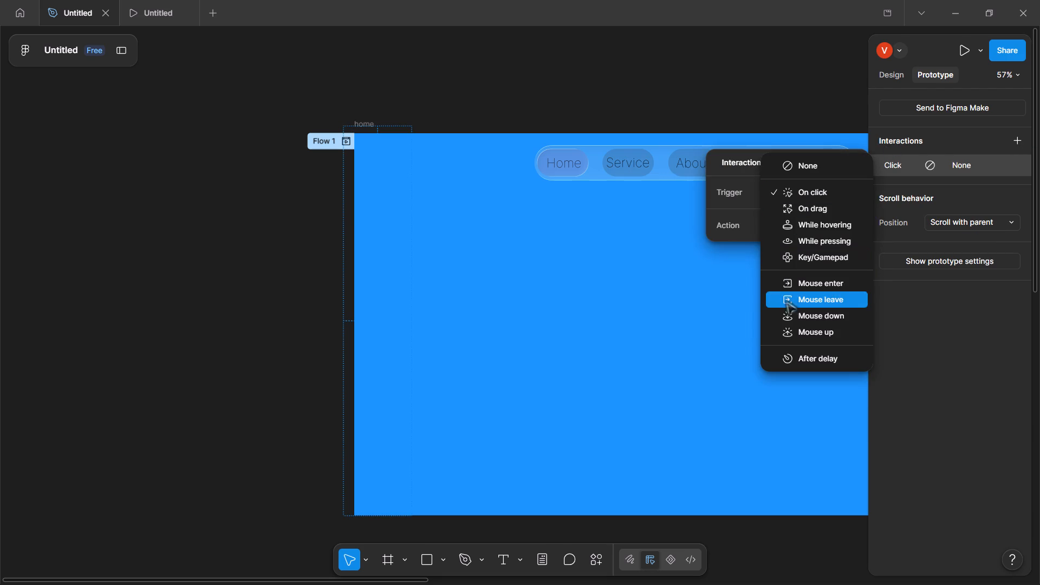
click(805, 354)
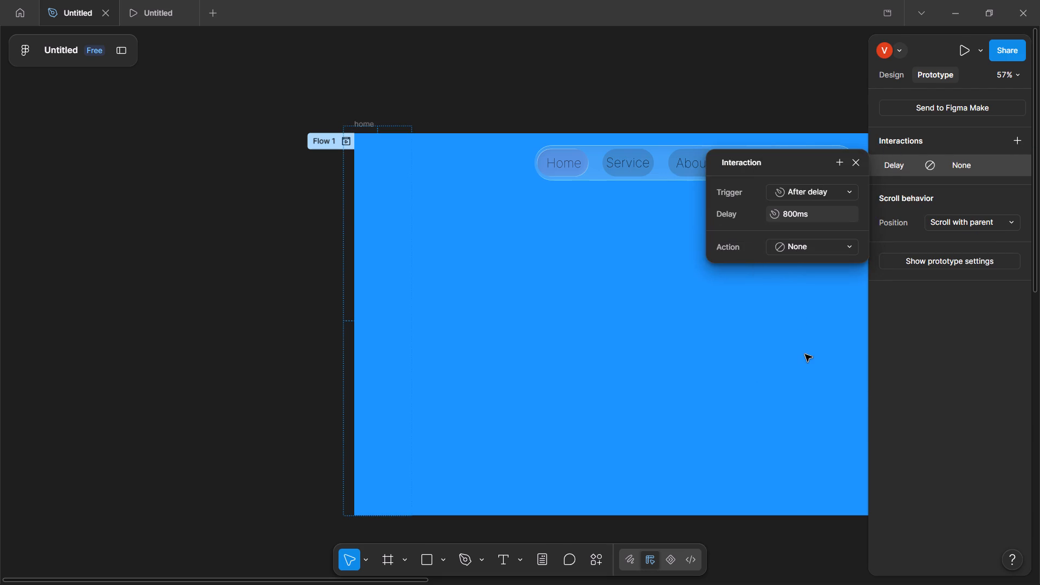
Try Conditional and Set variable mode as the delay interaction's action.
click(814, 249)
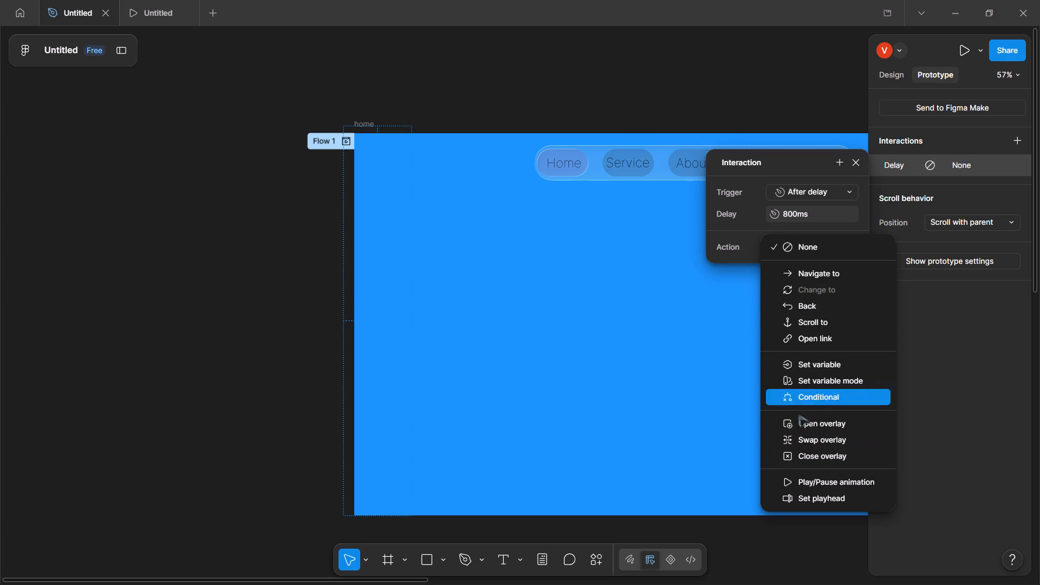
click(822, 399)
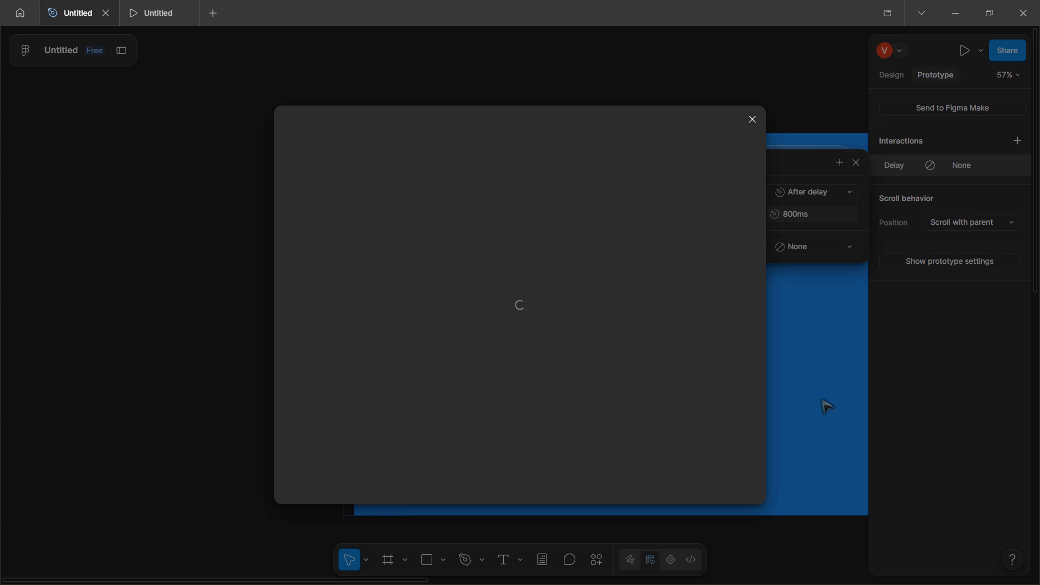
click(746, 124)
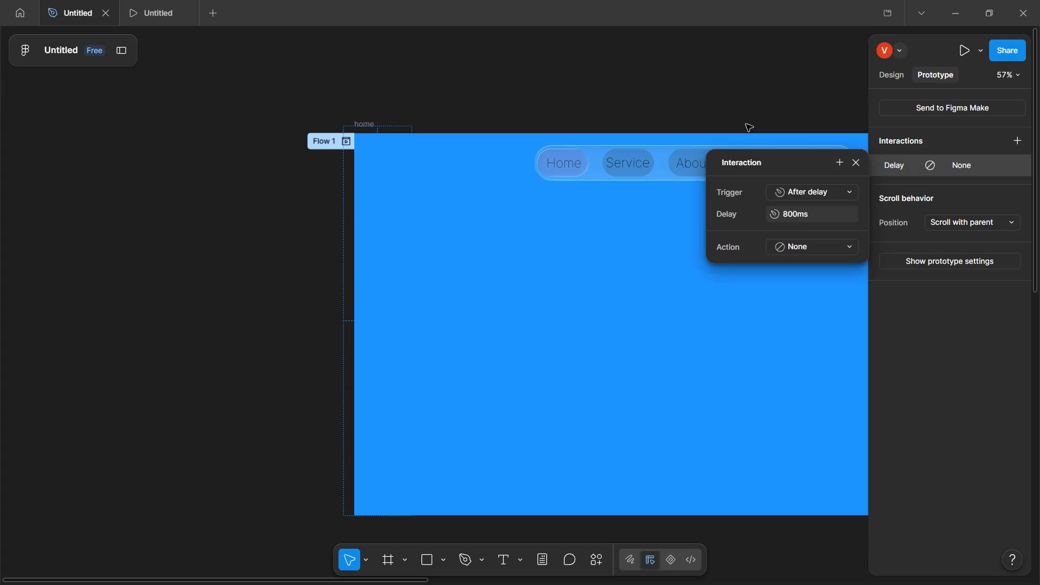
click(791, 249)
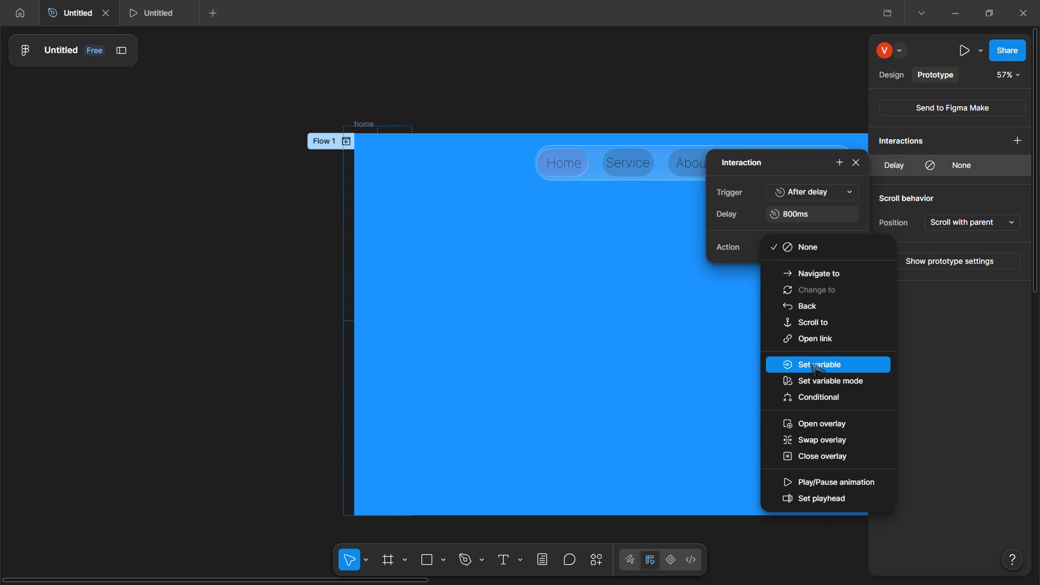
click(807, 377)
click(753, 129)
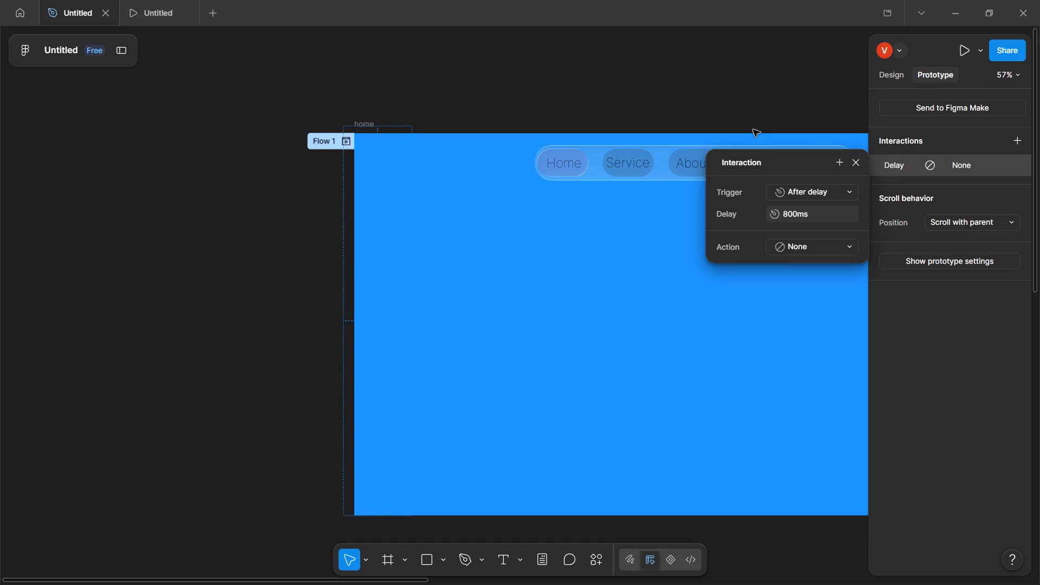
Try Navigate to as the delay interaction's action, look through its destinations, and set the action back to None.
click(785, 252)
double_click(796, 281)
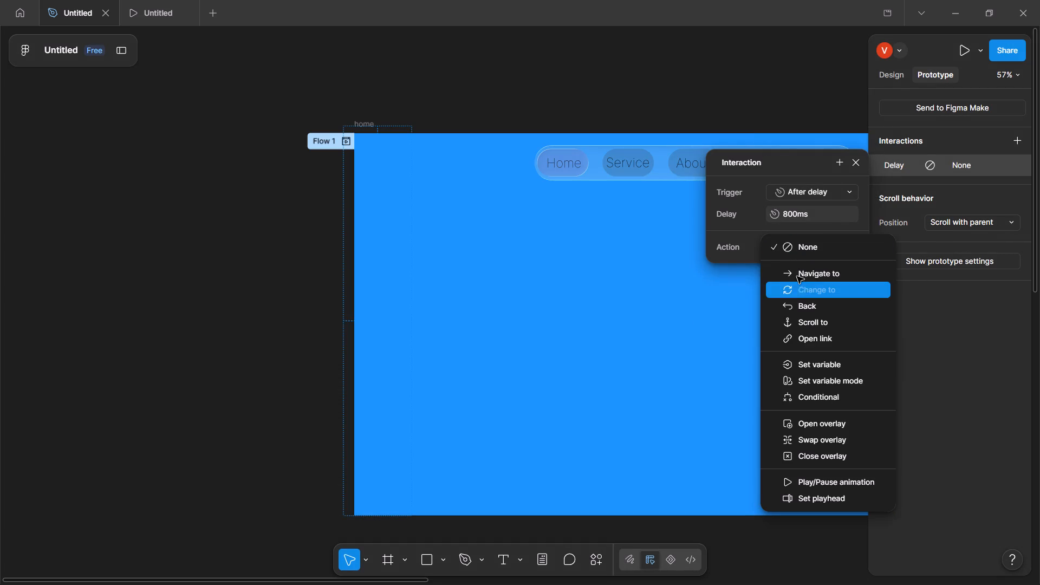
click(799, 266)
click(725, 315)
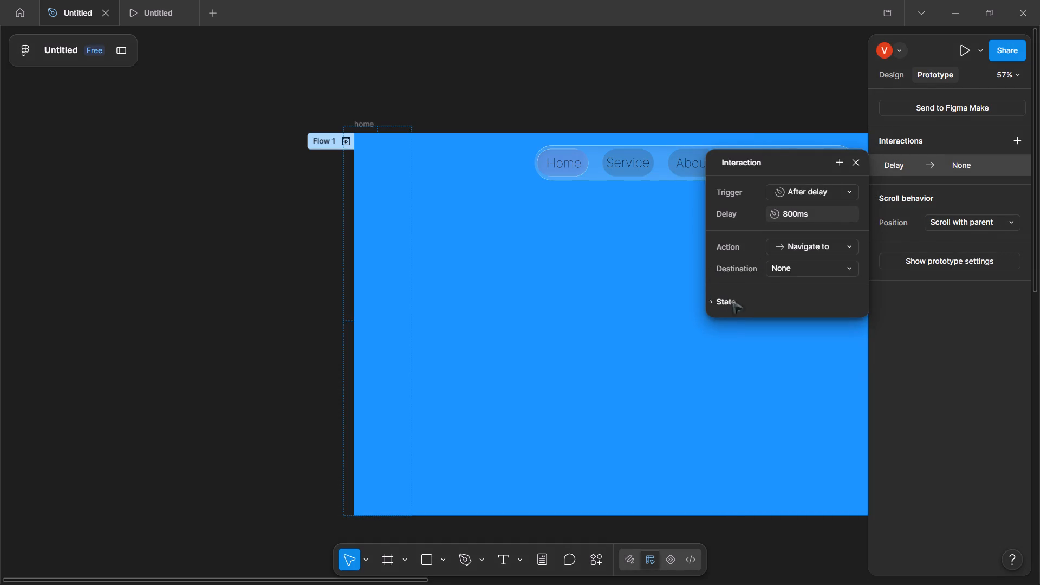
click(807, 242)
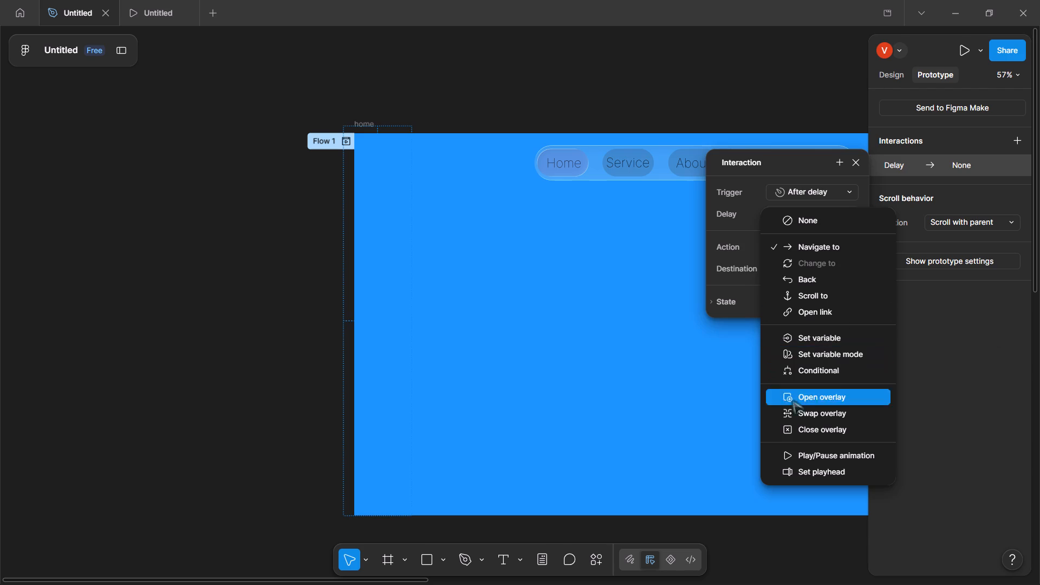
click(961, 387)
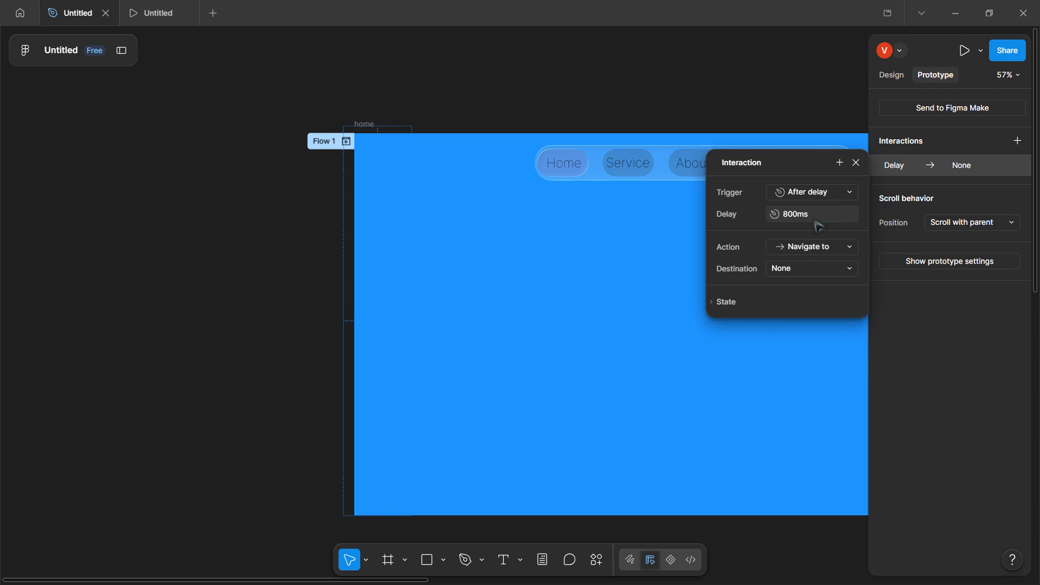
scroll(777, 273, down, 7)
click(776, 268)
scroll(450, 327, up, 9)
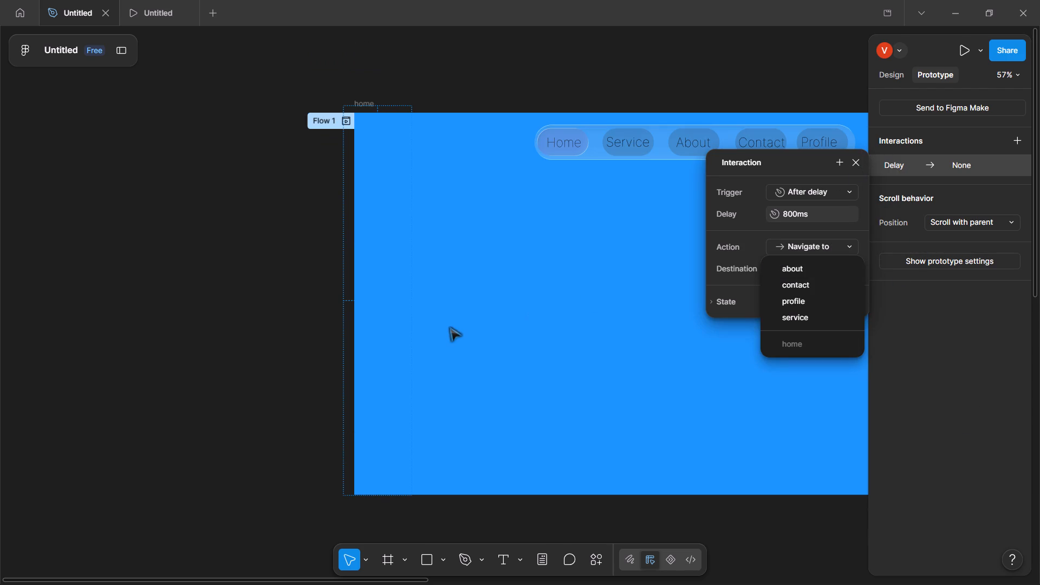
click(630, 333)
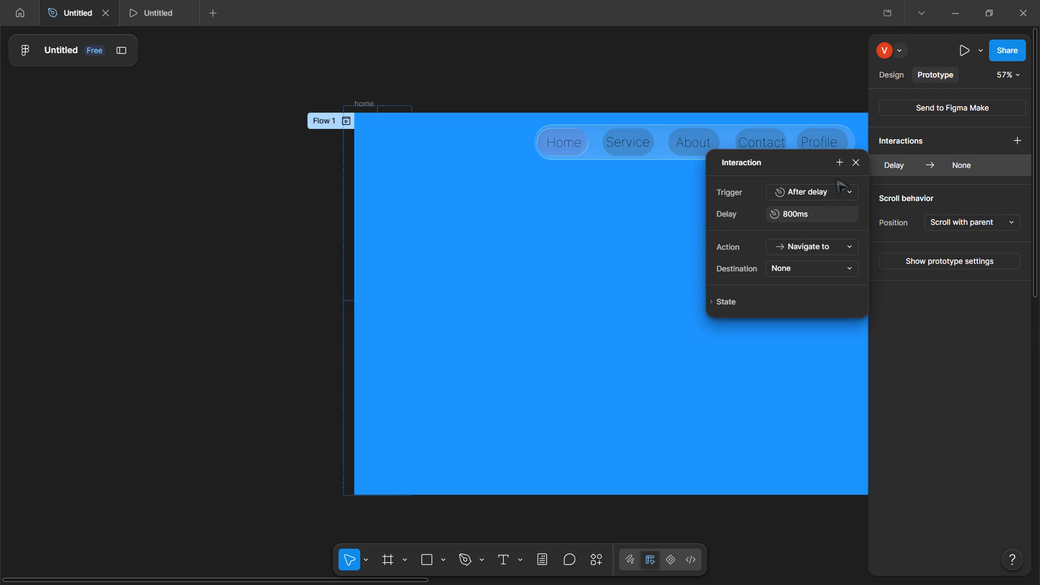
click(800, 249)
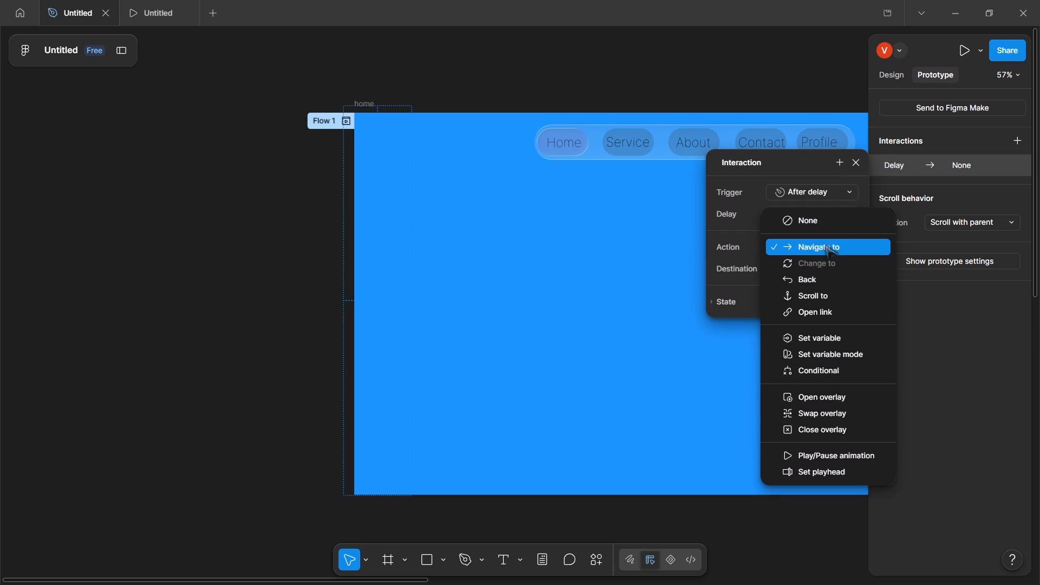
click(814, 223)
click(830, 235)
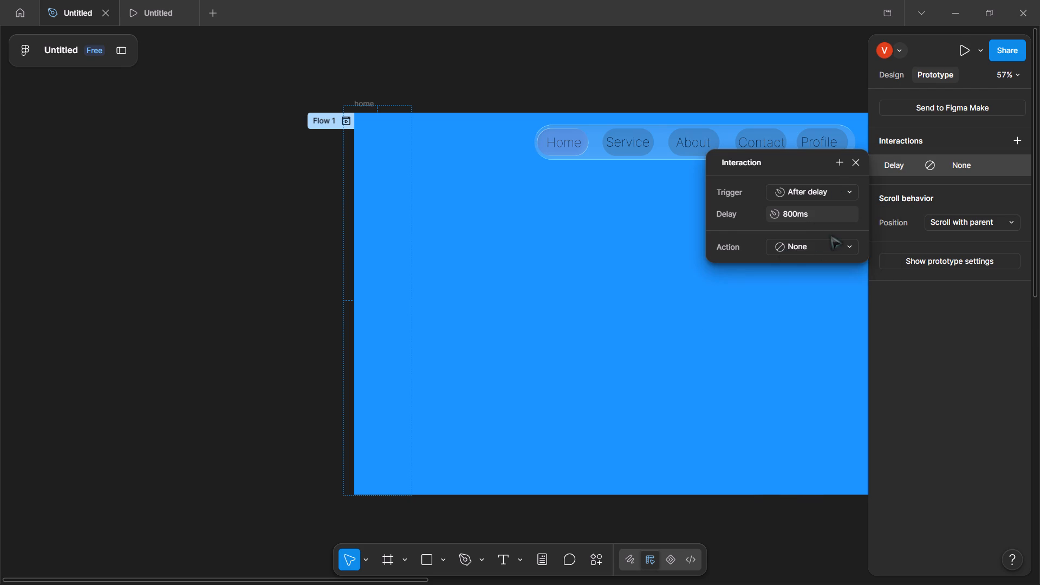
Set the opacity of the home frame's jagged side shape to 100%.
click(821, 241)
click(821, 241)
click(894, 67)
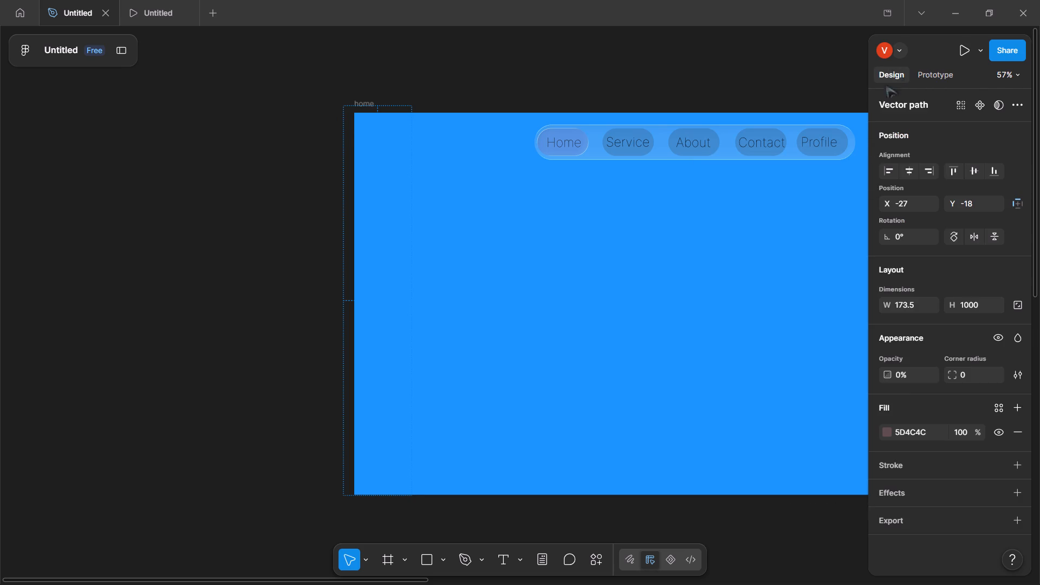
click(905, 375)
key(Left)
text(100)
key(BackSpace)
key(Return)
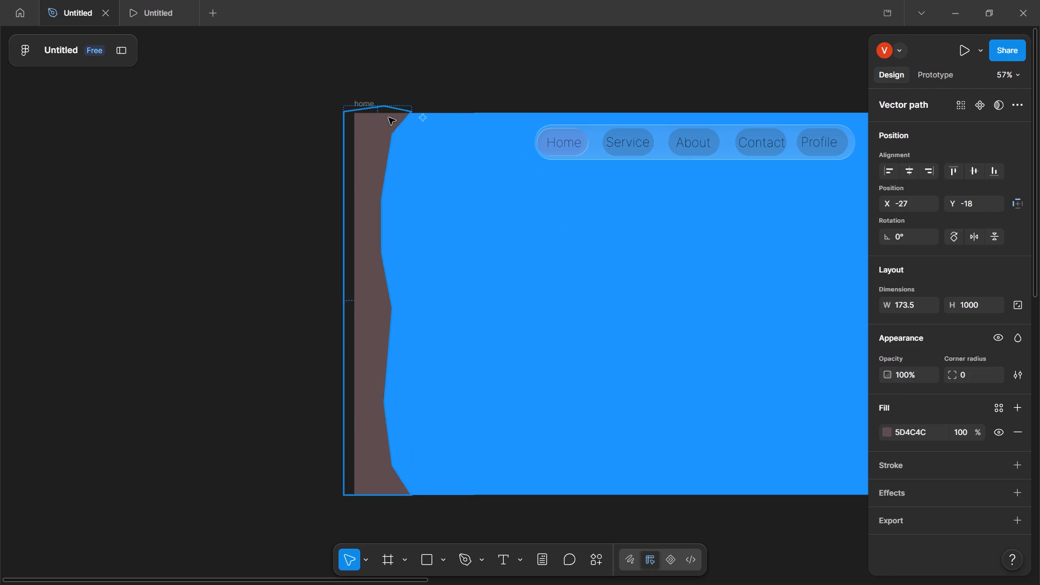
click(466, 118)
drag(476, 118, 428, 125)
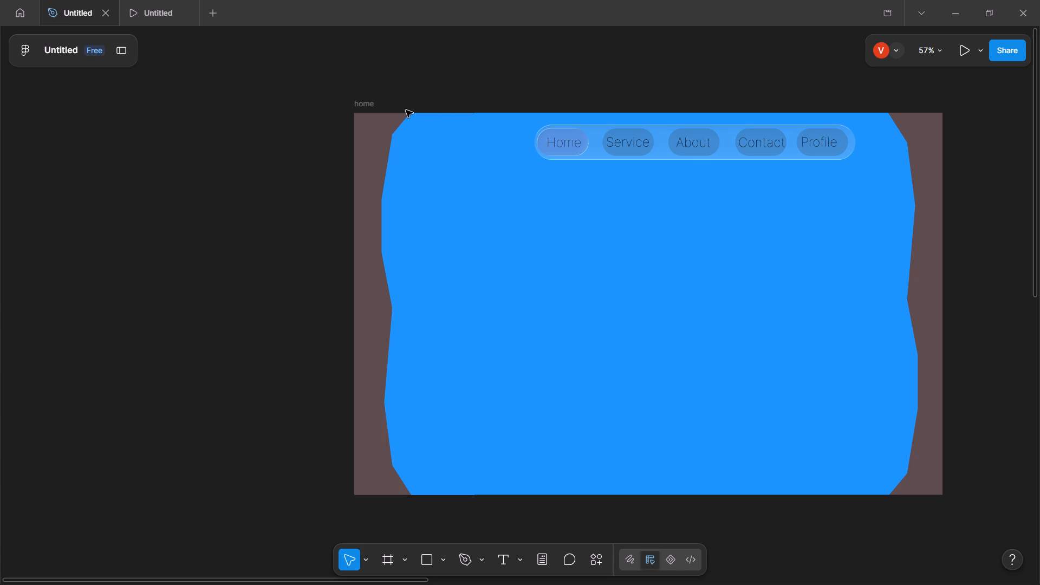
Move the home frame across the canvas to about X -927, Y -213.
drag(361, 107, 121, 110)
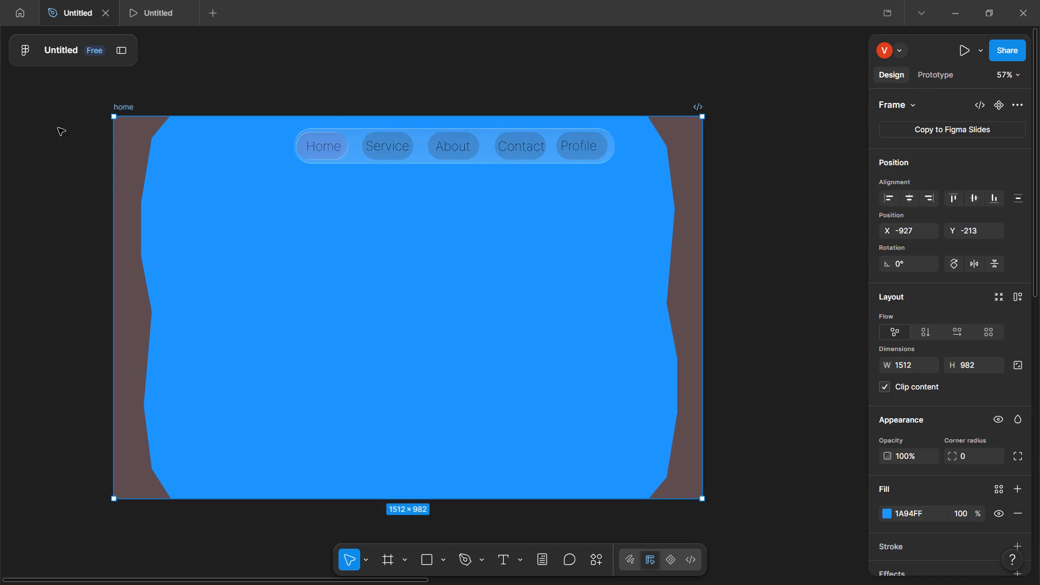
click(80, 119)
Duplicate the whole home frame and place the copy above the original at about X -1023, Y -1420.
drag(77, 100, 381, 261)
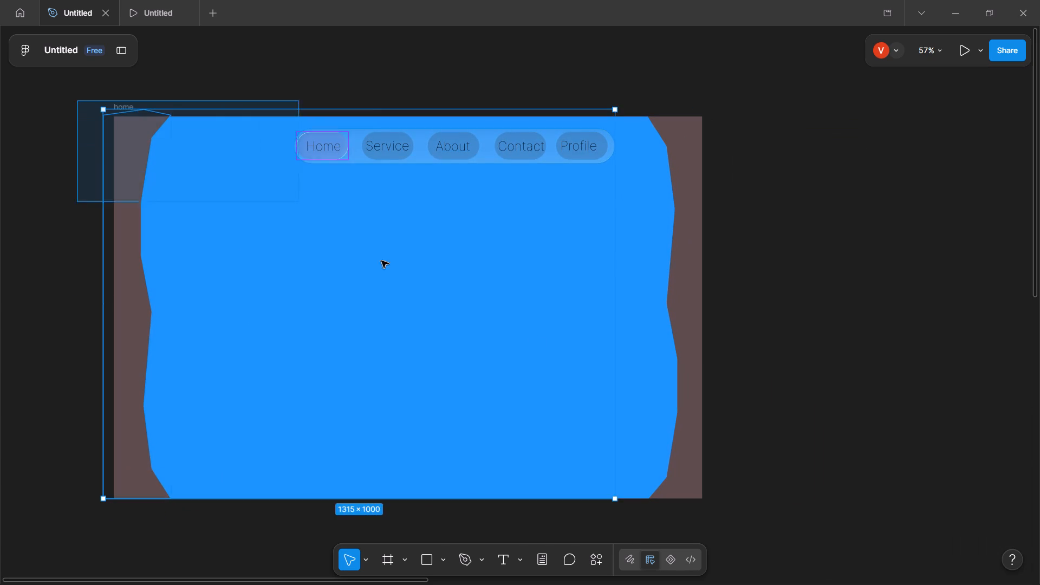
drag(381, 261, 865, 544)
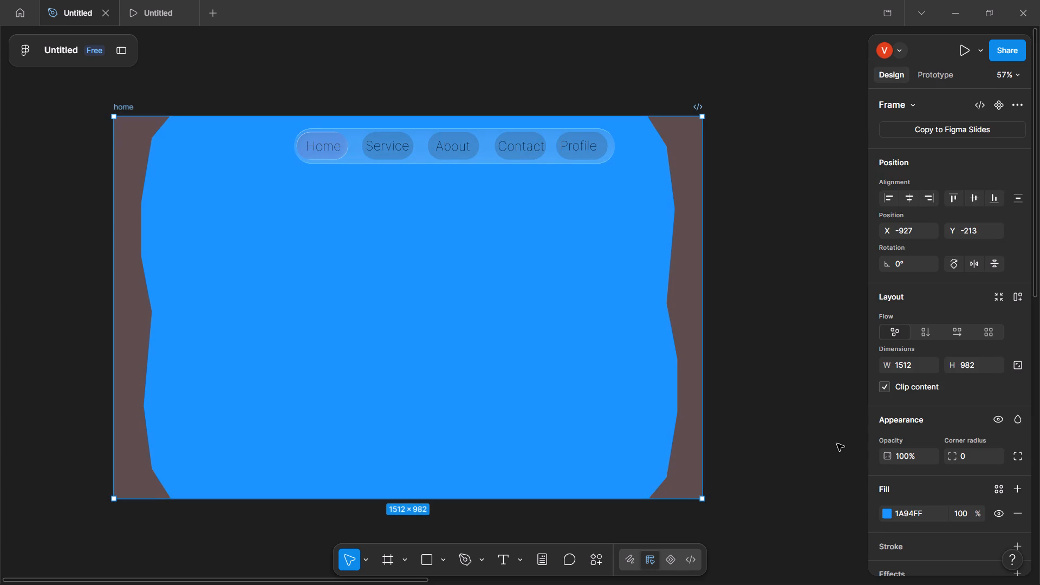
key(ctrl+d)
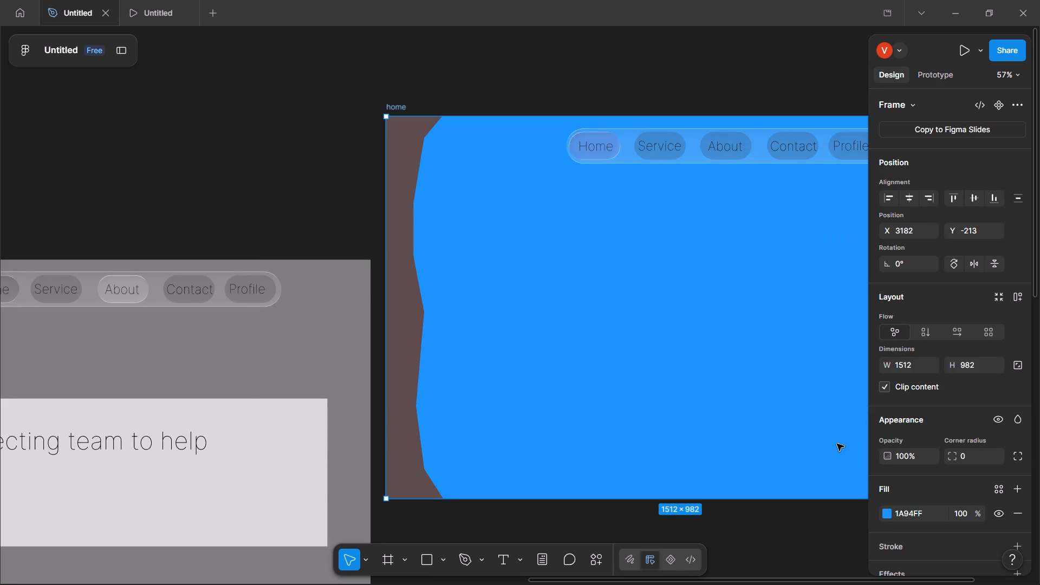
scroll(837, 444, left, 2)
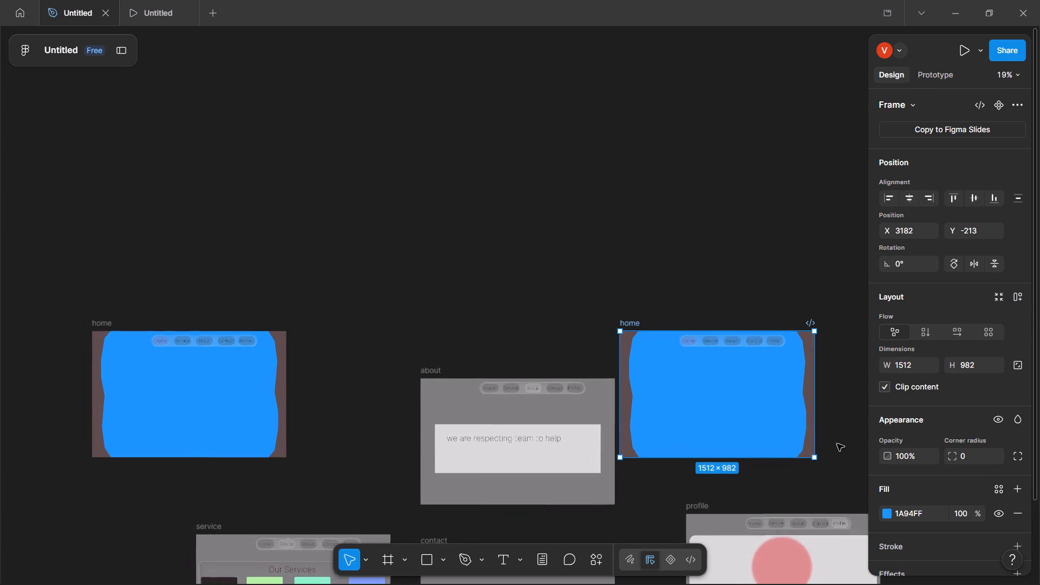
scroll(837, 444, right, 1)
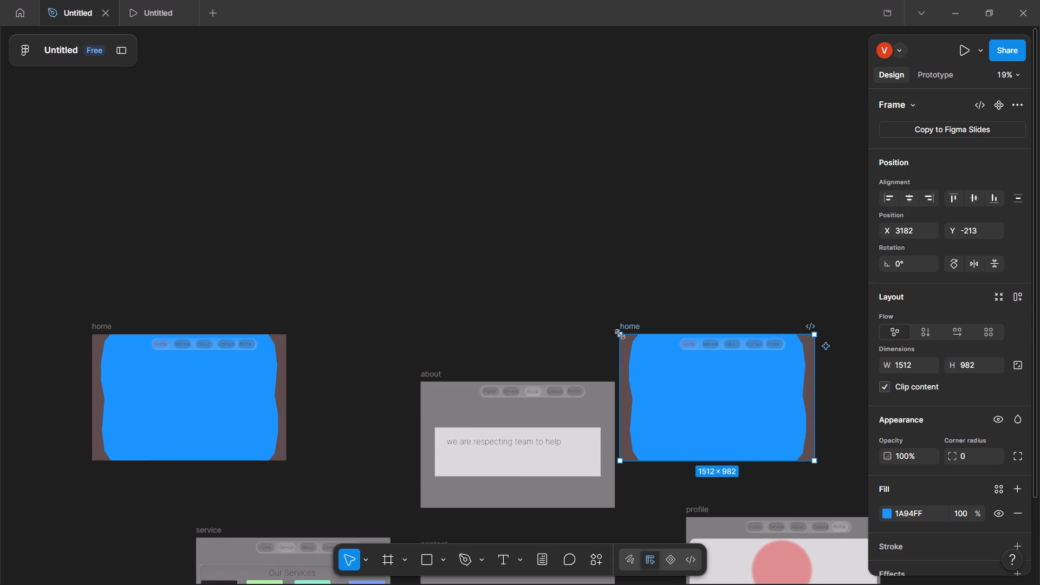
drag(628, 326, 87, 171)
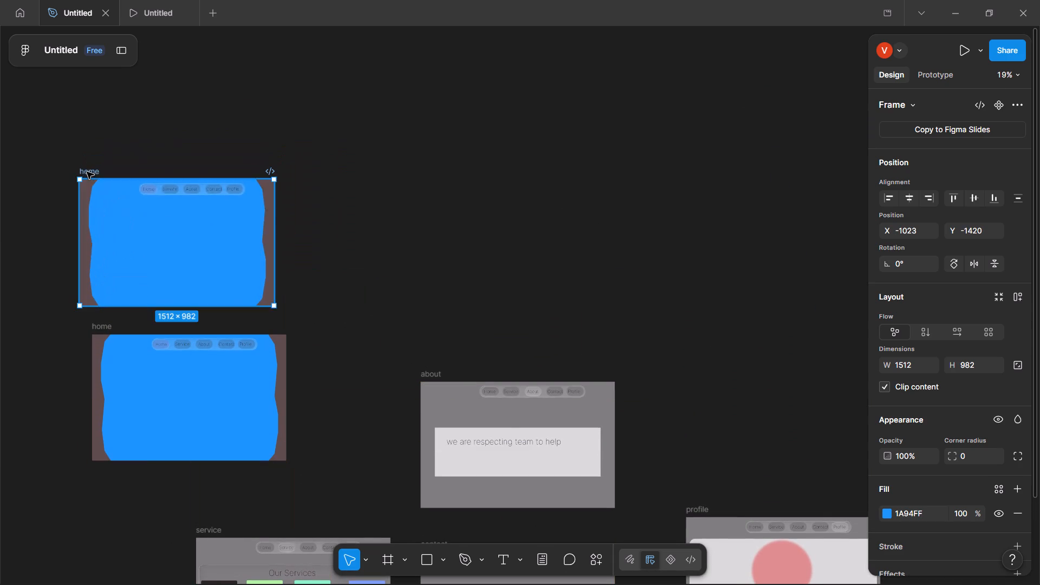
Delete both brown jagged side shapes from the original home frame below the copy.
scroll(87, 172, right, 5)
scroll(143, 190, left, 3)
scroll(144, 191, down, 3)
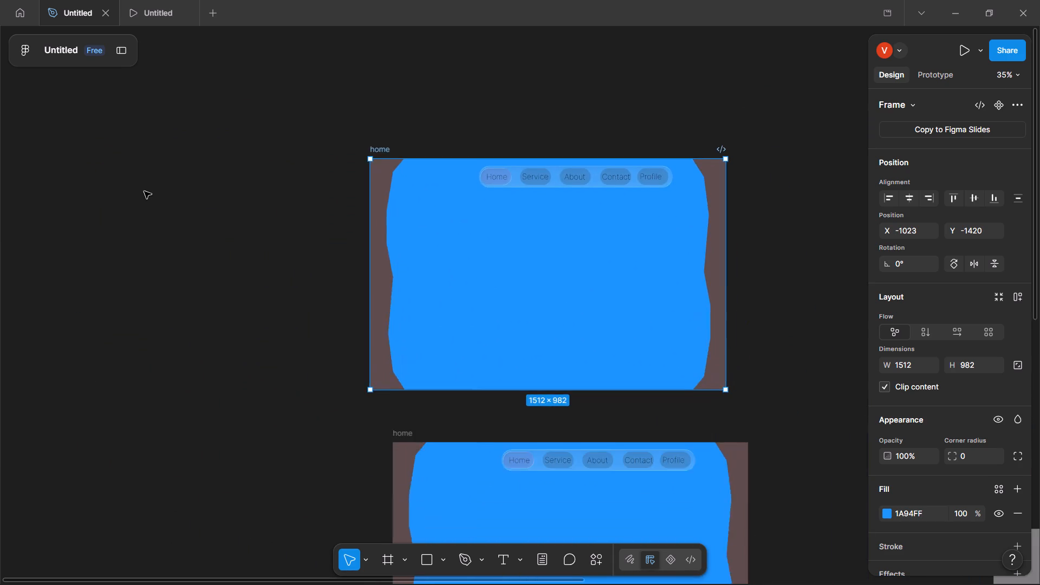
scroll(144, 191, down, 1)
scroll(144, 191, left, 3)
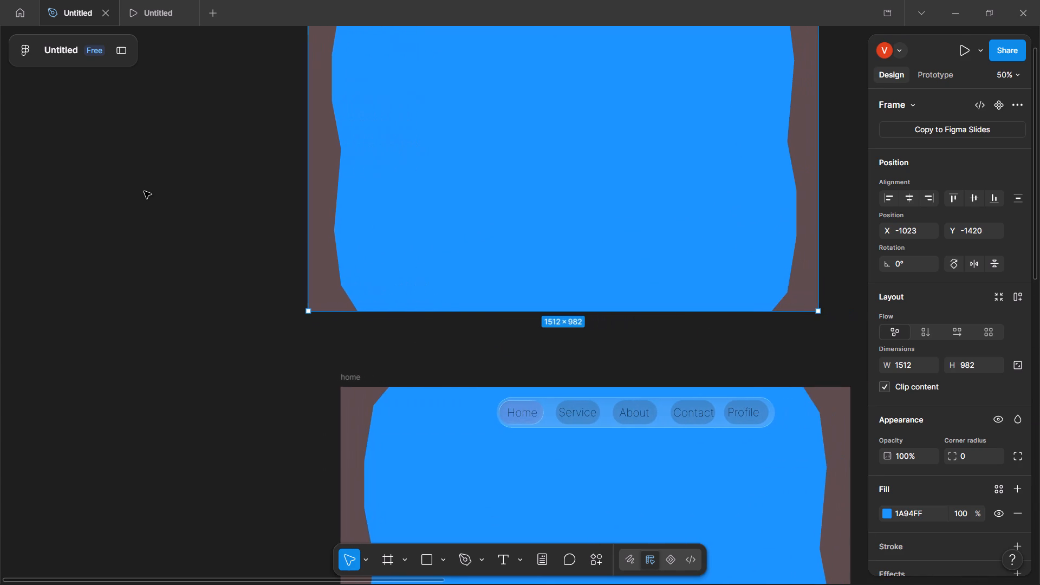
click(256, 312)
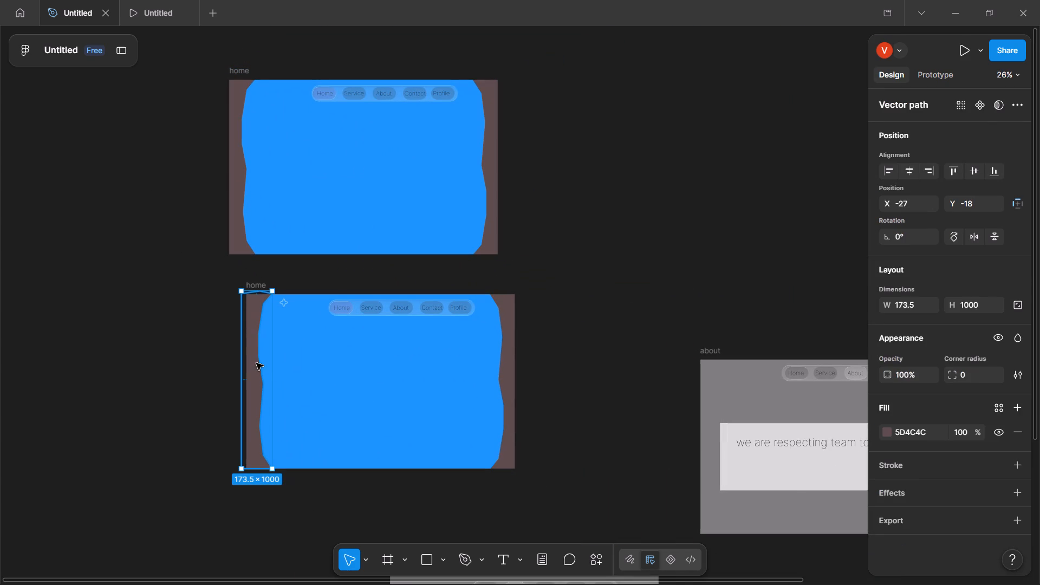
key(BackSpace)
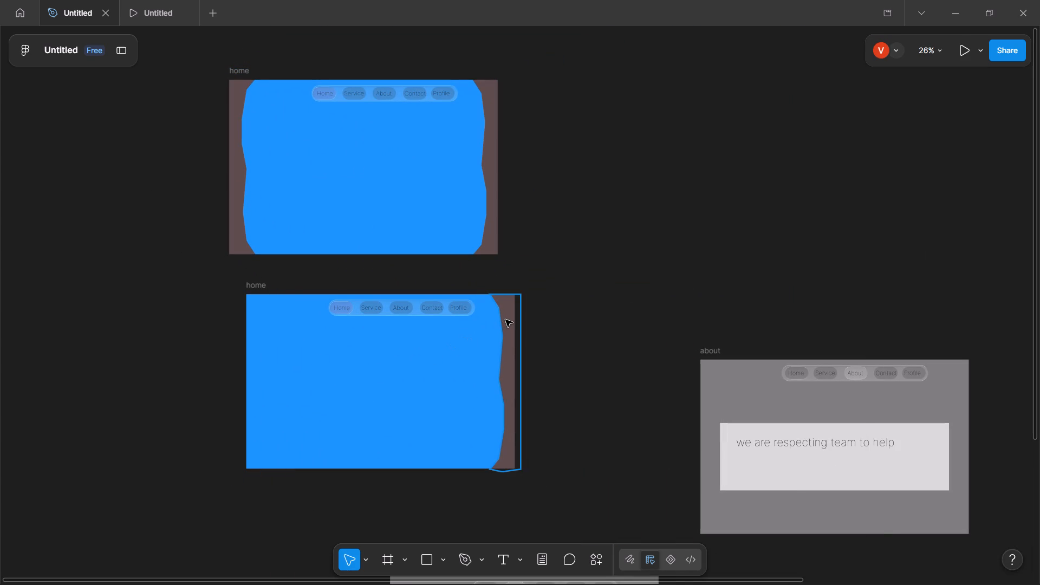
click(505, 320)
key(BackSpace)
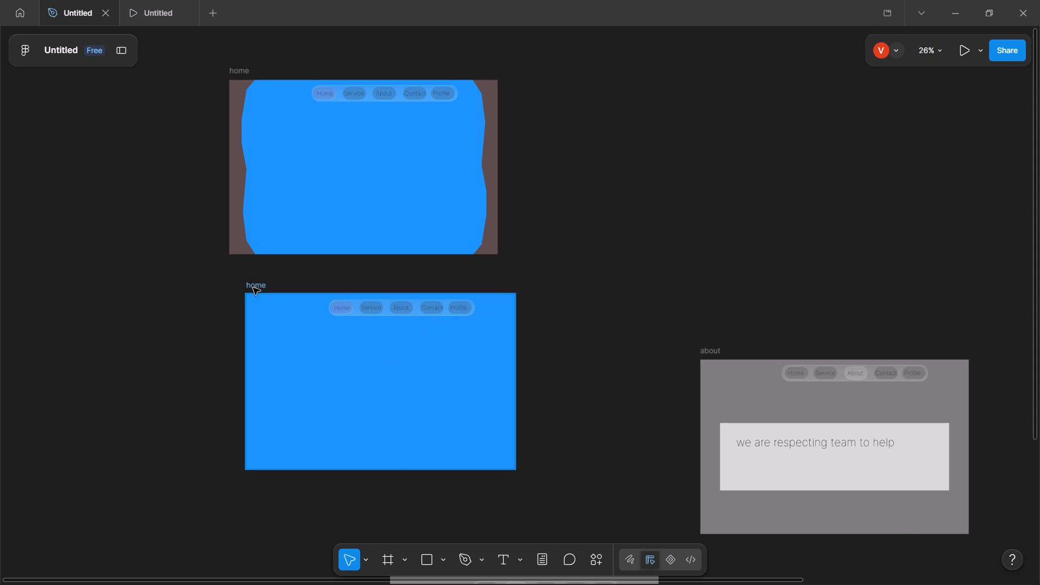
Add a prototype connection from the plain blue home frame to the home copy above it.
click(253, 288)
drag(914, 68, 925, 70)
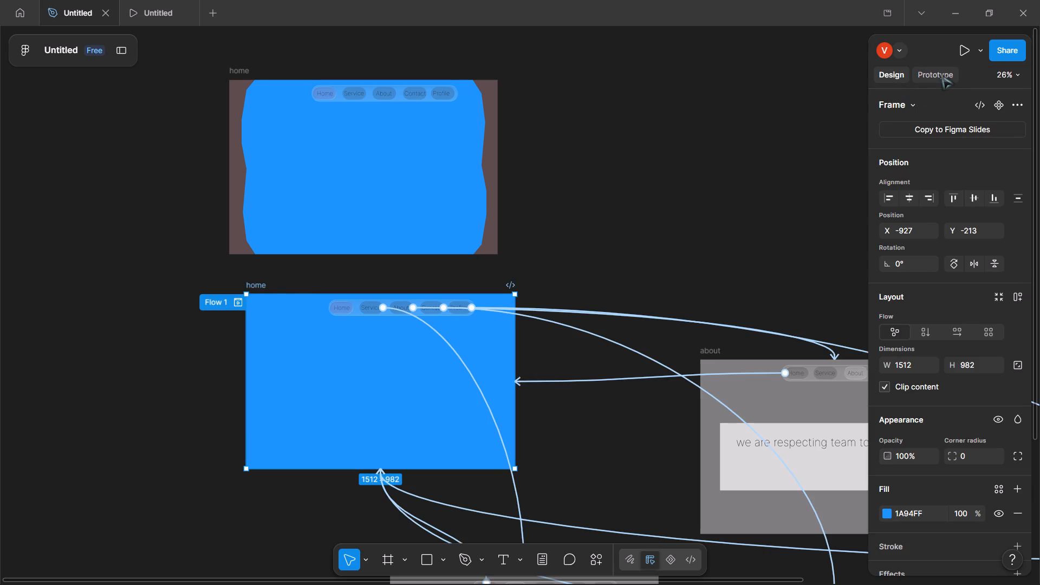
click(941, 74)
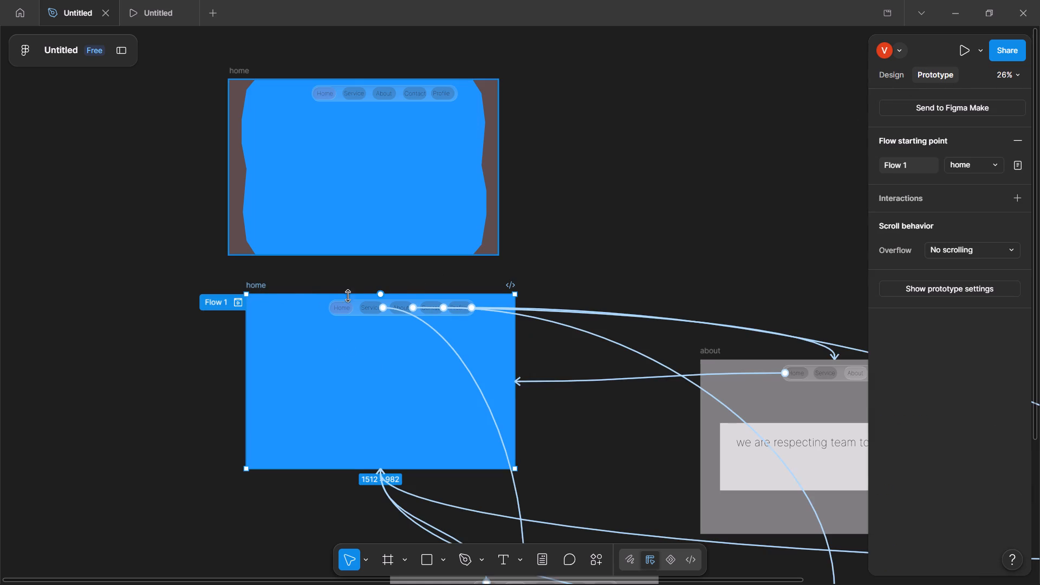
drag(381, 297, 382, 258)
drag(382, 258, 382, 251)
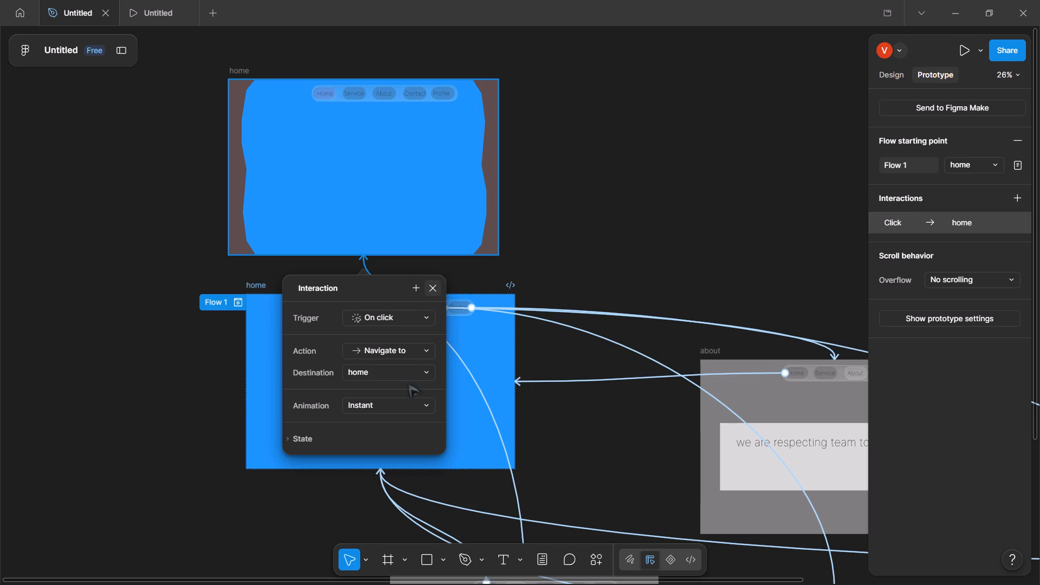
Set the new connection's trigger to After delay, with Navigate to as its action.
click(372, 305)
click(374, 315)
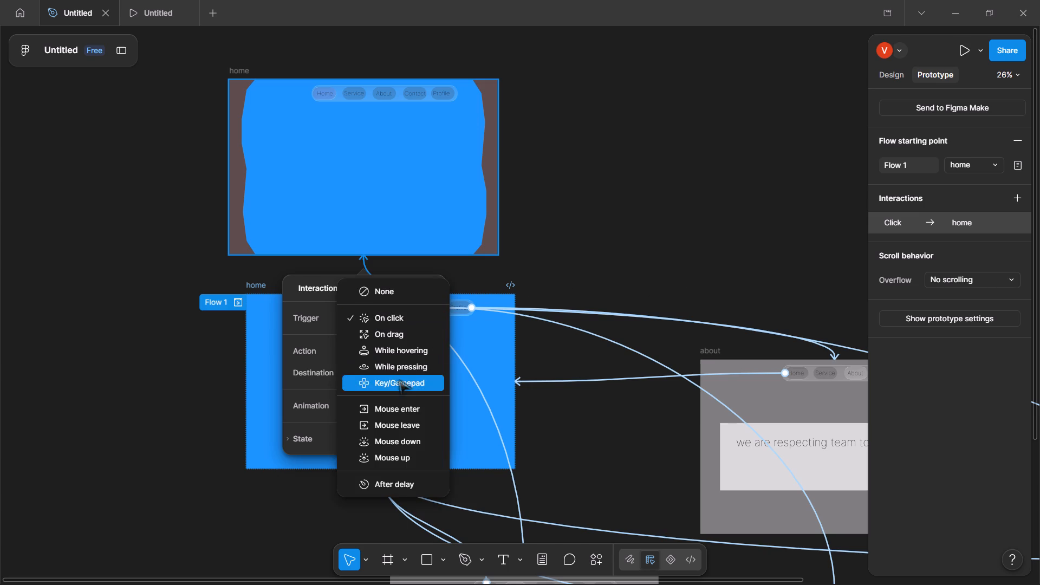
scroll(411, 405, up, 13)
scroll(403, 431, down, 1)
scroll(402, 432, up, 20)
scroll(402, 432, up, 20)
scroll(402, 432, up, 20)
scroll(402, 434, down, 20)
scroll(402, 434, down, 20)
scroll(402, 434, down, 20)
click(401, 485)
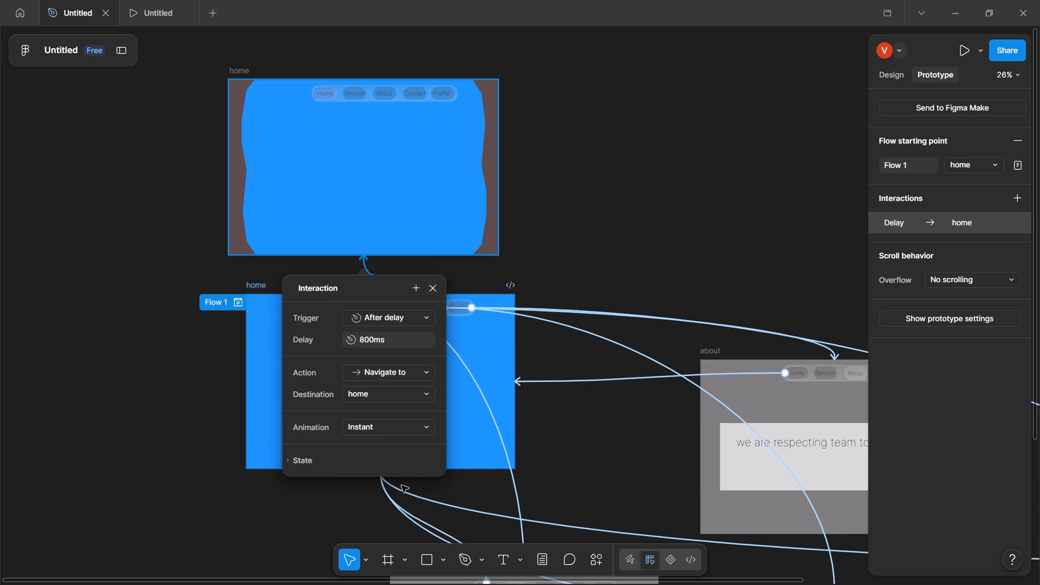
click(398, 371)
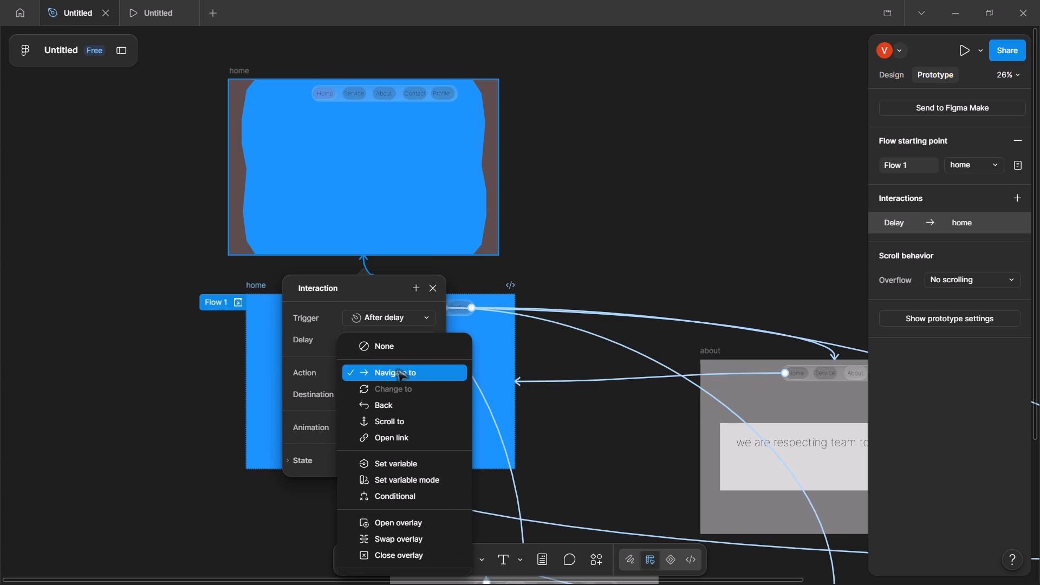
click(387, 370)
click(376, 392)
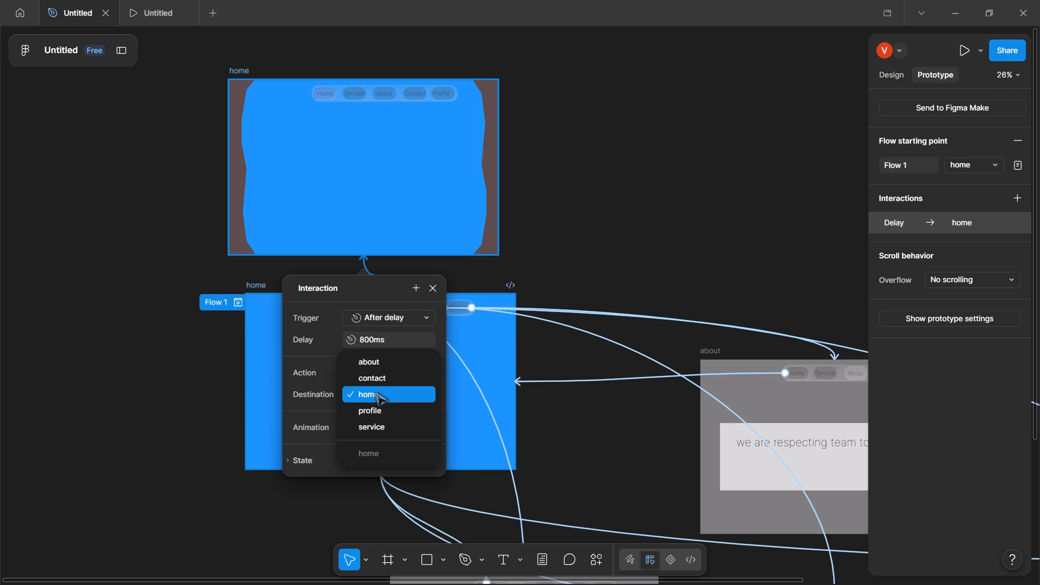
click(142, 389)
Rename the upper home frame with the brown side shapes as home 1.
click(256, 281)
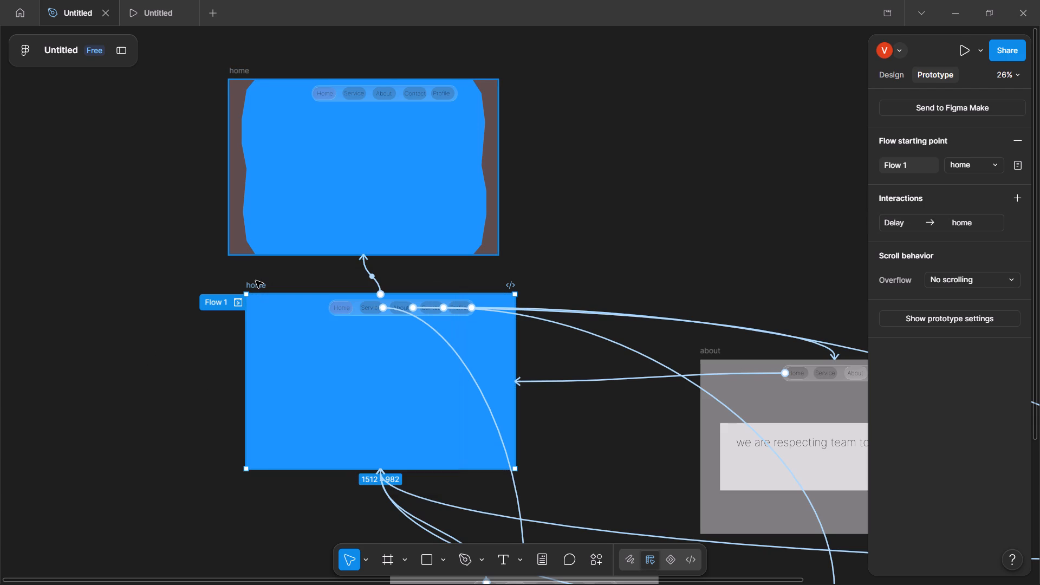
double_click(243, 68)
click(249, 70)
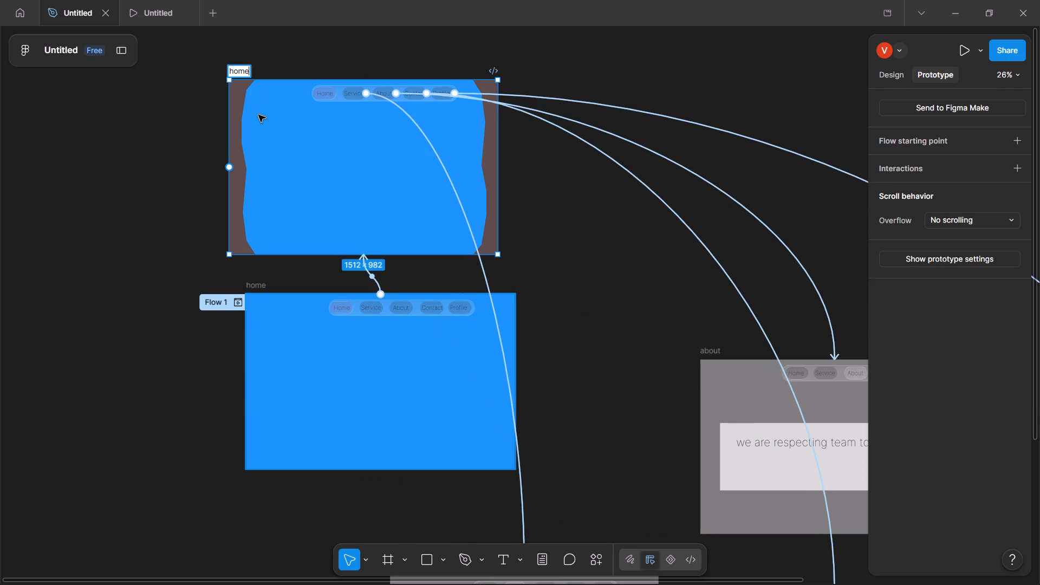
key(space)
text(1)
key(Return)
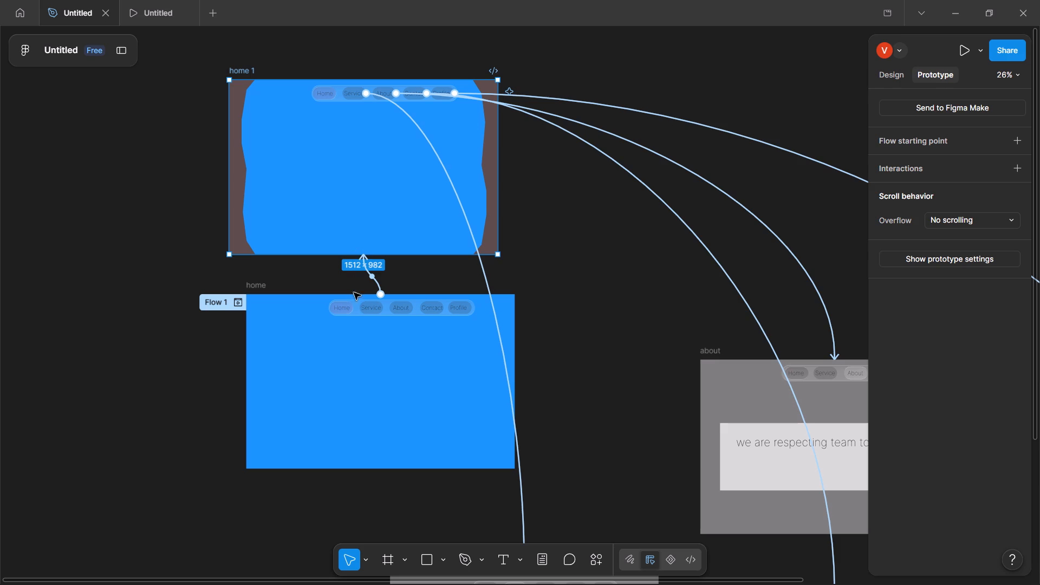
Set the animation of the delay interaction from home to home 1 to Smart animate.
click(365, 269)
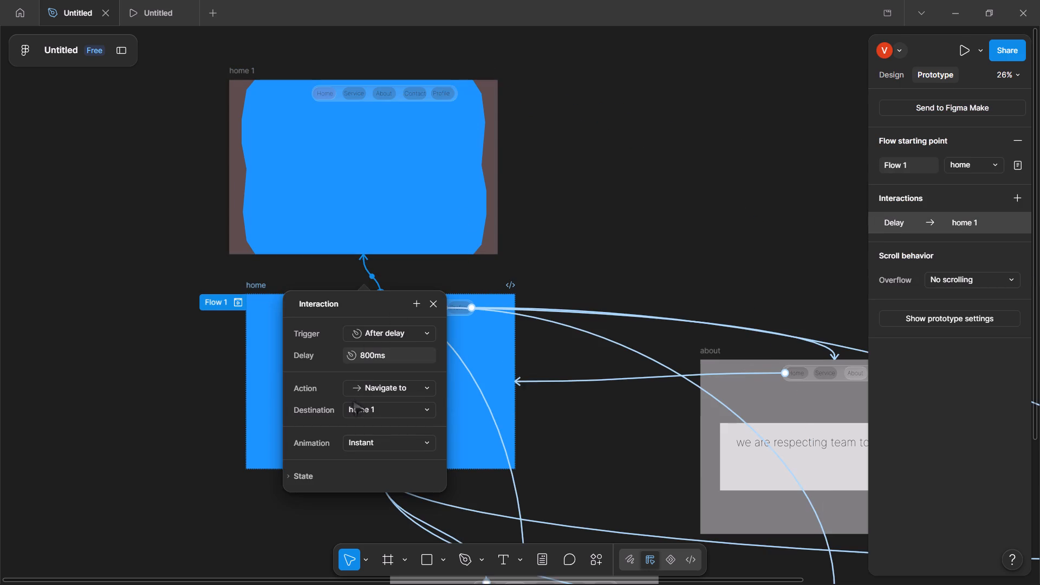
click(368, 442)
scroll(367, 442, down, 3)
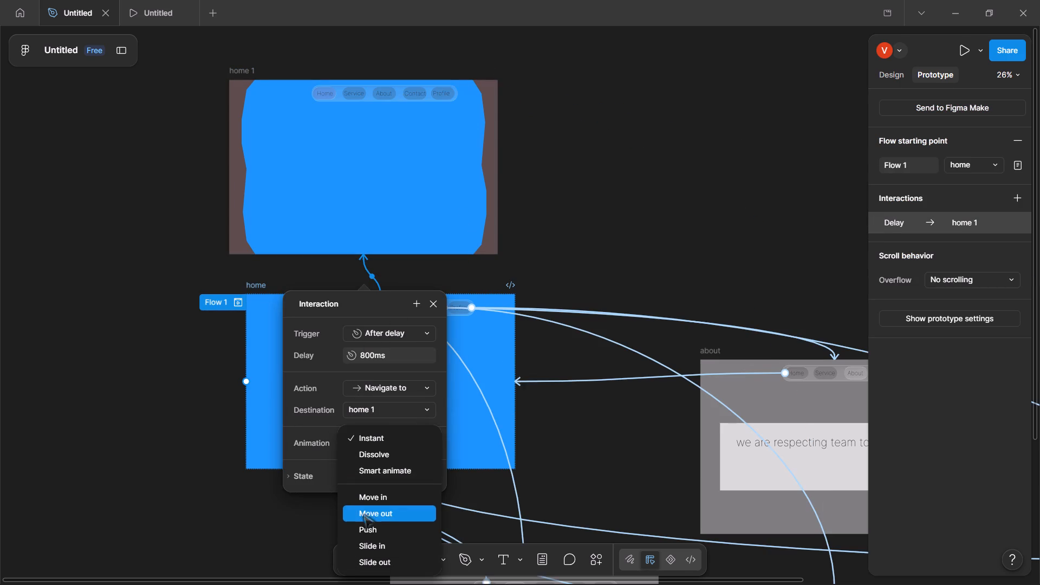
click(382, 471)
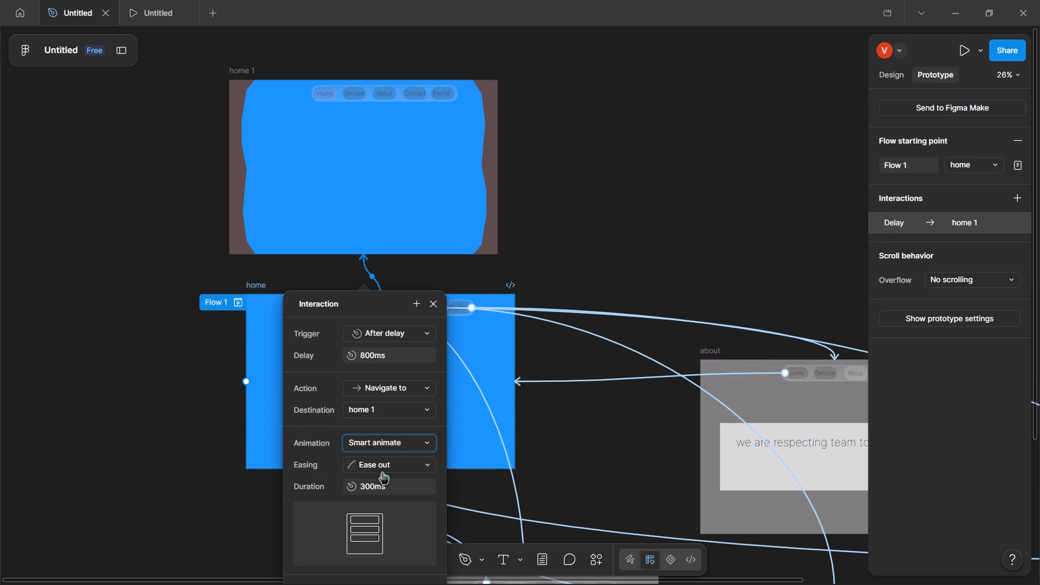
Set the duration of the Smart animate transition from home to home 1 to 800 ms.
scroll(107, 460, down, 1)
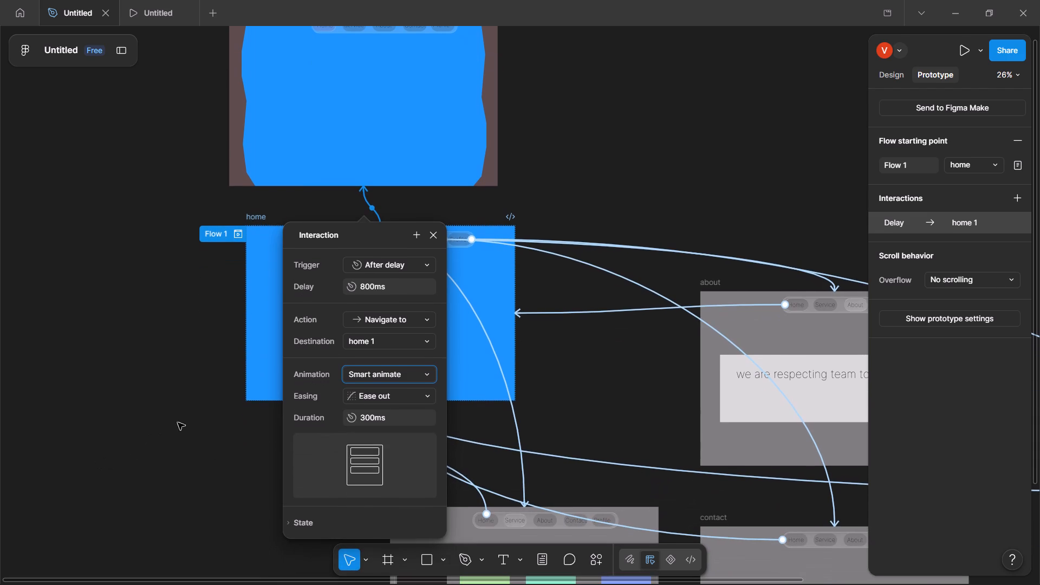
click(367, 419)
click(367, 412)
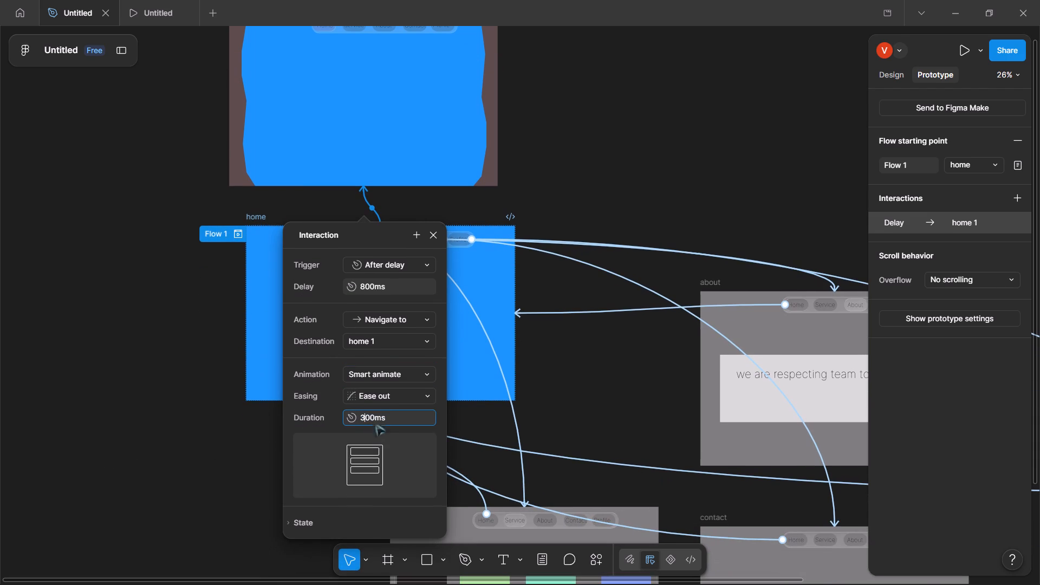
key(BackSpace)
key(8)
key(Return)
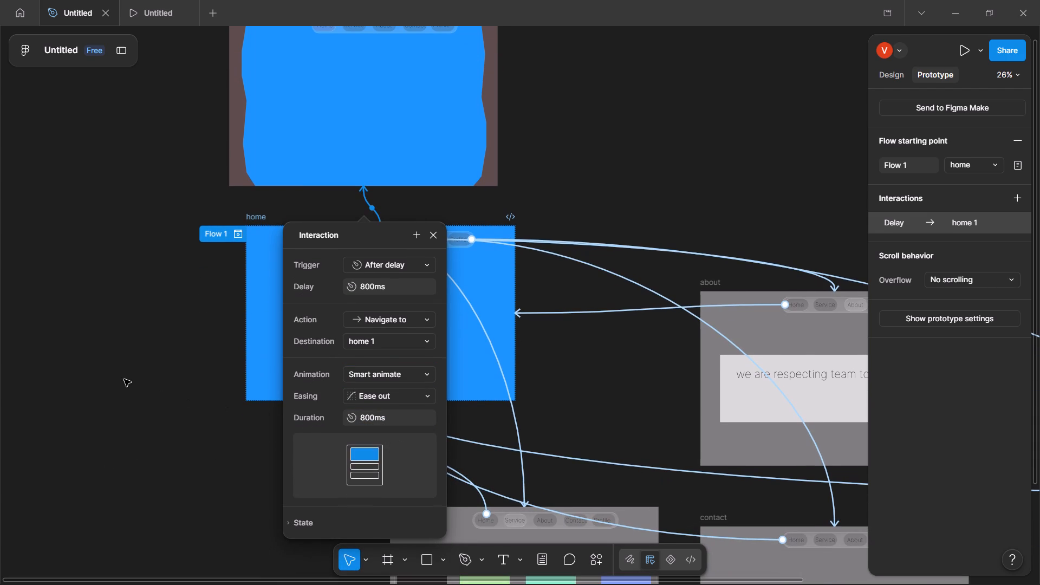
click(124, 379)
Preview the prototype from the start, watching the home transition and testing the Service and Home navigation links.
click(159, 0)
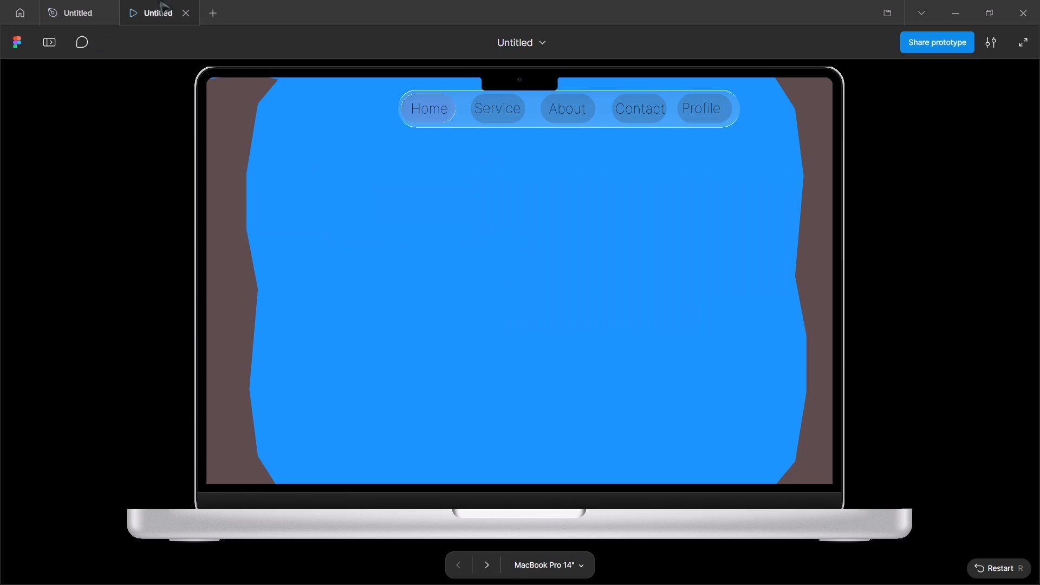
click(142, 8)
click(978, 565)
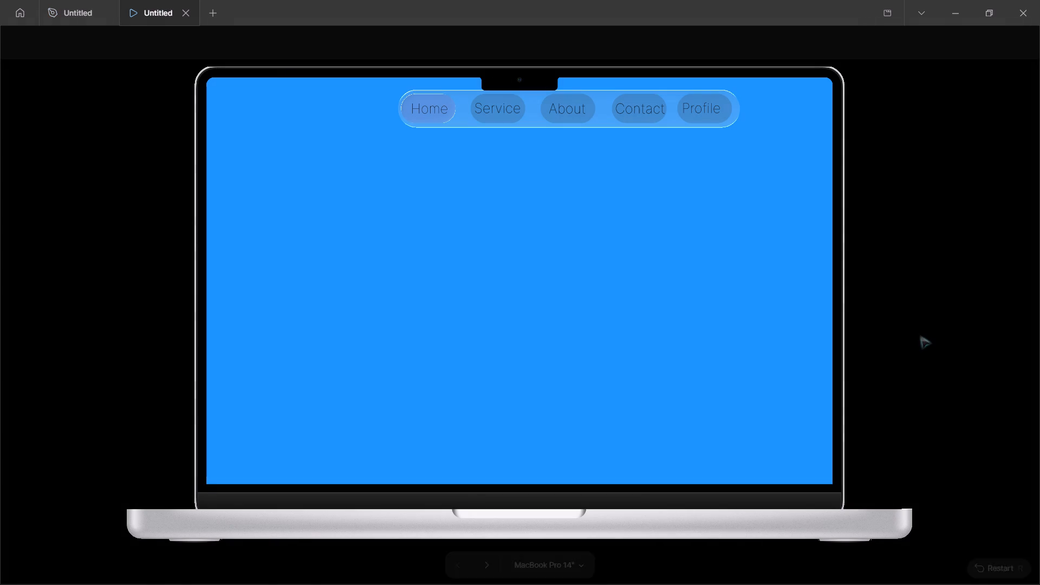
scroll(533, 229, down, 2)
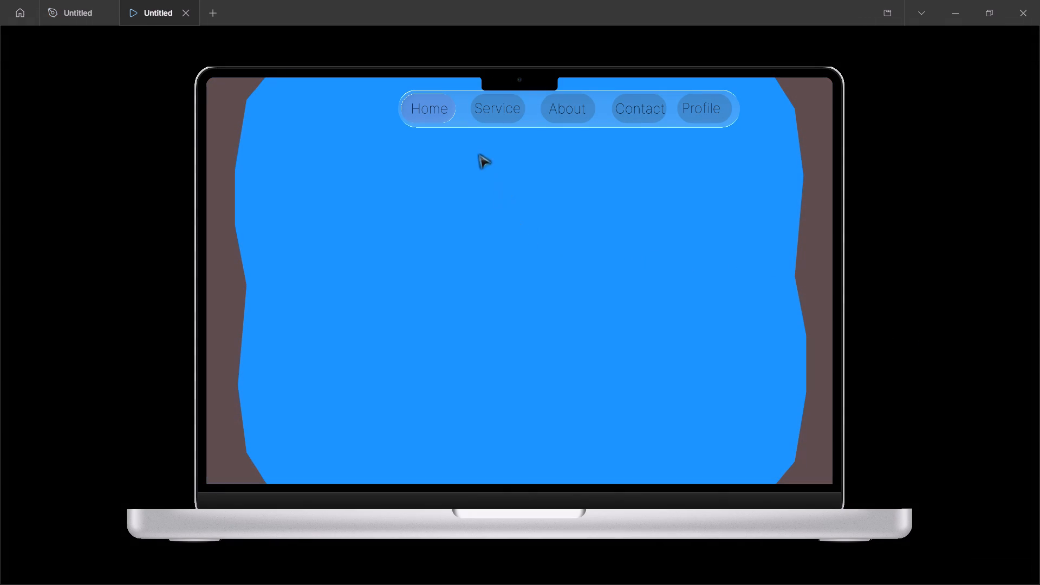
click(492, 109)
click(440, 103)
click(941, 496)
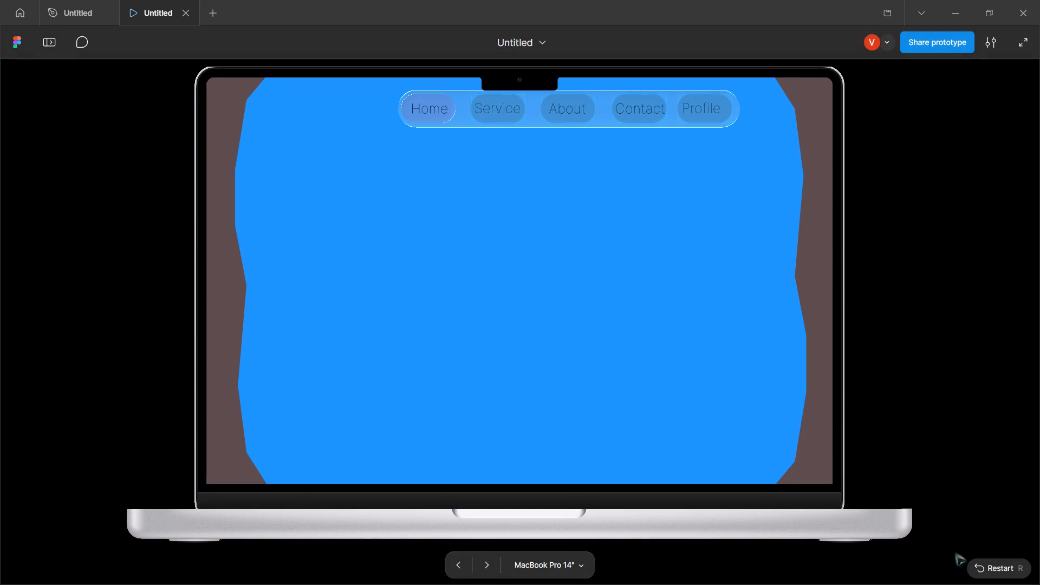
click(977, 561)
scroll(612, 312, down, 1)
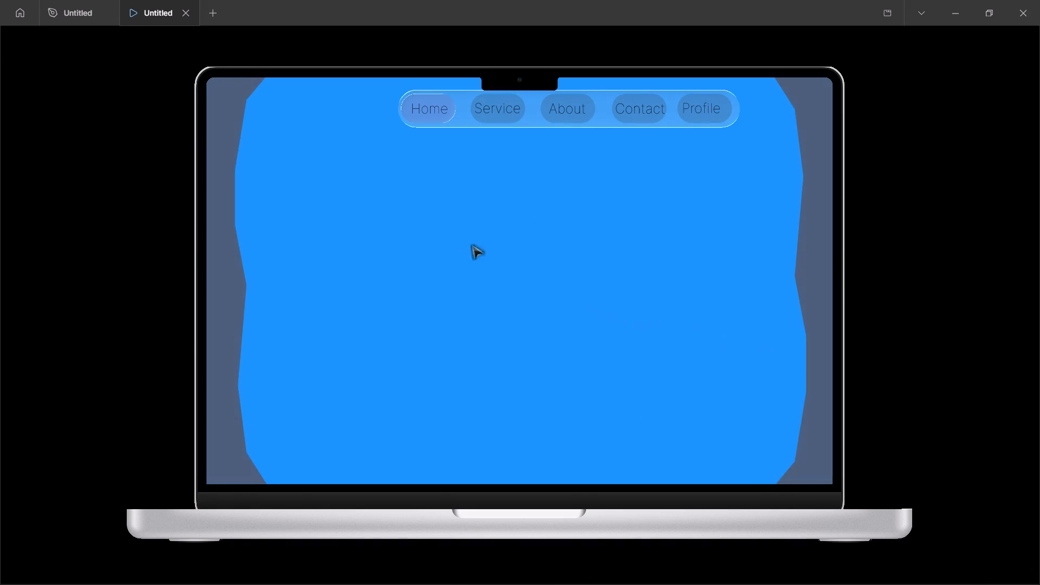
click(488, 106)
click(450, 109)
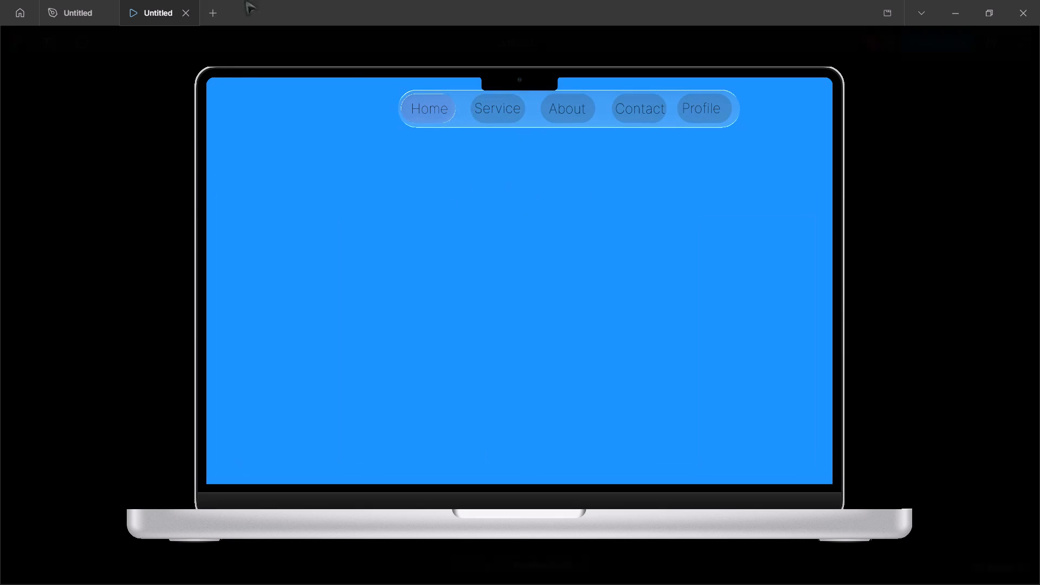
click(992, 37)
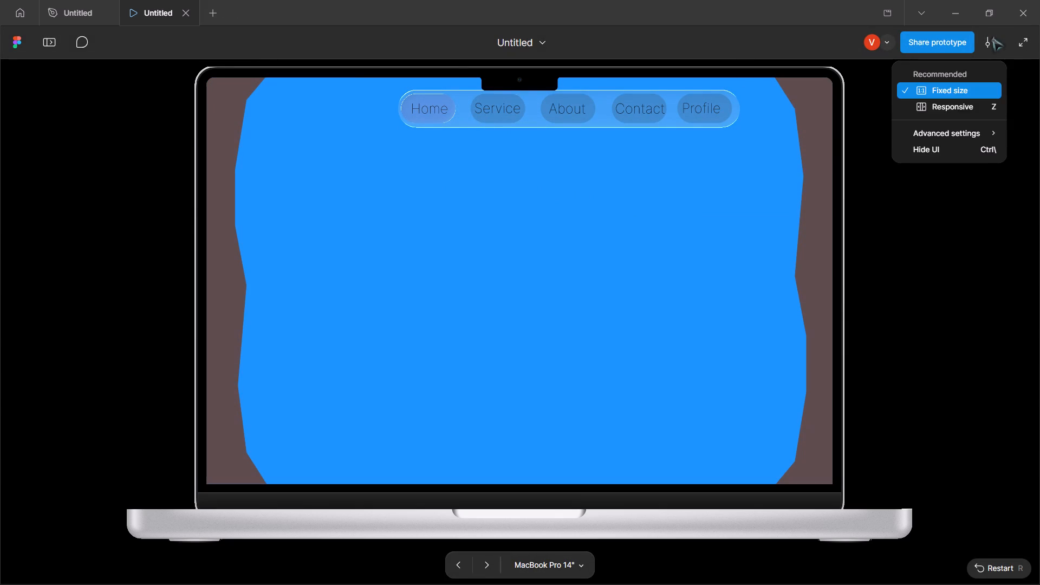
click(992, 37)
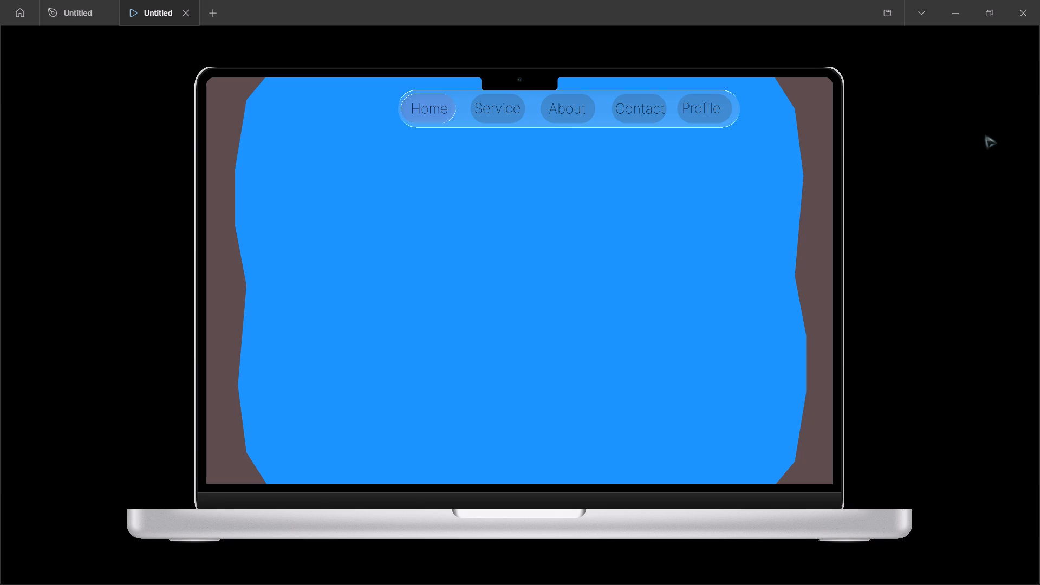
Back in the design file, undo the recent edits until only the original home frame with both brown side shapes remains.
click(53, 9)
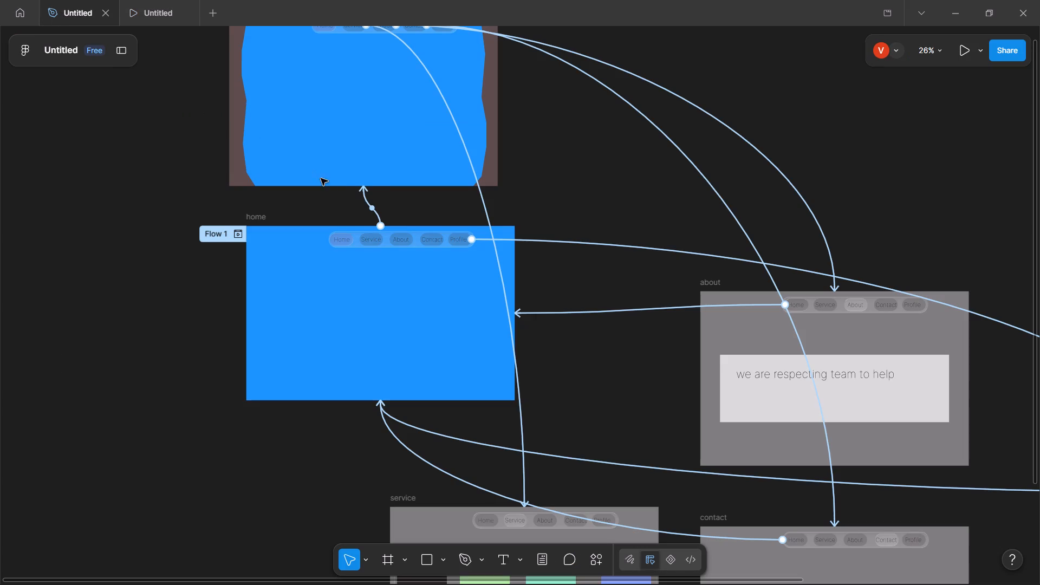
click(366, 176)
click(359, 324)
scroll(354, 301, up, 2)
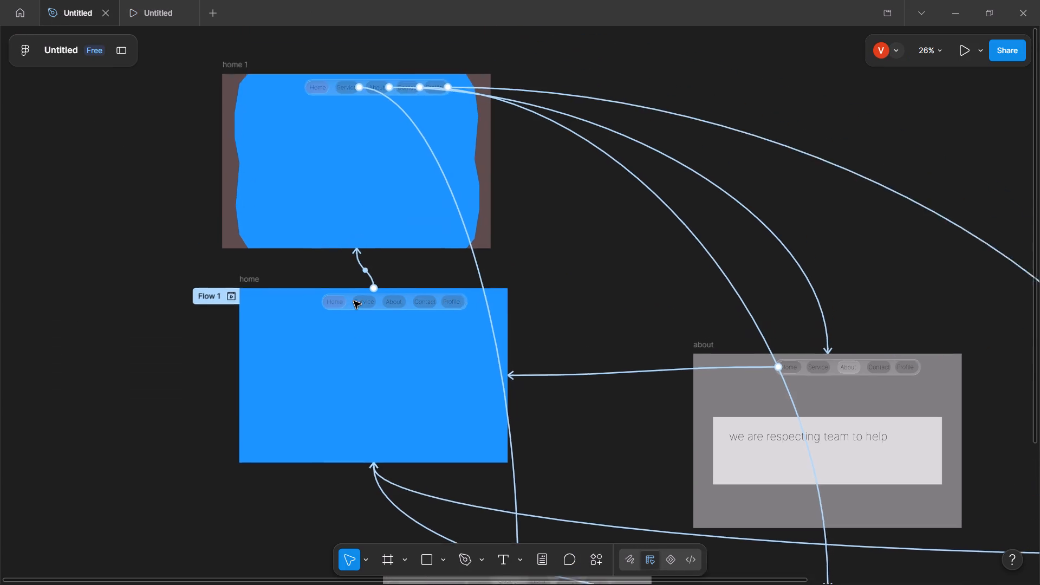
scroll(354, 301, up, 2)
click(354, 301)
scroll(354, 301, down, 3)
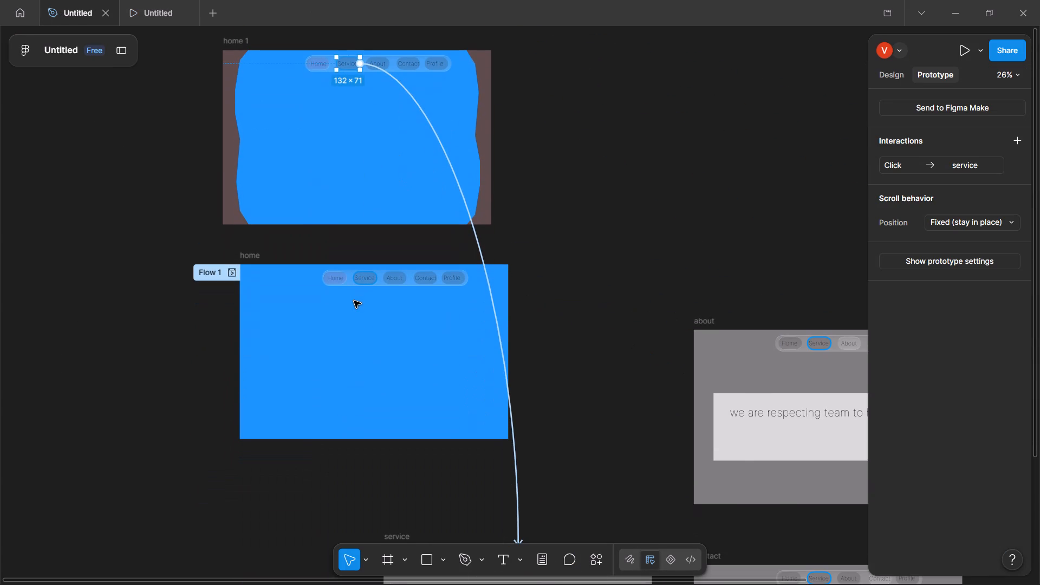
key(ctrl+z)
key(ctrl+z)
key(ctrl+z)
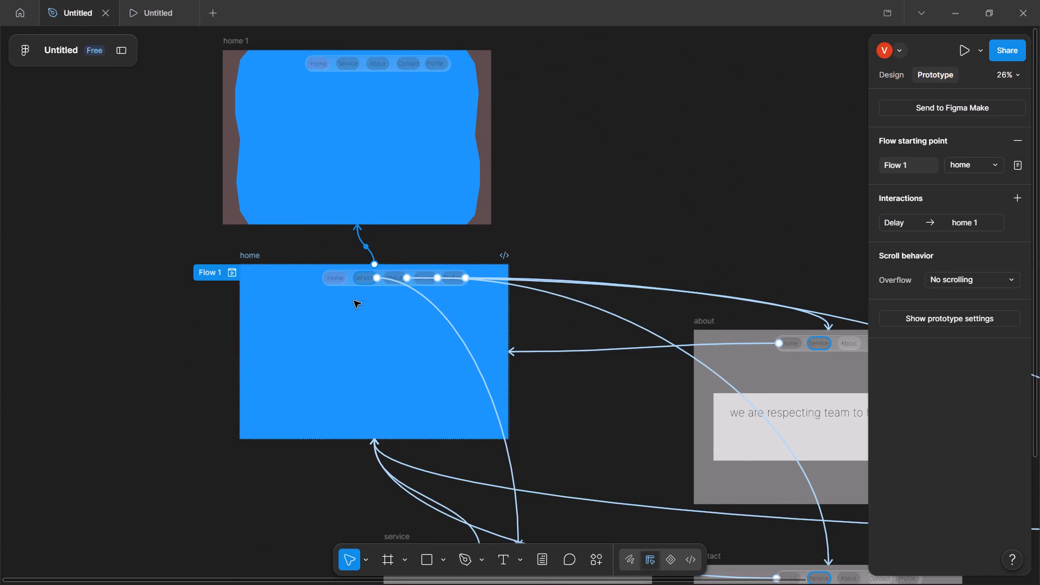
key(ctrl+z)
key(ctrl+z)
key(ctrl+z)
key(ctrl+z)
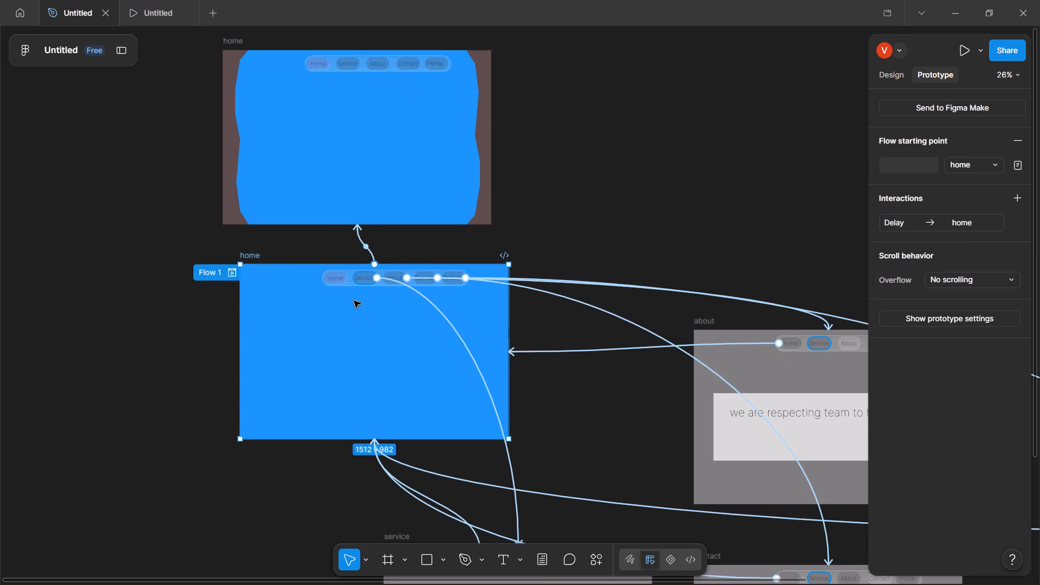
key(ctrl+z)
key(ctrl+z)
key(ctrl+z)
key(ctrl+z)
key(ctrl+z)
key(ctrl+z)
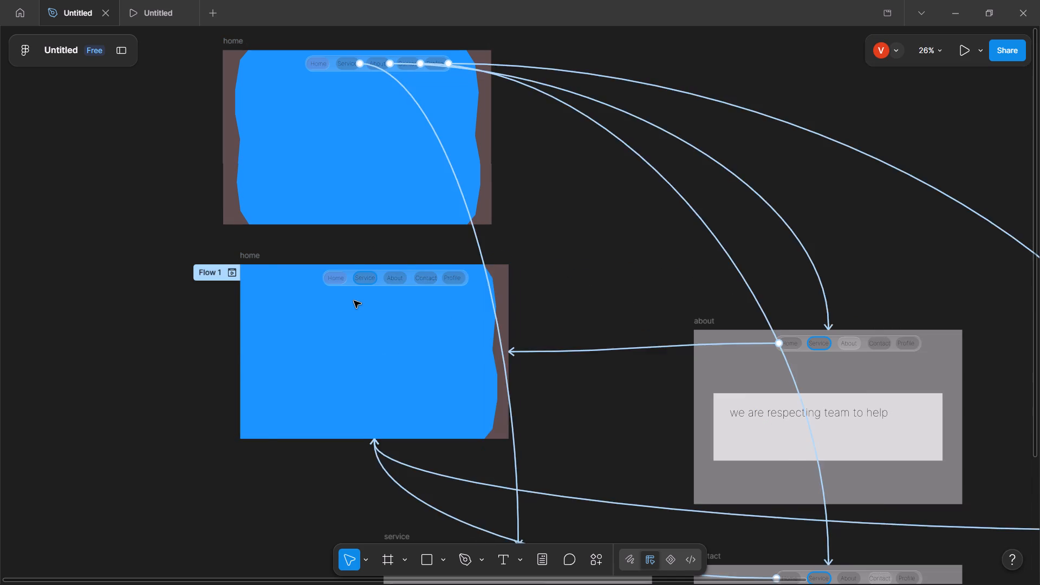
key(ctrl+z)
key(ctrl+z)
key(ctrl+z)
key(ctrl+z)
key(ctrl+z)
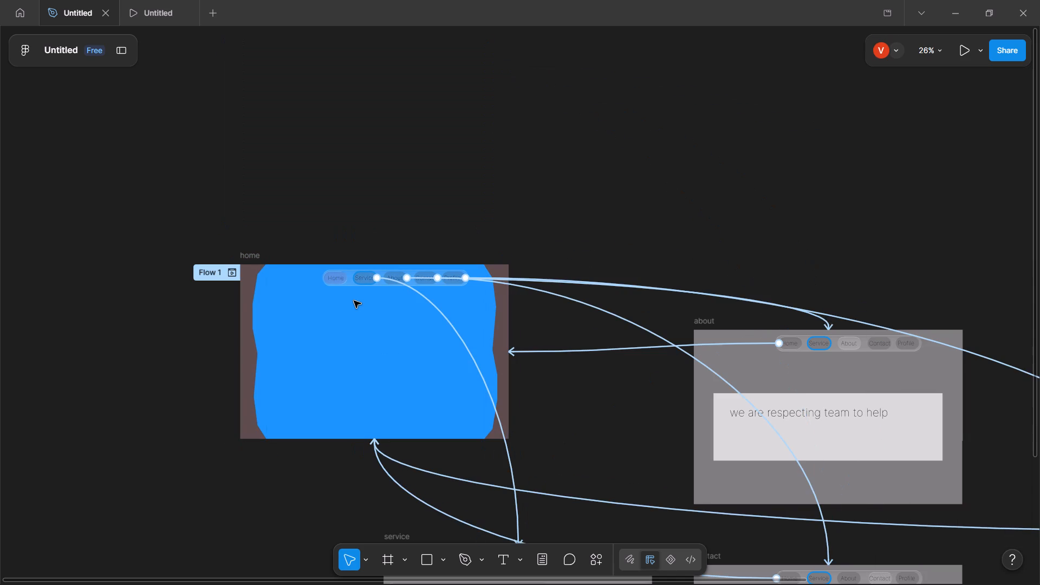
Delete the brown jagged shapes from both sides of the home frame.
scroll(356, 293, left, 1)
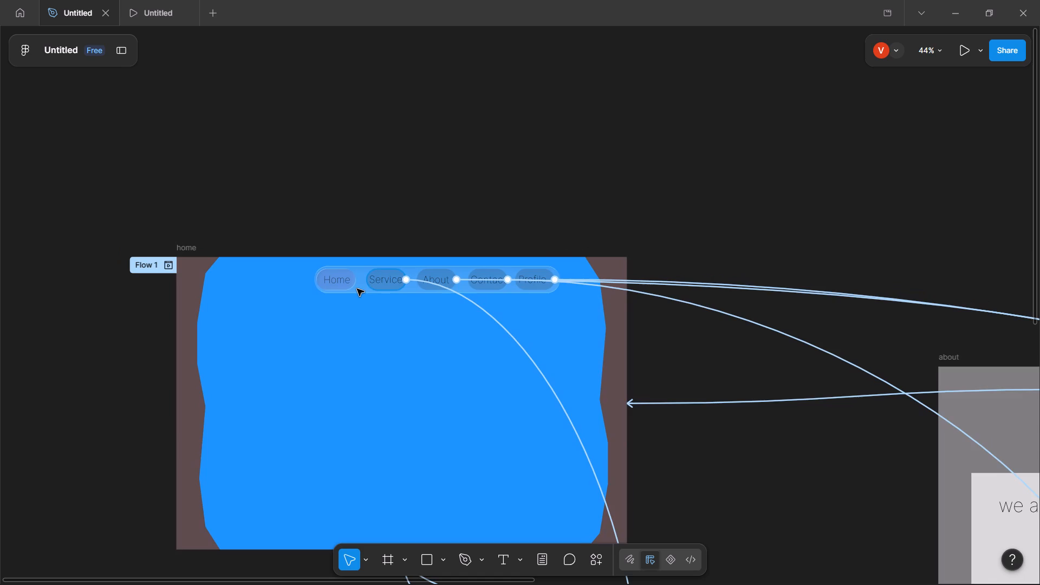
scroll(357, 289, right, 3)
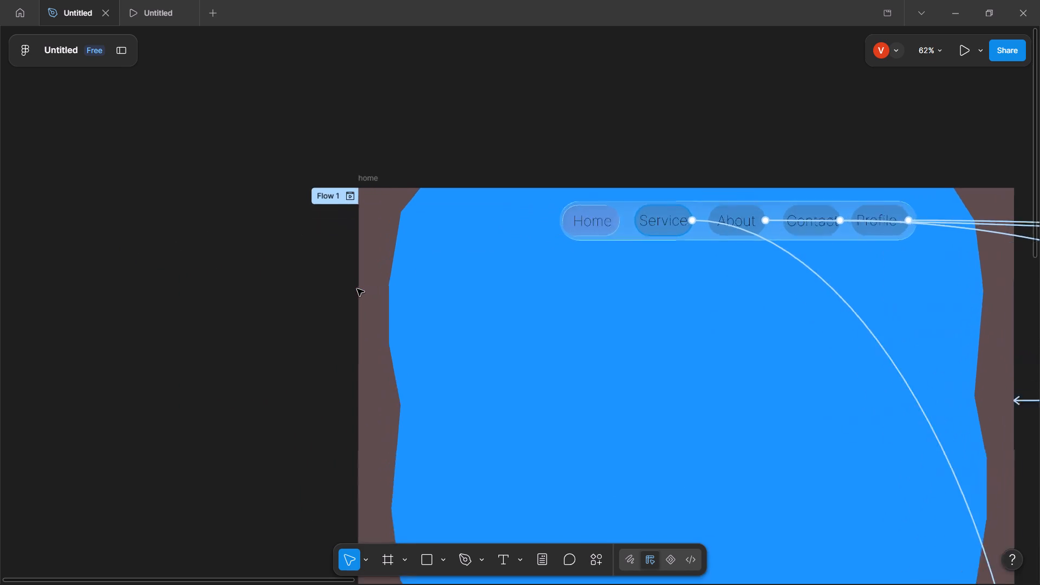
click(361, 286)
scroll(366, 286, left, 5)
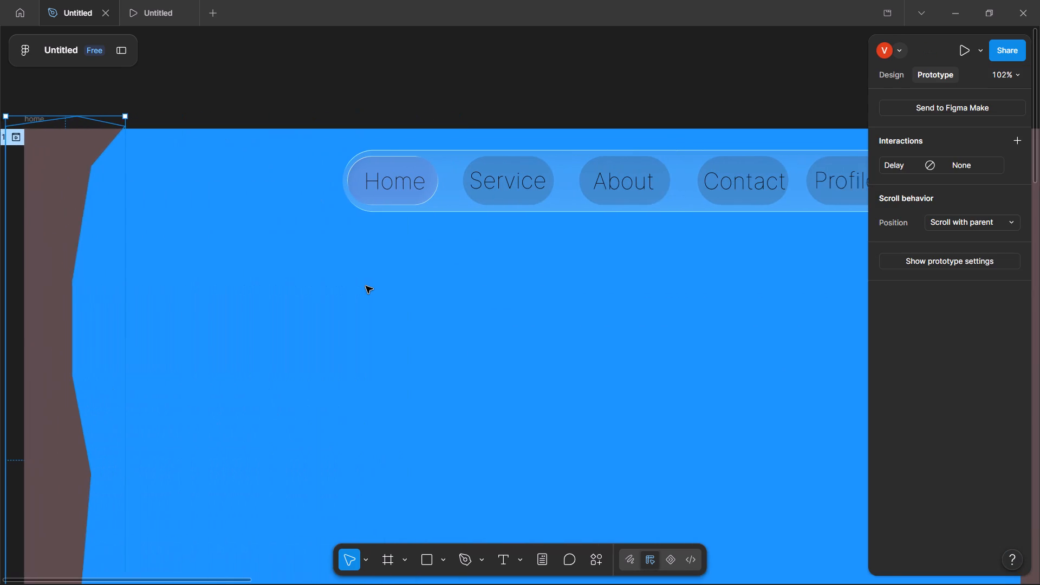
key(BackSpace)
scroll(385, 280, left, 1)
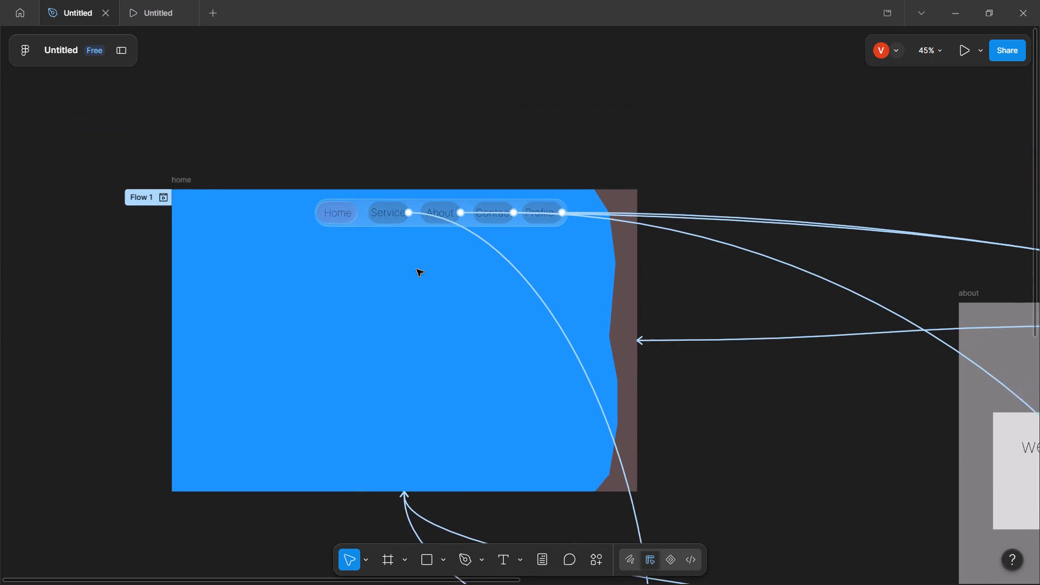
scroll(417, 269, left, 1)
click(567, 256)
key(BackSpace)
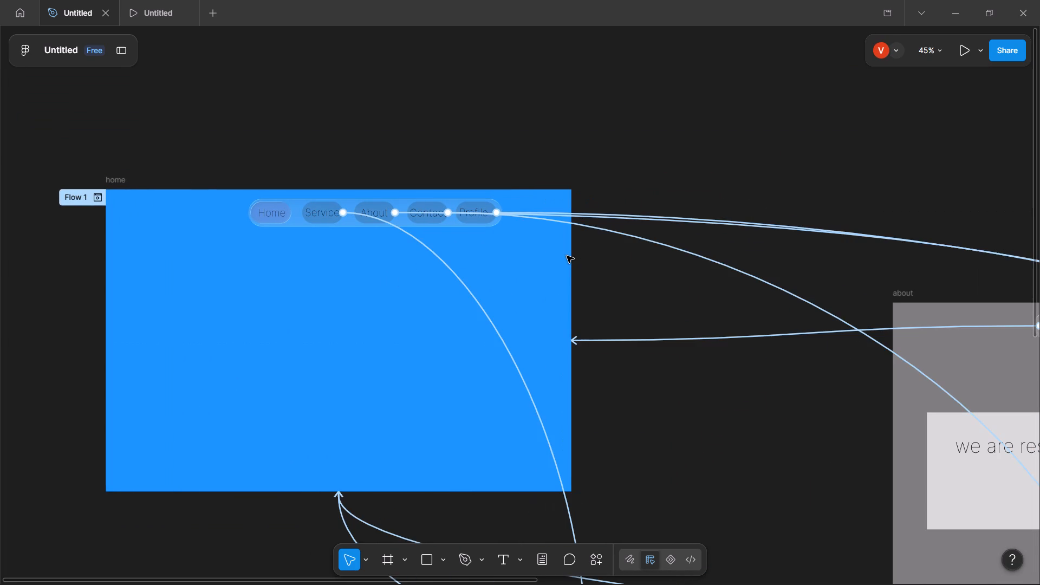
scroll(567, 256, right, 1)
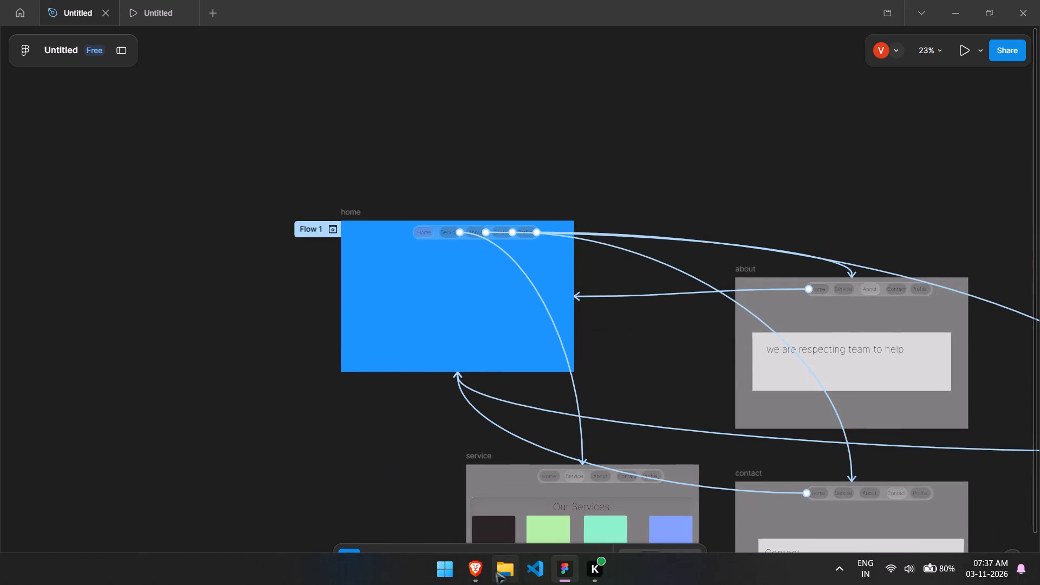
Switch to the Brave browser and search the web in a new tab for "4k 3d cars images".
click(476, 571)
click(884, 17)
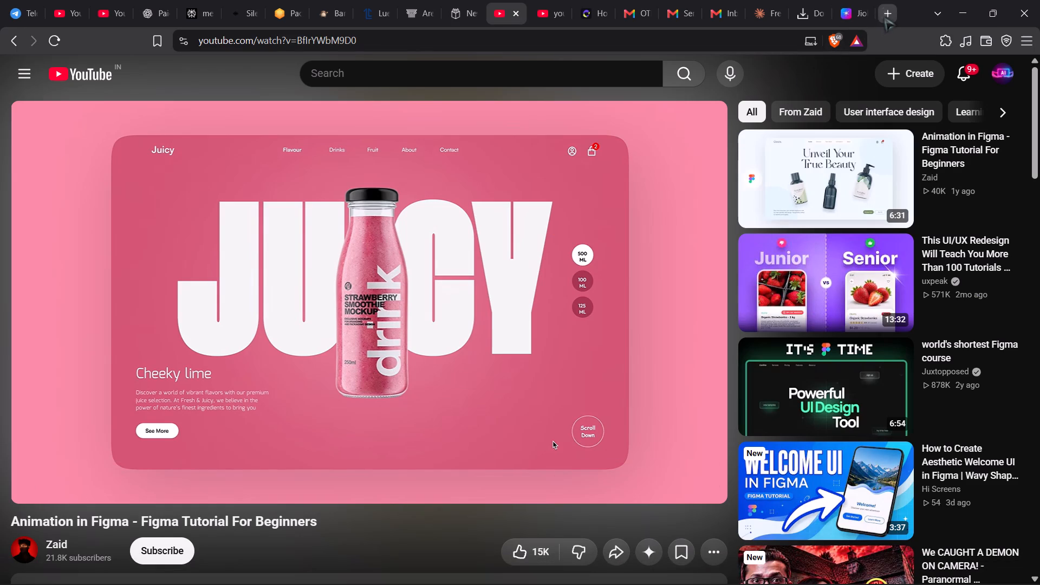
drag(884, 17, 874, 27)
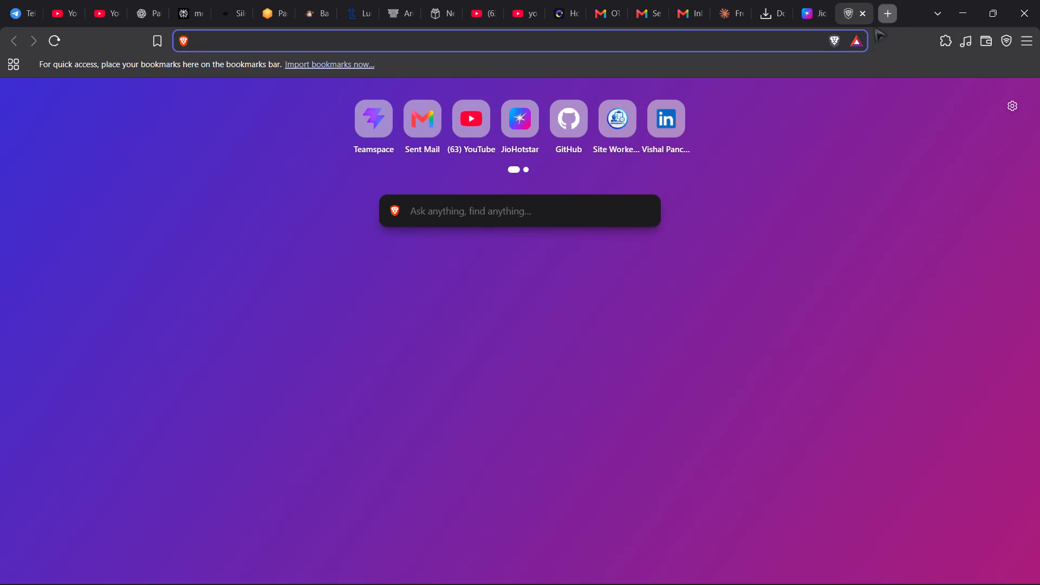
drag(874, 27, 878, 38)
key(4)
key(k)
key(space)
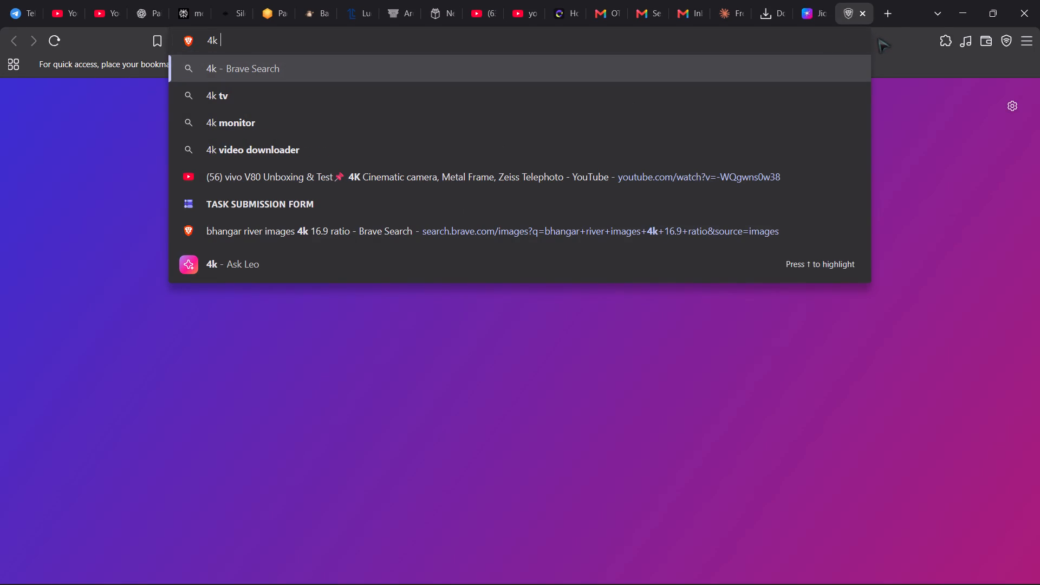
text(3d cars images)
key(Return)
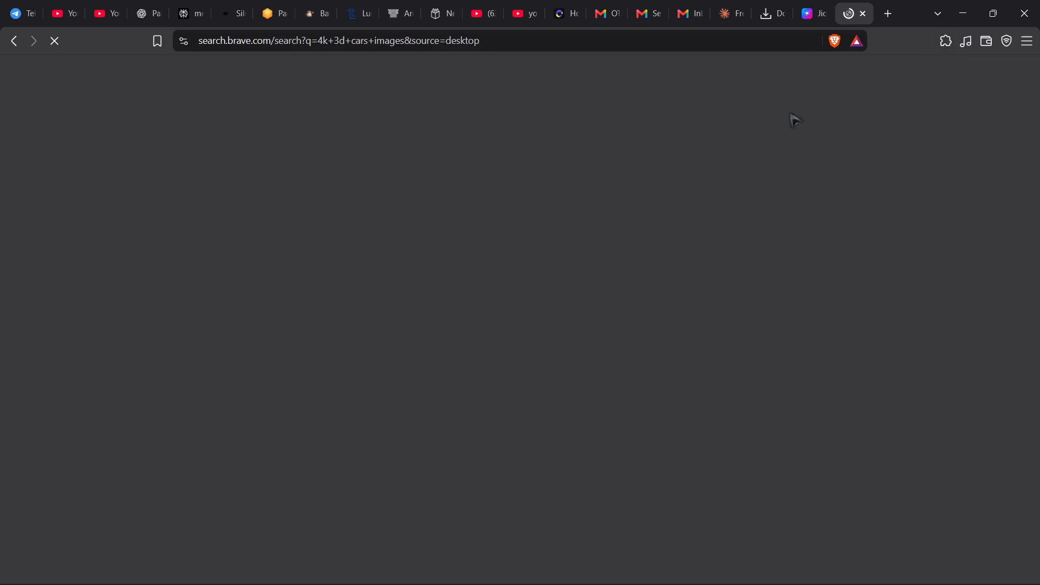
click(330, 102)
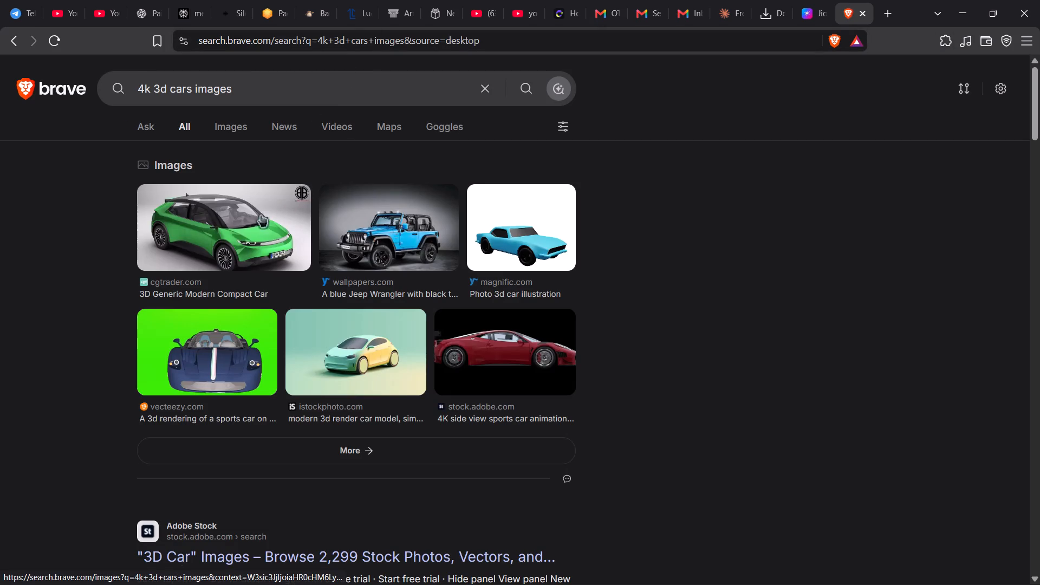
Open the Adobe Stock "3D Car" images page from the search results.
right_click(250, 217)
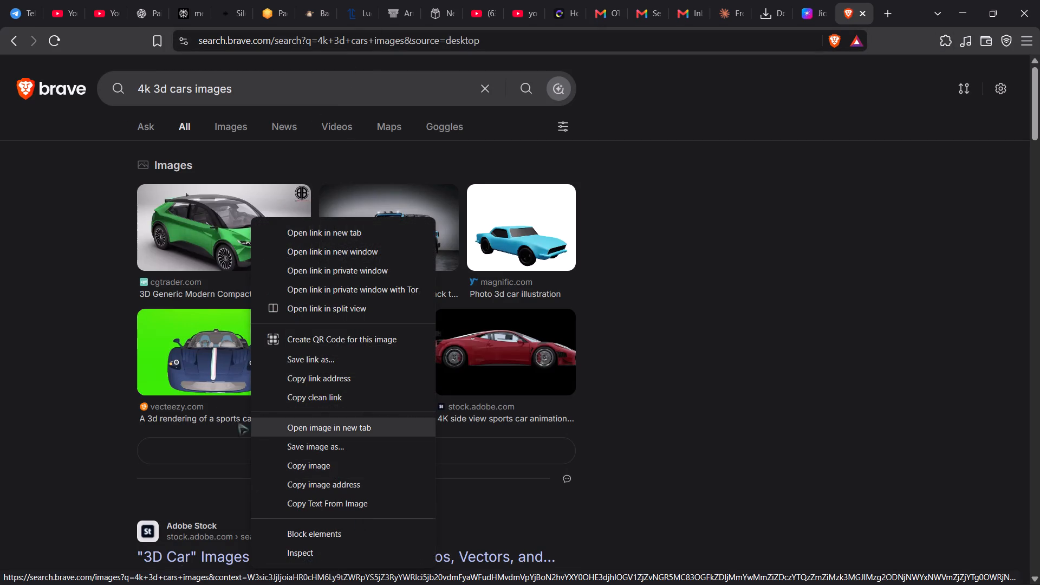
click(91, 238)
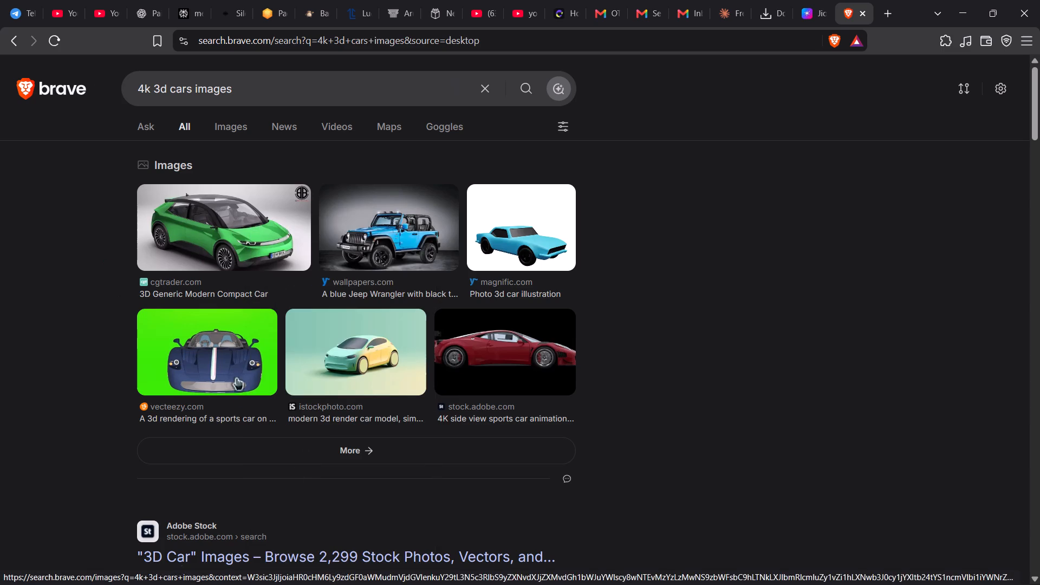
click(357, 549)
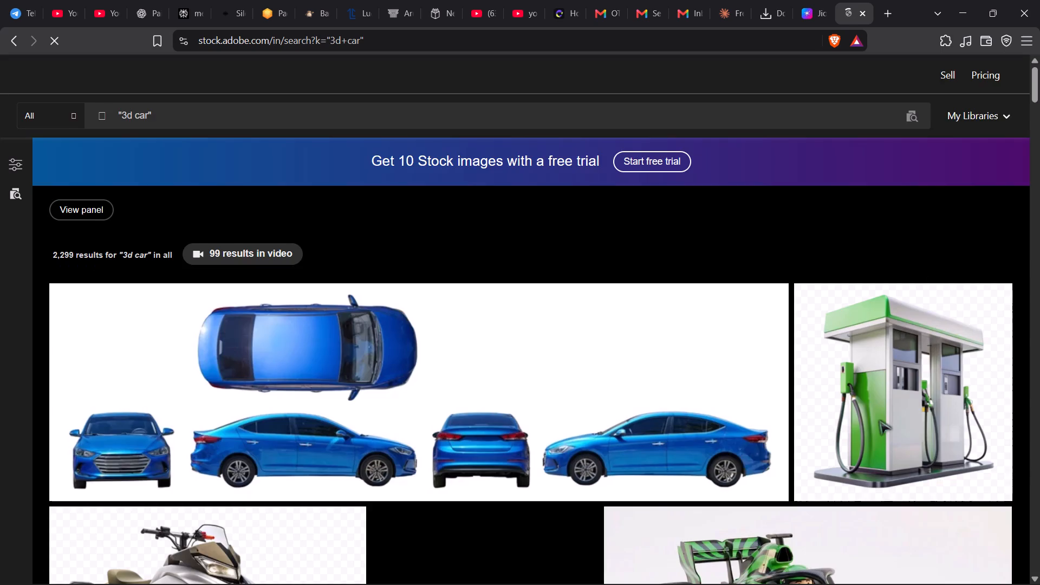
Browse the Adobe Stock "3d car" results for a car image suitable for the home frame.
scroll(675, 457, down, 2)
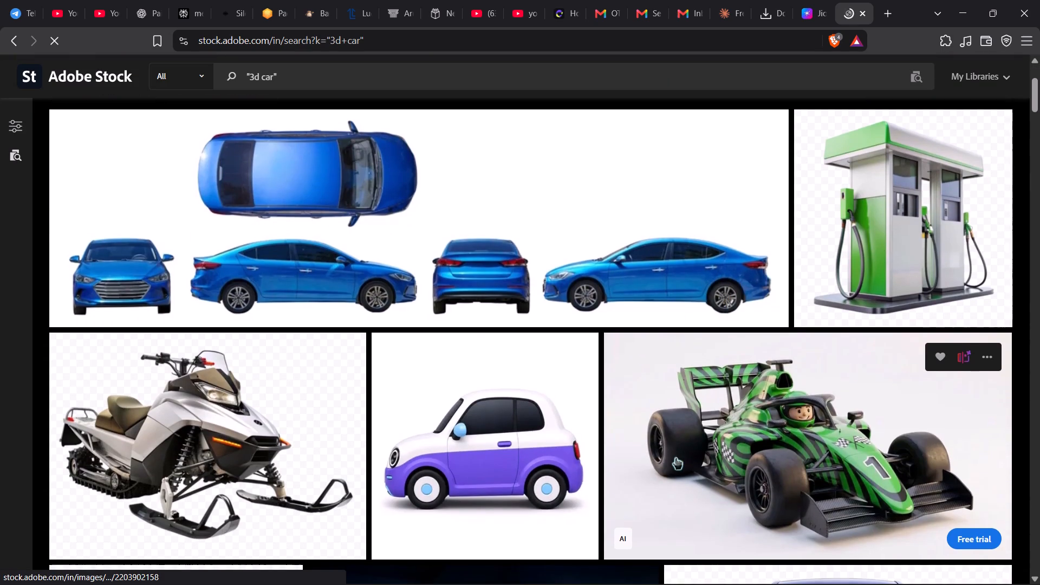
scroll(675, 457, down, 1)
scroll(809, 430, down, 1)
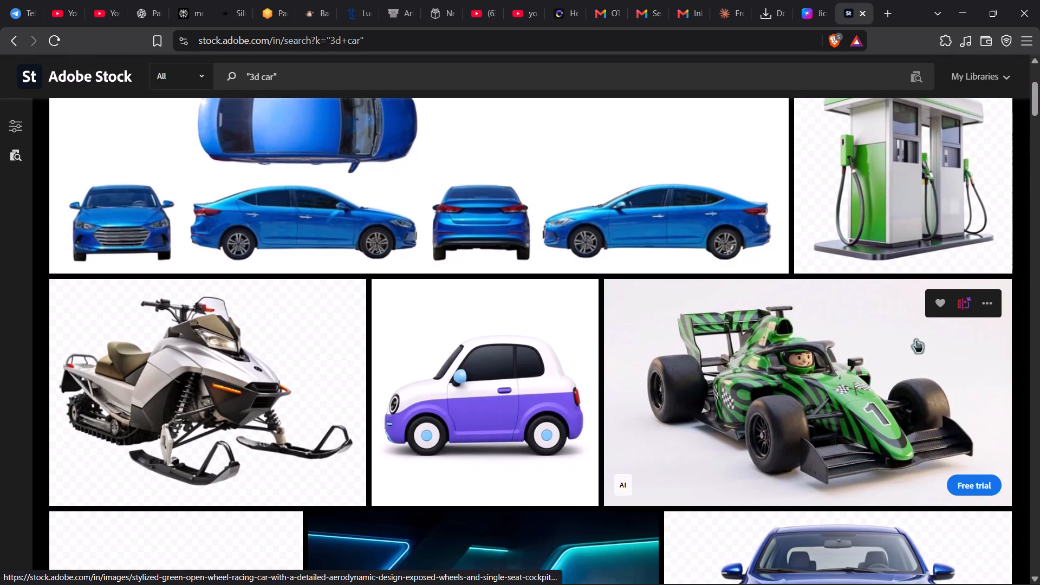
scroll(497, 457, down, 1)
scroll(493, 513, down, 1)
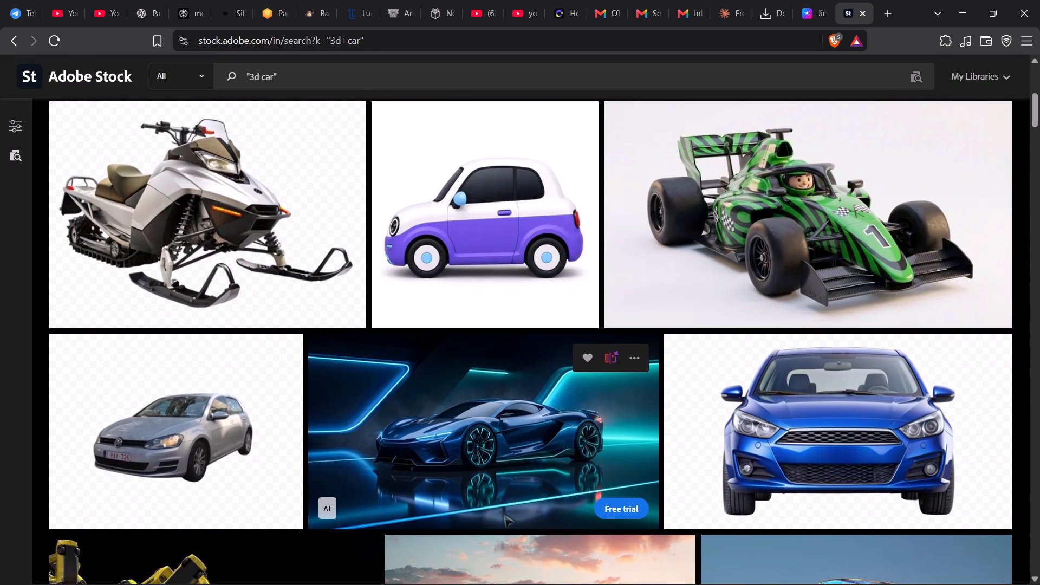
scroll(322, 498, down, 2)
scroll(108, 417, down, 1)
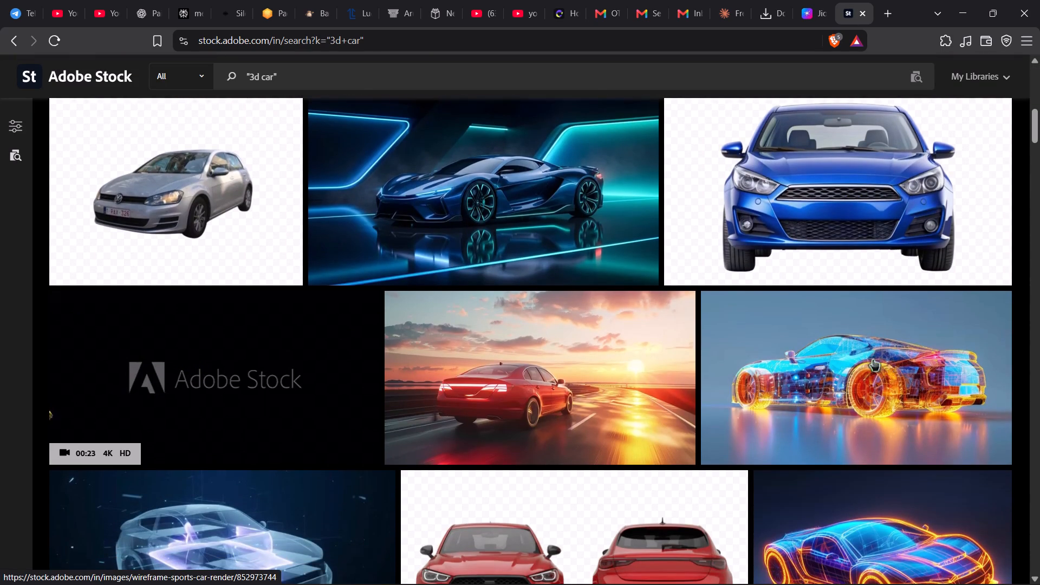
scroll(823, 357, down, 1)
scroll(619, 391, down, 1)
scroll(564, 423, down, 1)
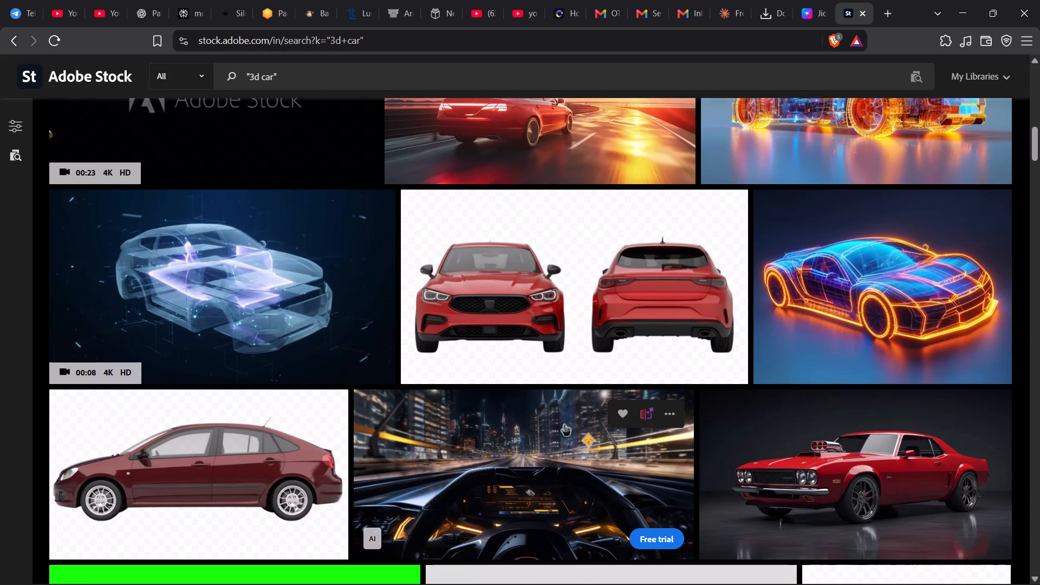
scroll(564, 423, down, 3)
scroll(313, 376, down, 2)
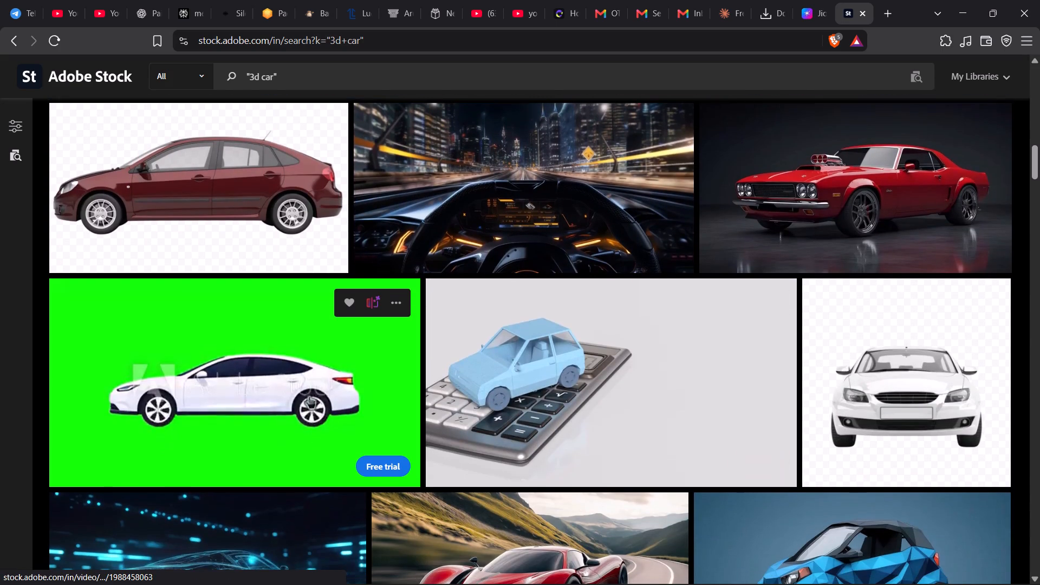
scroll(820, 394, down, 1)
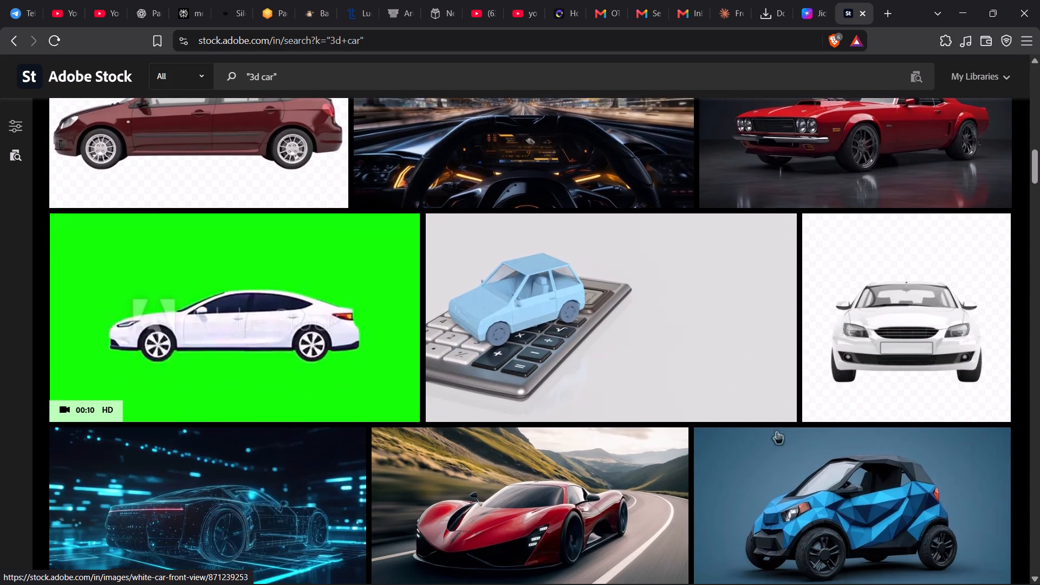
scroll(776, 431, down, 1)
scroll(542, 438, down, 3)
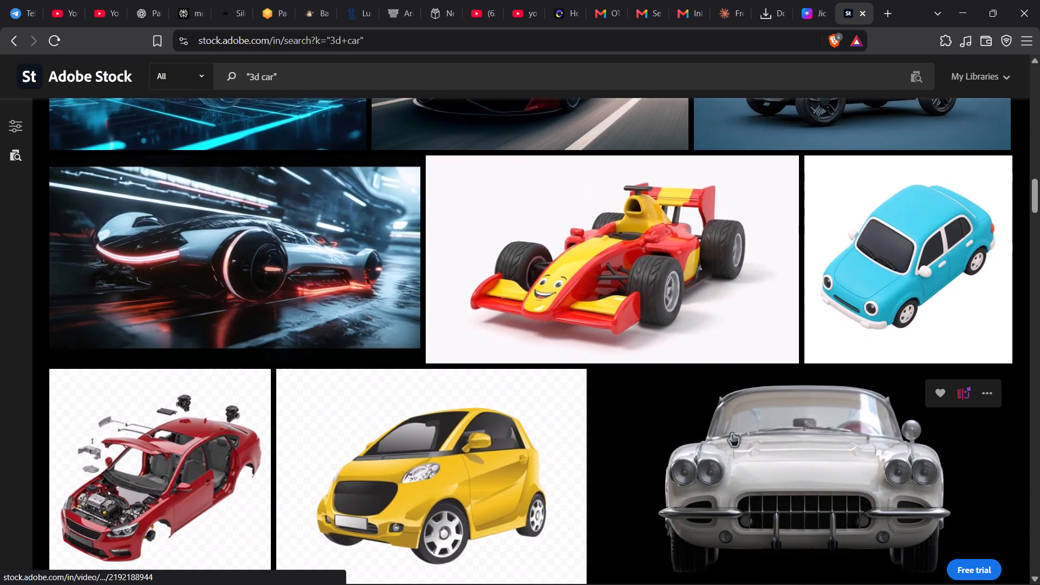
scroll(732, 433, down, 2)
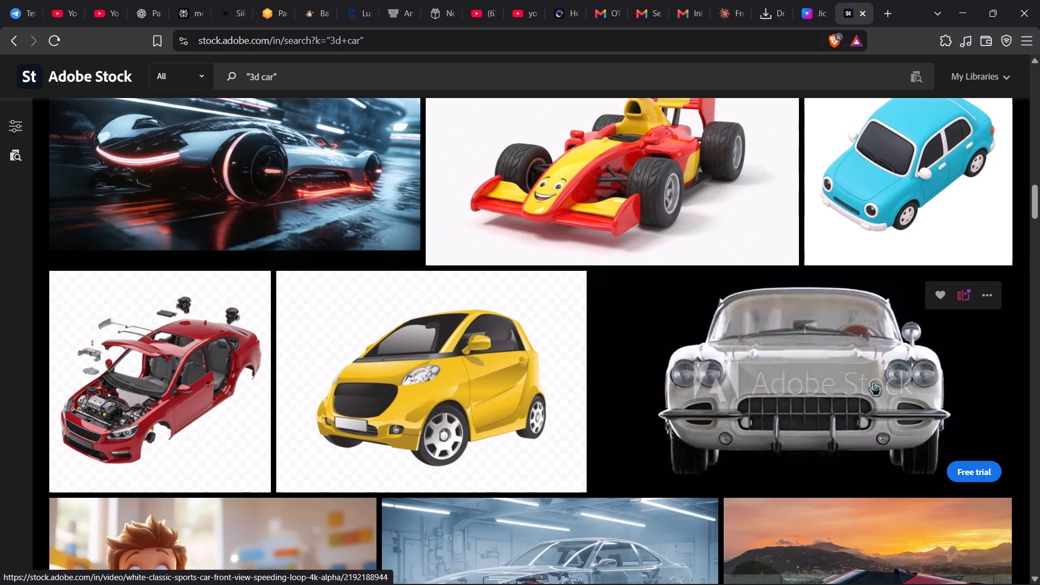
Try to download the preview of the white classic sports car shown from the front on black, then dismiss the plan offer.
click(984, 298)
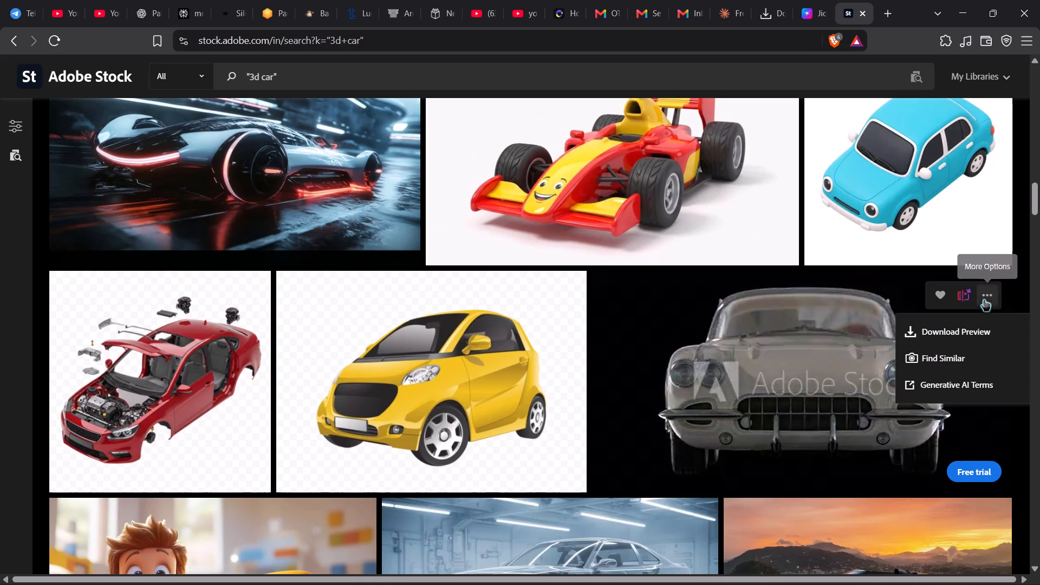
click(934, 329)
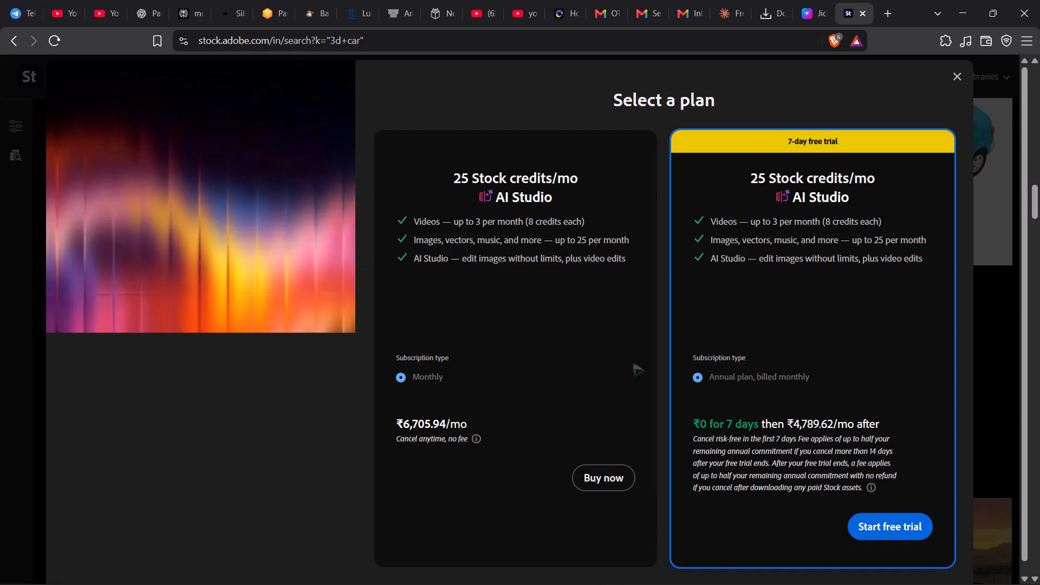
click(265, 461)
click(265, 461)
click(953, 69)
Continue examining the Adobe Stock "3d car" results further down for other suitable car images.
scroll(629, 223, down, 2)
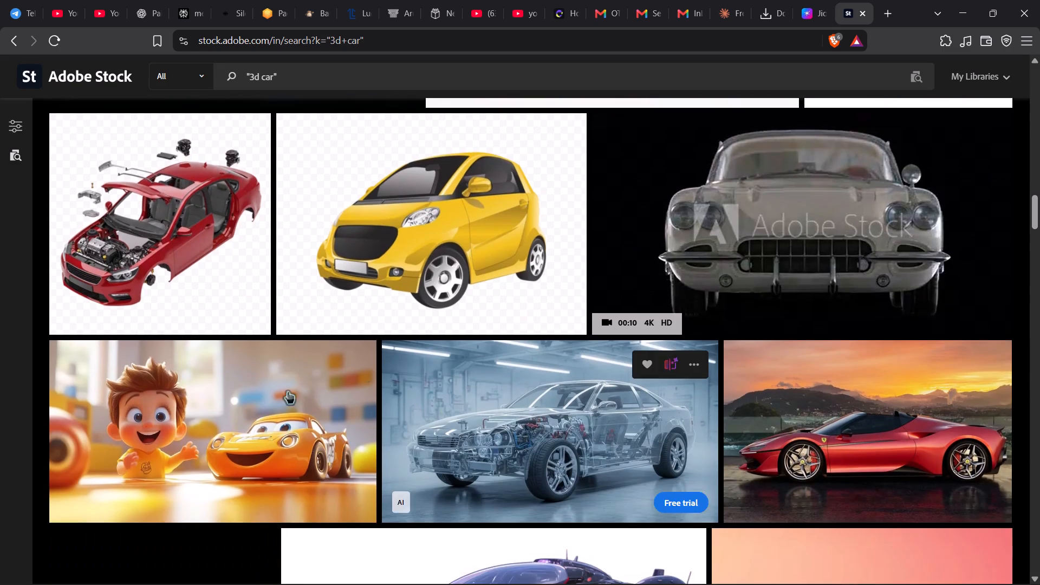
scroll(288, 391, down, 4)
scroll(547, 414, down, 1)
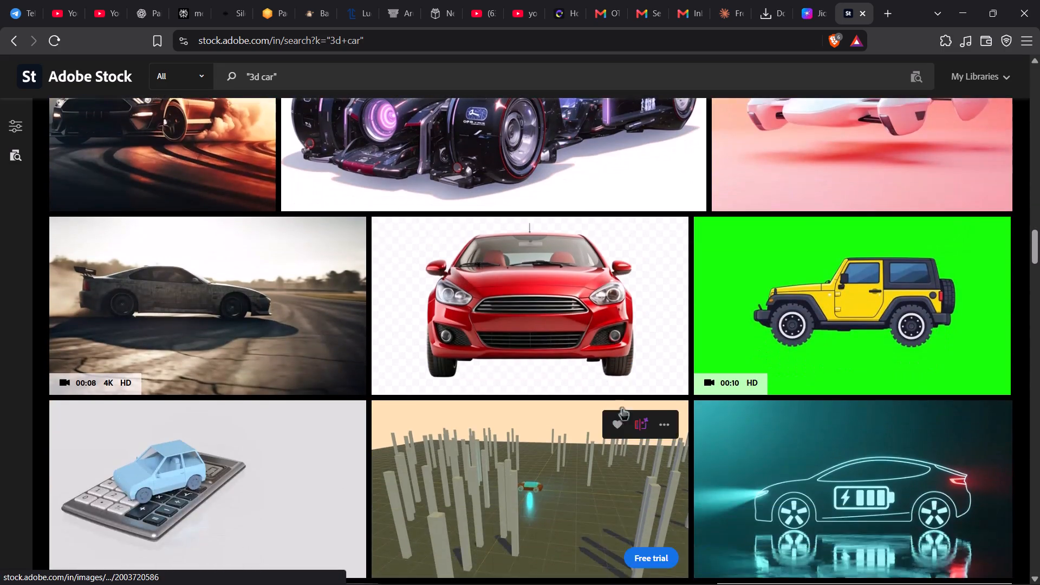
scroll(622, 407, down, 1)
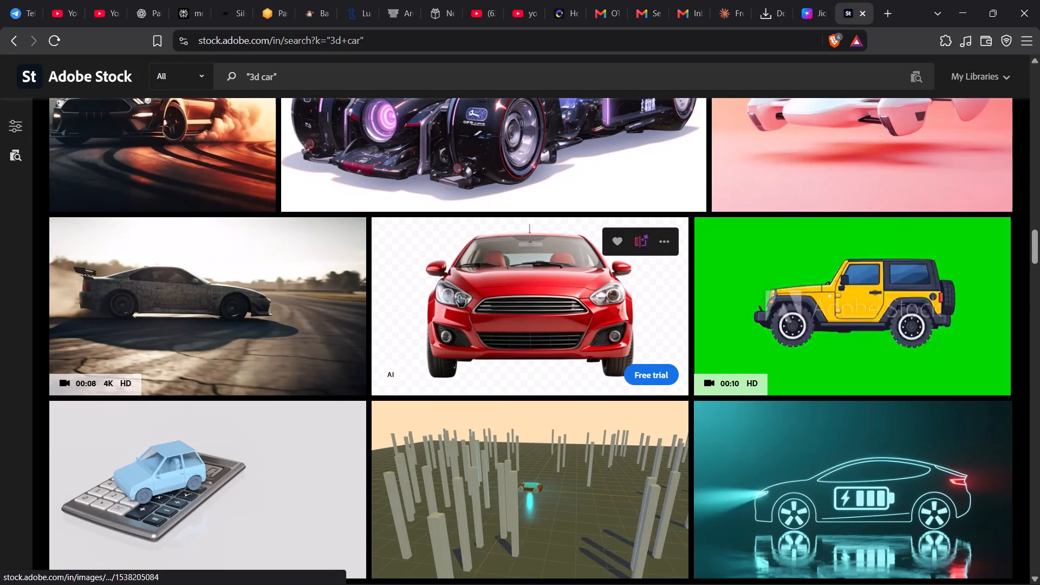
scroll(580, 458, down, 1)
scroll(490, 413, down, 1)
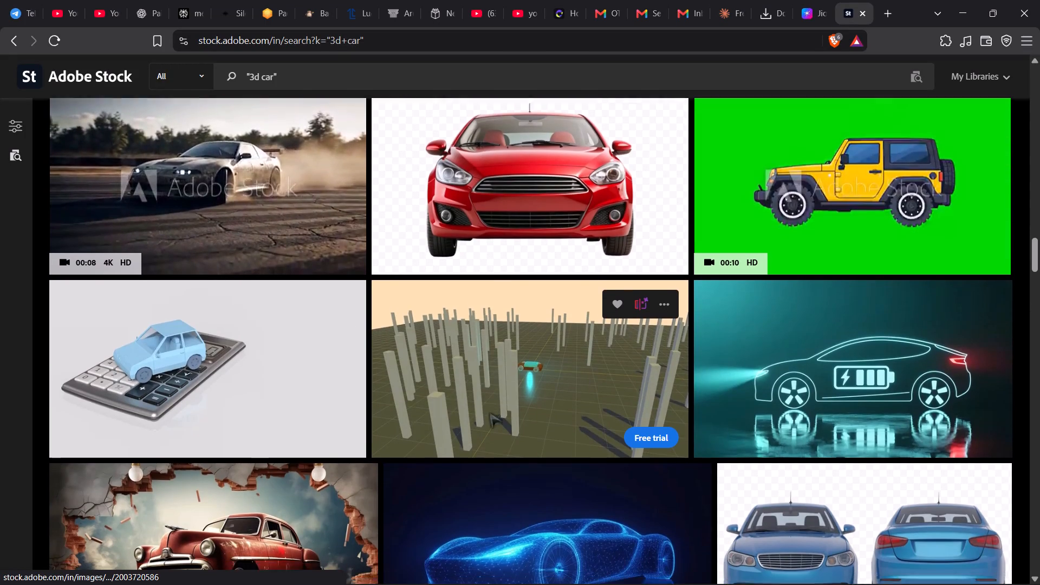
scroll(490, 413, down, 1)
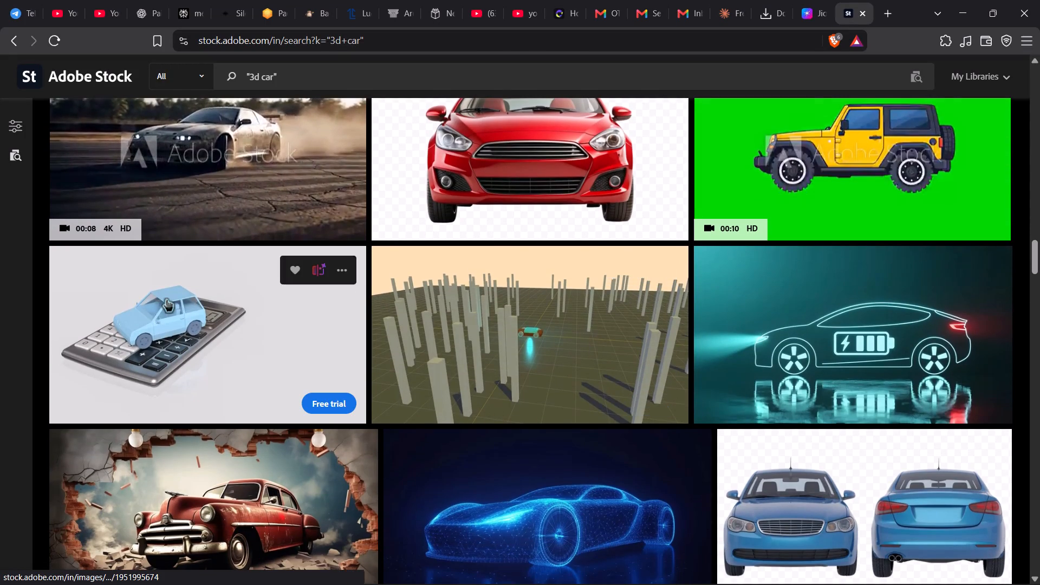
scroll(959, 343, down, 2)
scroll(594, 358, down, 2)
scroll(141, 127, down, 5)
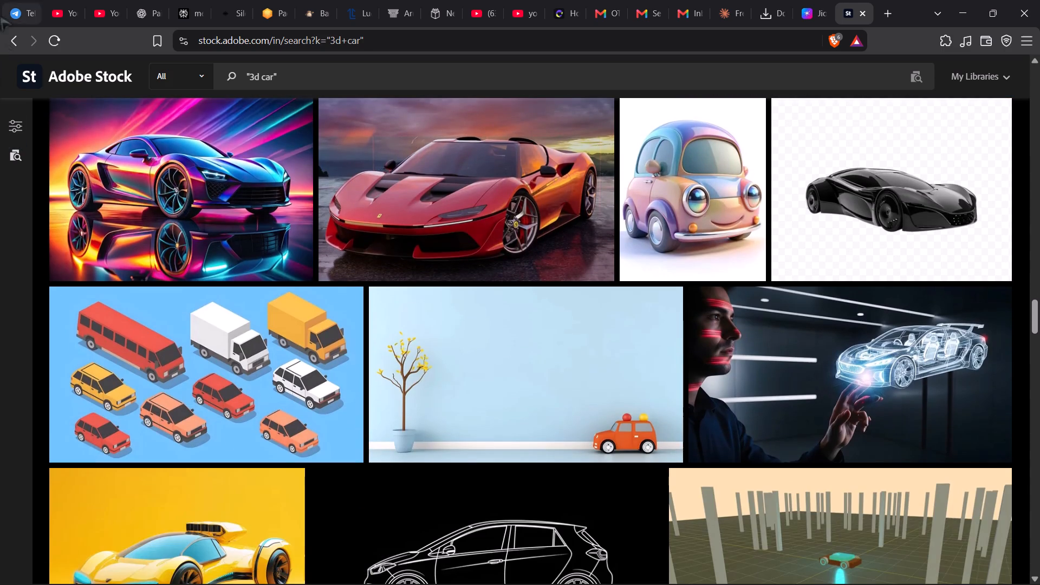
Return to the web search results and open the Pexels "3d Car Photos" page.
click(8, 32)
scroll(100, 208, down, 3)
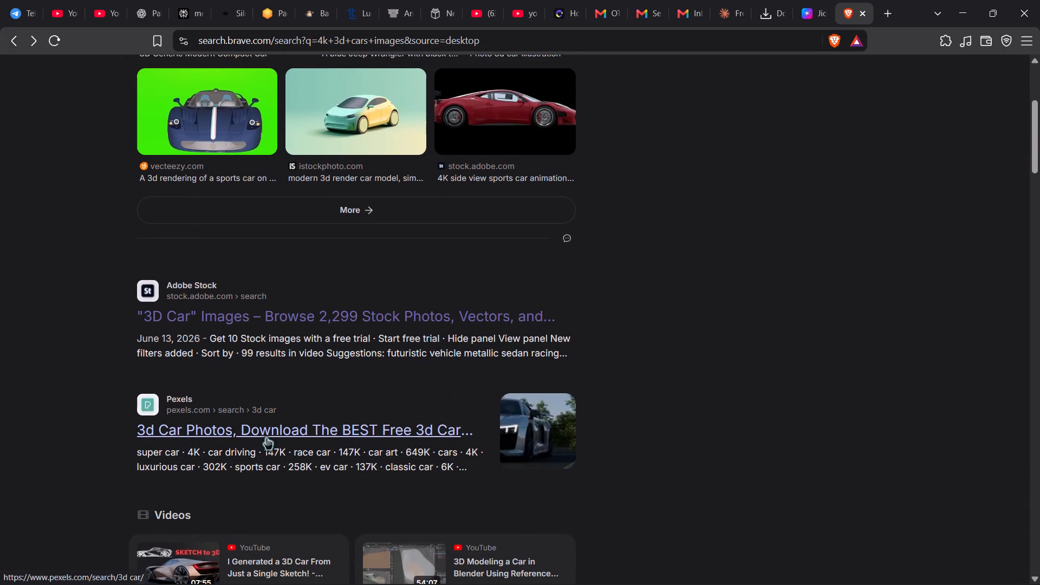
click(266, 437)
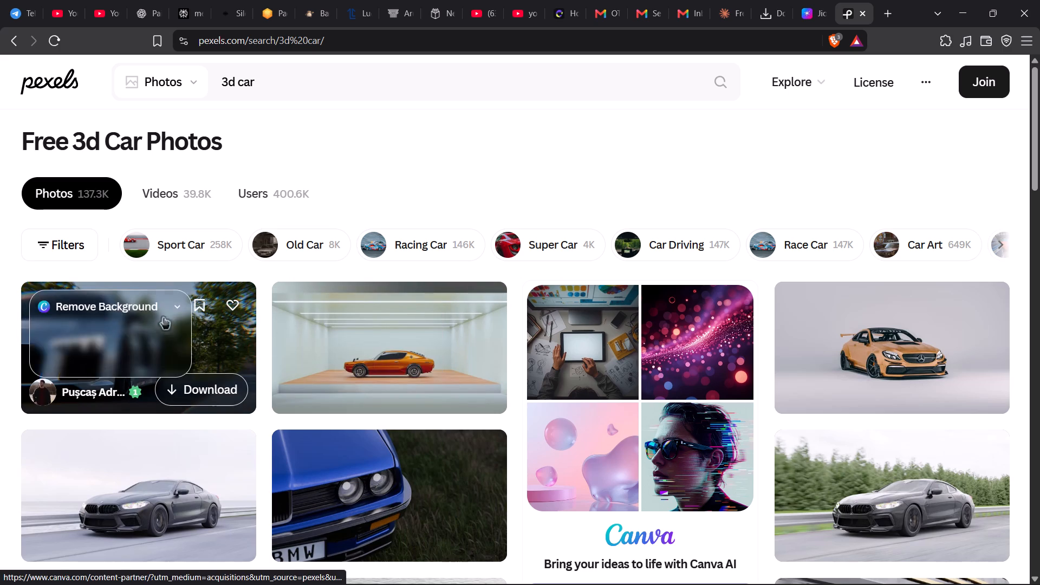
drag(227, 334, 216, 369)
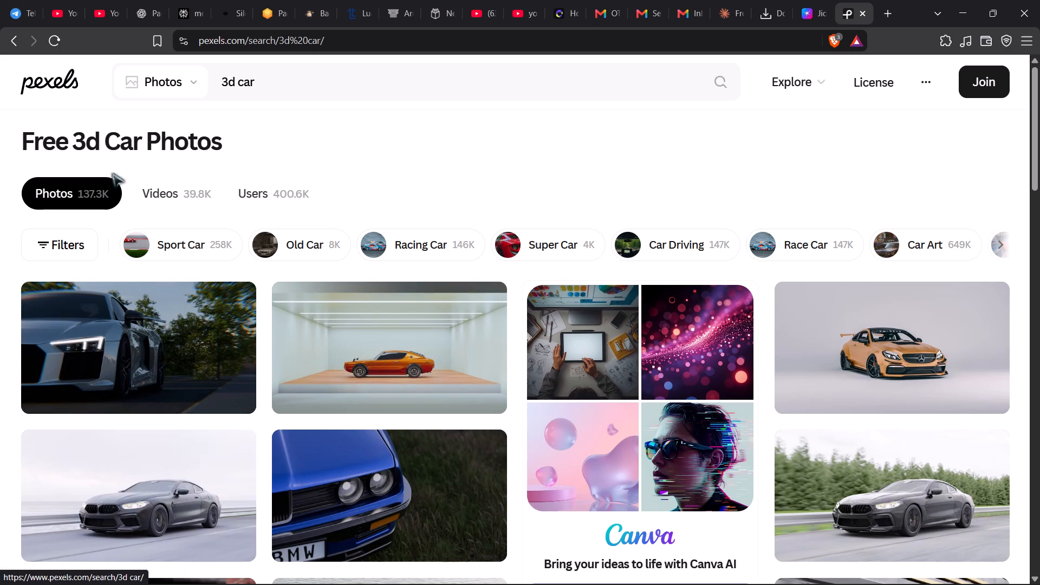
Show the Pexels photo filters and examine the available options, including size, color and date.
click(83, 234)
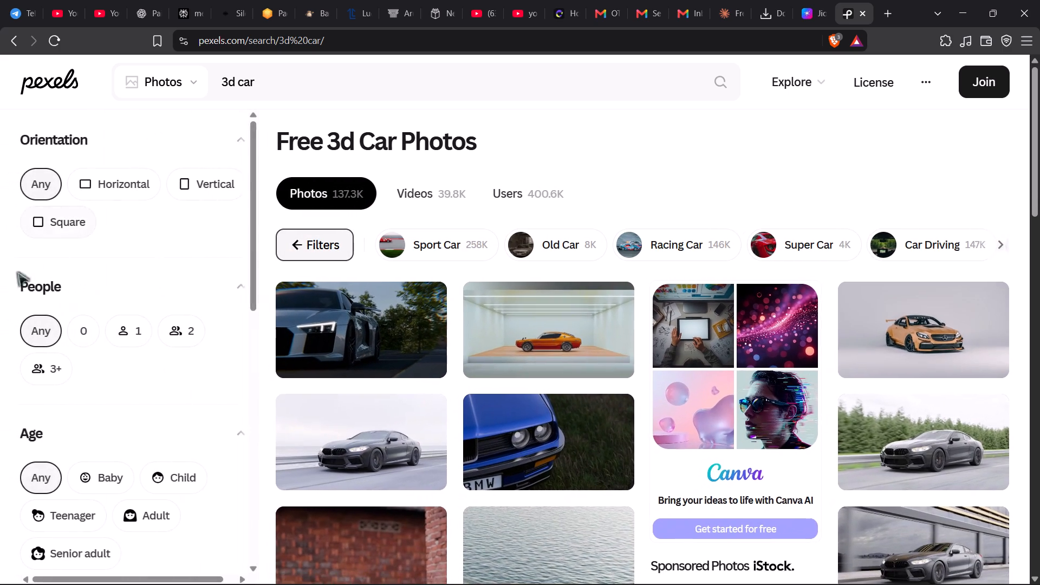
scroll(175, 383, down, 4)
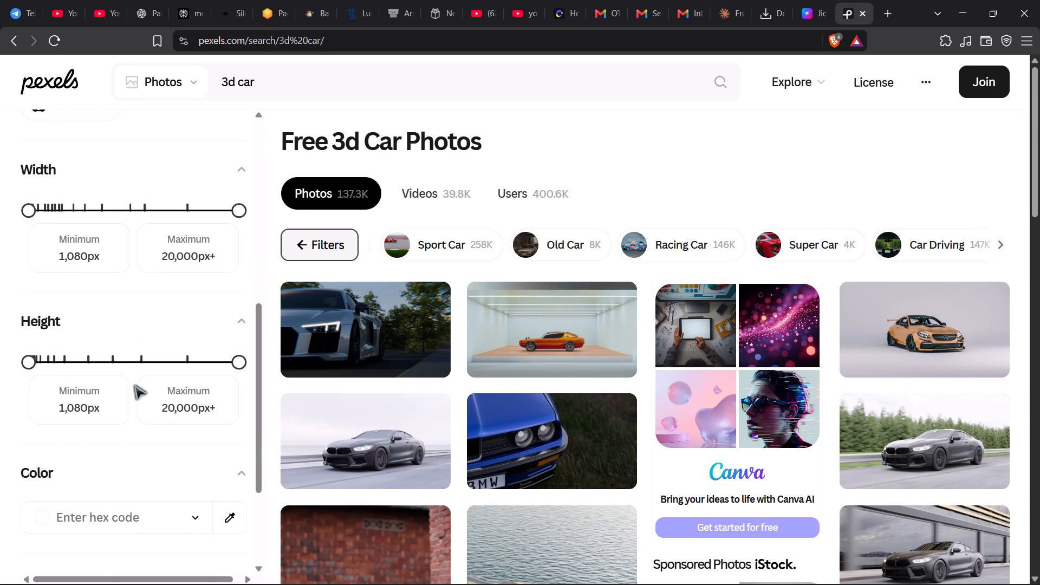
scroll(134, 385, down, 4)
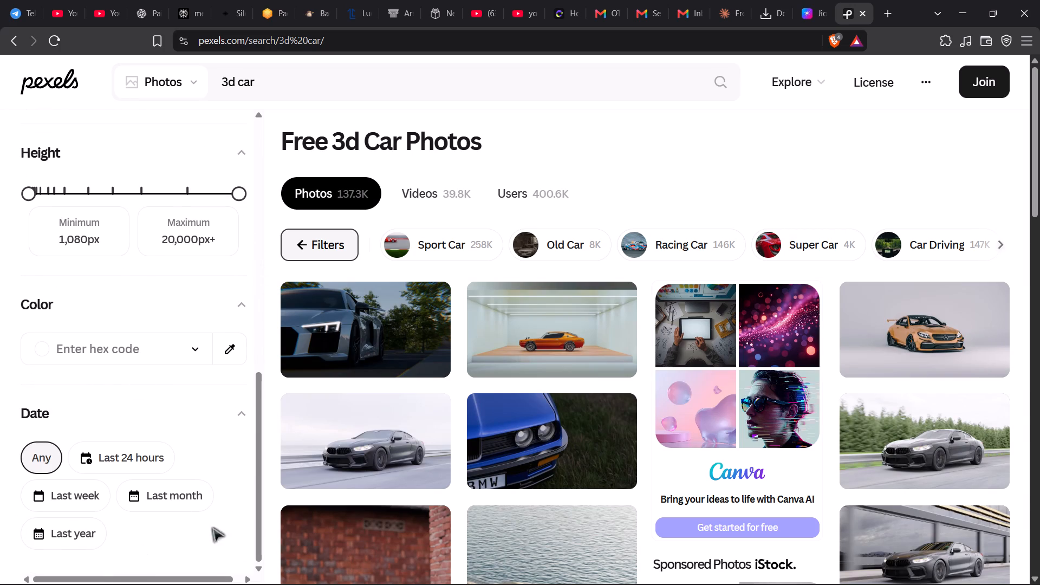
scroll(6, 401, up, 3)
scroll(131, 393, up, 1)
click(130, 382)
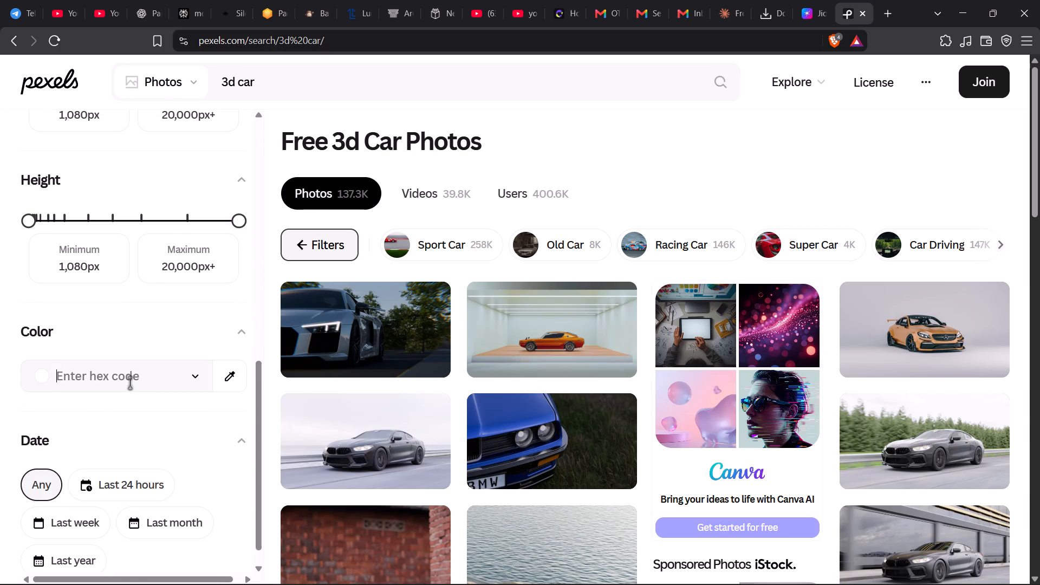
click(198, 381)
click(198, 381)
scroll(155, 337, up, 4)
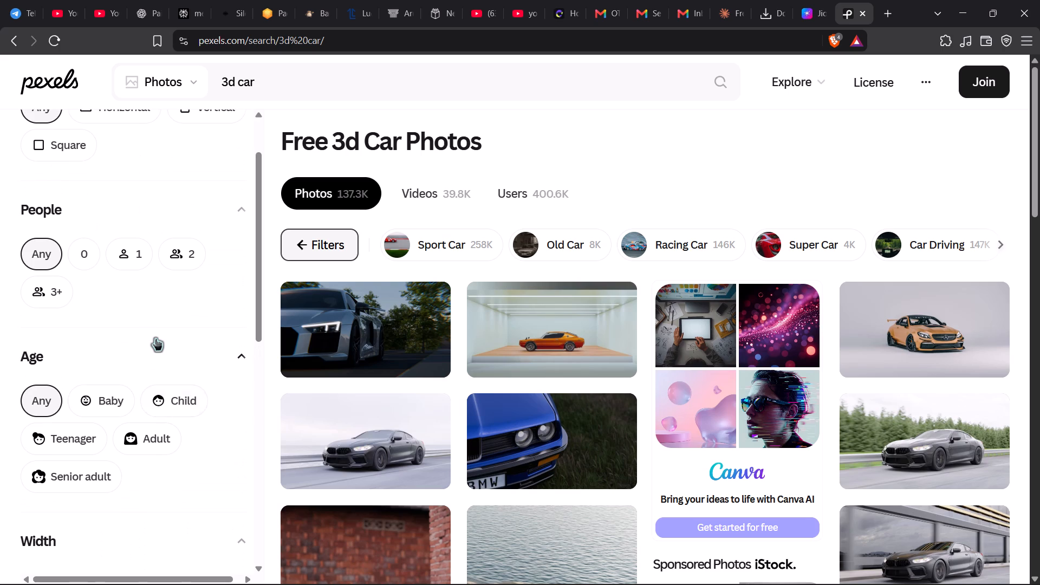
scroll(155, 337, up, 4)
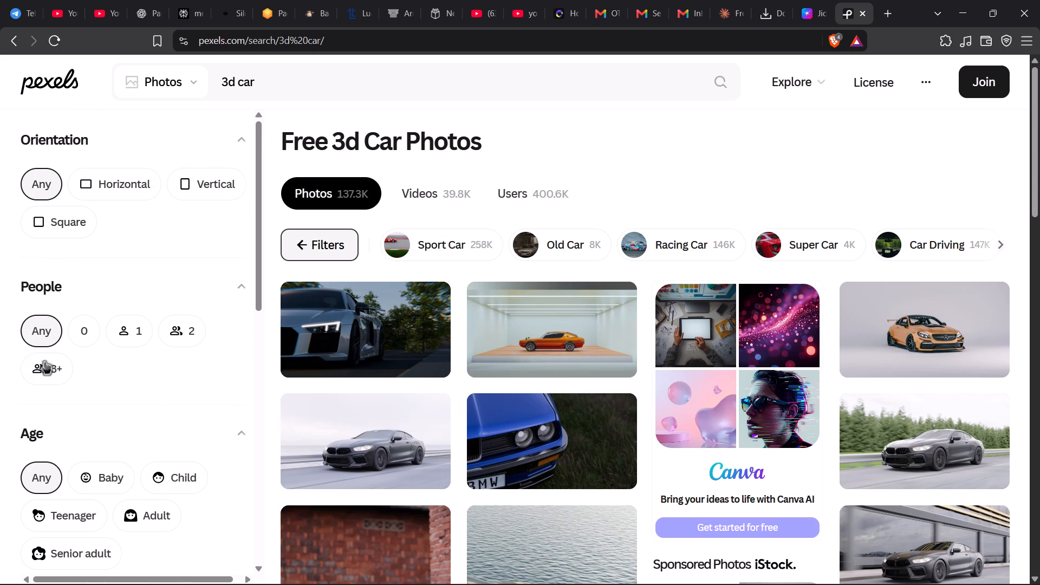
scroll(90, 296, down, 1)
click(17, 320)
scroll(175, 278, left, 1)
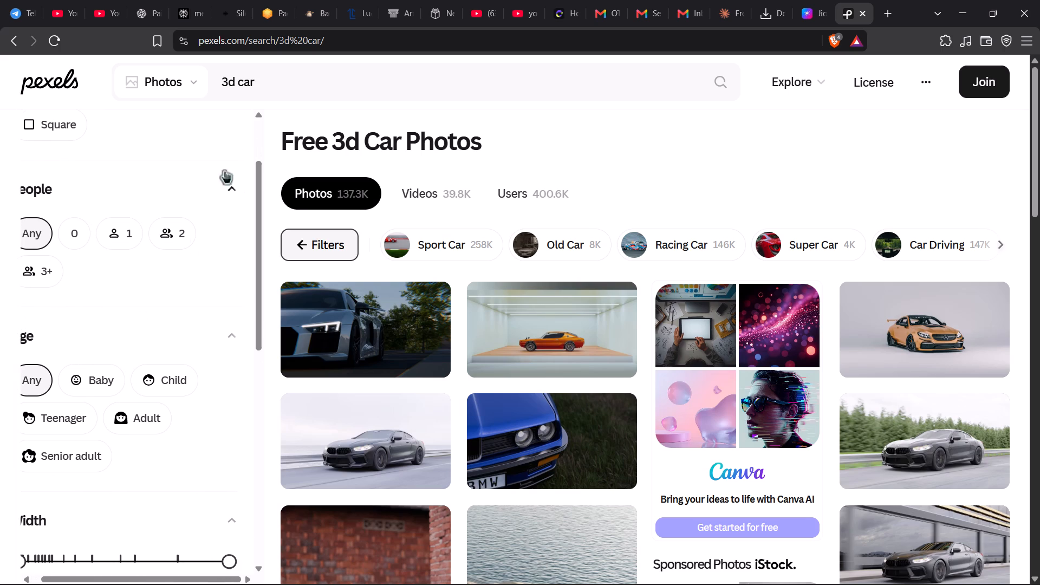
scroll(224, 170, left, 1)
Open the Pexels home page and look through its categories and photos.
click(53, 81)
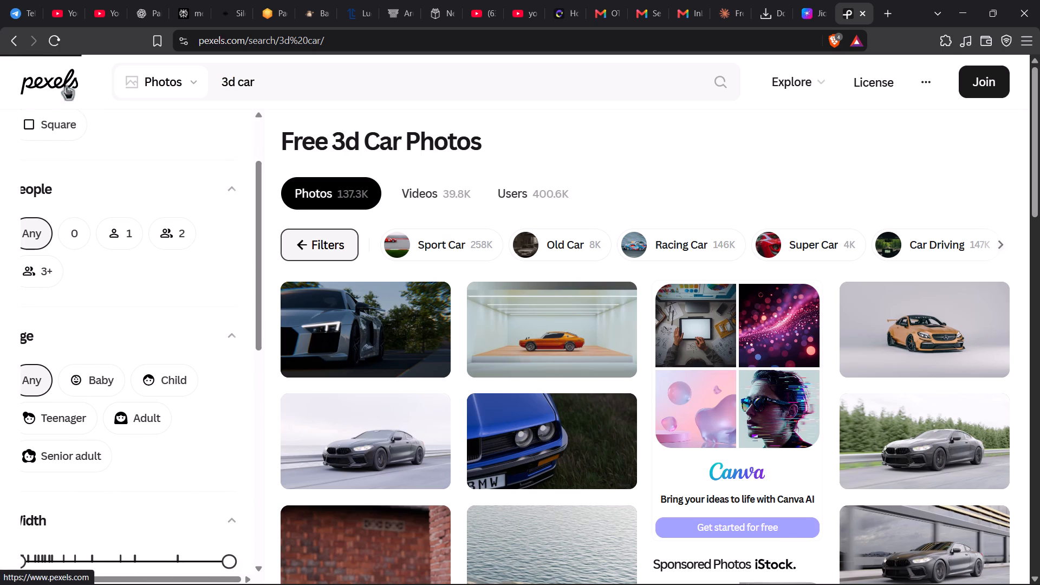
scroll(175, 228, down, 2)
scroll(353, 306, down, 1)
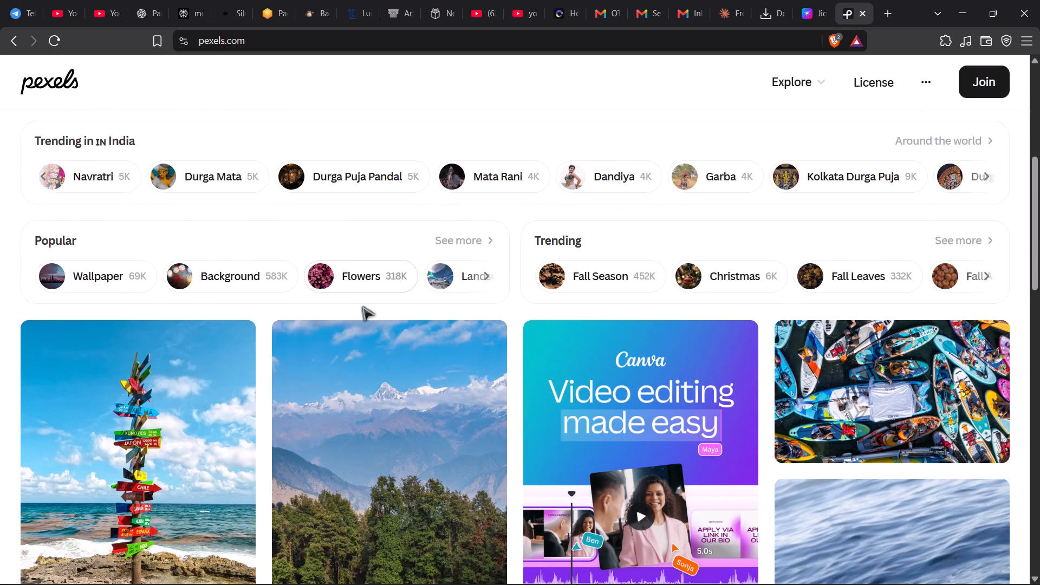
scroll(362, 306, down, 1)
Return to the web search results and search for "4k 3d cars images bg transparant".
click(5, 39)
click(8, 39)
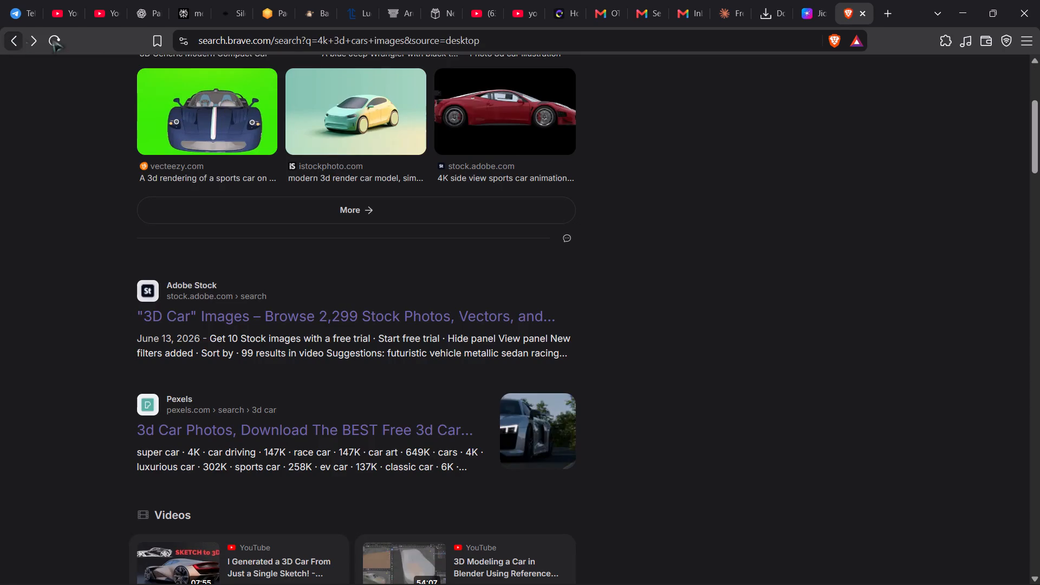
scroll(226, 47, up, 12)
click(315, 77)
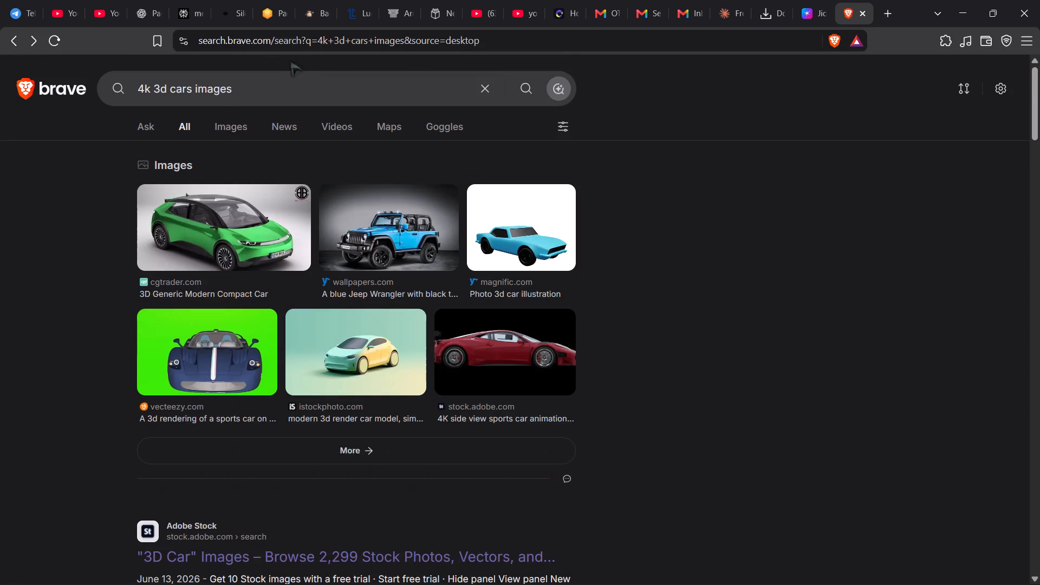
key(space)
text(bg)
key(space)
text(trans)
text(parant)
key(Return)
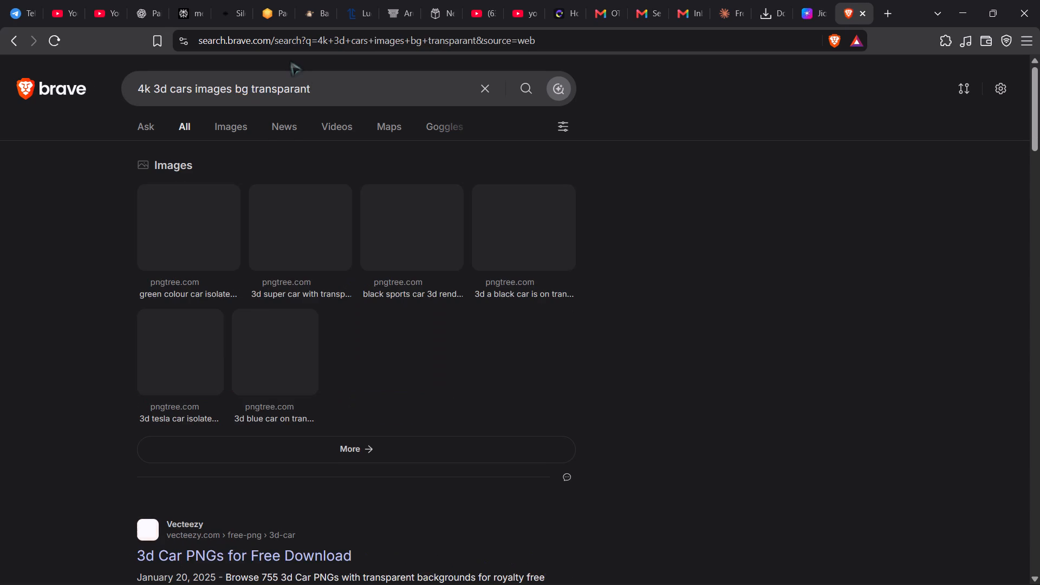
Open the Vecteezy "3d Car PNGs for Free Download" page and look through its images for a suitable realistic car.
scroll(315, 102, down, 1)
scroll(258, 337, down, 1)
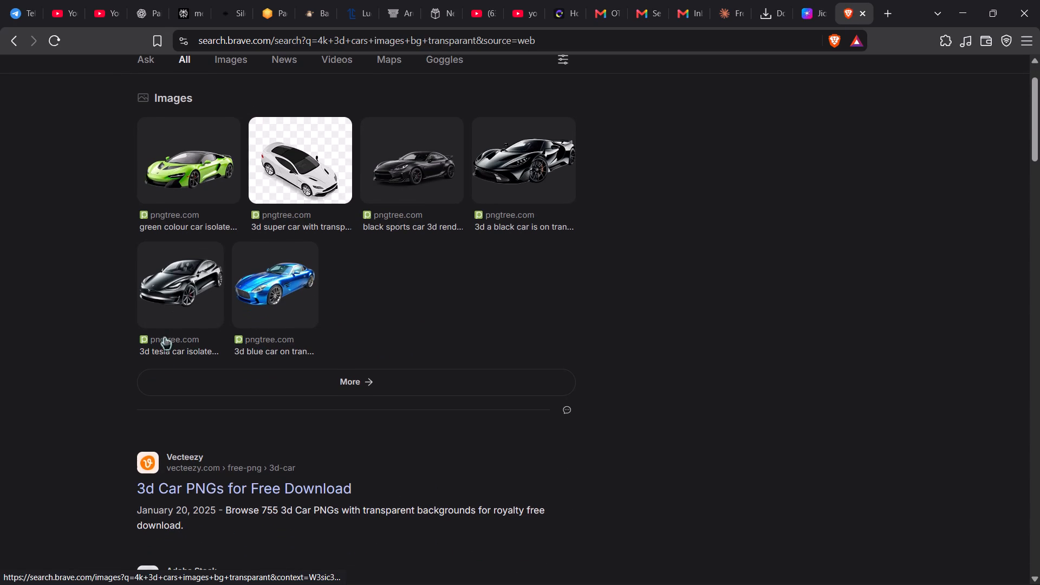
scroll(164, 336, down, 1)
scroll(194, 497, down, 1)
click(199, 463)
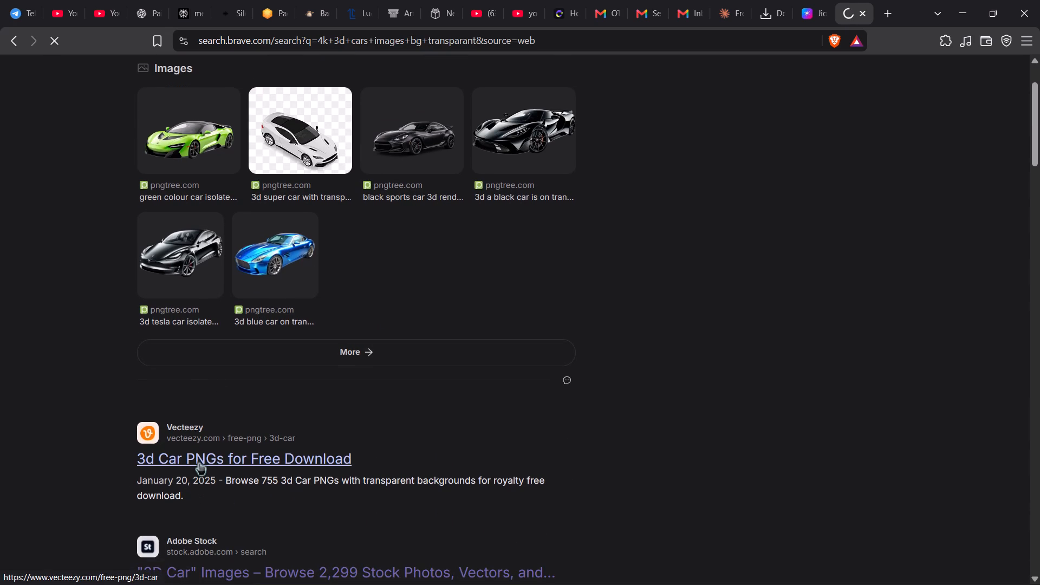
scroll(428, 533, down, 1)
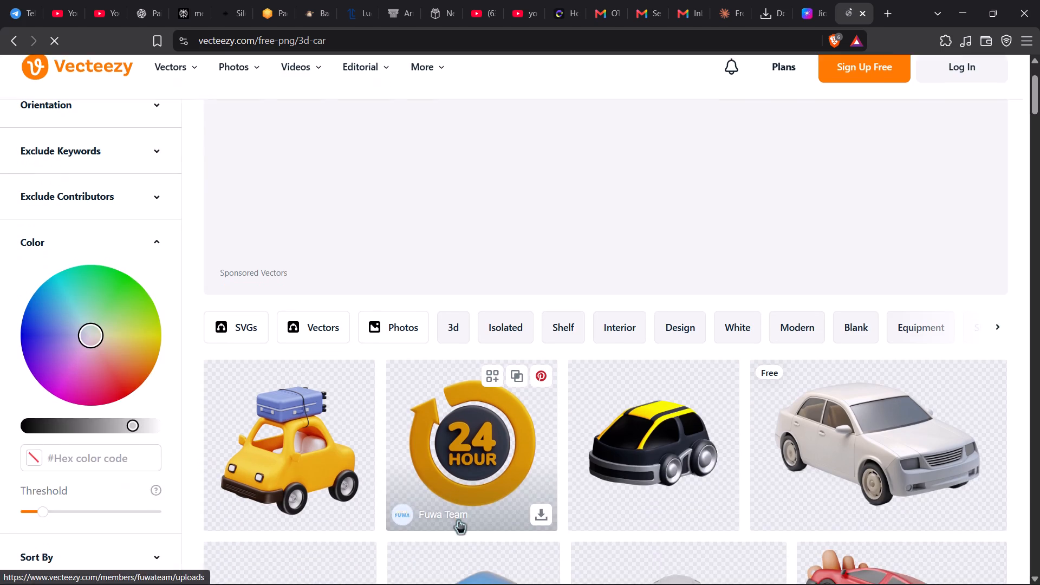
scroll(458, 520, down, 2)
scroll(674, 401, down, 2)
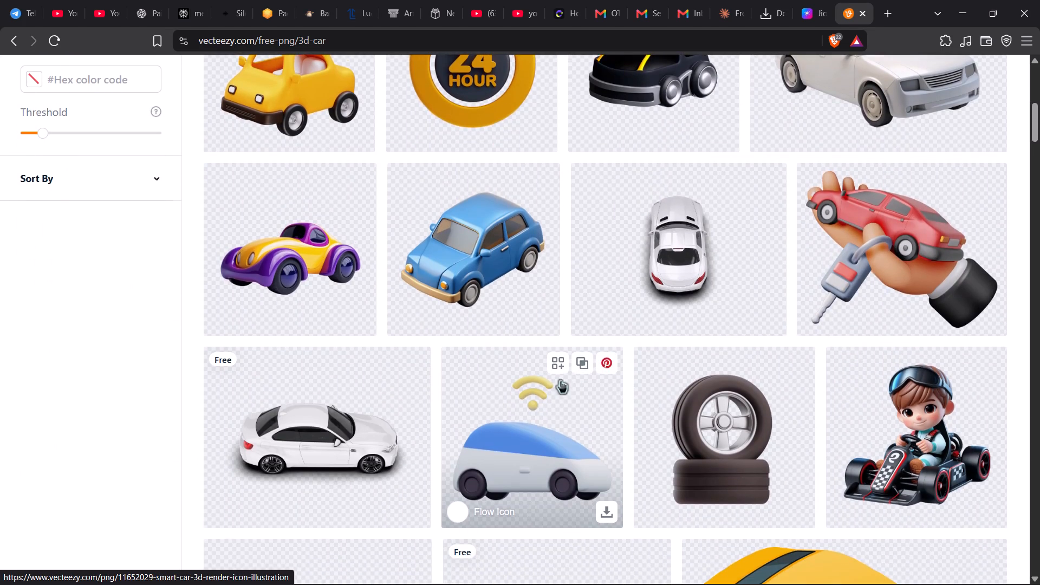
scroll(560, 380, down, 1)
scroll(637, 467, down, 3)
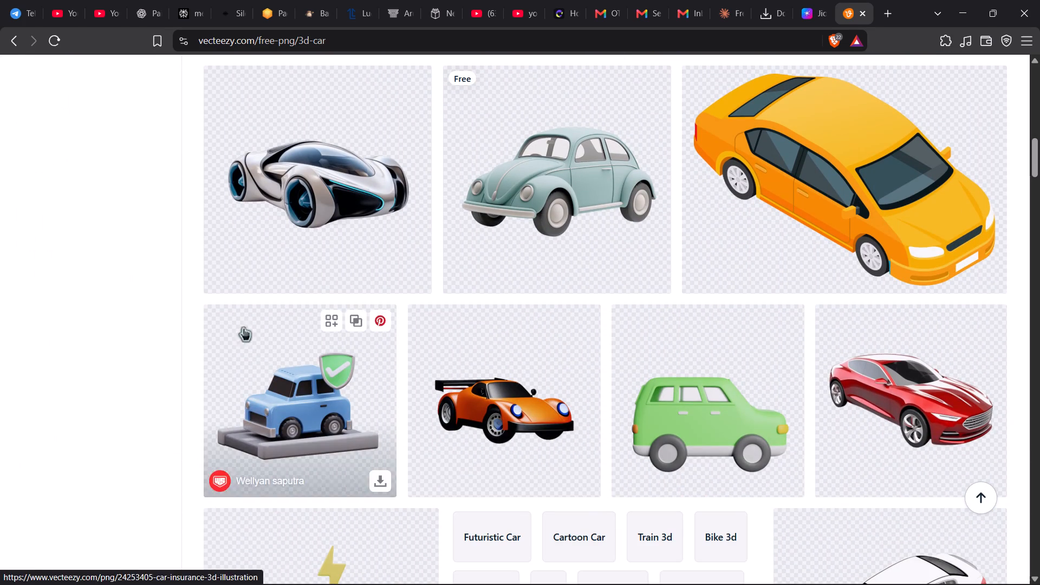
scroll(346, 220, down, 3)
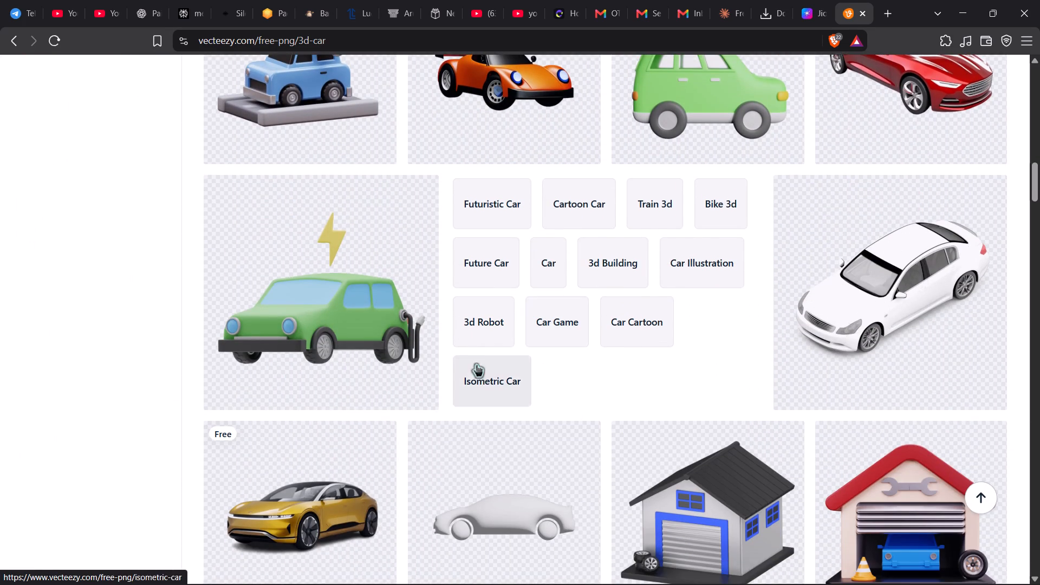
scroll(317, 361, down, 2)
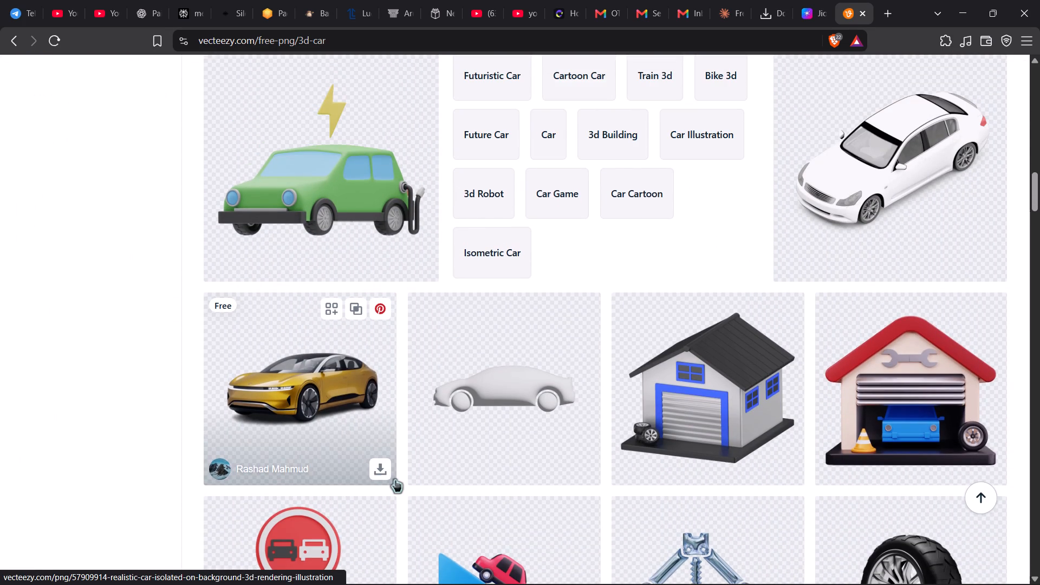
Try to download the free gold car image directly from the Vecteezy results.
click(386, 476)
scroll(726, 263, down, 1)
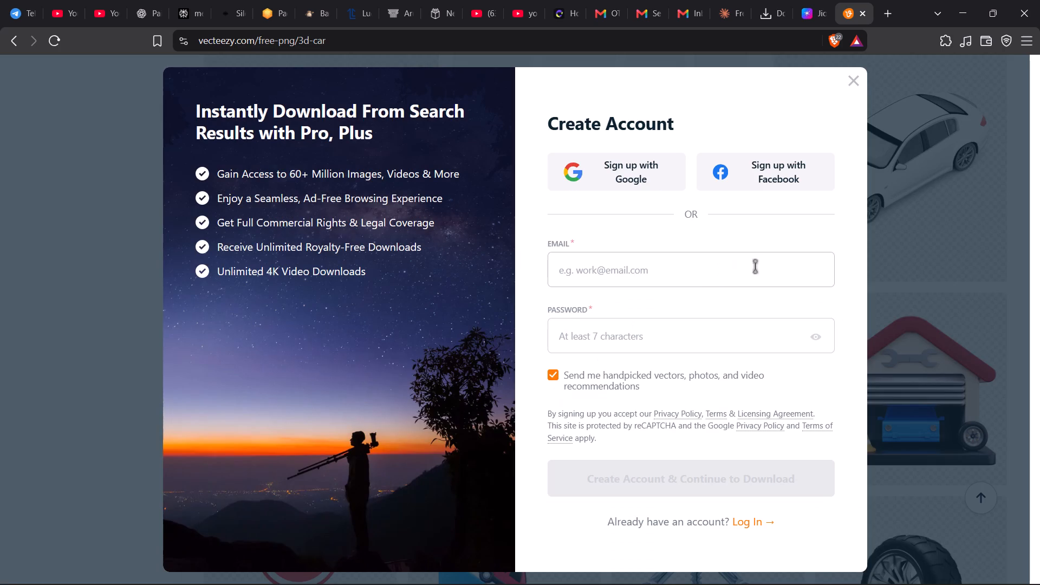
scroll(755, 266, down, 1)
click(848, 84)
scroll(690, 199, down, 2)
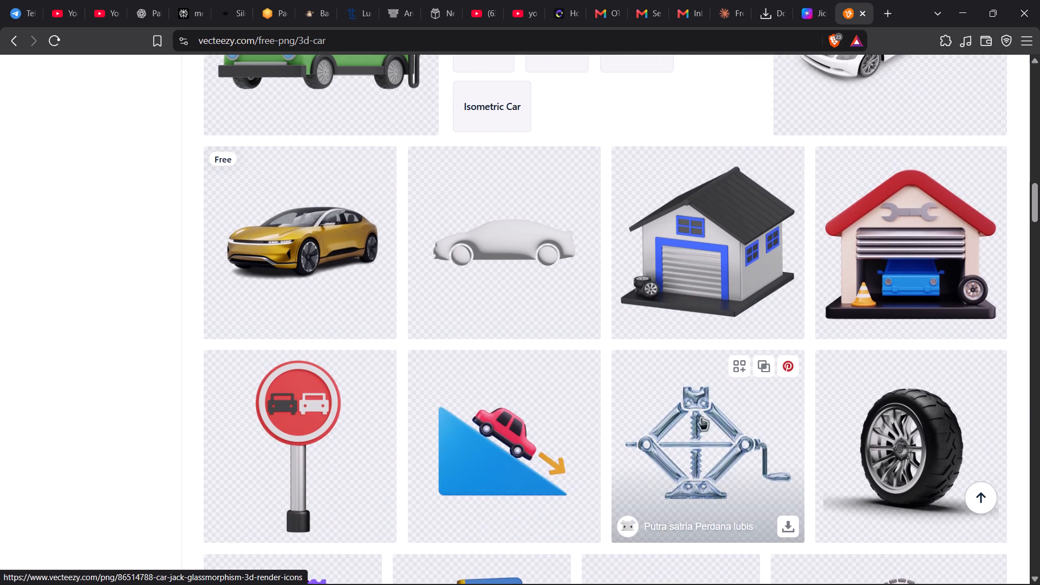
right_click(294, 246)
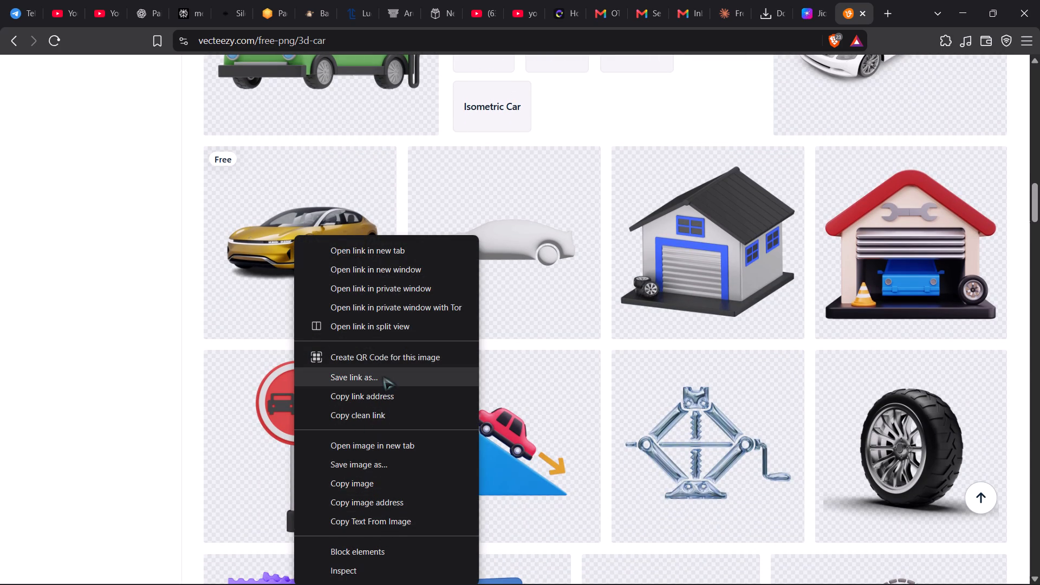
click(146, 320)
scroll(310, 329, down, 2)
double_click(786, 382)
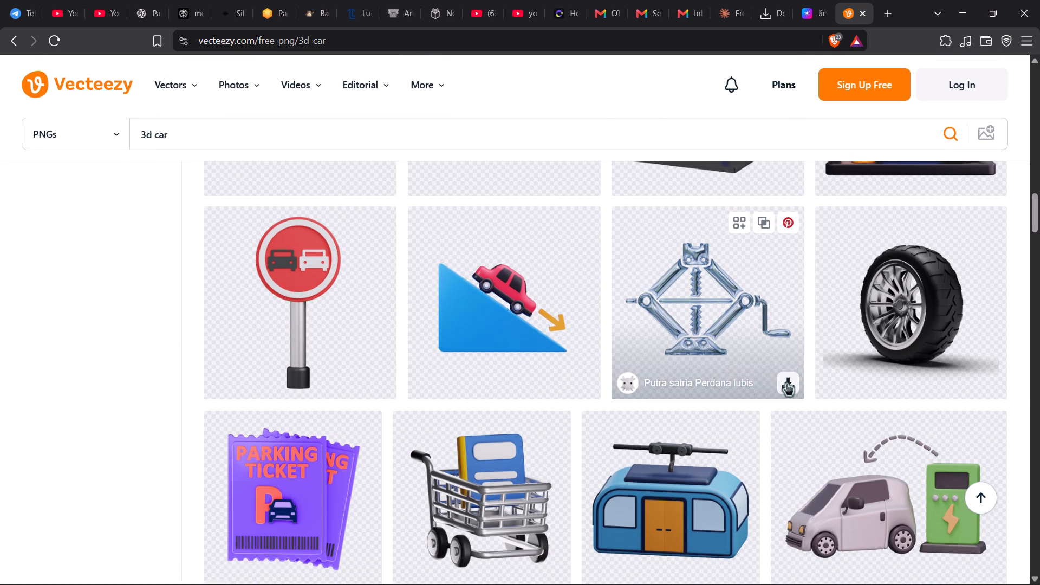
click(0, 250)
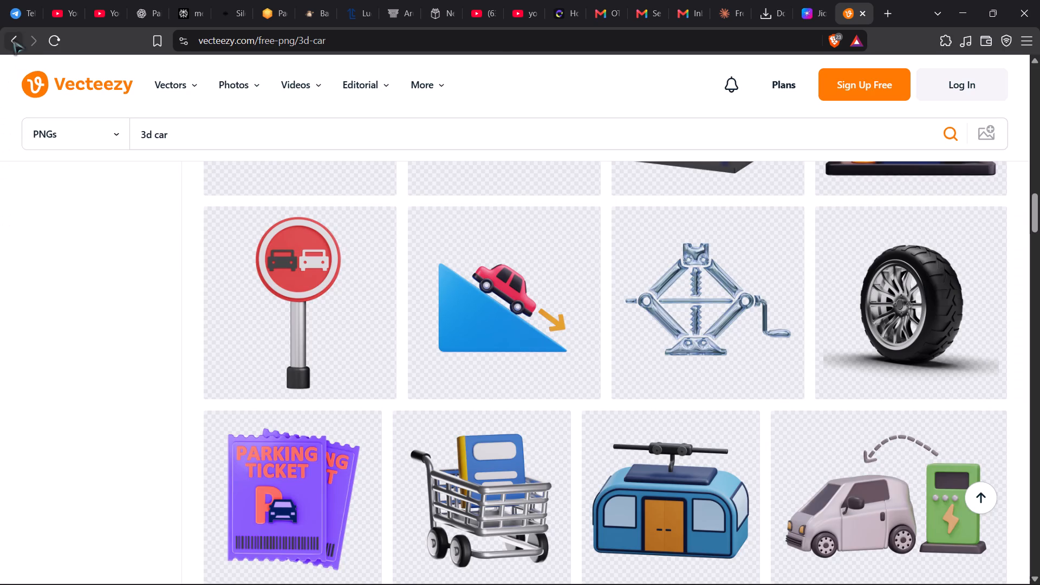
Return to the web search results, open the Wallpapers.com "3d Car Wallpapers" page and examine its car images.
click(13, 40)
scroll(99, 165, down, 3)
scroll(166, 452, down, 1)
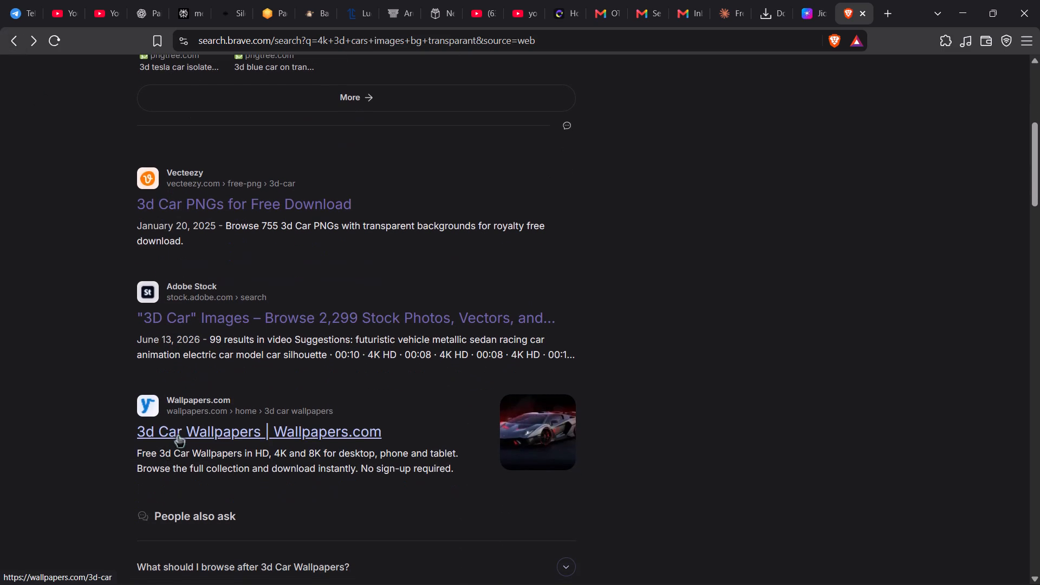
click(178, 433)
scroll(365, 292, down, 1)
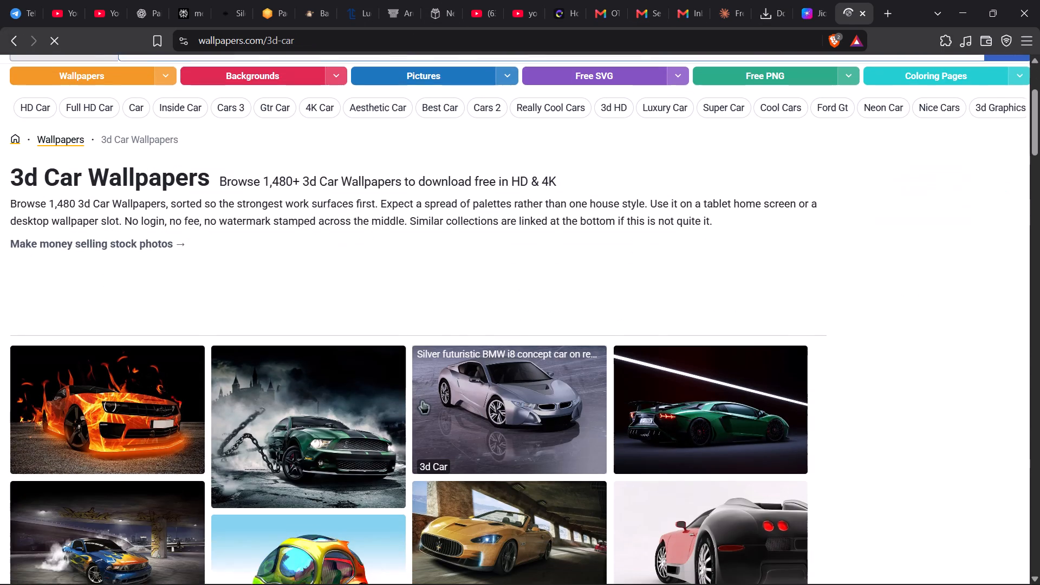
scroll(422, 400, down, 1)
scroll(132, 402, down, 3)
scroll(264, 421, down, 1)
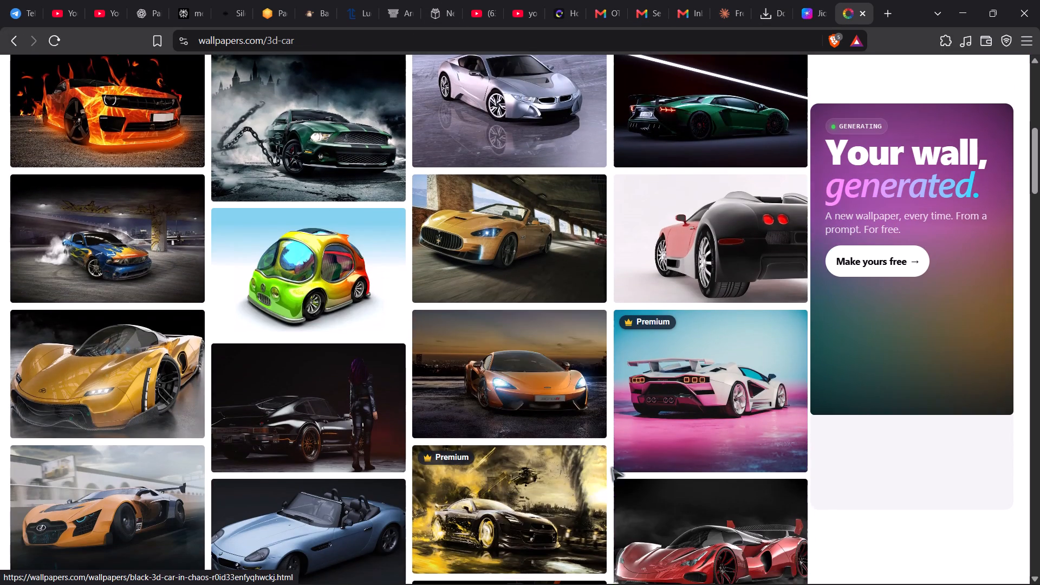
scroll(0, 343, down, 5)
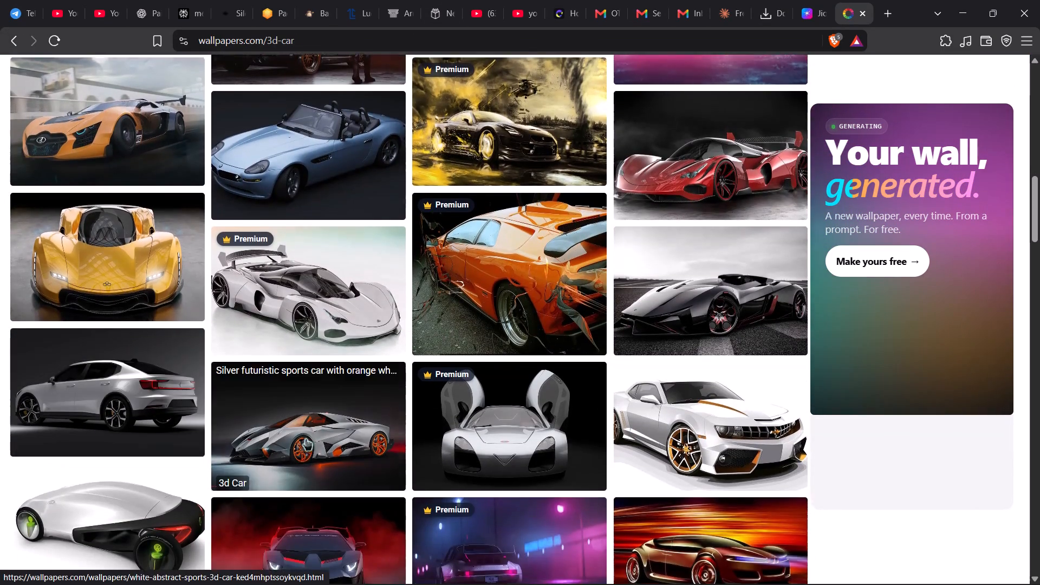
scroll(305, 438, down, 1)
scroll(330, 441, right, 2)
scroll(987, 375, down, 1)
scroll(0, 223, down, 1)
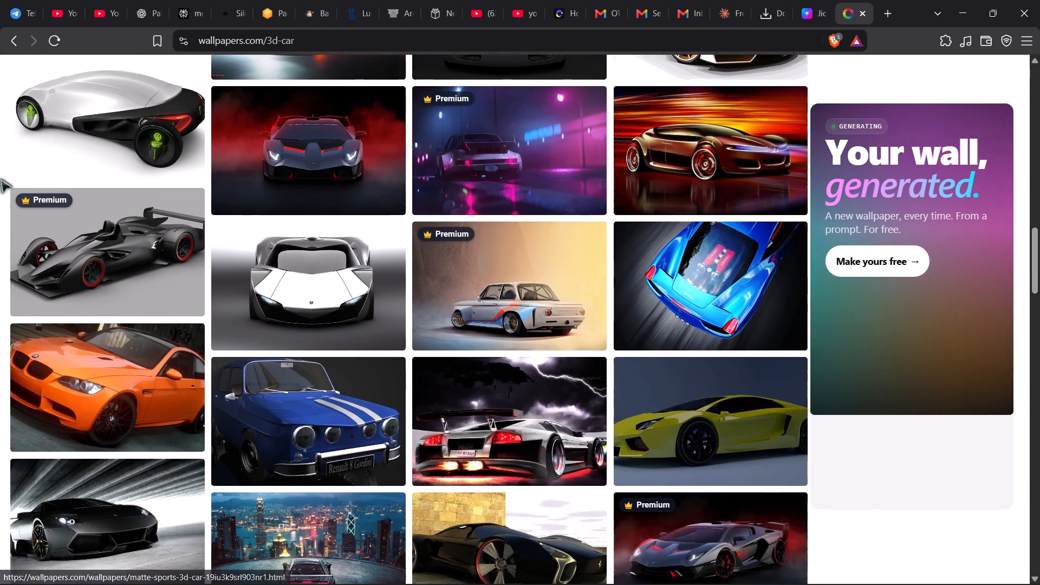
scroll(0, 178, down, 1)
Return to the web search results, open the Wallpaper Flare "3d car" page and look through its wallpapers.
click(9, 45)
scroll(126, 121, down, 2)
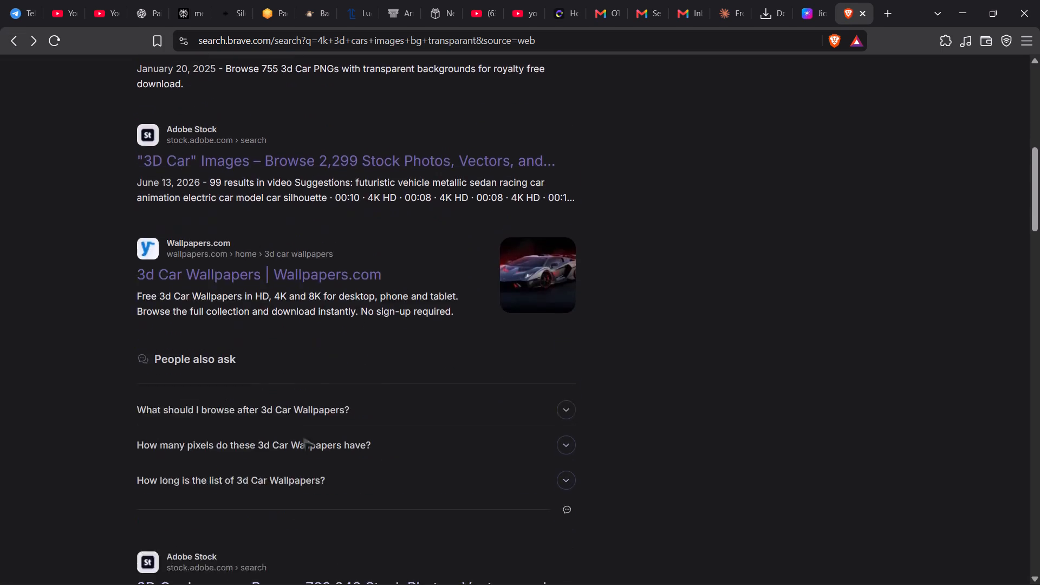
scroll(303, 437, down, 2)
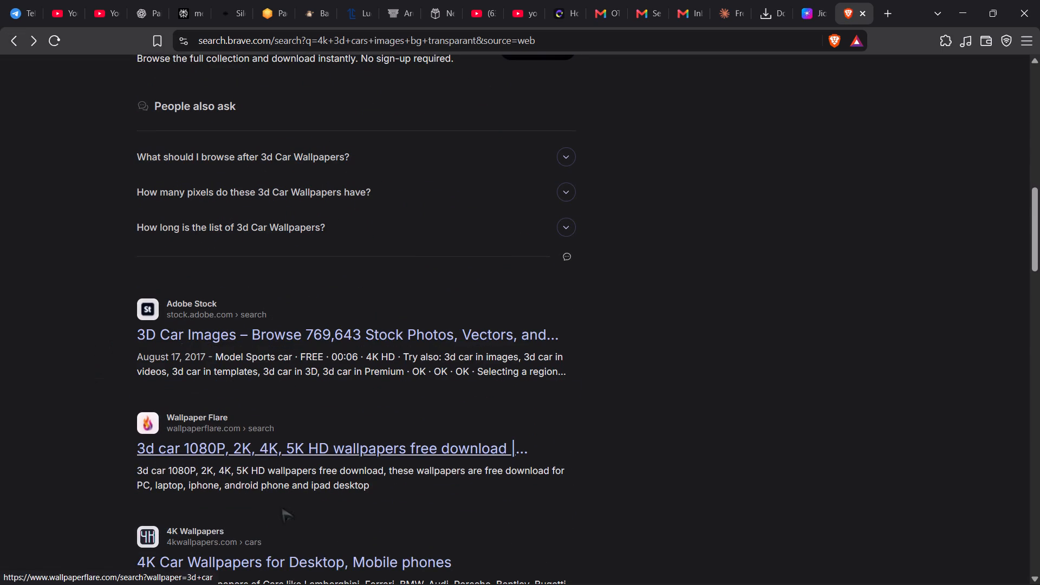
click(248, 445)
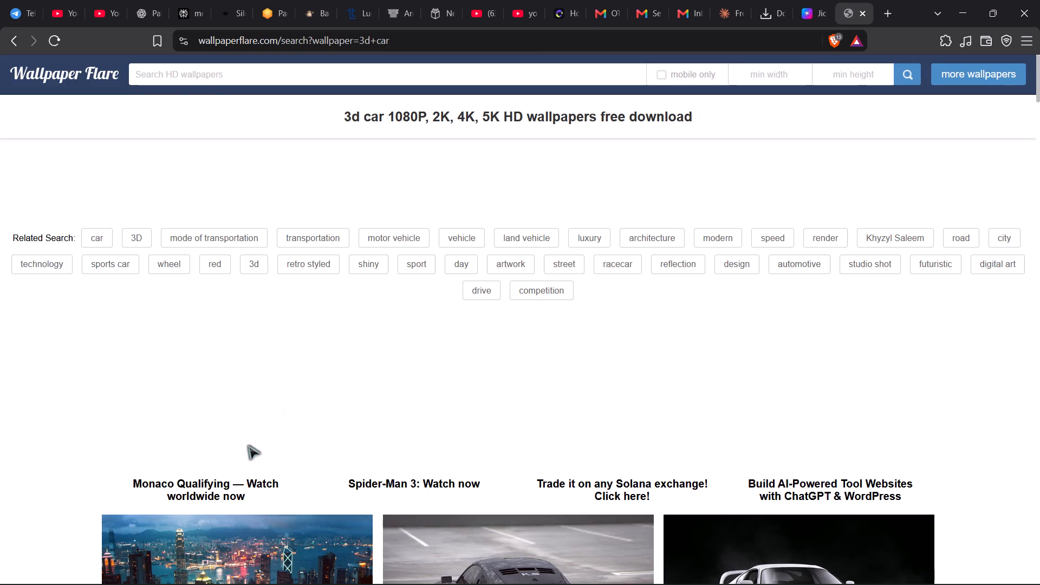
scroll(254, 445, down, 2)
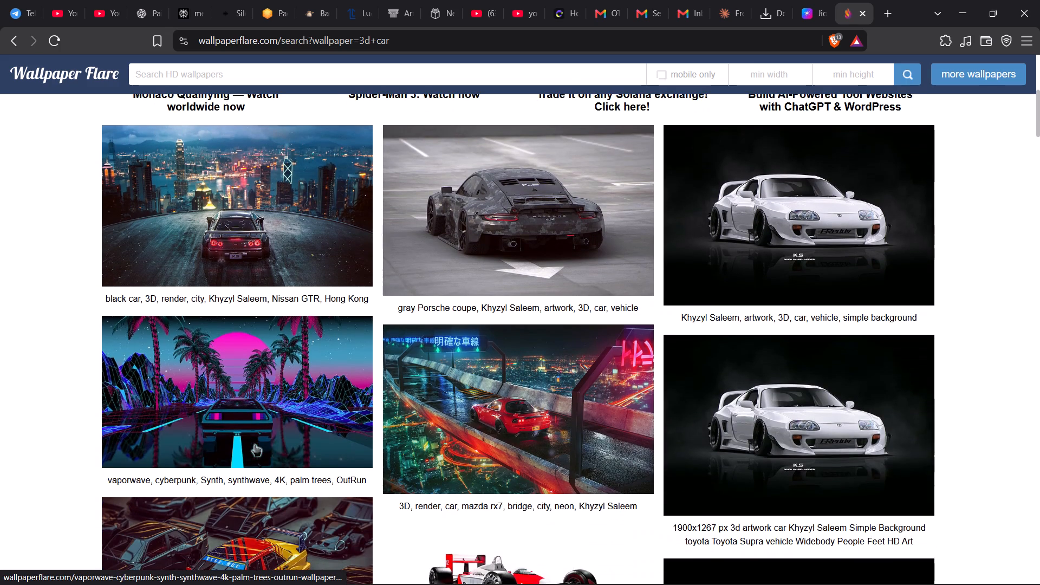
scroll(255, 444, down, 2)
Open the white Toyota Supra wallpaper with the black background, check its size and download options, and close its page.
click(694, 216)
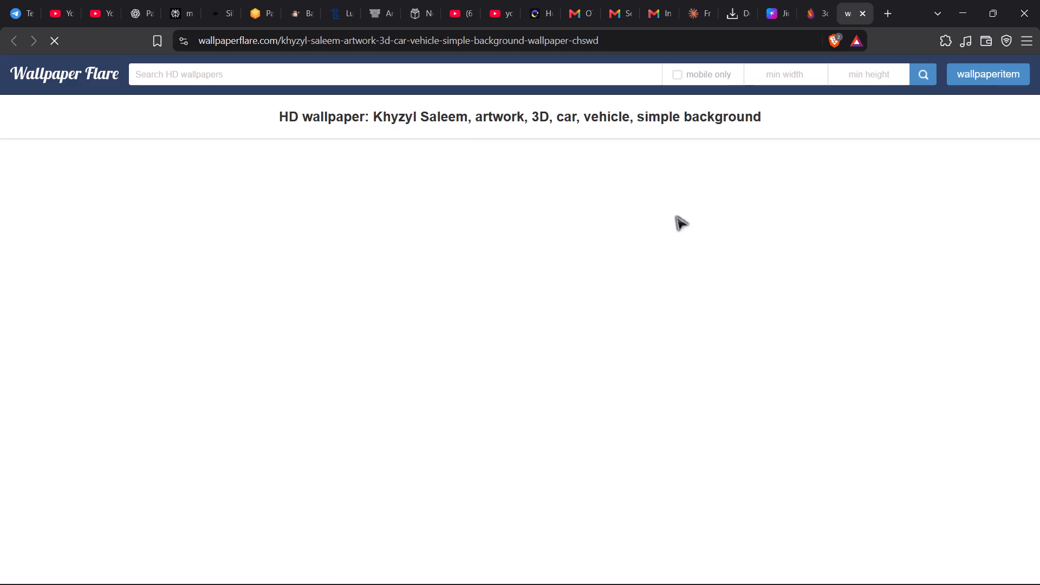
scroll(484, 374, down, 1)
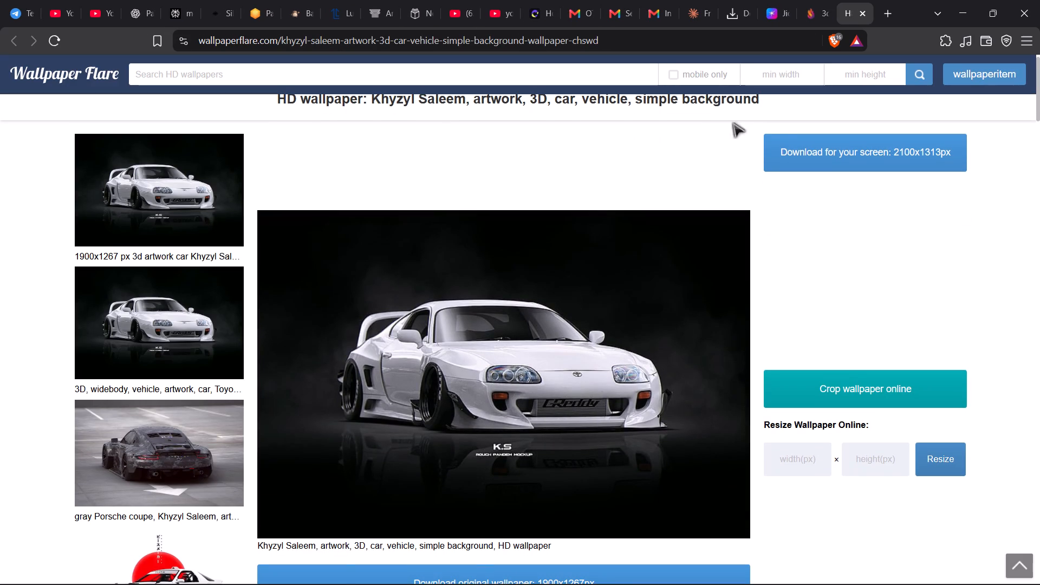
scroll(337, 332, down, 2)
scroll(181, 441, down, 2)
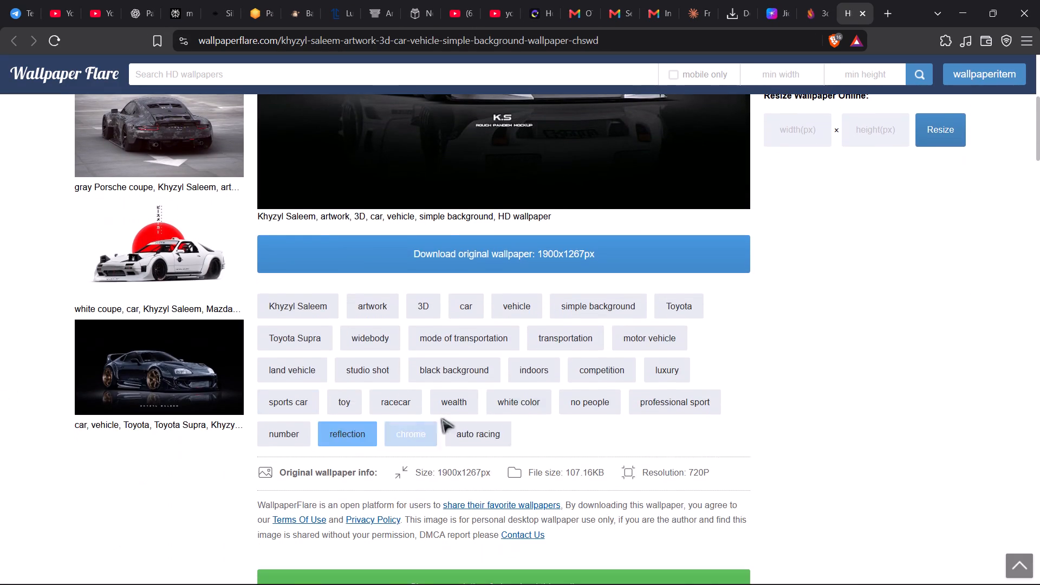
scroll(574, 354, up, 7)
click(16, 33)
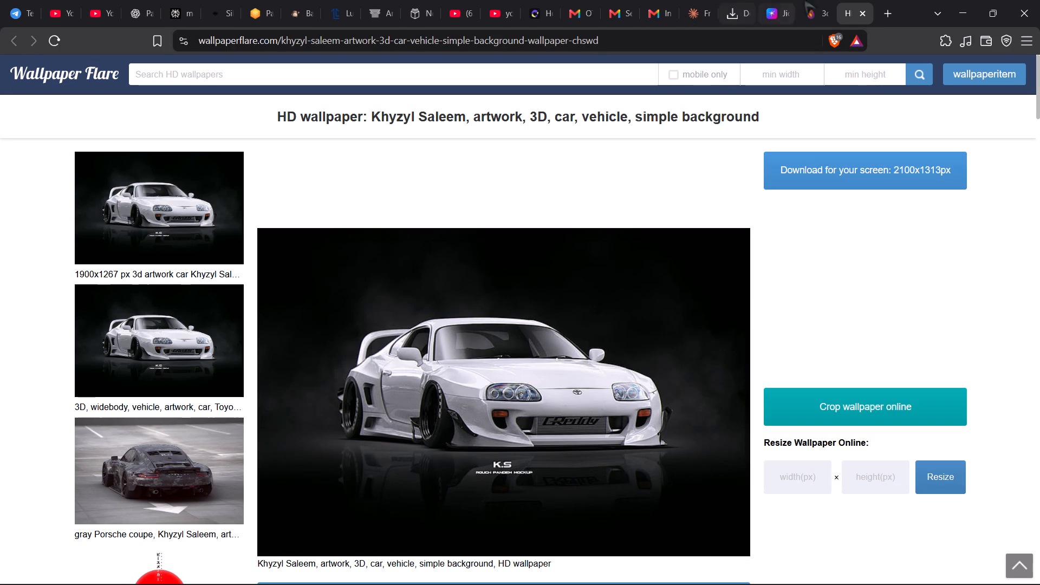
click(863, 10)
scroll(561, 290, down, 5)
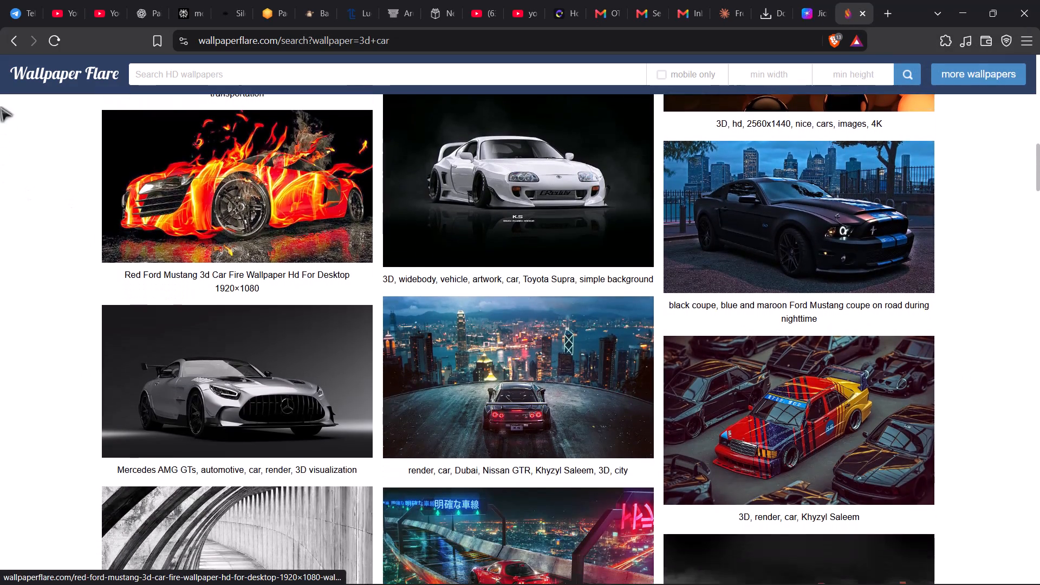
Return to the web search results, open the 4K Wallpapers car page and look through its car wallpapers.
click(14, 43)
scroll(62, 203, down, 2)
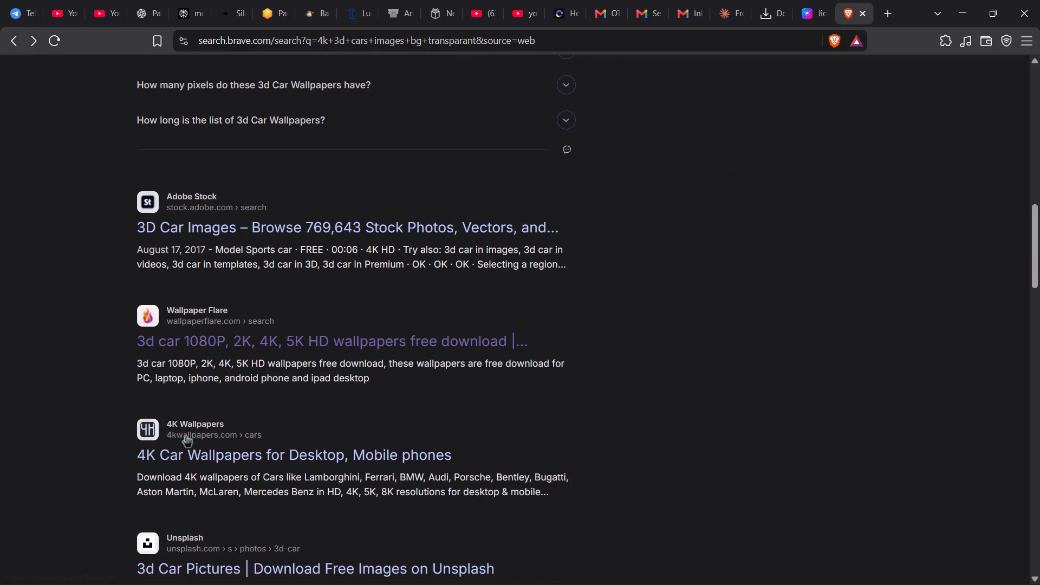
click(217, 452)
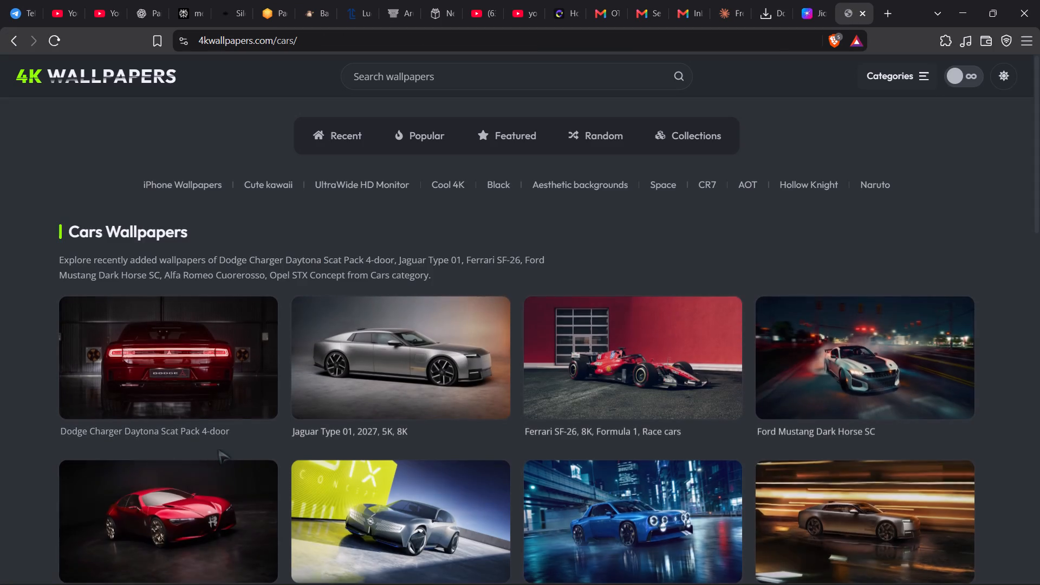
scroll(218, 450, down, 1)
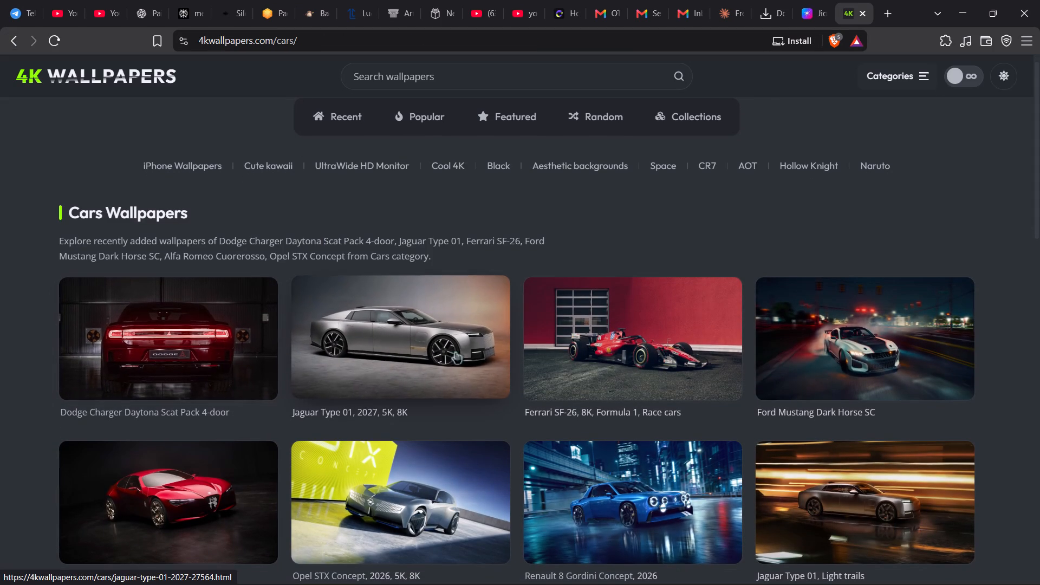
scroll(643, 361, down, 3)
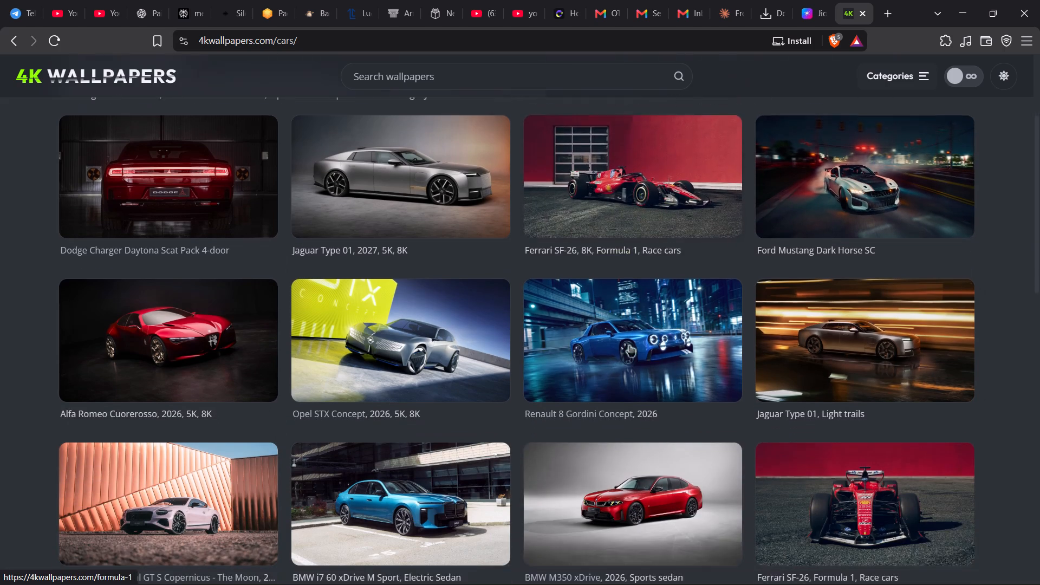
scroll(629, 344, down, 6)
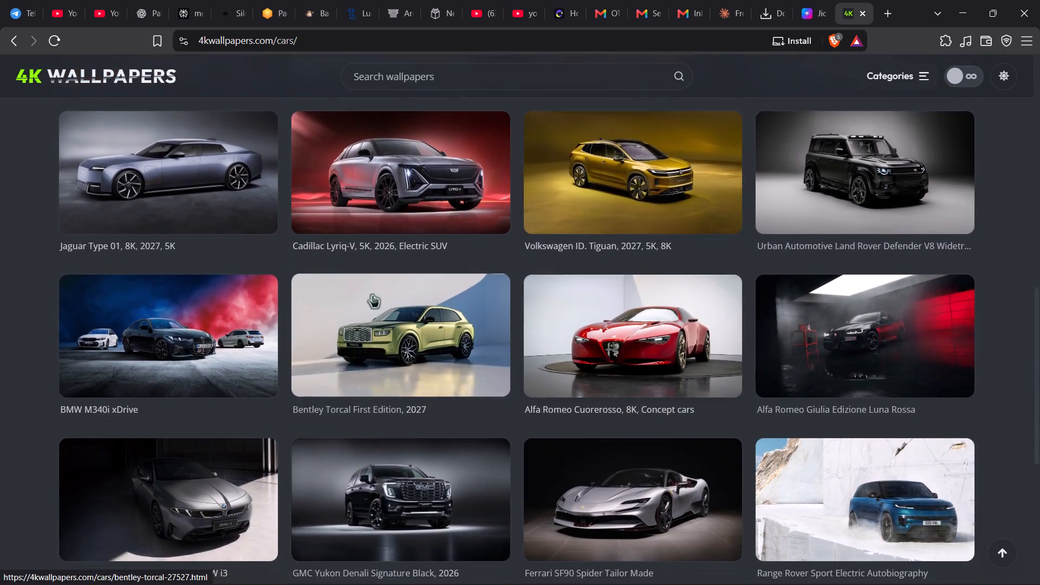
scroll(367, 294, down, 4)
scroll(148, 276, down, 1)
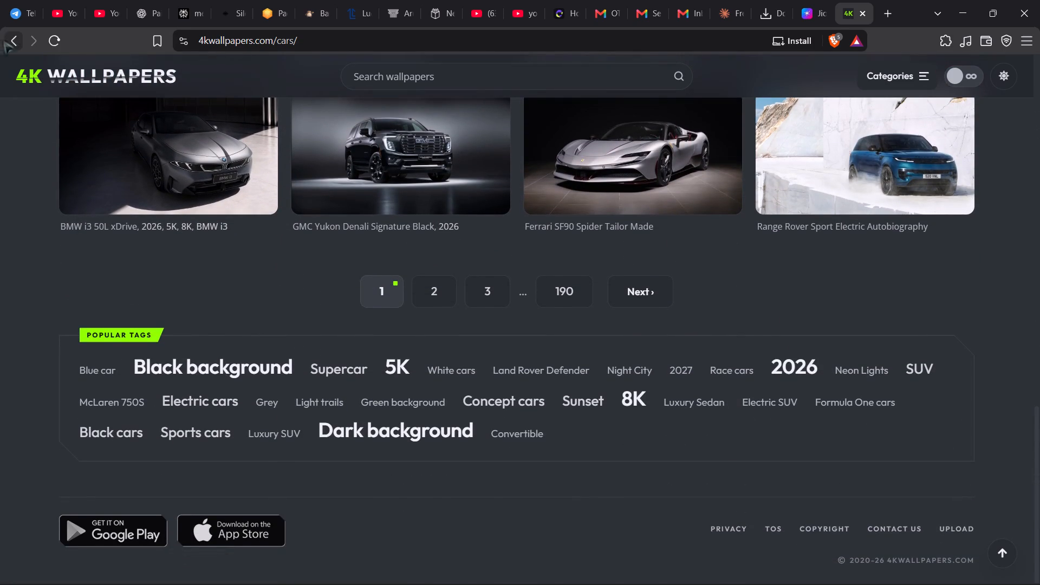
Return to the web search results, open the Unsplash "3d Car Pictures" page and look through its photos.
click(9, 35)
scroll(43, 100, down, 1)
click(187, 455)
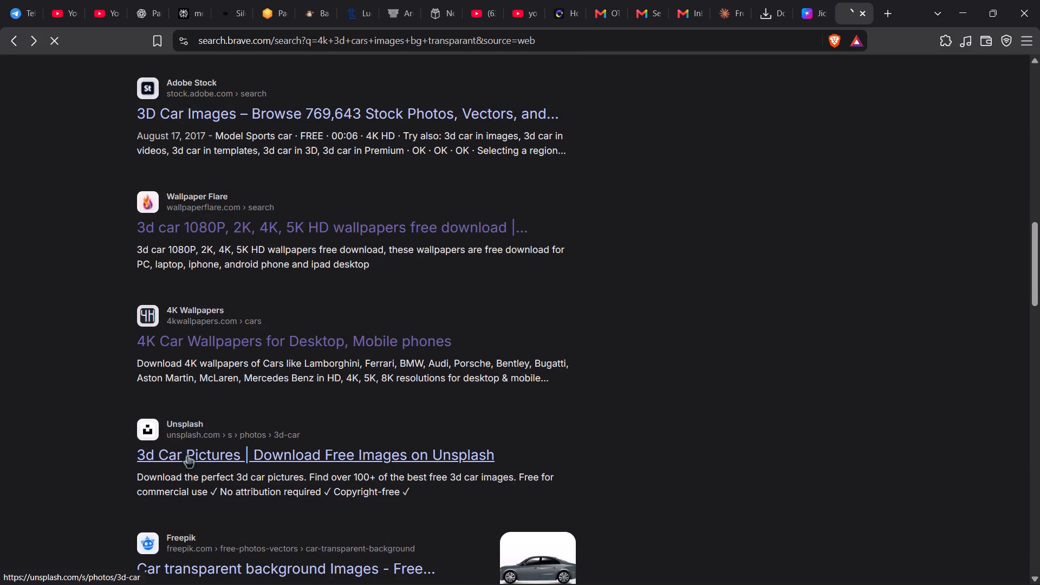
scroll(590, 517, down, 1)
scroll(0, 399, down, 3)
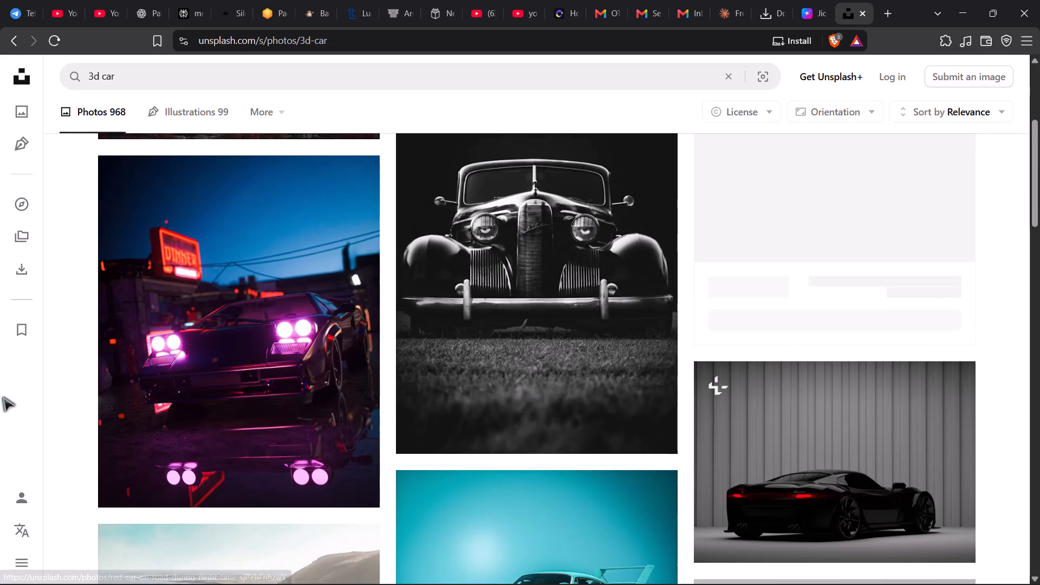
scroll(172, 387, up, 4)
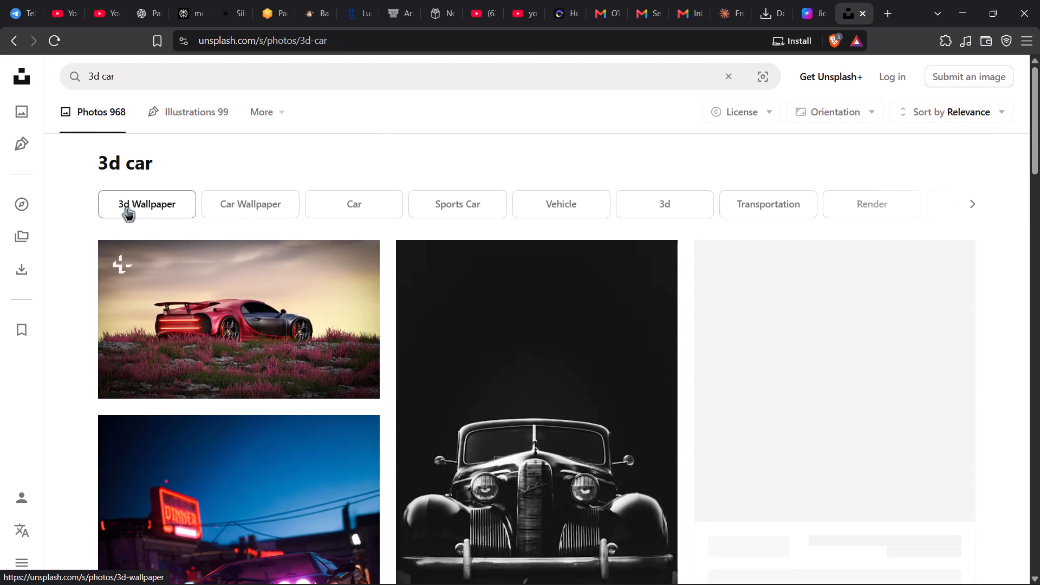
Open the Transportation category on Unsplash and examine its photos and related categories.
click(769, 205)
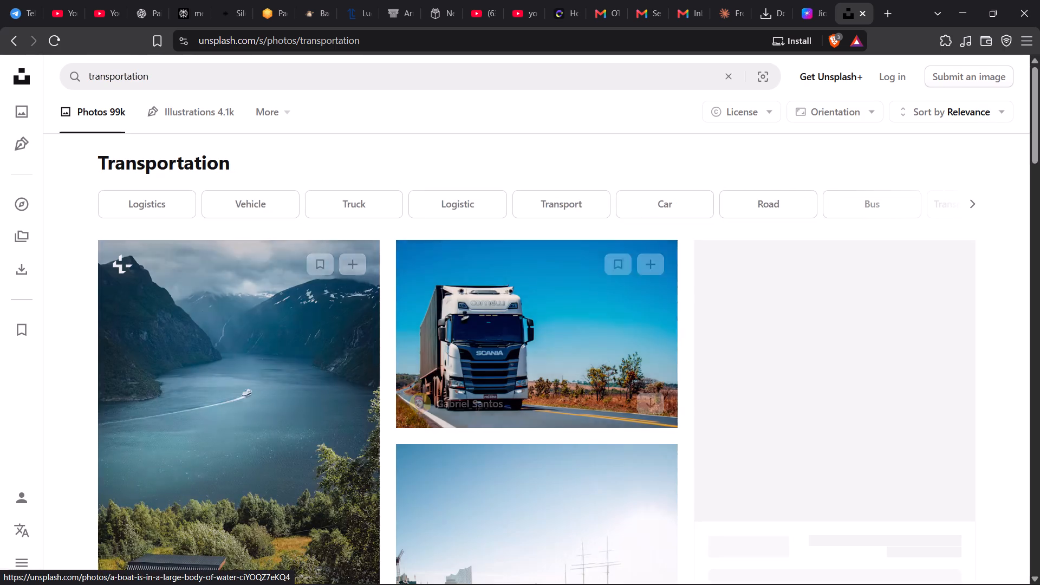
scroll(194, 329, down, 2)
scroll(198, 334, up, 1)
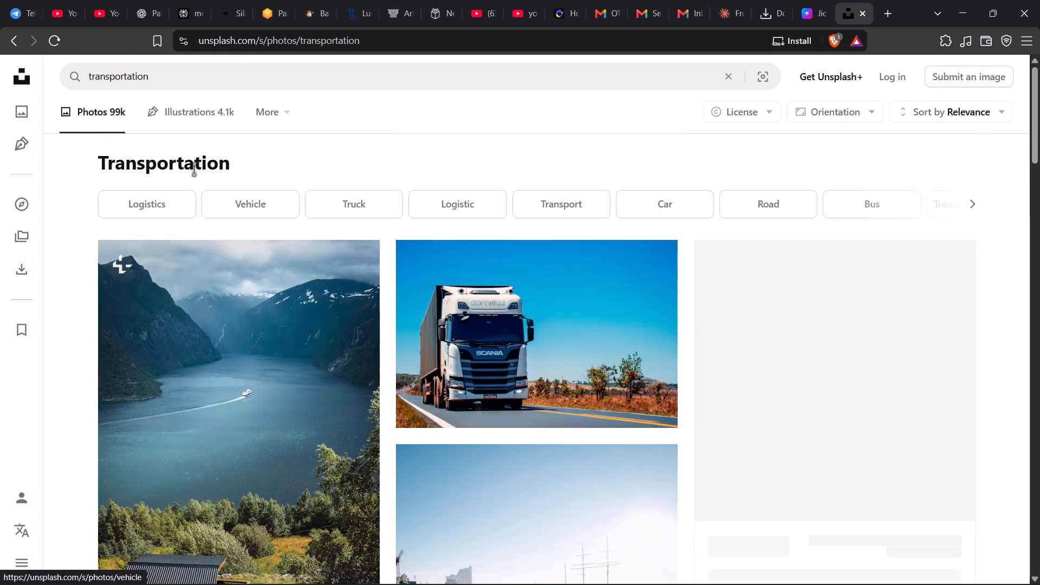
scroll(192, 168, up, 1)
scroll(416, 180, left, 1)
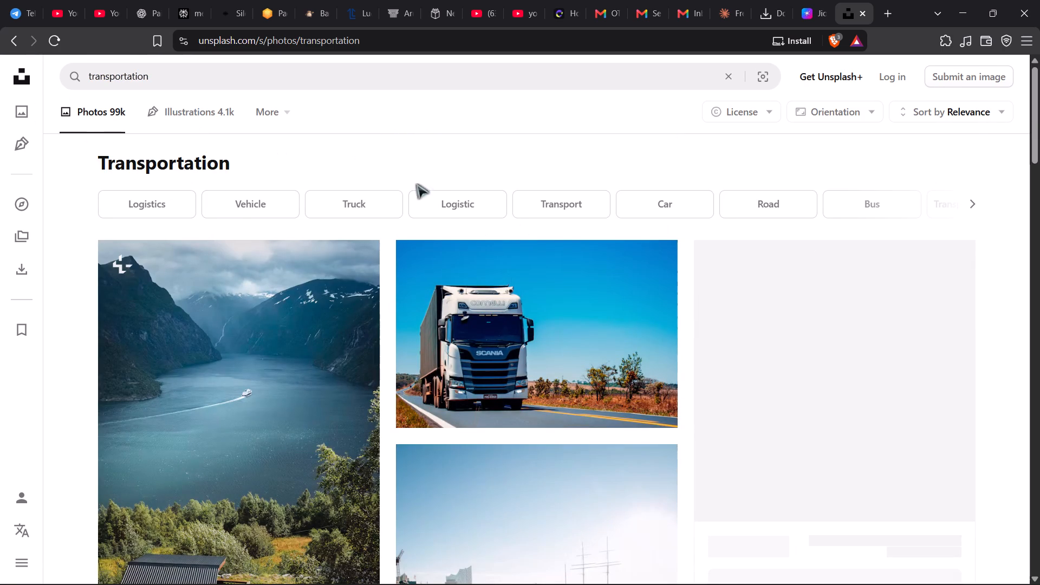
scroll(417, 184, left, 1)
scroll(799, 205, left, 2)
scroll(802, 205, right, 1)
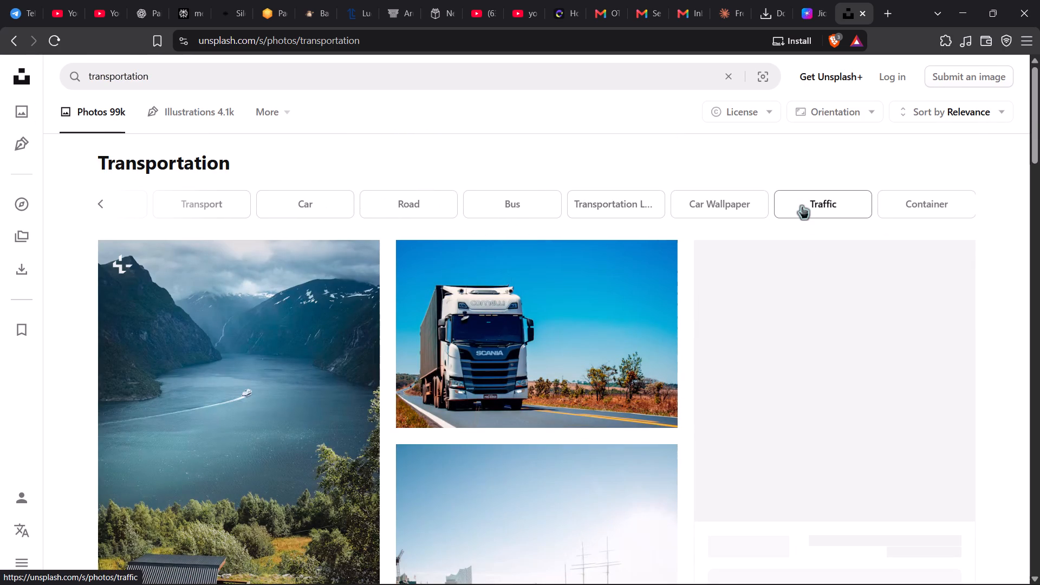
scroll(802, 205, right, 1)
Return to the web search results, open the Freepik "Car transparent background" page and look through its car images.
click(0, 35)
click(3, 37)
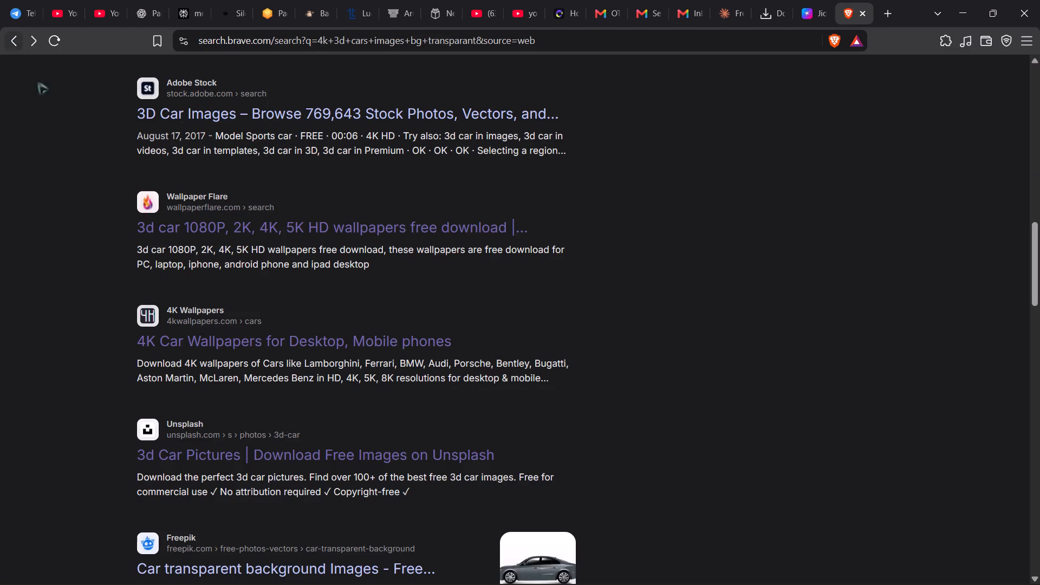
scroll(226, 439, down, 1)
click(237, 466)
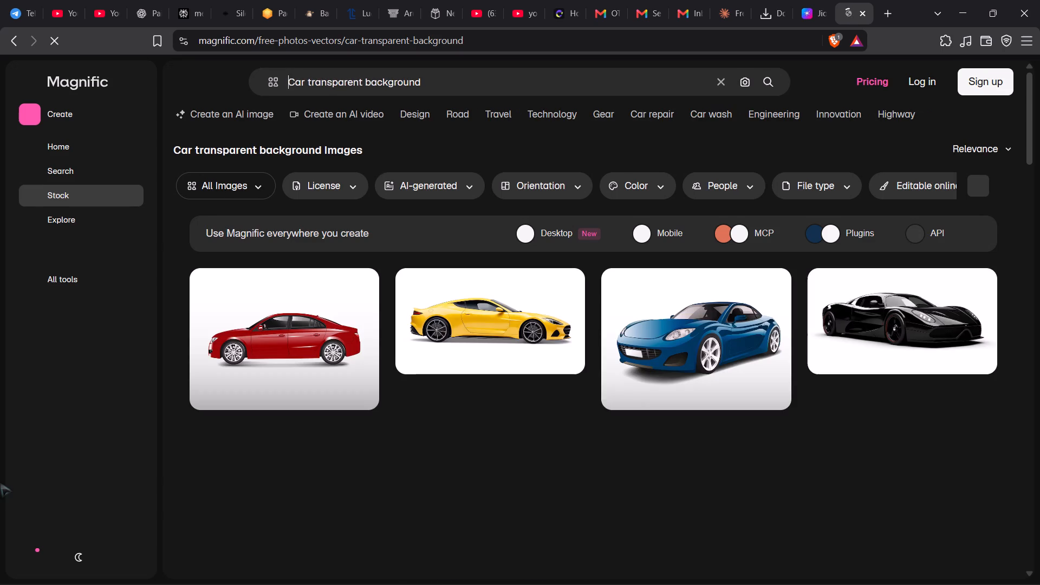
scroll(573, 458, down, 2)
scroll(284, 379, down, 1)
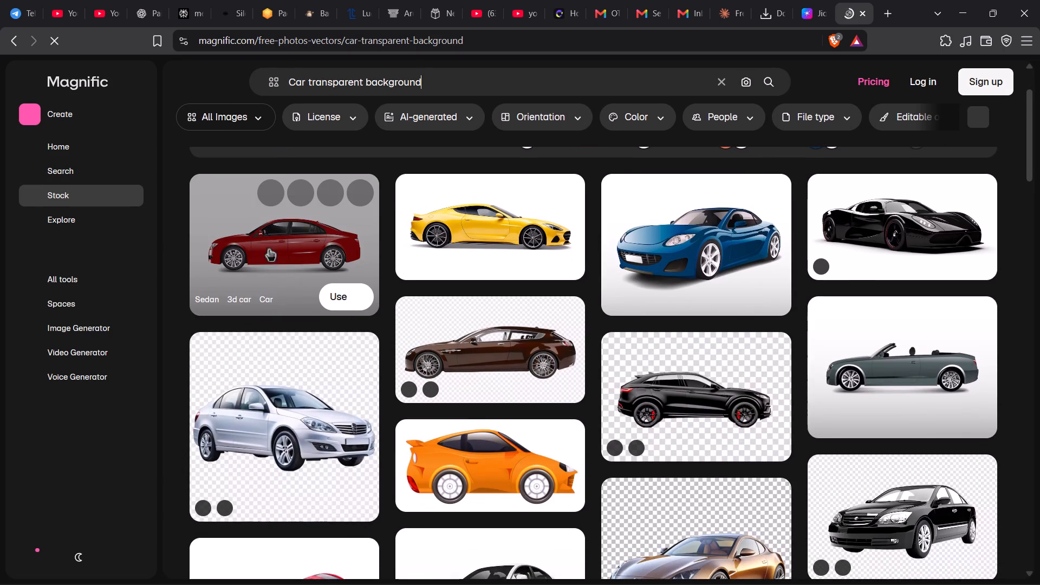
scroll(269, 248, down, 4)
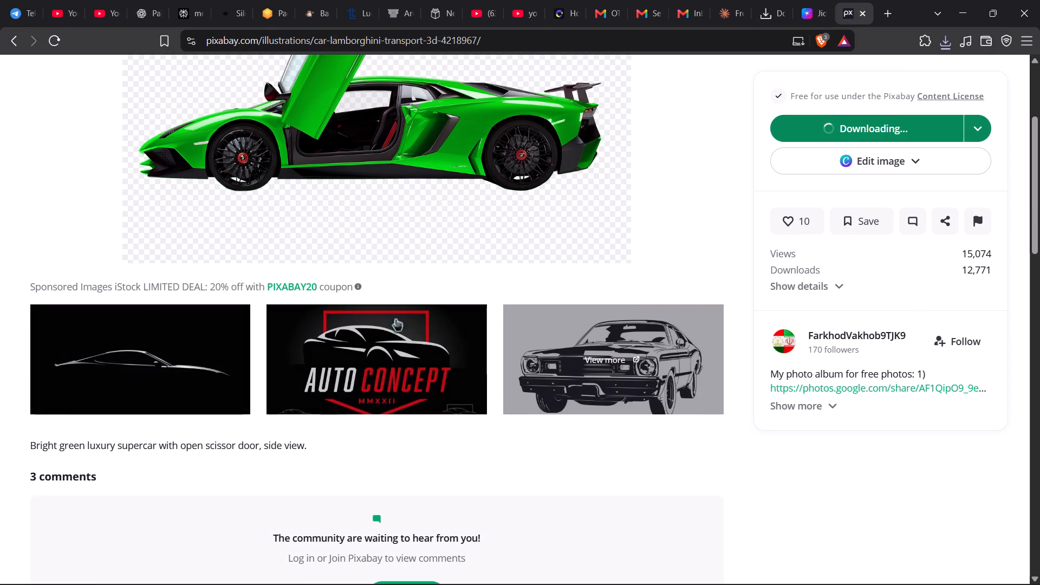
scroll(451, 321, down, 3)
scroll(0, 117, down, 2)
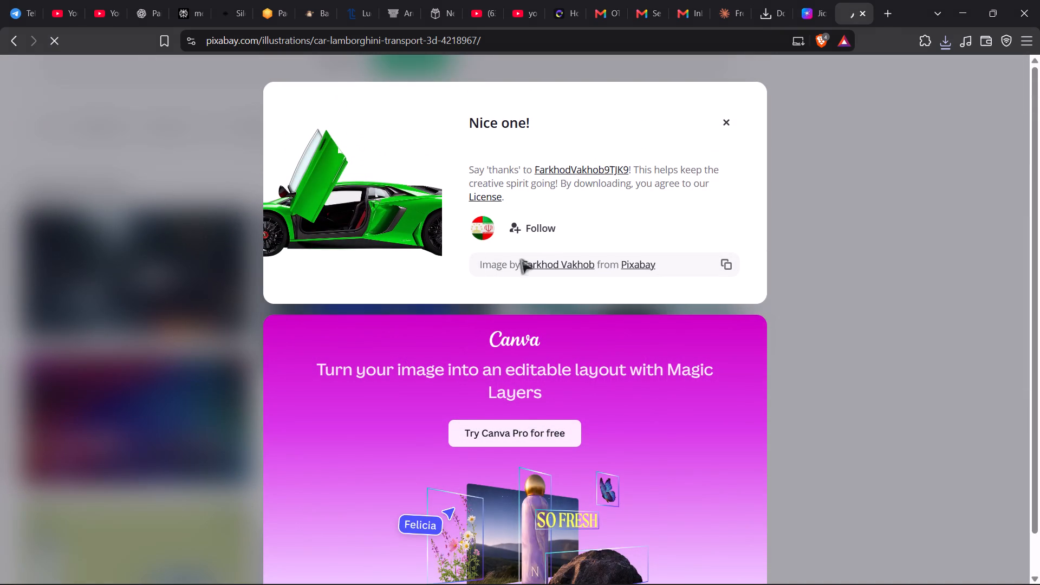
click(726, 123)
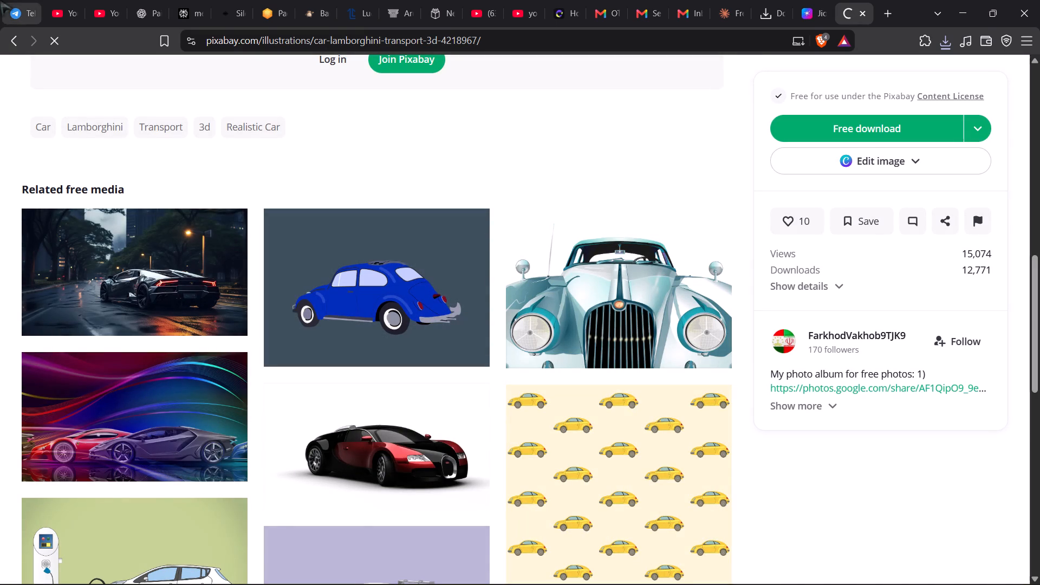
Return to Pixabay's transparent cars search results.
click(13, 43)
scroll(13, 49, down, 2)
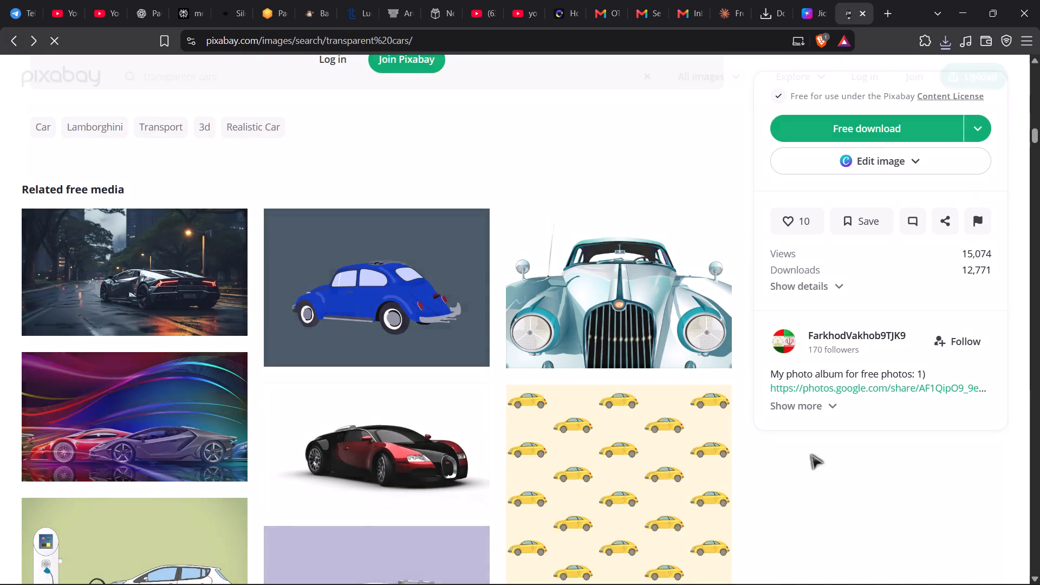
scroll(811, 454, down, 2)
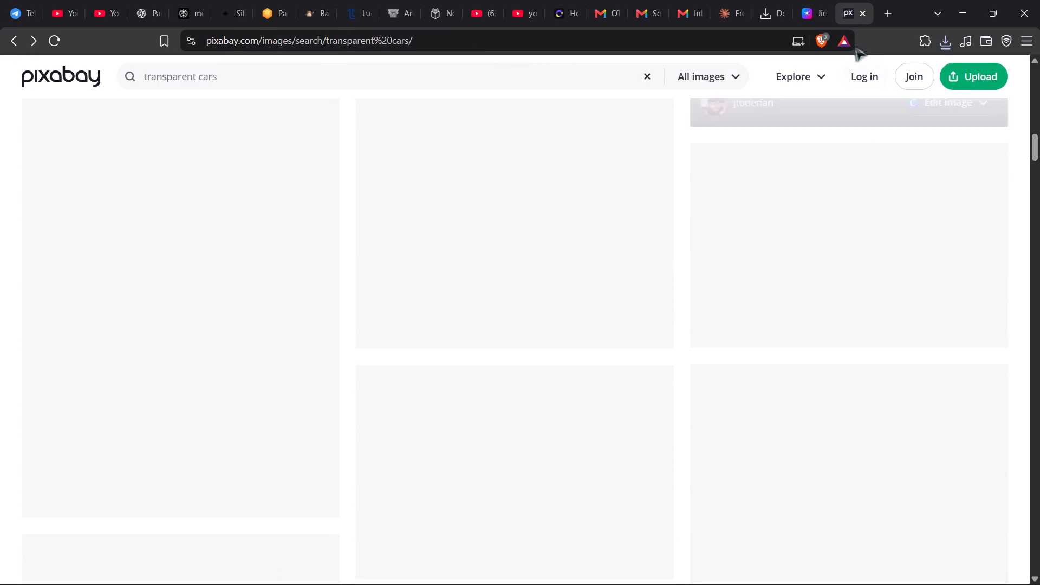
Leave the browser for the Figma file and examine the blue home frame and its navigation bar.
click(1033, 9)
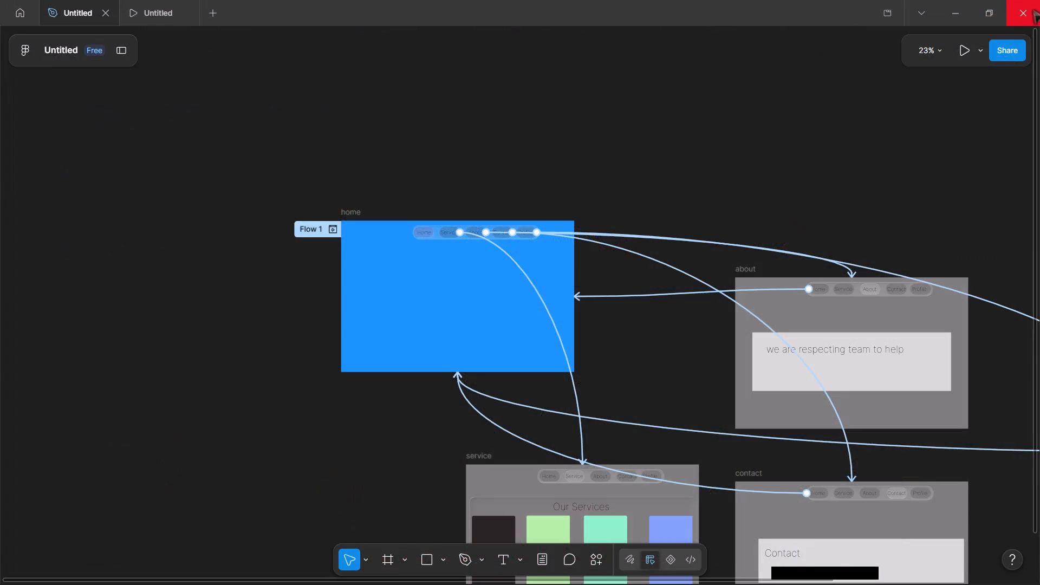
click(378, 261)
scroll(378, 261, left, 1)
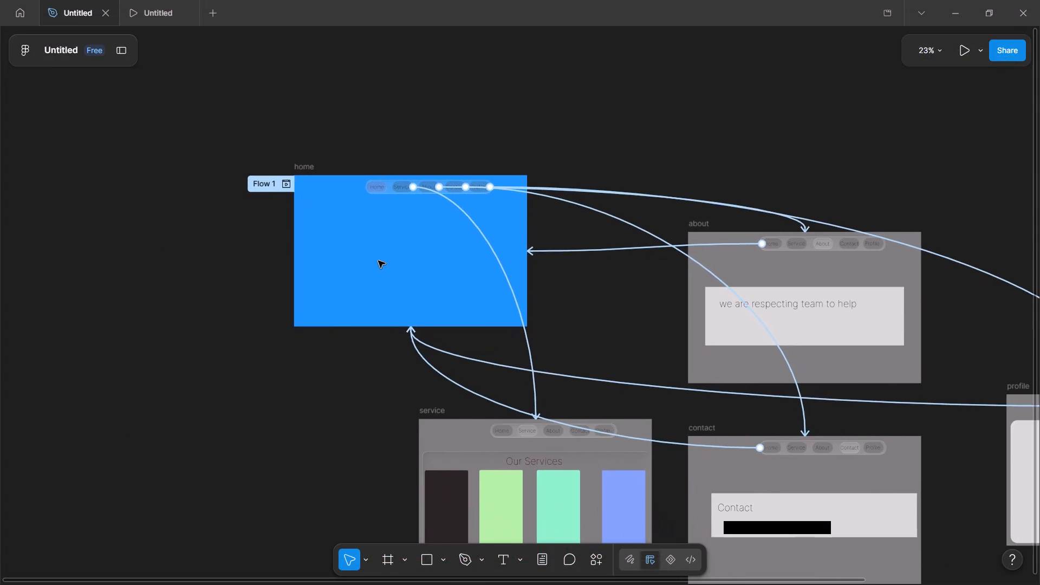
scroll(378, 261, left, 1)
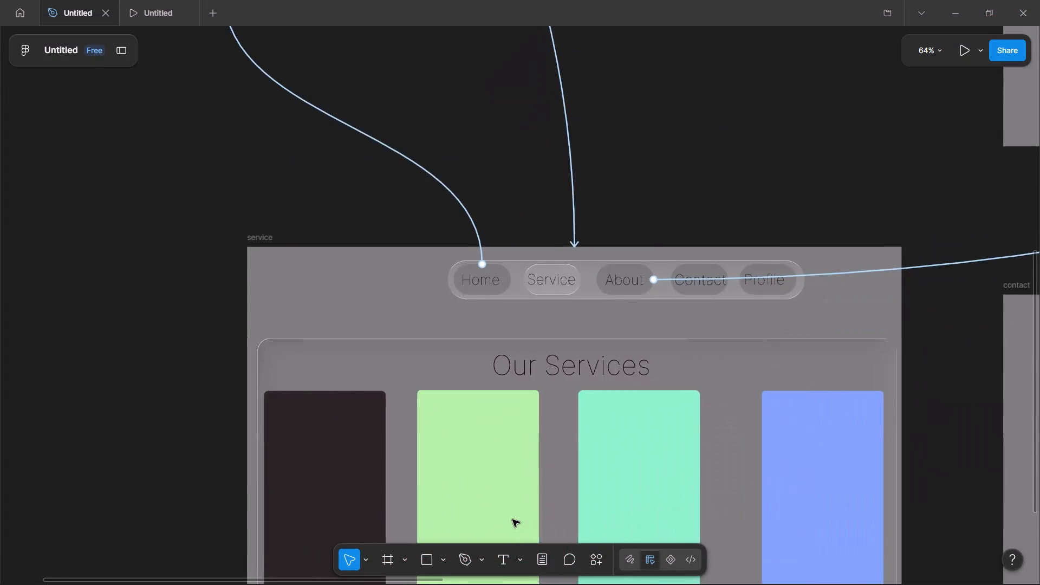
scroll(512, 519, up, 6)
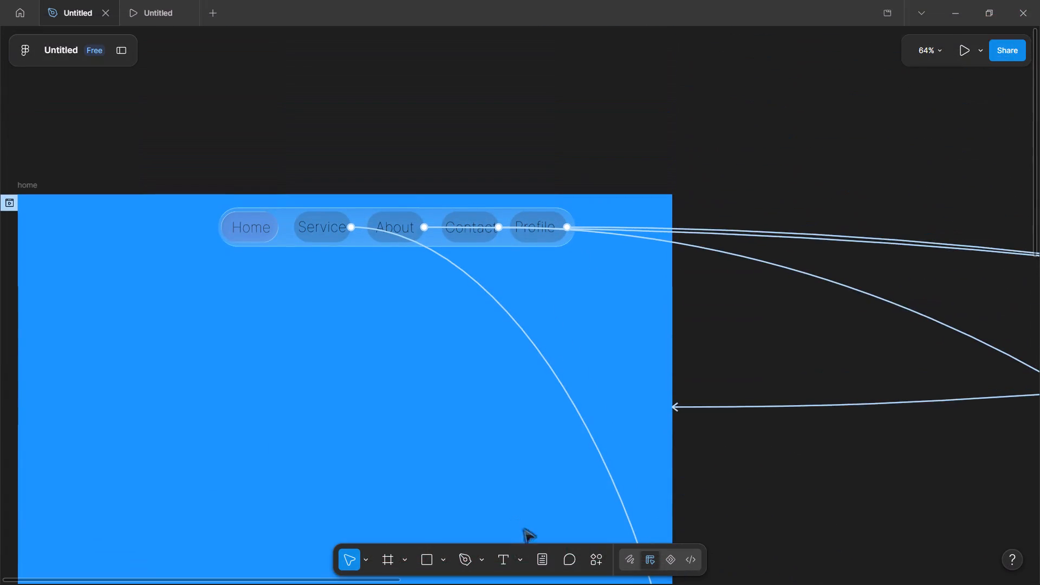
scroll(524, 528, down, 1)
scroll(604, 437, right, 2)
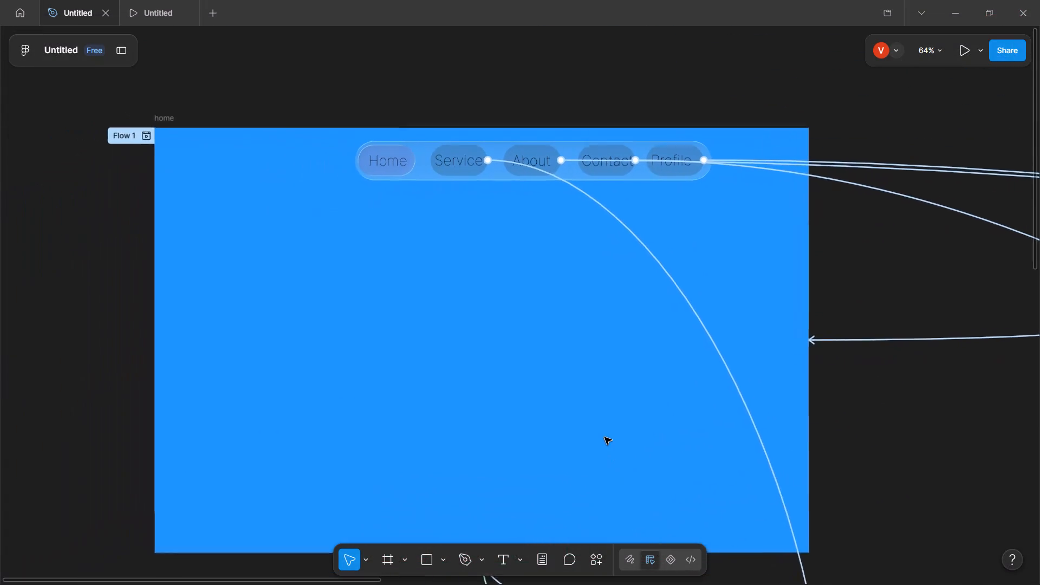
scroll(604, 437, right, 2)
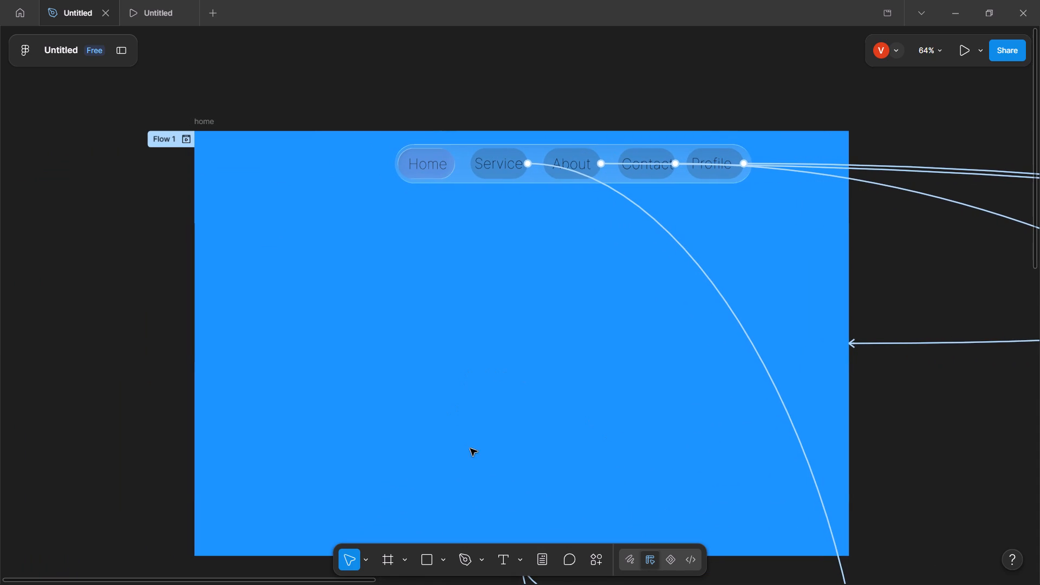
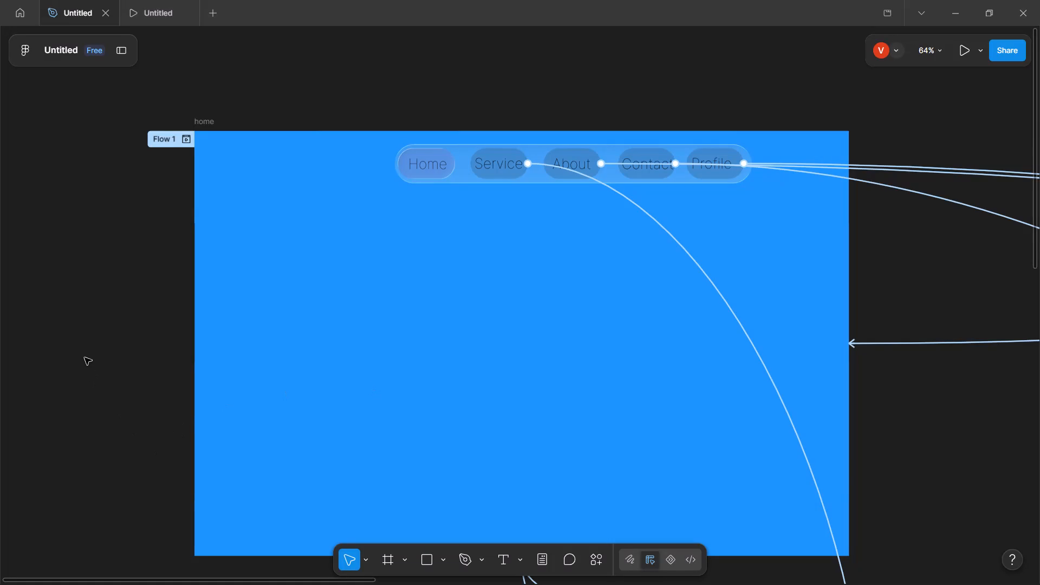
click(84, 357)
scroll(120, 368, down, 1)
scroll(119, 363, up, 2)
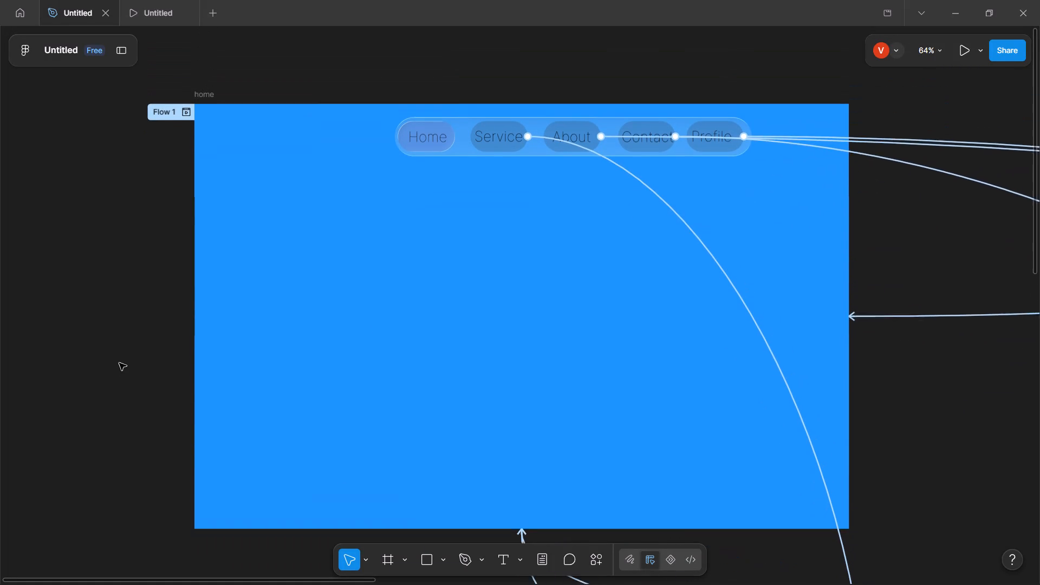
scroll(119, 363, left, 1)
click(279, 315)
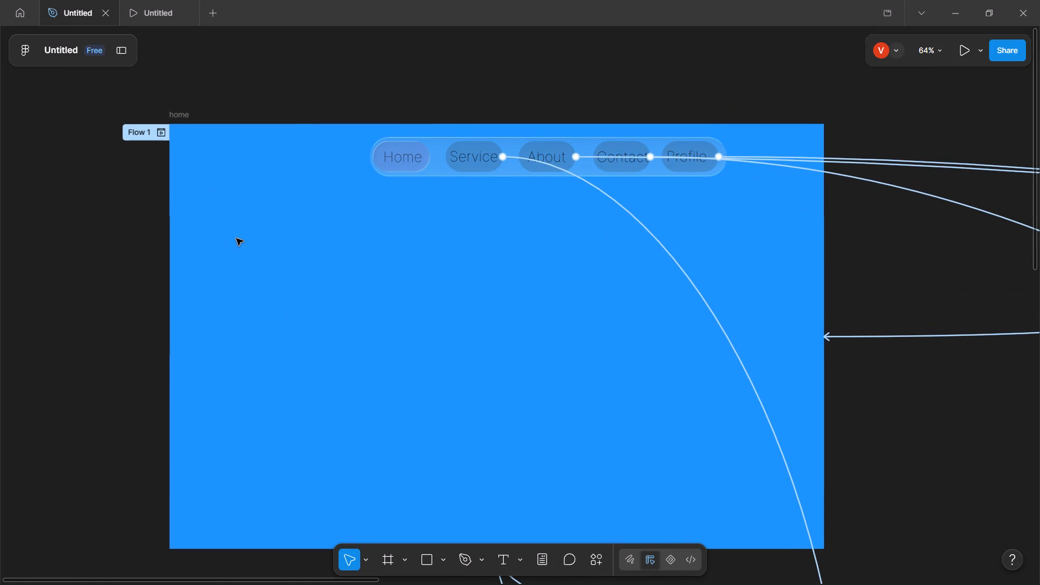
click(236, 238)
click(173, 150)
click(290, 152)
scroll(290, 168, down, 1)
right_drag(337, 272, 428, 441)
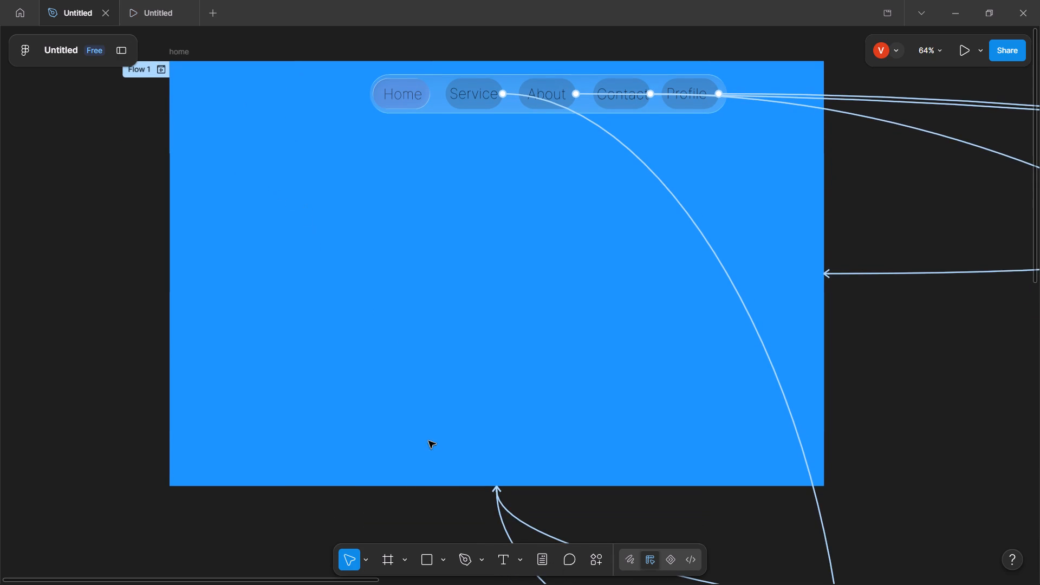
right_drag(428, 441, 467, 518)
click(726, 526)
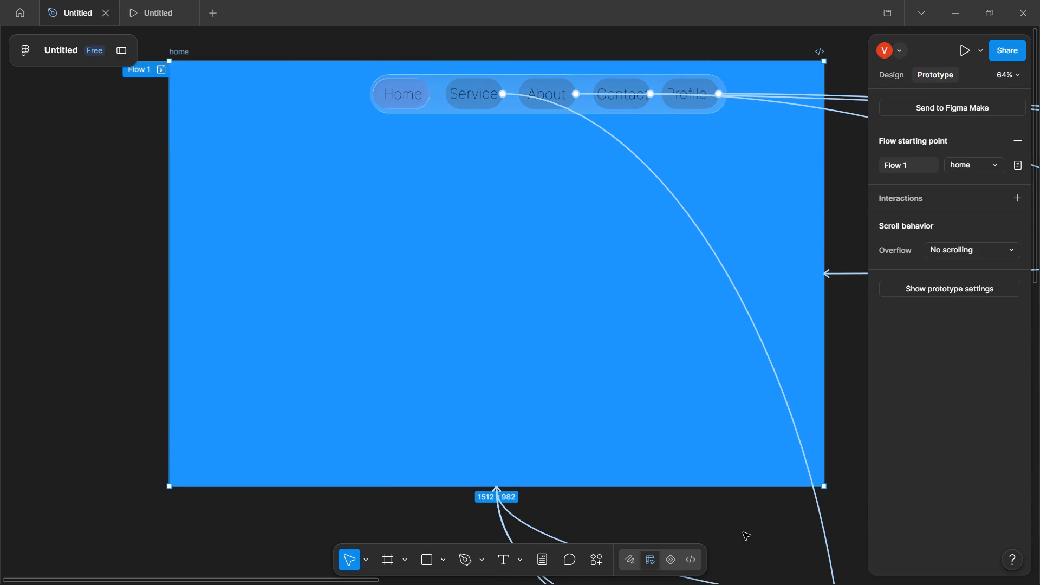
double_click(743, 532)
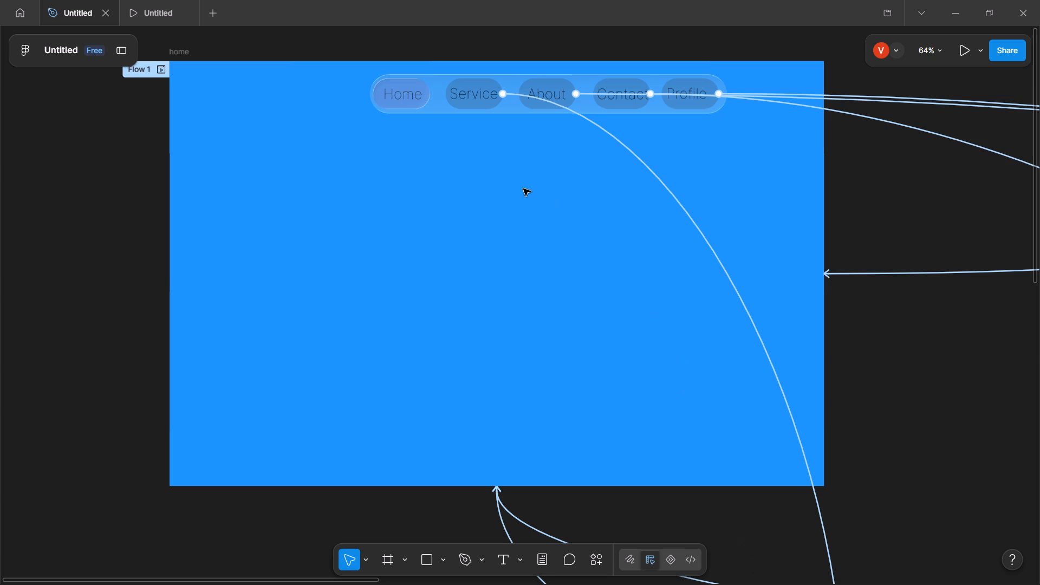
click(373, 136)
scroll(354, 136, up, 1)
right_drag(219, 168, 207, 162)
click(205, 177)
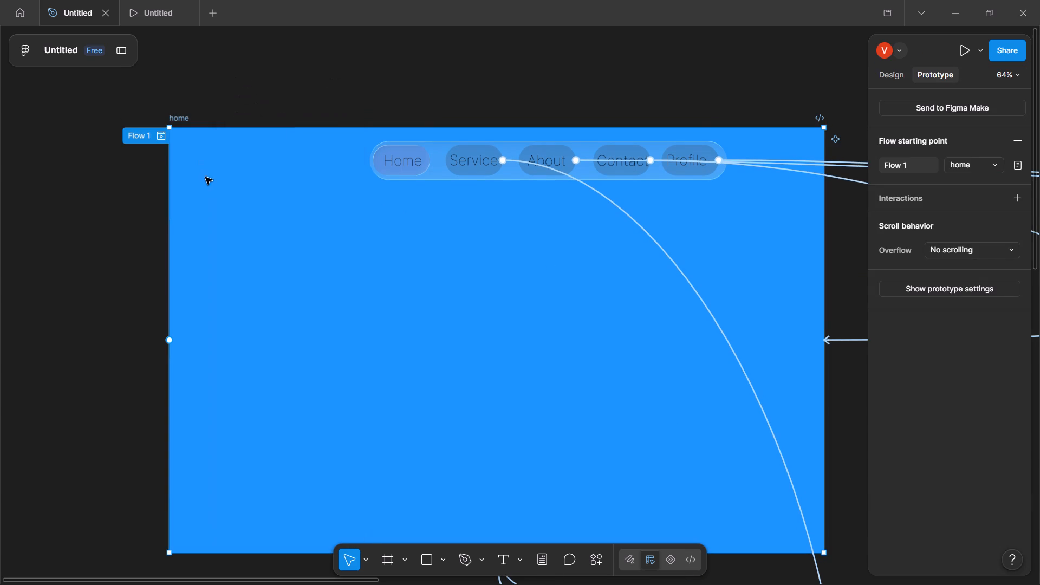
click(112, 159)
Change the home frame's fill from blue to the pale blue-grey CDDDEB.
click(180, 118)
click(885, 70)
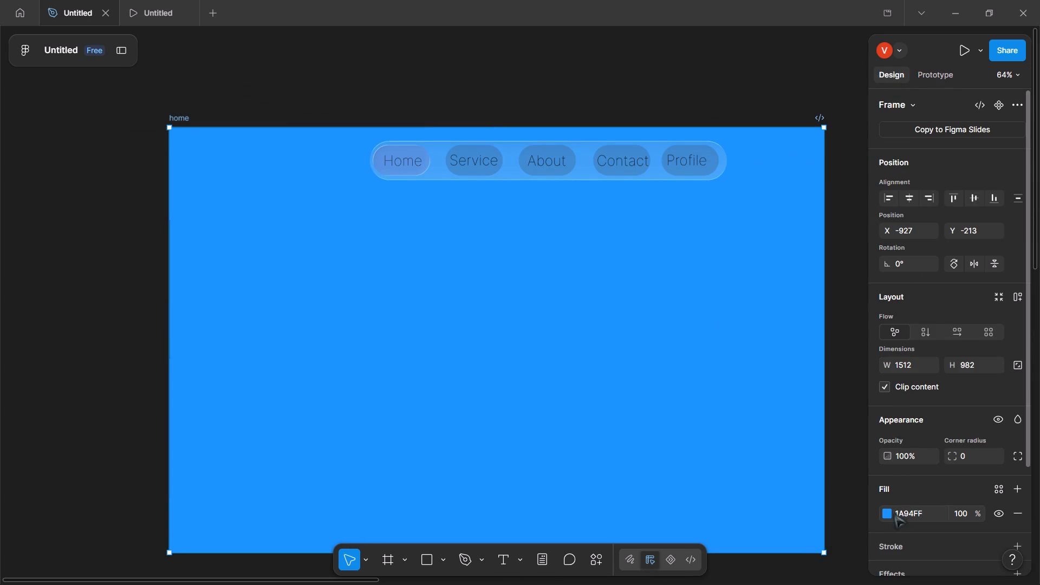
click(887, 512)
drag(737, 376, 721, 302)
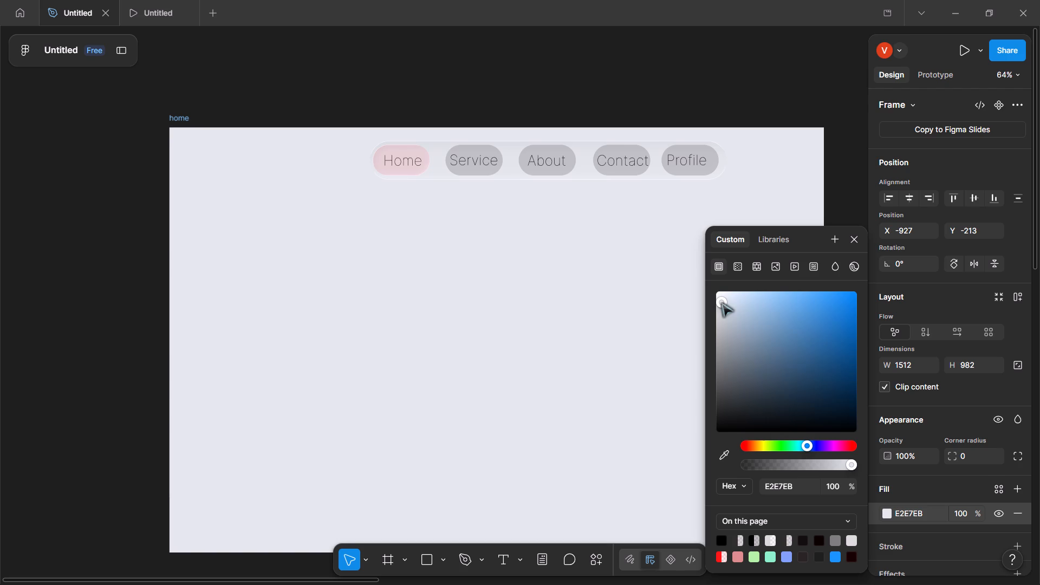
drag(721, 302, 734, 302)
click(365, 222)
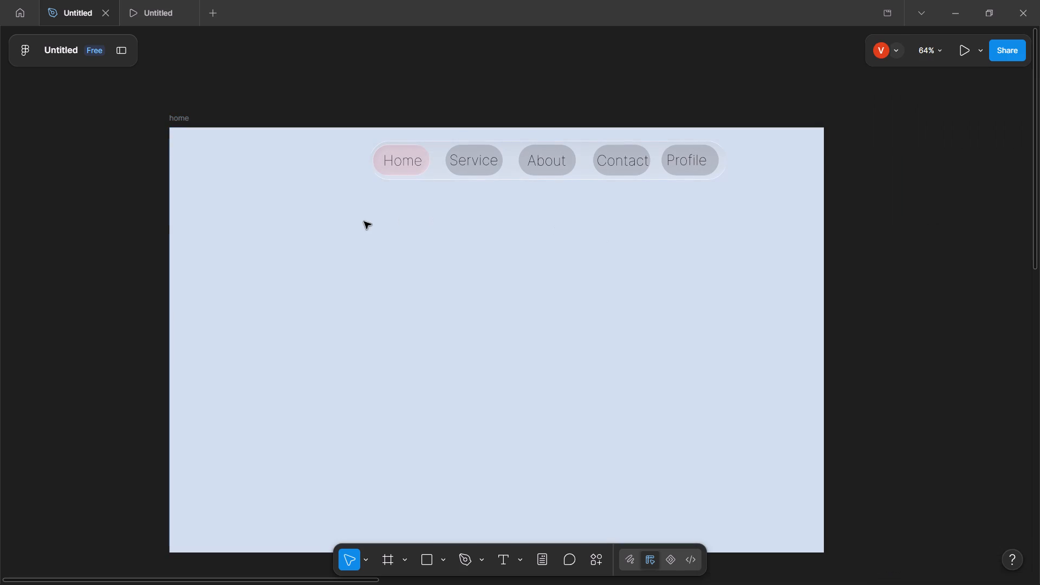
Draw a tall rectangle about 174 × 691 along the right side of the home frame, below the navigation bar.
scroll(243, 438, down, 1)
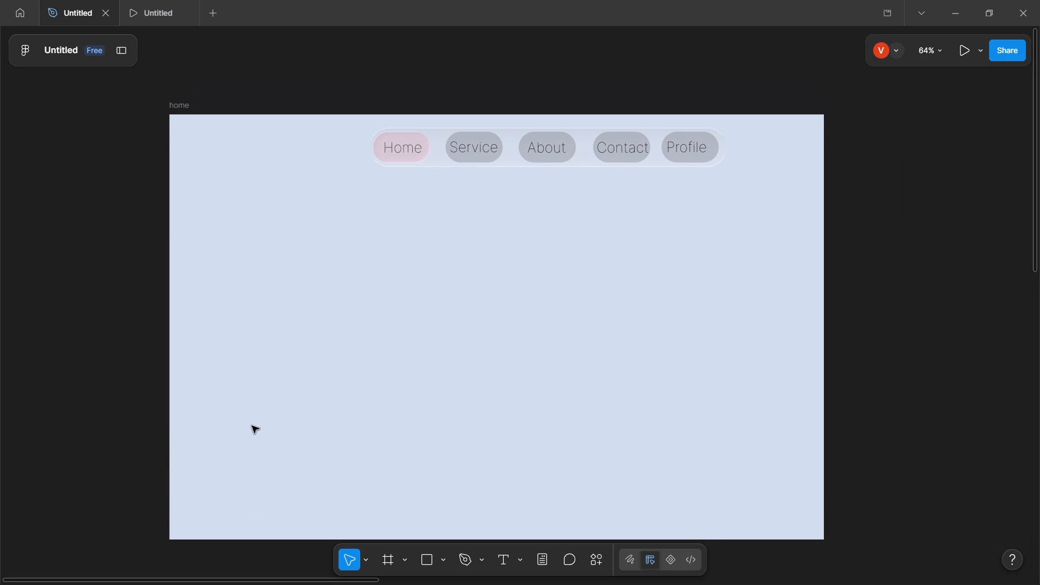
scroll(257, 412, left, 1)
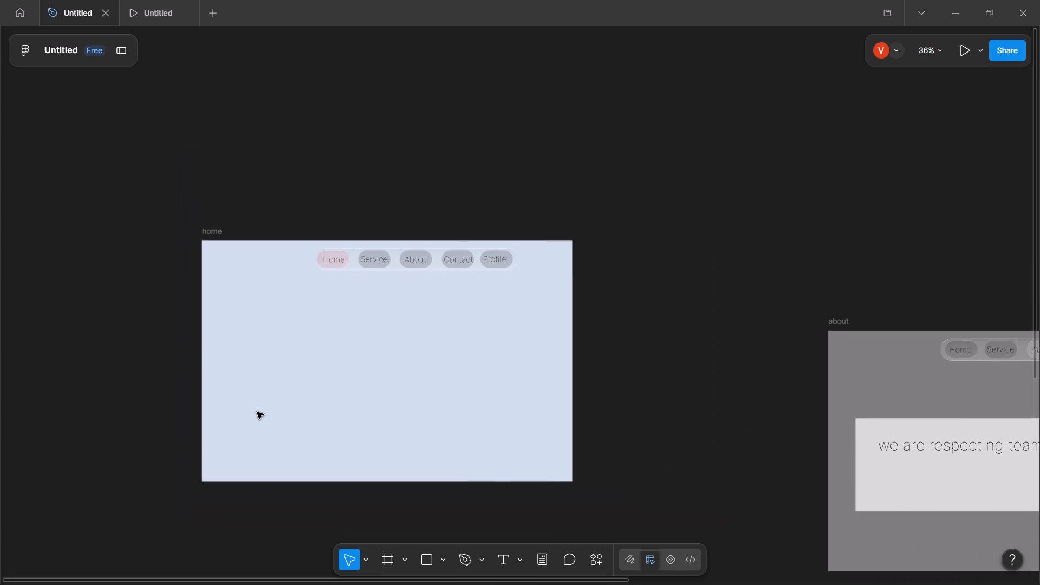
scroll(257, 412, left, 1)
scroll(269, 437, right, 1)
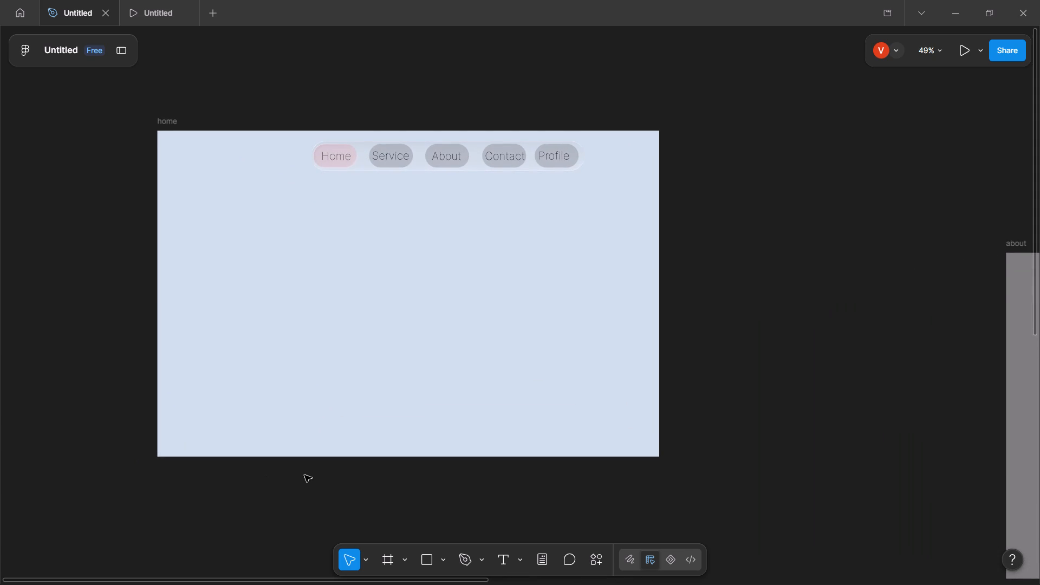
scroll(304, 475, up, 1)
click(422, 556)
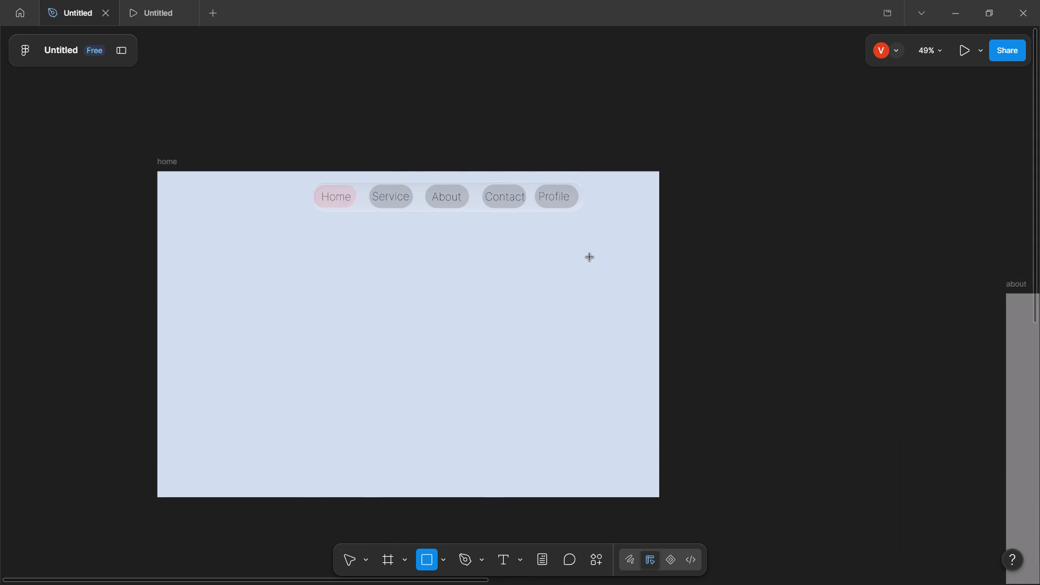
drag(586, 254, 642, 481)
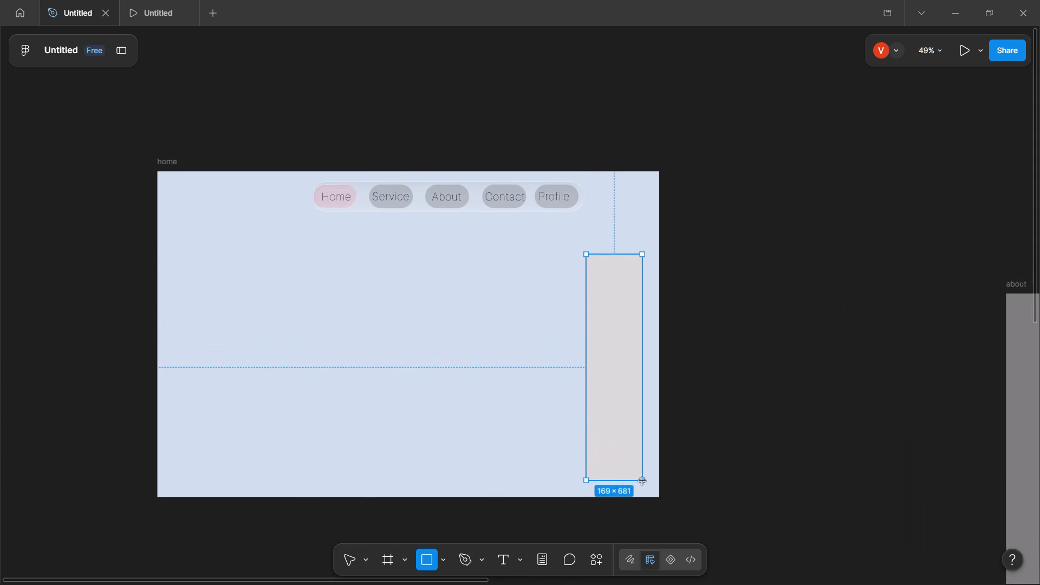
drag(642, 481, 644, 484)
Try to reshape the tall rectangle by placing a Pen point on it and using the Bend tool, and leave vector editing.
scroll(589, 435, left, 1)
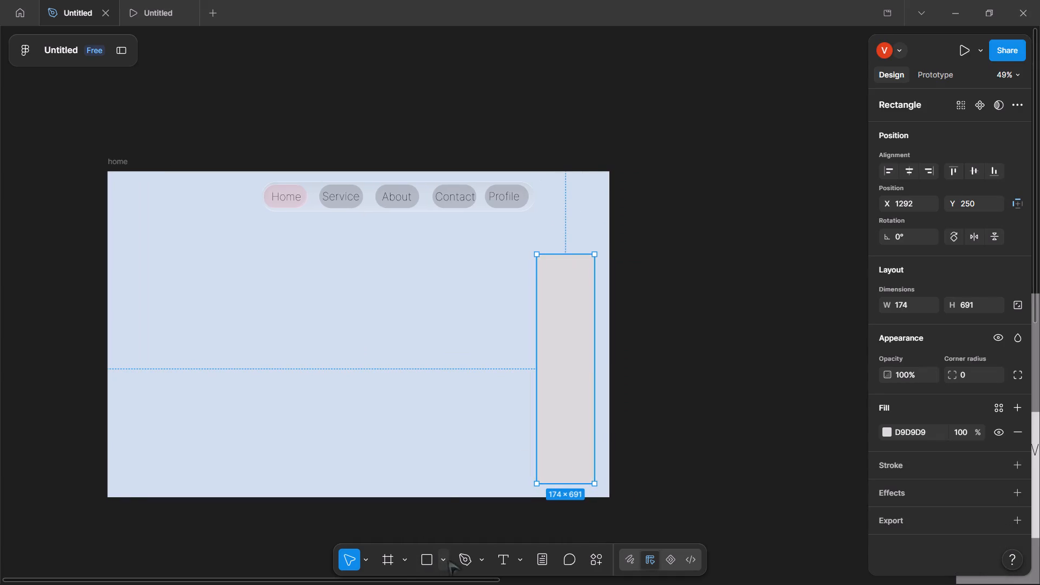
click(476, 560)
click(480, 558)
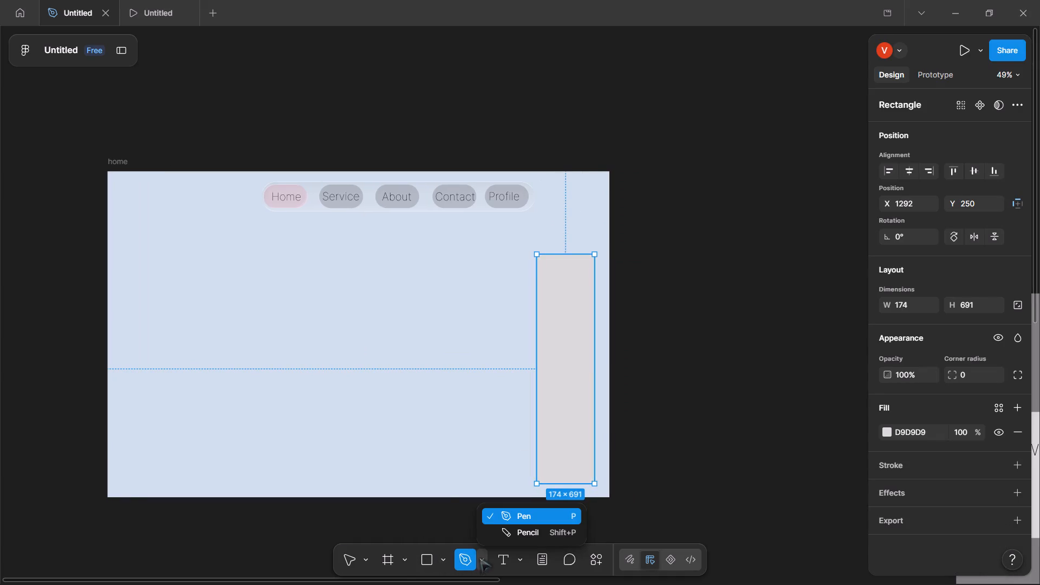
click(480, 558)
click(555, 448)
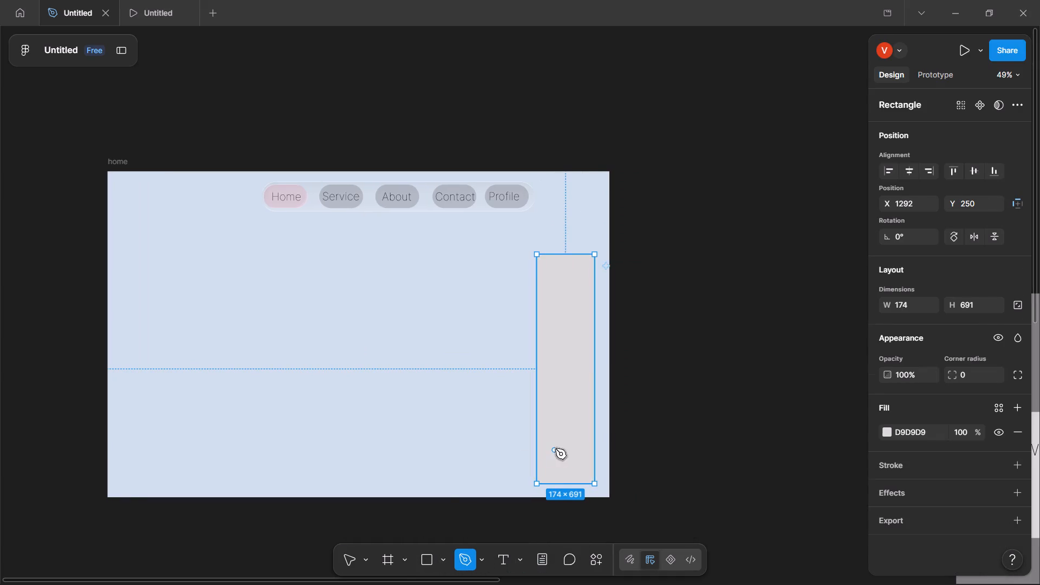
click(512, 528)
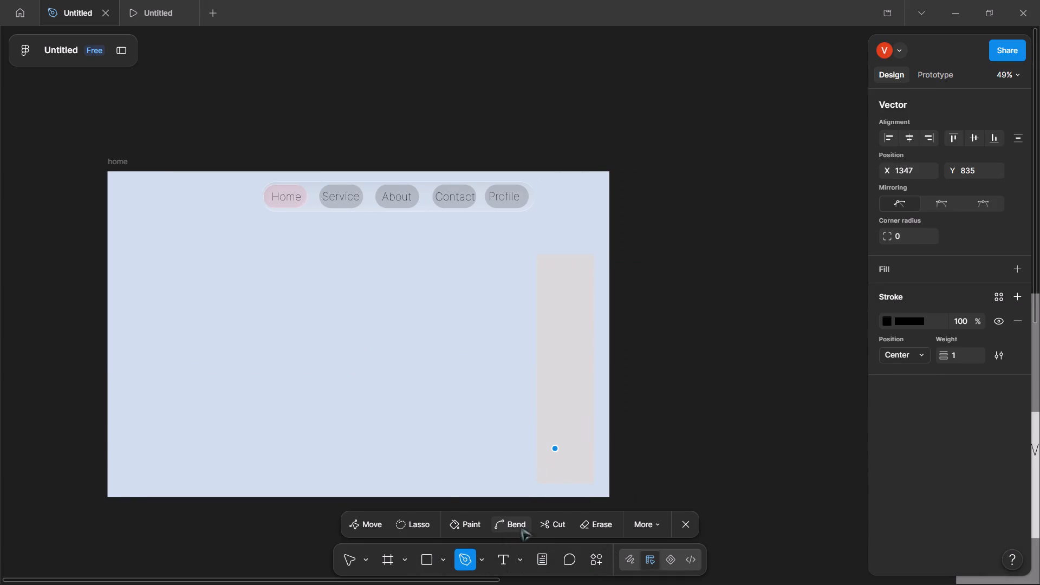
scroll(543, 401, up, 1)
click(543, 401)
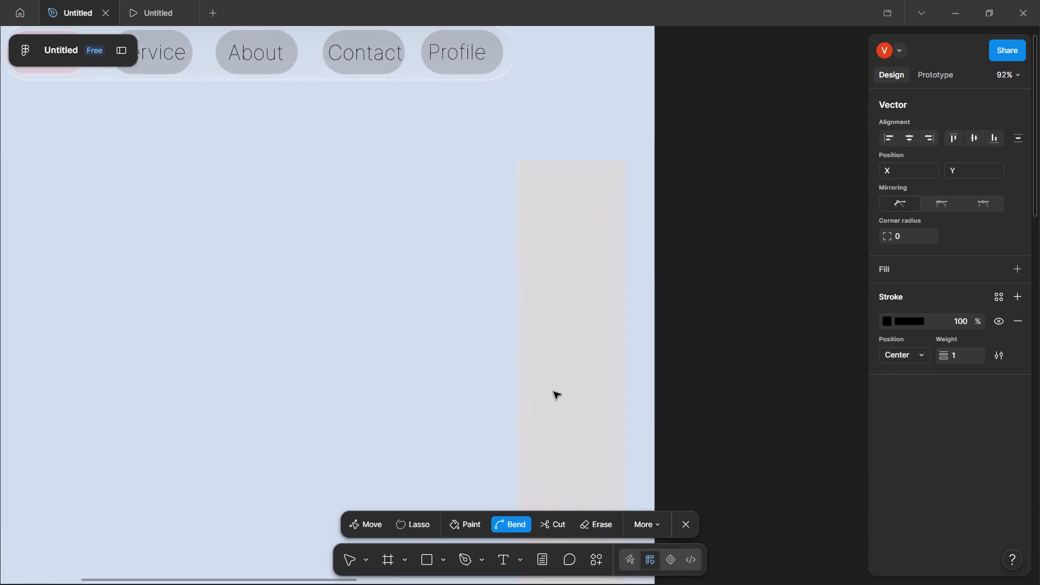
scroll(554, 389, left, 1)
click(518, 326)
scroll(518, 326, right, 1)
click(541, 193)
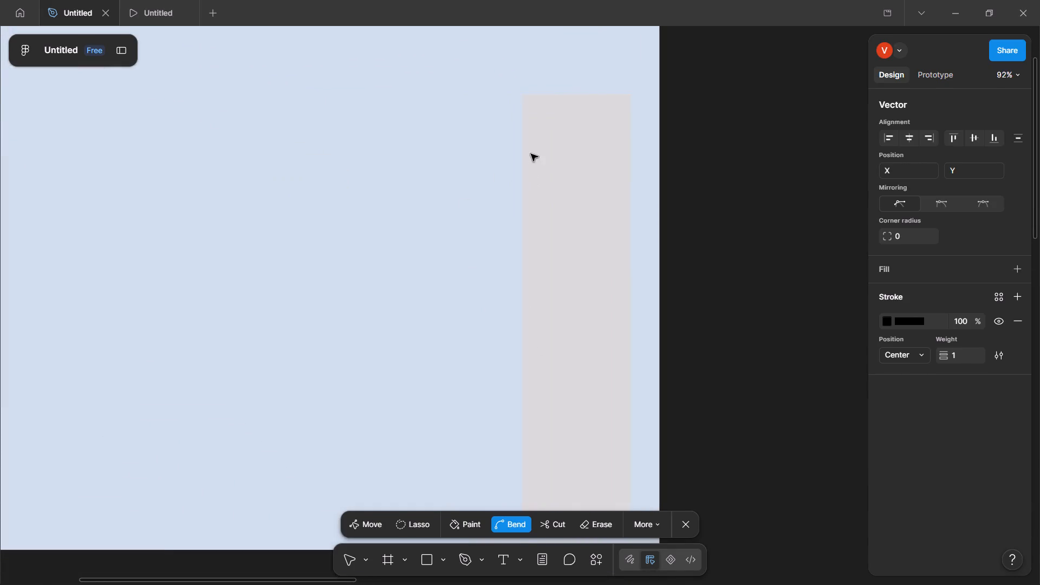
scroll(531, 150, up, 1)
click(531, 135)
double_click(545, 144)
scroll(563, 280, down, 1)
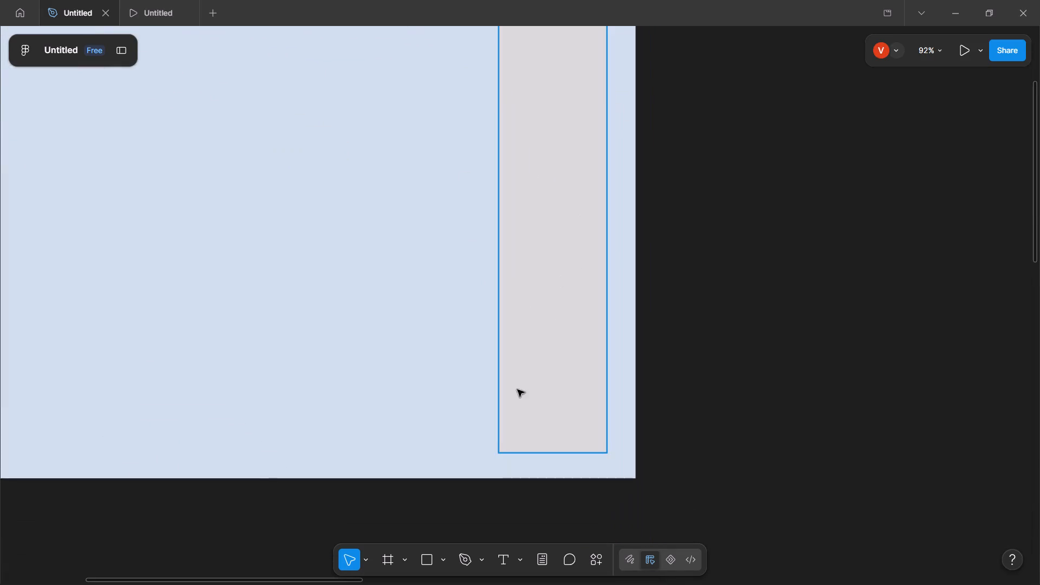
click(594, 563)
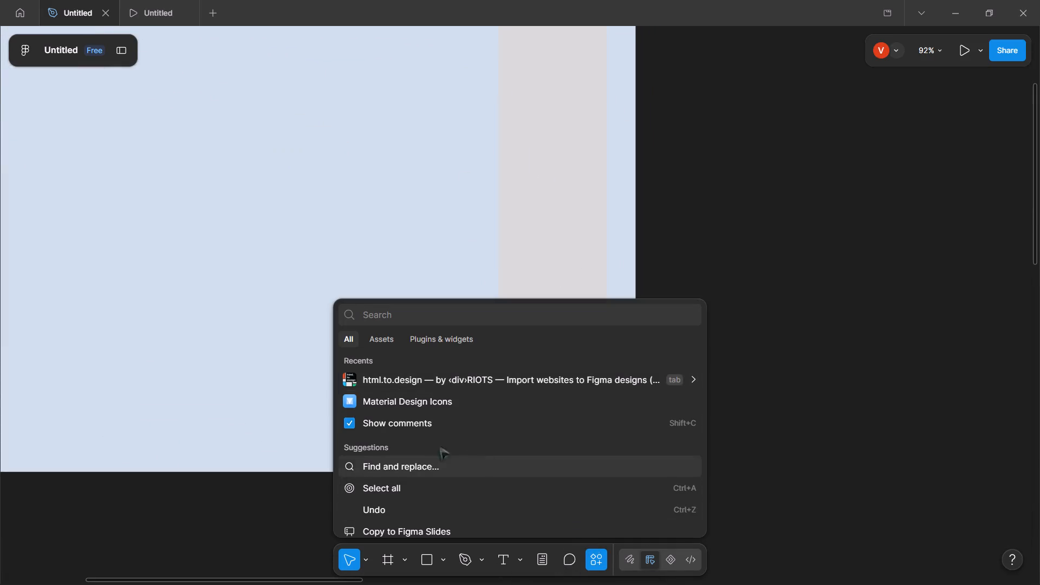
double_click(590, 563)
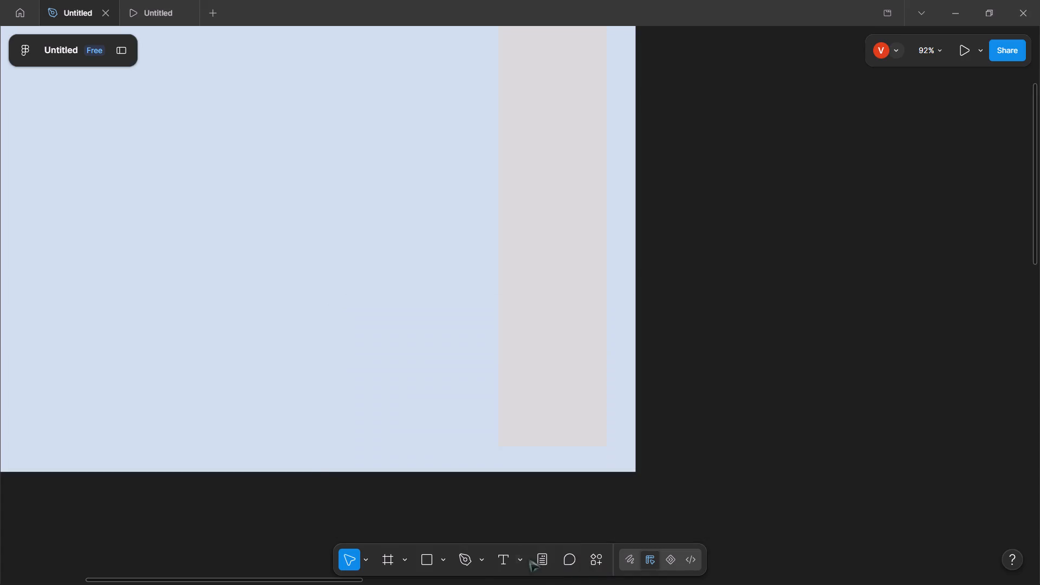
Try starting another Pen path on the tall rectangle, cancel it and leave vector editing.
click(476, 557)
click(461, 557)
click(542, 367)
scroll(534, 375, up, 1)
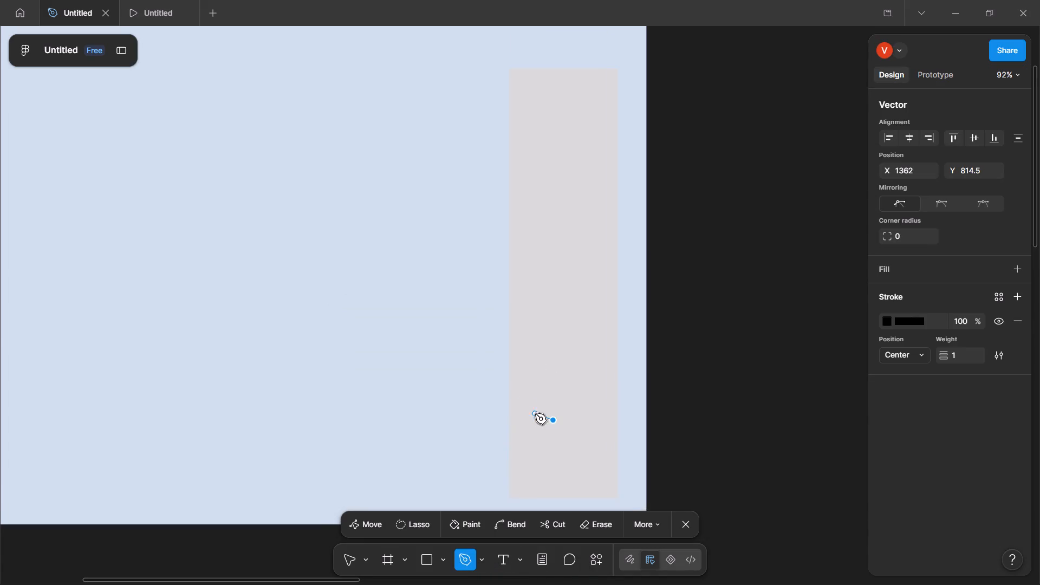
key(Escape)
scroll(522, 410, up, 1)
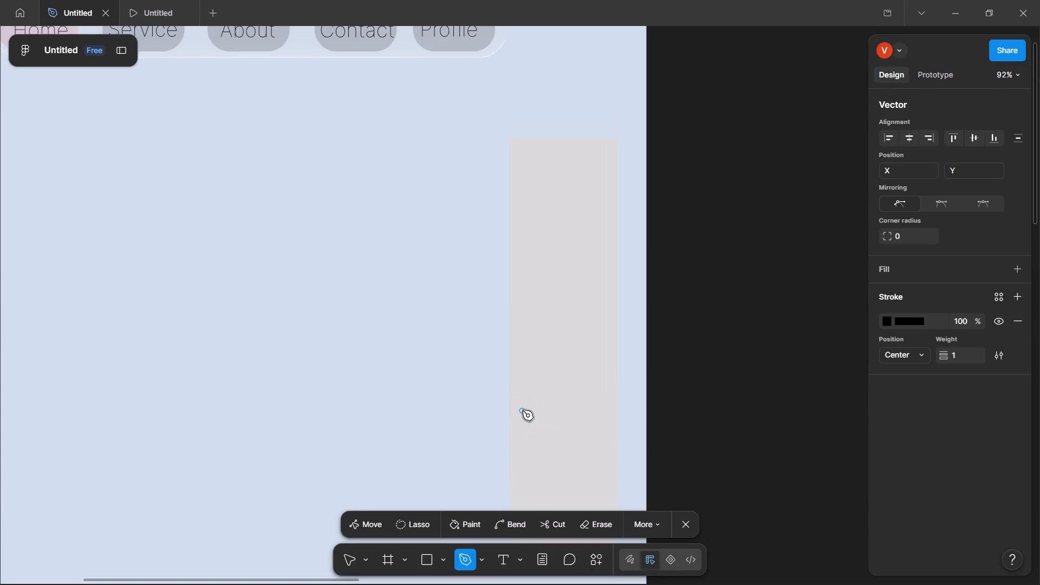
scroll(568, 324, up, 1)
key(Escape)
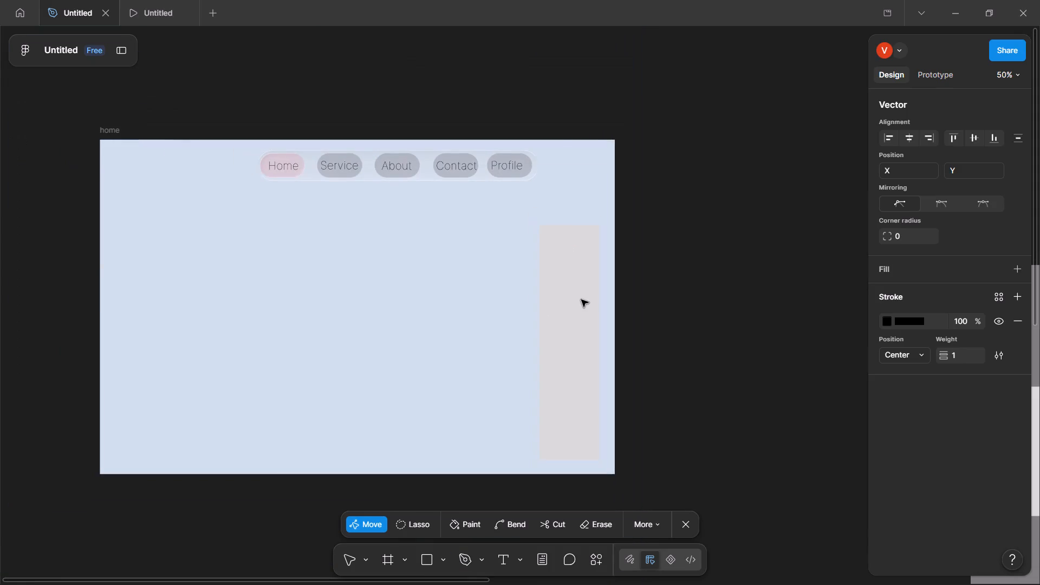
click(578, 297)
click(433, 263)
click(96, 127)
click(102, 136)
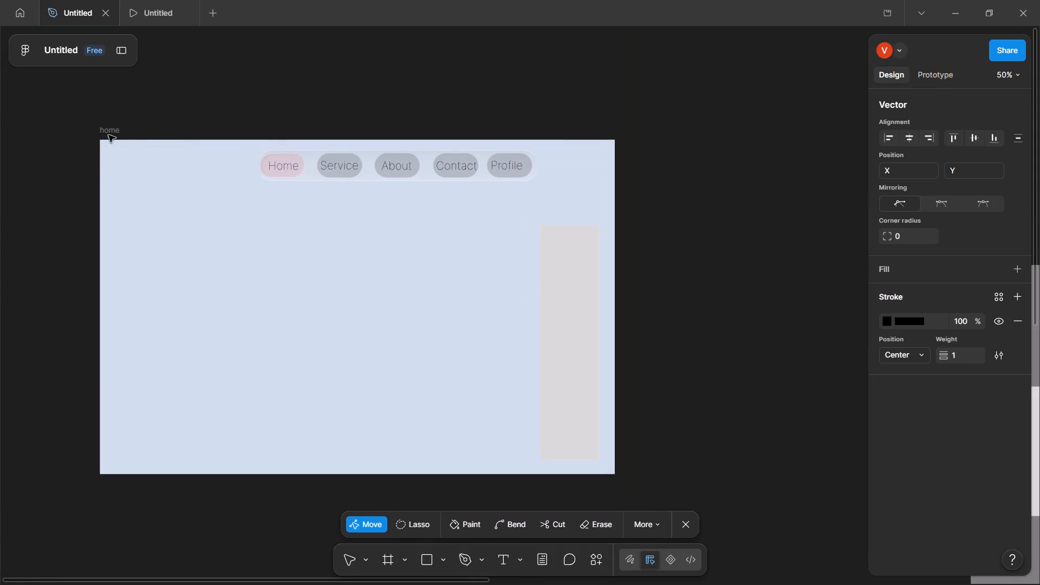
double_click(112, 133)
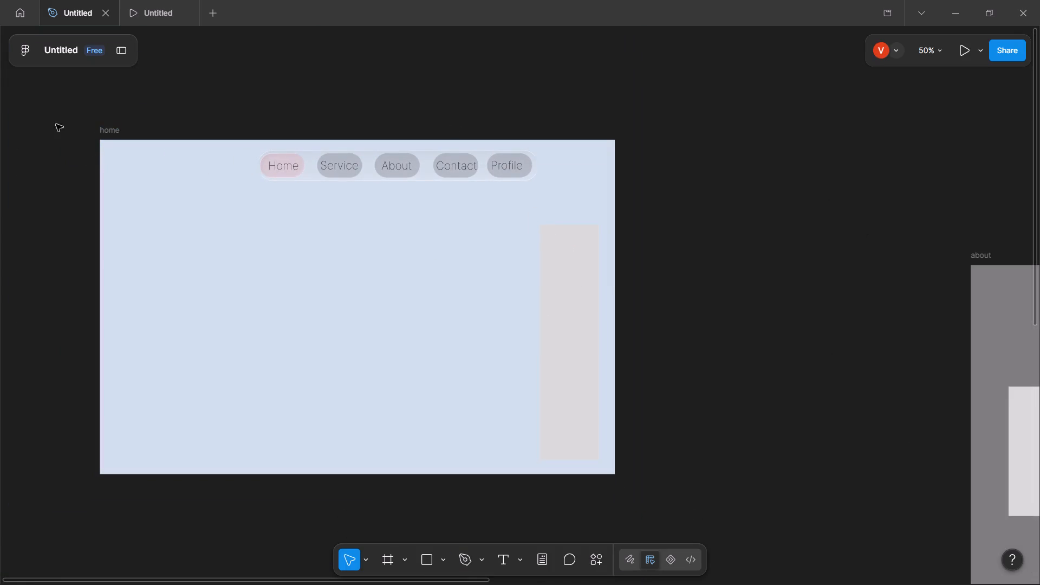
Change the home frame's fill to the dark grey 5D5D5D.
click(108, 139)
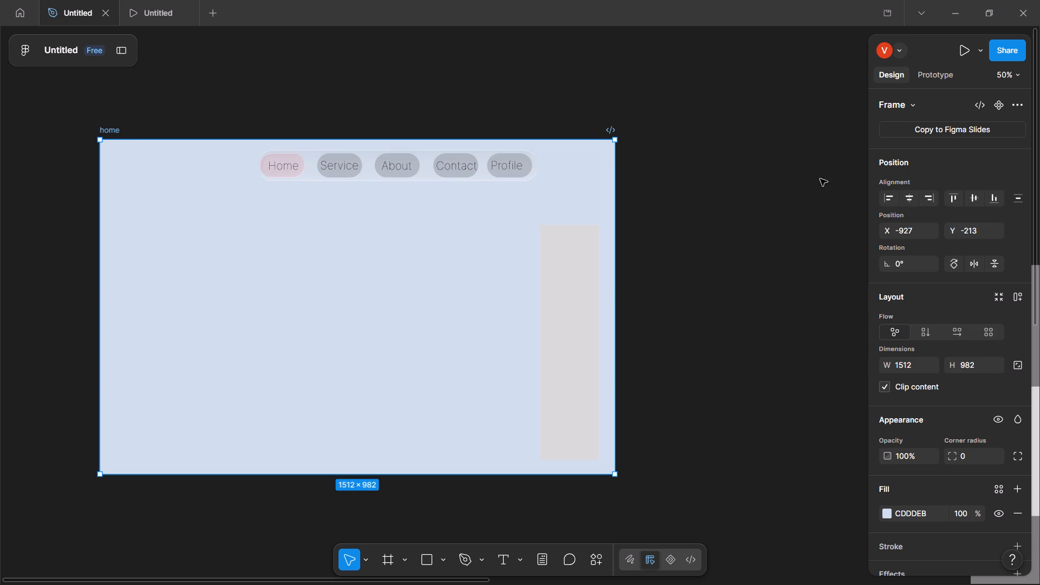
click(890, 512)
drag(766, 346, 765, 347)
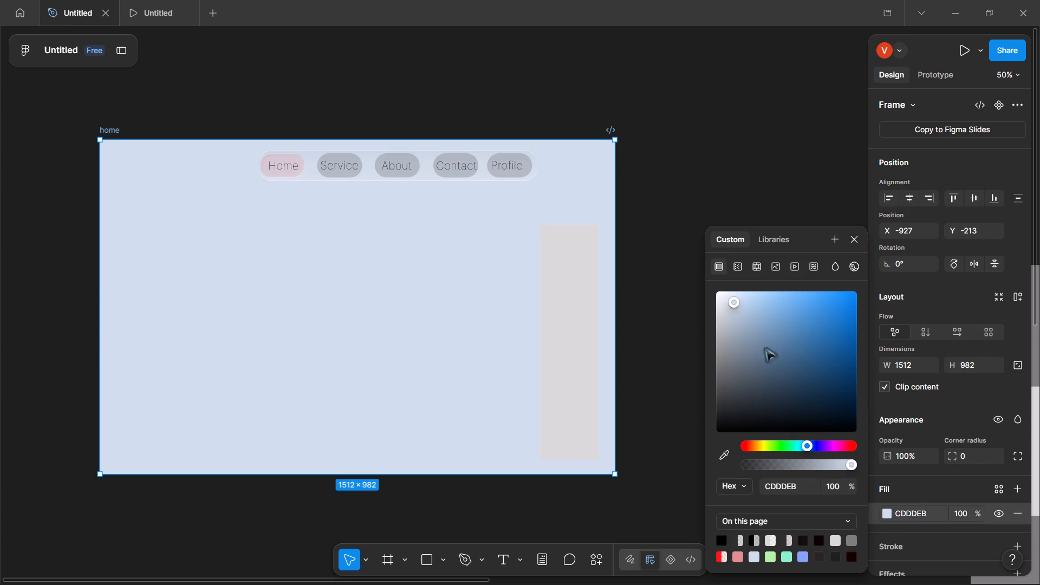
drag(765, 347, 712, 380)
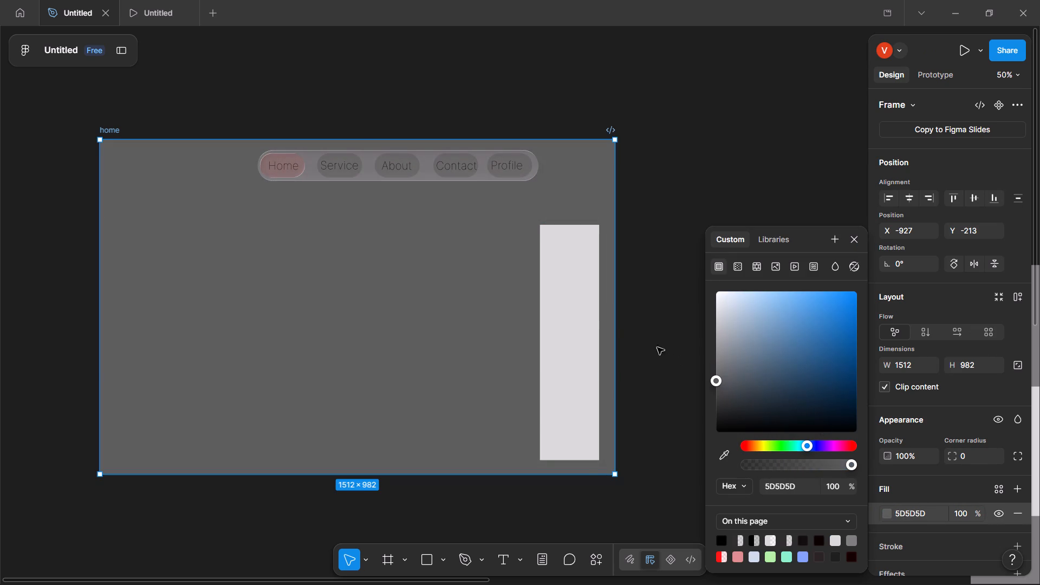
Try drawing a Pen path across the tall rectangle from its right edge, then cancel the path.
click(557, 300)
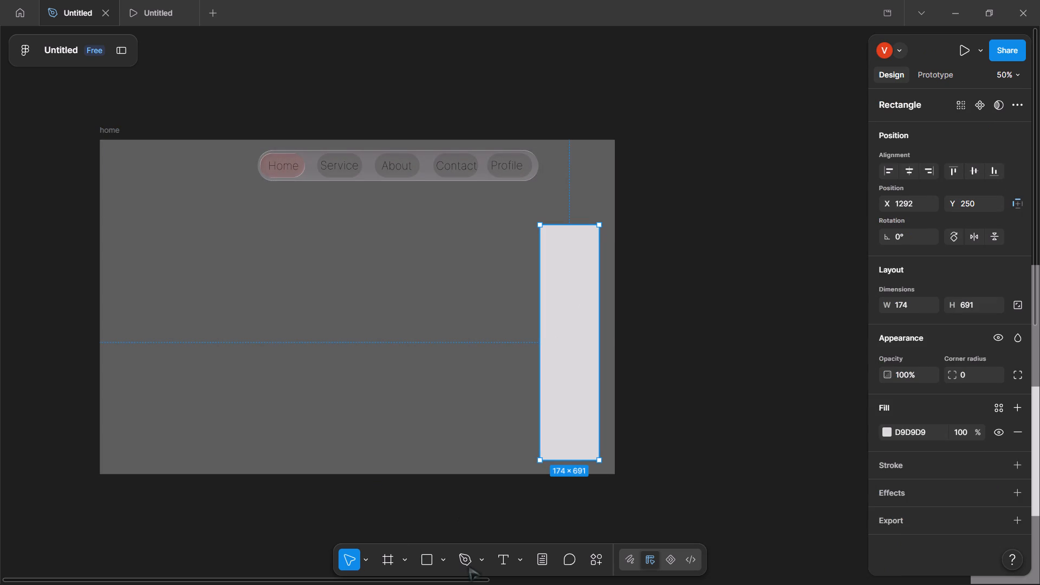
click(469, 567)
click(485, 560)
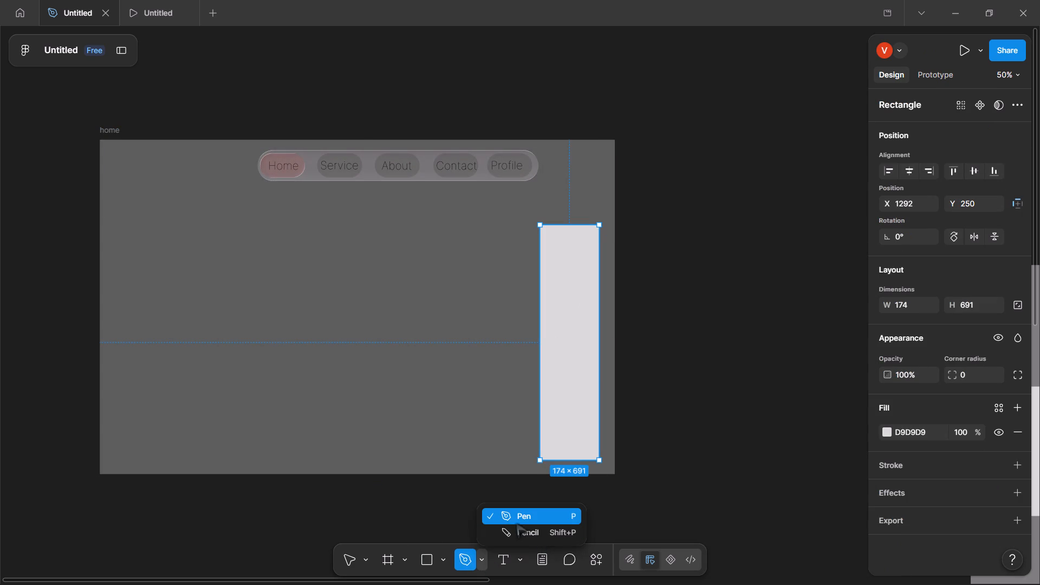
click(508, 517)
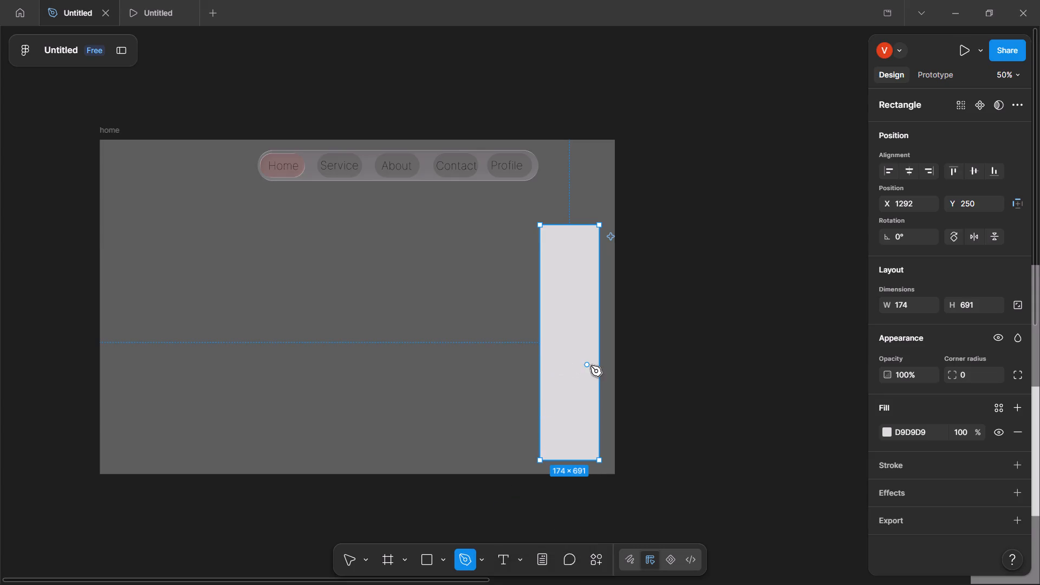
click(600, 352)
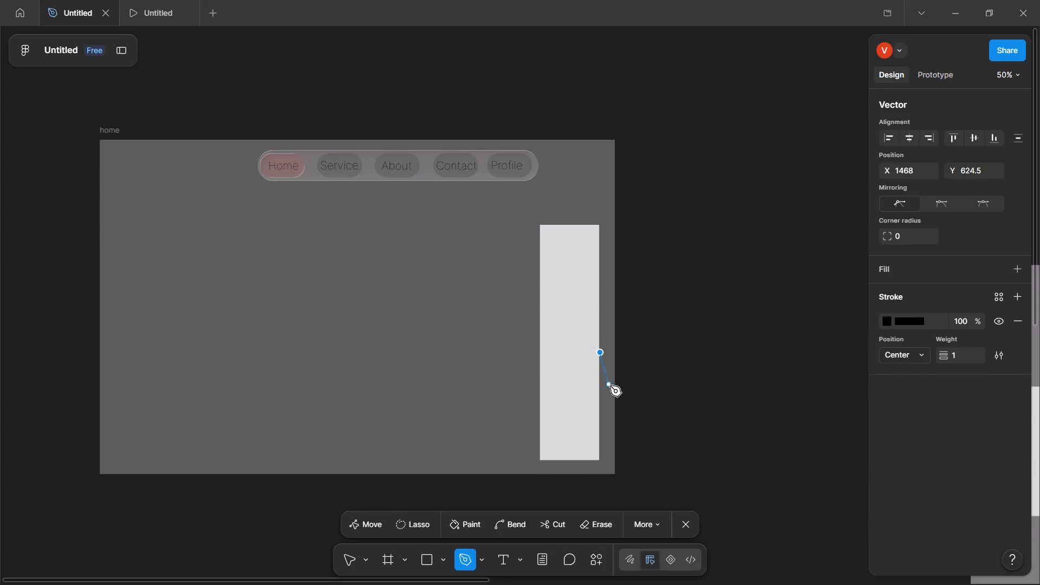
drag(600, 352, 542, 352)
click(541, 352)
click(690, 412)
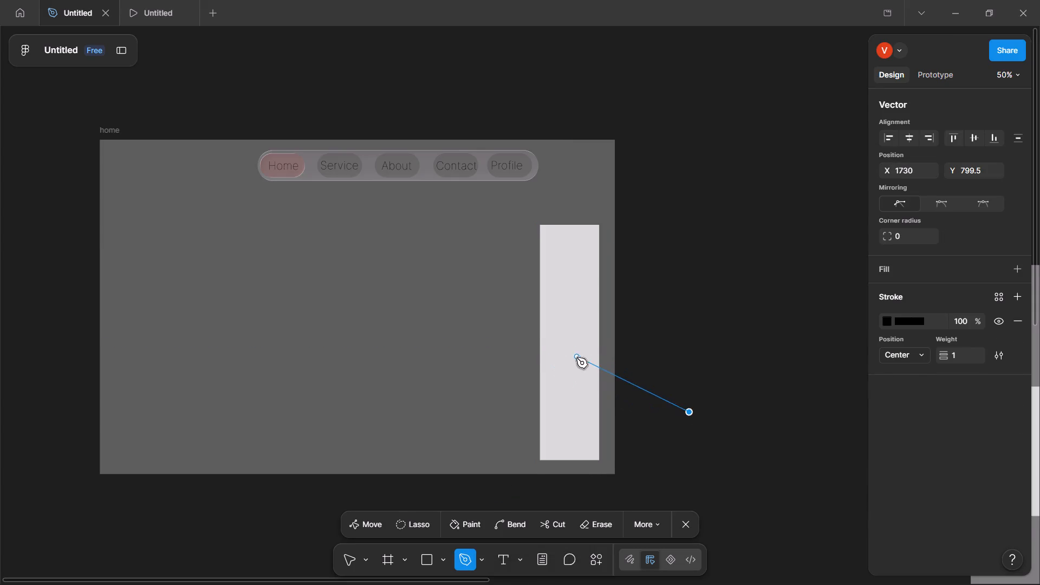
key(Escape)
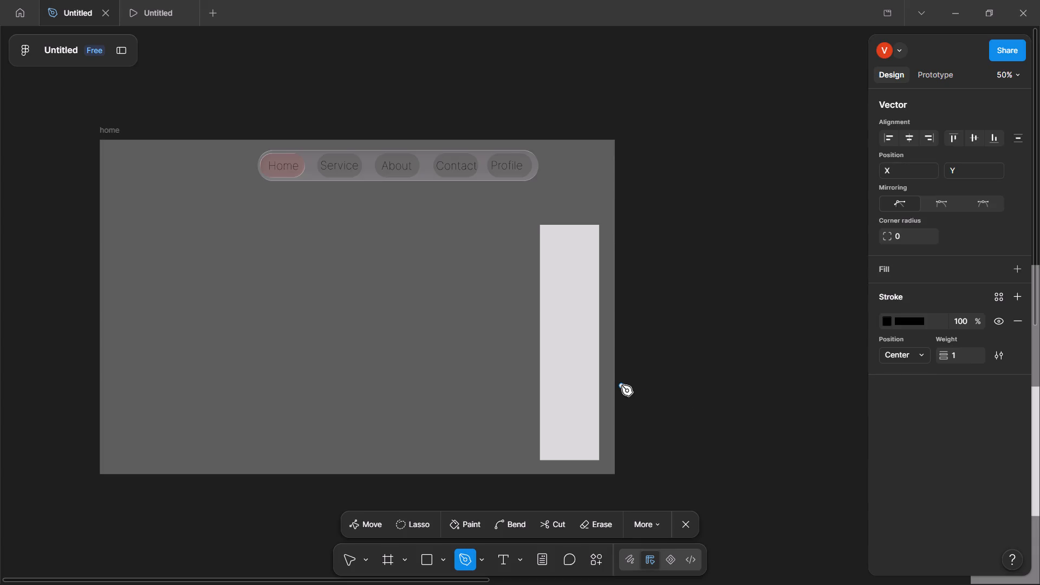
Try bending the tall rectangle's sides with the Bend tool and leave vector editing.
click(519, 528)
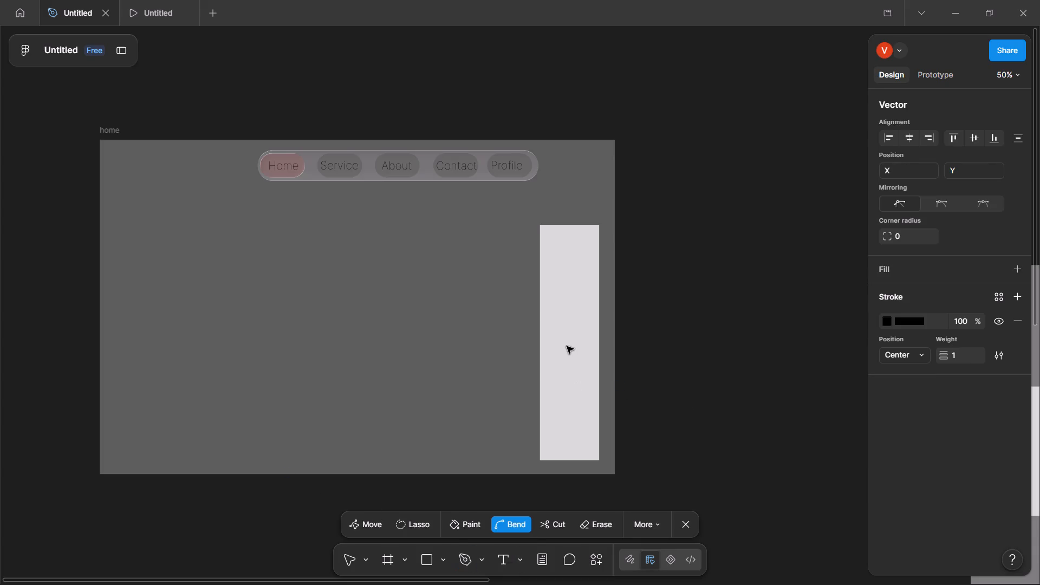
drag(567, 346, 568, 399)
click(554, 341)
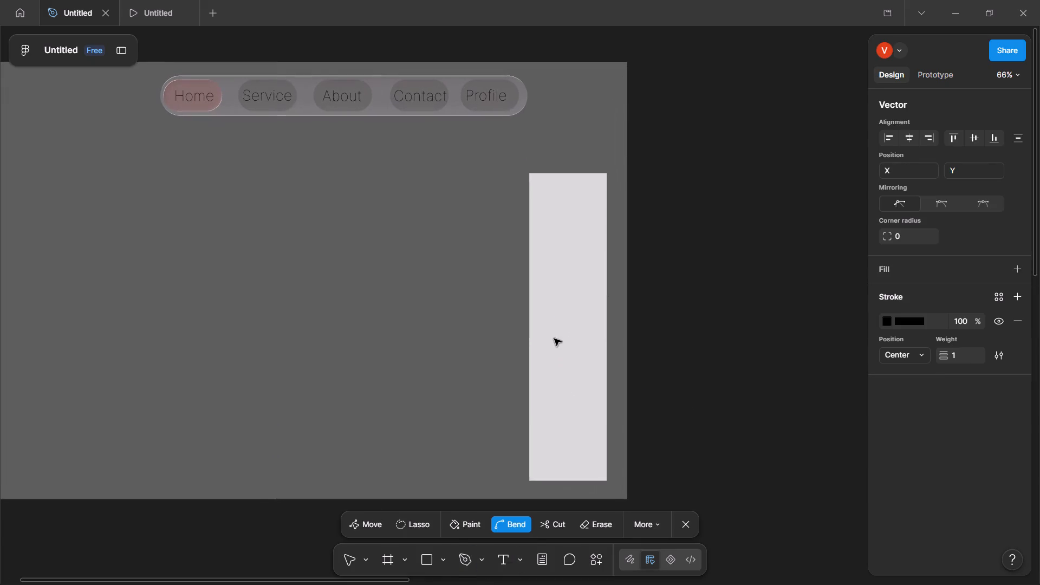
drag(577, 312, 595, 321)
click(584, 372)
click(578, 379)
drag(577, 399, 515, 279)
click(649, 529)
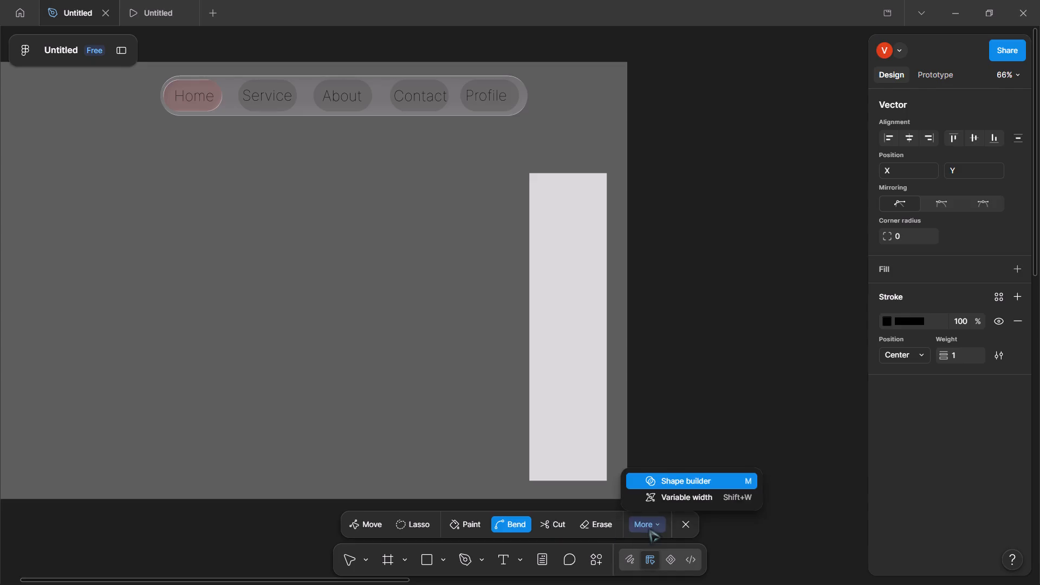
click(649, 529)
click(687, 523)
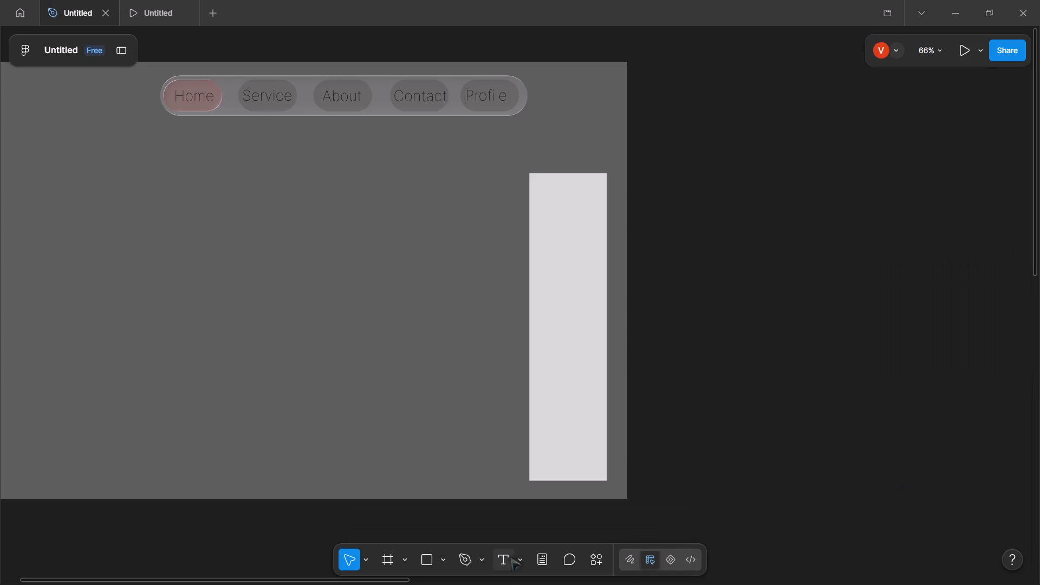
Extend the tall rectangle downward to a height of 710 and round its corners to a radius of 87.
click(556, 466)
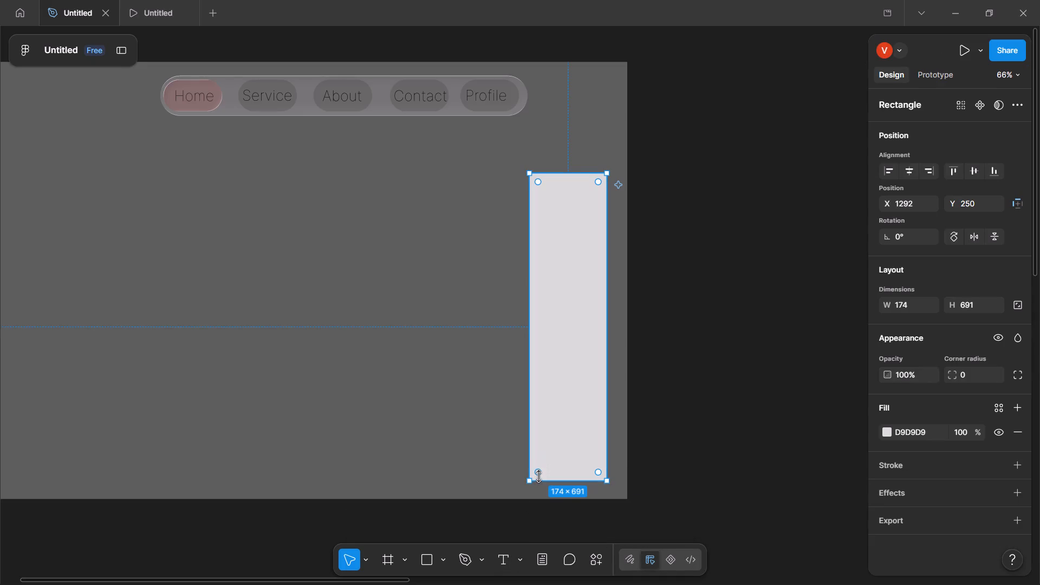
drag(538, 476, 544, 489)
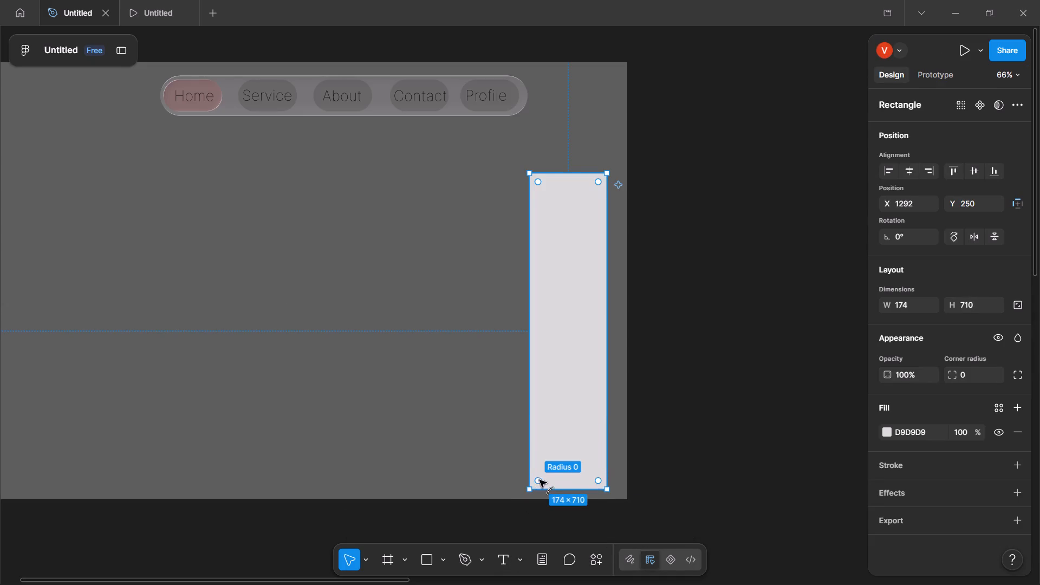
drag(539, 479, 582, 370)
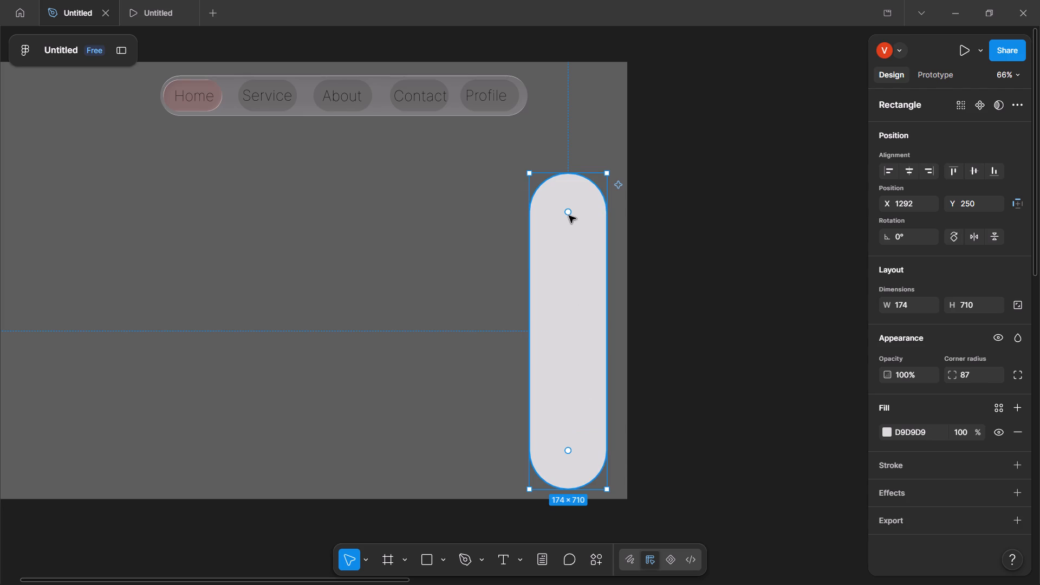
Narrow the rounded rectangle to a width of 113 and place it at about X 1365, Y 239, near the frame's right edge.
drag(568, 207, 583, 200)
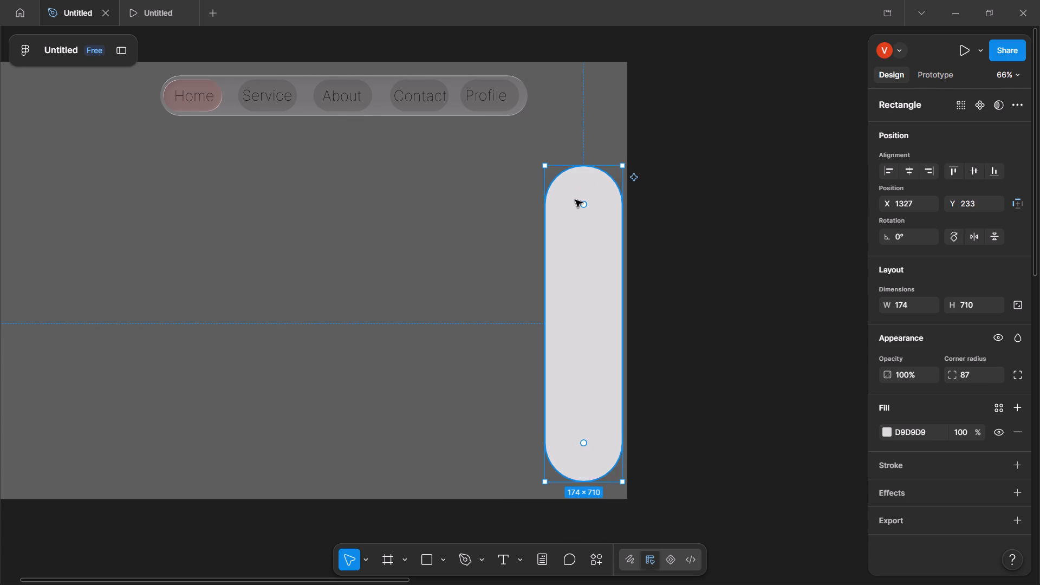
drag(543, 275, 572, 281)
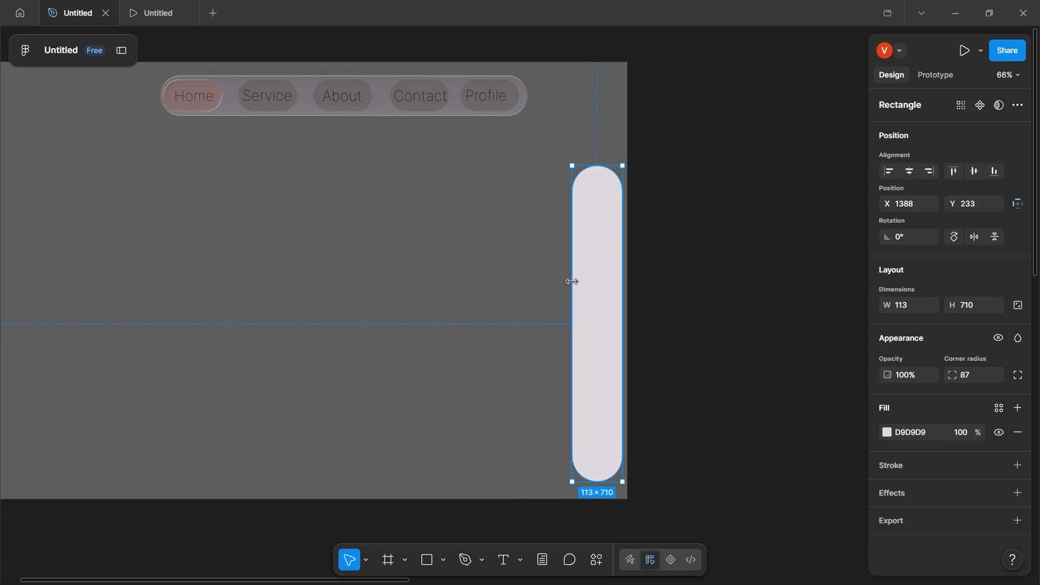
drag(594, 302, 583, 308)
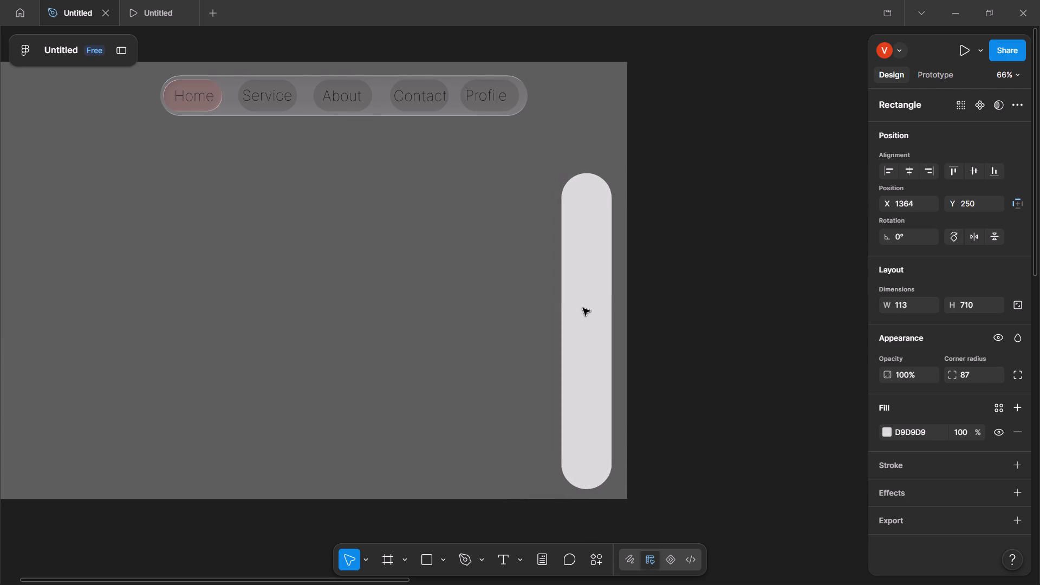
drag(583, 308, 584, 305)
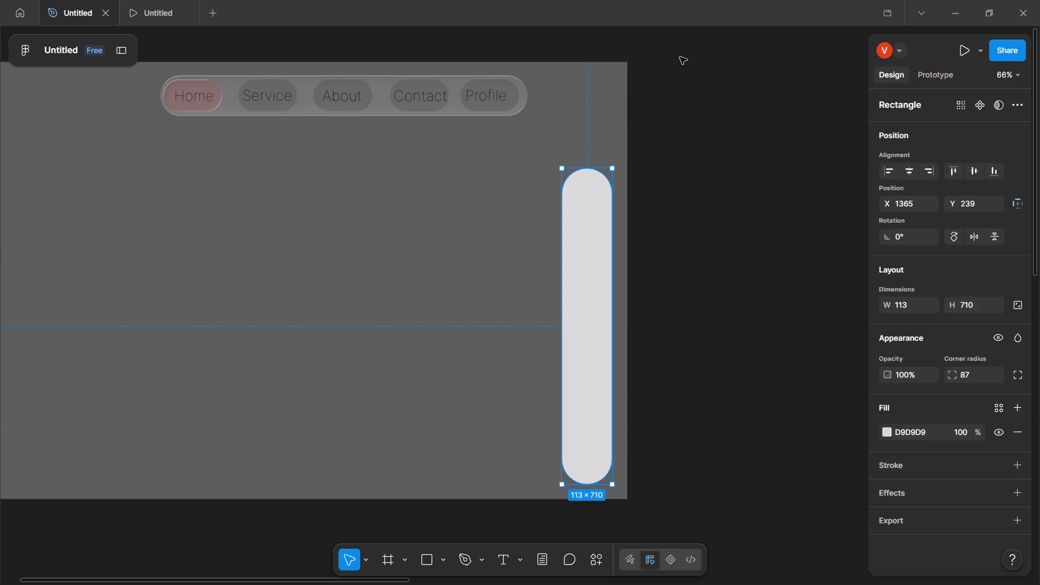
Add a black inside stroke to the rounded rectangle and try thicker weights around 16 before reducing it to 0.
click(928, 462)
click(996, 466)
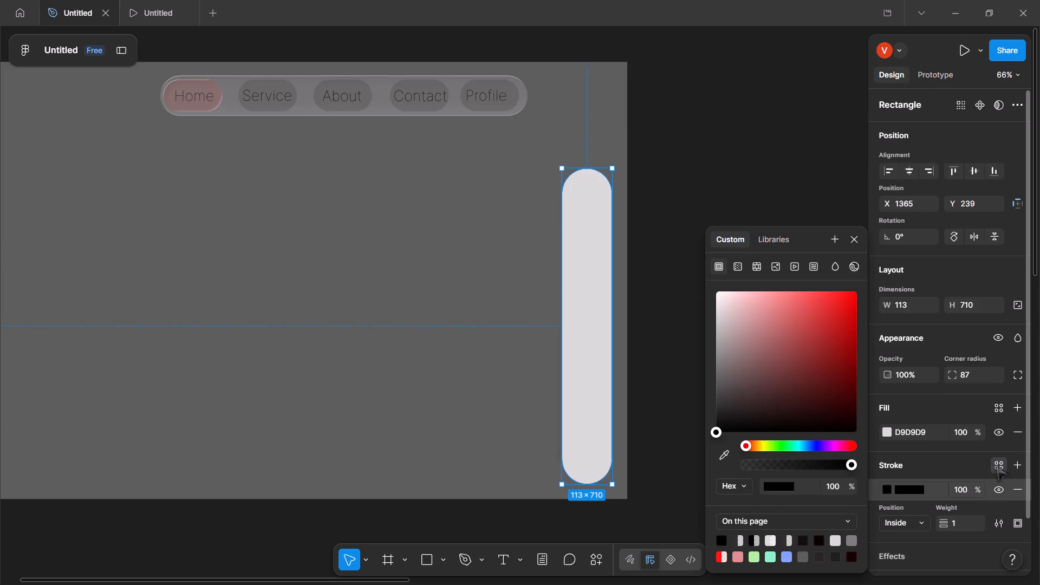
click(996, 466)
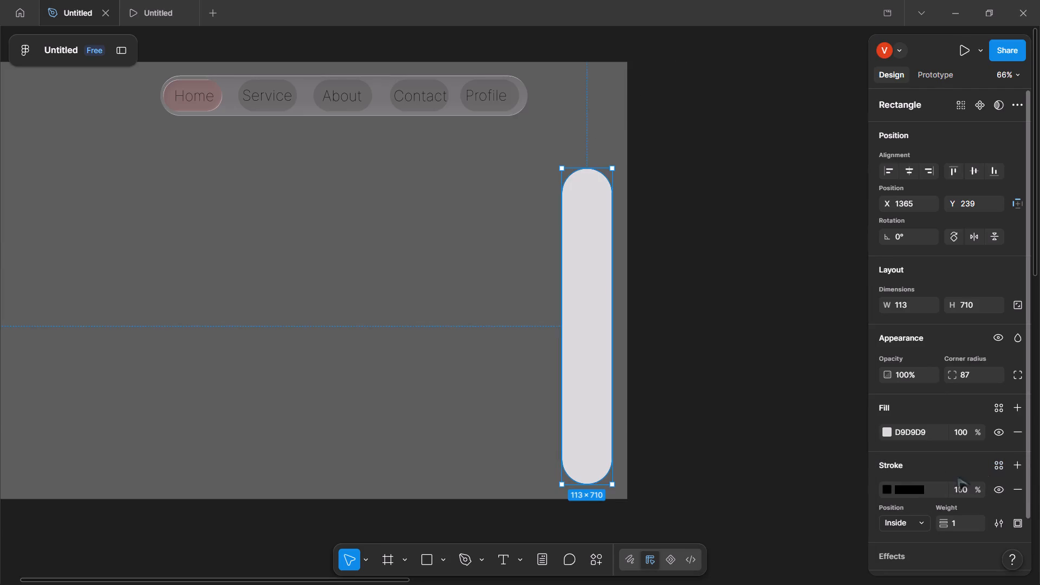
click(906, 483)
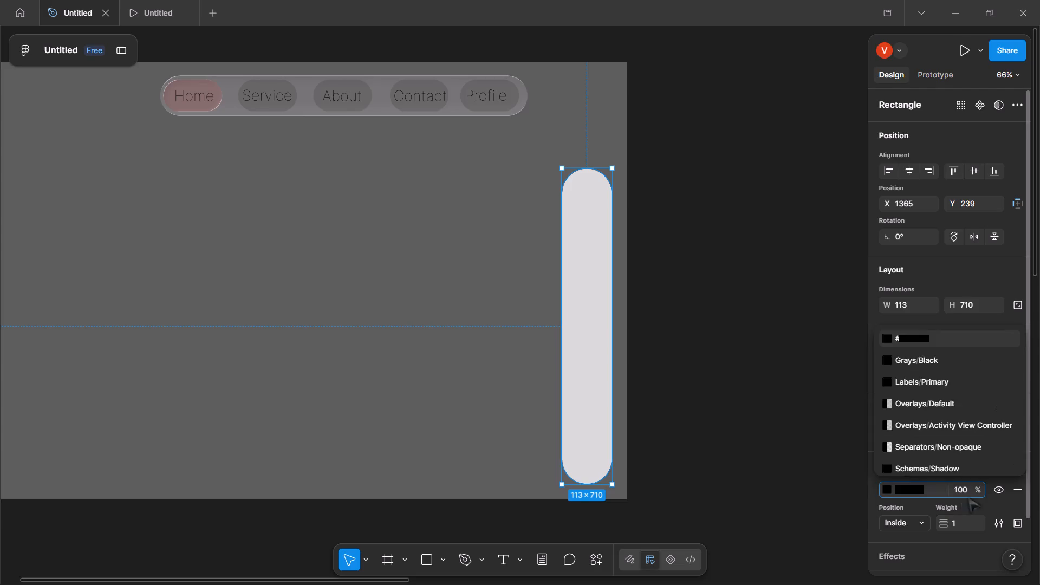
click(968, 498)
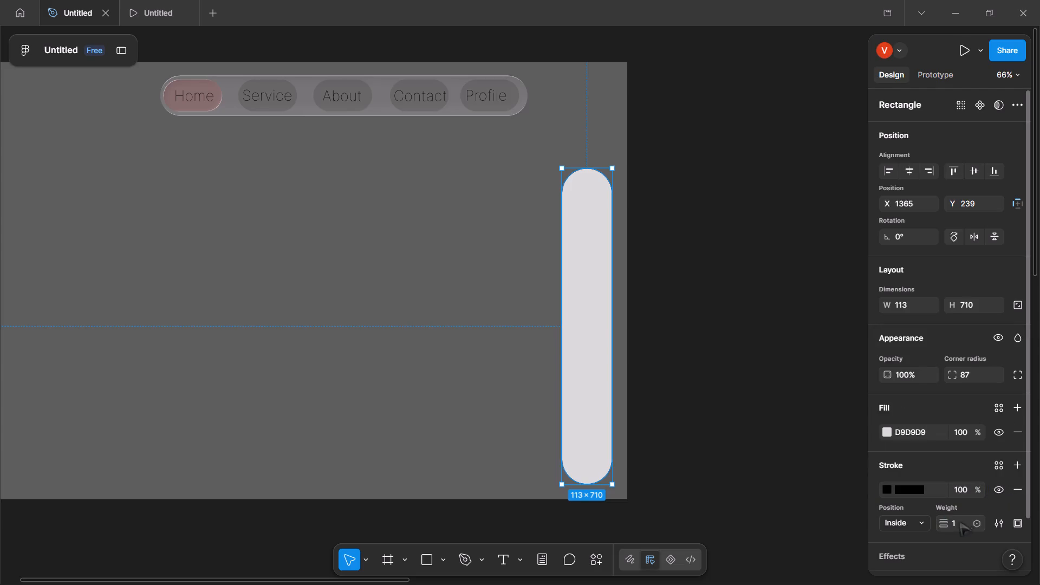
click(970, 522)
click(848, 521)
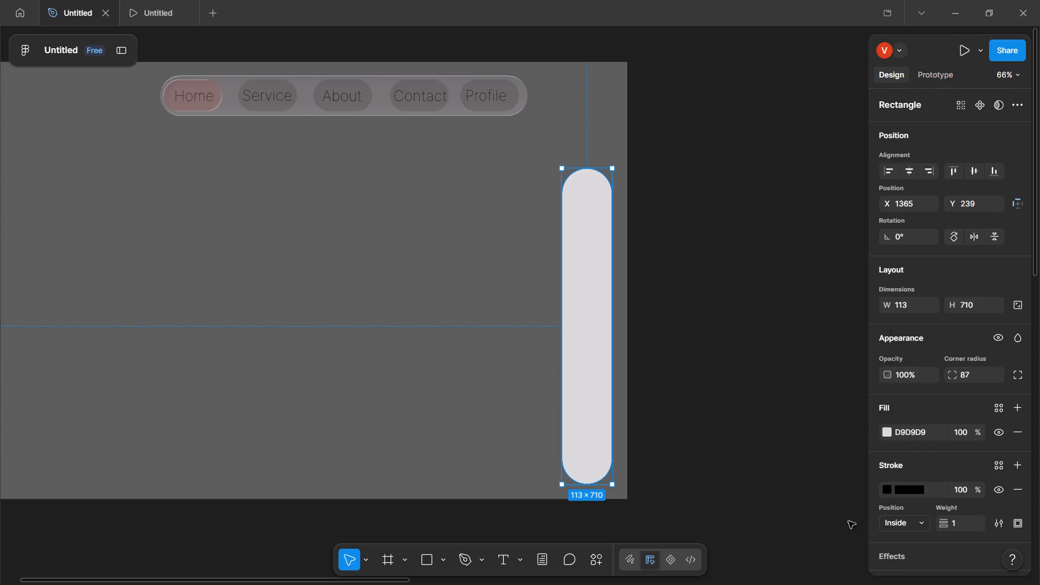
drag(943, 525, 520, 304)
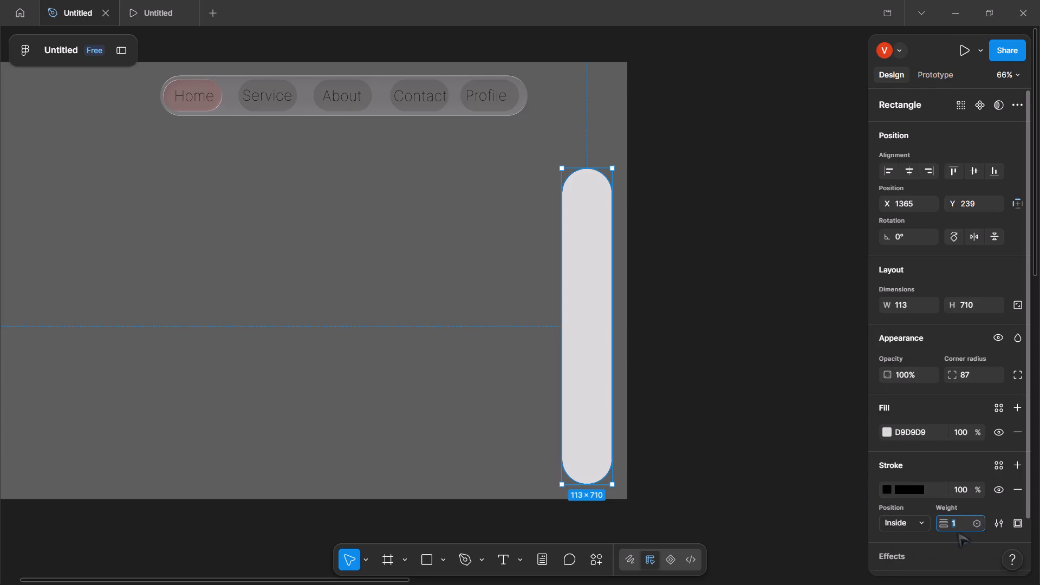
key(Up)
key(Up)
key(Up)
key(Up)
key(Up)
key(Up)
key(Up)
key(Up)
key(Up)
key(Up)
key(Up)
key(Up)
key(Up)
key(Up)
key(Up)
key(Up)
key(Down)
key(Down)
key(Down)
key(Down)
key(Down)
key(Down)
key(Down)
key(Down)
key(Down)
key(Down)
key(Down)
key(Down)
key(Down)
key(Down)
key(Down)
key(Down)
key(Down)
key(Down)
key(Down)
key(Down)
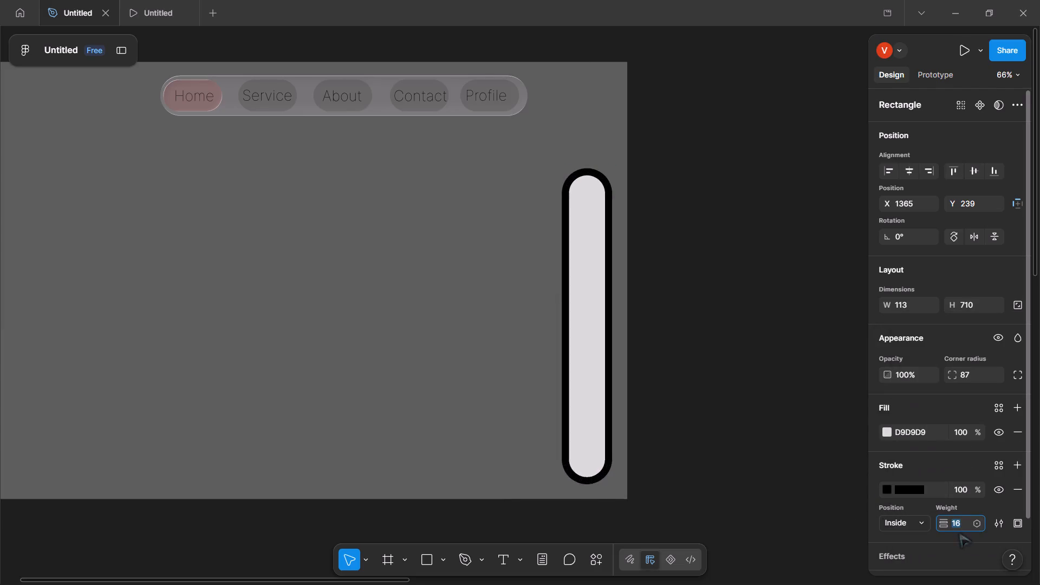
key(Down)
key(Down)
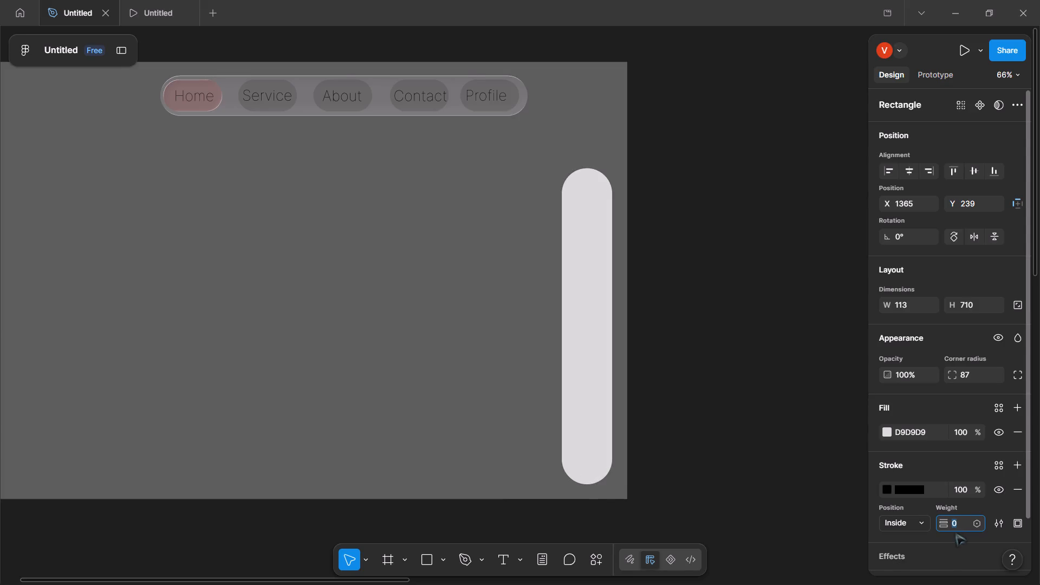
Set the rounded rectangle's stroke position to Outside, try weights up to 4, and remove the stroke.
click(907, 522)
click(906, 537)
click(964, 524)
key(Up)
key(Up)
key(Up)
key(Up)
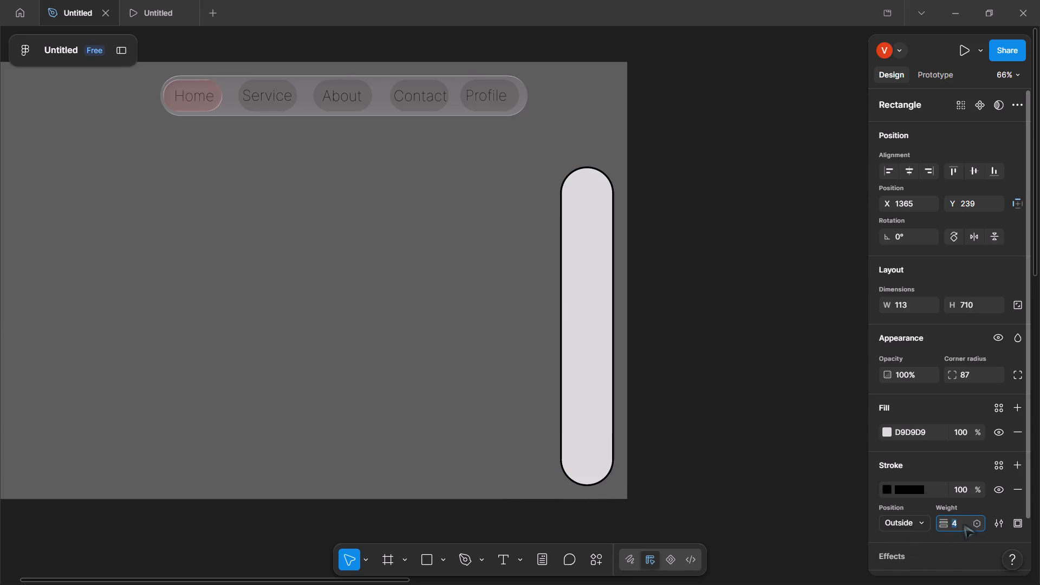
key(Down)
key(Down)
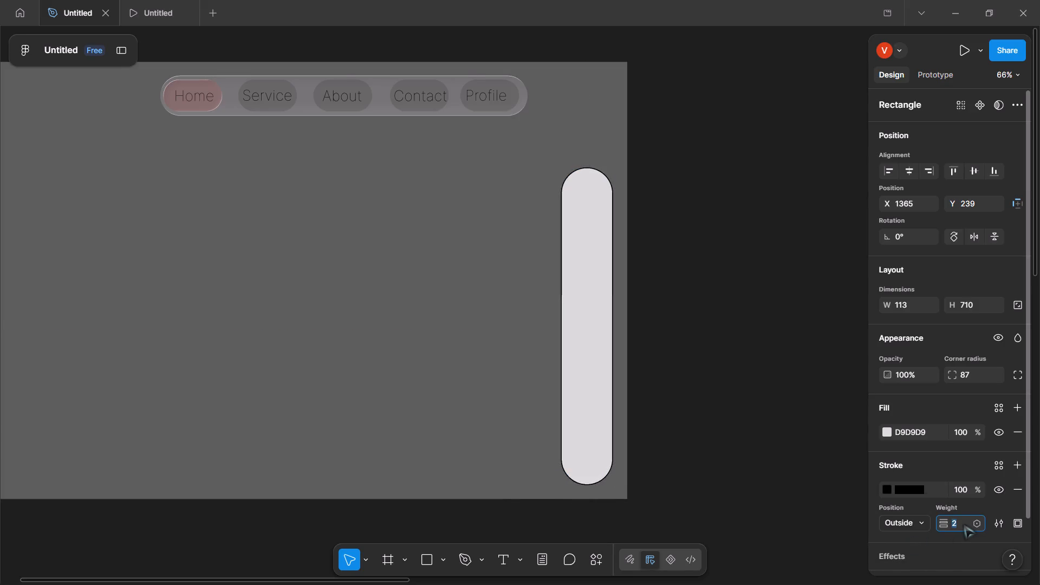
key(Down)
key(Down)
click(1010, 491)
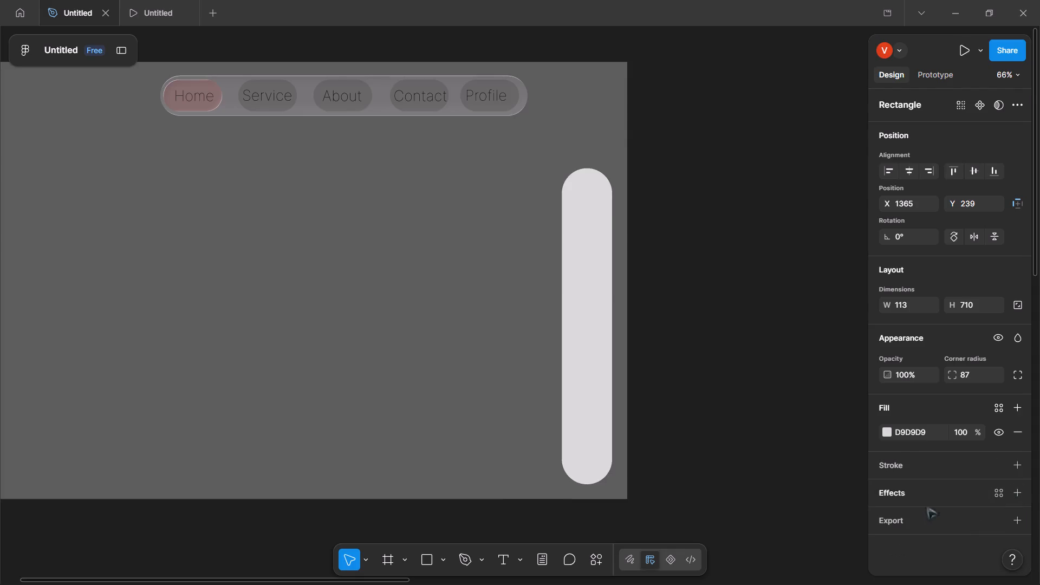
Add a drop shadow effect to the rounded rectangle.
click(909, 492)
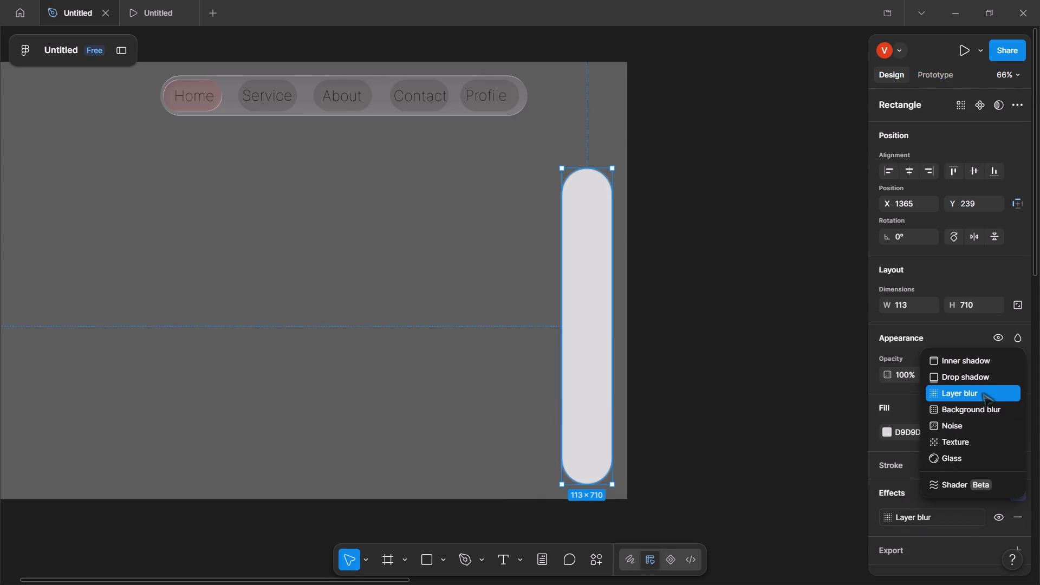
click(948, 369)
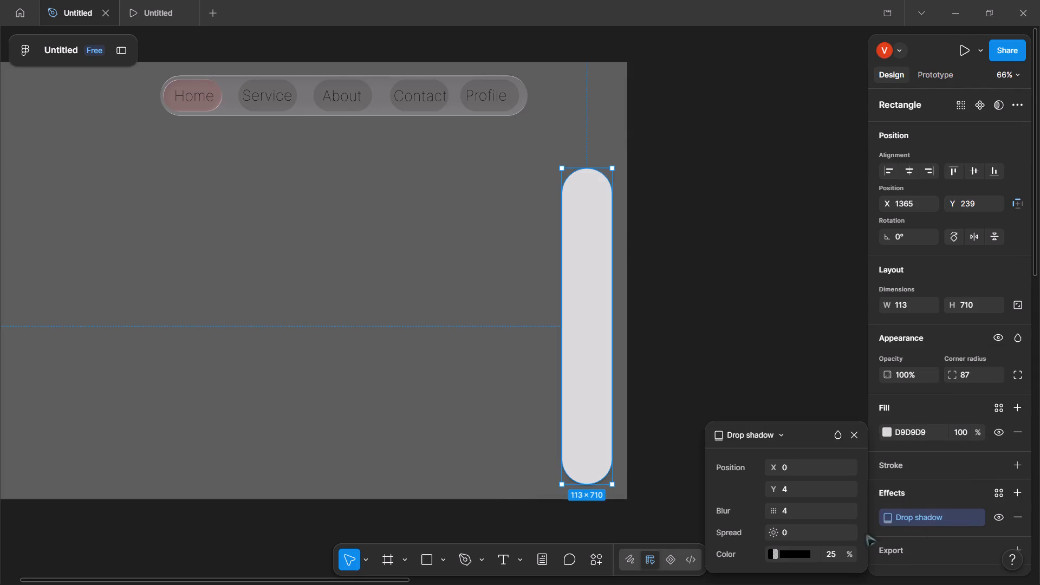
Set the side bar's drop shadow X offset to 12.
click(799, 469)
key(Up)
key(Up)
key(Up)
key(Up)
key(Up)
key(Up)
key(Up)
key(Up)
key(Up)
key(Up)
key(Up)
key(Up)
key(Up)
key(Up)
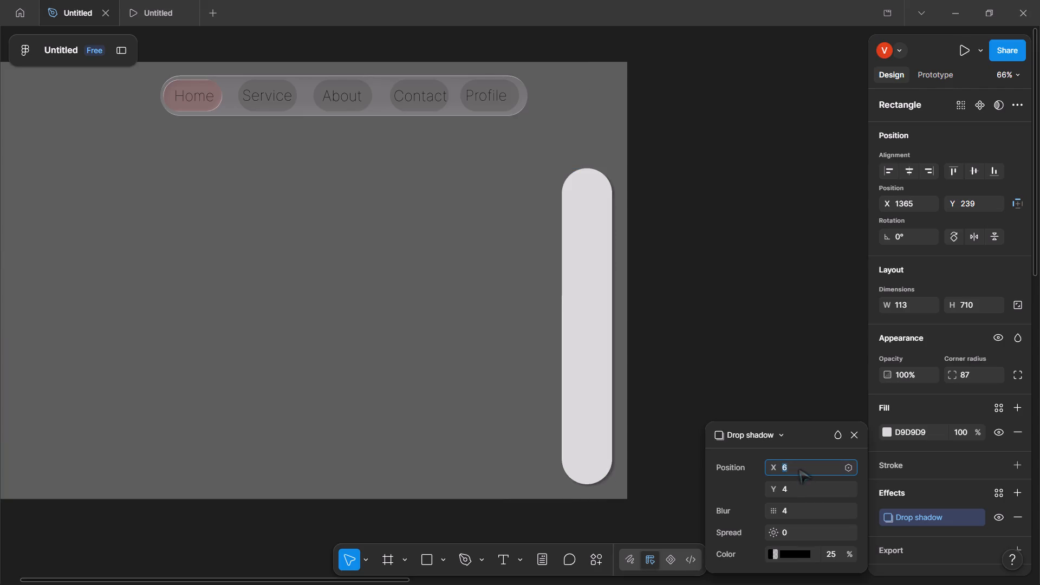
key(Down)
key(Down)
Set the side bar's drop shadow Y offset to 36.
click(798, 485)
key(Up)
key(Up)
key(Up)
key(Up)
key(Up)
key(Up)
key(Up)
key(Up)
key(Up)
key(Up)
key(Up)
key(Up)
key(Up)
key(Up)
key(Up)
key(Up)
key(Up)
key(Up)
key(Up)
key(Up)
key(Up)
key(Up)
key(Up)
key(Up)
key(Up)
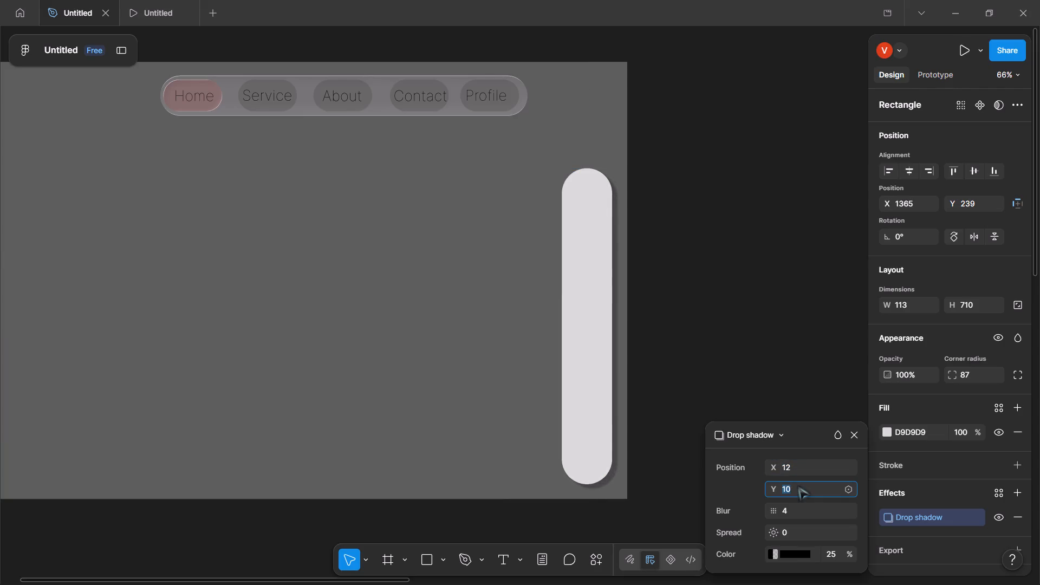
key(Down)
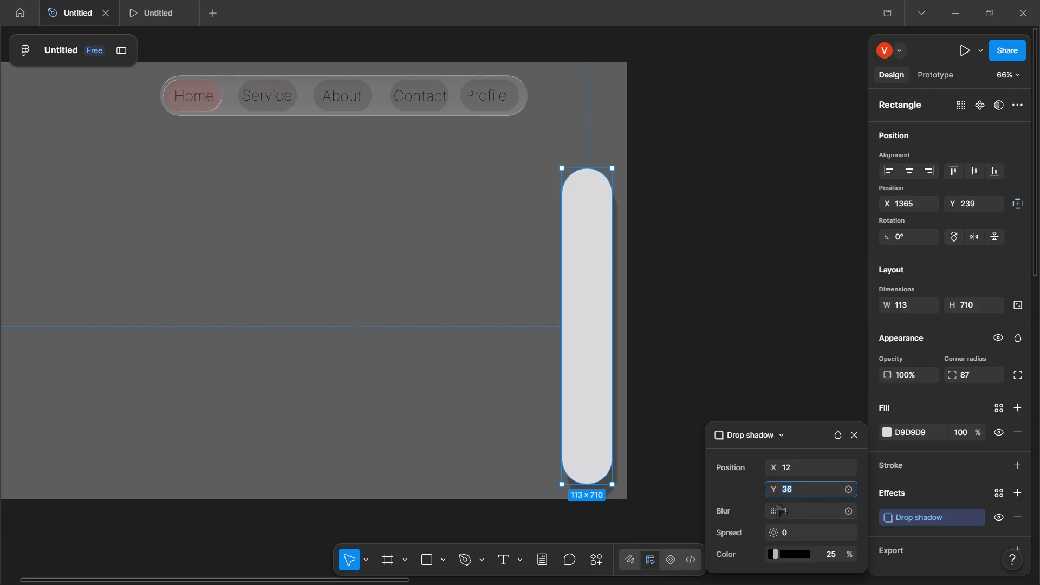
Set the blur of the side bar's drop shadow to 26.
click(795, 508)
key(Up)
key(Up)
key(Up)
key(Up)
key(Up)
key(Up)
key(Up)
key(Up)
key(Up)
key(Up)
key(Up)
key(Up)
key(Up)
key(Up)
key(Up)
key(Up)
key(Up)
key(Up)
key(Up)
key(Up)
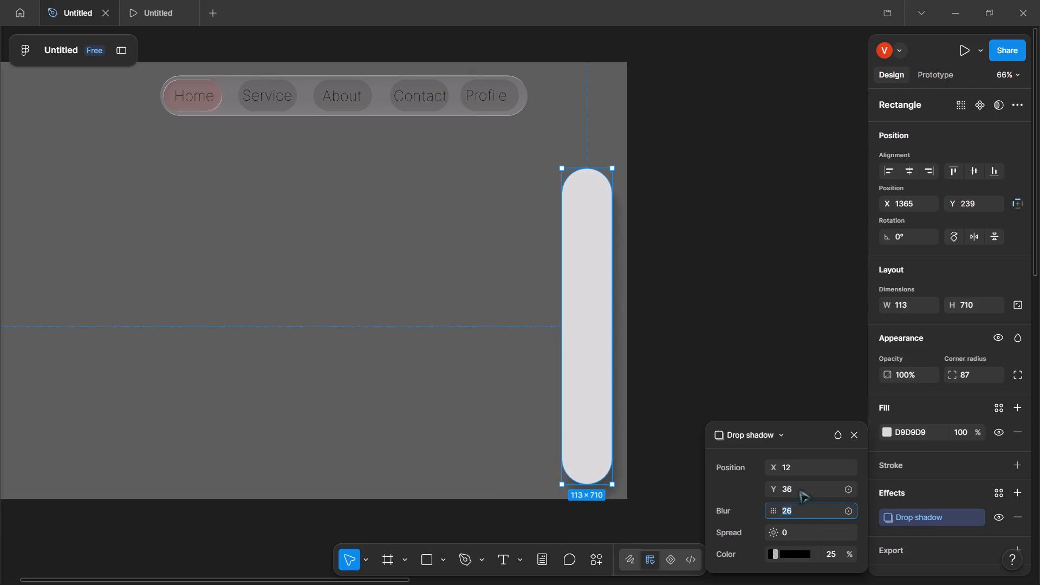
Set the spread of the side bar's drop shadow to 12.
click(796, 532)
key(Up)
key(Up)
key(Up)
key(Up)
key(Up)
key(Up)
key(Up)
key(Up)
key(Up)
key(Up)
key(Up)
key(Up)
key(Up)
key(Up)
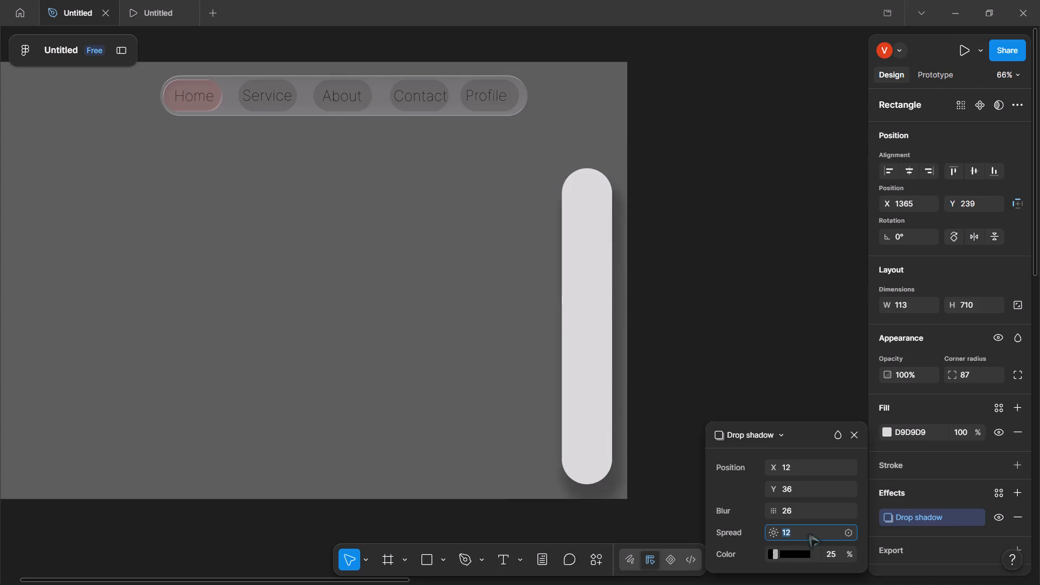
Shift the rounded side bar slightly inward from the frame's edge to about X 1362, Y 239, and deselect it.
click(593, 359)
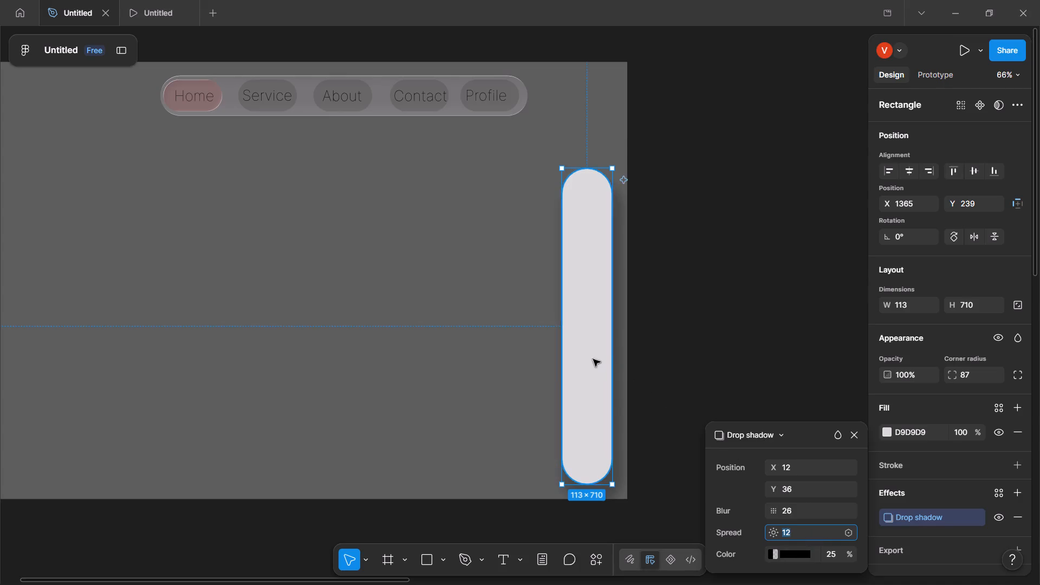
click(591, 359)
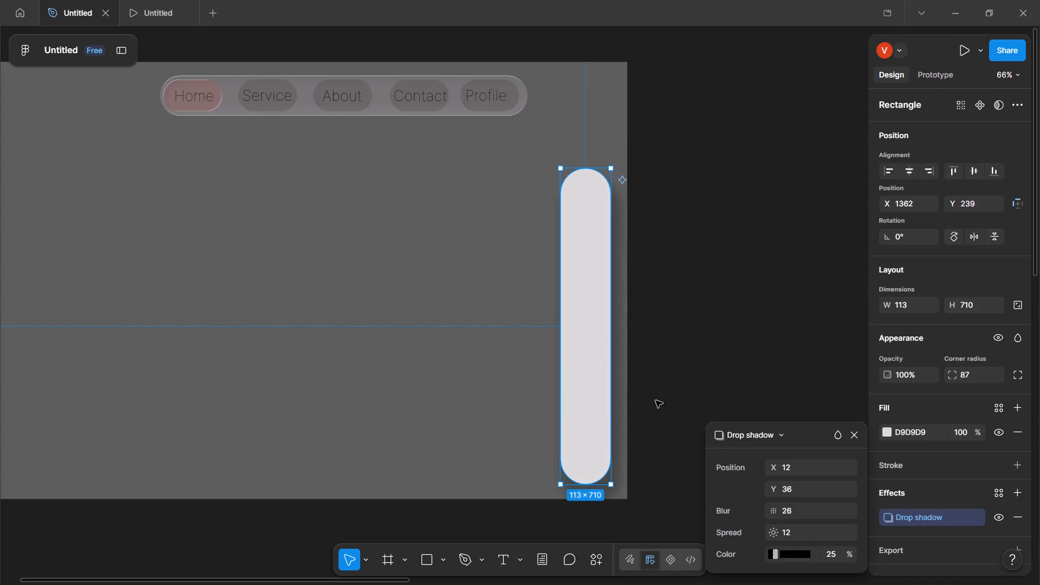
click(796, 381)
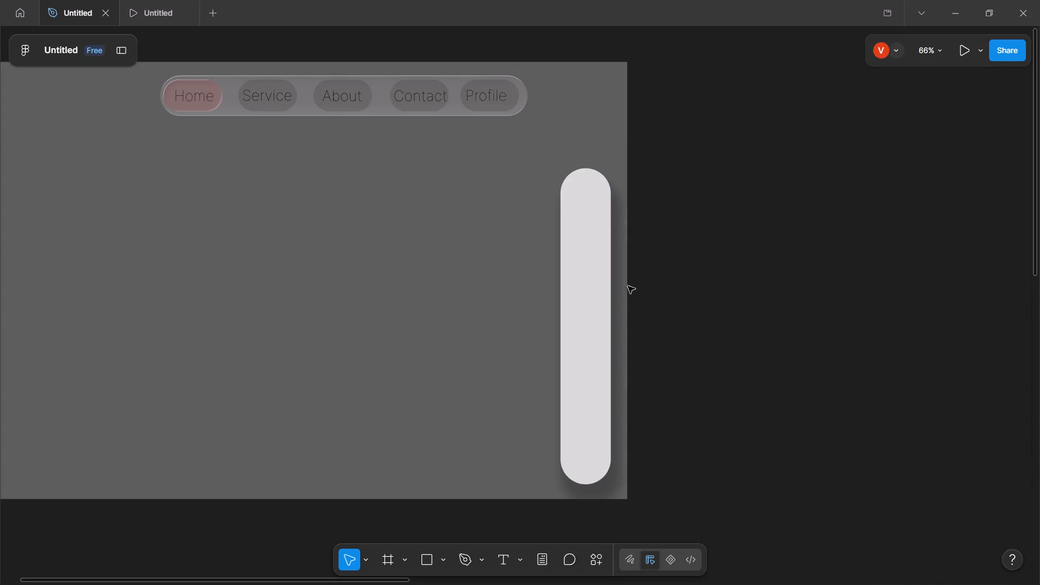
click(588, 264)
click(482, 334)
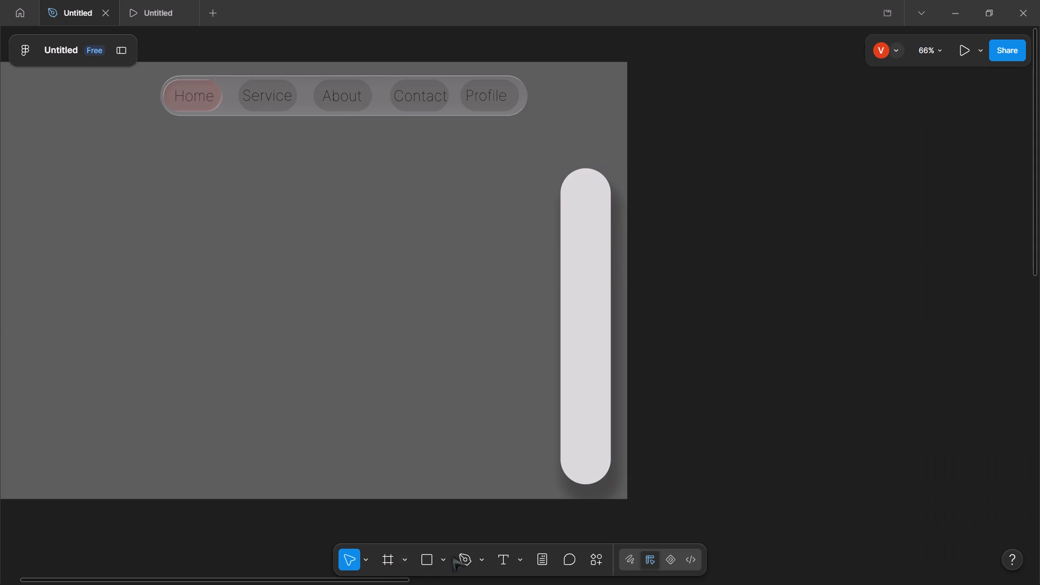
Draw an ellipse about 79 by 59 inside the upper end of the side bar, at about X 1386, Y 297.
click(448, 557)
click(471, 479)
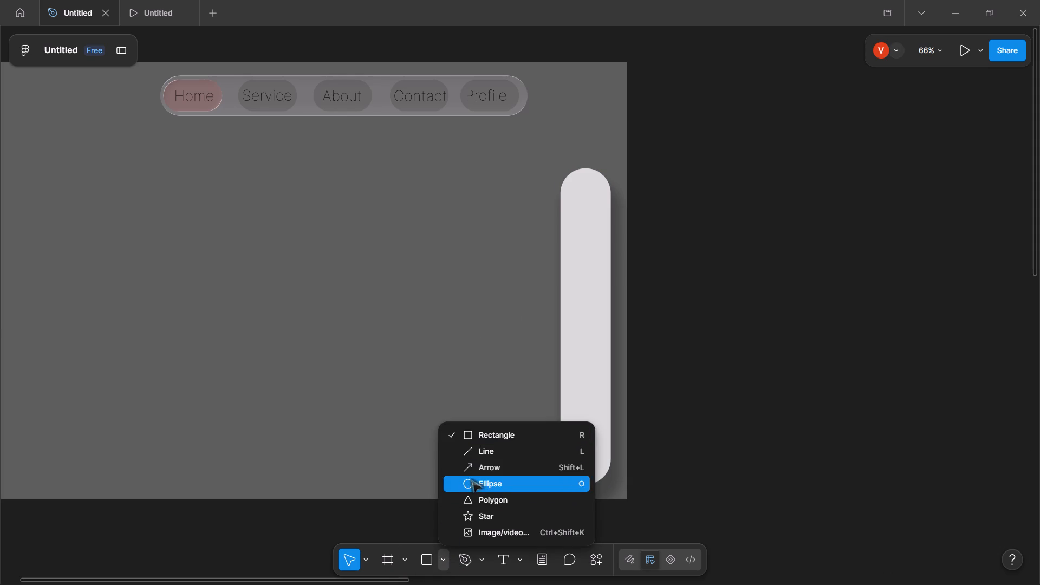
drag(571, 193, 582, 201)
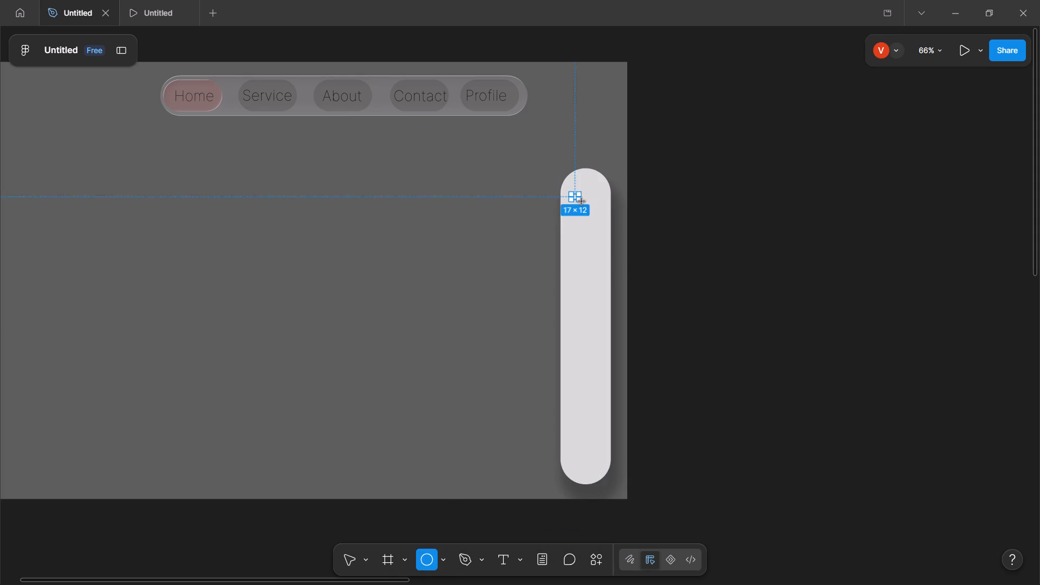
drag(582, 201, 604, 222)
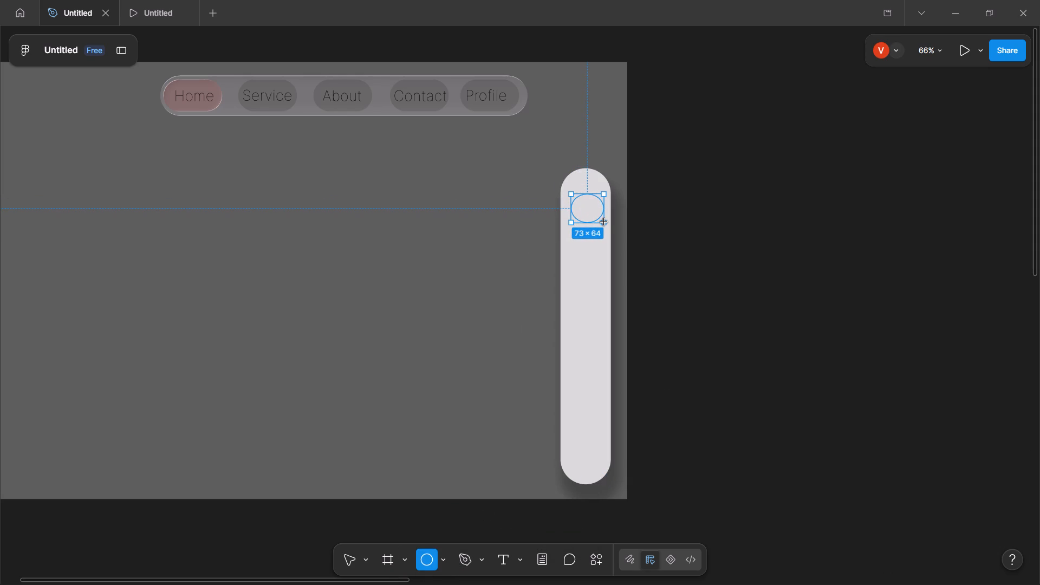
drag(604, 222, 607, 220)
click(595, 230)
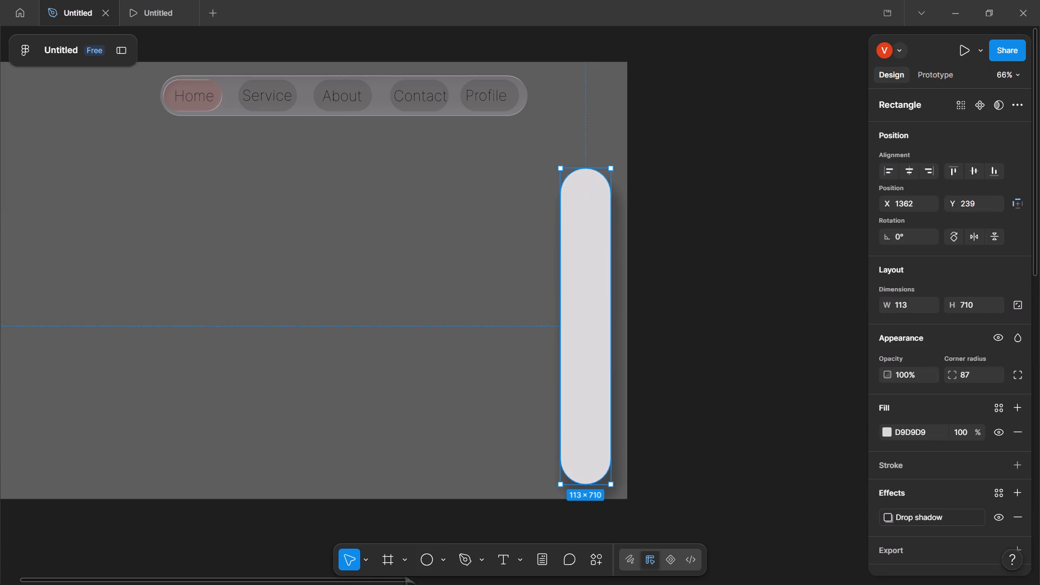
Set the ellipse's height to 79 to form a circle and centre it across the side bar at about X 1379, Y 276.
click(580, 202)
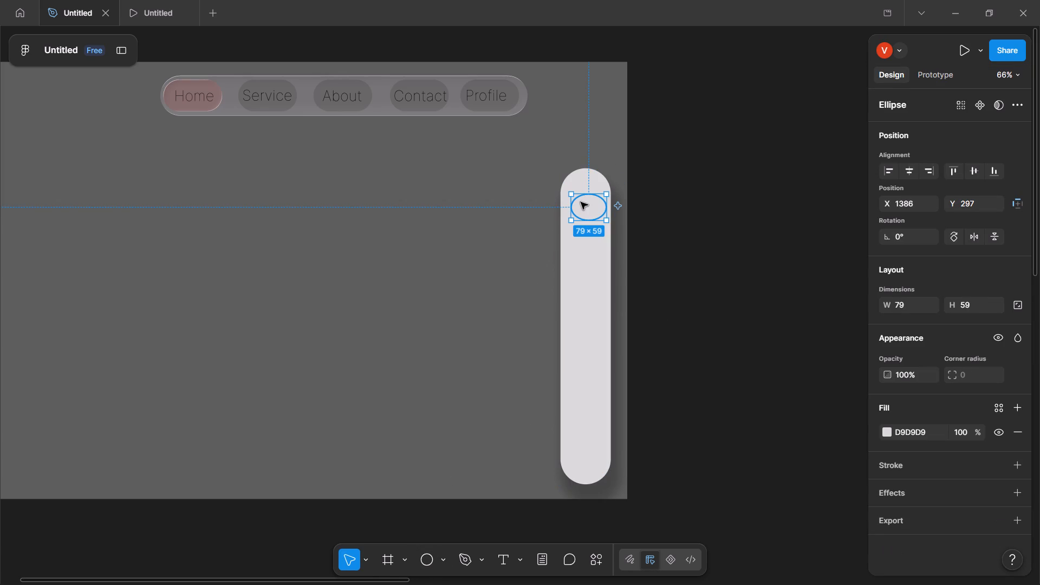
drag(953, 307, 520, 304)
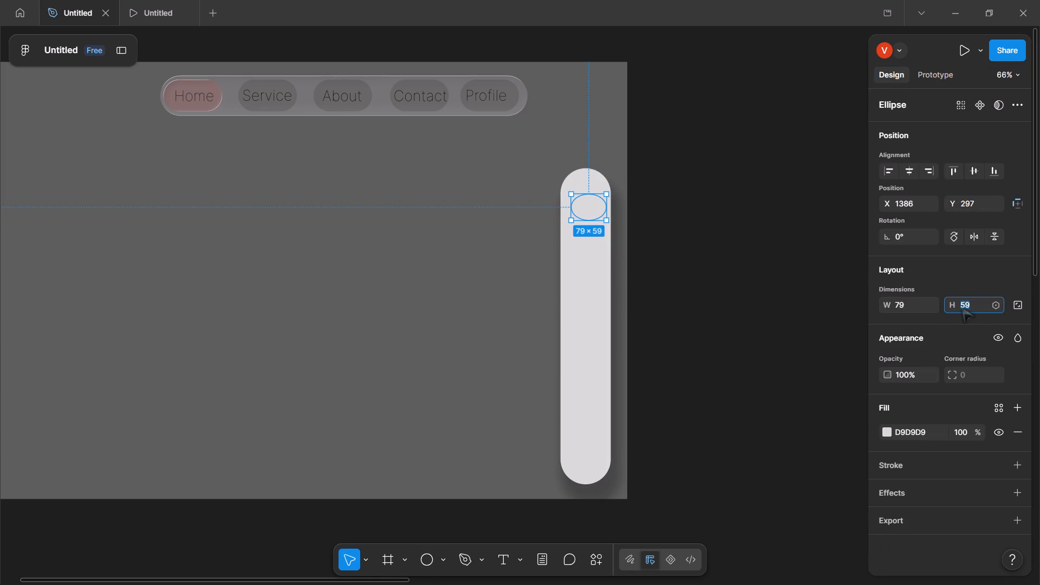
click(963, 308)
key(Up)
key(Up)
key(Up)
key(Up)
key(Up)
key(Up)
key(Up)
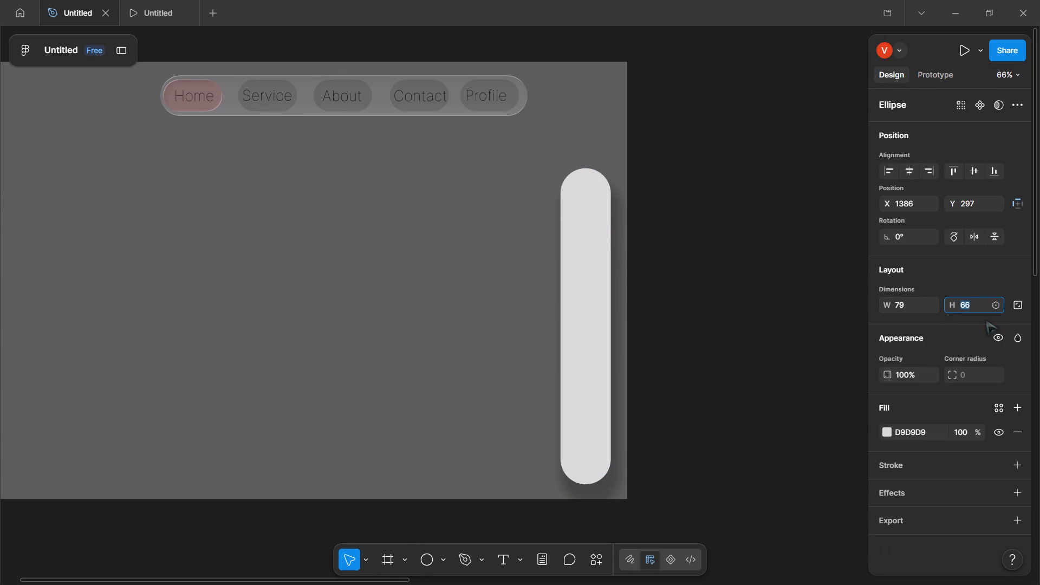
key(Up)
key(Up)
key(Up)
key(Up)
key(Up)
key(Up)
key(Up)
key(Up)
key(Up)
key(Up)
key(Up)
key(Up)
key(Up)
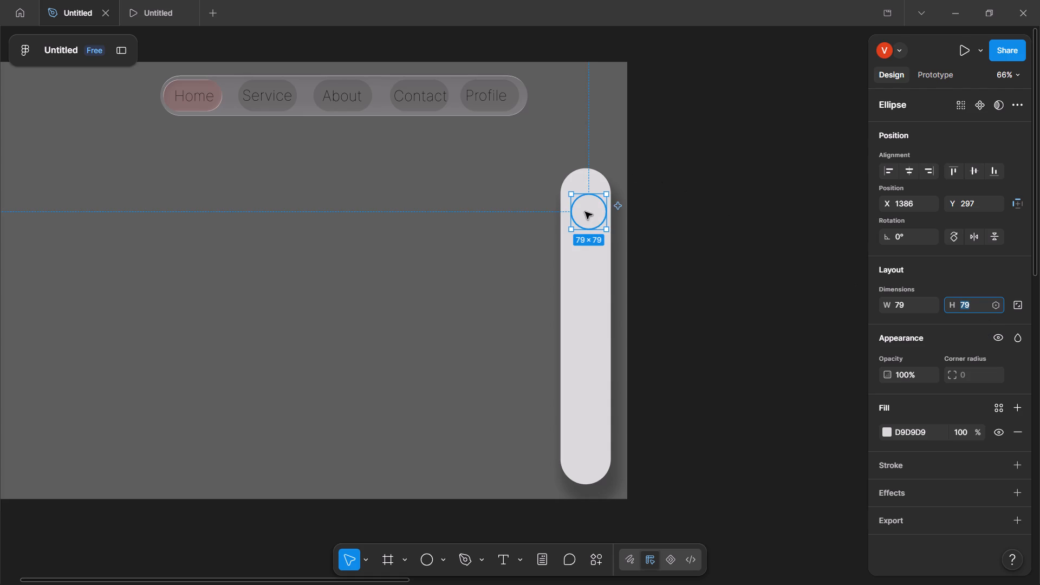
drag(585, 212, 579, 203)
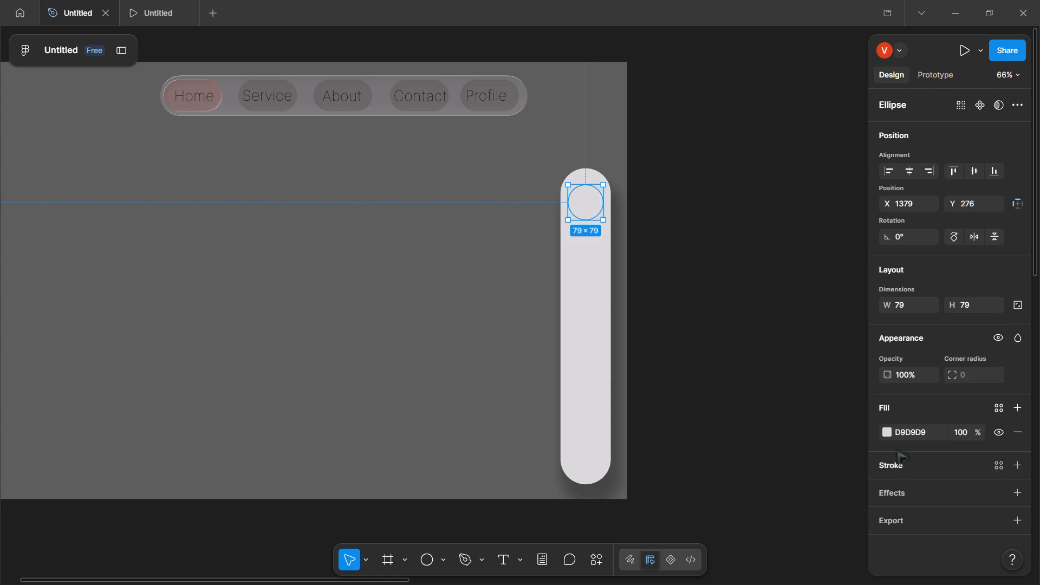
Change the circle's fill to near-black 121010.
click(883, 432)
drag(749, 307, 773, 301)
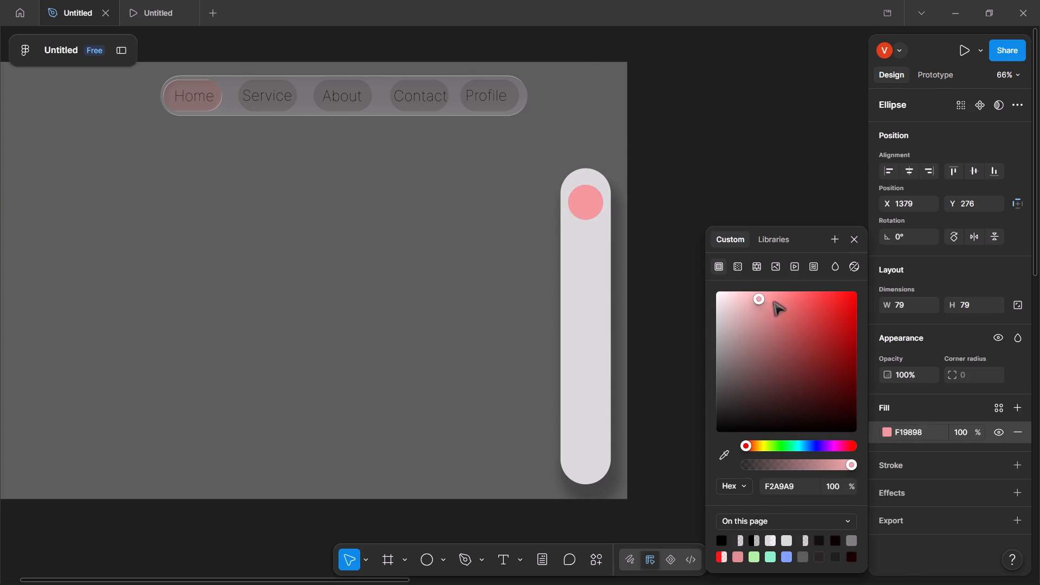
drag(773, 301, 735, 422)
click(590, 209)
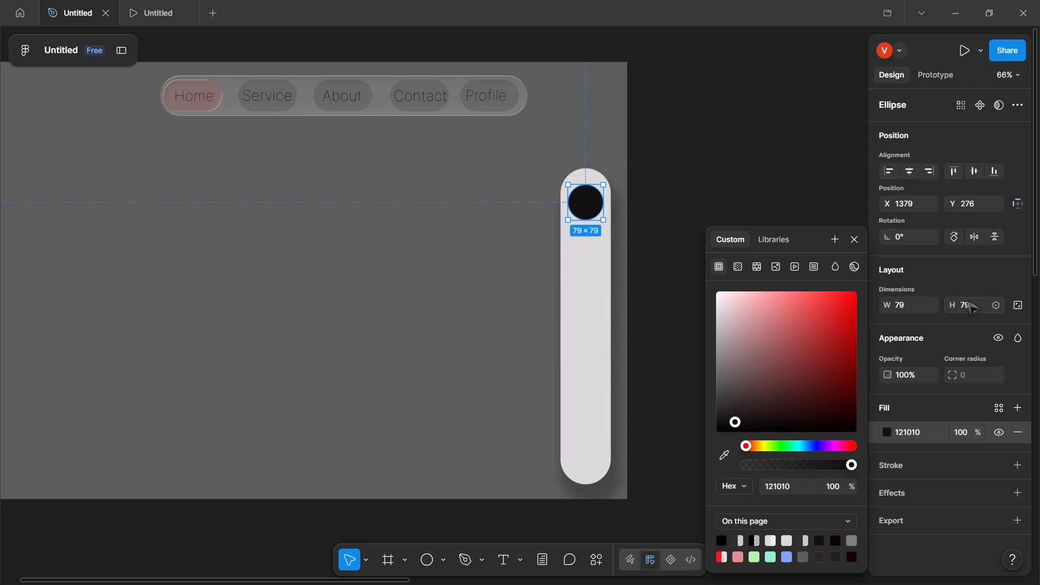
Lock the circle's aspect ratio and enlarge it to 105 by 105.
click(971, 303)
key(Up)
key(Down)
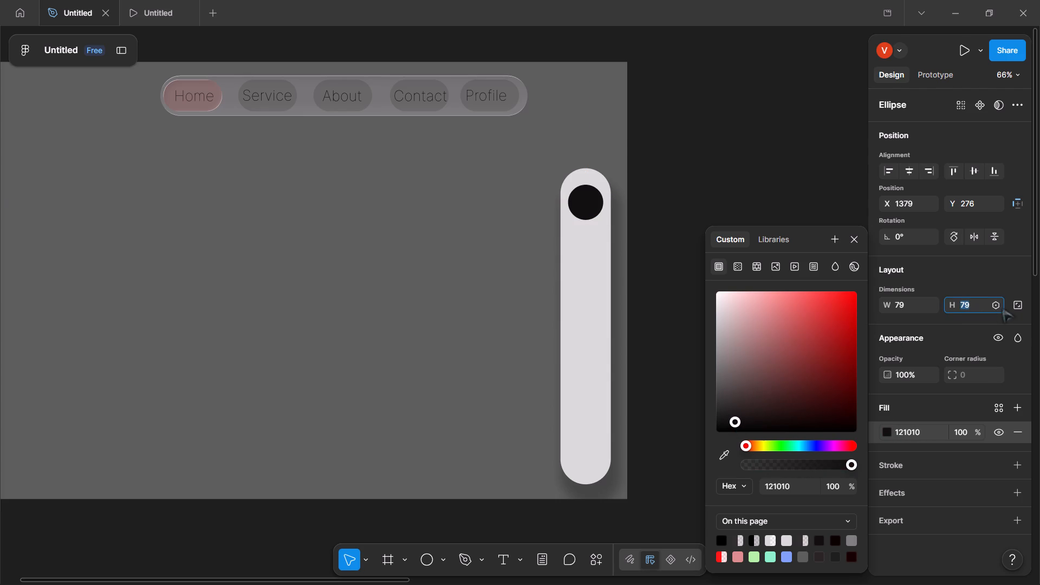
click(1016, 304)
click(968, 307)
key(Up)
key(Up)
key(Up)
key(Up)
key(Up)
key(Up)
key(Up)
key(Up)
key(Up)
key(Up)
key(Up)
key(Up)
key(Up)
key(Up)
key(Up)
key(Up)
key(Up)
key(Up)
key(Up)
key(Up)
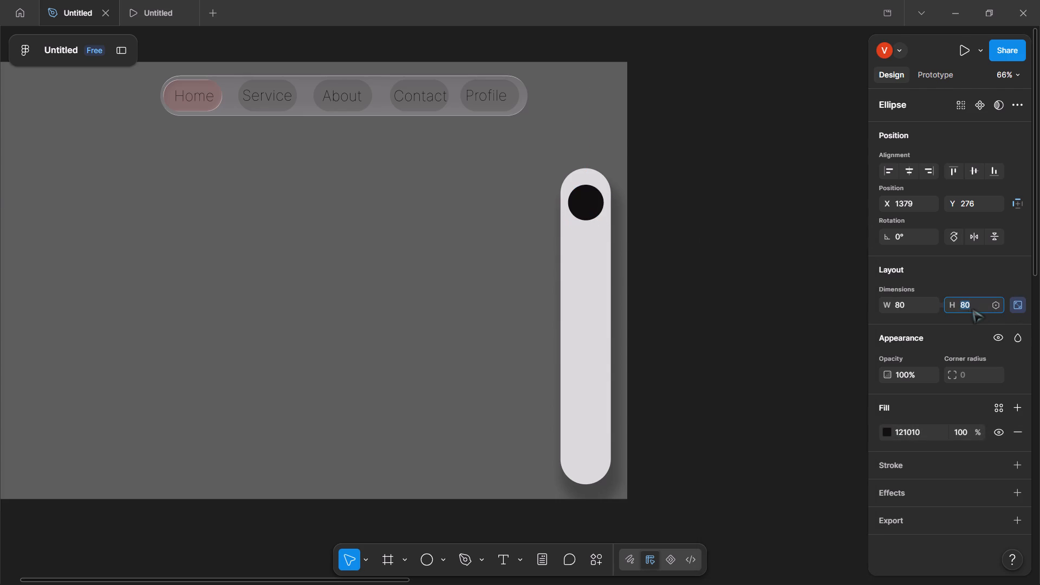
Re-centre the enlarged circle within the side bar's upper end at about X 1366, Y 264.
drag(597, 212, 595, 210)
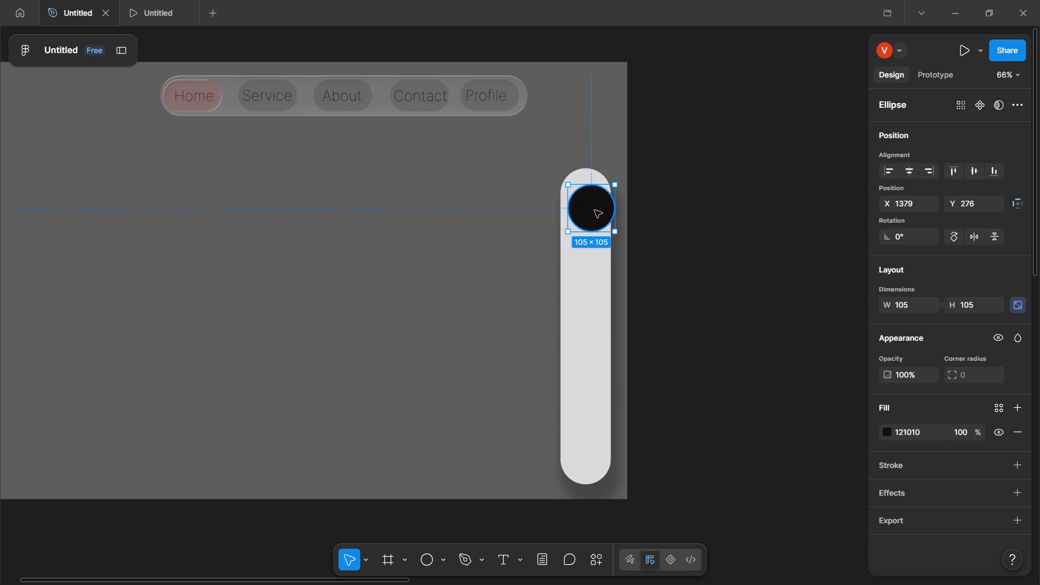
drag(595, 210, 591, 206)
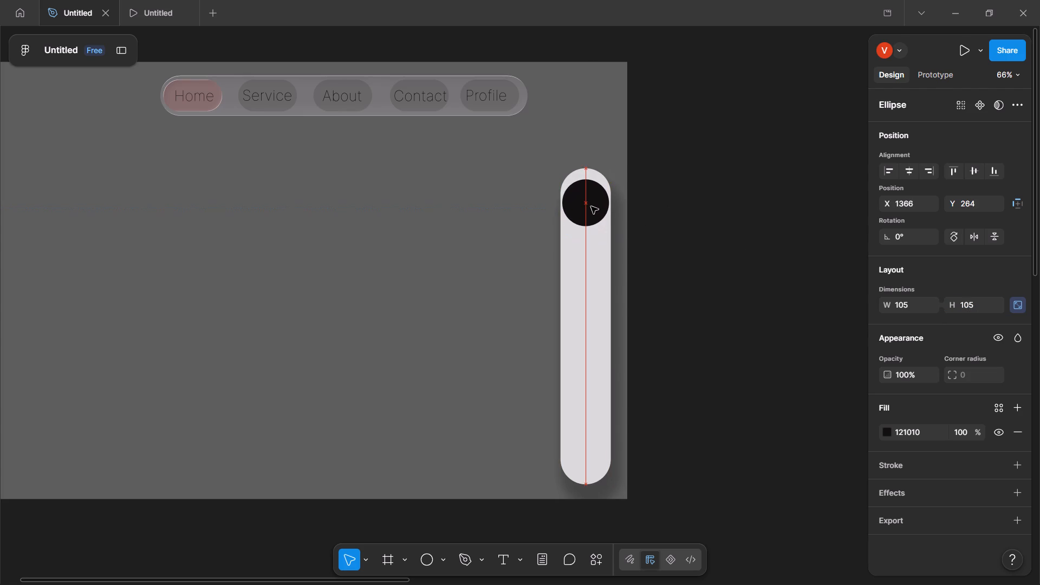
drag(591, 206, 591, 206)
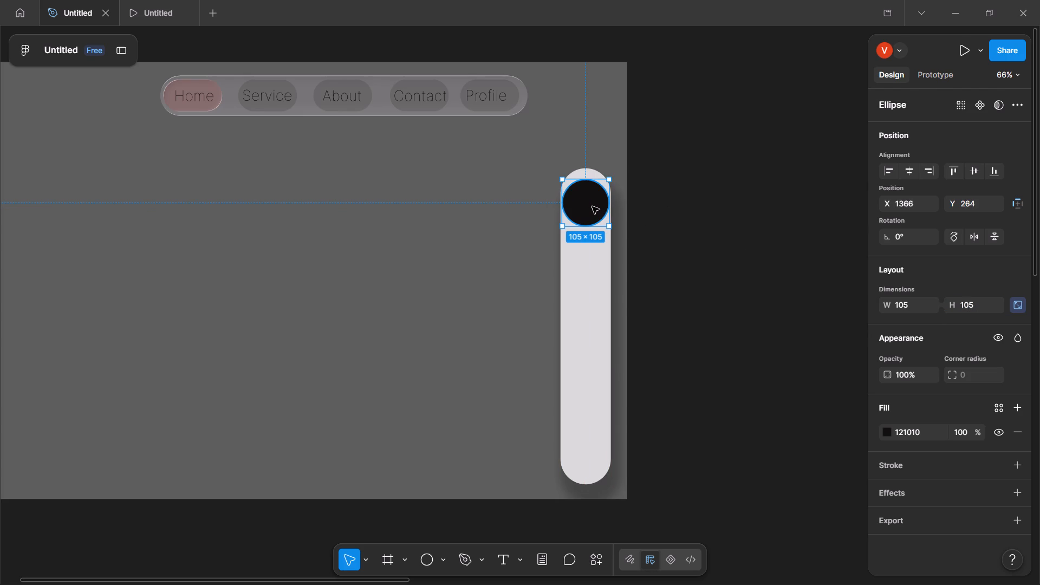
Duplicate the black circle and move the copy straight down to Y 374, just below the original in the side bar.
key(ctrl+d)
key(Down)
key(Down)
key(Down)
key(Down)
key(Down)
key(Down)
key(Down)
key(Down)
key(Down)
key(Down)
key(Down)
key(Down)
key(Down)
key(Down)
key(Down)
key(Down)
key(Down)
key(Down)
key(Down)
key(Down)
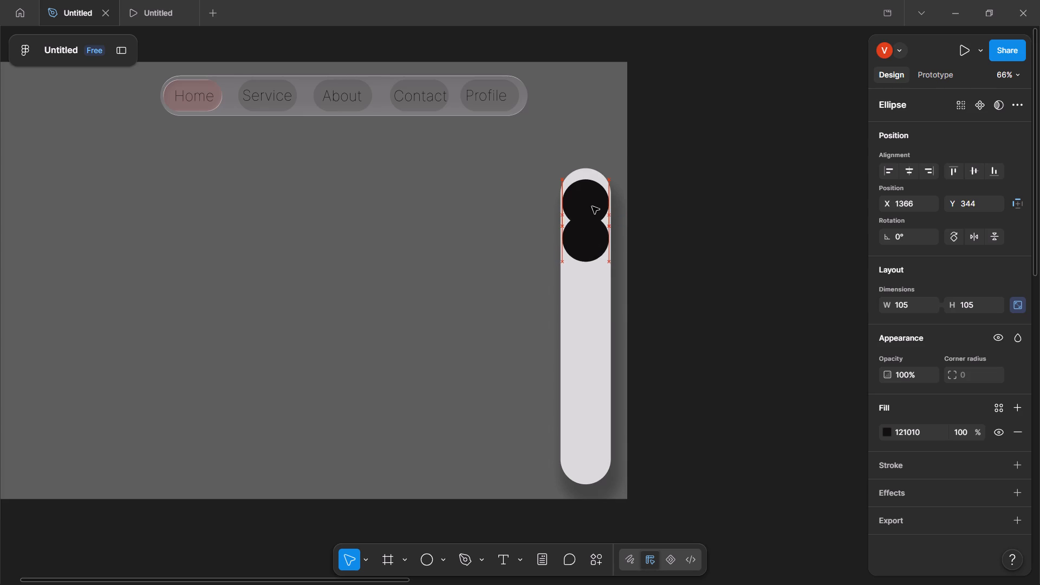
key(Down)
key(Up)
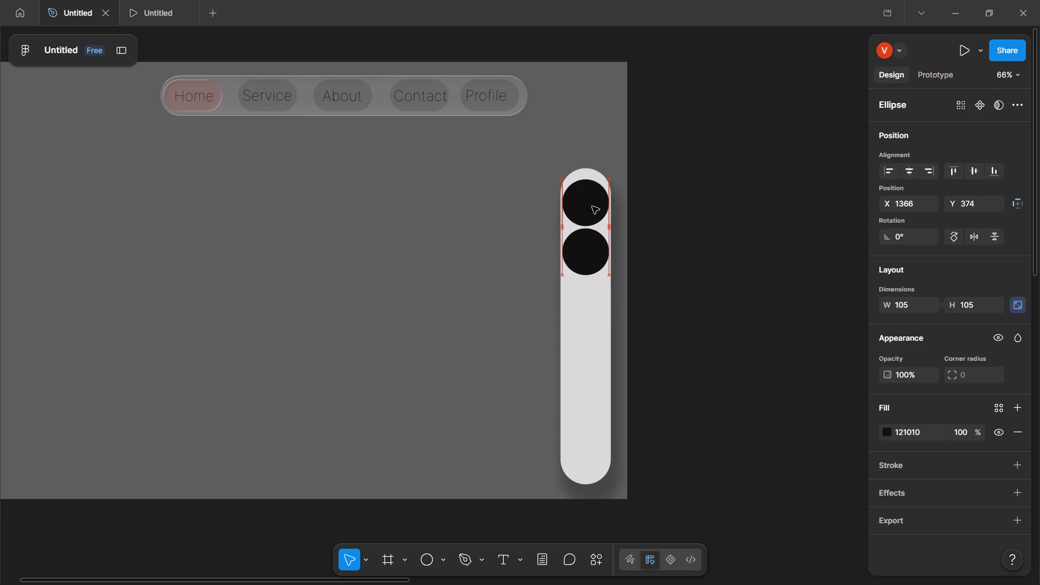
Repeat the second circle's duplication four times at the same spacing, filling the side bar down to Y 814.
click(589, 261)
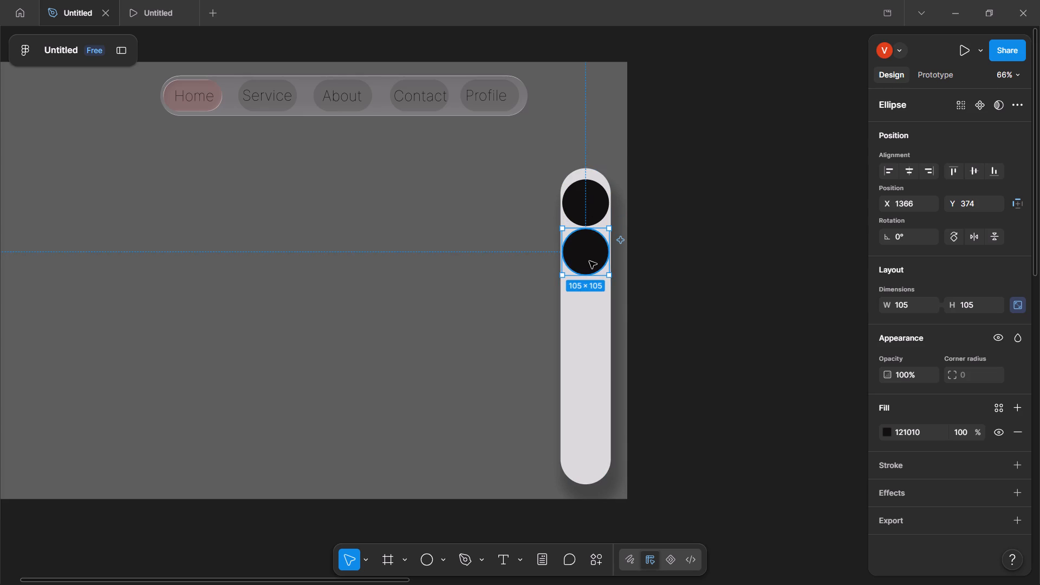
key(ctrl+d)
key(ctrl+d)
key(ctrl+d)
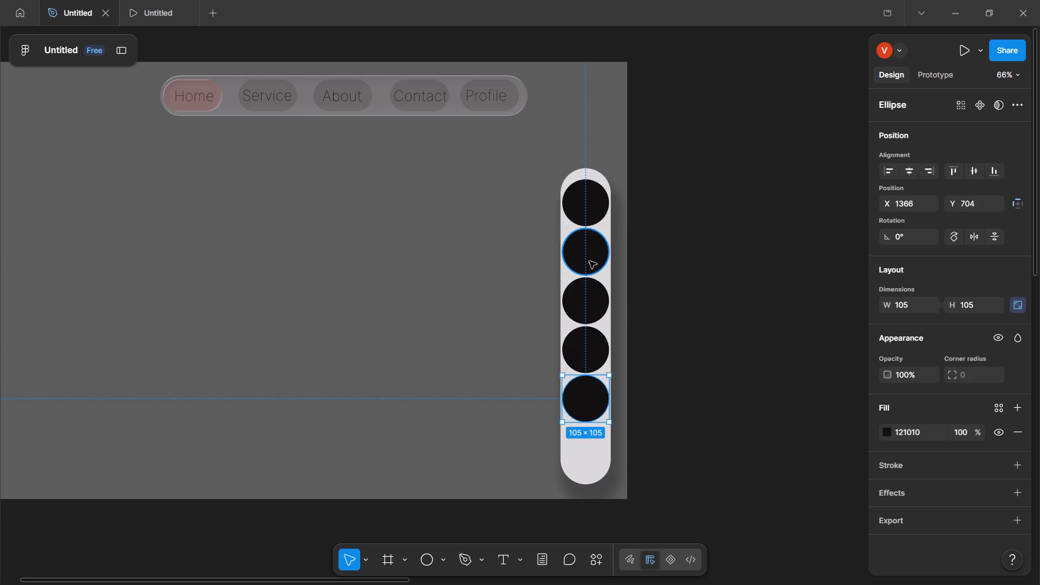
key(ctrl+d)
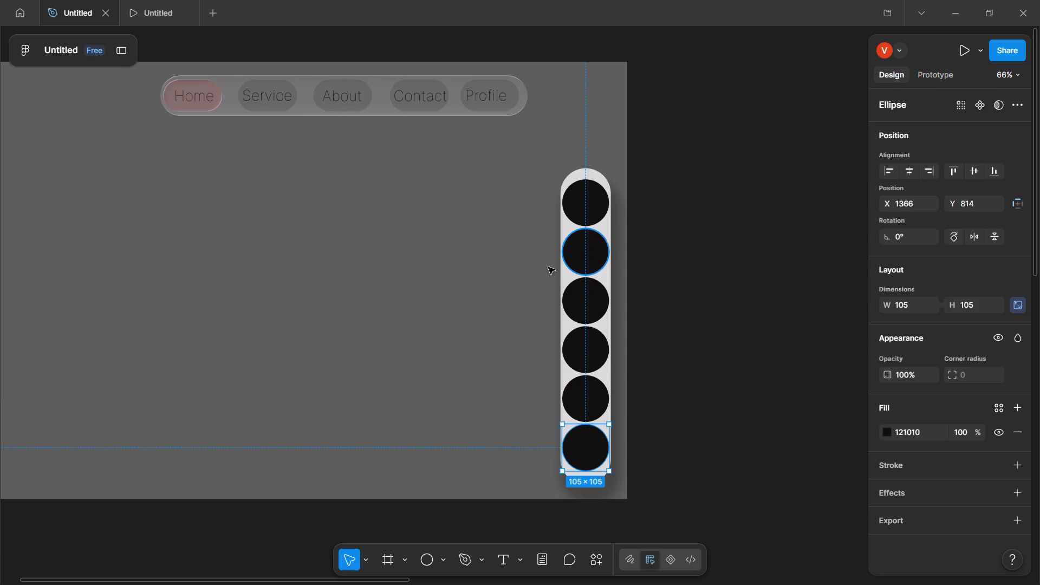
click(453, 281)
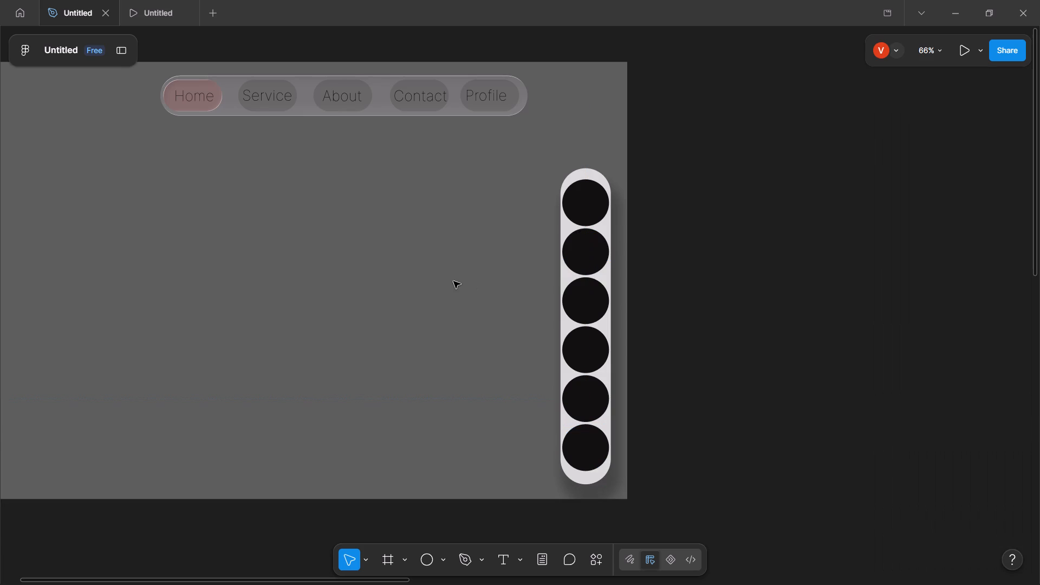
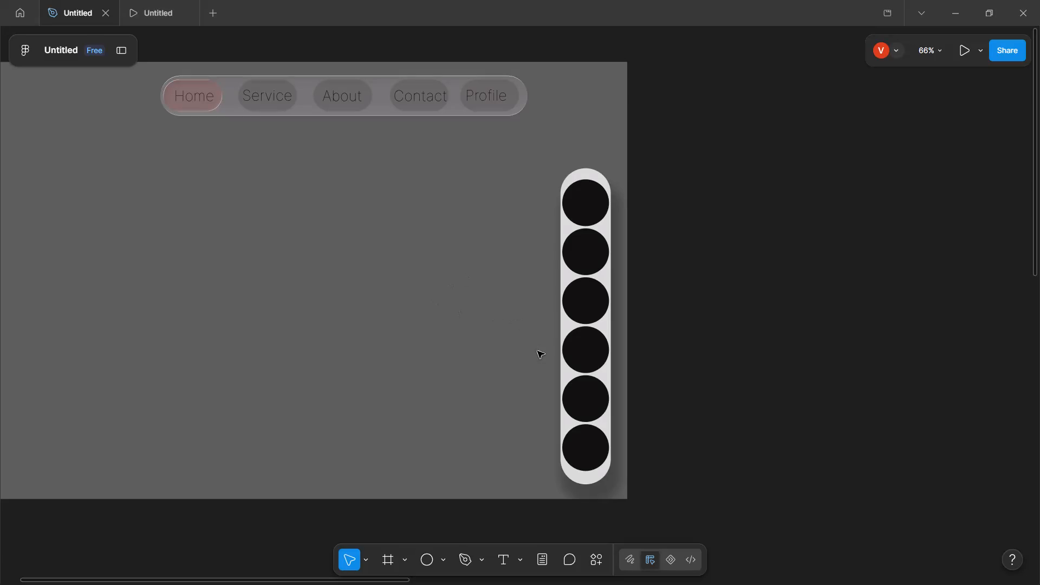
Search the asset library's components for "car".
click(577, 450)
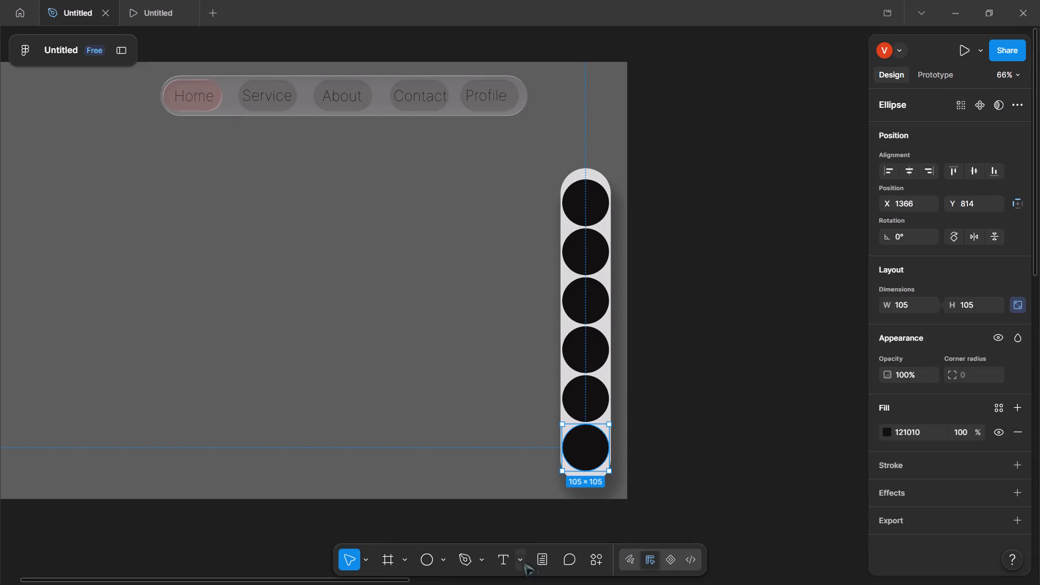
click(599, 565)
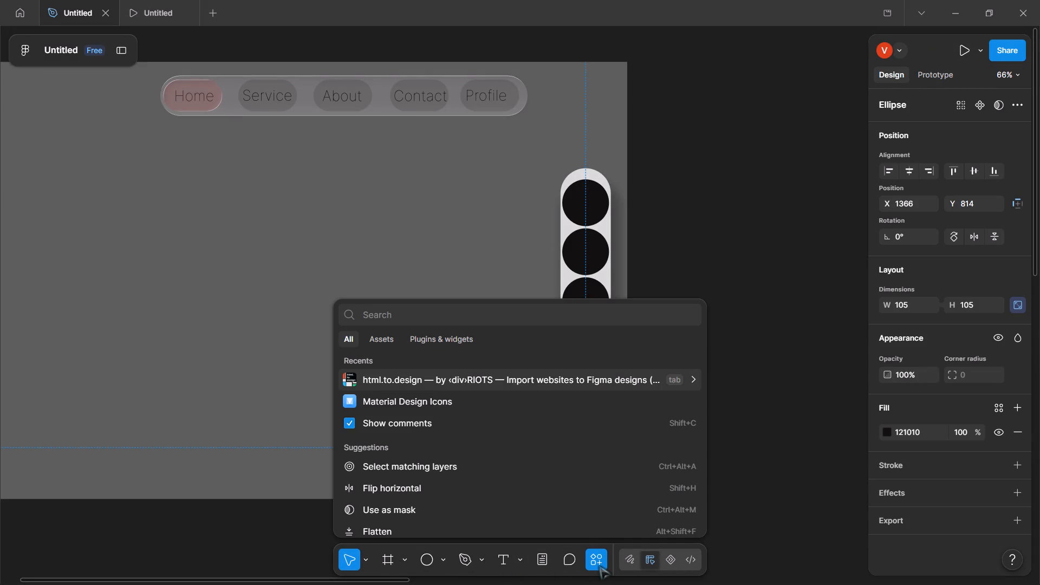
scroll(427, 418, down, 20)
scroll(427, 418, down, 20)
scroll(427, 418, down, 20)
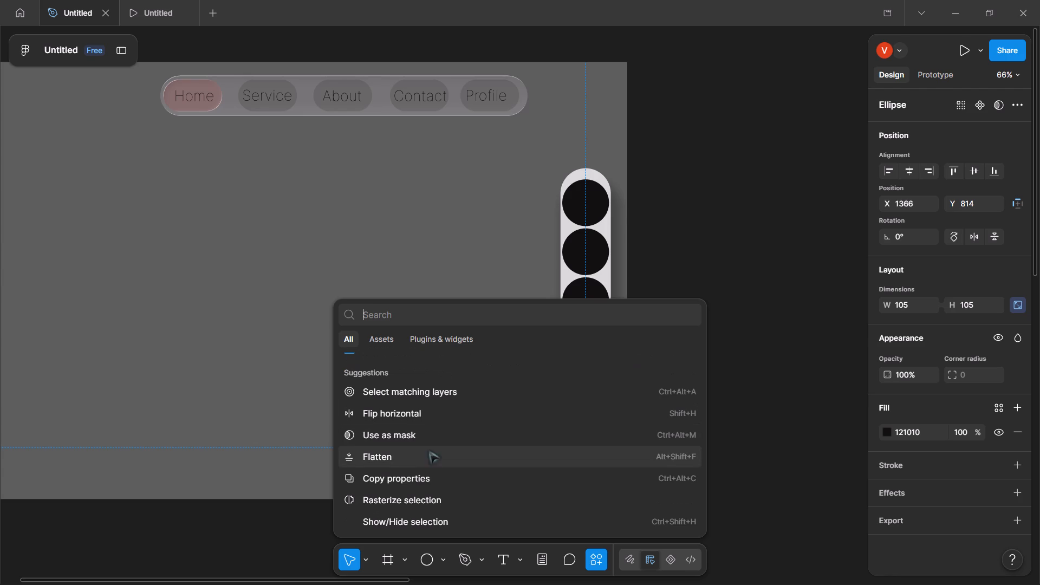
scroll(411, 487, down, 20)
scroll(411, 487, down, 17)
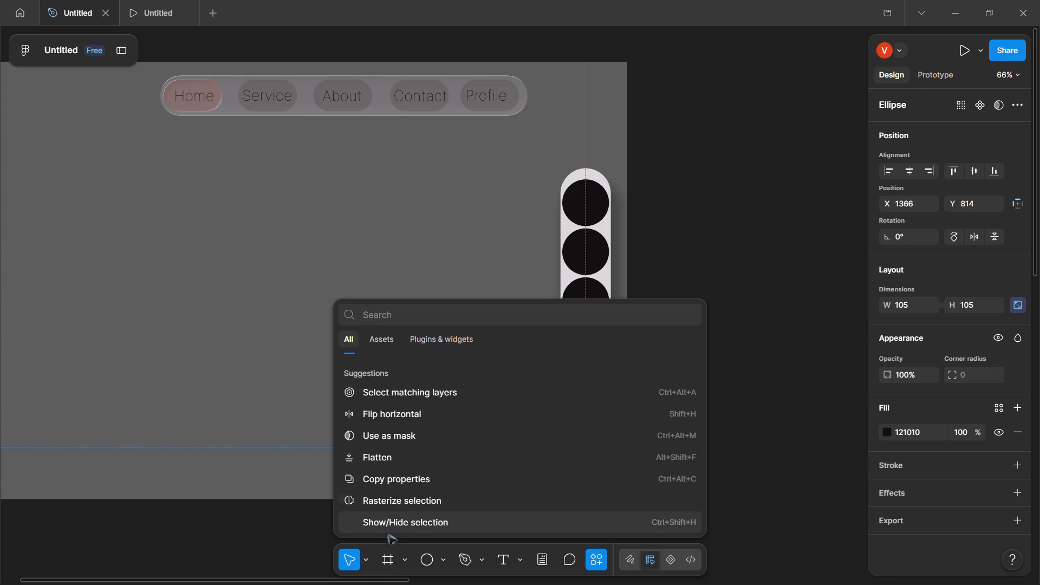
click(426, 343)
click(391, 337)
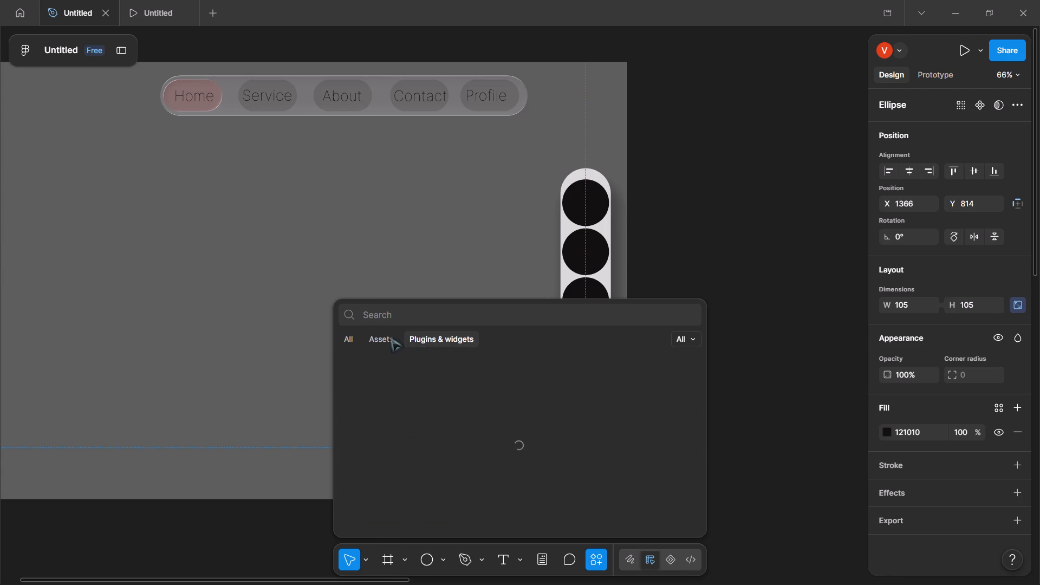
double_click(373, 336)
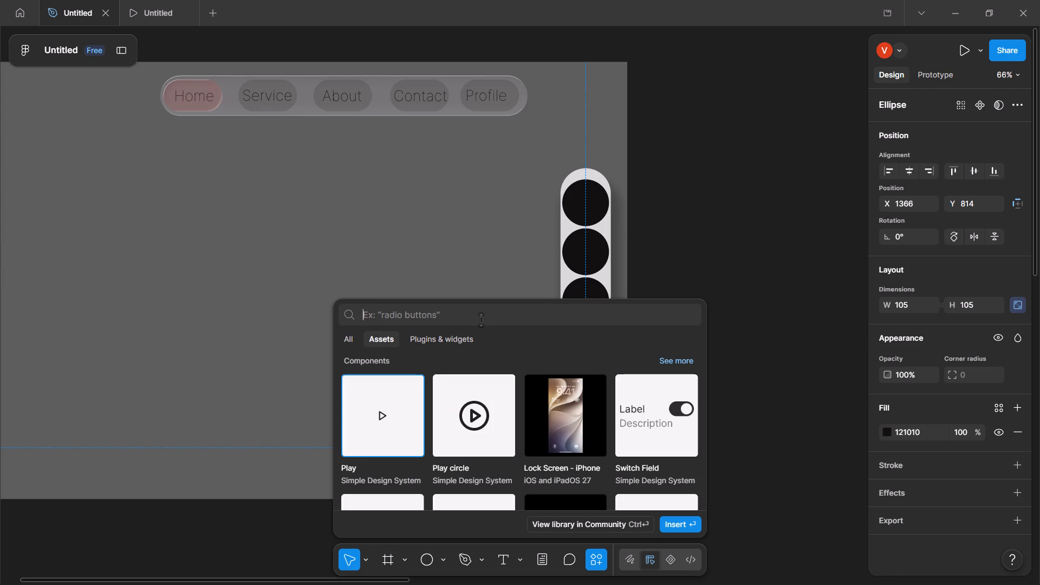
text(car)
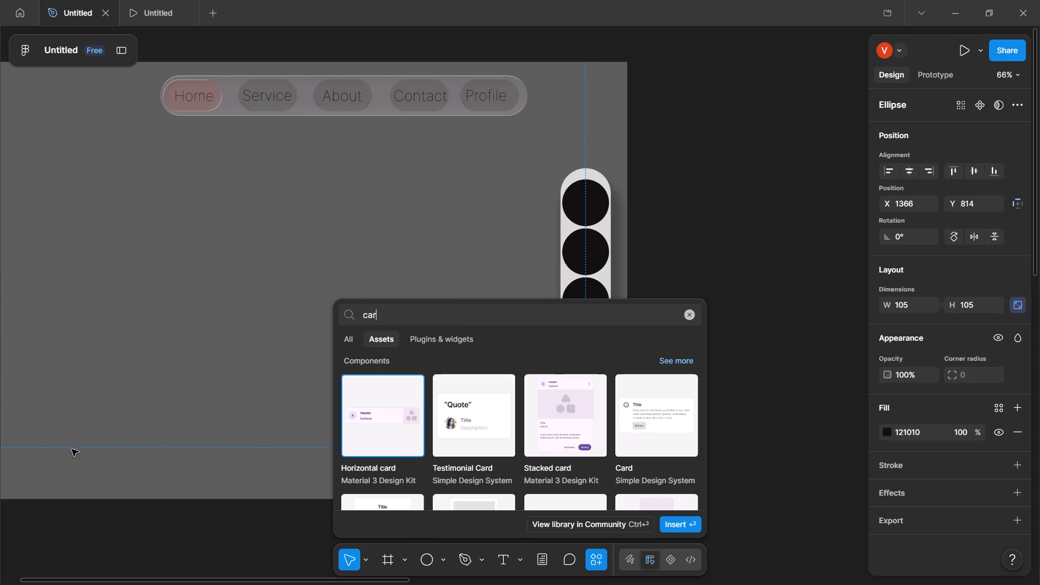
click(690, 313)
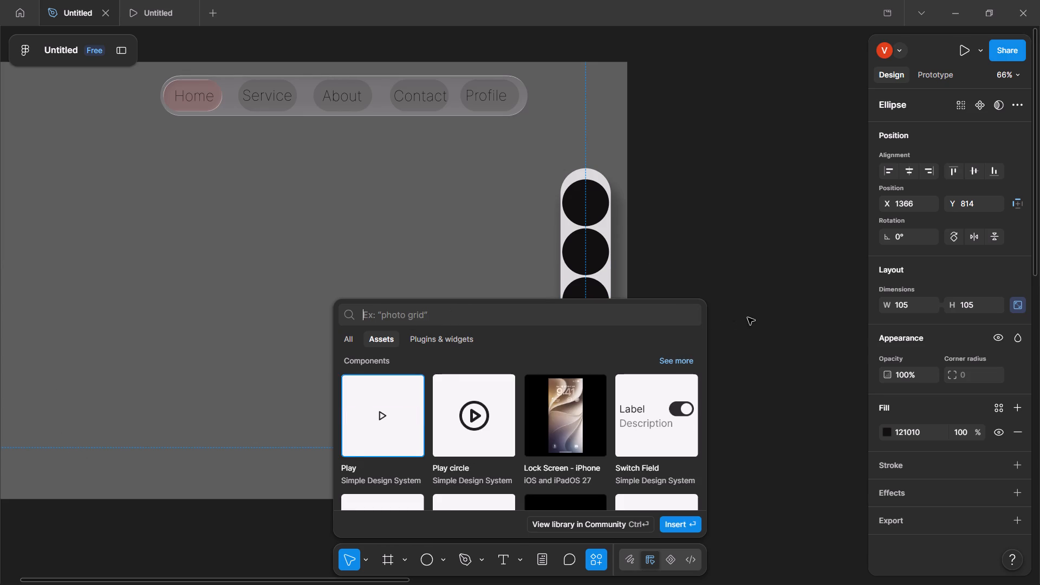
click(748, 317)
click(655, 567)
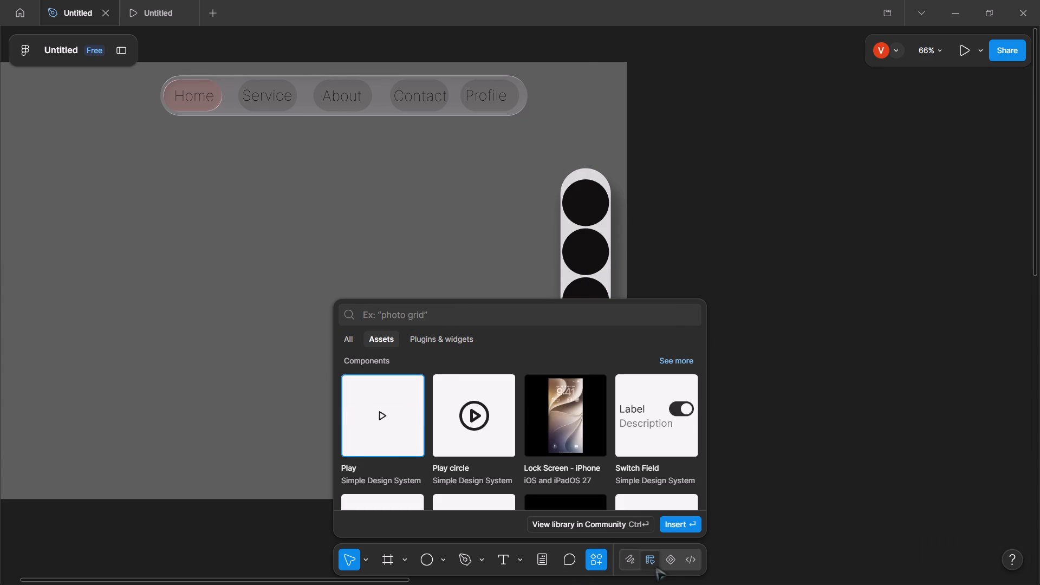
click(646, 564)
click(593, 563)
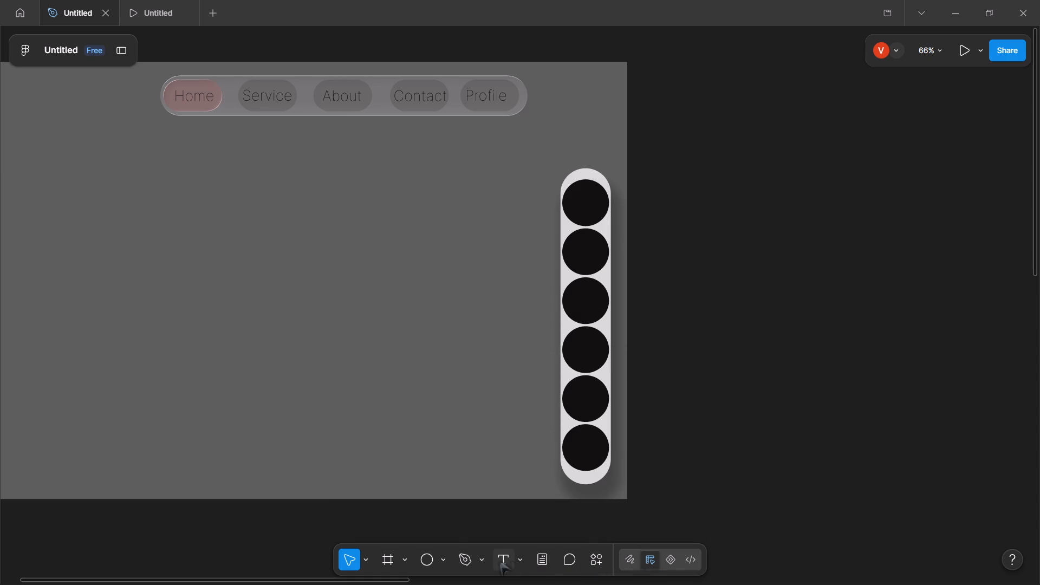
Place the view-3d-car image inside the side bar's third circle.
click(443, 557)
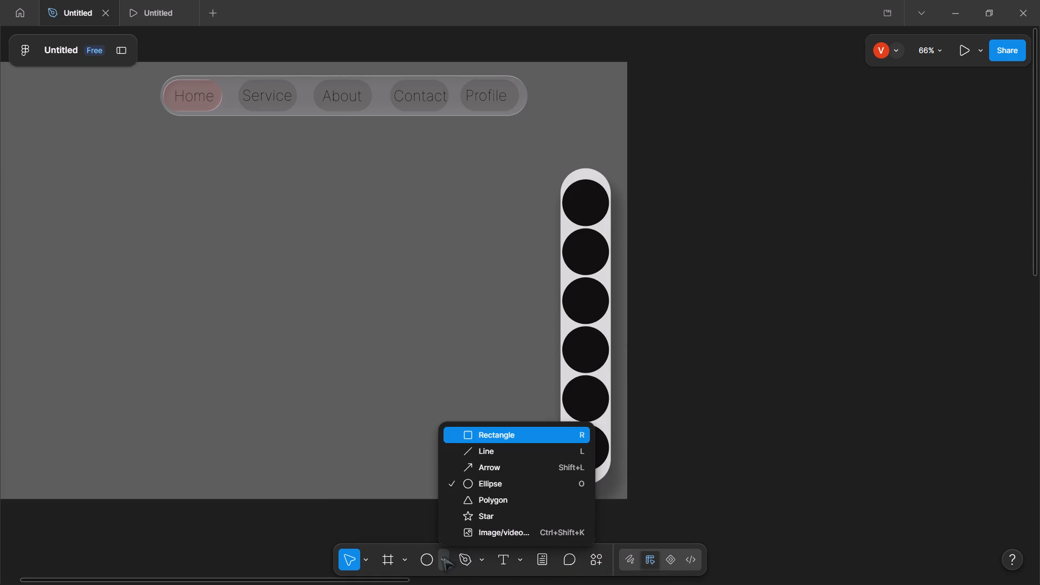
click(474, 531)
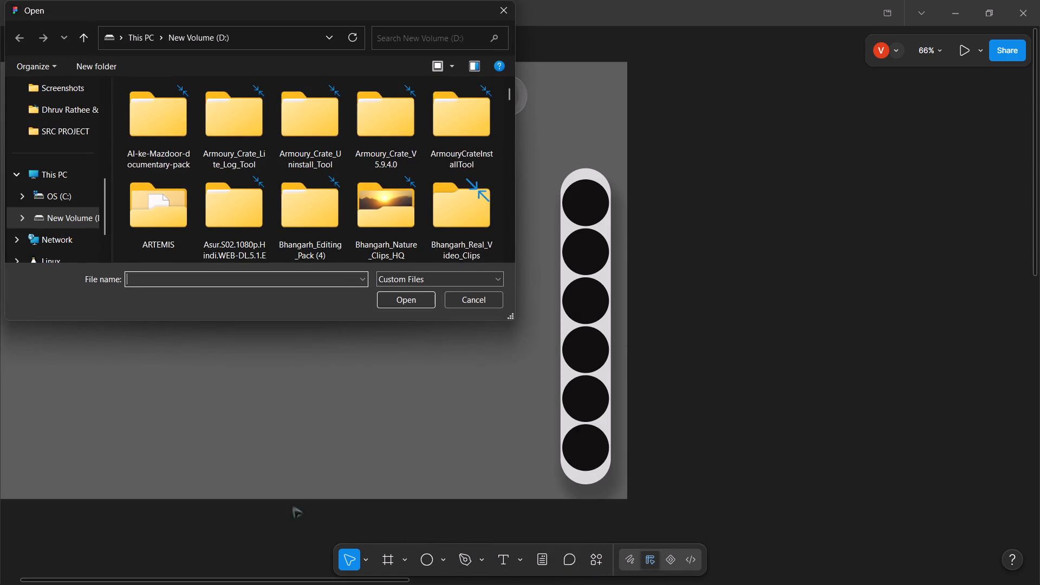
scroll(290, 192, down, 20)
scroll(290, 192, down, 20)
scroll(290, 192, down, 15)
scroll(290, 192, up, 20)
scroll(290, 192, up, 4)
scroll(290, 192, down, 20)
scroll(290, 192, down, 20)
scroll(290, 192, down, 20)
click(513, 96)
drag(513, 96, 513, 256)
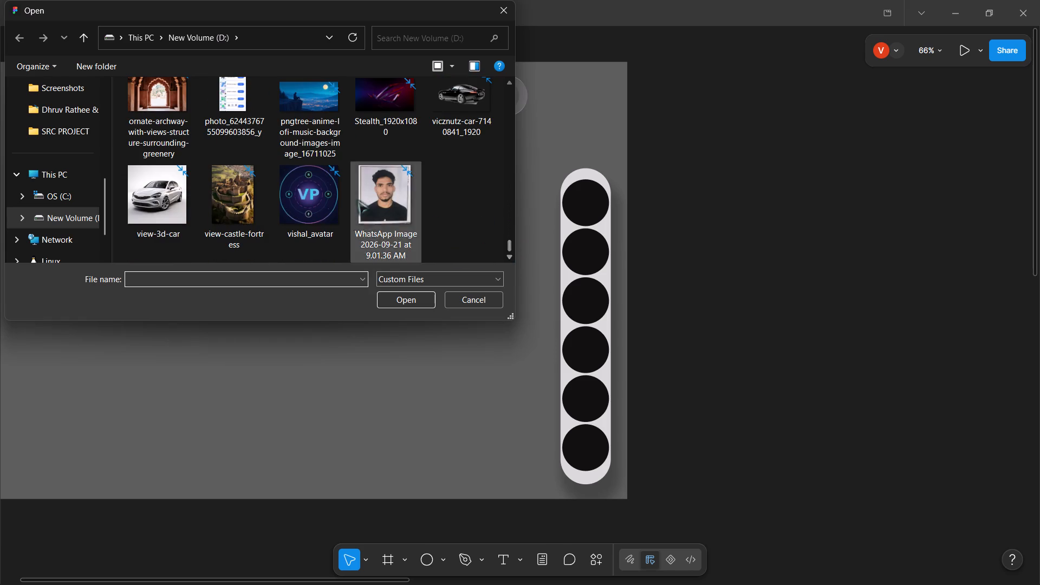
click(183, 196)
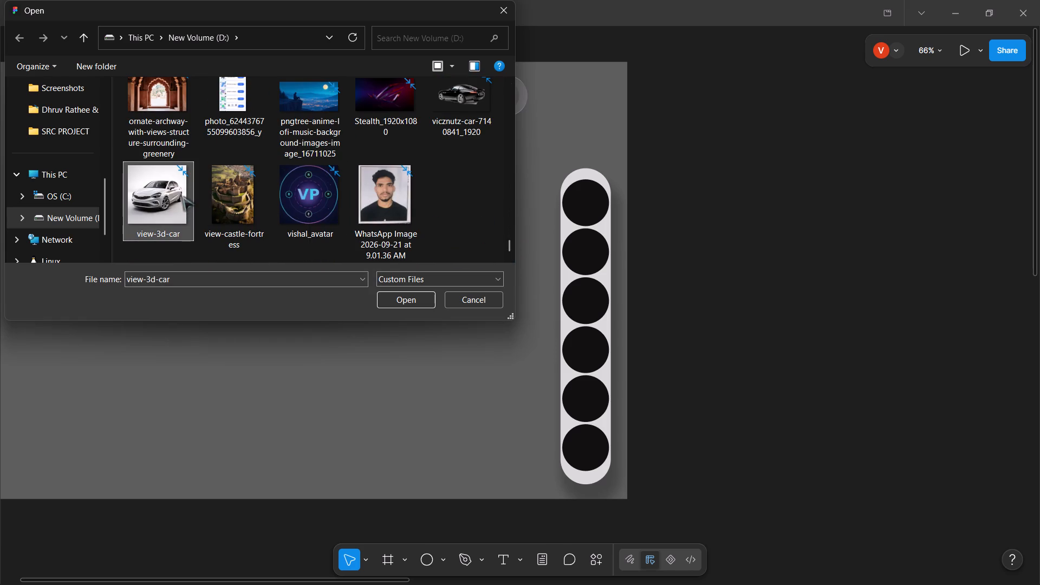
key(Return)
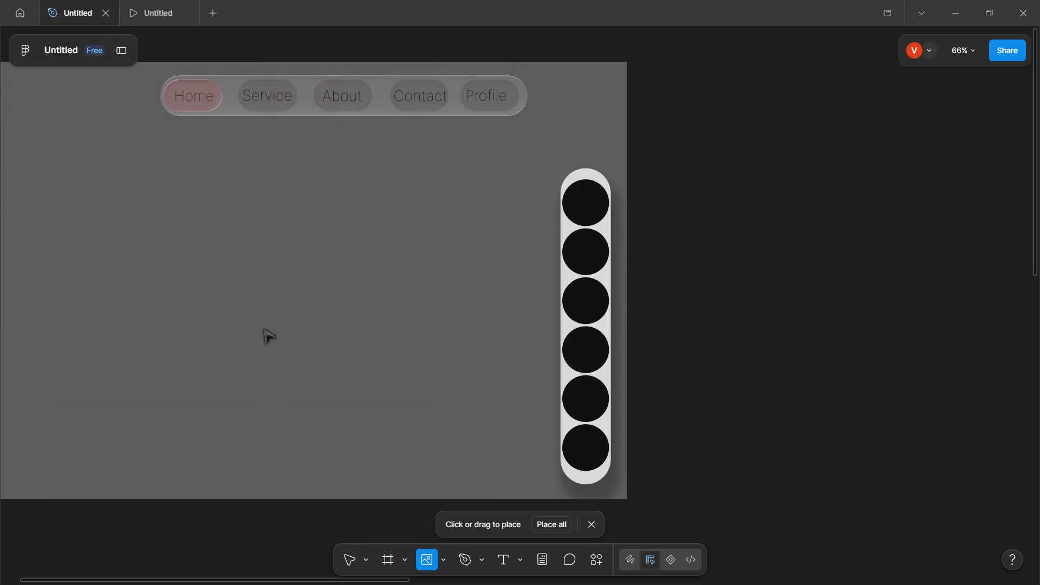
click(571, 286)
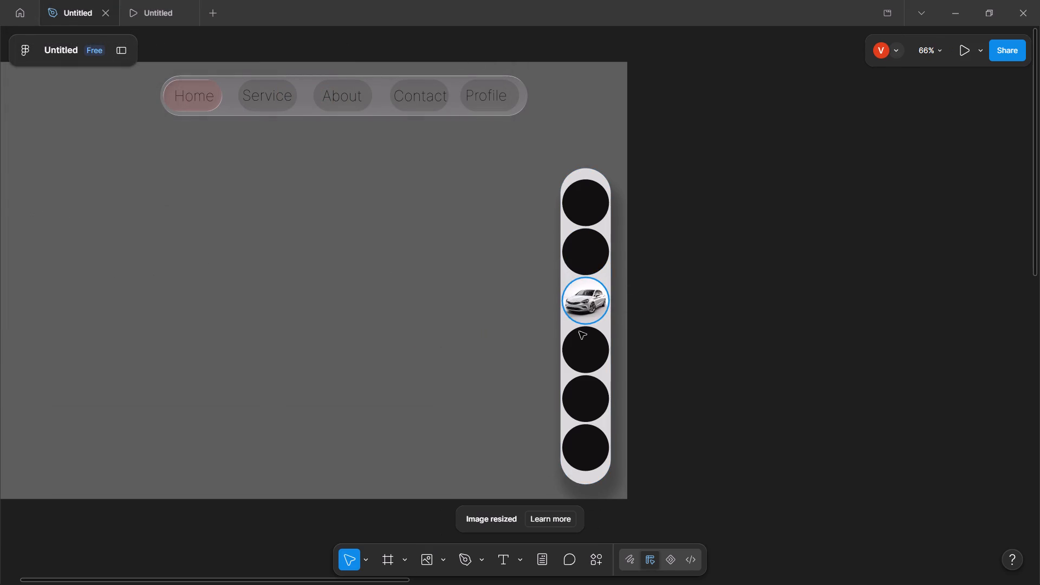
click(710, 327)
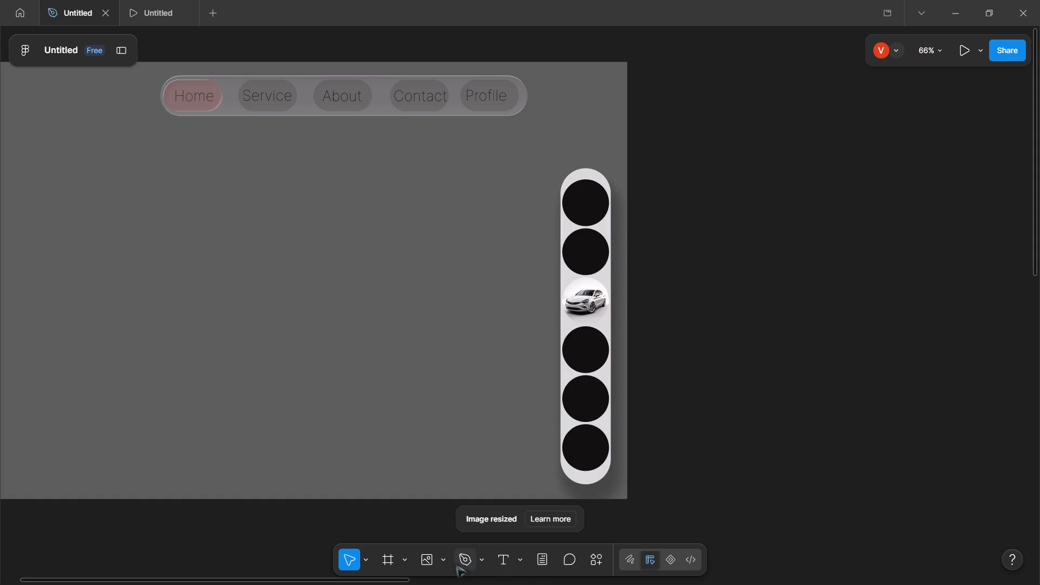
Import the vicznutz-car-7140841_1920 image from drive D onto the home frame.
click(430, 559)
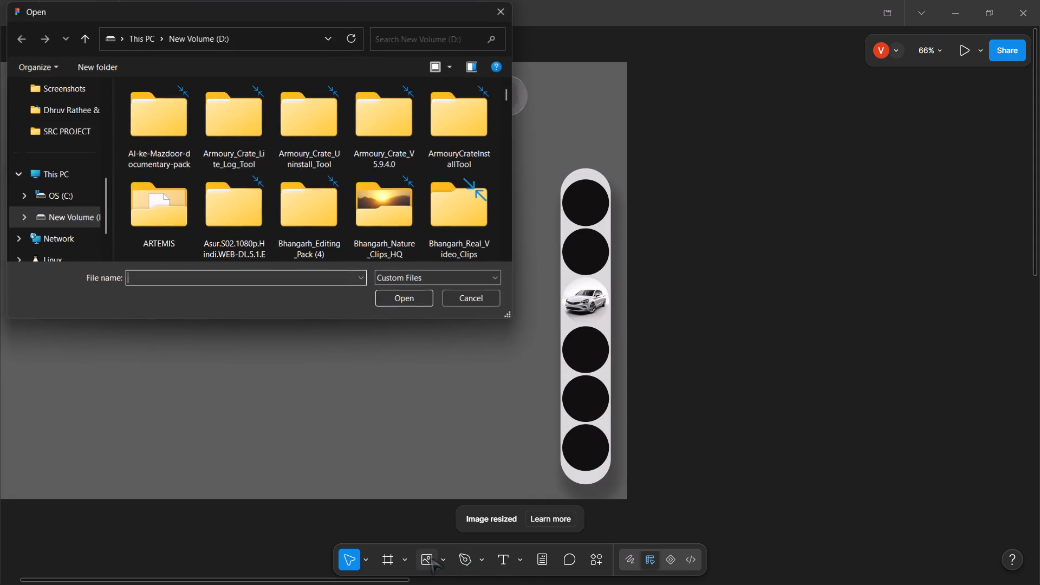
scroll(347, 216, up, 20)
scroll(347, 216, up, 20)
scroll(347, 216, up, 20)
scroll(347, 216, down, 20)
scroll(347, 216, down, 20)
scroll(347, 216, down, 20)
scroll(347, 216, up, 20)
scroll(347, 216, up, 20)
scroll(347, 216, up, 20)
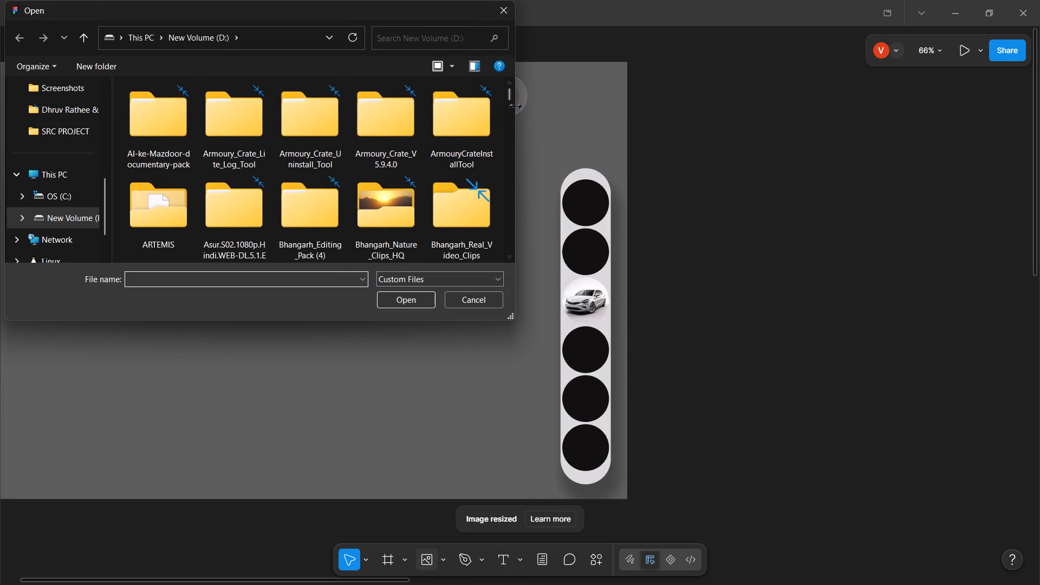
drag(510, 97, 505, 168)
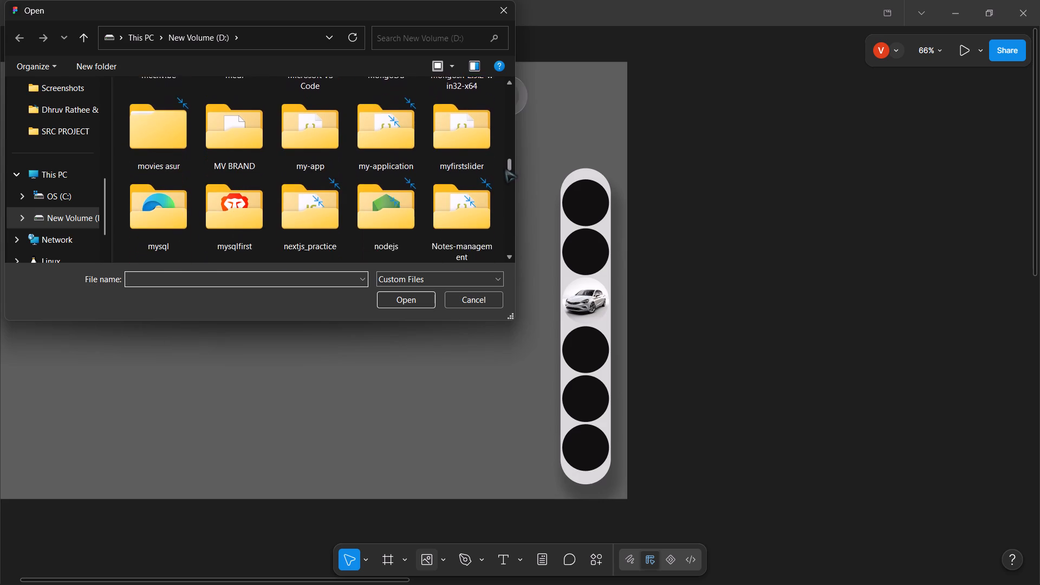
drag(505, 168, 497, 250)
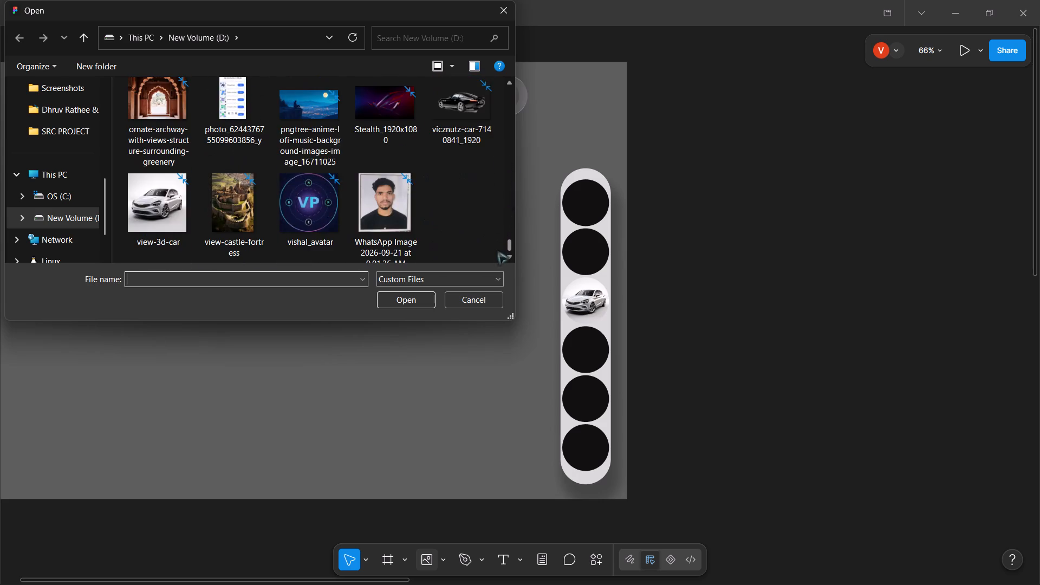
drag(497, 250, 495, 240)
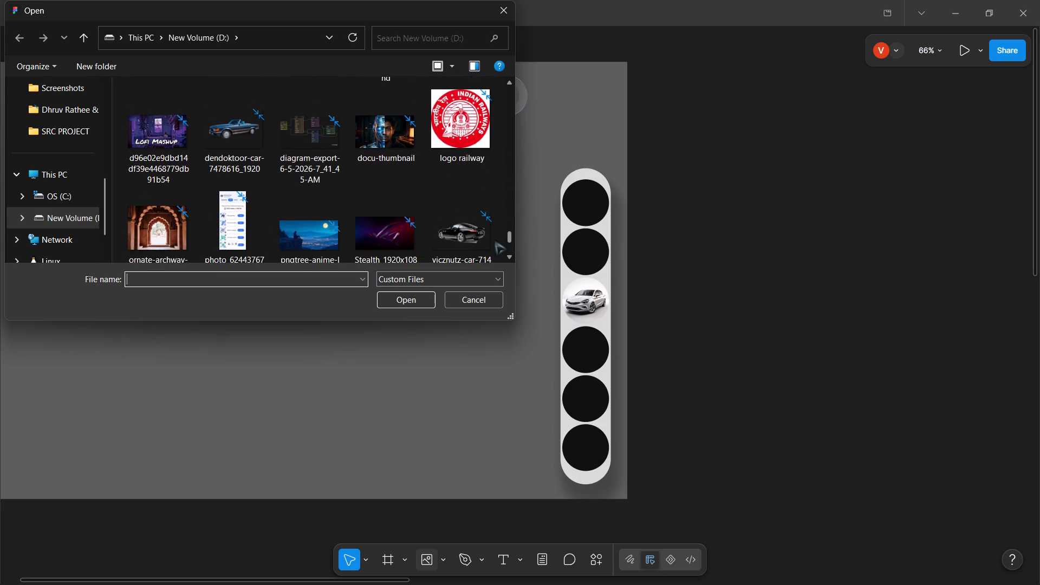
drag(495, 240, 494, 240)
click(466, 239)
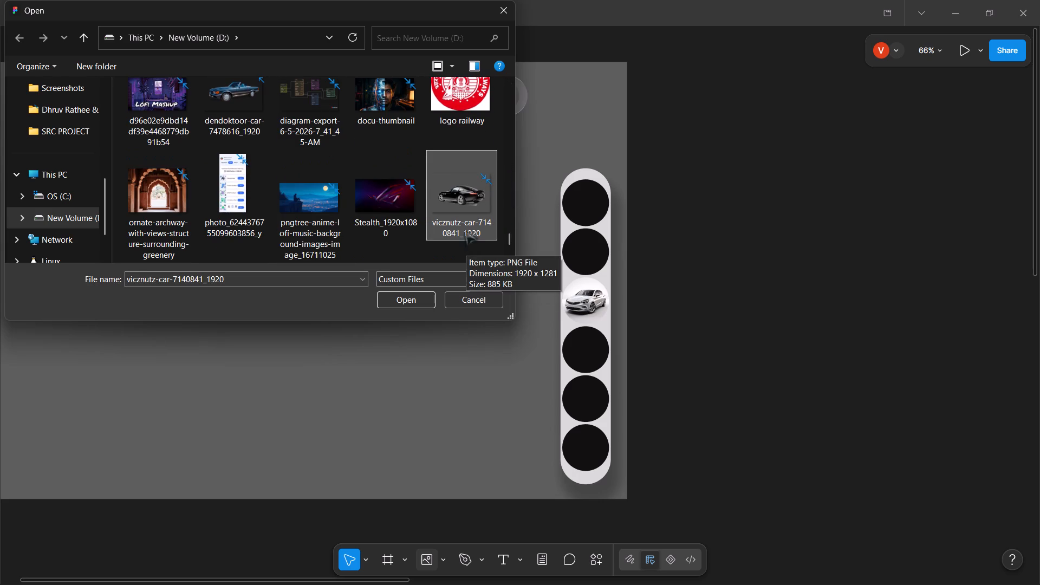
drag(452, 188, 581, 366)
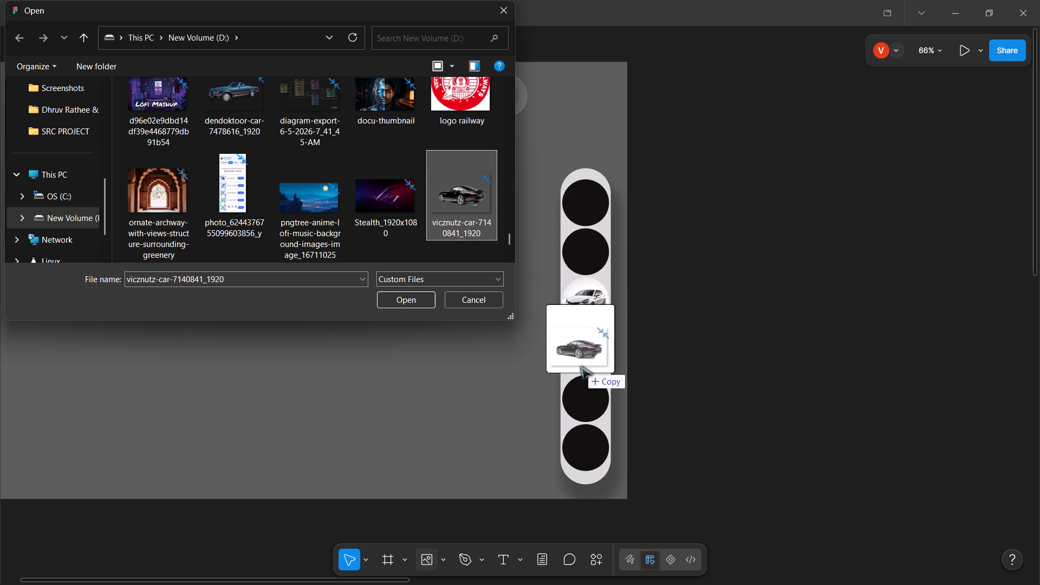
drag(581, 366, 581, 366)
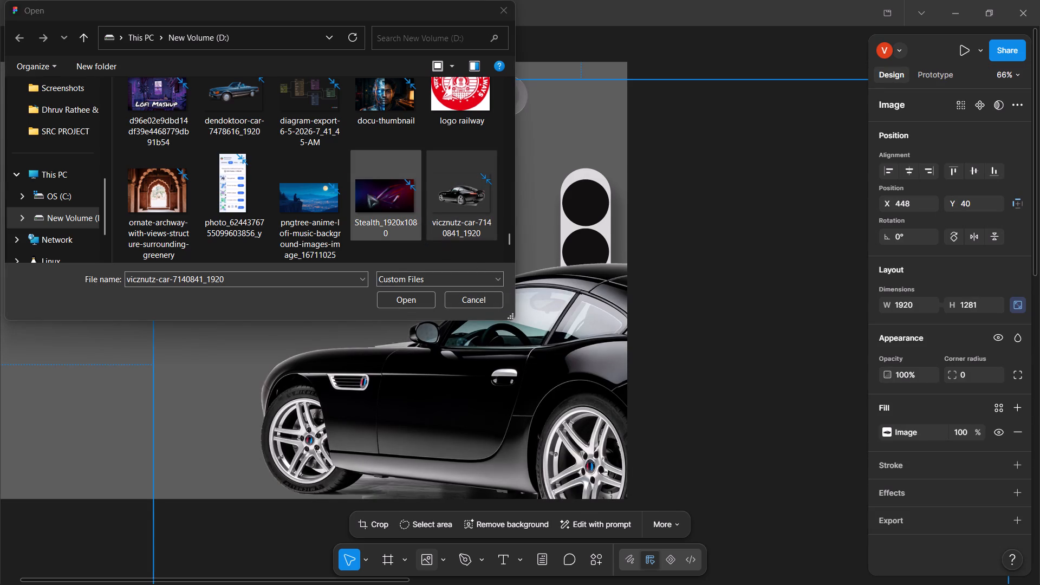
Import the dendoktoor-car-7478616_1920 image onto the canvas, just outside the home frame's right side.
drag(235, 96, 414, 266)
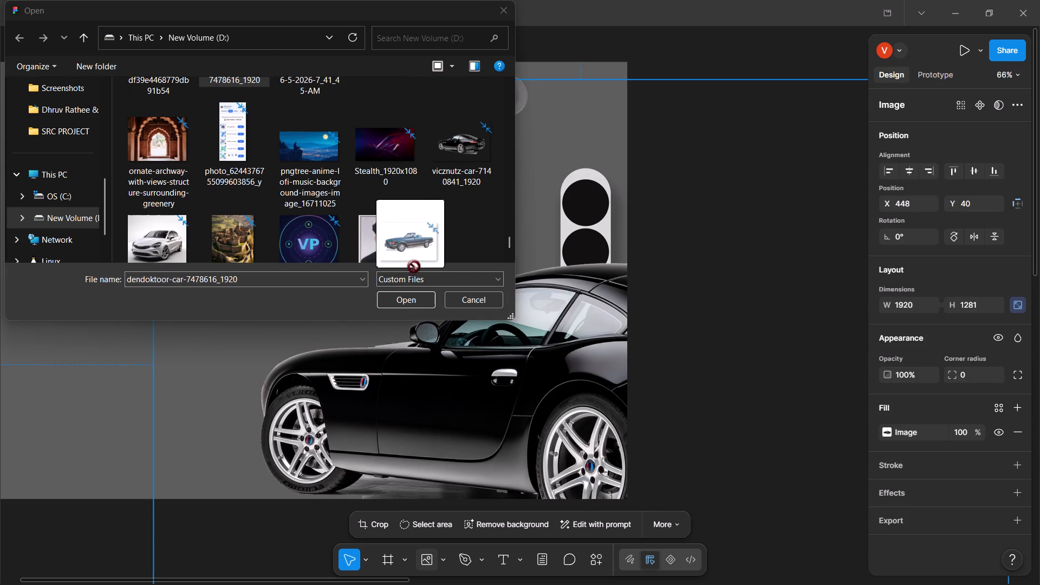
drag(414, 266, 705, 368)
click(400, 300)
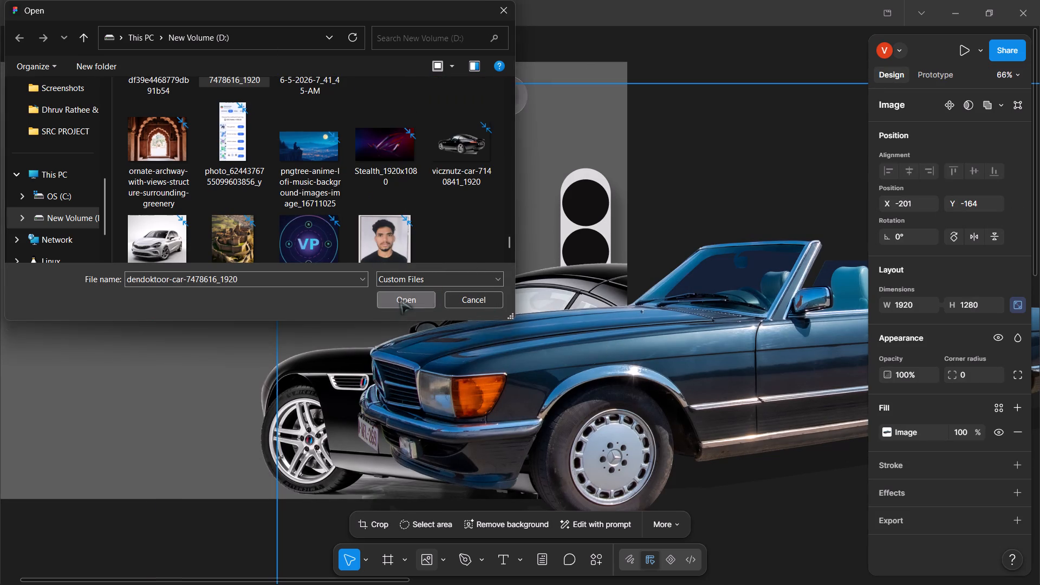
drag(585, 347, 567, 288)
key(ctrl+z)
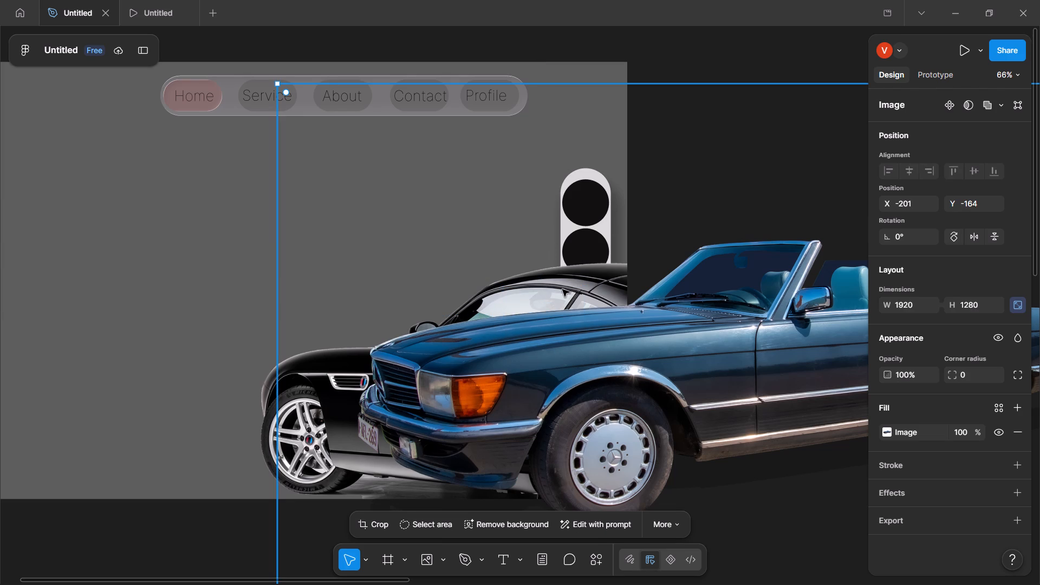
Move the blue convertible image into the home frame, shrink it to 237 by 158 and place it over the side bar's upper circles.
drag(658, 387, 249, 326)
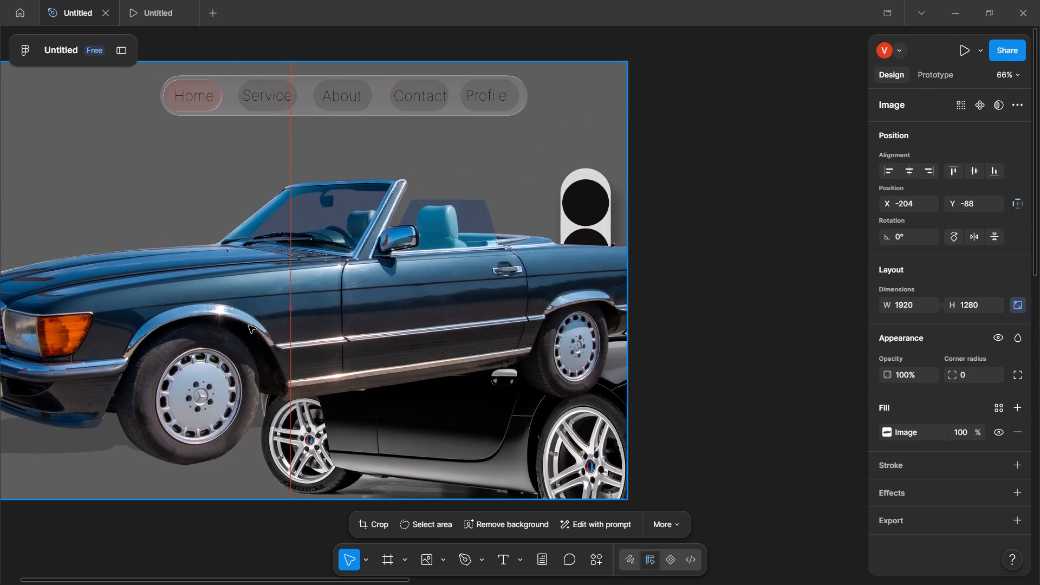
drag(249, 326, 385, 318)
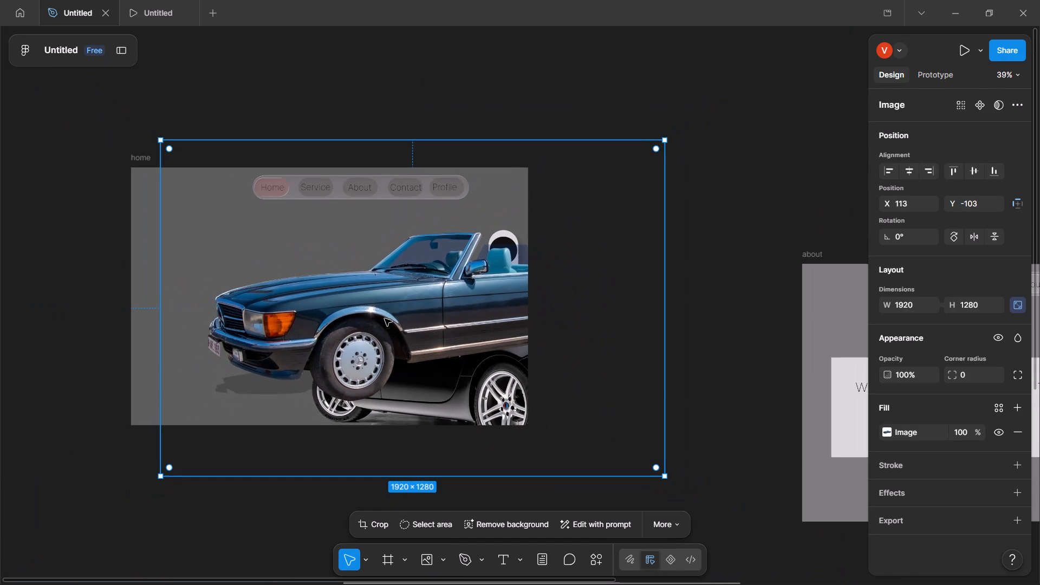
drag(666, 479, 462, 378)
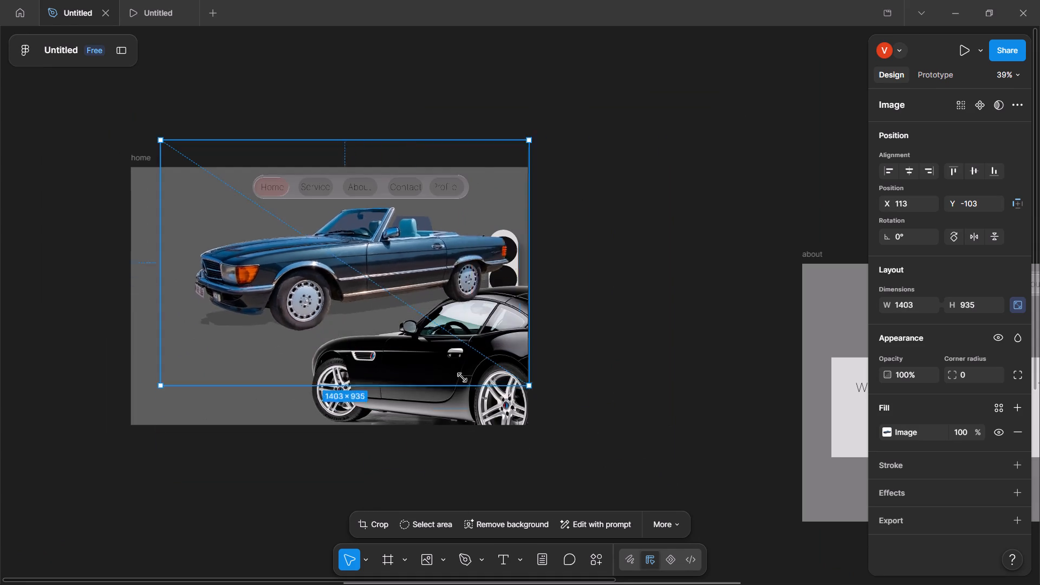
drag(462, 378, 193, 180)
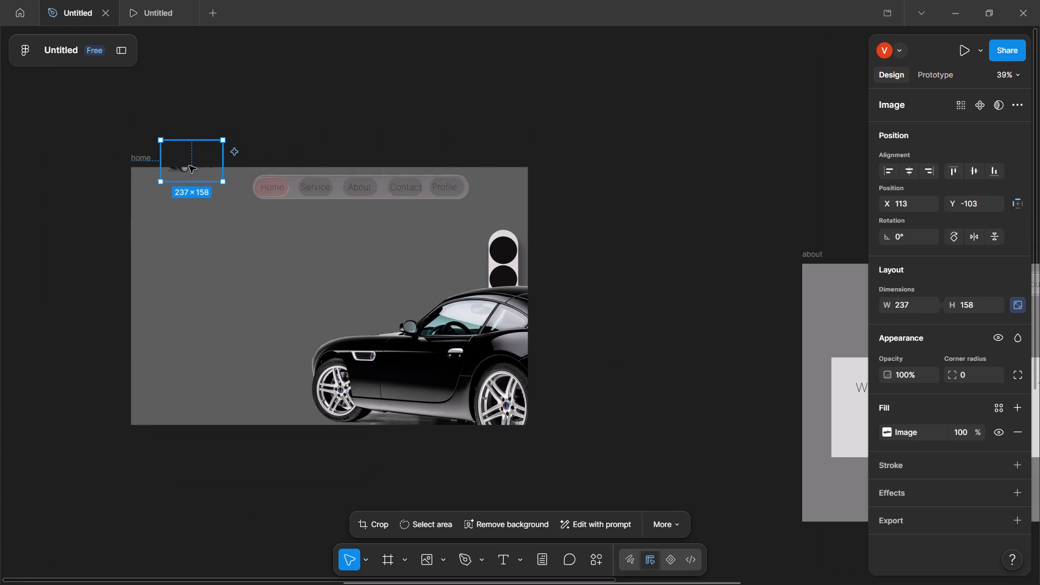
drag(188, 160, 488, 267)
Shrink the black car image to 619 by 413 and move it beside the side bar at about X 735, Y 453.
drag(444, 346, 296, 315)
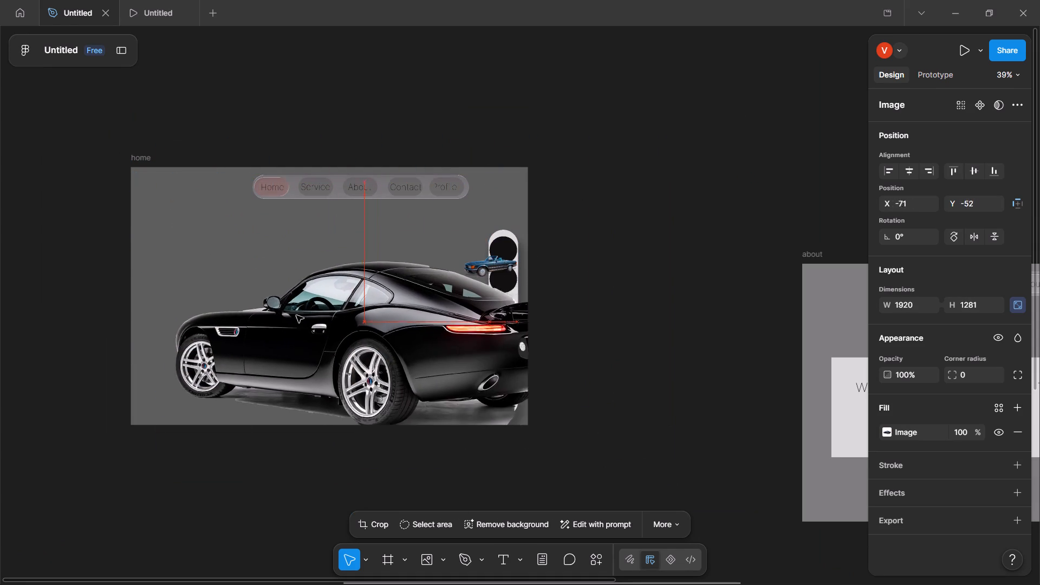
drag(296, 315, 221, 272)
drag(527, 441, 432, 389)
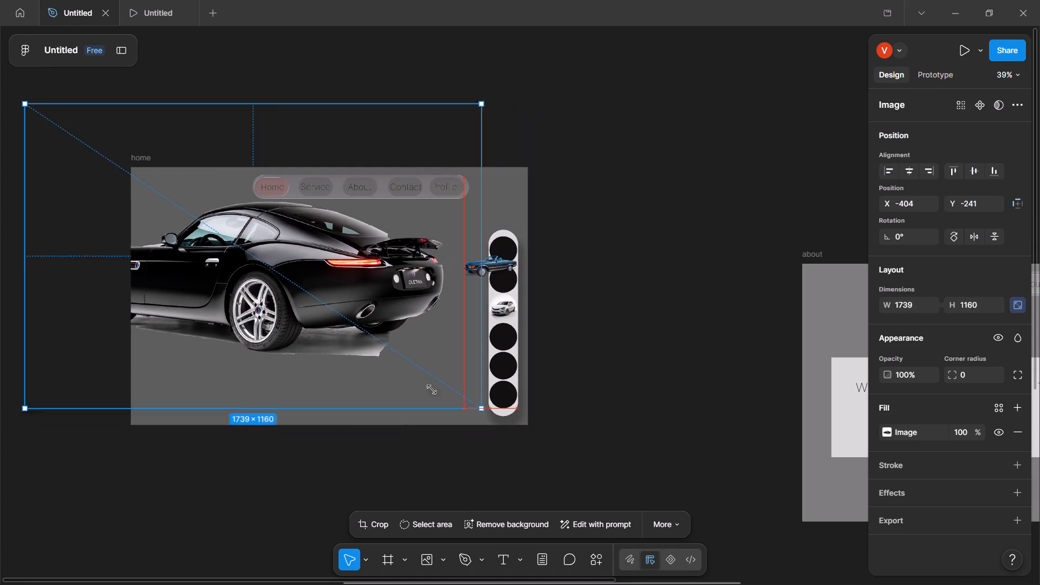
drag(432, 389, 151, 212)
drag(130, 151, 428, 331)
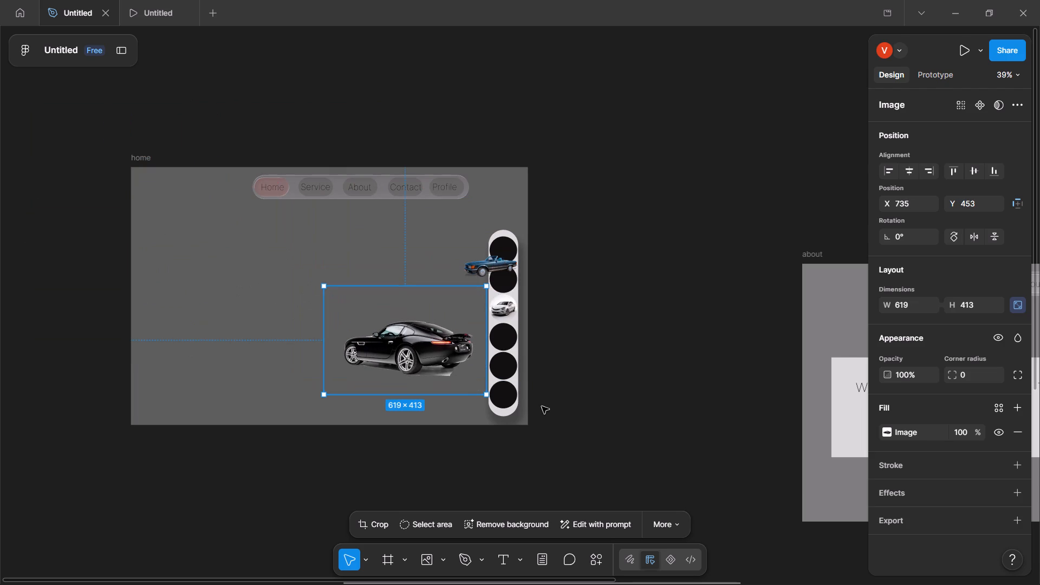
Shrink the black car image beside the side bar to 247 by 165.
drag(491, 397, 362, 329)
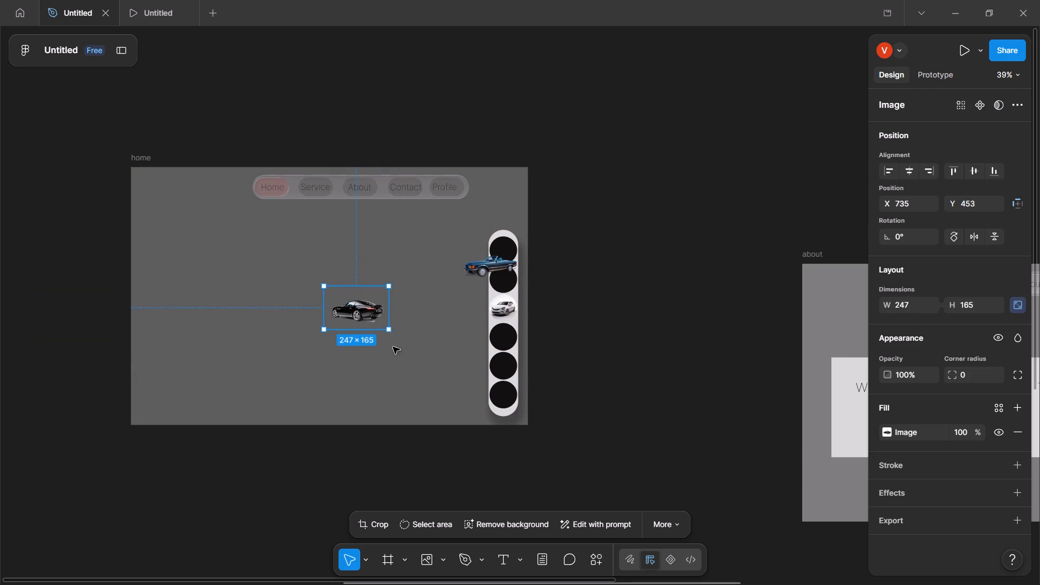
Shrink the blue convertible image to 119 by 79 and place it on the side bar's top circle at about X 1356, Y 271.
scroll(442, 367, up, 1)
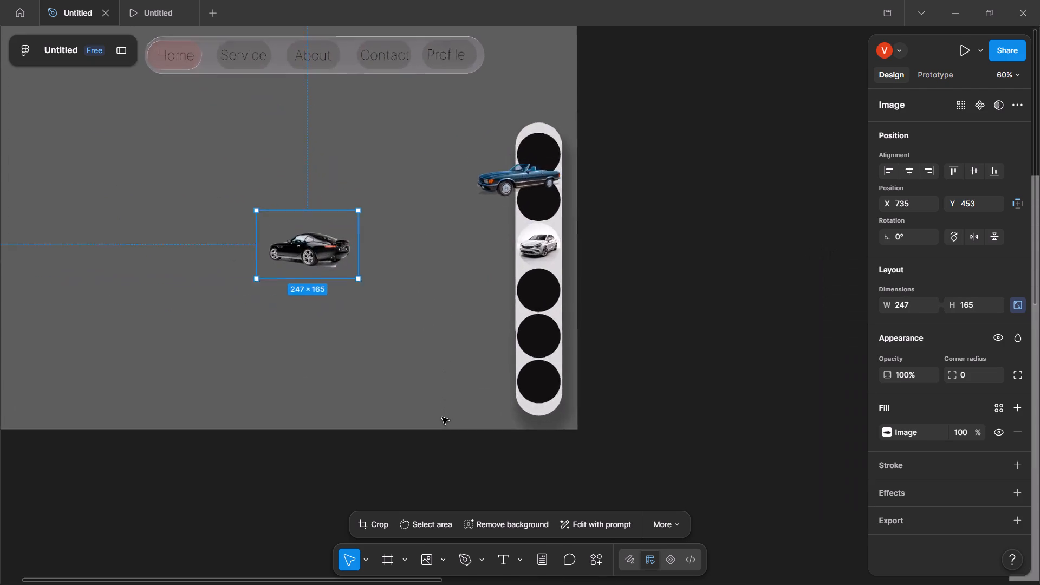
scroll(442, 417, up, 1)
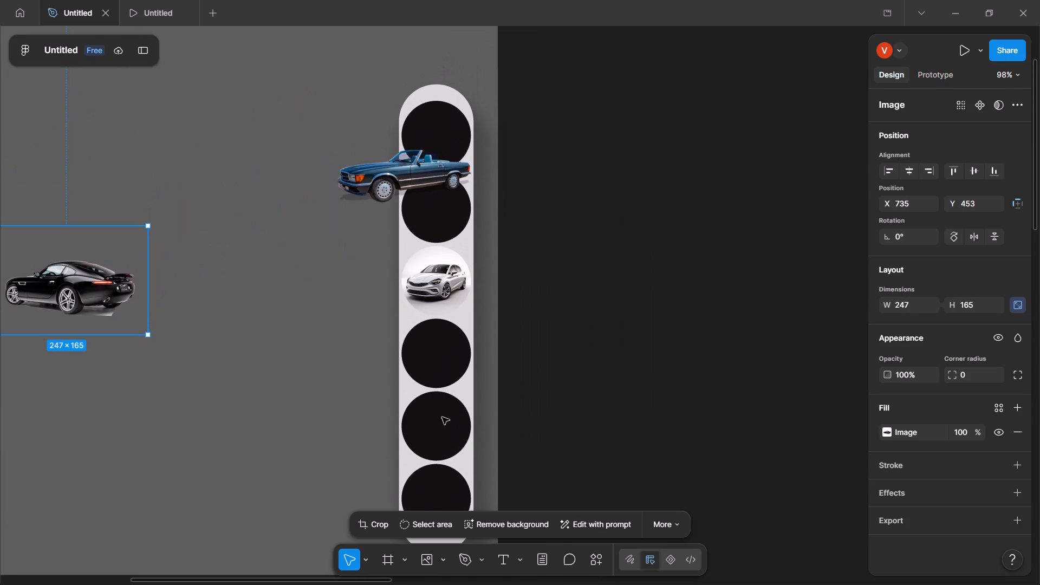
drag(391, 184, 432, 139)
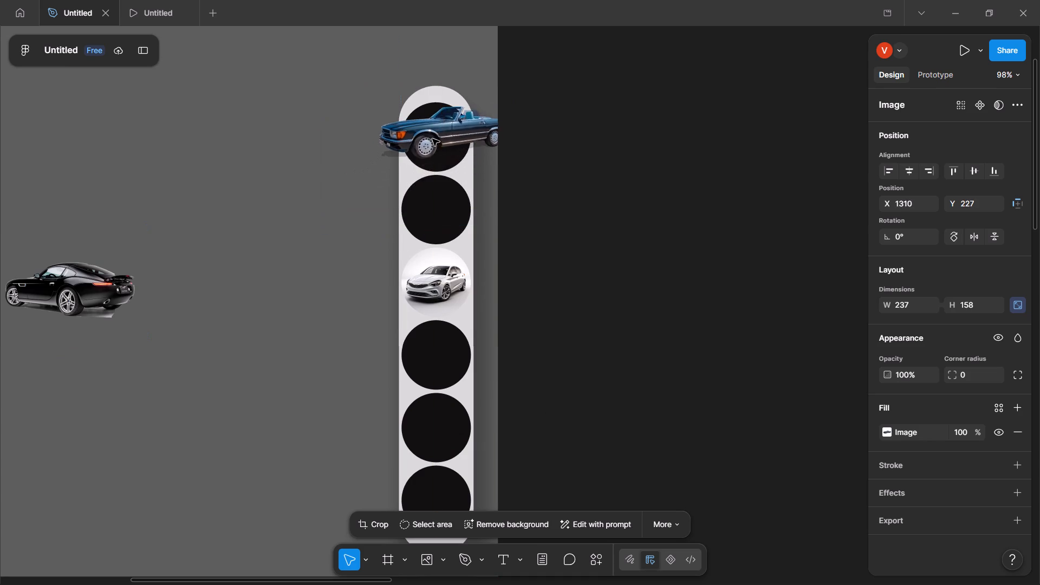
drag(432, 139, 297, 181)
drag(388, 223, 353, 212)
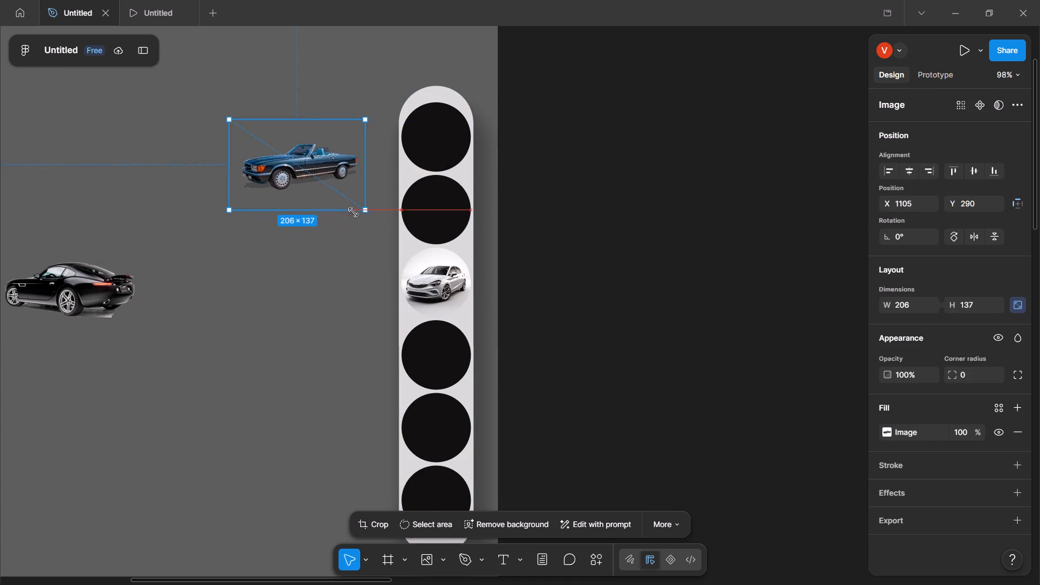
drag(353, 212, 288, 171)
drag(263, 136, 423, 125)
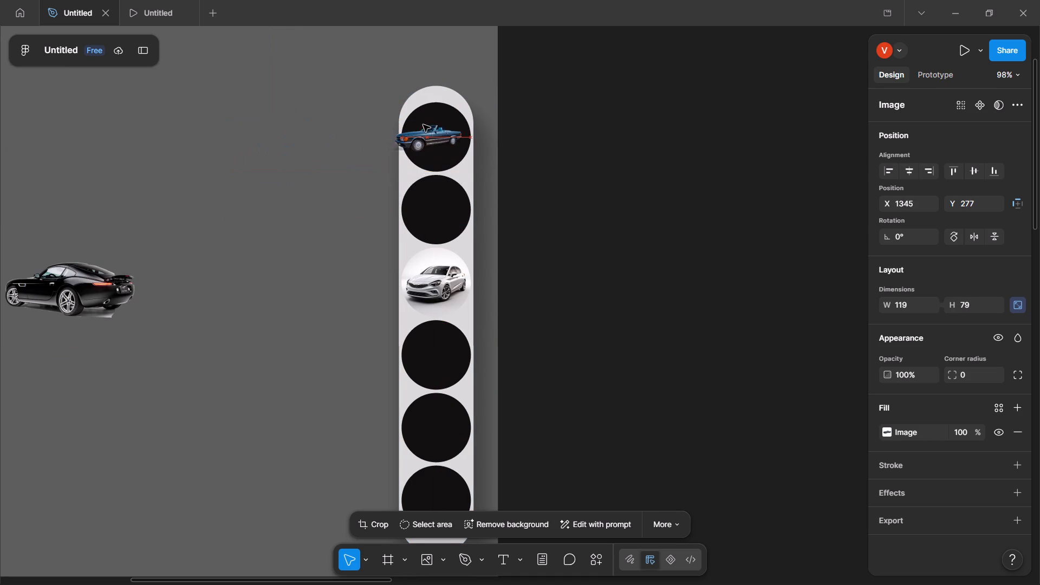
drag(423, 125, 427, 122)
click(414, 129)
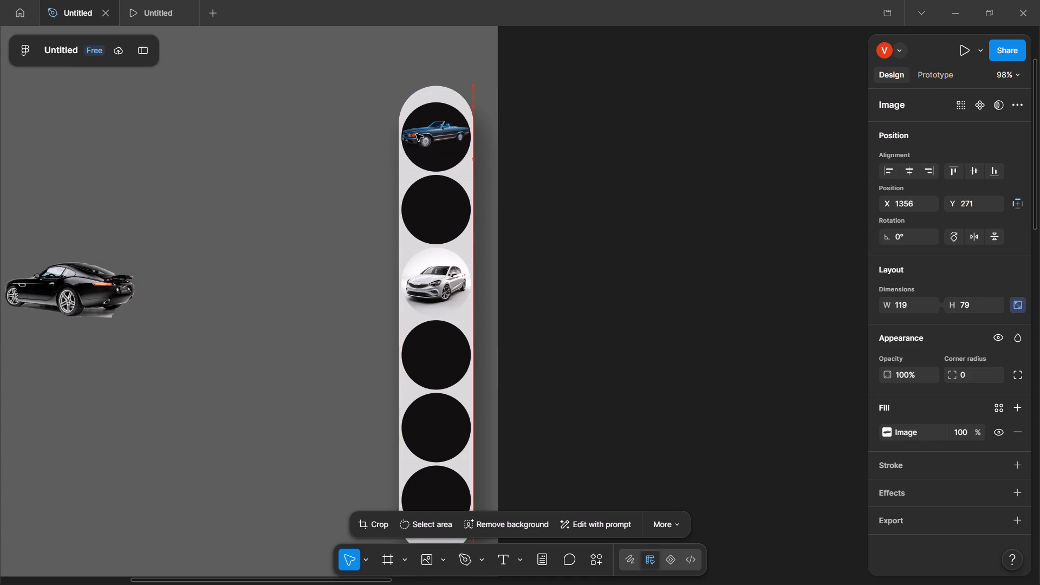
click(597, 236)
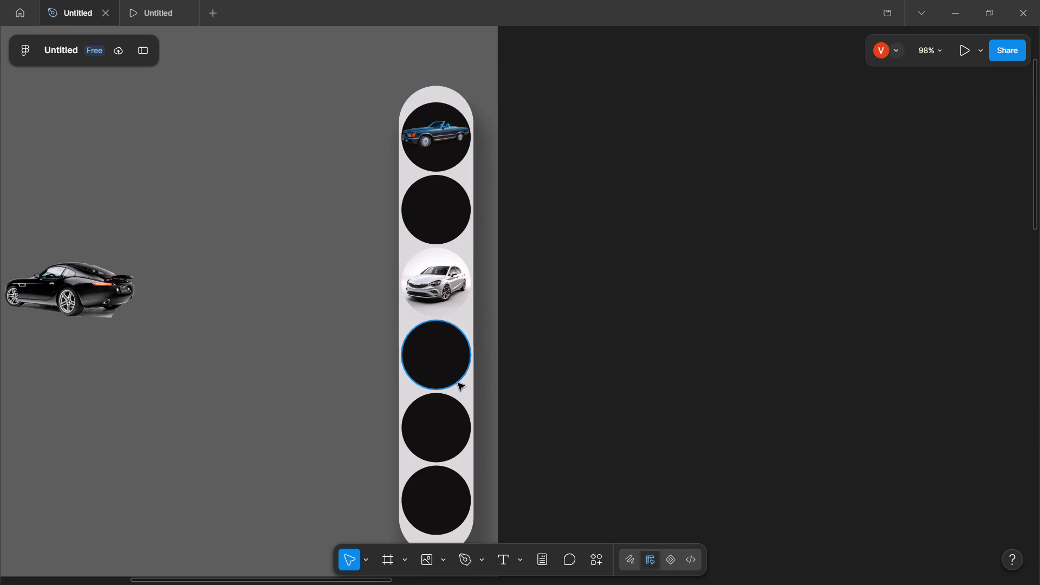
Shrink the black car image to 115 by 77 and fit it inside the side bar's second circle.
drag(85, 289, 445, 207)
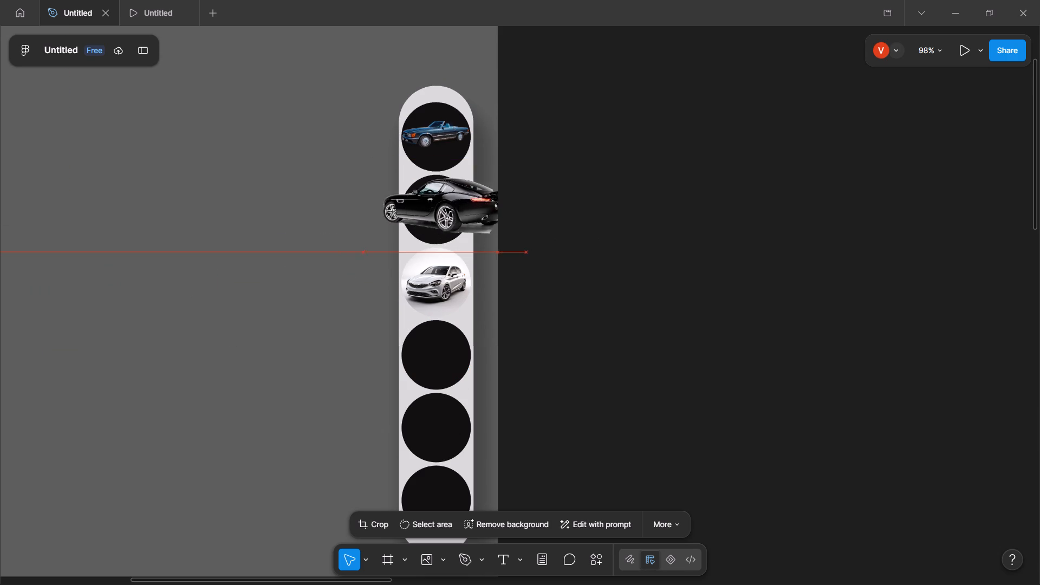
drag(445, 207, 408, 207)
drag(471, 248, 414, 227)
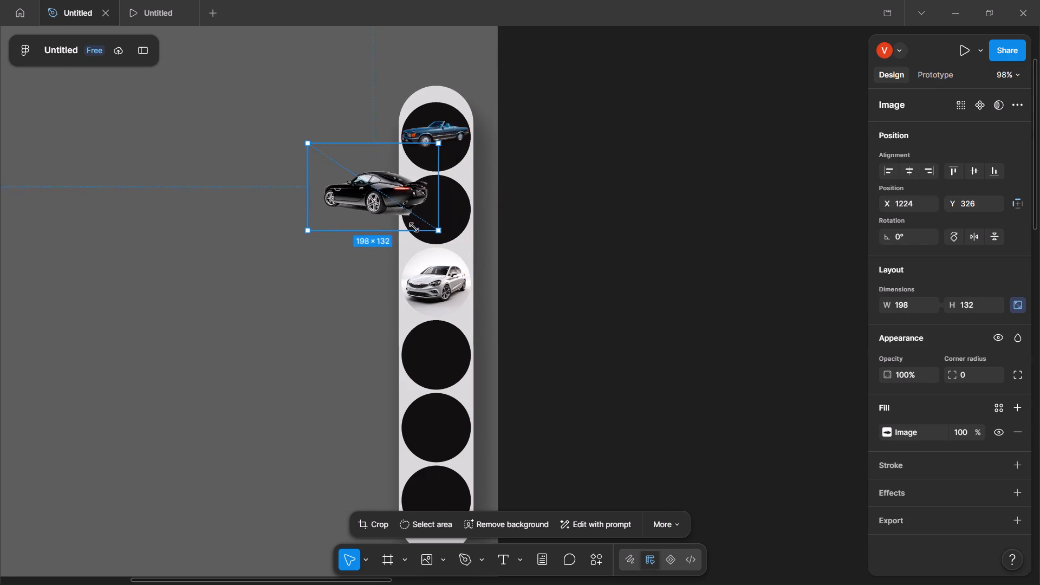
drag(414, 227, 354, 193)
drag(342, 168, 429, 199)
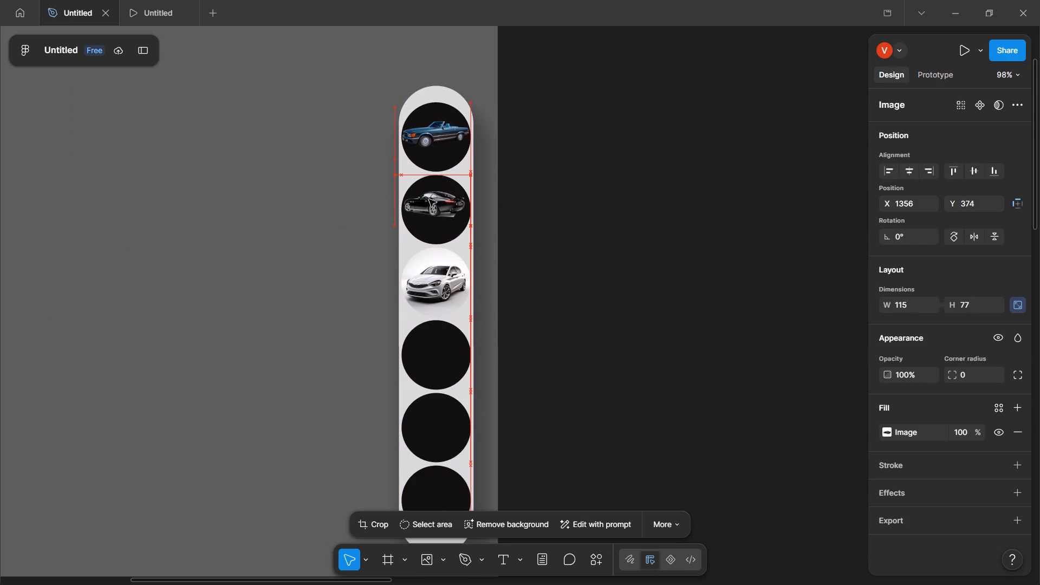
drag(429, 199, 431, 205)
click(618, 298)
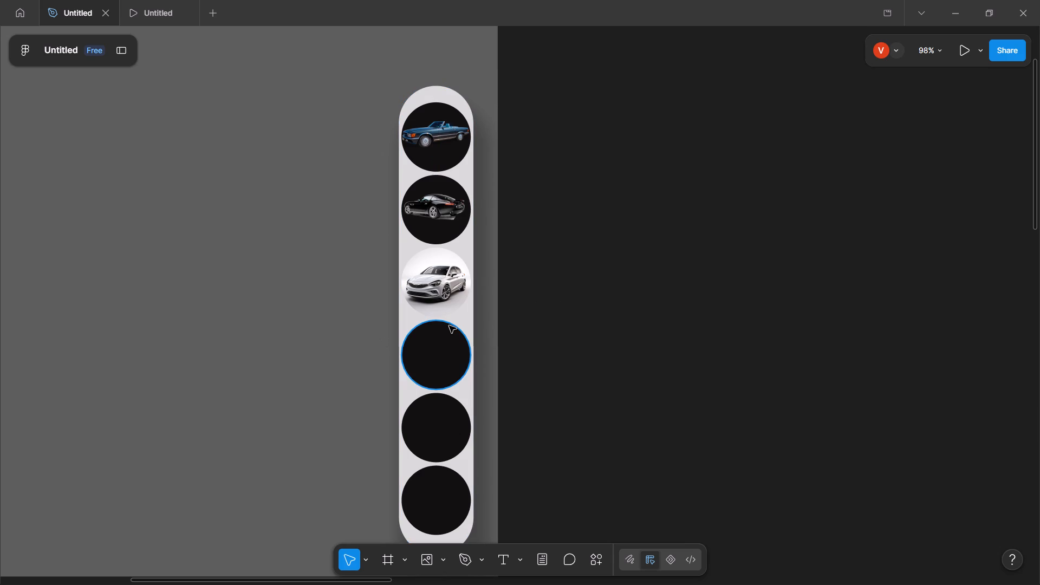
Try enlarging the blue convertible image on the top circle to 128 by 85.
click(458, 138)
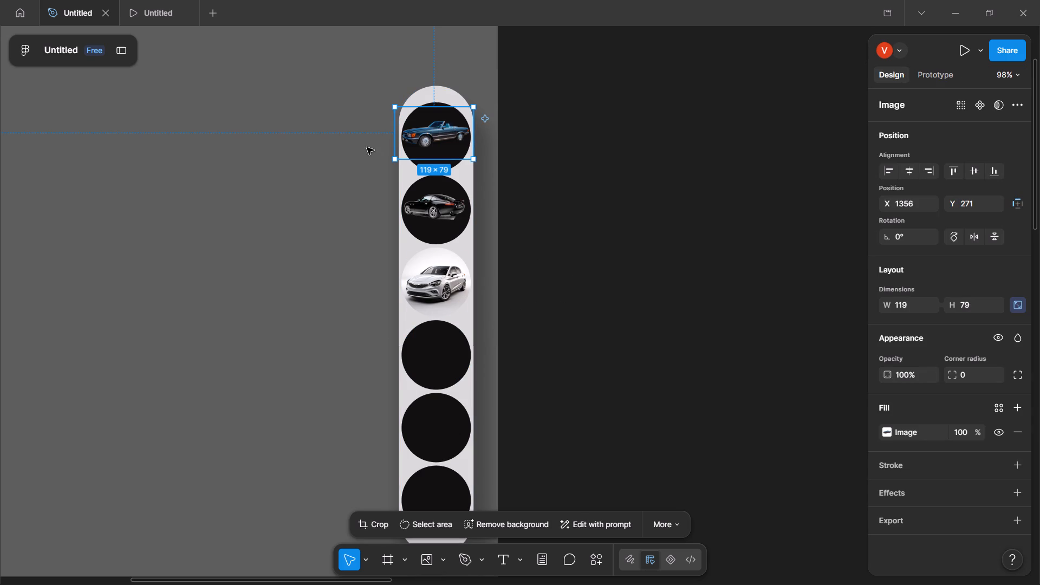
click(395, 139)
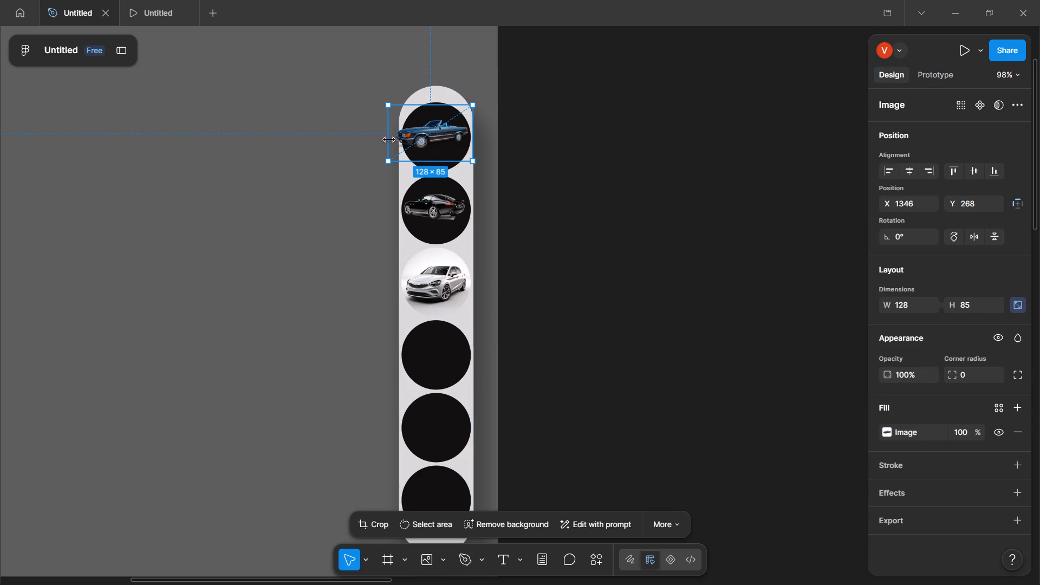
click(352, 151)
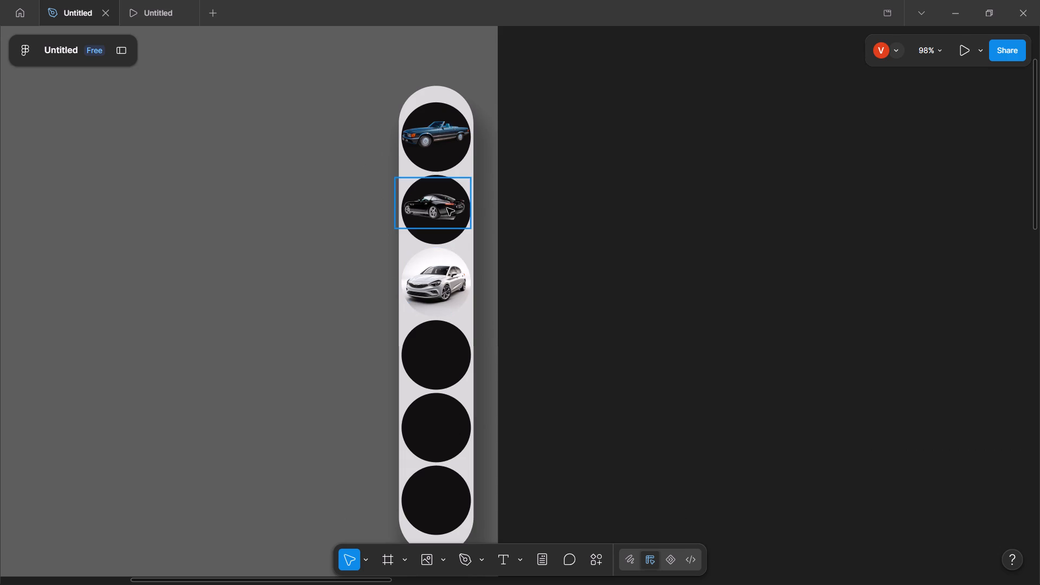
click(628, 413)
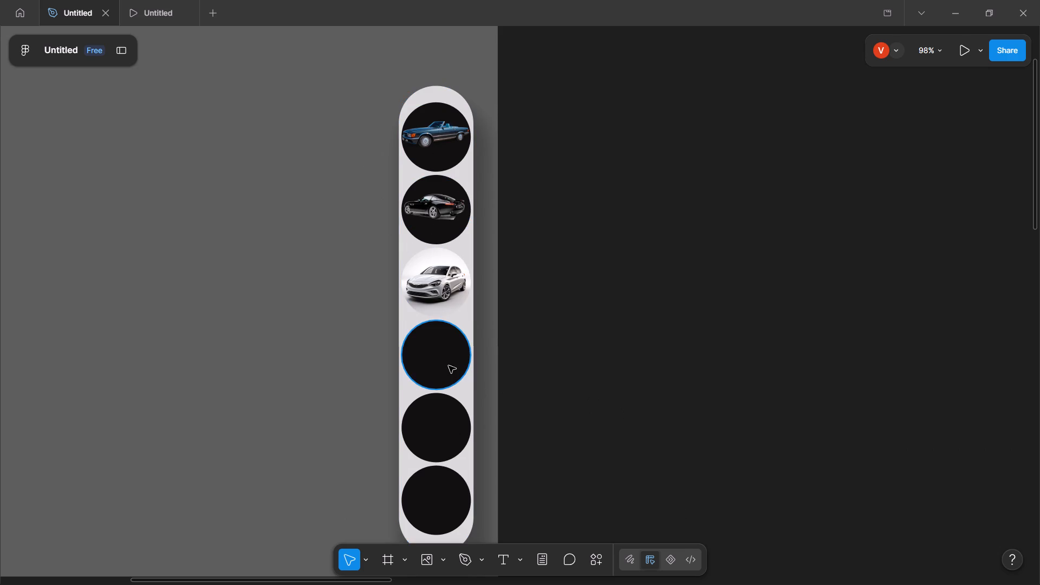
Select the side bar's fourth circle, start an image import and look through drive D for another car picture.
click(448, 365)
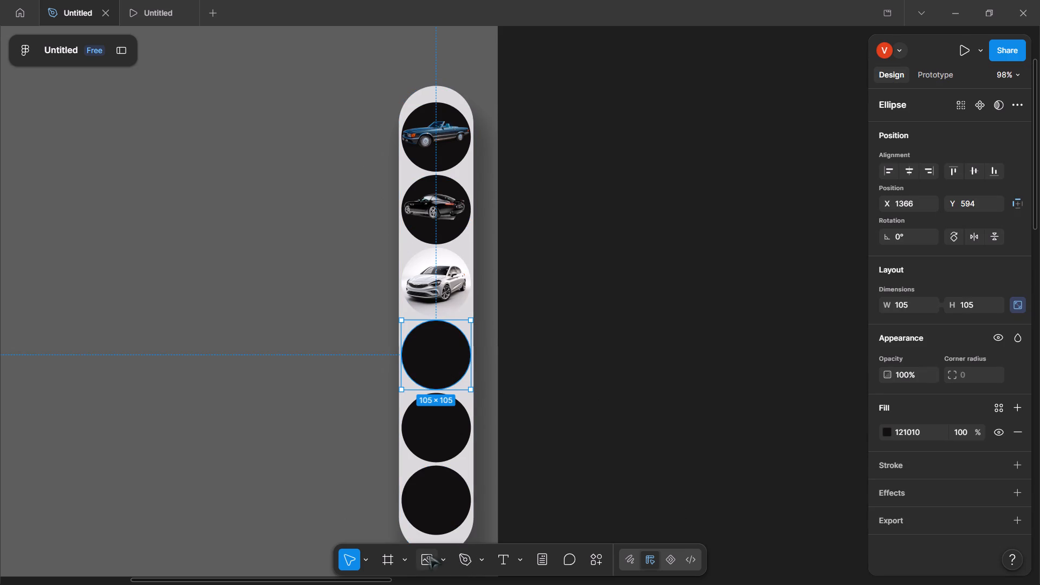
click(428, 555)
scroll(402, 184, up, 20)
scroll(402, 184, up, 20)
scroll(402, 184, up, 20)
scroll(402, 184, down, 20)
scroll(402, 184, down, 20)
scroll(402, 184, down, 3)
scroll(402, 184, up, 20)
scroll(402, 184, up, 20)
scroll(402, 184, up, 3)
scroll(402, 184, down, 2)
click(402, 184)
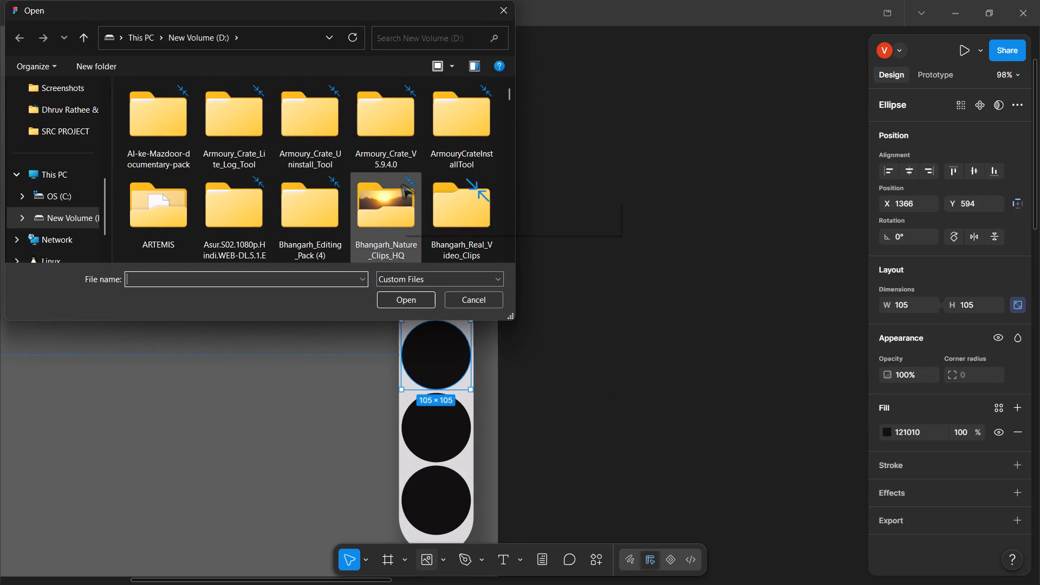
scroll(402, 184, up, 20)
scroll(402, 184, up, 12)
scroll(402, 184, down, 20)
scroll(402, 184, down, 20)
scroll(402, 184, down, 20)
scroll(401, 191, down, 20)
scroll(401, 191, down, 3)
scroll(397, 192, up, 20)
scroll(397, 192, up, 20)
scroll(397, 192, up, 12)
scroll(395, 193, down, 6)
scroll(386, 215, down, 20)
scroll(386, 215, down, 20)
scroll(386, 215, down, 20)
scroll(386, 220, down, 20)
scroll(386, 220, down, 20)
scroll(386, 220, down, 20)
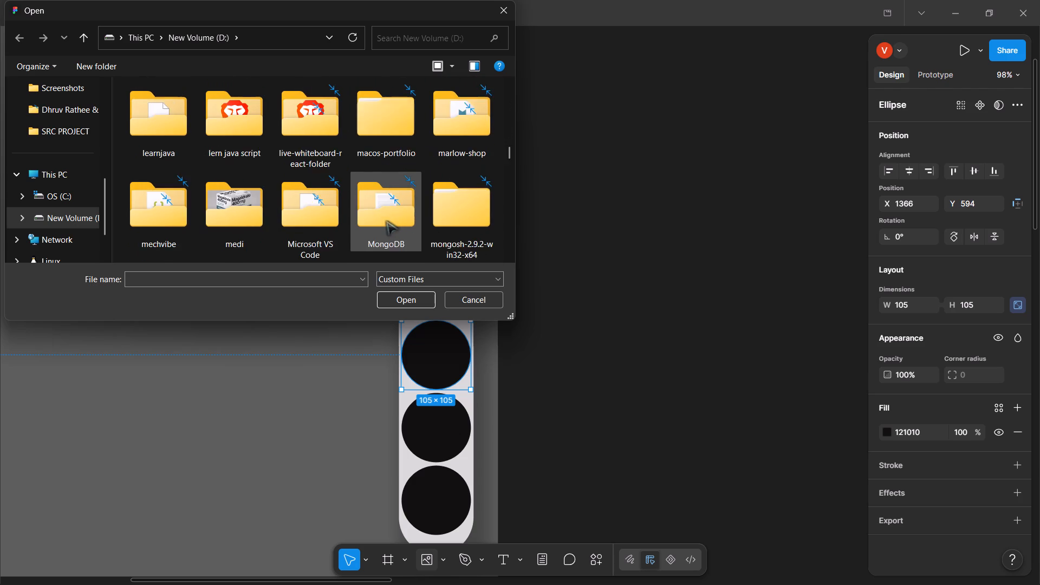
scroll(386, 220, up, 20)
scroll(386, 220, up, 20)
scroll(386, 220, up, 15)
scroll(386, 220, down, 20)
scroll(386, 220, down, 16)
scroll(386, 221, up, 20)
scroll(386, 221, up, 20)
scroll(386, 221, up, 20)
scroll(386, 225, down, 19)
scroll(386, 229, up, 20)
scroll(386, 229, up, 20)
scroll(386, 229, up, 20)
scroll(386, 229, down, 2)
scroll(386, 231, up, 20)
scroll(386, 231, up, 20)
scroll(386, 231, up, 20)
scroll(385, 231, down, 1)
scroll(385, 231, down, 20)
scroll(385, 231, down, 5)
scroll(385, 231, up, 20)
scroll(385, 231, up, 20)
scroll(385, 231, up, 20)
scroll(384, 232, down, 20)
scroll(384, 232, down, 20)
scroll(384, 232, down, 20)
scroll(383, 233, down, 9)
scroll(383, 237, up, 20)
scroll(383, 237, up, 20)
scroll(383, 237, up, 13)
scroll(383, 240, down, 20)
scroll(383, 240, down, 19)
scroll(383, 242, up, 20)
scroll(383, 242, up, 20)
scroll(383, 242, up, 20)
scroll(383, 242, down, 20)
scroll(383, 242, down, 20)
scroll(383, 242, down, 20)
scroll(383, 242, up, 20)
scroll(383, 242, up, 20)
scroll(383, 242, up, 20)
scroll(383, 242, down, 20)
scroll(383, 242, down, 20)
scroll(383, 242, down, 3)
scroll(383, 242, up, 20)
scroll(383, 242, up, 20)
scroll(383, 242, up, 20)
scroll(383, 243, down, 6)
scroll(384, 247, up, 20)
scroll(384, 247, up, 20)
scroll(384, 247, up, 20)
scroll(384, 247, down, 20)
scroll(384, 247, down, 13)
scroll(384, 247, up, 20)
scroll(384, 247, up, 20)
scroll(384, 247, up, 20)
scroll(384, 247, down, 20)
scroll(384, 247, down, 14)
scroll(384, 252, down, 8)
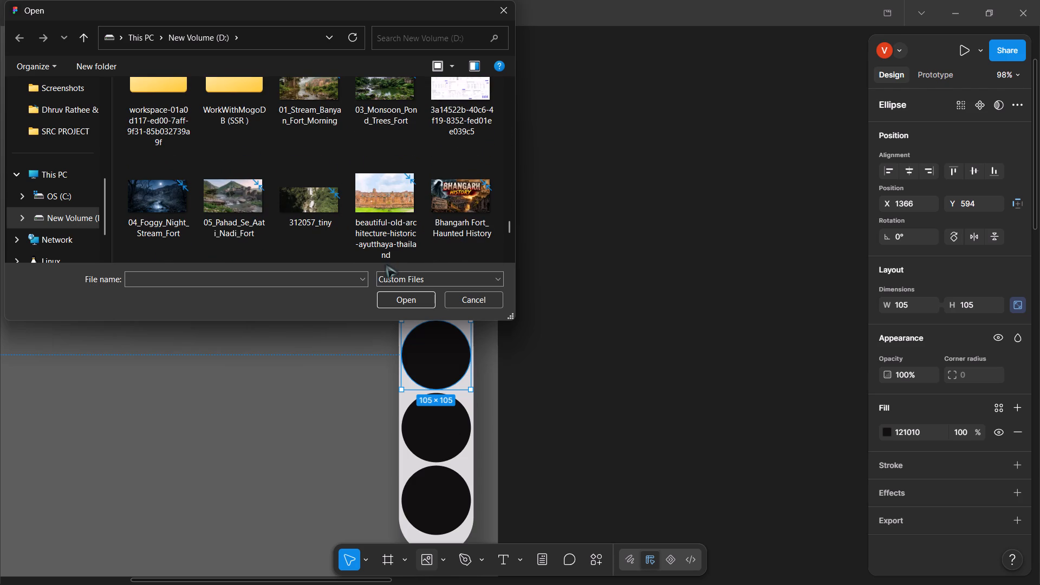
scroll(386, 180, down, 12)
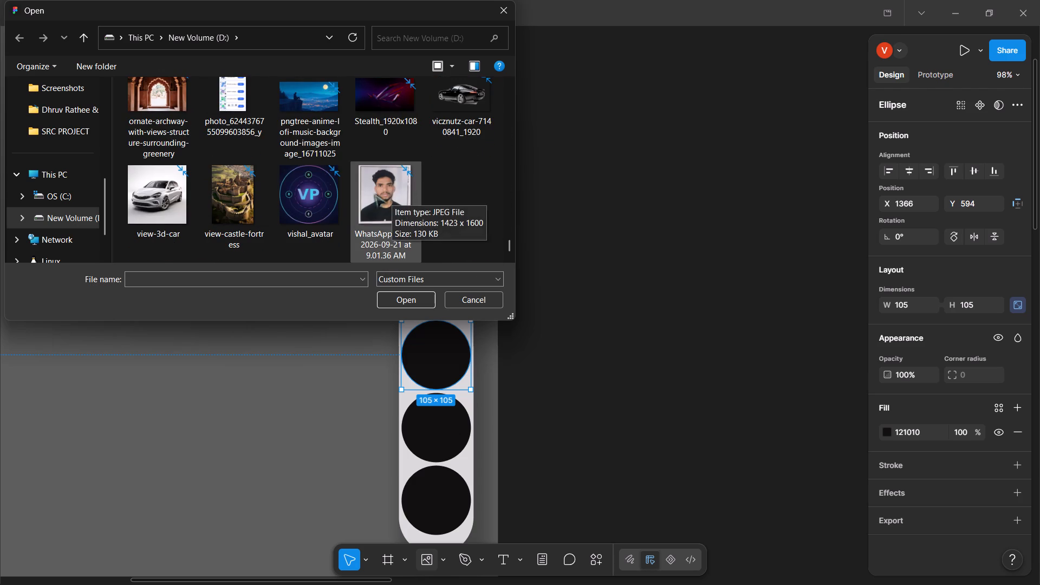
scroll(434, 209, up, 20)
scroll(434, 209, up, 20)
scroll(434, 209, up, 15)
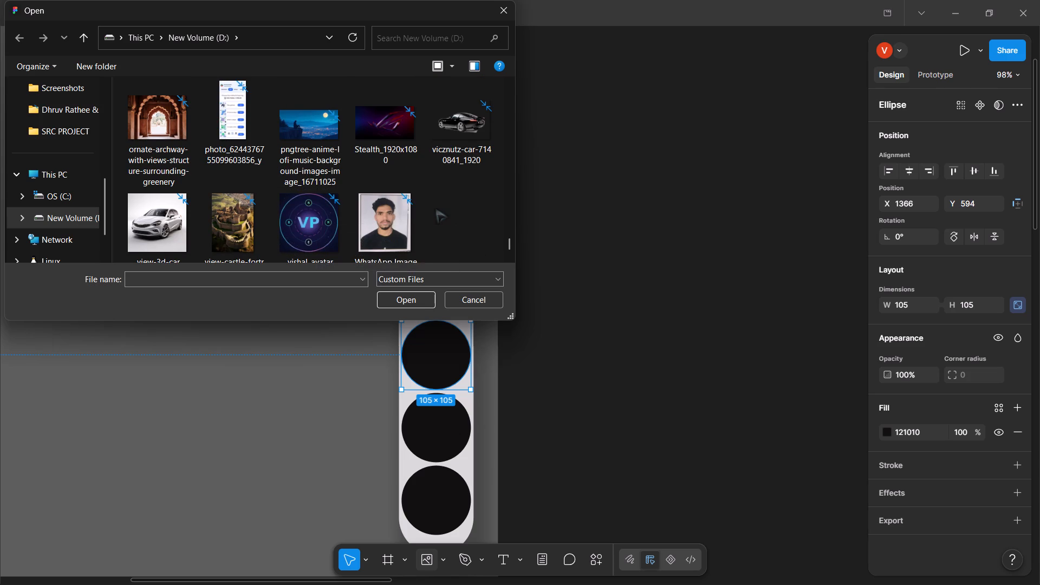
scroll(435, 209, up, 2)
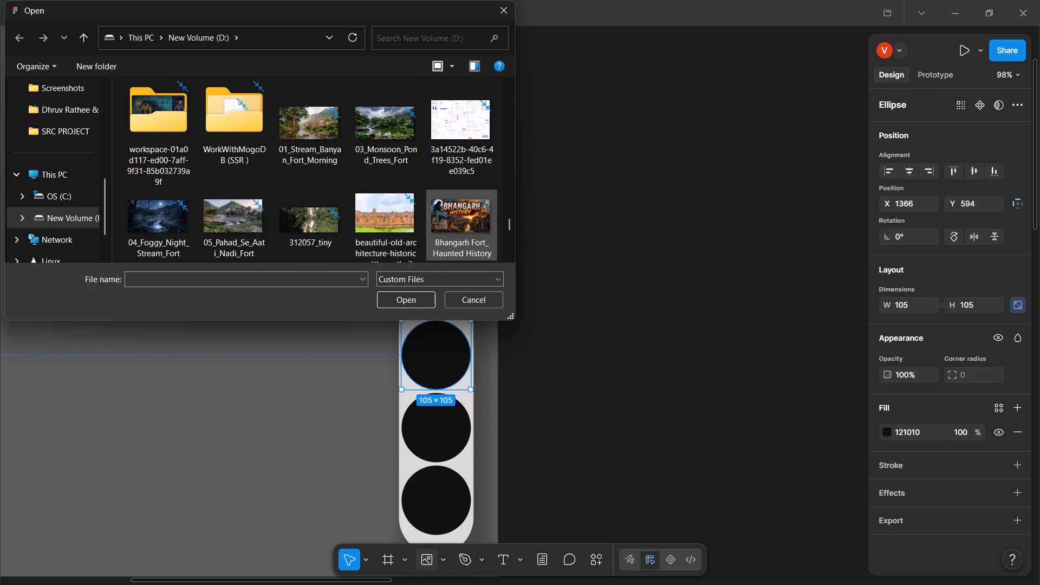
scroll(435, 209, up, 1)
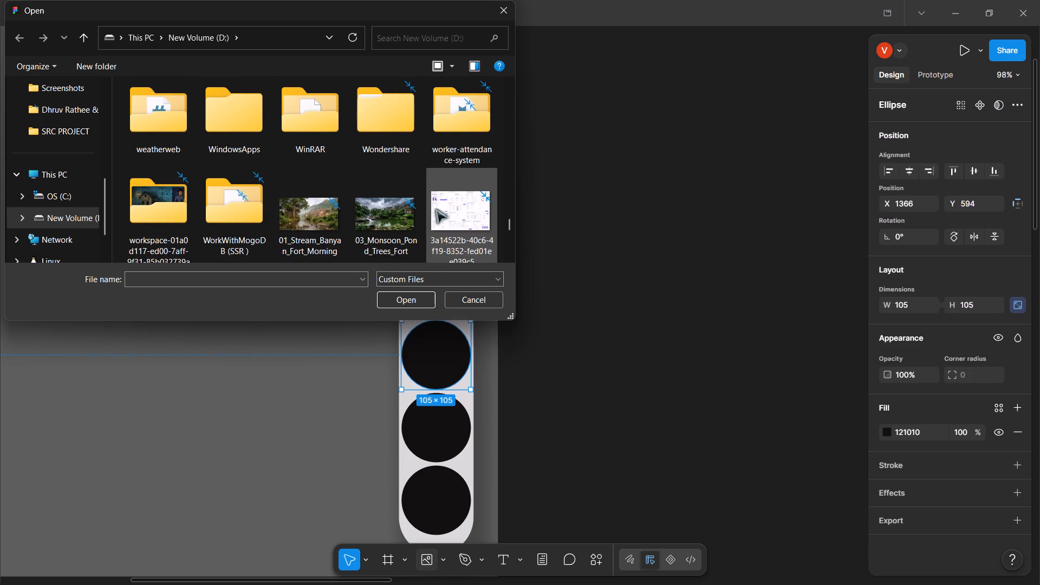
scroll(435, 209, up, 3)
scroll(435, 209, down, 3)
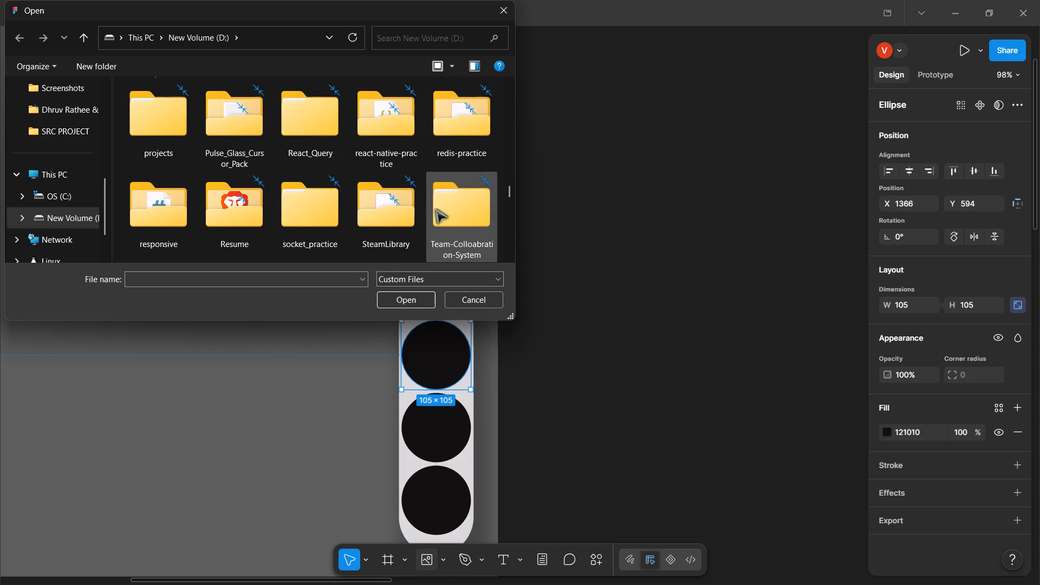
scroll(435, 209, down, 2)
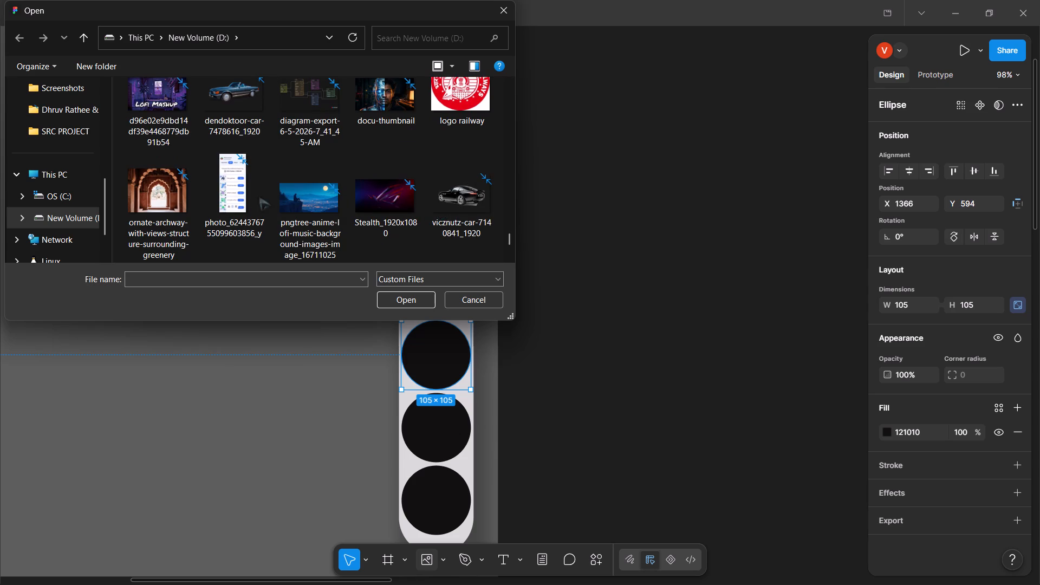
scroll(49, 181, up, 7)
scroll(49, 181, down, 20)
scroll(49, 181, down, 20)
scroll(48, 181, up, 13)
Look for car pictures in the SRC PROJECT folder and the Downloads folder.
click(59, 130)
scroll(60, 139, up, 15)
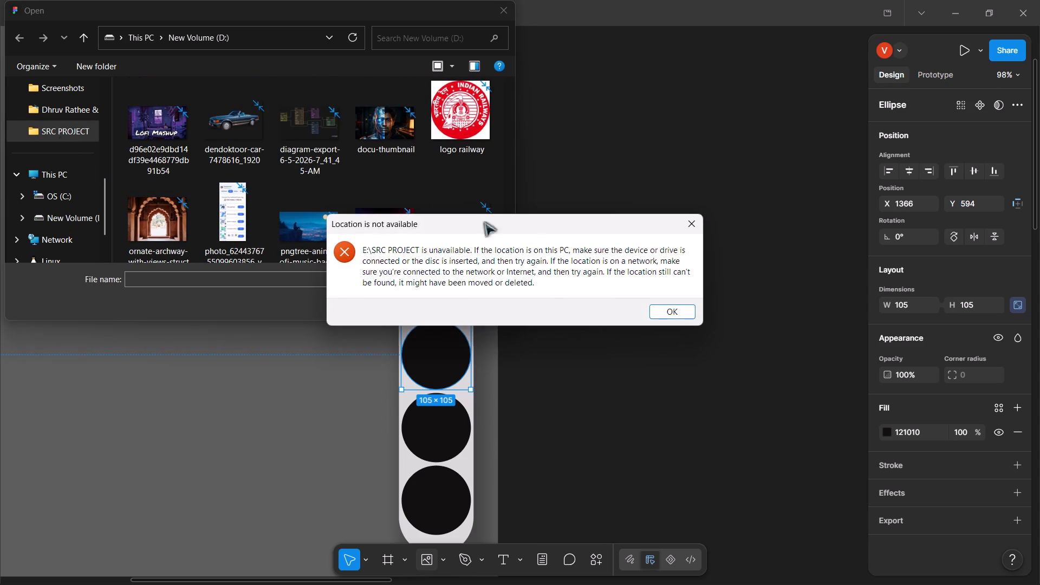
click(662, 309)
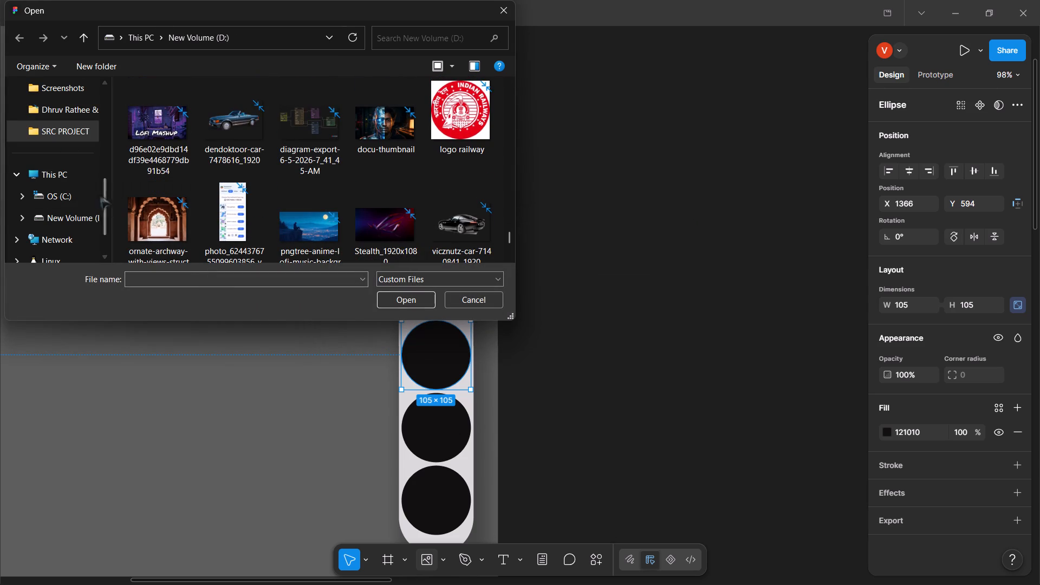
drag(103, 198, 95, 138)
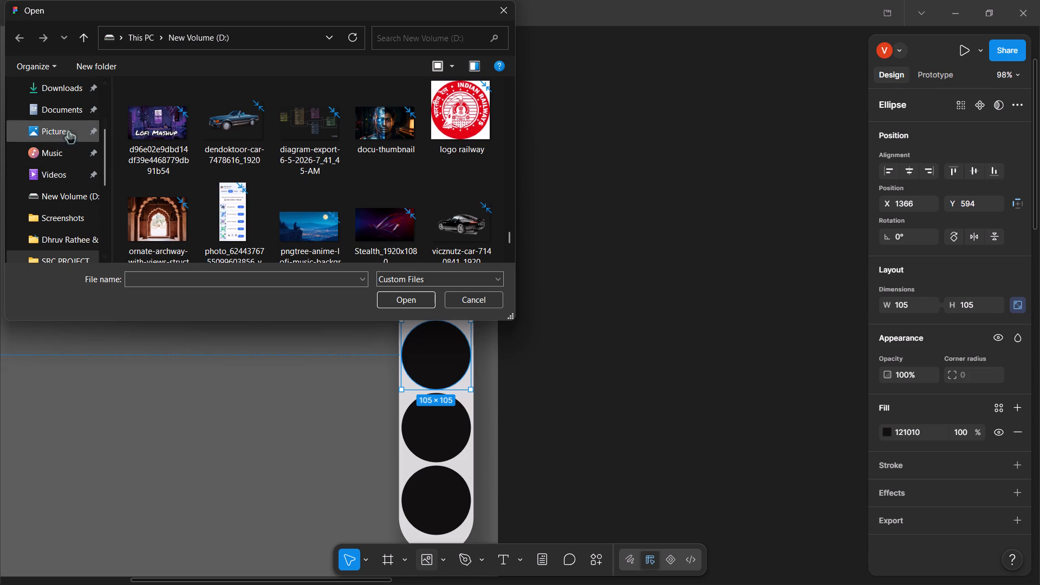
click(59, 86)
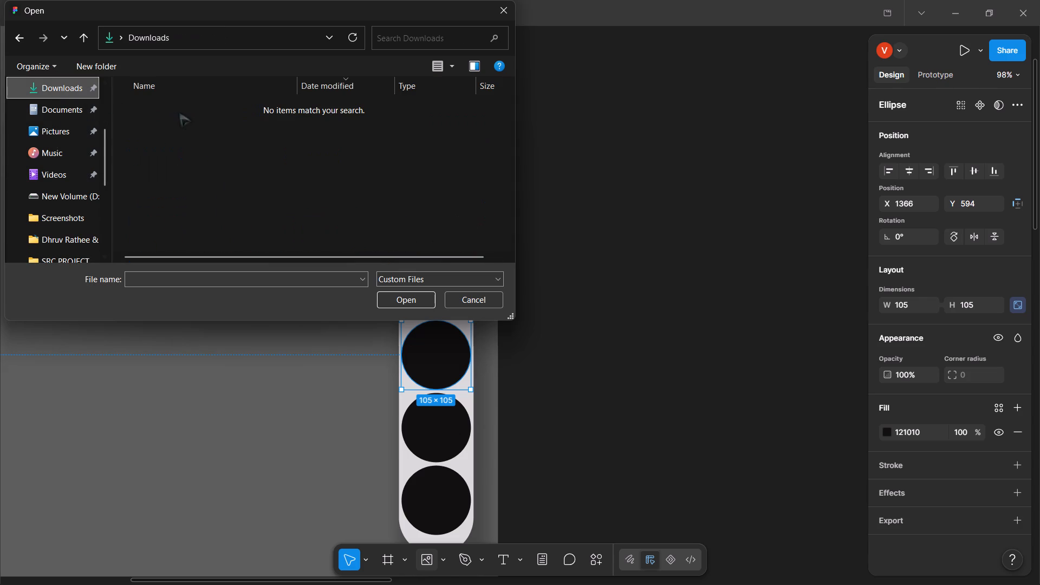
Look through the folders and pictures on drive D for another car image, and leave the image import without choosing a file.
drag(103, 138, 114, 233)
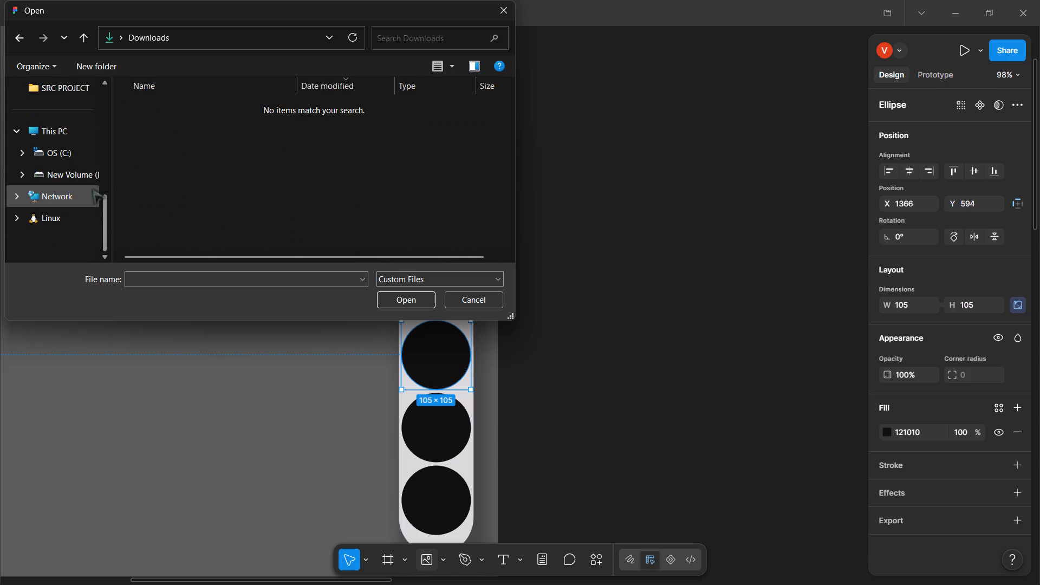
click(80, 172)
click(211, 175)
scroll(211, 175, down, 3)
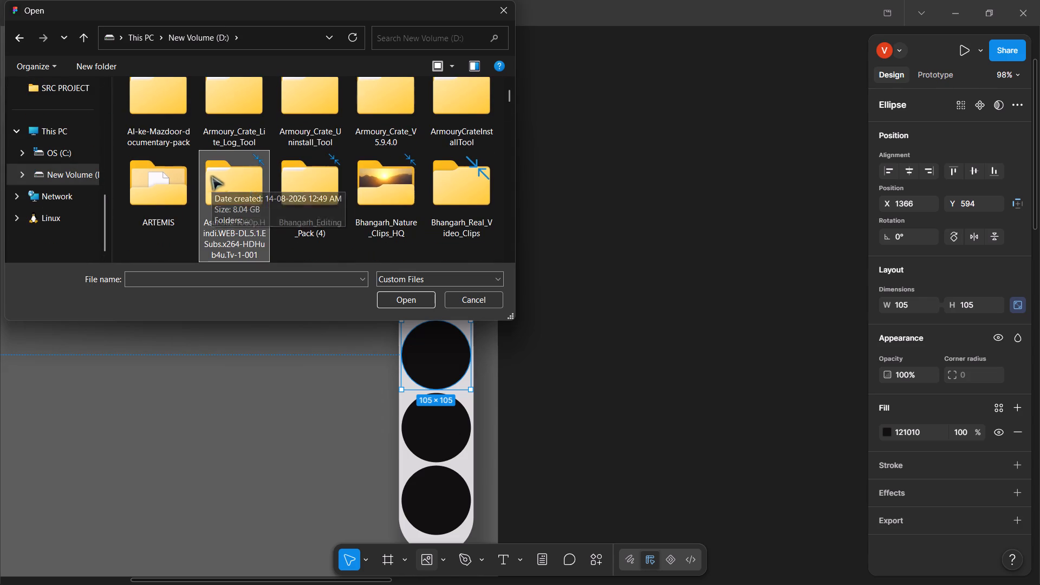
scroll(211, 175, down, 15)
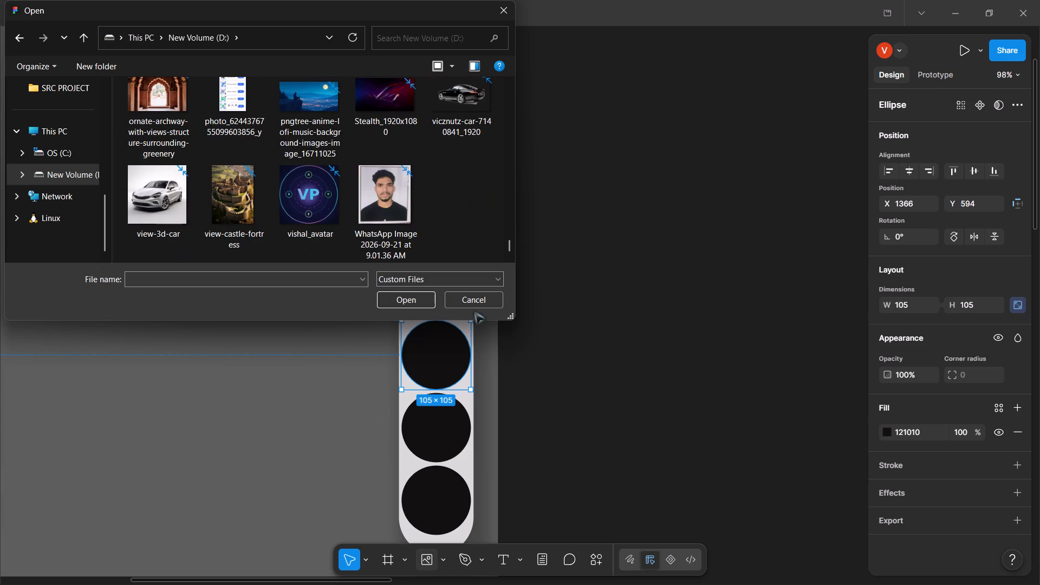
drag(506, 317, 859, 556)
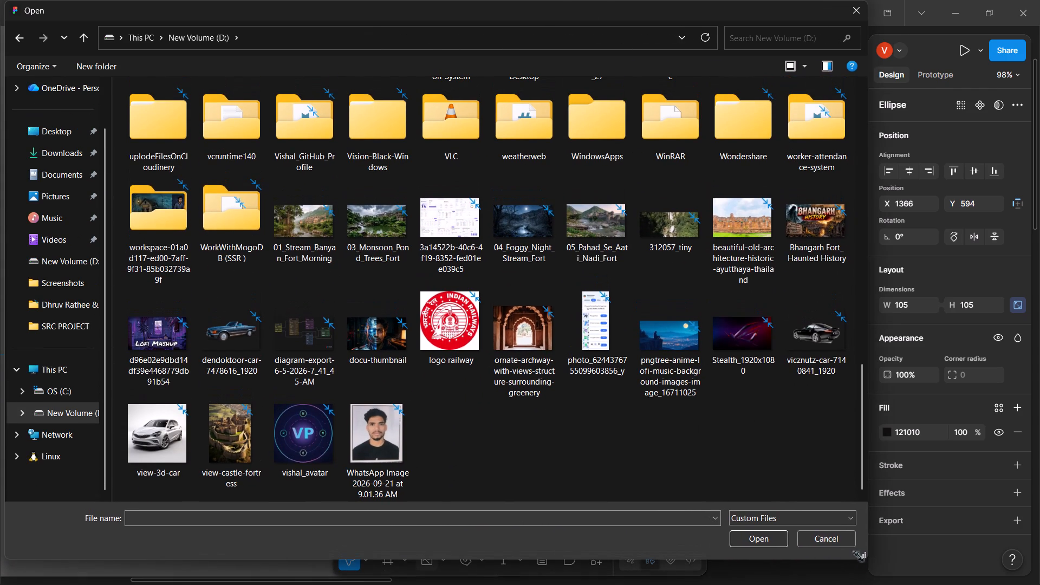
scroll(543, 464, up, 2)
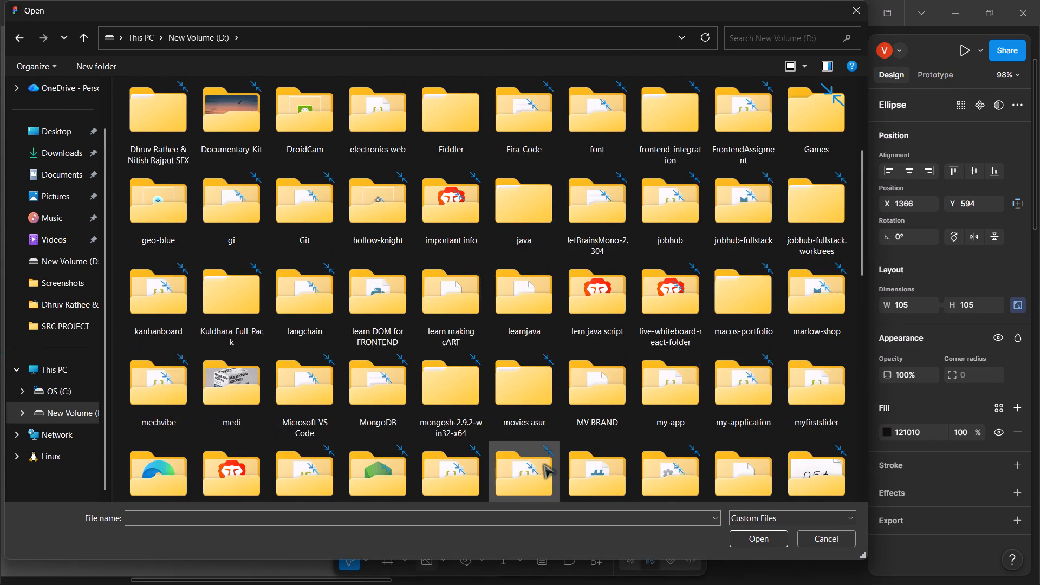
scroll(543, 464, down, 5)
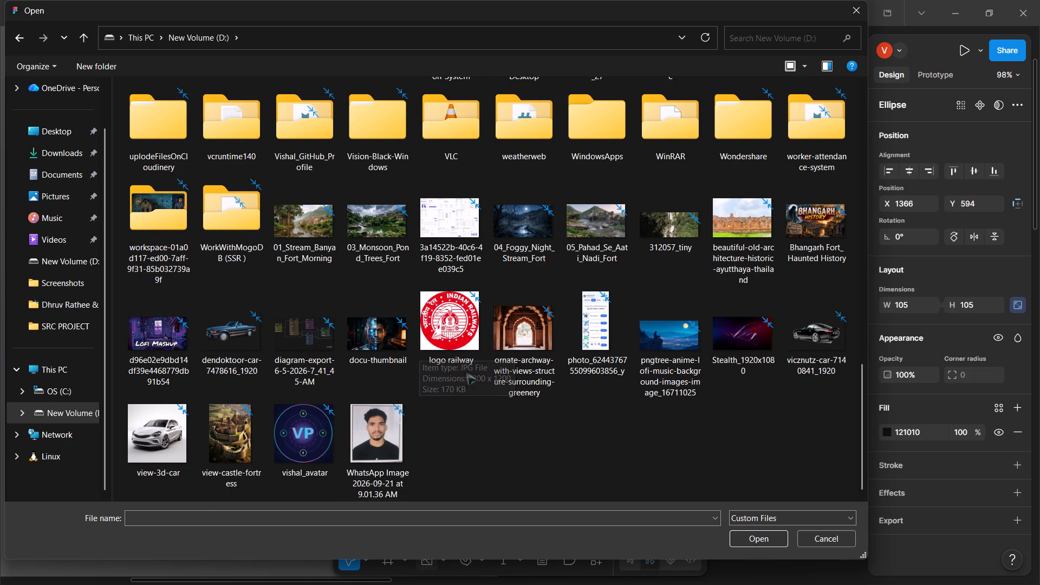
scroll(466, 372, up, 1)
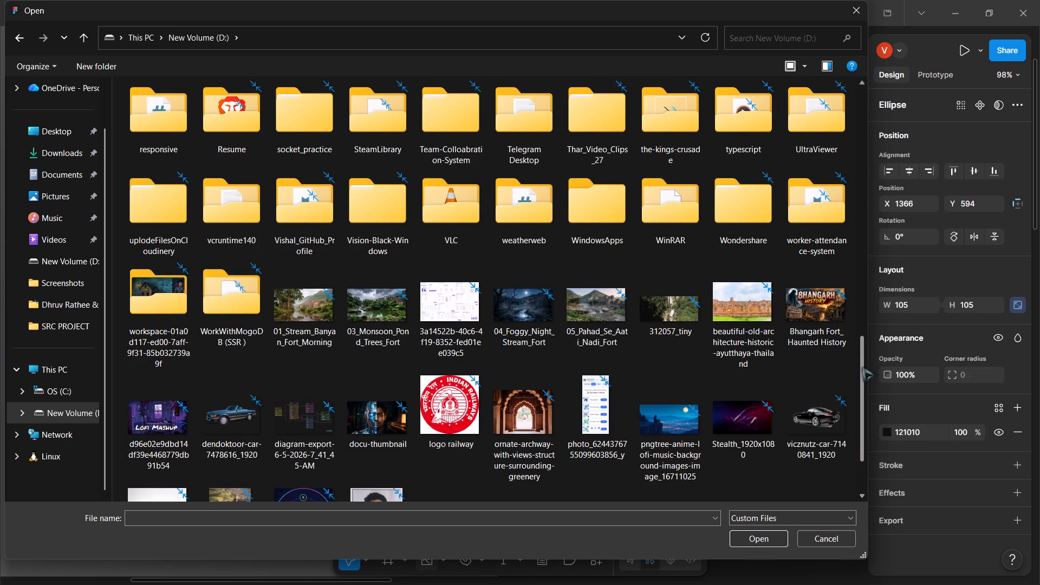
drag(862, 367, 849, 340)
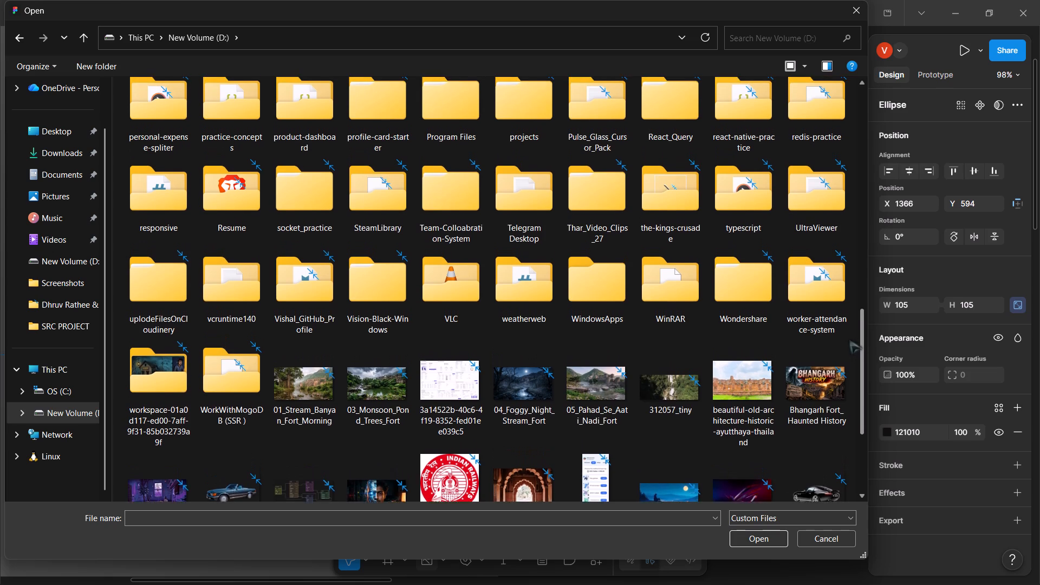
drag(849, 340, 827, 309)
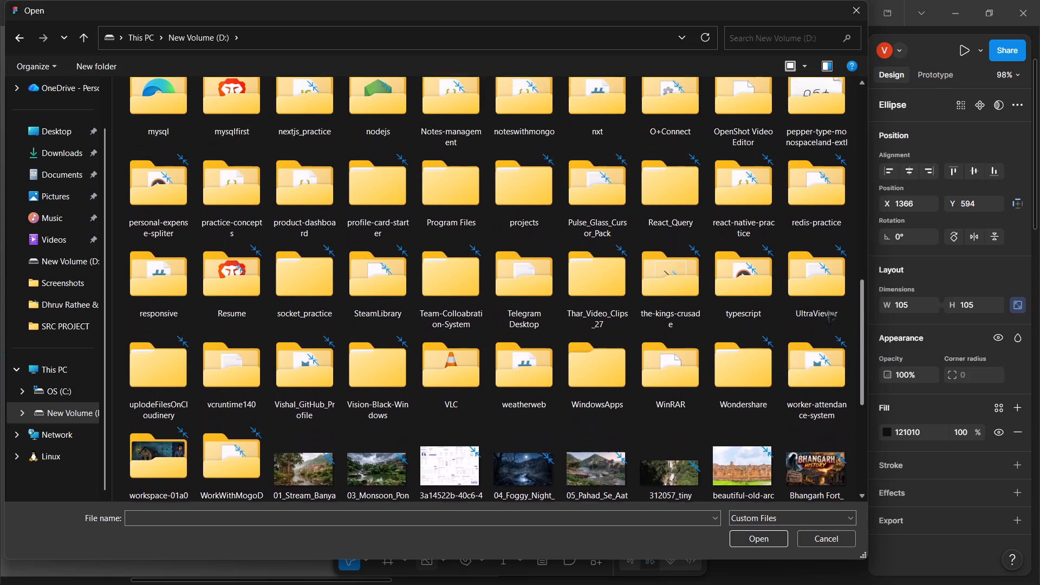
drag(827, 309, 841, 124)
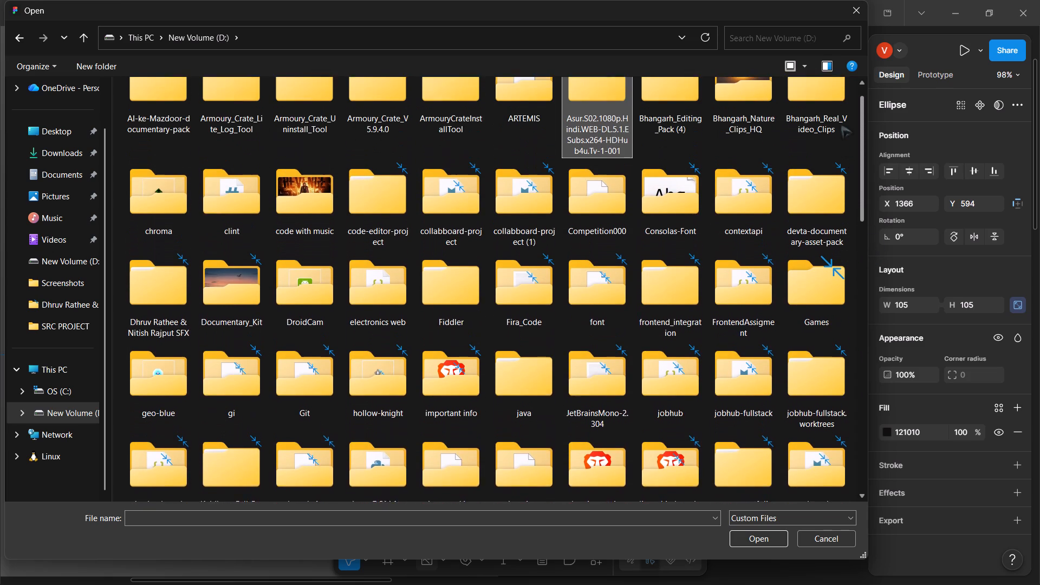
drag(841, 124, 841, 0)
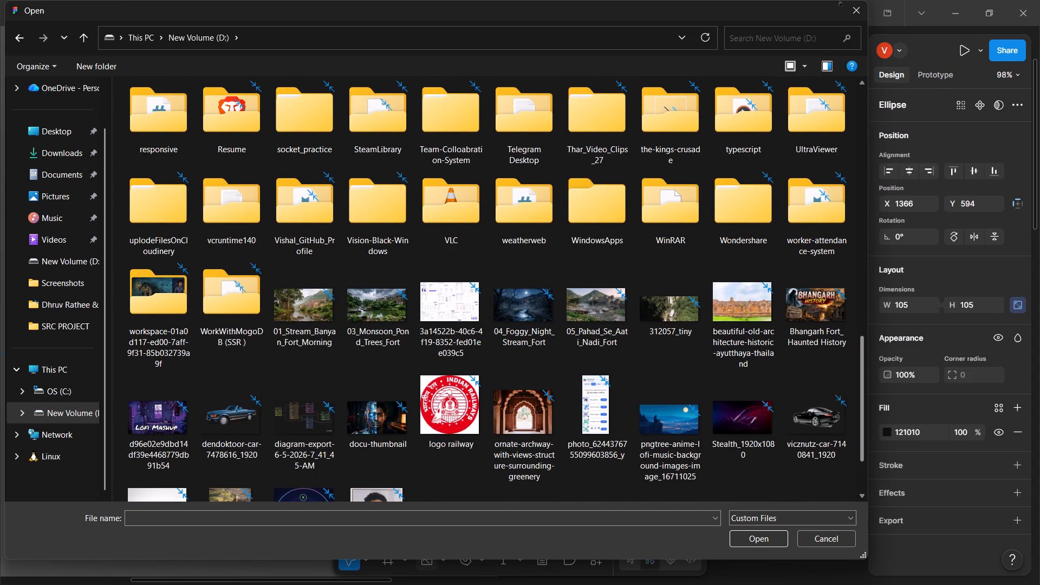
click(854, 13)
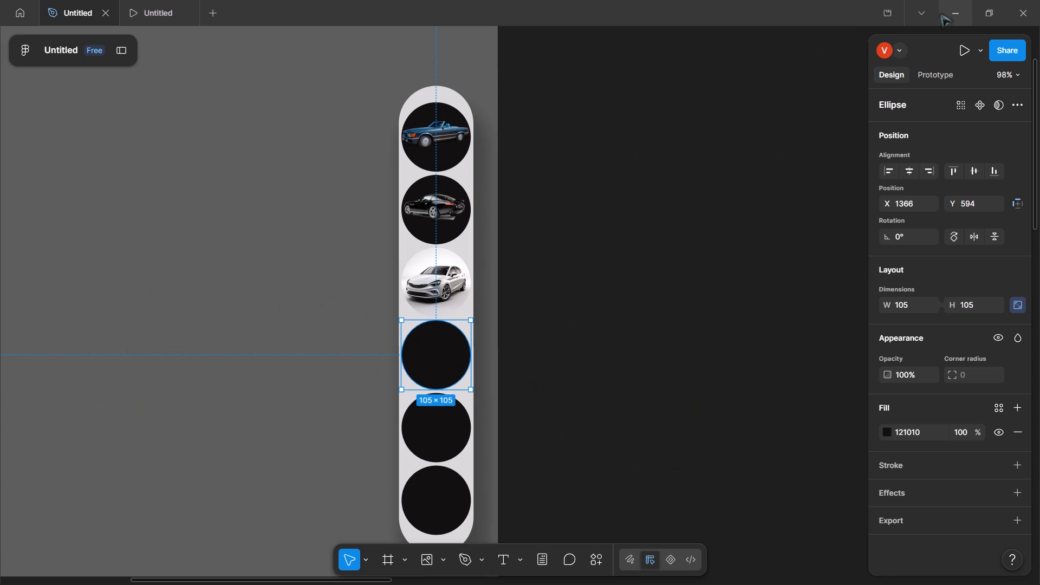
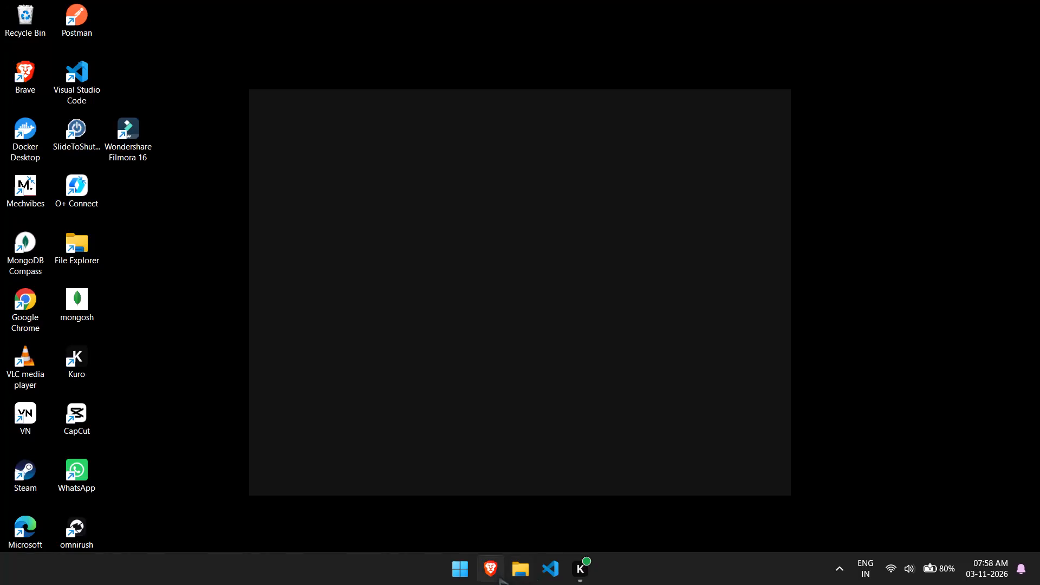
From Brave's download history, locate modern-car-isolated.zip on drive D and extract it with WinRAR to its default destination.
click(498, 577)
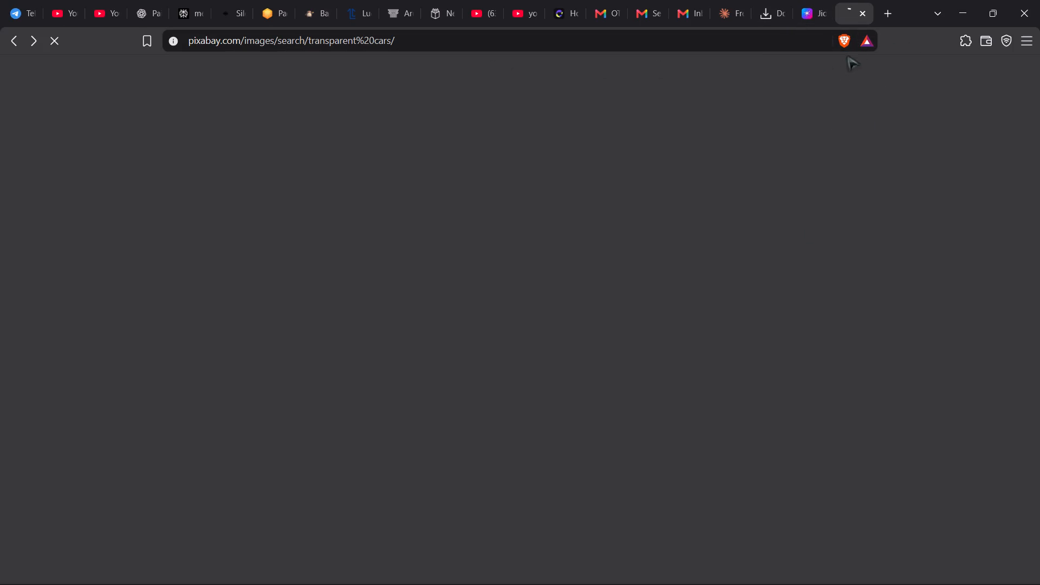
click(1018, 43)
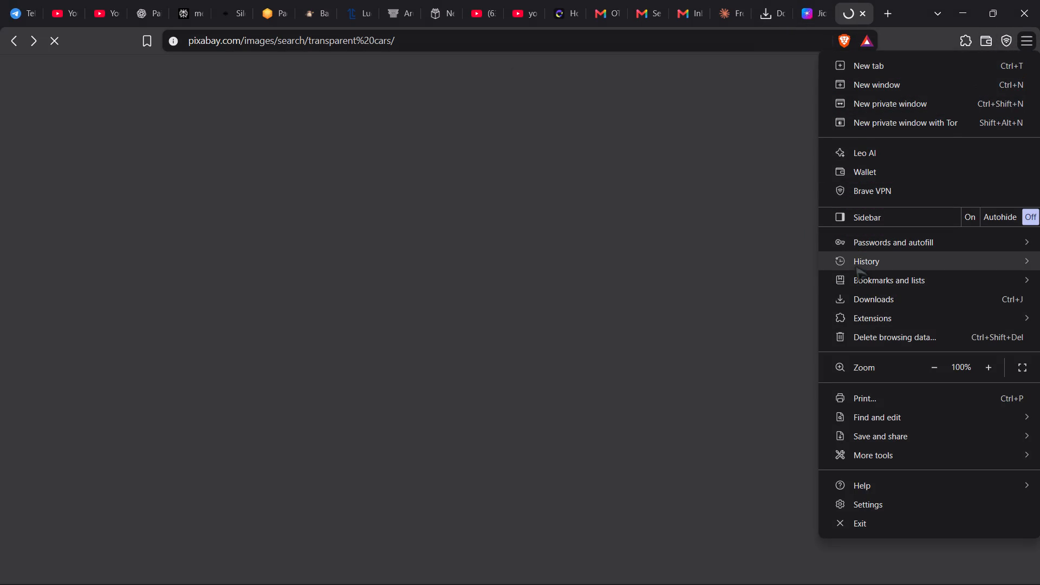
click(859, 300)
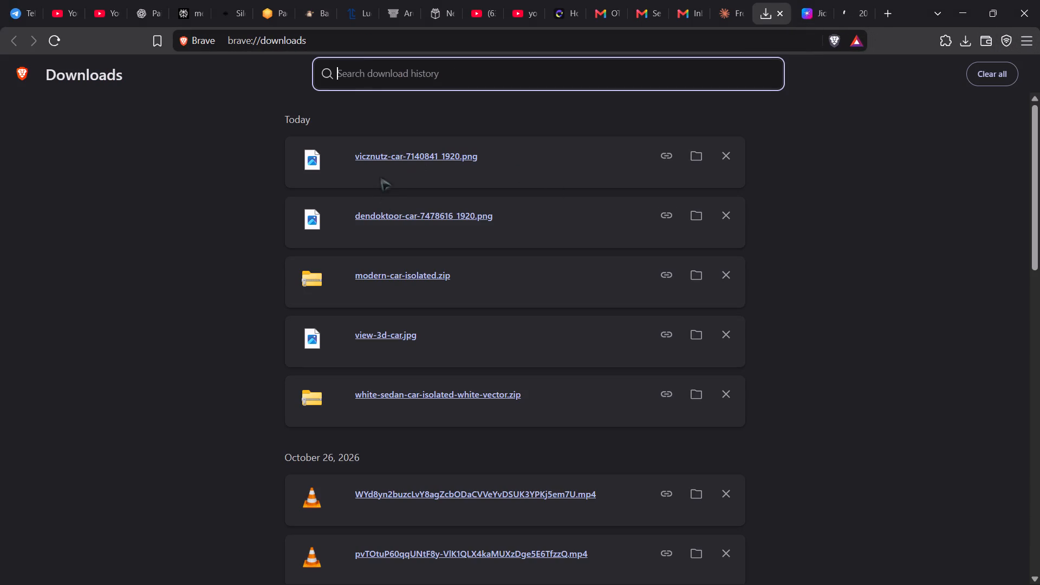
click(695, 274)
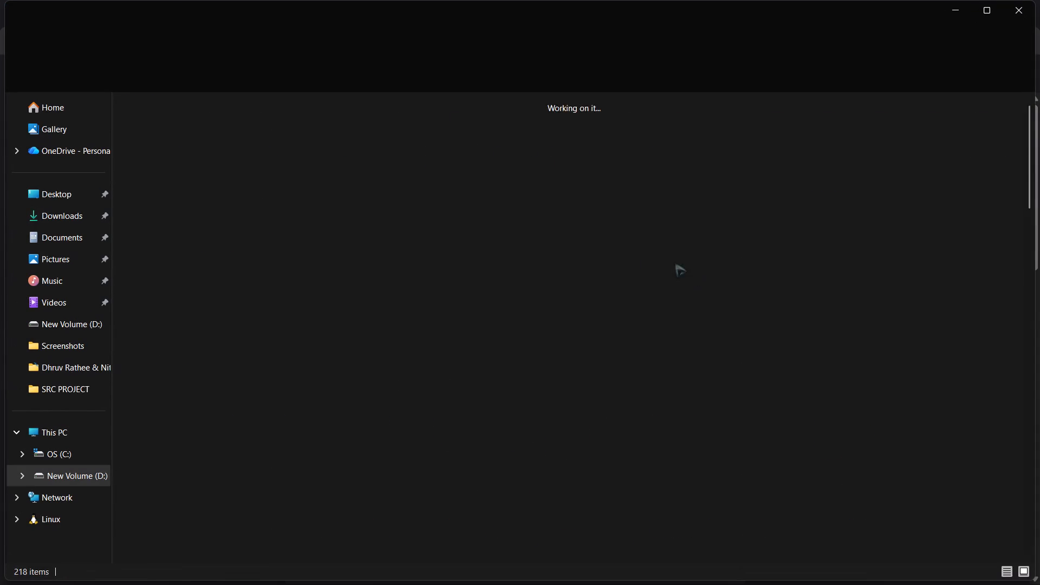
right_click(935, 506)
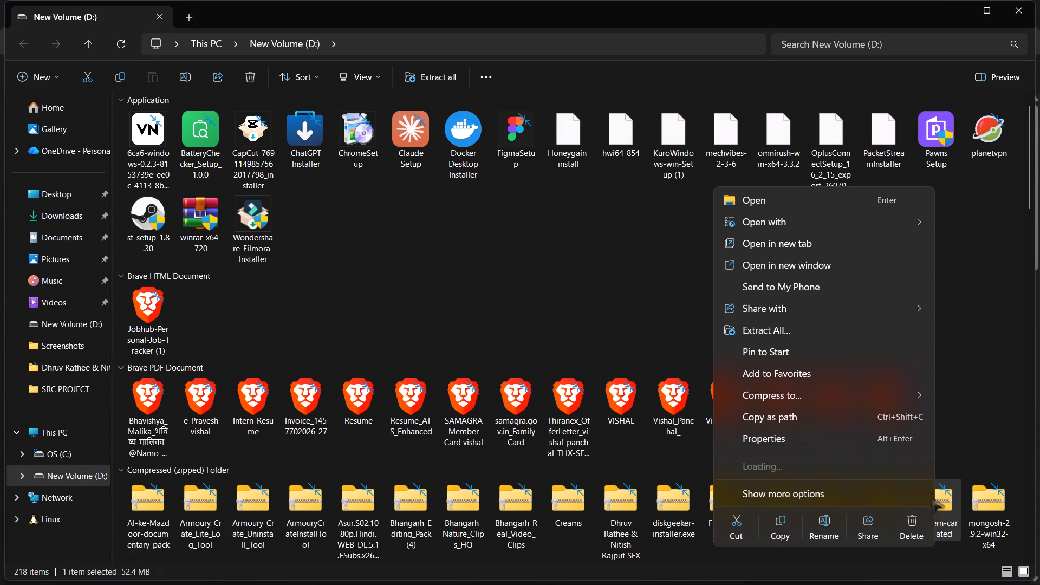
click(748, 462)
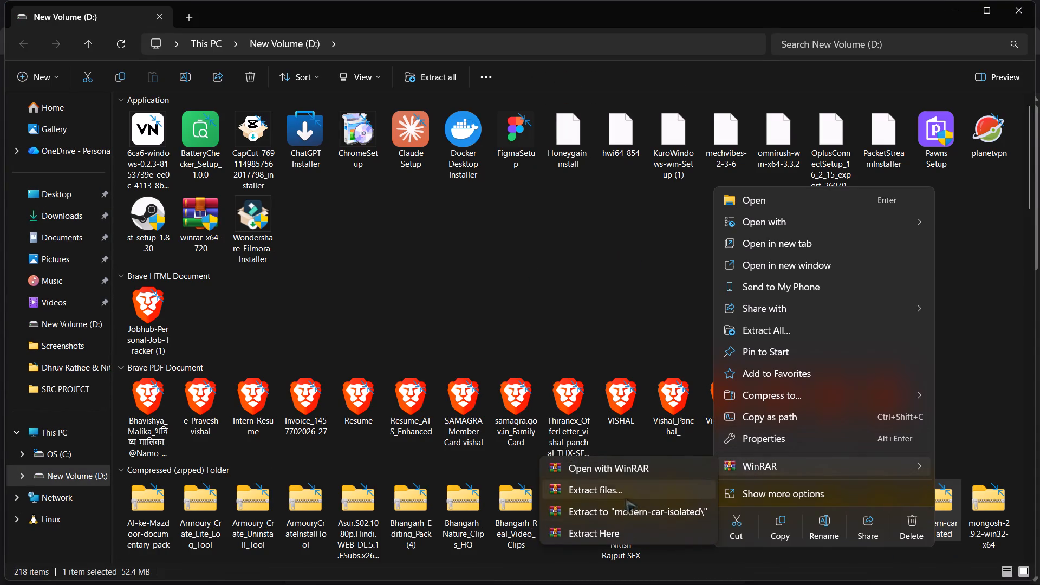
click(622, 495)
click(548, 436)
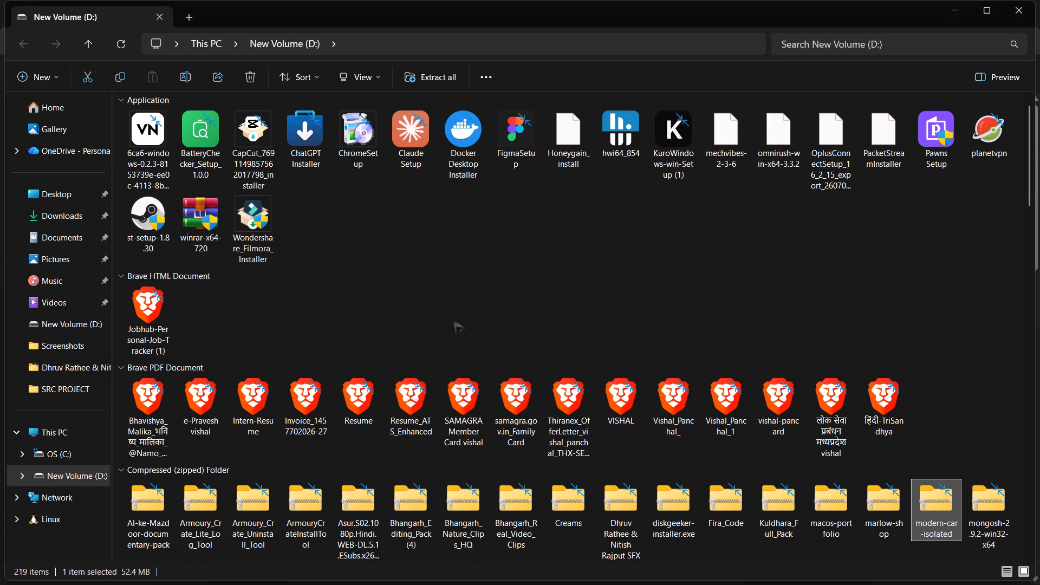
Look through the folders, archives and pictures on drive D for the extracted car files.
scroll(639, 289, down, 20)
scroll(639, 289, down, 19)
scroll(816, 289, down, 20)
scroll(816, 289, down, 20)
scroll(816, 289, down, 20)
scroll(701, 343, down, 20)
scroll(701, 343, down, 20)
scroll(701, 343, down, 20)
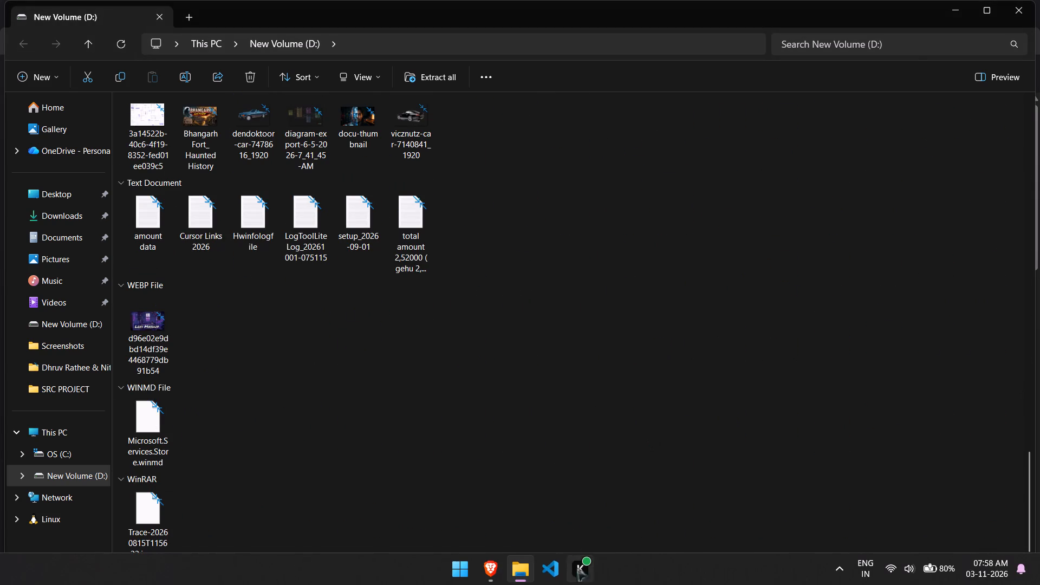
scroll(554, 490, down, 5)
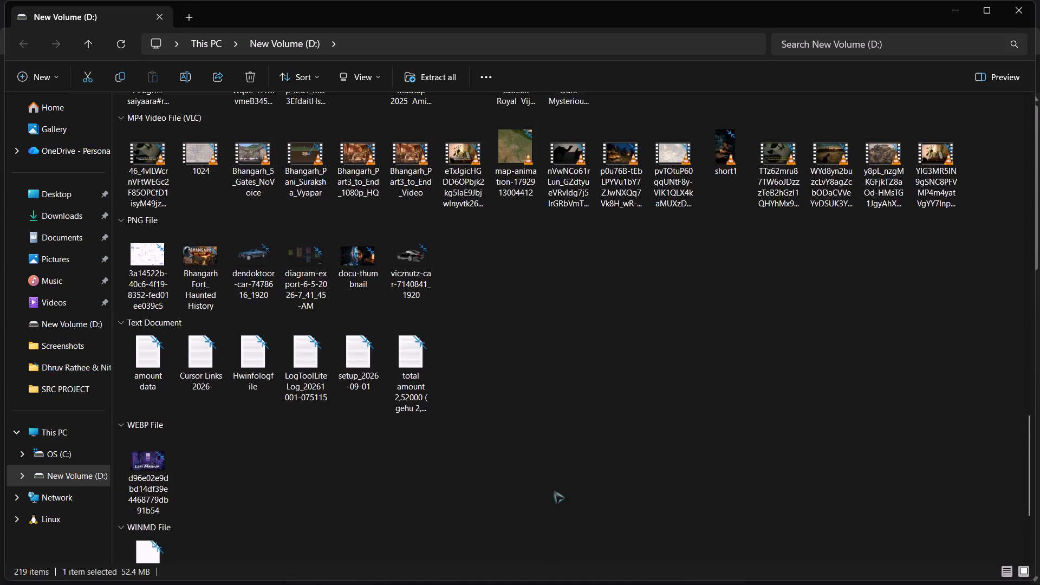
scroll(554, 490, down, 2)
scroll(441, 365, down, 3)
scroll(441, 365, up, 2)
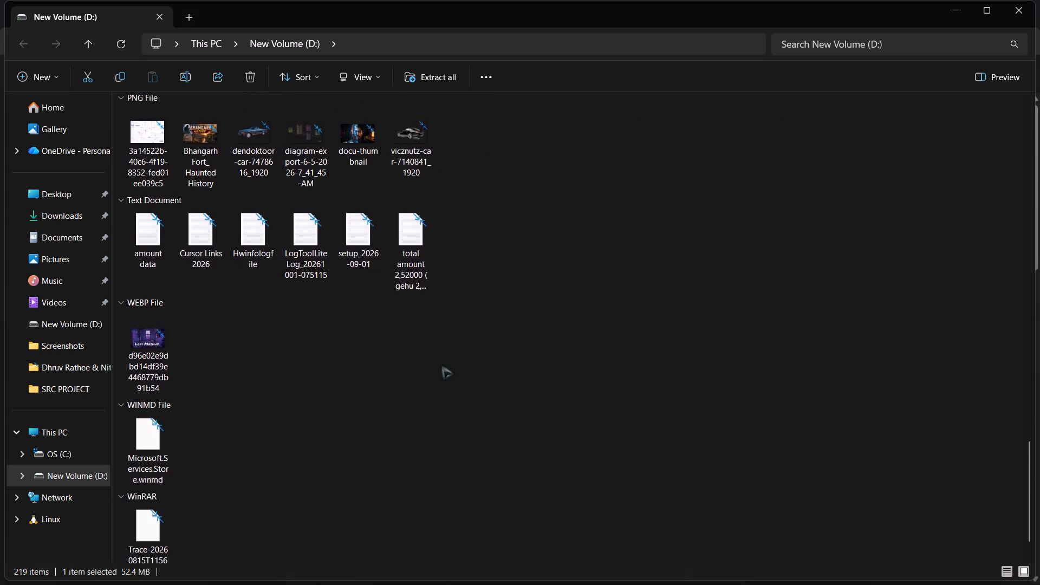
scroll(441, 365, up, 4)
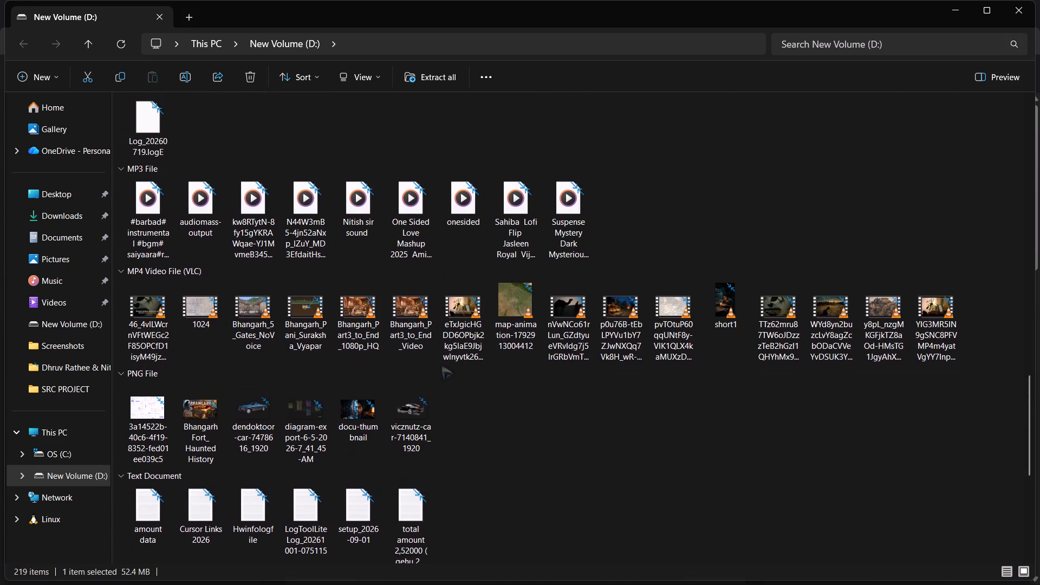
scroll(441, 365, up, 5)
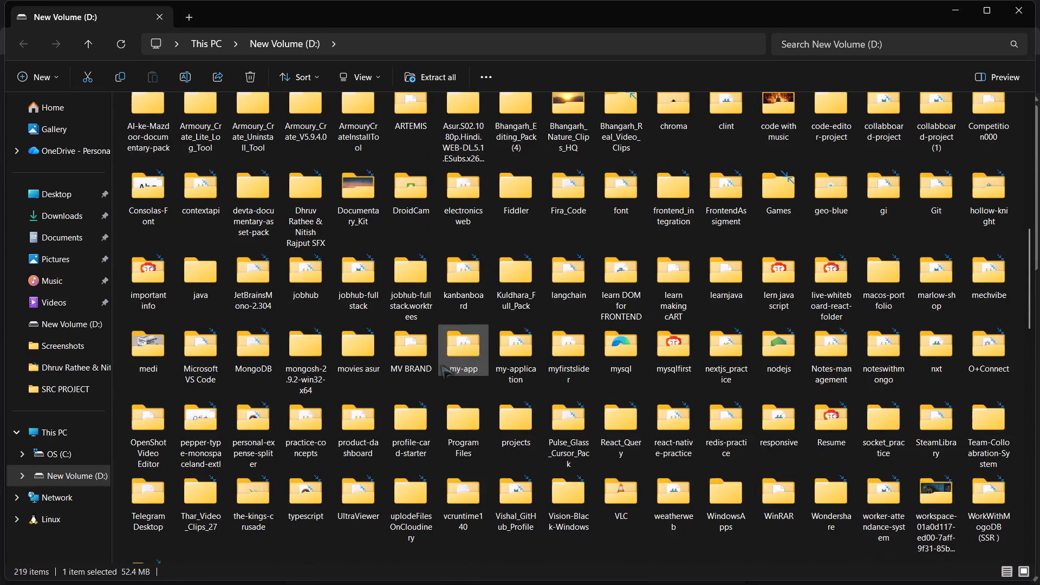
scroll(441, 365, down, 5)
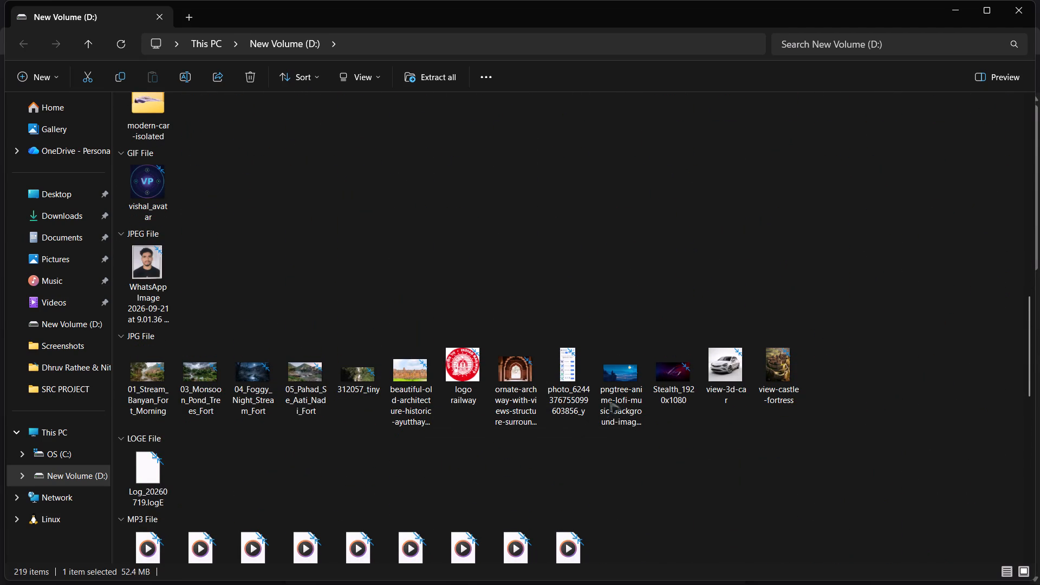
scroll(293, 229, up, 3)
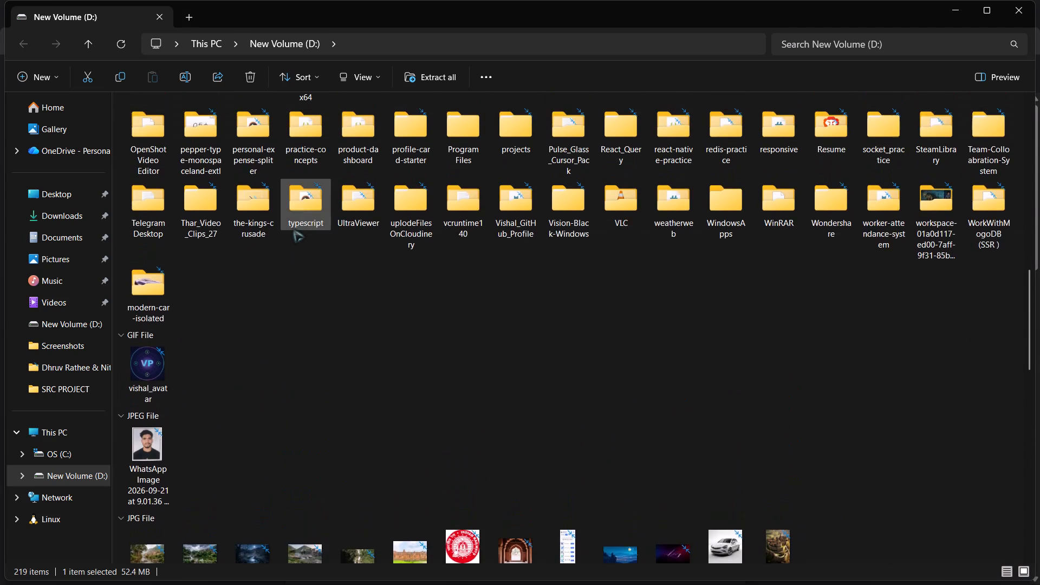
scroll(293, 229, up, 4)
scroll(293, 229, down, 1)
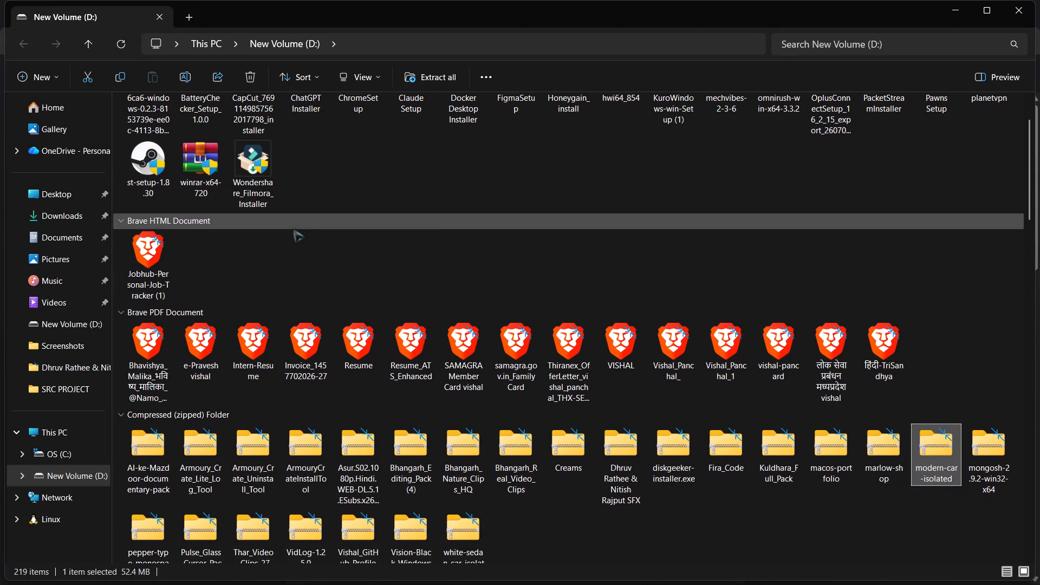
scroll(293, 229, down, 1)
scroll(749, 405, down, 1)
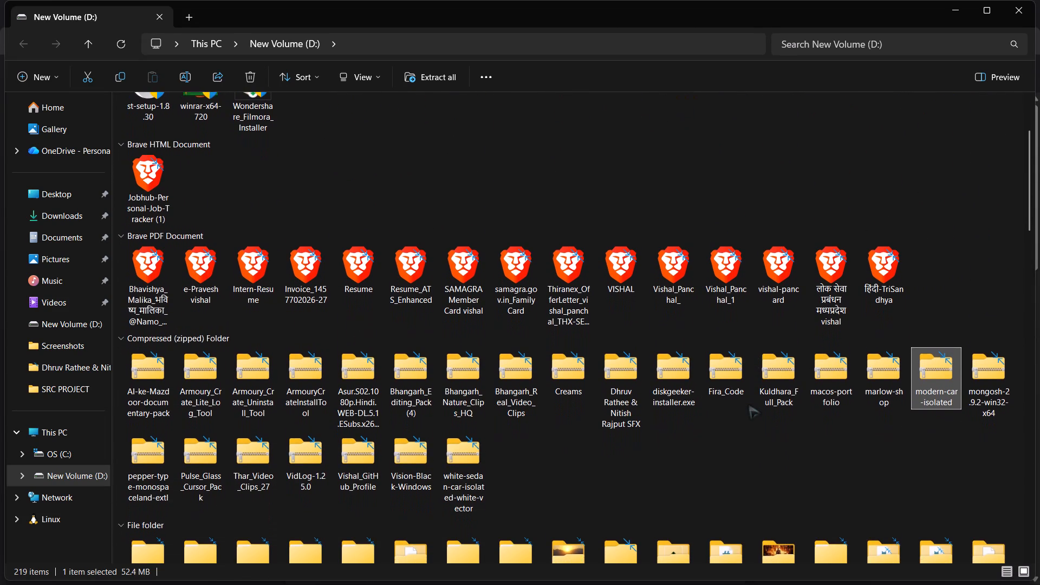
scroll(749, 405, down, 1)
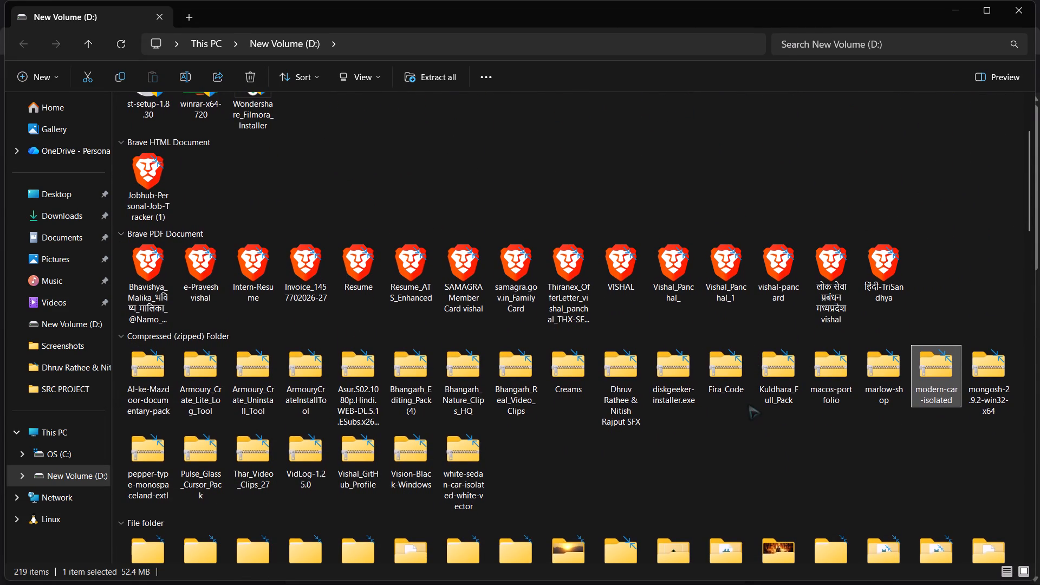
scroll(749, 405, down, 1)
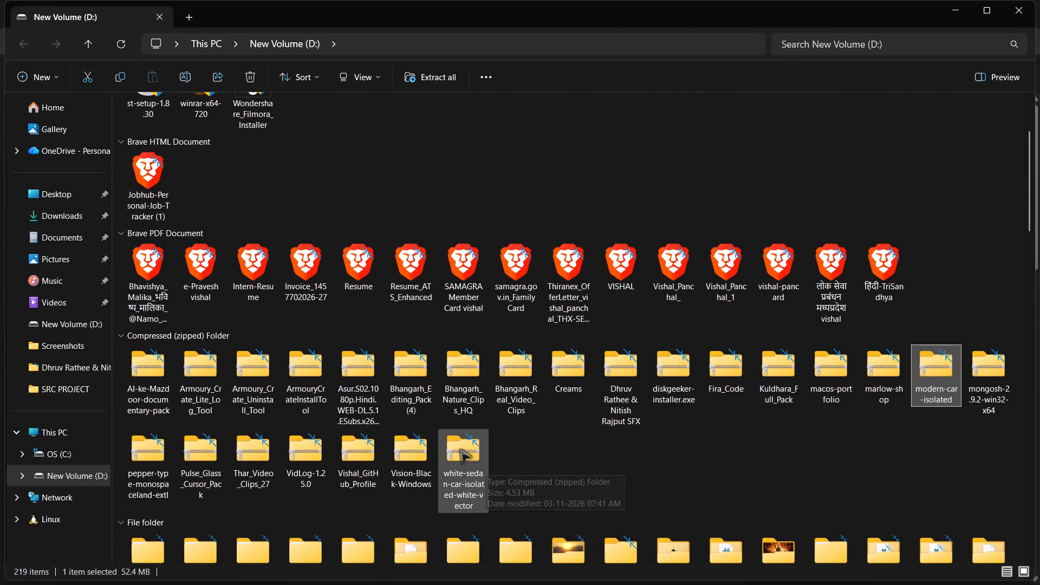
Inspect the white-sedan-car-isolated-white-vector archive, preview its JPG picture 67413, and close the archive and preview.
triple_click(460, 448)
click(460, 448)
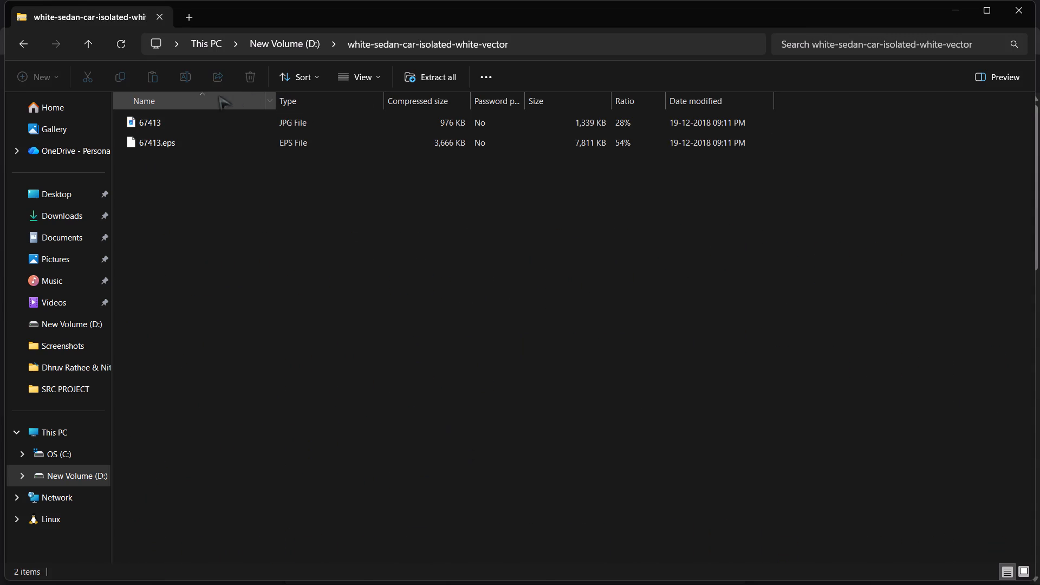
triple_click(198, 115)
triple_click(198, 115)
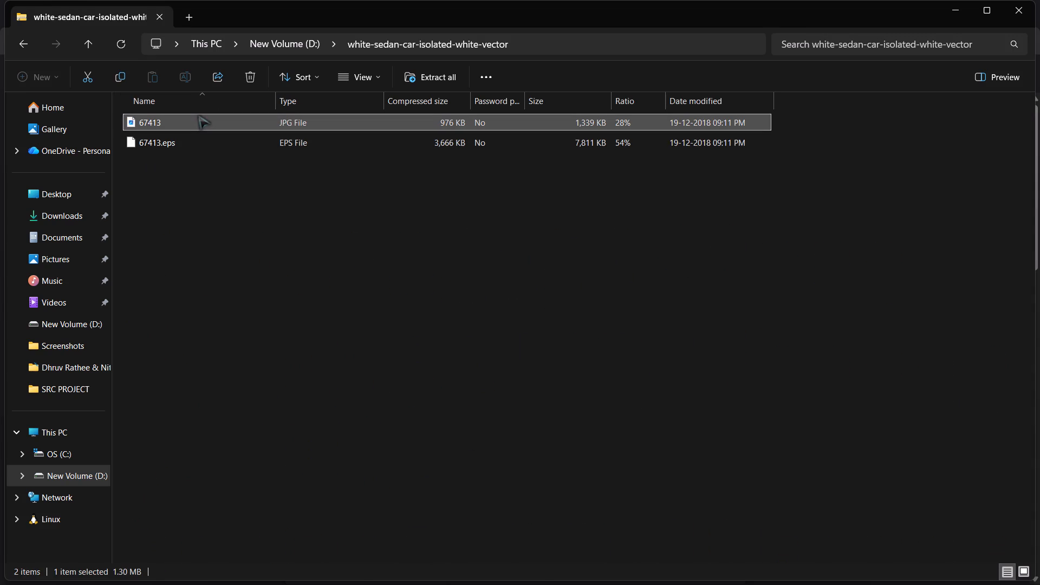
click(198, 115)
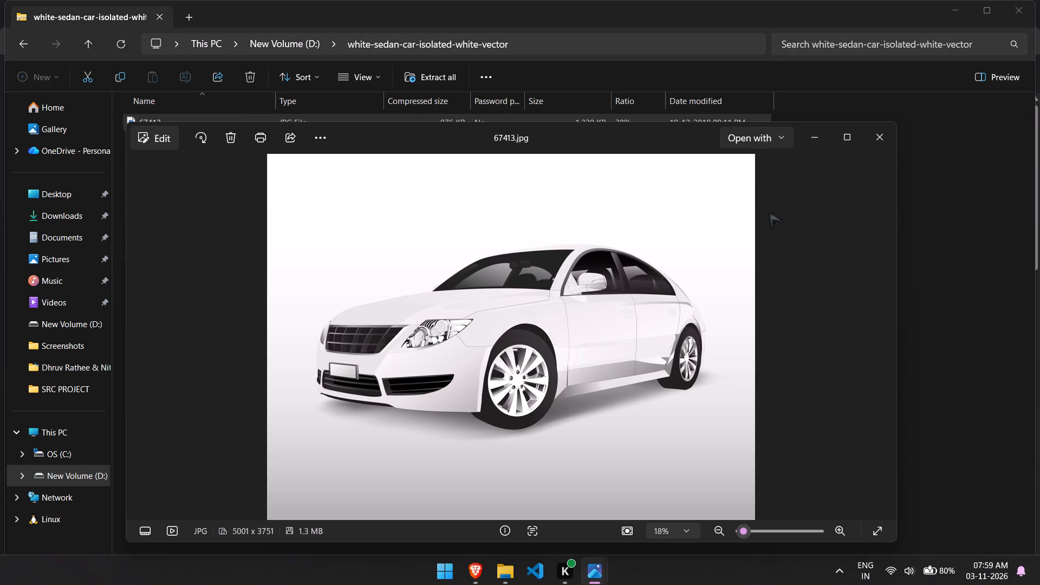
click(885, 140)
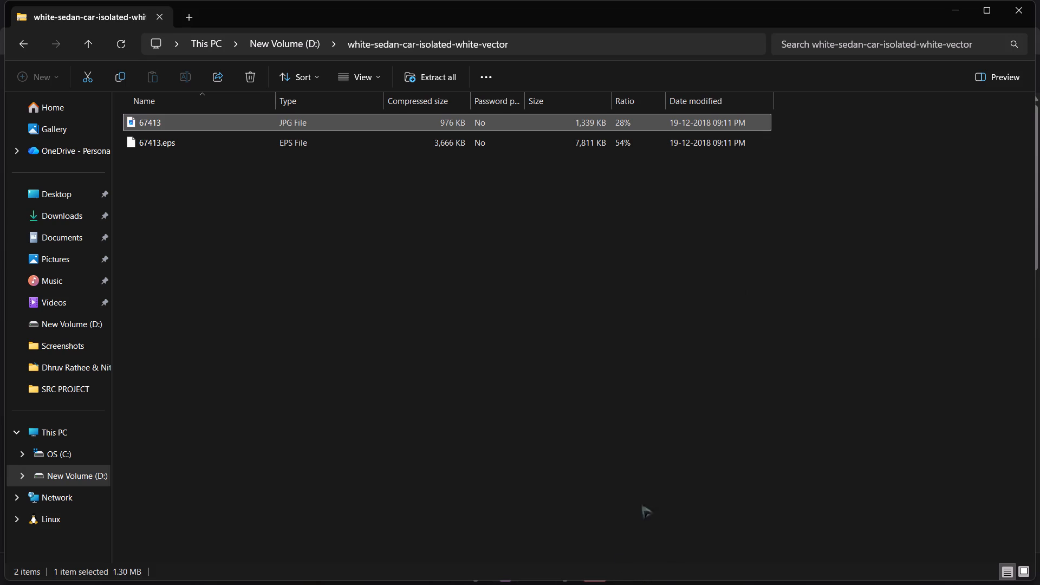
click(674, 421)
click(1010, 8)
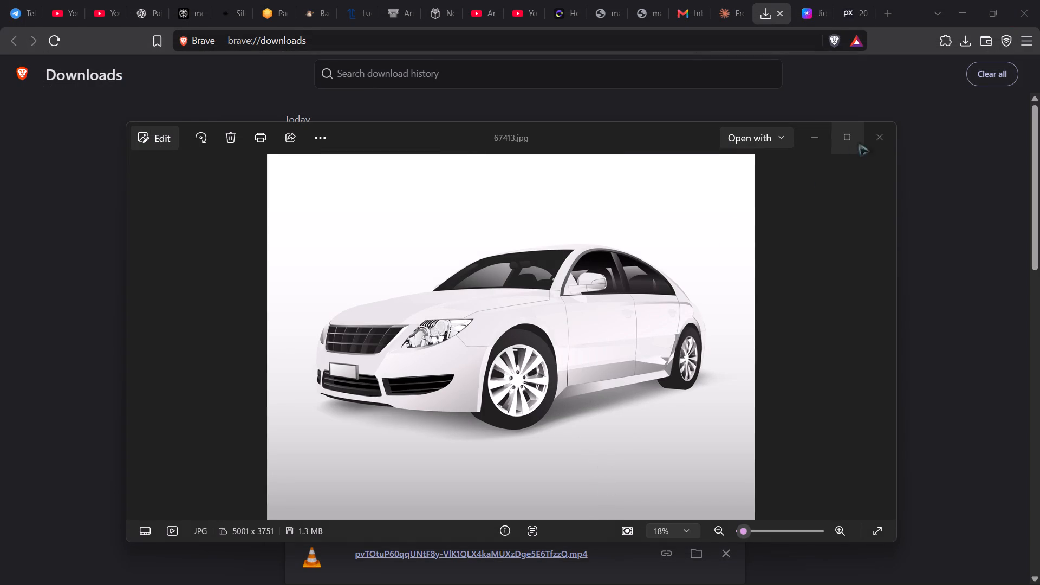
click(874, 136)
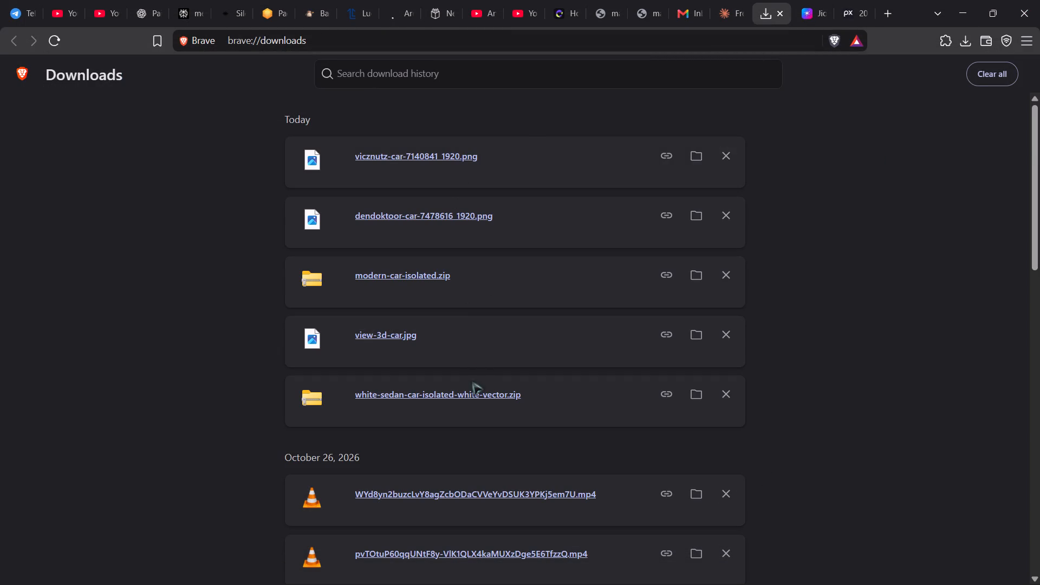
click(441, 394)
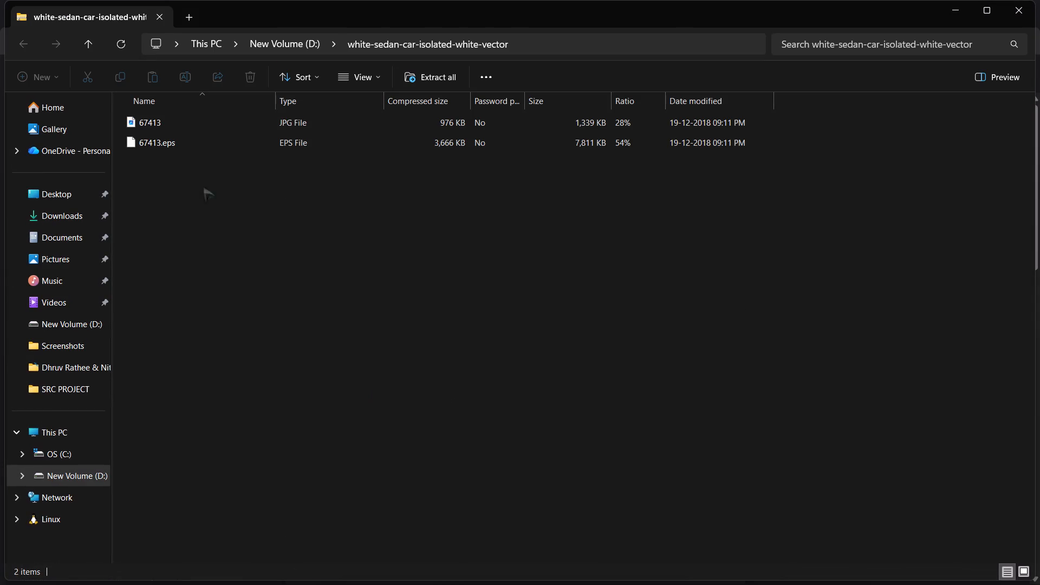
click(1011, 15)
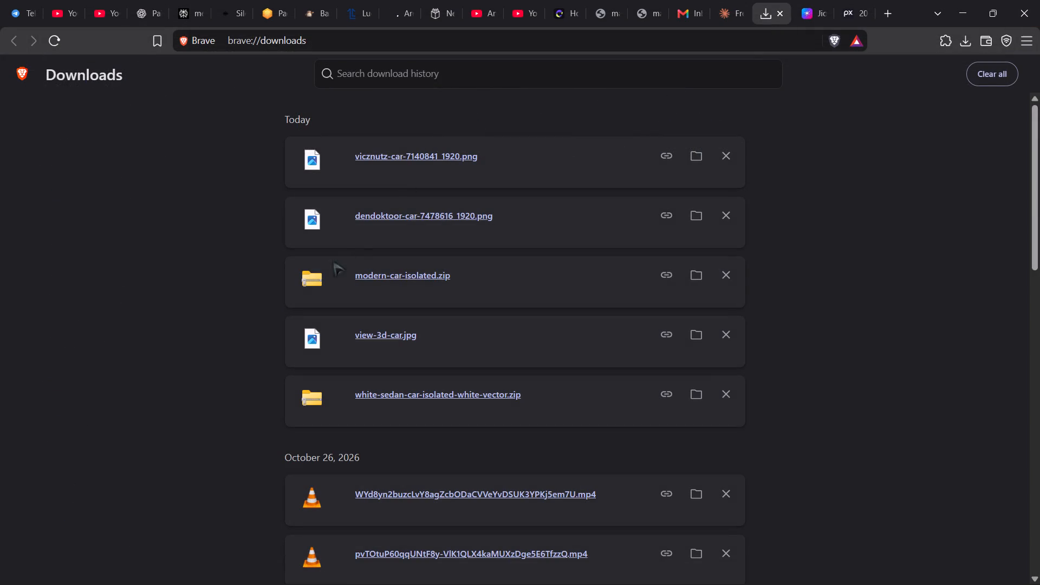
Open the downloaded modern-car-isolated archive and preview its PNG picture 10815865, closing the preview when done.
double_click(375, 274)
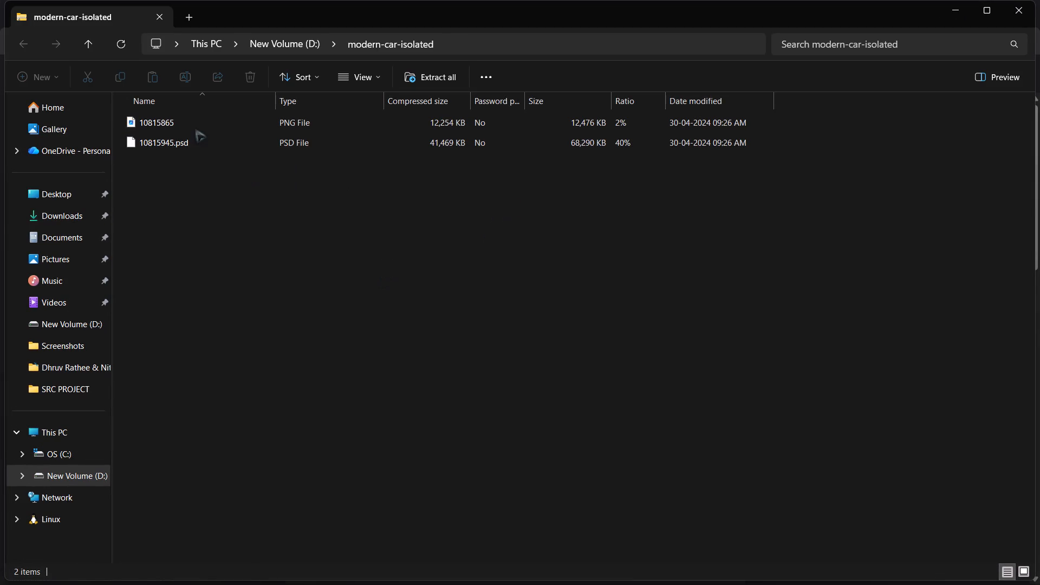
double_click(194, 127)
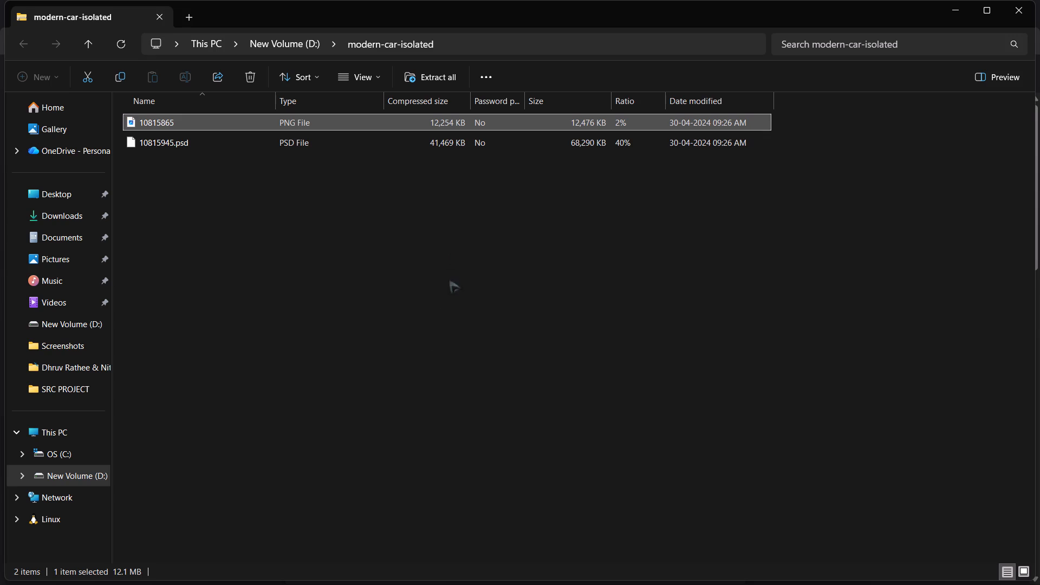
double_click(192, 118)
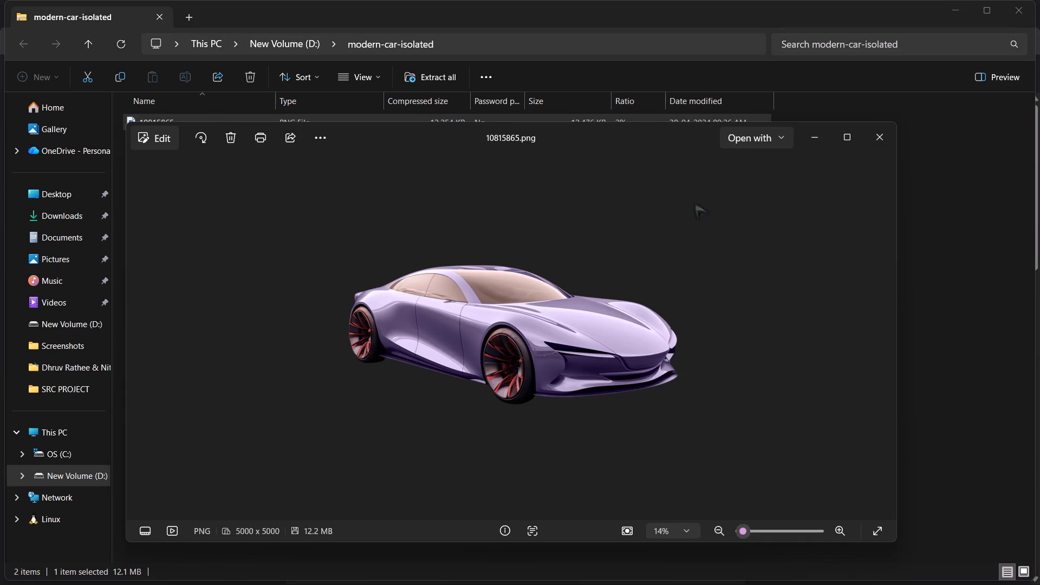
click(870, 139)
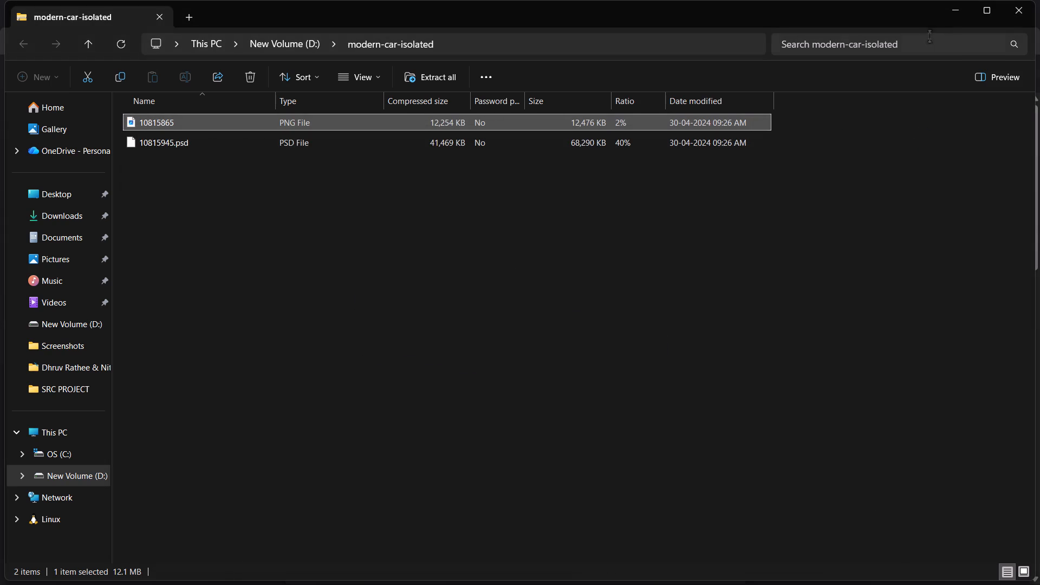
Extract the modern-car-isolated archive on drive D again with WinRAR to D:\modern-car-isolated, and close the file window.
click(297, 38)
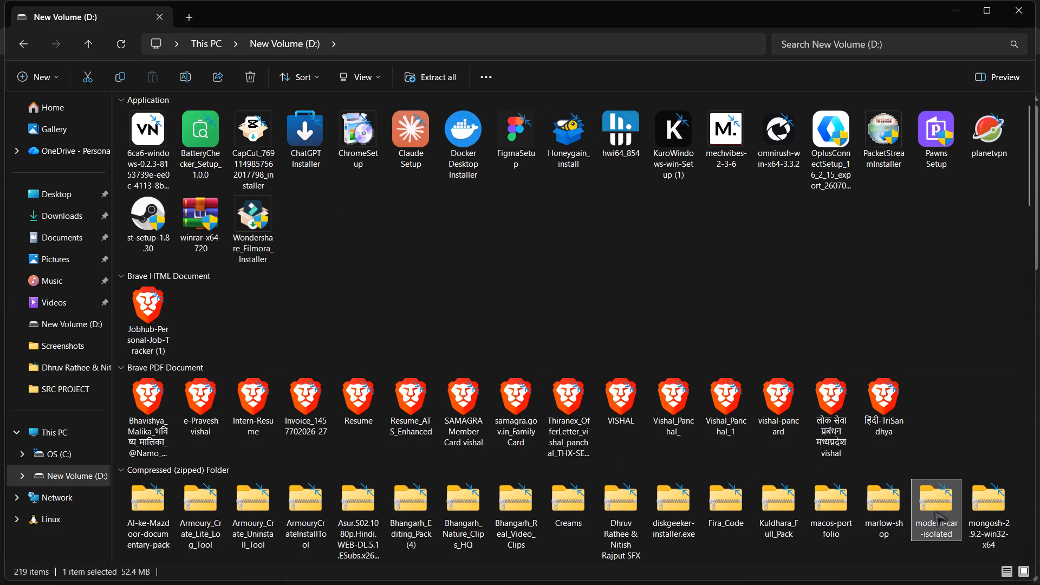
right_click(937, 511)
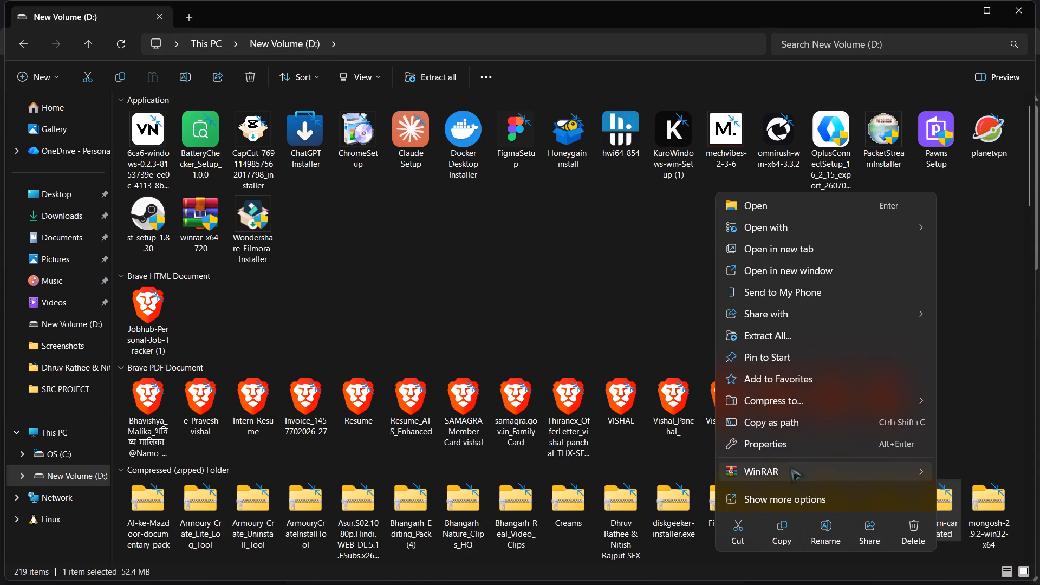
click(791, 467)
click(594, 496)
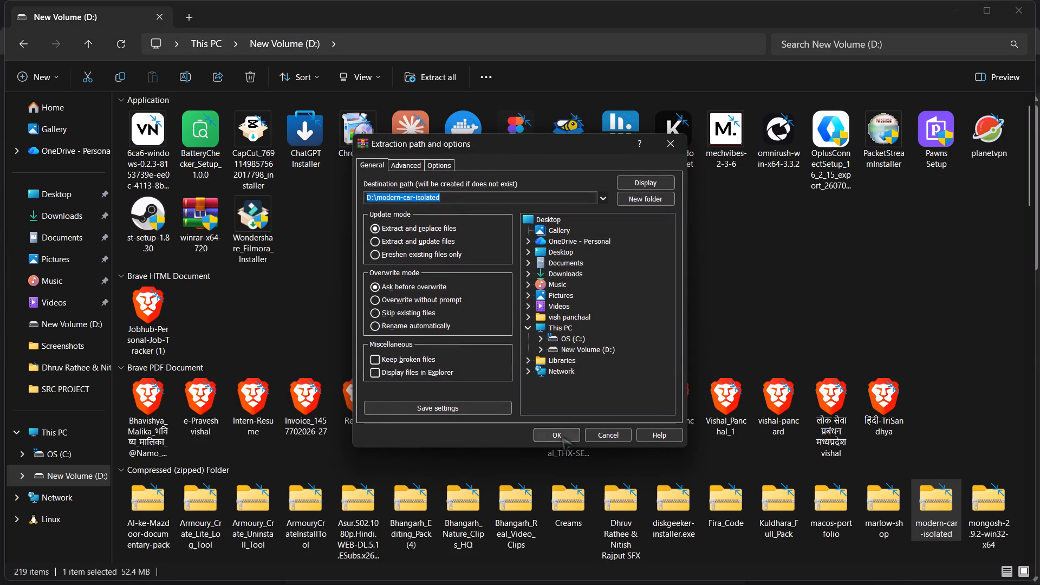
click(561, 437)
click(485, 362)
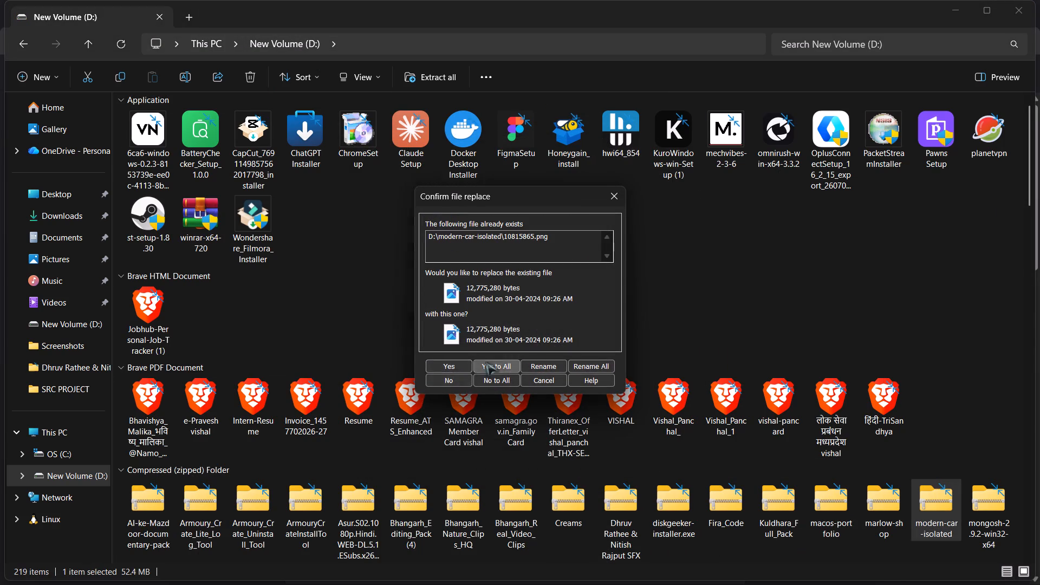
click(1024, 17)
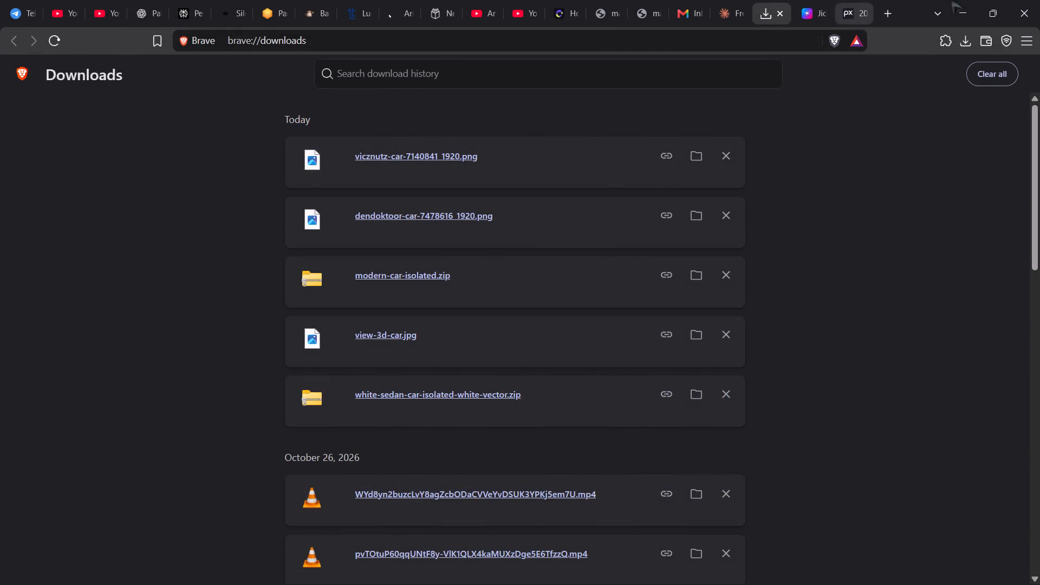
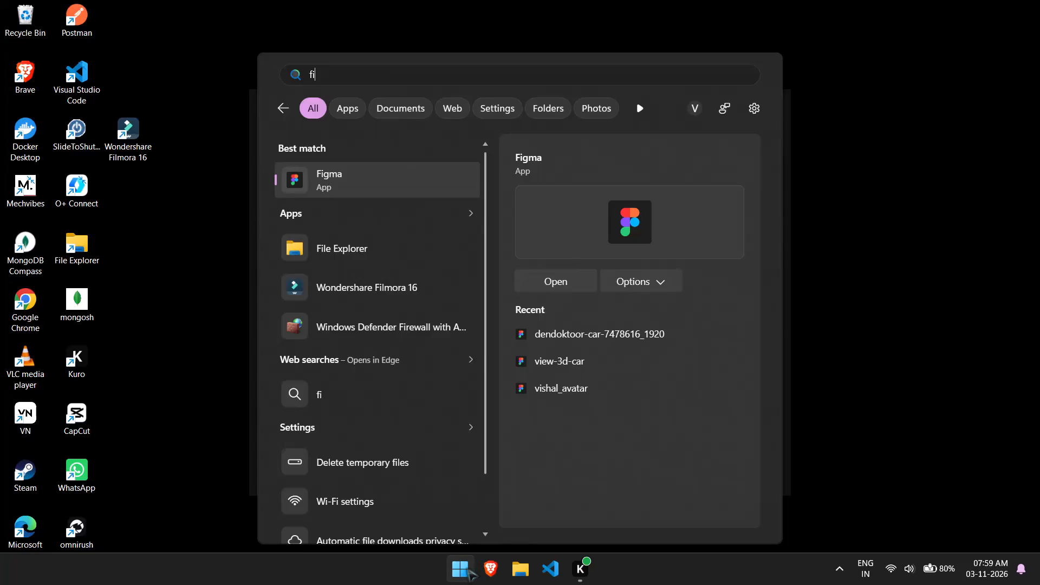
Switch to Figma with the website prototype design file.
key(Return)
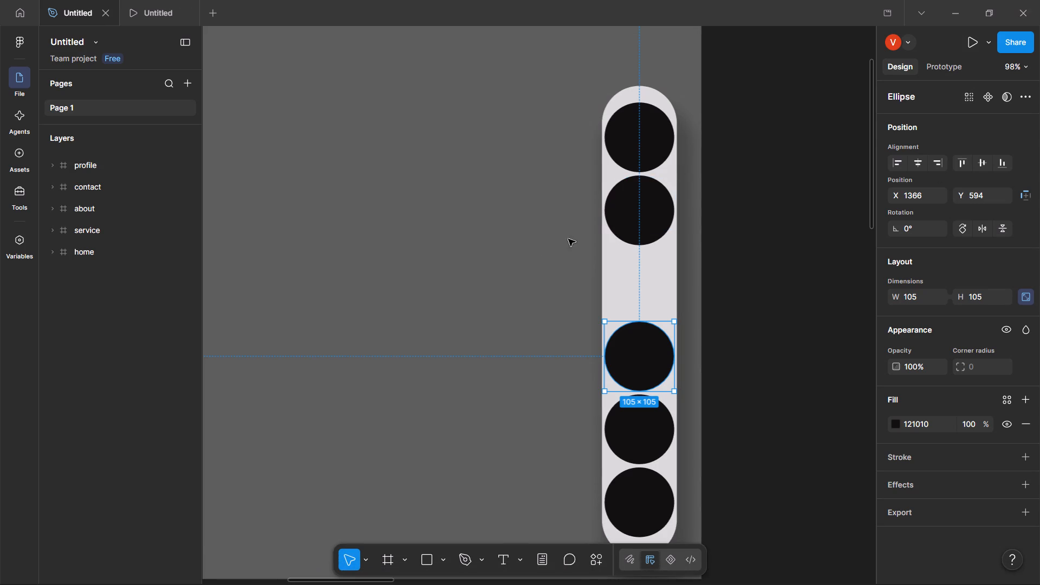
Examine the home frame's navigation bar and the side bar's six circular buttons with their car images.
click(477, 225)
scroll(537, 296, up, 4)
scroll(537, 296, up, 20)
scroll(537, 296, up, 20)
scroll(537, 296, up, 20)
scroll(526, 300, down, 7)
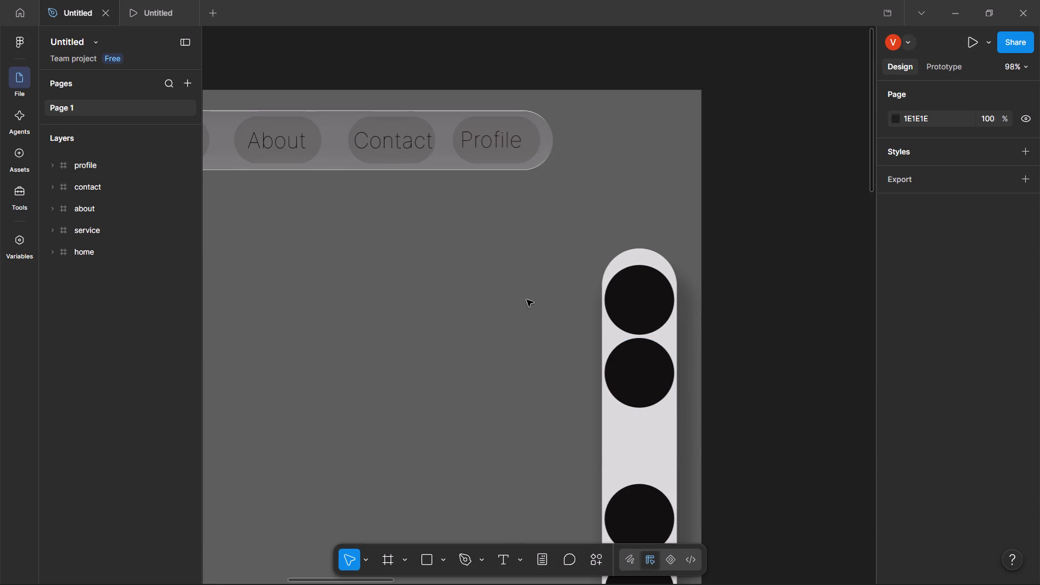
scroll(526, 300, right, 4)
scroll(526, 300, left, 4)
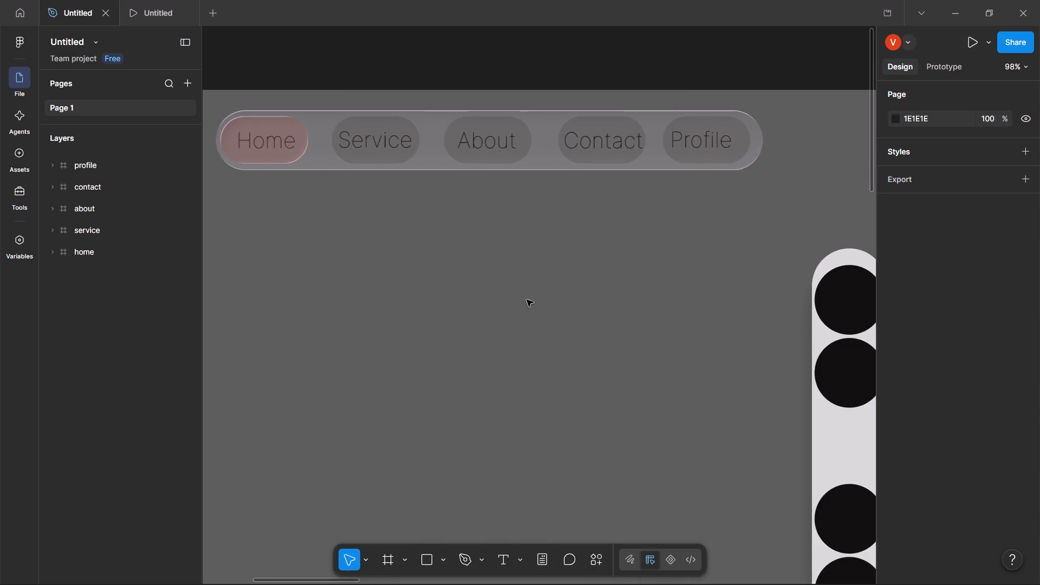
scroll(526, 300, left, 1)
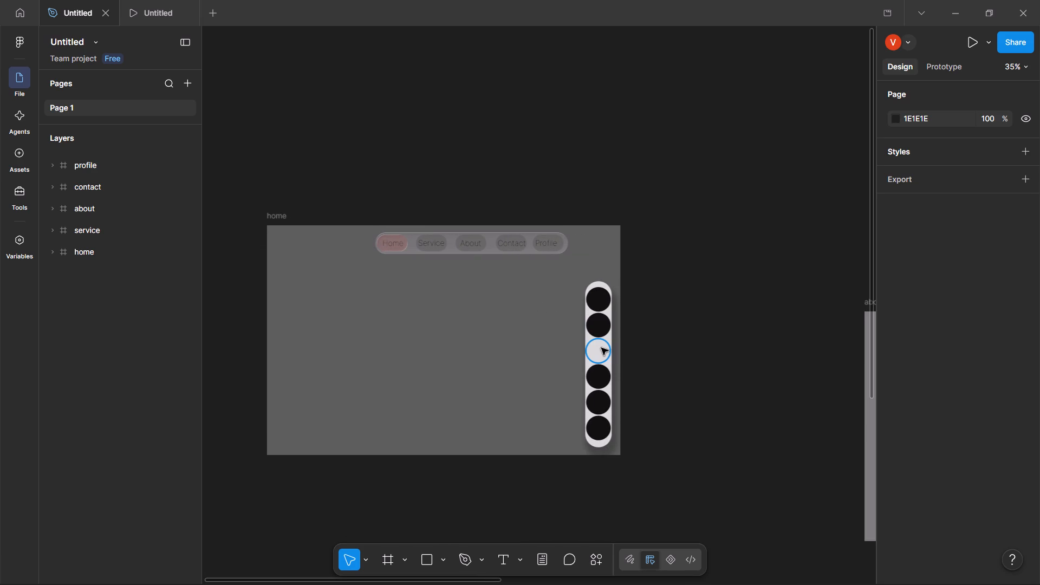
click(600, 349)
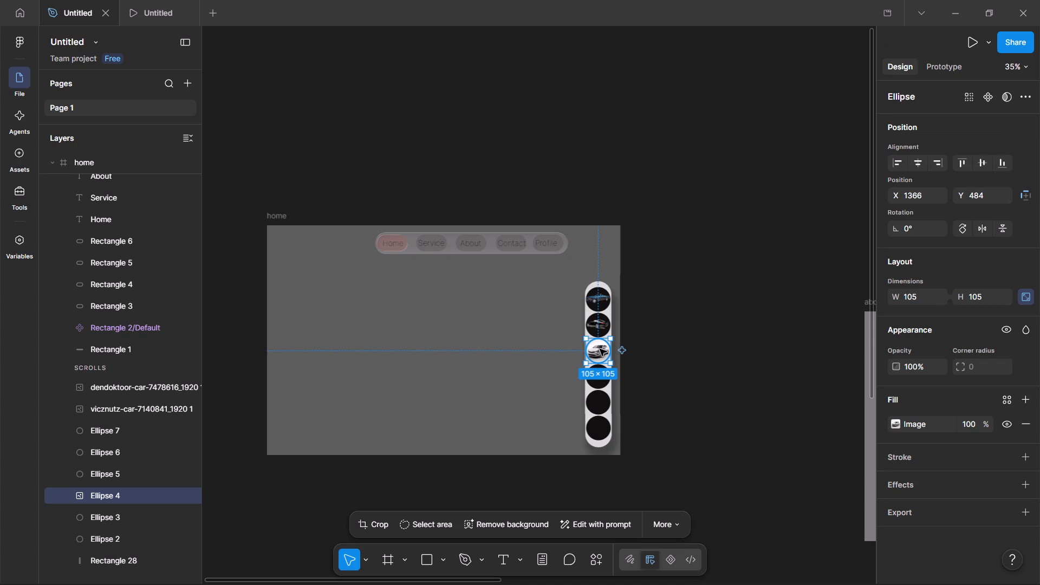
click(700, 394)
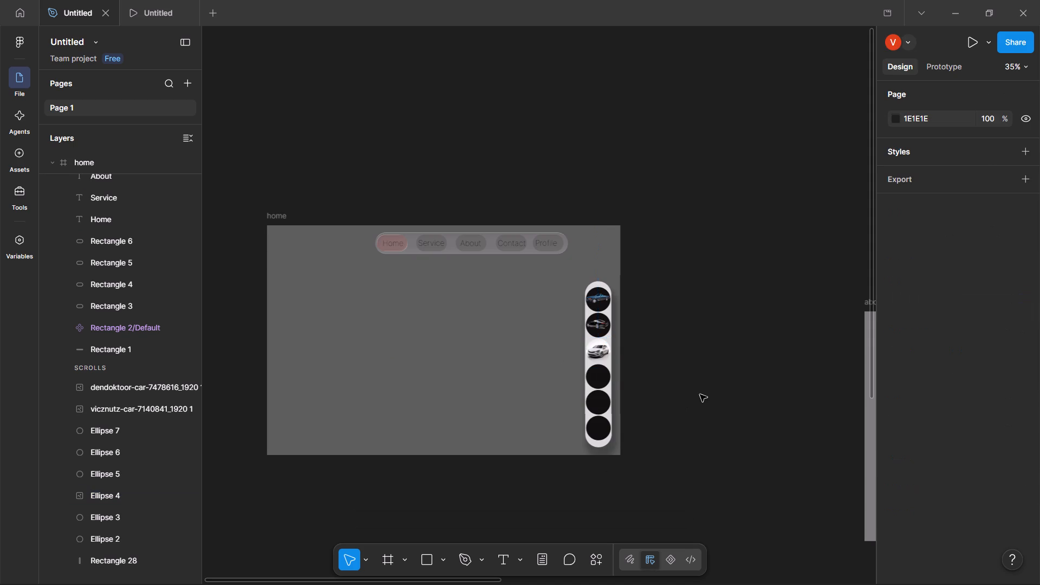
scroll(700, 394, right, 1)
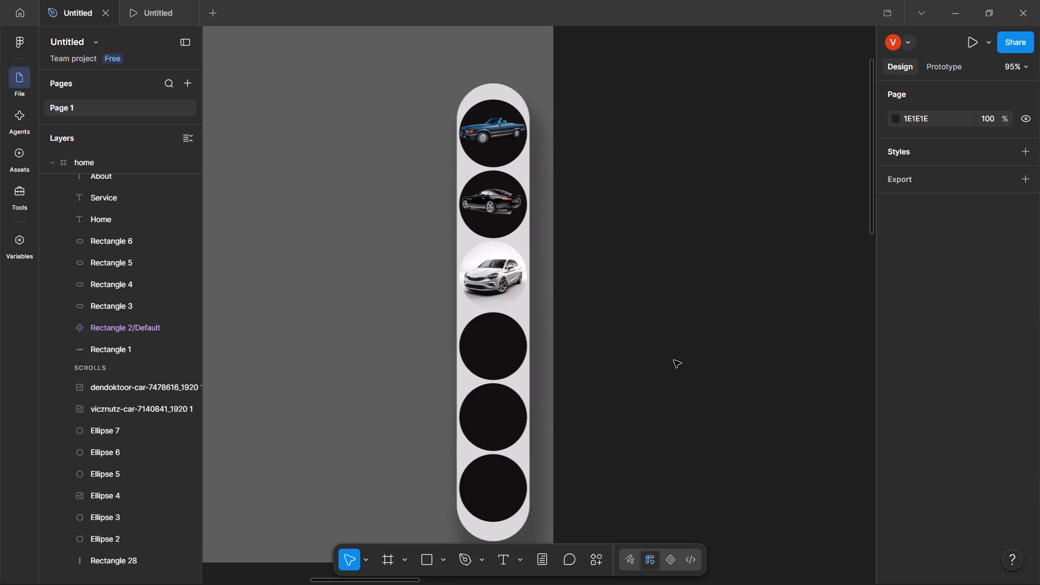
scroll(674, 360, up, 20)
scroll(674, 360, up, 15)
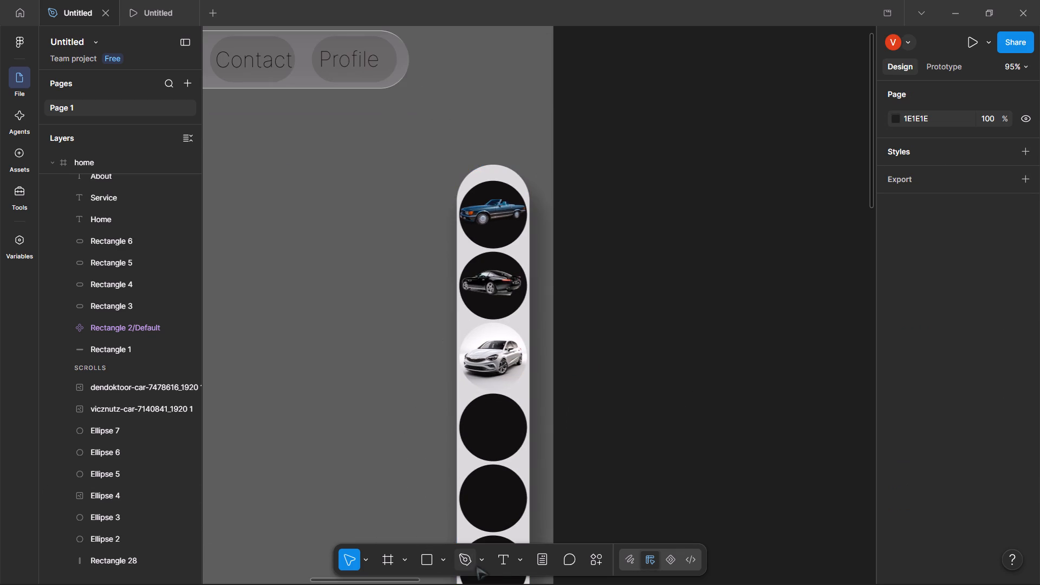
click(407, 170)
drag(412, 168, 430, 166)
drag(430, 166, 403, 196)
click(480, 205)
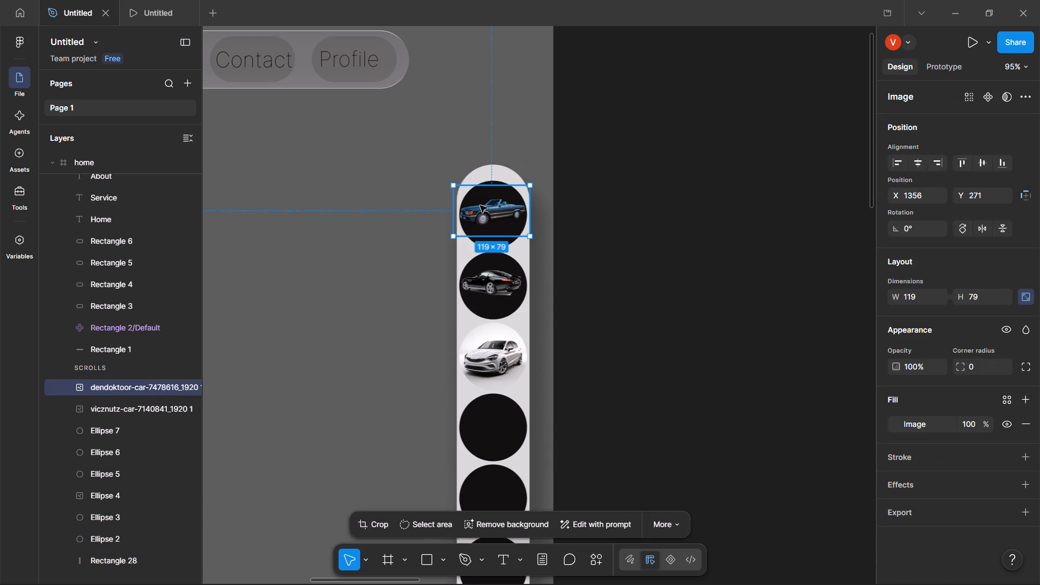
click(376, 218)
Draw a light grey ellipse beside the home frame's side bar, stretched to about 484 × 415 and placed at about X 906, Y 284.
click(444, 560)
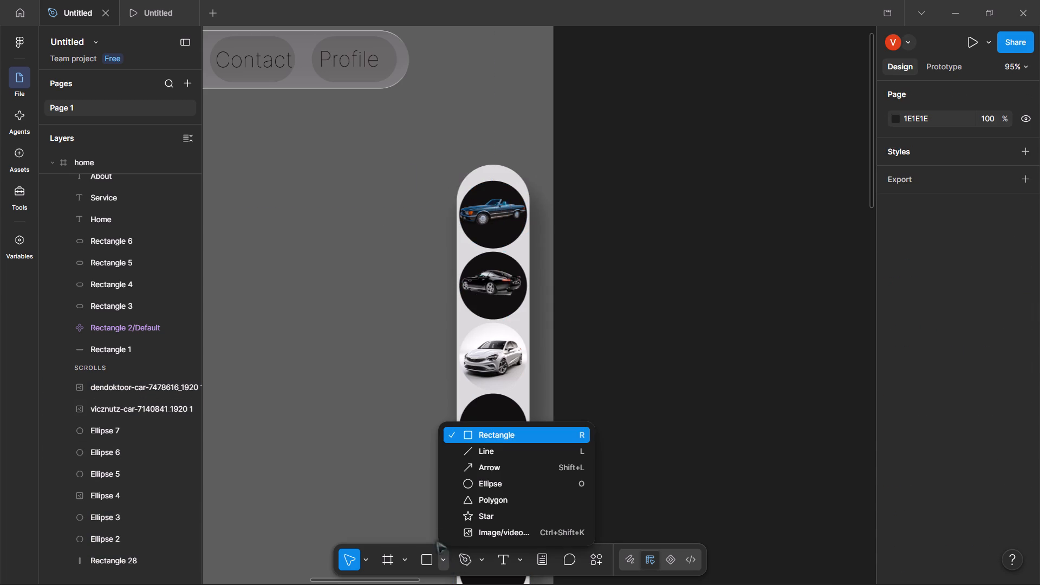
click(471, 484)
drag(242, 197, 356, 414)
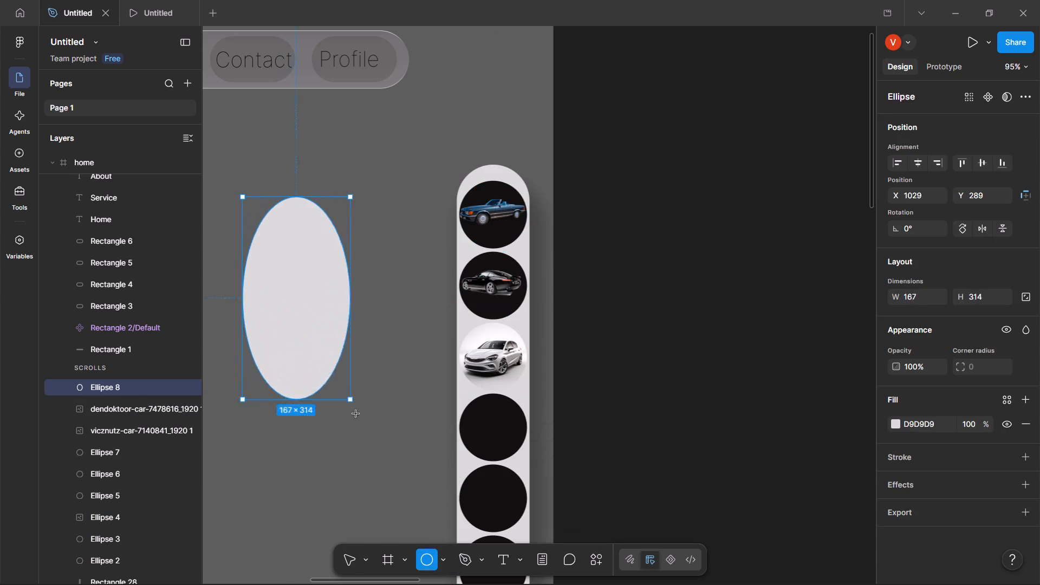
drag(356, 414, 453, 467)
drag(352, 347, 278, 310)
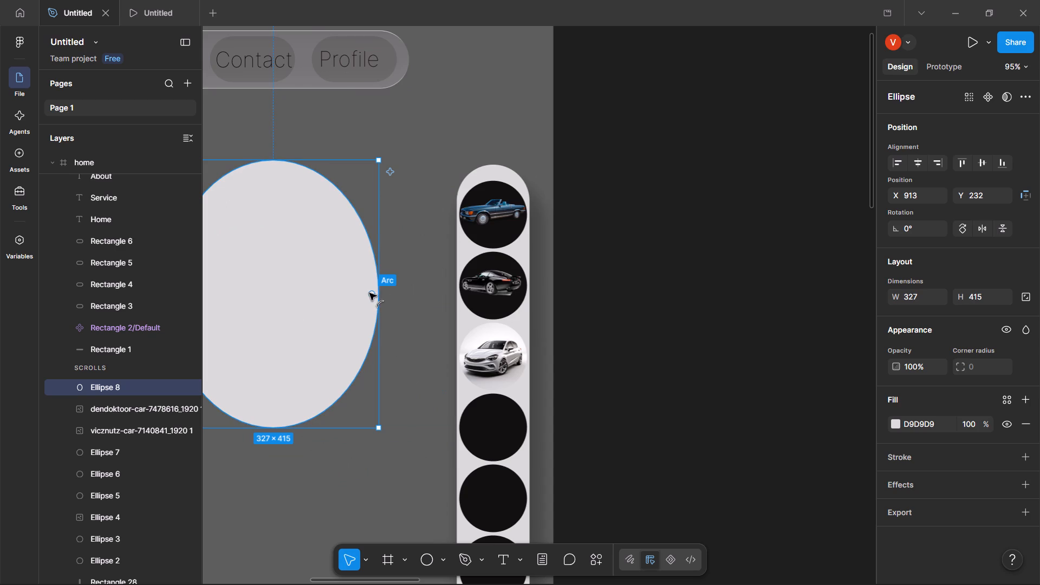
drag(369, 293, 417, 295)
drag(379, 295, 391, 298)
drag(391, 298, 403, 298)
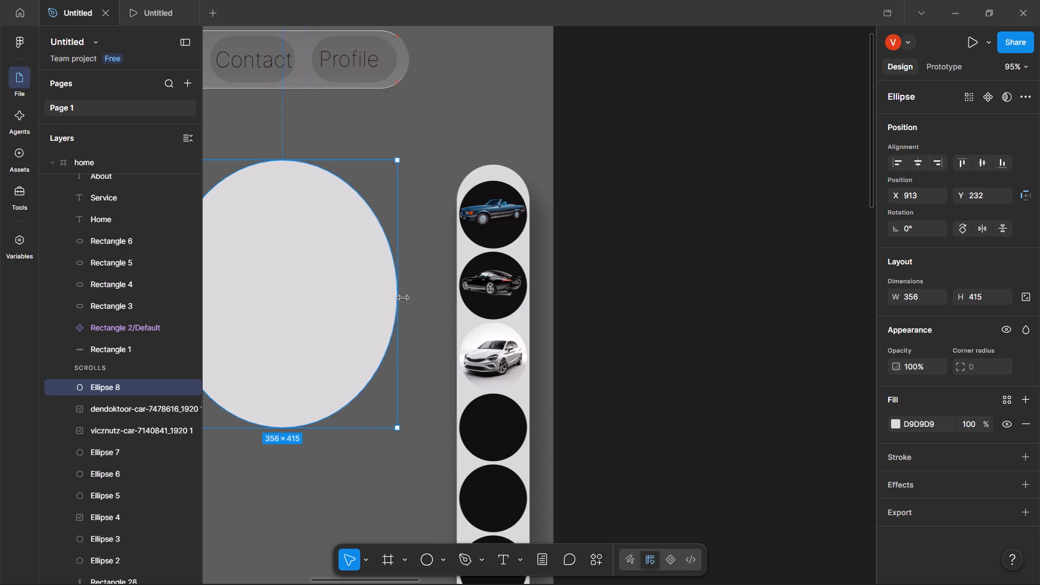
drag(403, 298, 480, 301)
drag(285, 301, 284, 335)
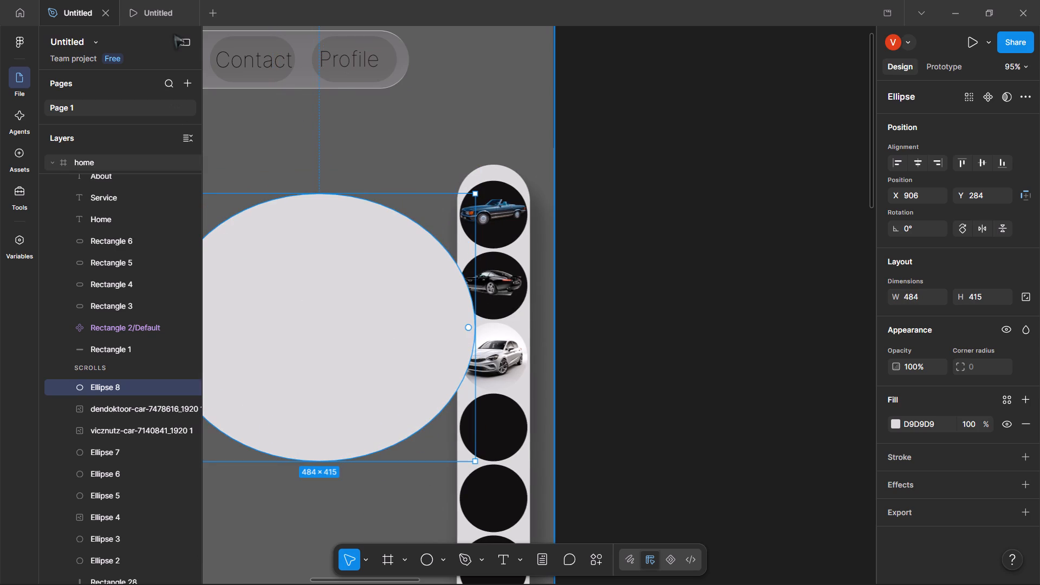
Shift the navigation bar's Contact label to X 924, Y 44, and minimise the interface for more canvas space.
drag(216, 46, 196, 39)
click(187, 41)
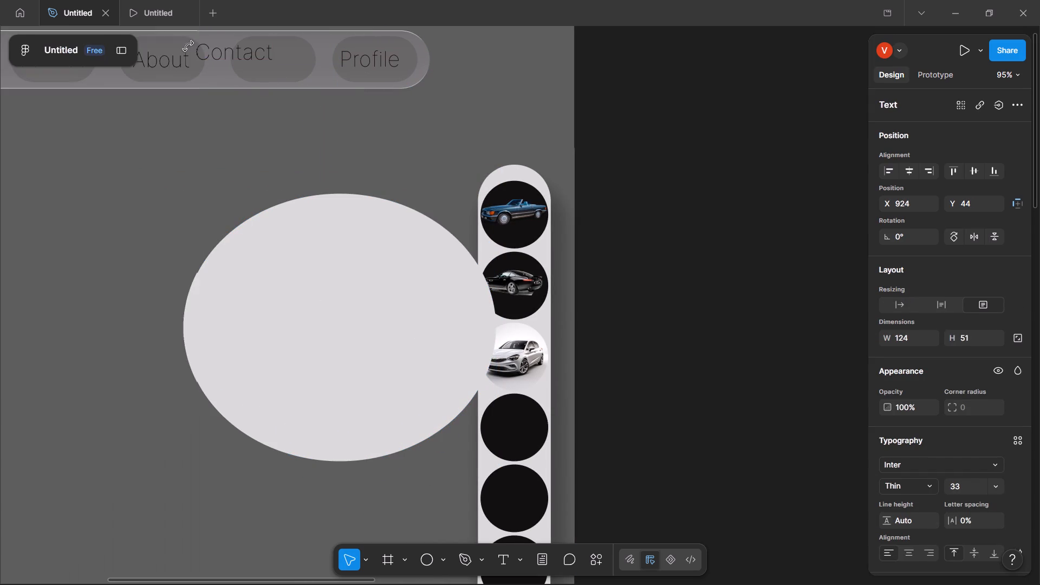
Reshape the large ellipse into a circle by setting its width to 415, and lock its aspect ratio.
scroll(195, 118, right, 2)
click(339, 335)
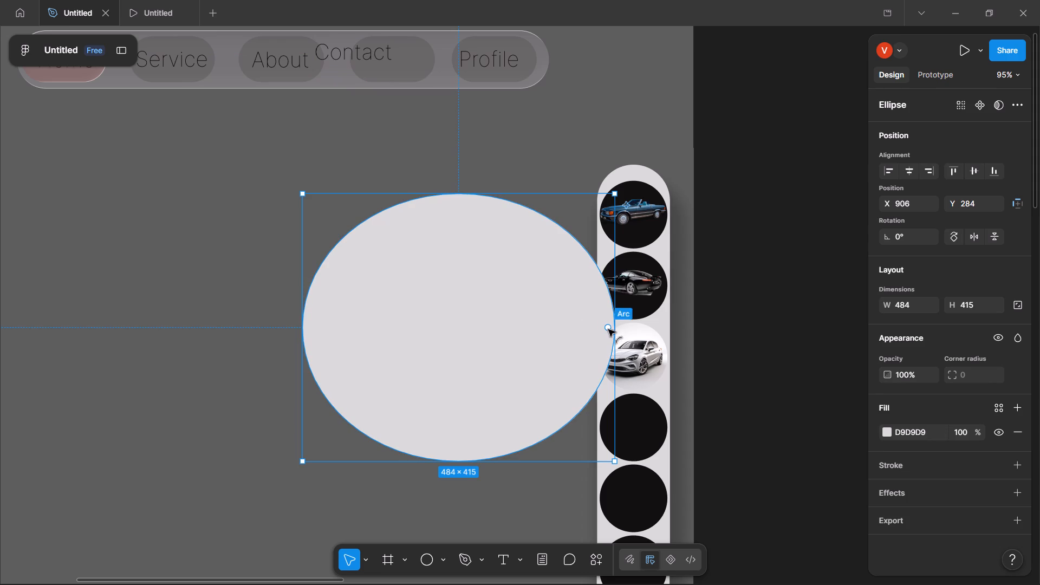
drag(616, 329, 539, 328)
click(928, 310)
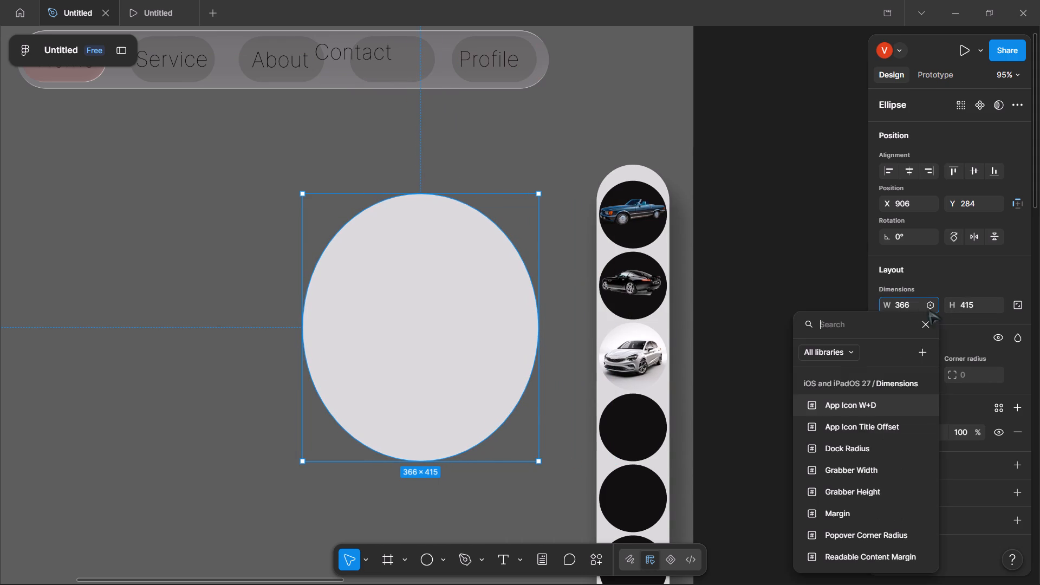
click(919, 308)
click(908, 304)
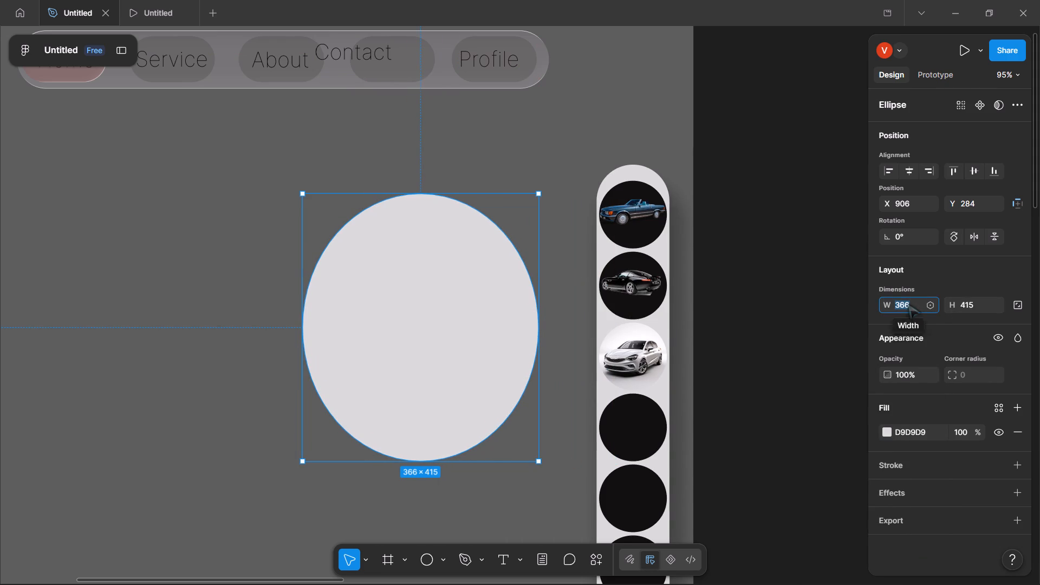
key(Up)
key(Up)
key(Up)
key(Up)
key(Up)
key(Up)
key(Up)
key(Up)
key(Up)
key(Up)
key(Up)
key(Up)
key(Up)
key(Up)
key(Up)
key(Up)
key(Up)
key(Up)
key(Up)
key(Up)
key(Up)
key(Up)
key(Up)
key(Up)
key(Up)
key(Up)
key(Up)
key(Up)
key(Up)
key(Up)
key(Up)
key(Up)
key(Up)
key(Up)
key(Up)
key(Up)
key(Up)
key(Up)
key(Up)
key(Up)
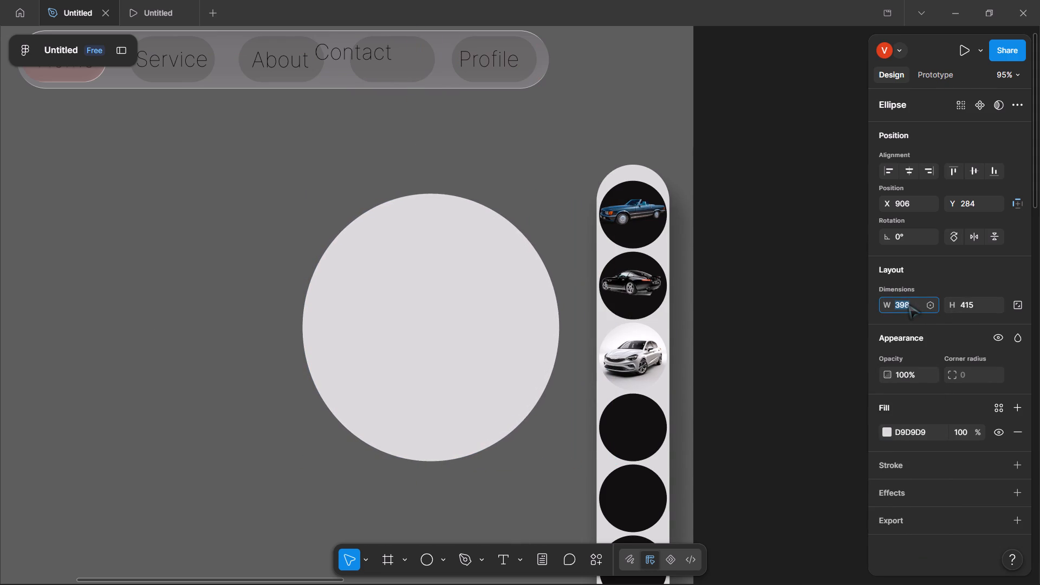
key(Down)
key(Down)
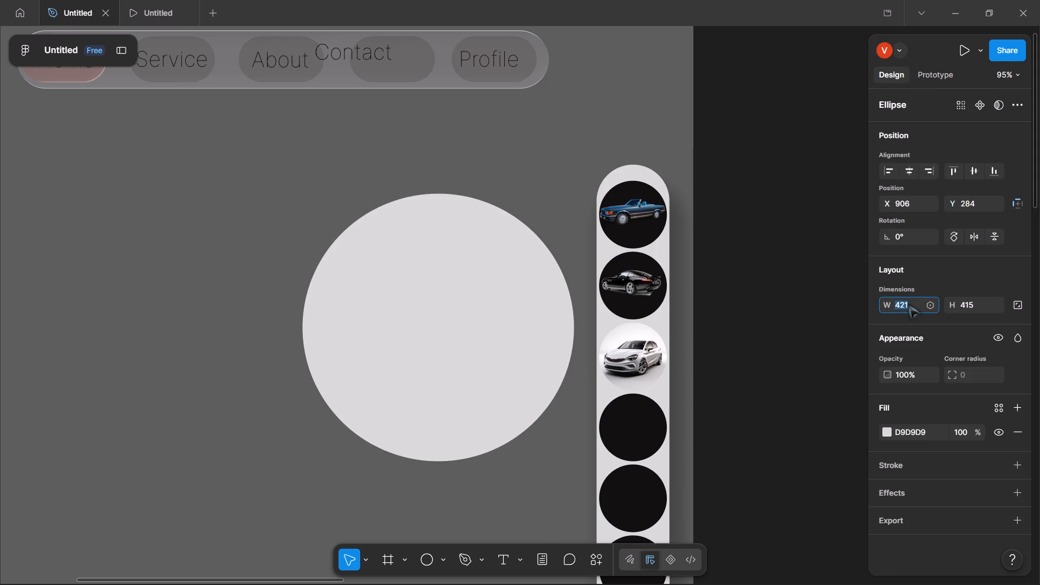
key(Down)
key(Down)
key(Down)
key(Down)
key(Down)
key(Down)
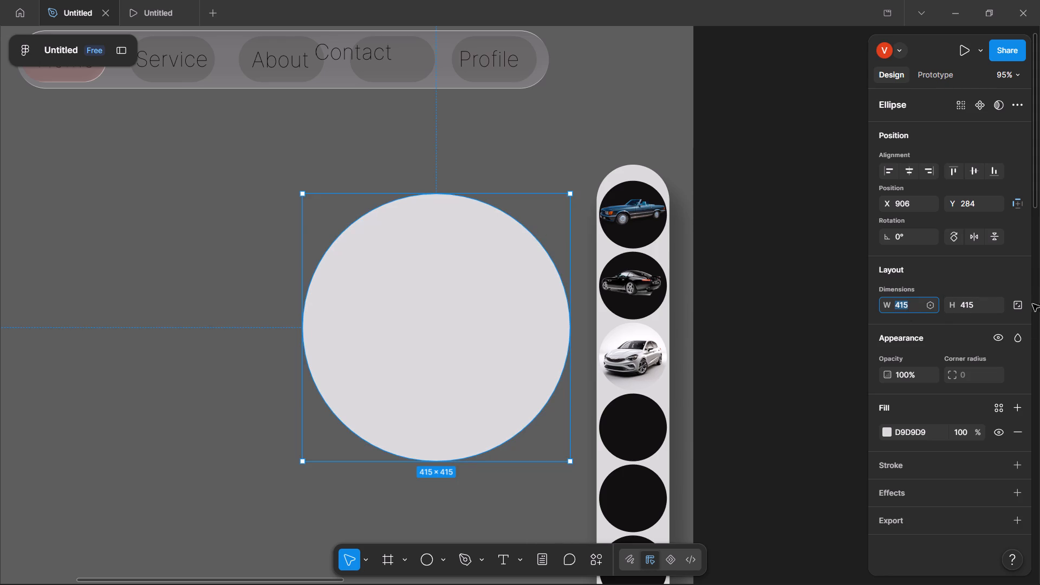
click(1014, 304)
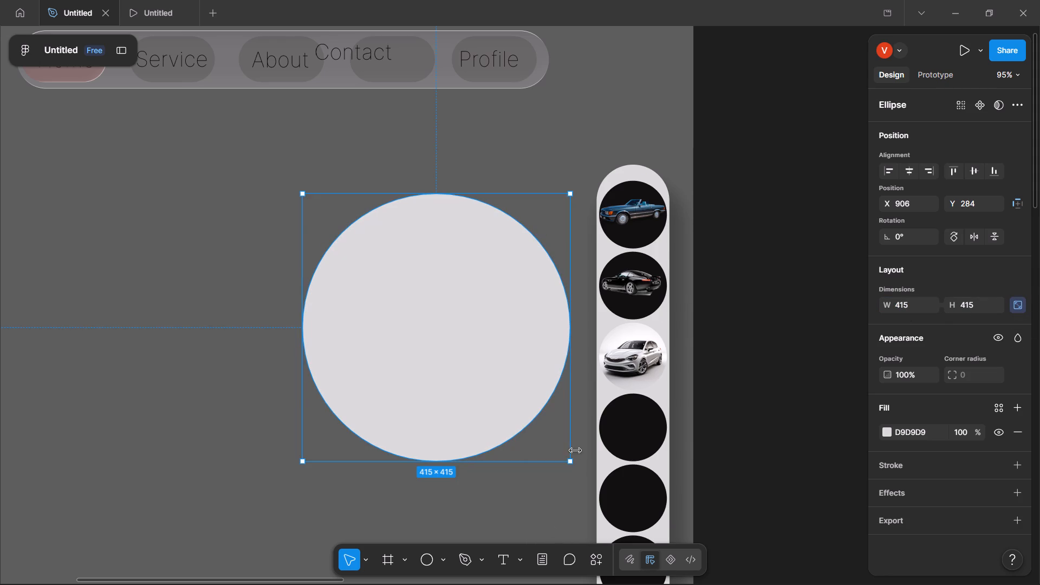
Enlarge the circle to about 583 × 583 and position it at about X 709, Y 192.
drag(569, 463, 631, 570)
drag(527, 431, 412, 337)
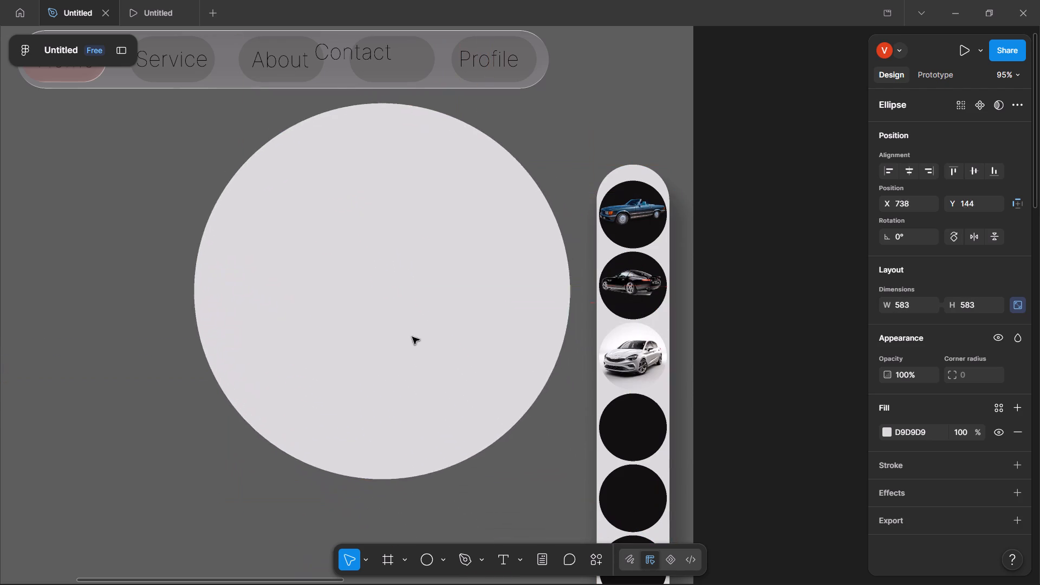
drag(412, 337, 402, 371)
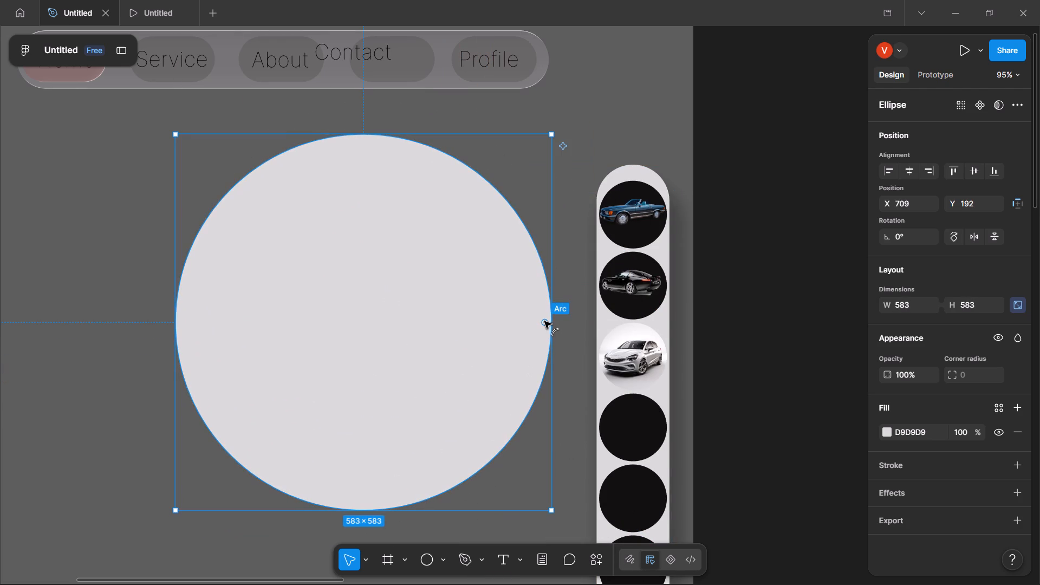
Cut a wedge out of the circle facing the side bar, with about 82.9% sweep and a start angle of about 23°.
drag(545, 321, 355, 274)
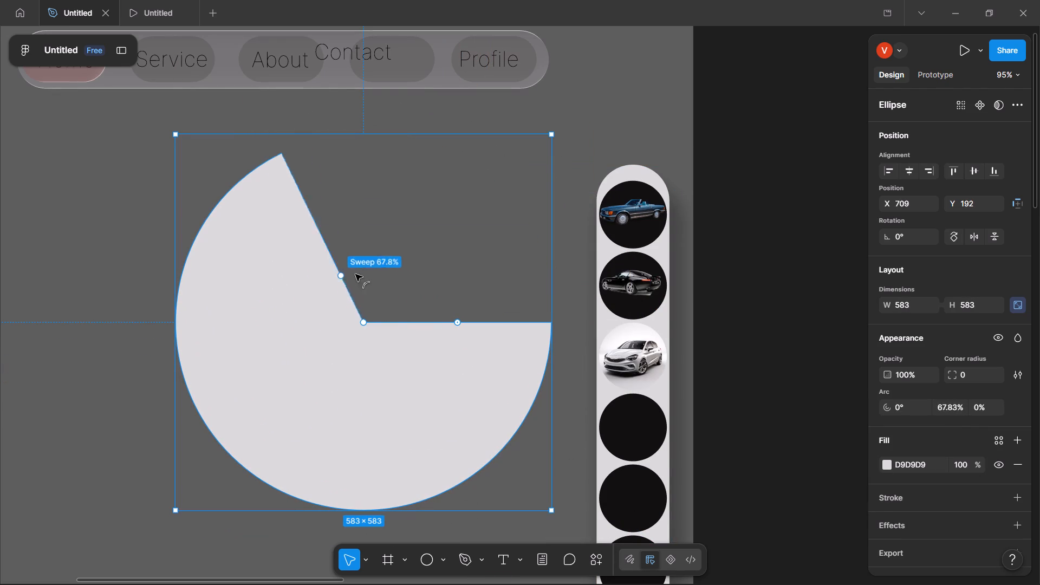
drag(355, 274, 385, 295)
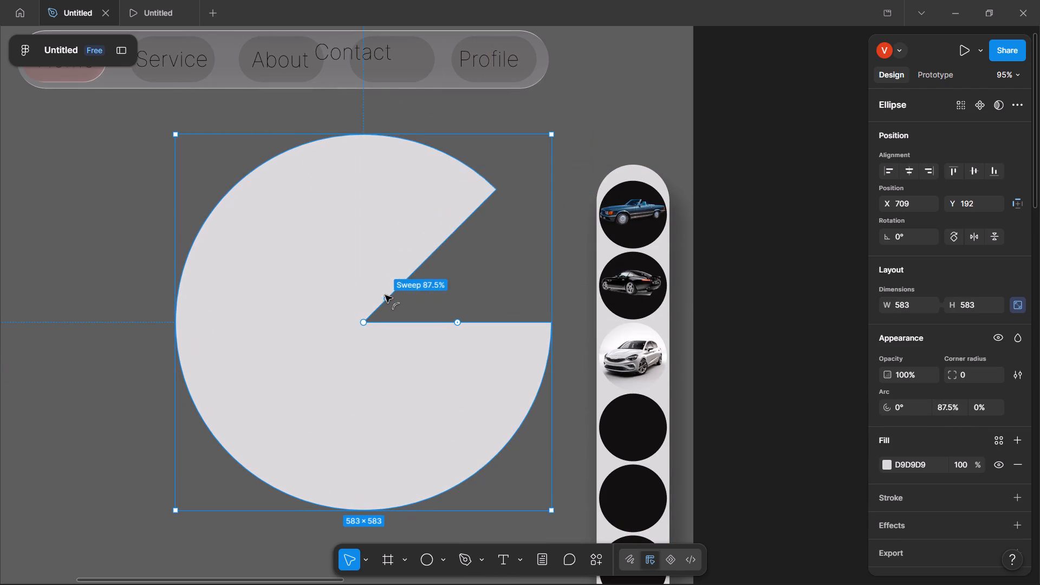
drag(385, 295, 378, 295)
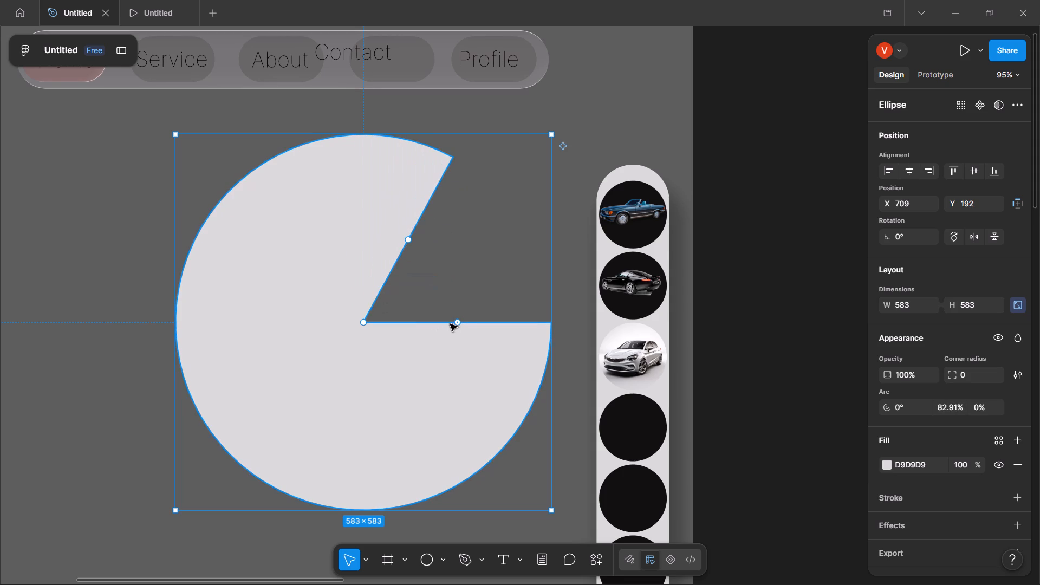
drag(458, 323, 454, 361)
Move the cut circle to about X 753, Y 199 and hollow it into a C-shaped ring with a ratio of about 56.5%.
drag(357, 318, 327, 323)
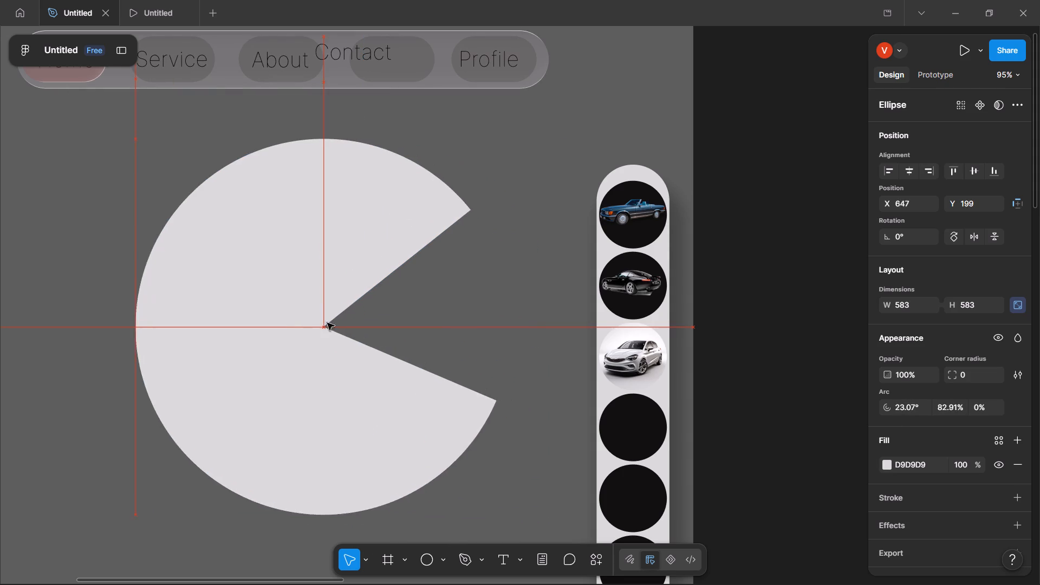
drag(327, 323, 386, 323)
drag(392, 327, 250, 336)
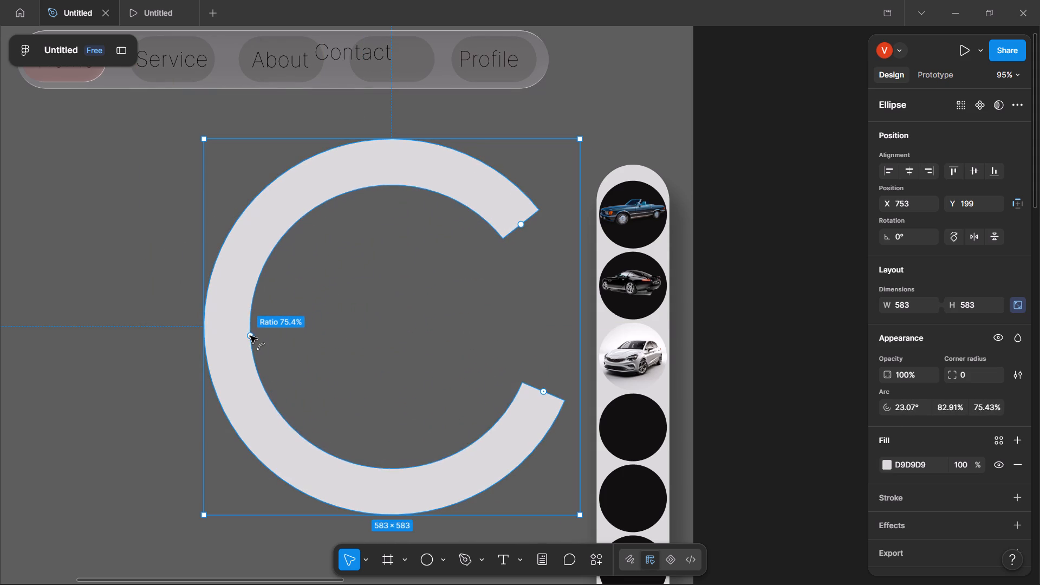
drag(250, 336, 287, 350)
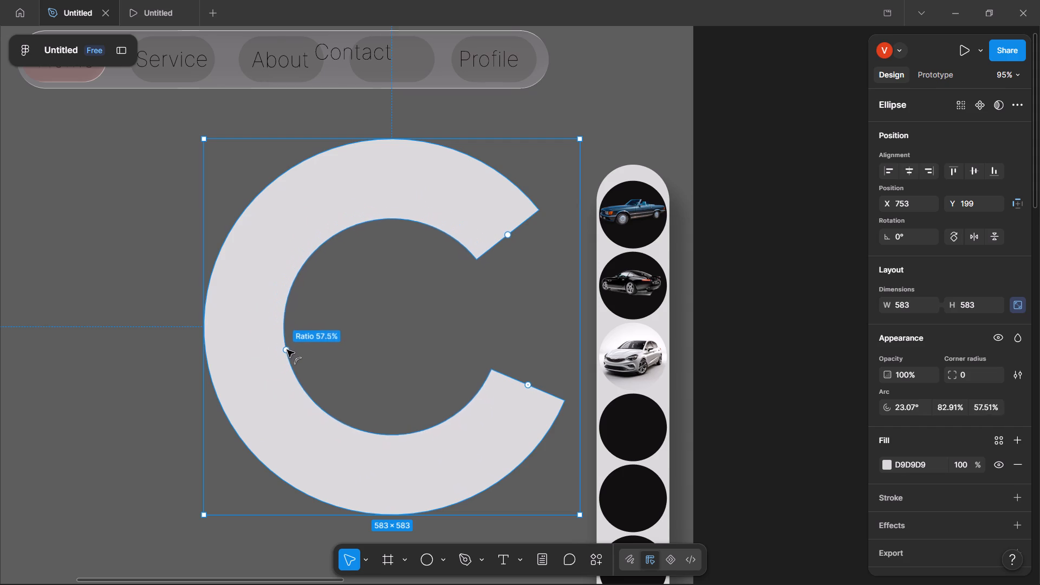
drag(287, 350, 288, 350)
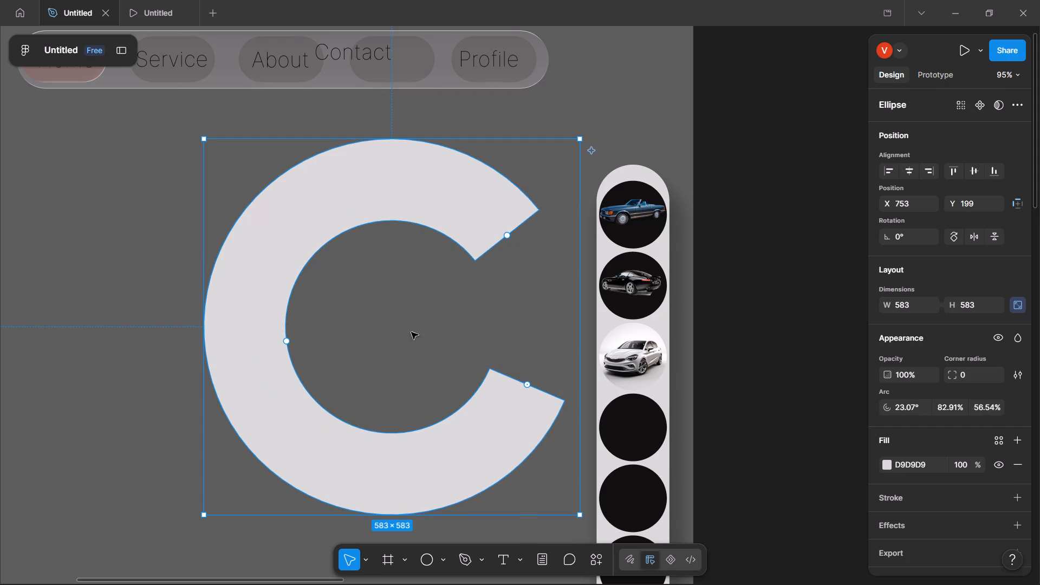
Rotate the C-shaped ring's opening slightly clockwise to a start angle just past 24°, and deselect the ring.
drag(527, 383, 530, 387)
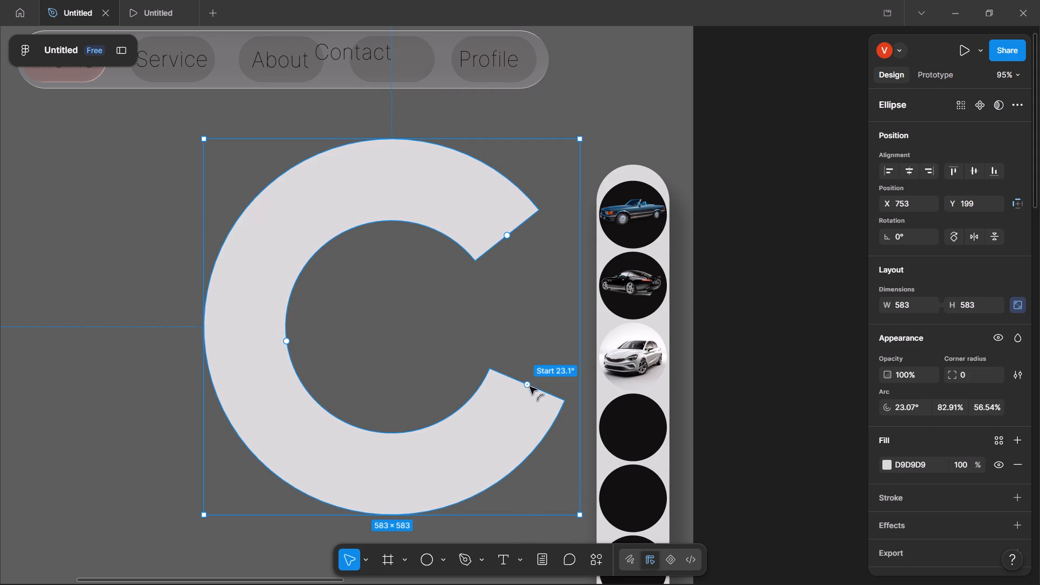
drag(530, 387, 568, 405)
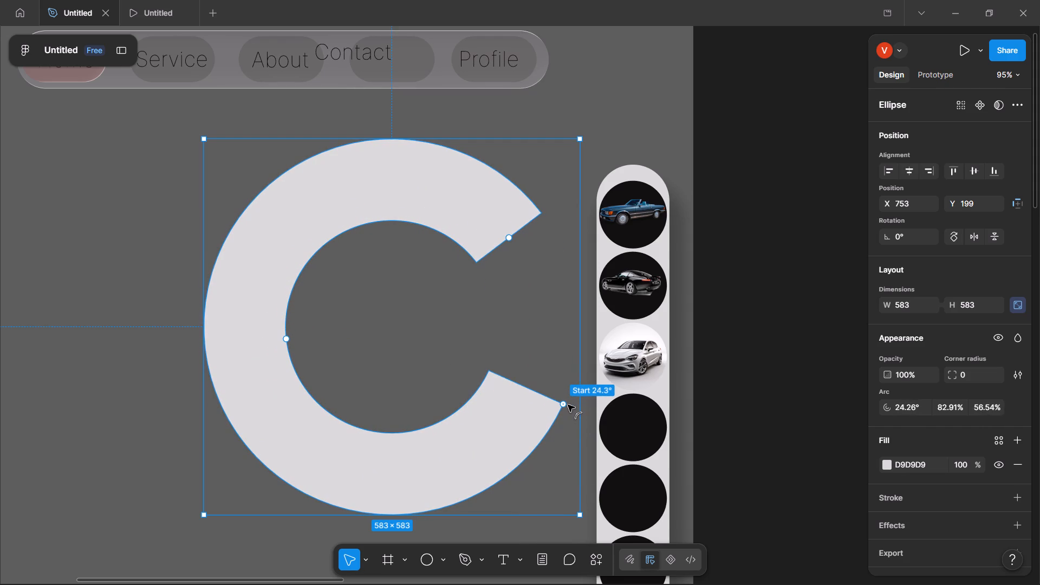
drag(568, 405, 563, 409)
click(456, 330)
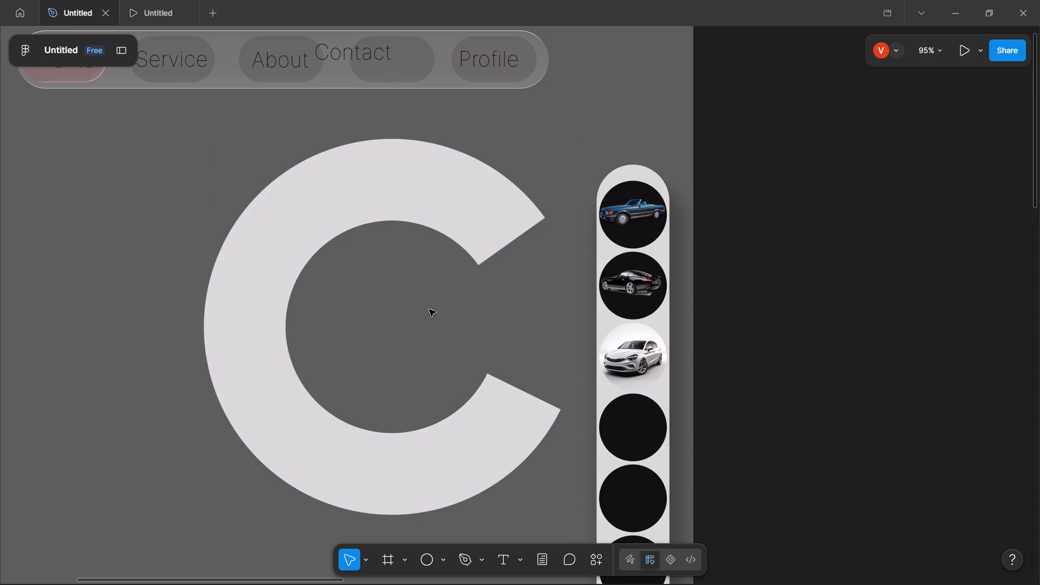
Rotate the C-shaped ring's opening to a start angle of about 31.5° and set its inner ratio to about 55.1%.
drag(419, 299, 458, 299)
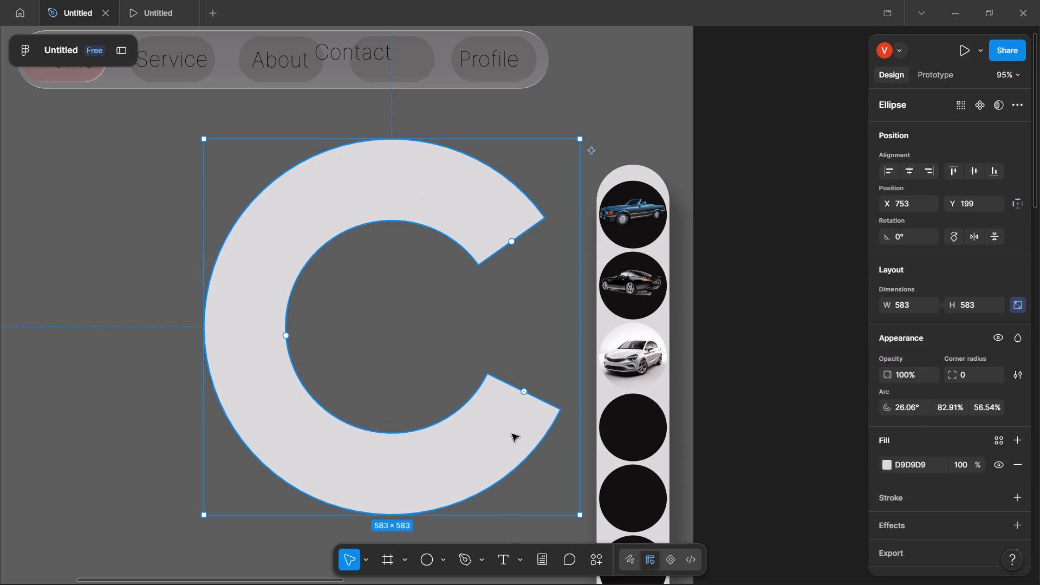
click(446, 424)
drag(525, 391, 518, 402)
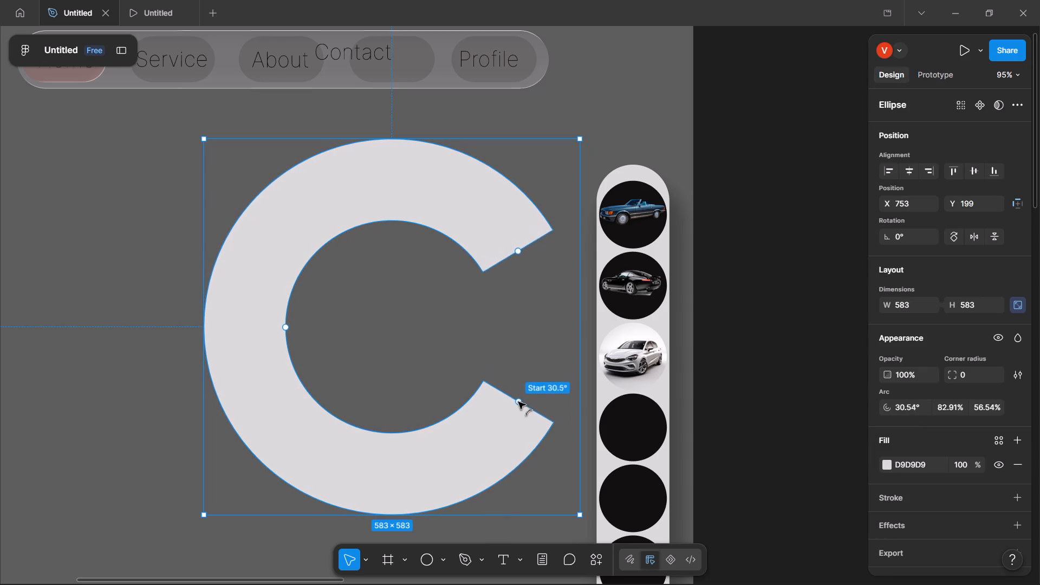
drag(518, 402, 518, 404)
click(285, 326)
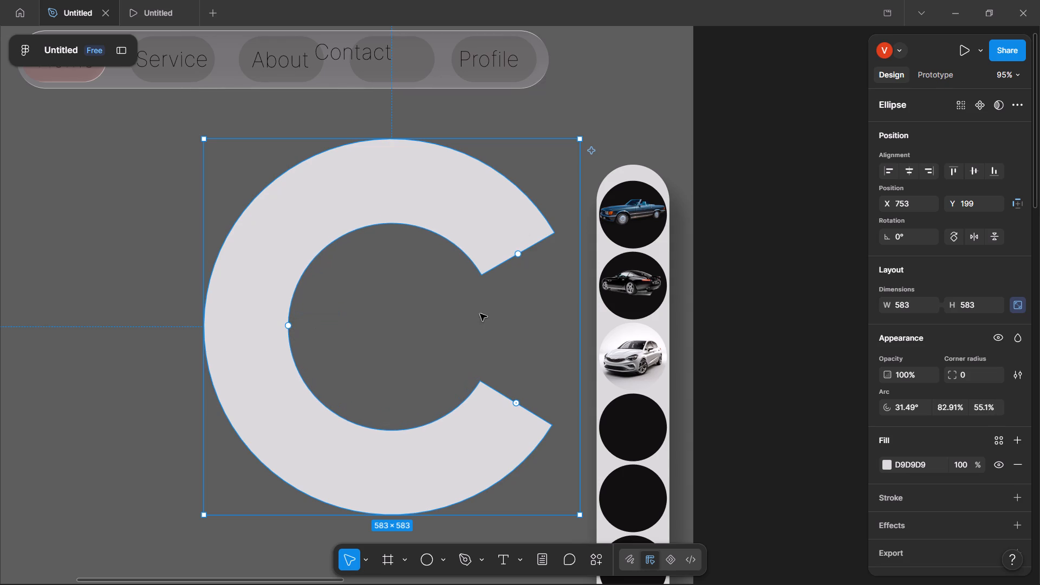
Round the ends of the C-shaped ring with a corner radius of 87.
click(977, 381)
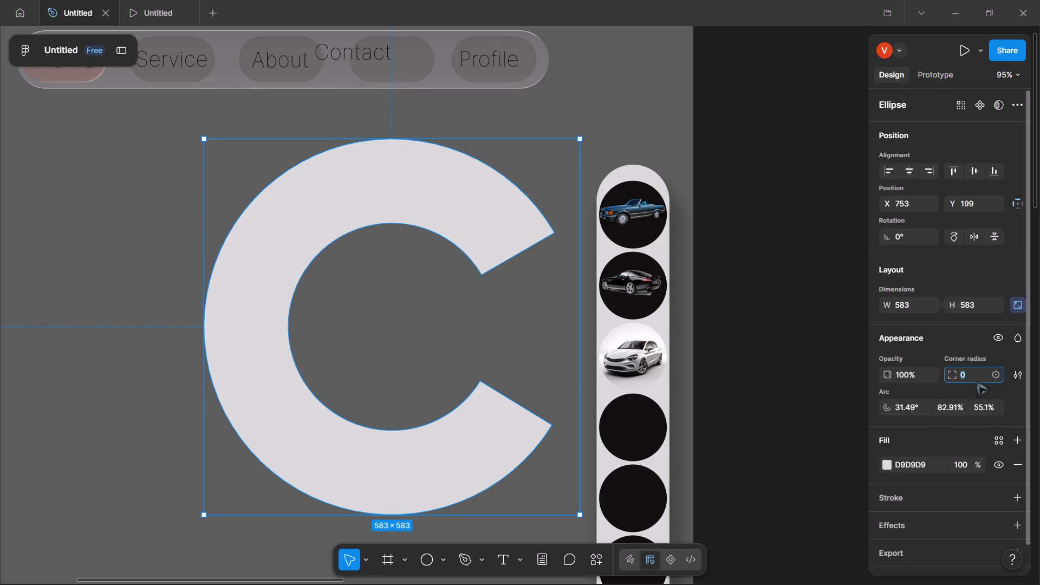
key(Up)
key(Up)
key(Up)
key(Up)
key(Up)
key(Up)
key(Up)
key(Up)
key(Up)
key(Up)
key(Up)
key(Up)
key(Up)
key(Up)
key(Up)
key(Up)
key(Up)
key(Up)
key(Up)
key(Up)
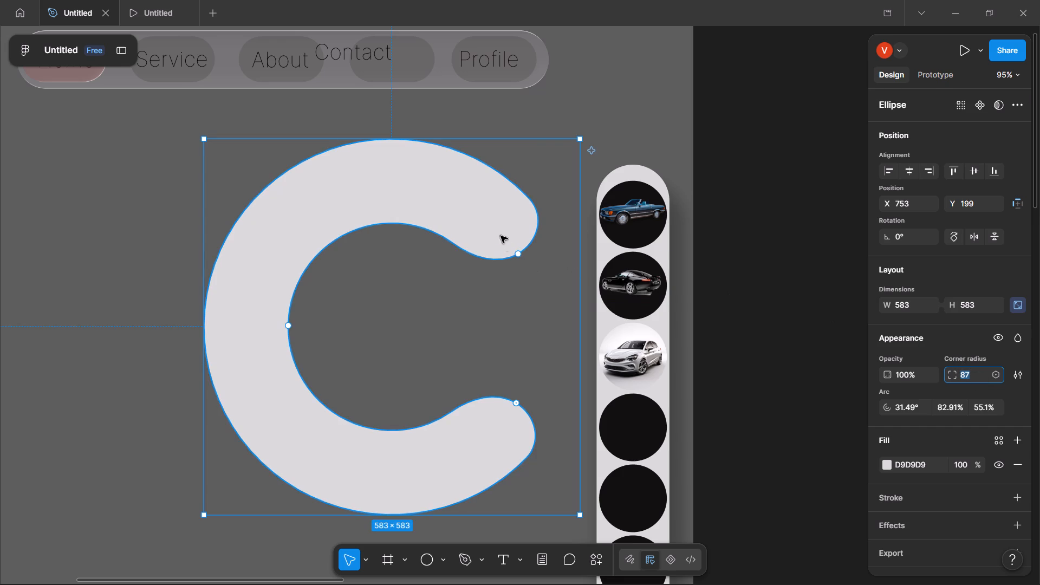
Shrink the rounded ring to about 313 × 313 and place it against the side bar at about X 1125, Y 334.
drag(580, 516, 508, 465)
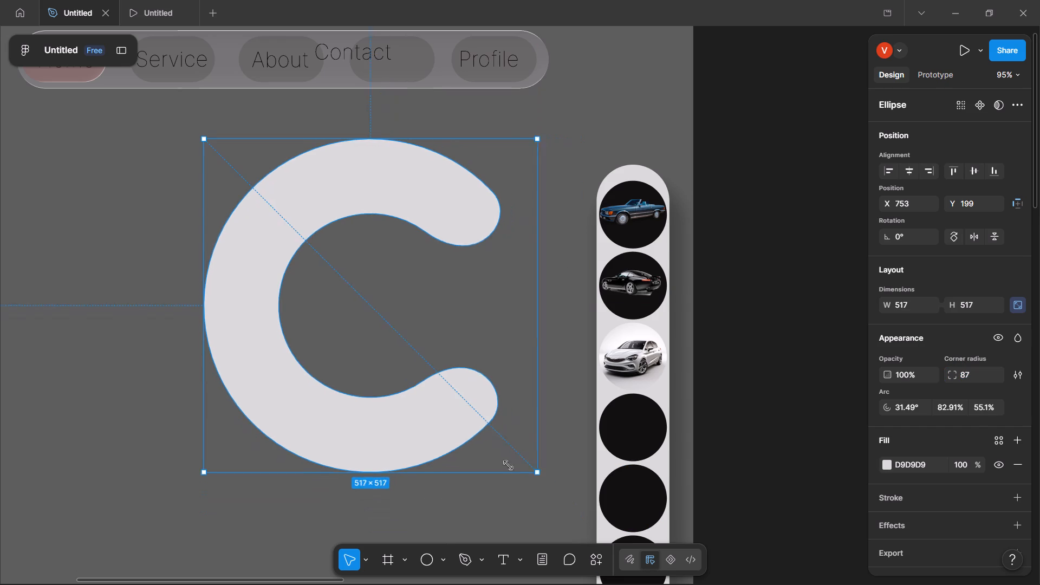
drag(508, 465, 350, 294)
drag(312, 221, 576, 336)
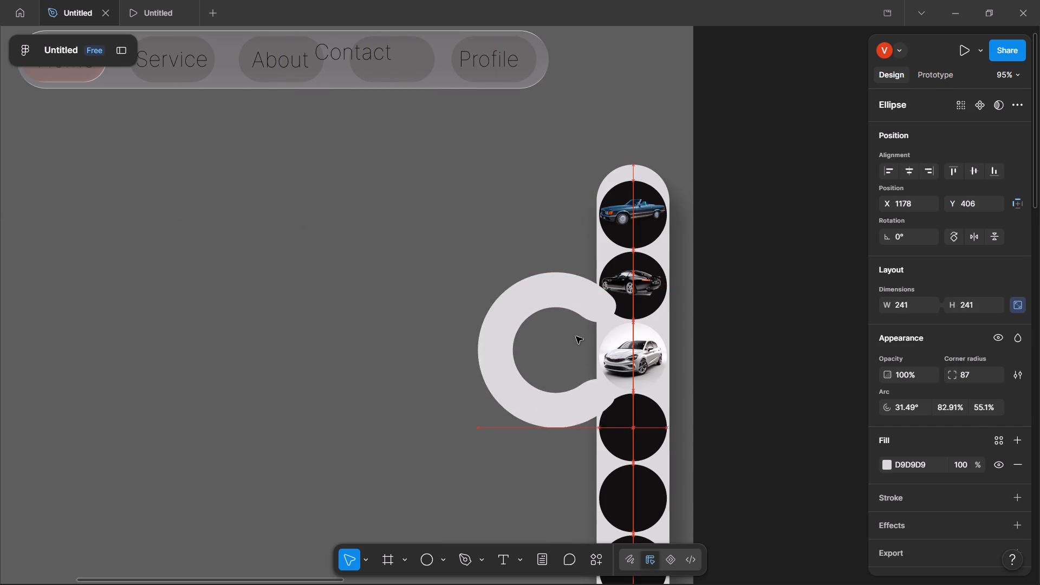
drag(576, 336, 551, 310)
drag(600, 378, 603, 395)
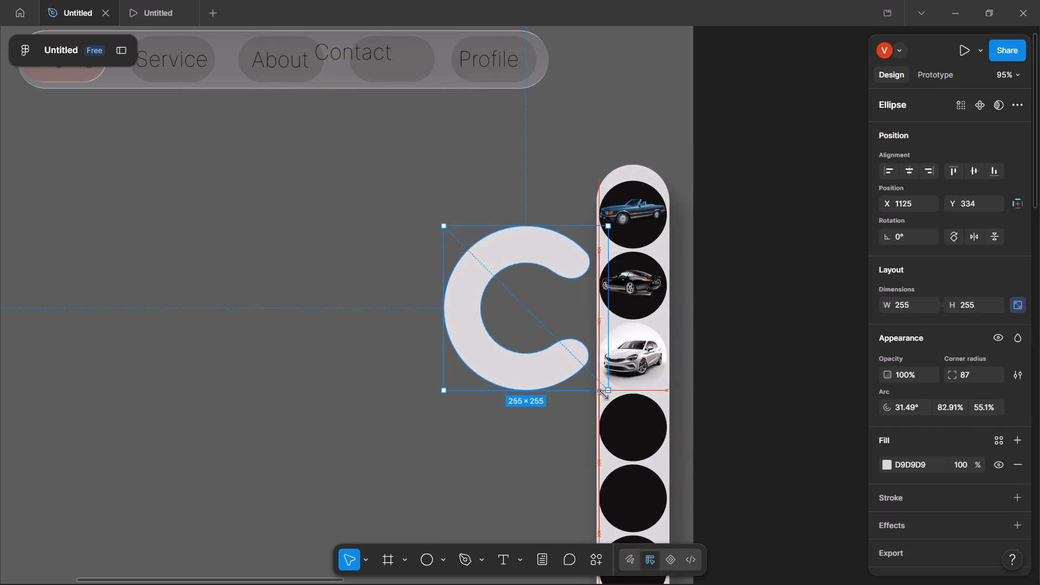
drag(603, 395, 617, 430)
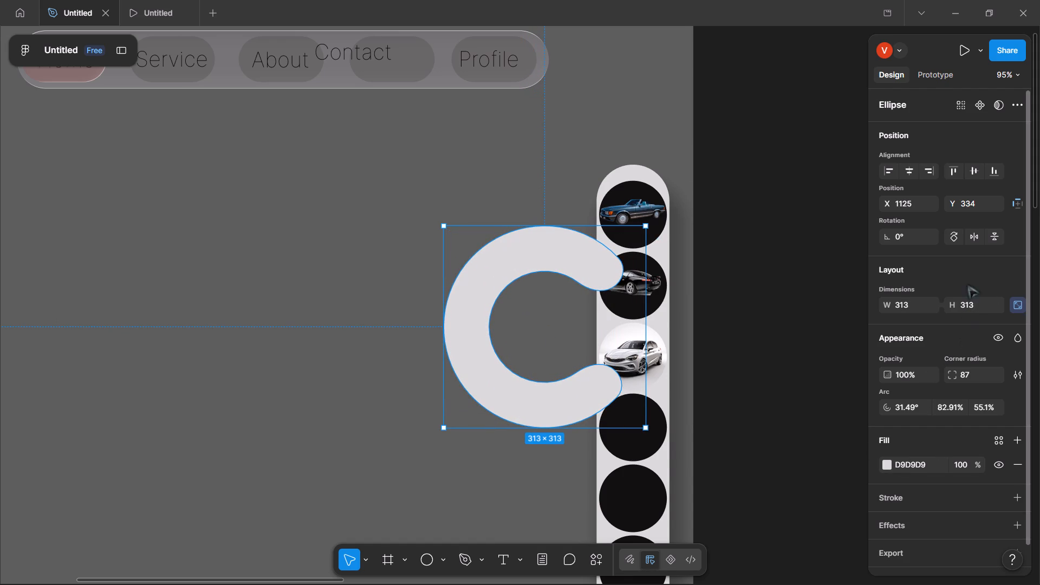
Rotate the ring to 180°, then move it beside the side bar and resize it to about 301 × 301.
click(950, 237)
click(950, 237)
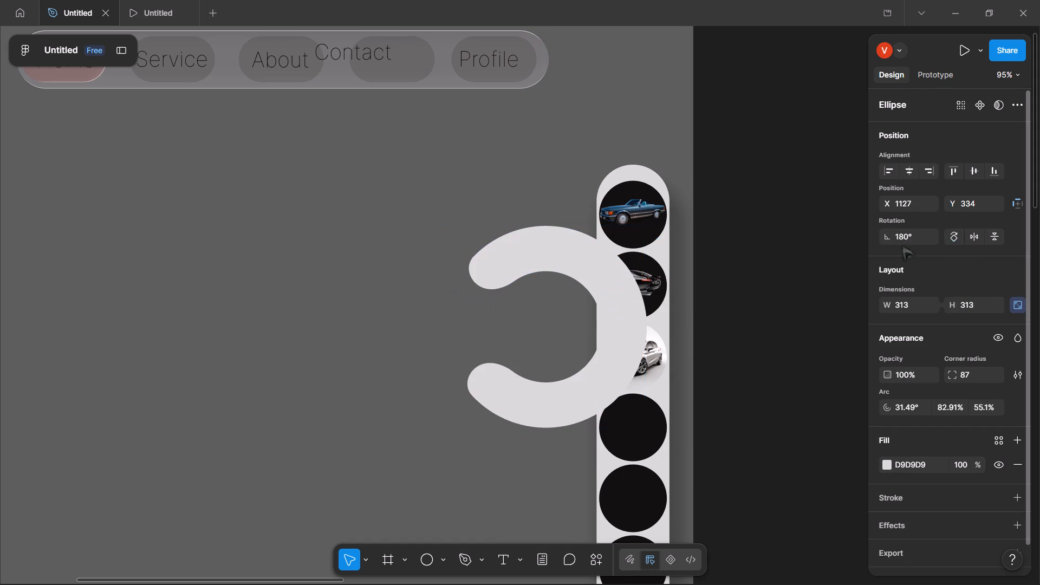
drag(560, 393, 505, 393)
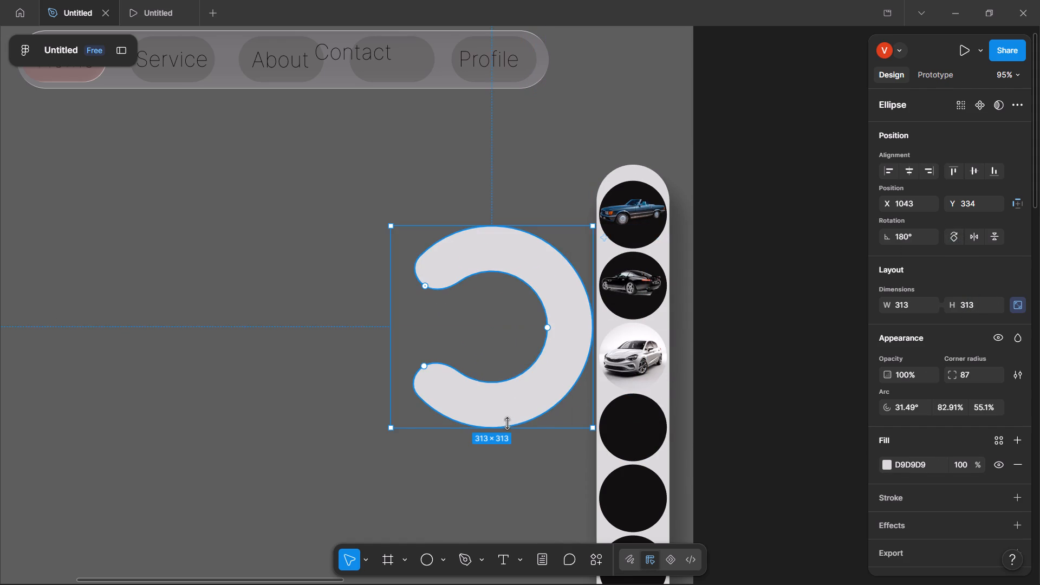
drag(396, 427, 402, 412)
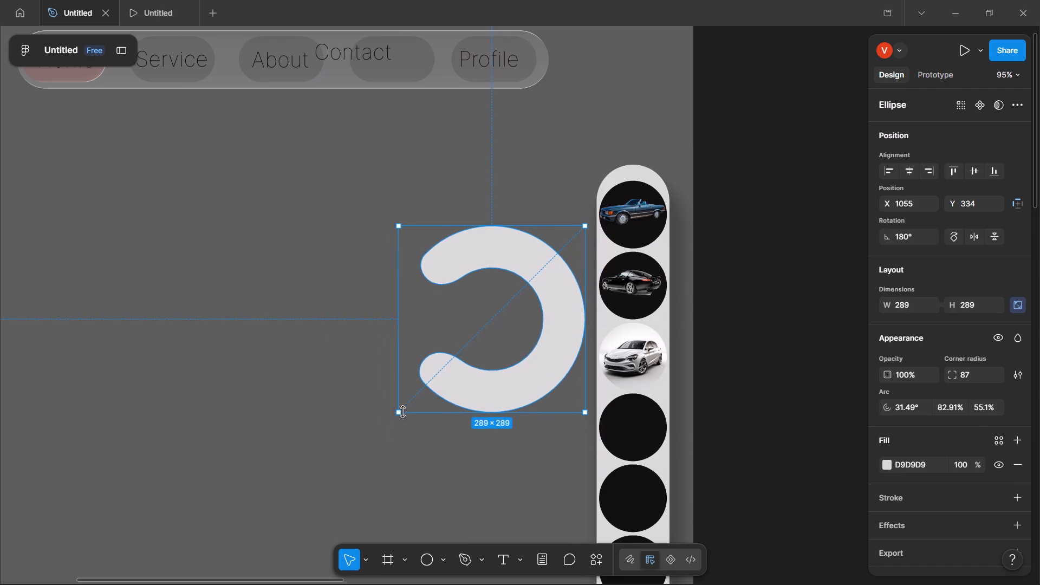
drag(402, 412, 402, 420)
Delete the C-shaped ring from the home frame.
click(453, 393)
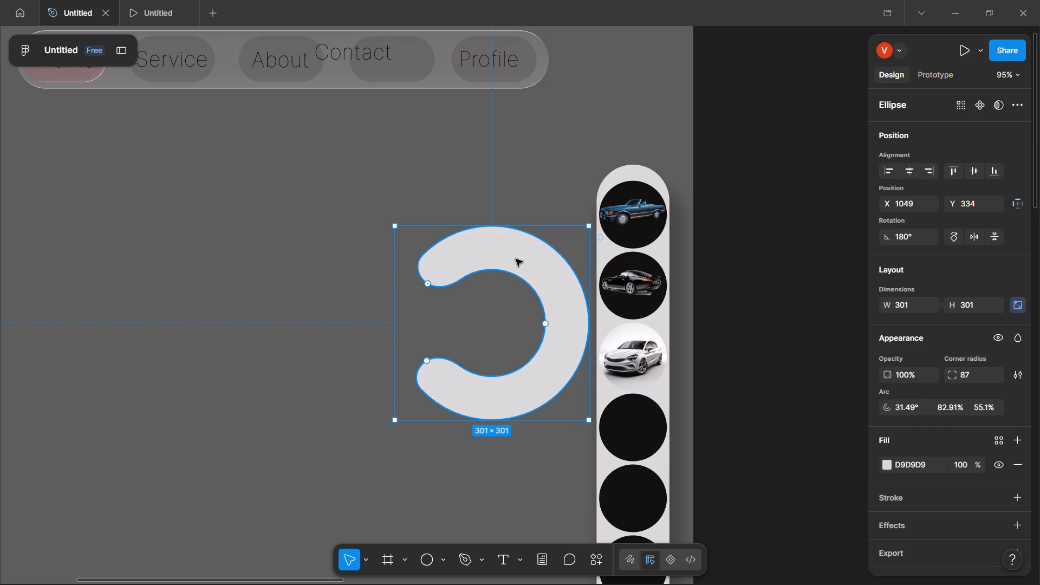
key(BackSpace)
click(518, 372)
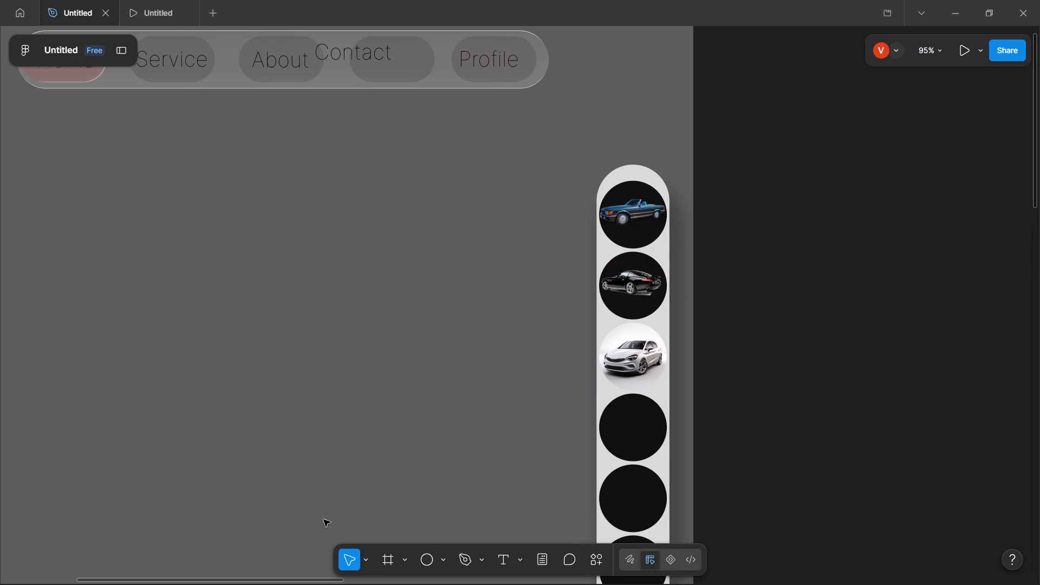
Delete the two lowest black circles from the side bar.
scroll(530, 499, left, 4)
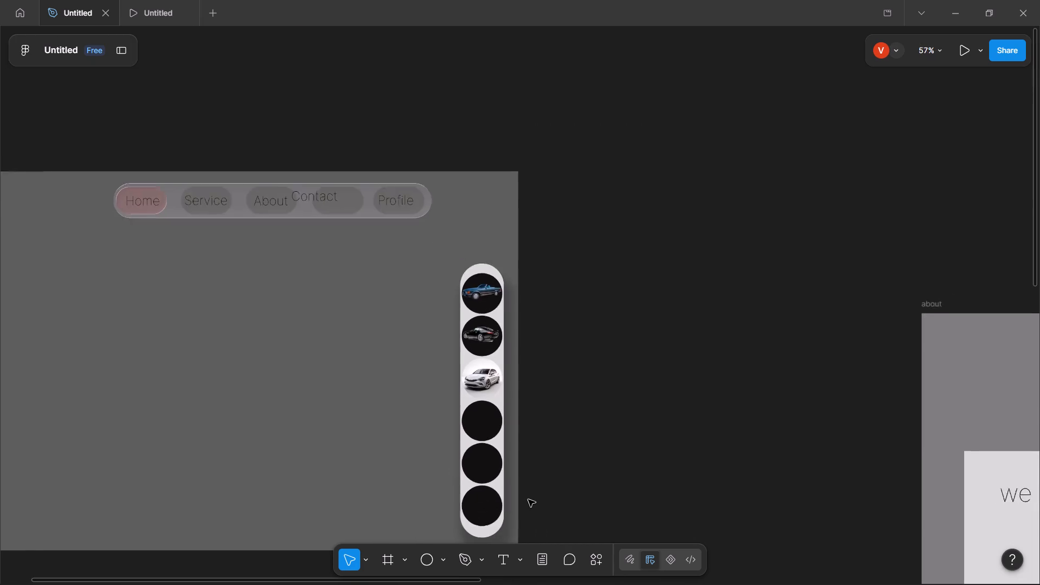
click(485, 519)
key(BackSpace)
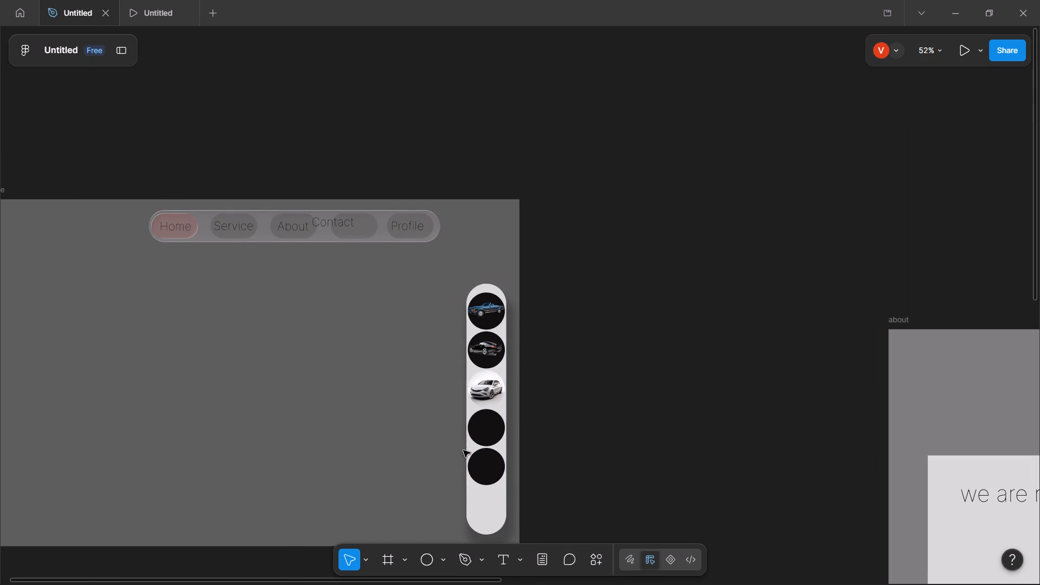
click(486, 474)
key(BackSpace)
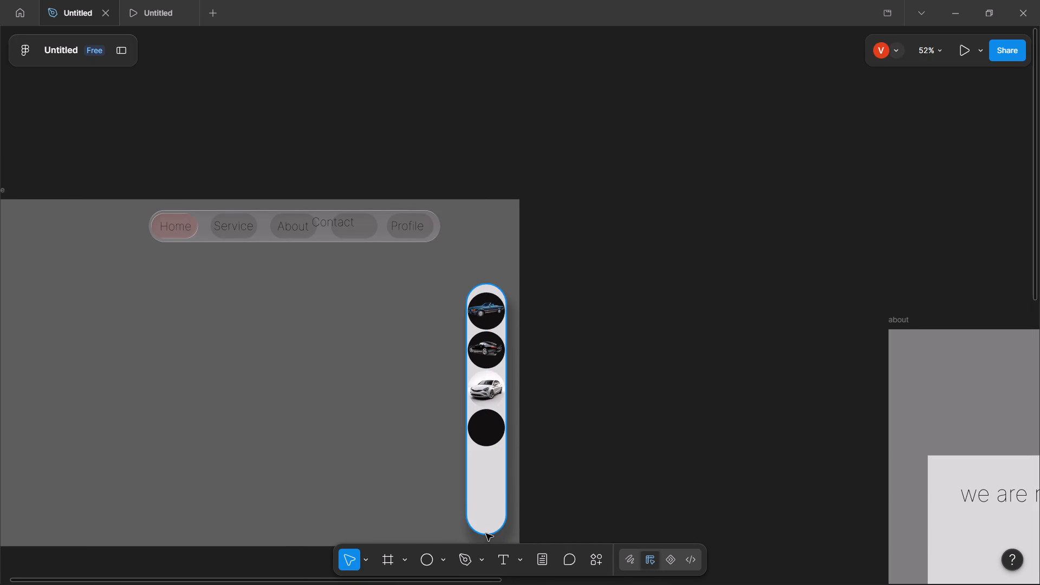
Shorten the side bar's rounded rectangle around the four remaining circles to about 113 × 485 at about X 1362, Y 244.
drag(486, 534, 485, 501)
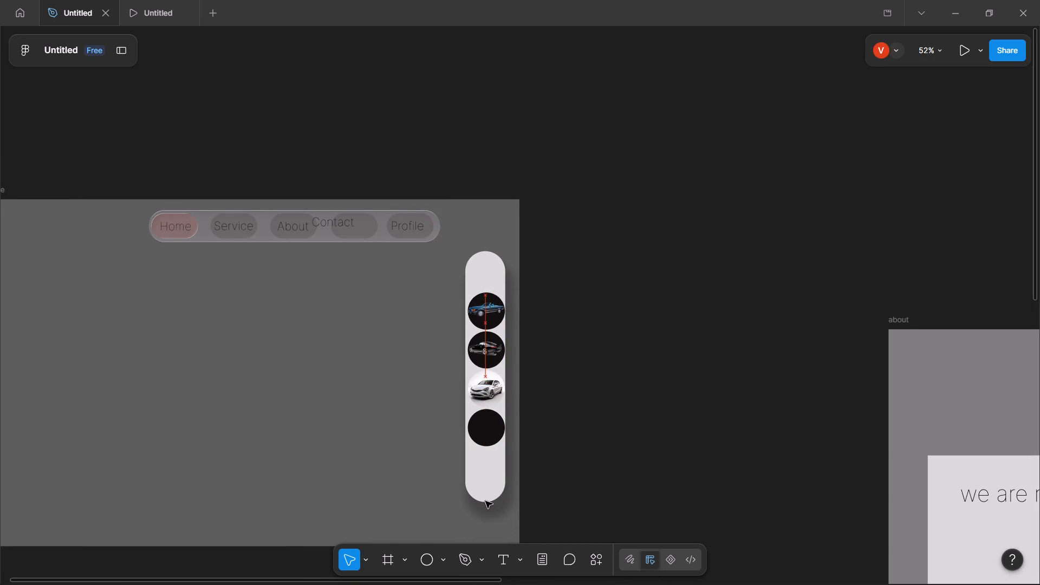
drag(485, 501, 486, 500)
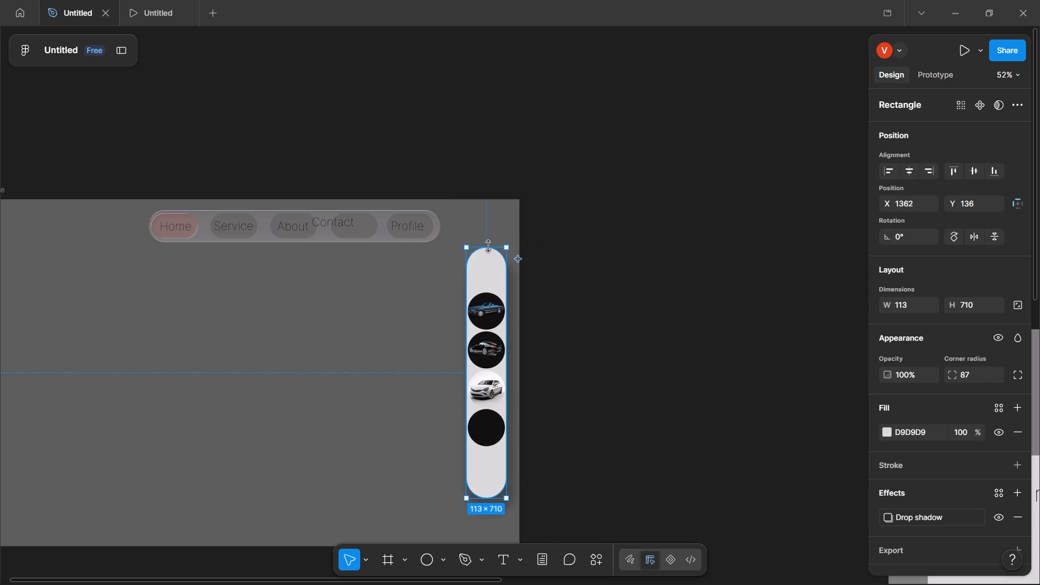
drag(489, 245, 485, 285)
drag(480, 497, 477, 460)
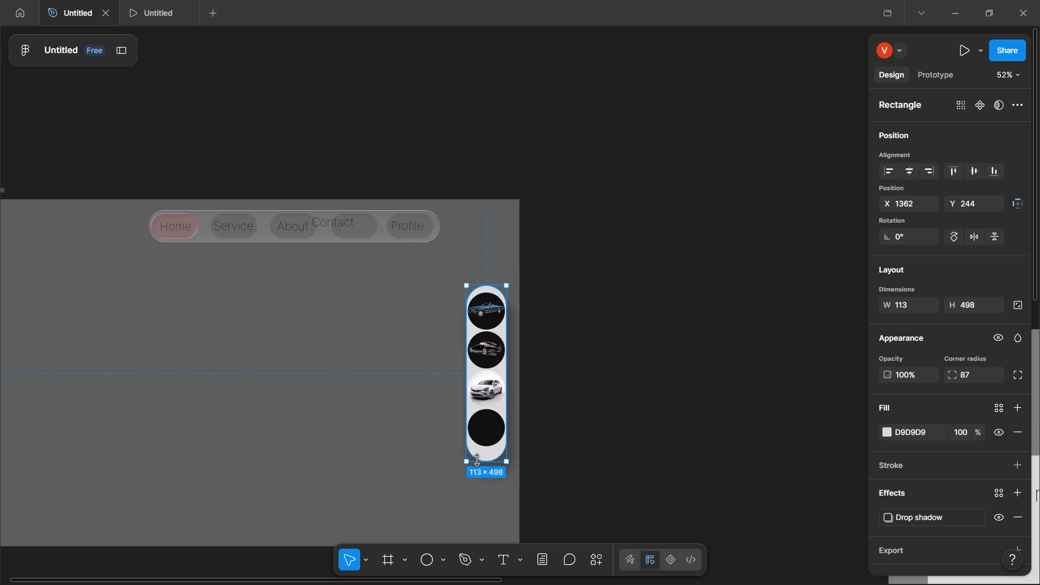
drag(477, 460, 476, 457)
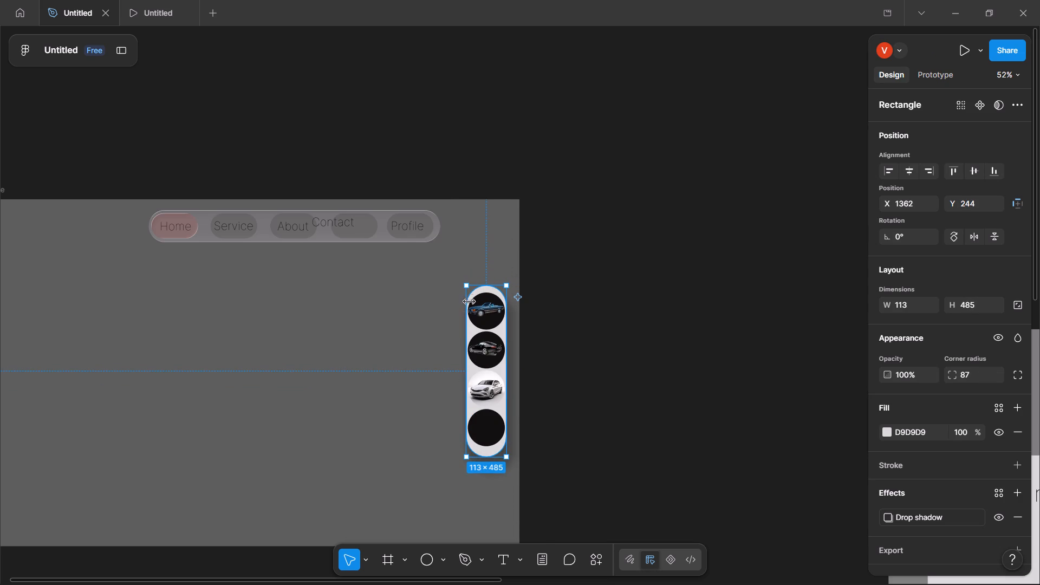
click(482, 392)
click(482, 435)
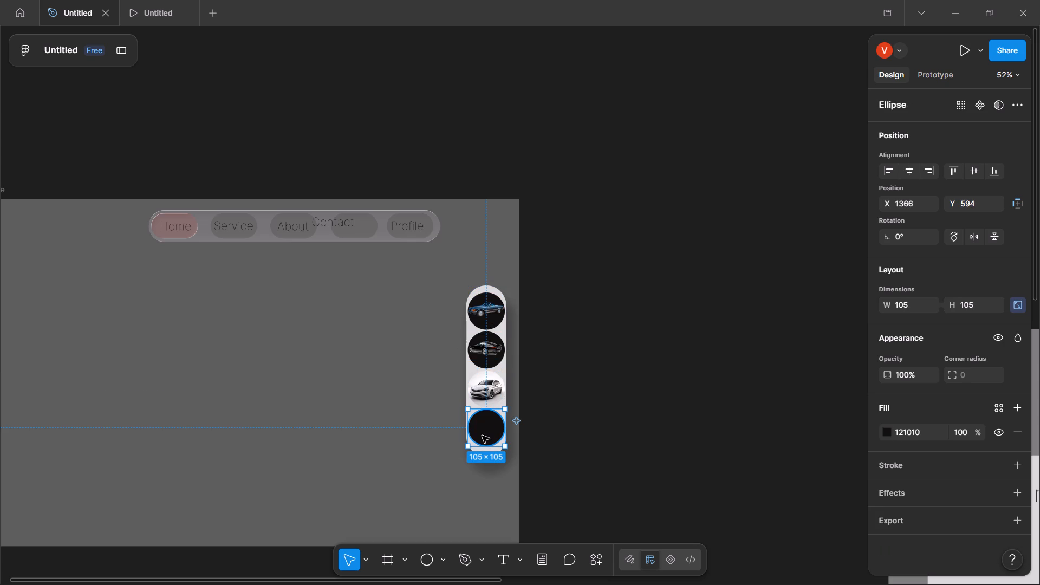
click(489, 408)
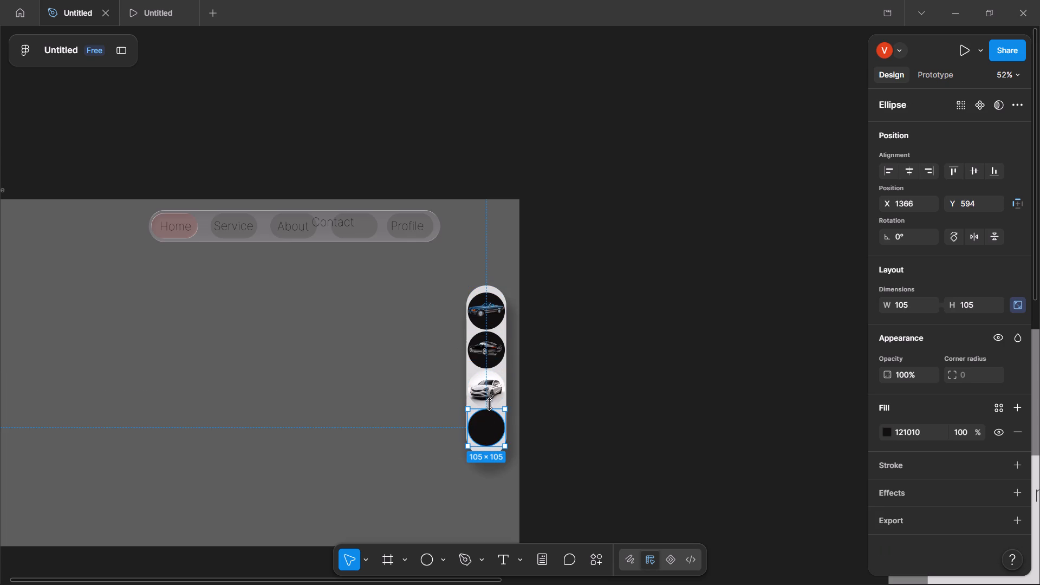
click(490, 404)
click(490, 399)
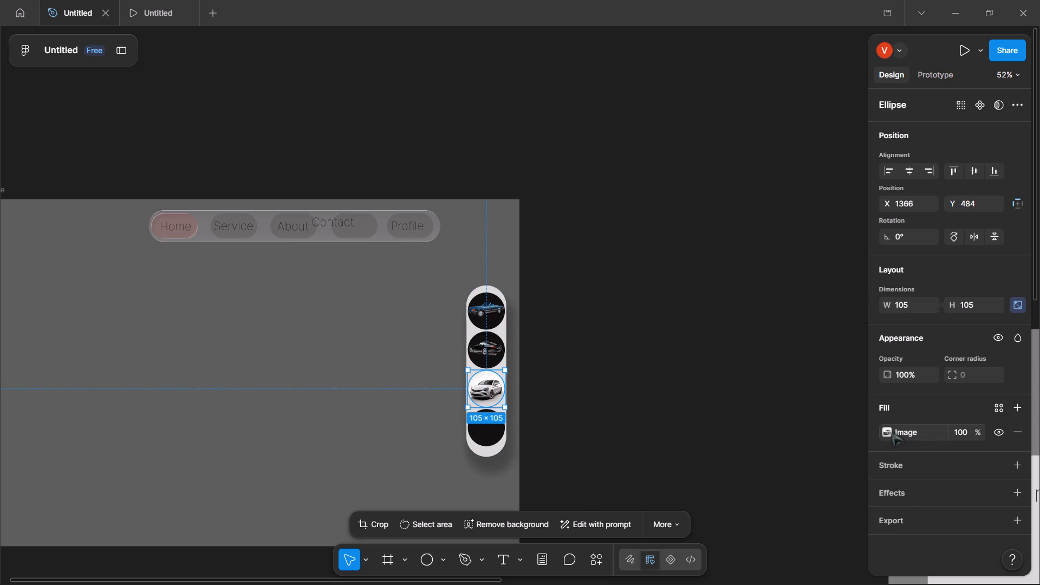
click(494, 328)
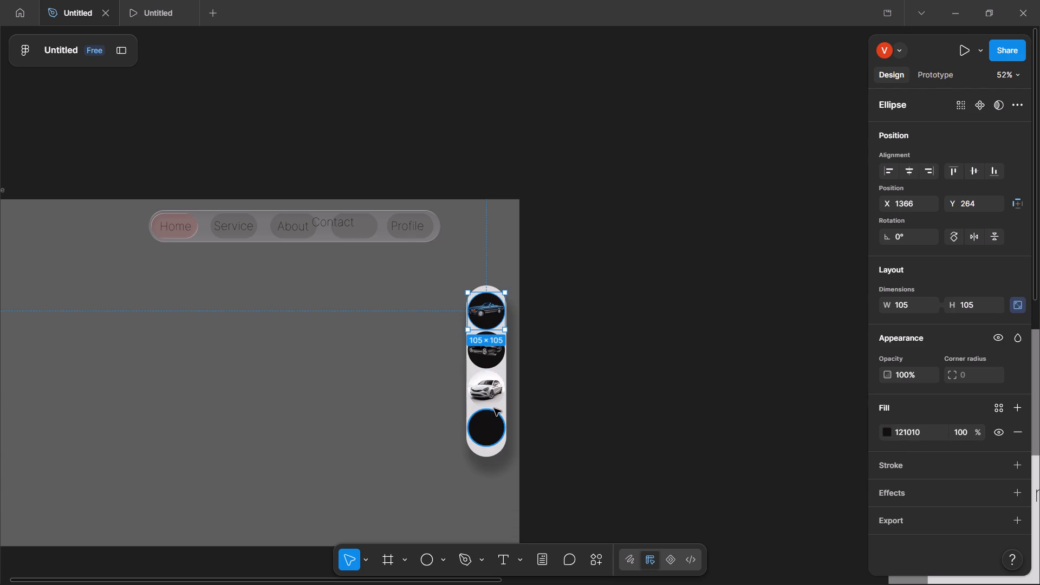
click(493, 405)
Move the white-car circle out of the side bar and place it back on the bar at about X 1356, Y 472.
drag(487, 393, 447, 392)
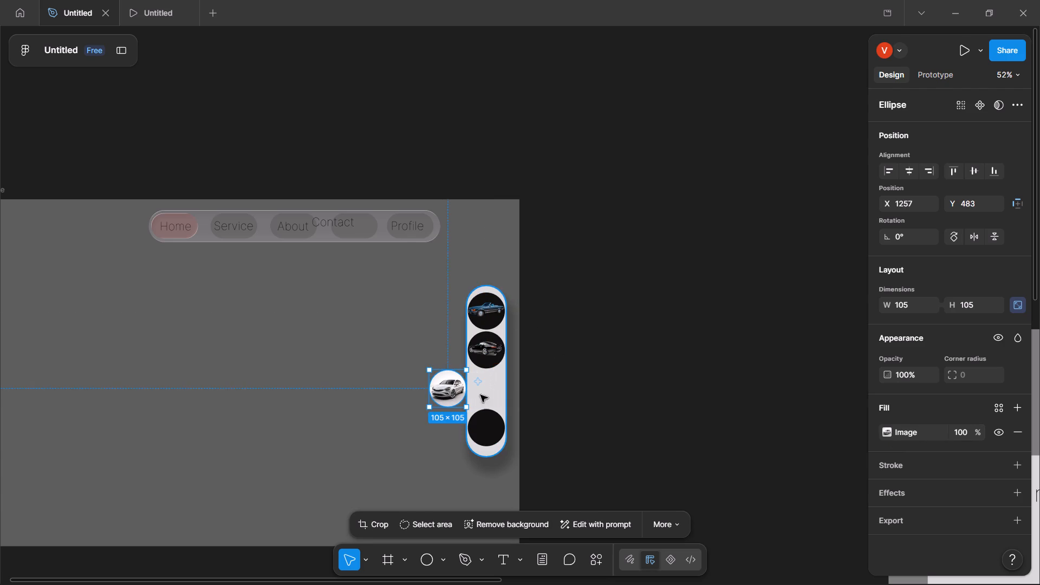
click(492, 394)
drag(446, 388, 480, 385)
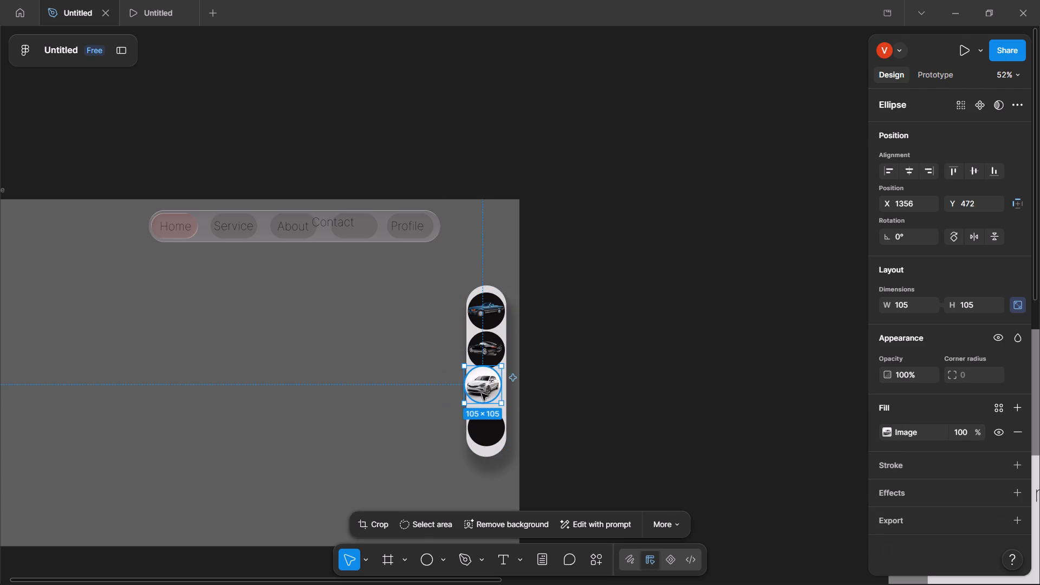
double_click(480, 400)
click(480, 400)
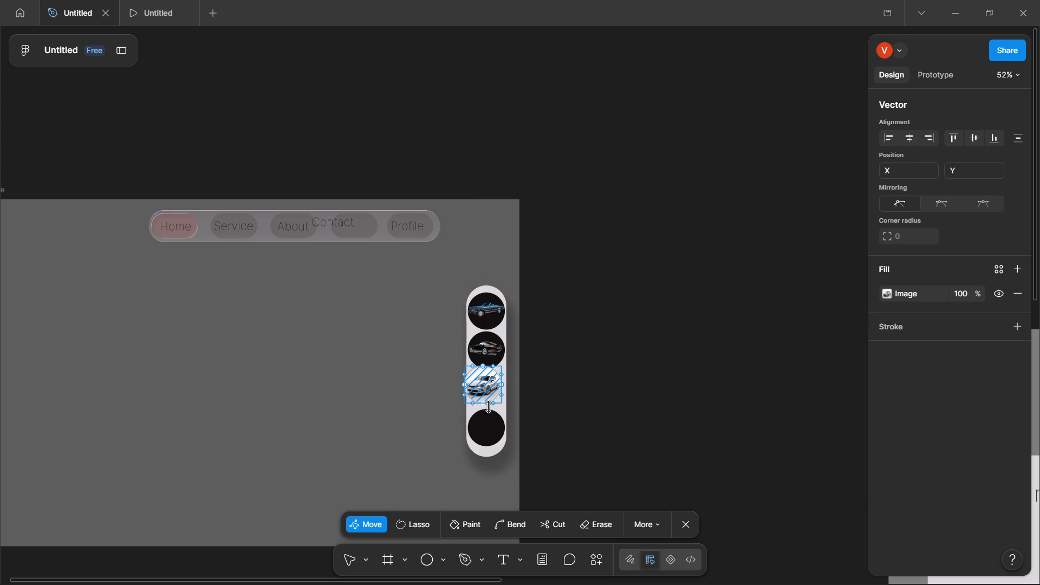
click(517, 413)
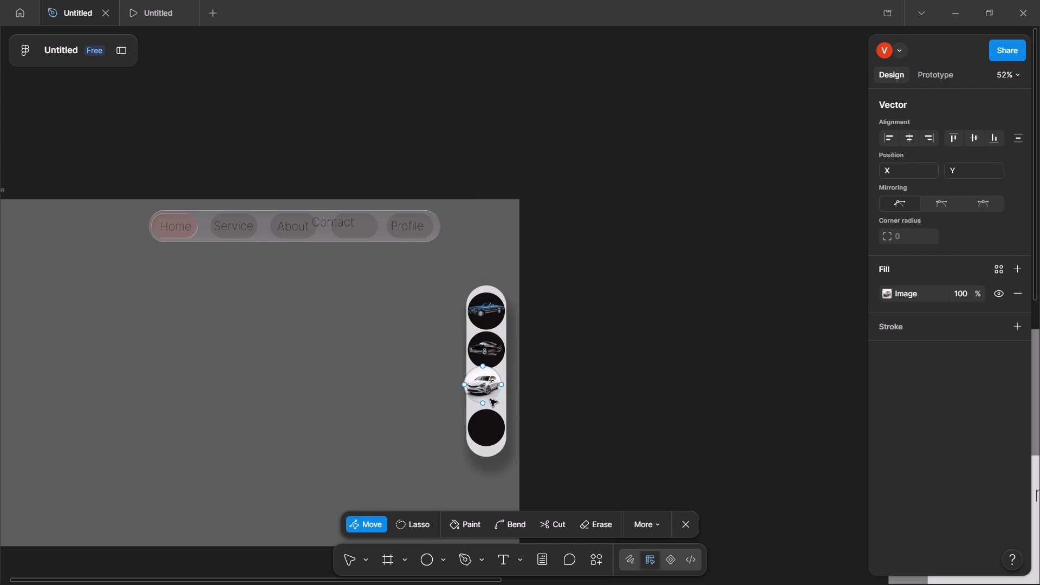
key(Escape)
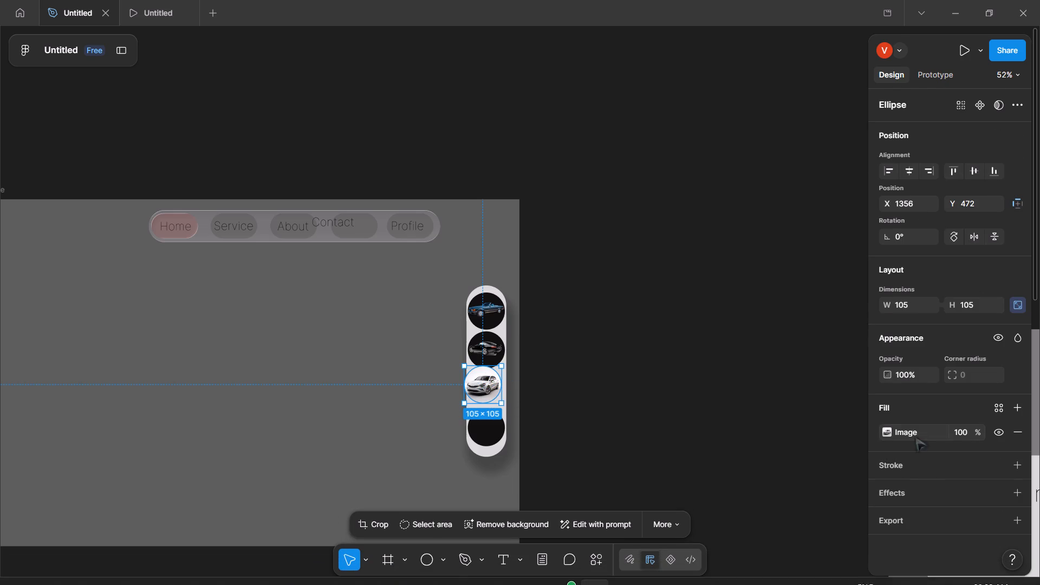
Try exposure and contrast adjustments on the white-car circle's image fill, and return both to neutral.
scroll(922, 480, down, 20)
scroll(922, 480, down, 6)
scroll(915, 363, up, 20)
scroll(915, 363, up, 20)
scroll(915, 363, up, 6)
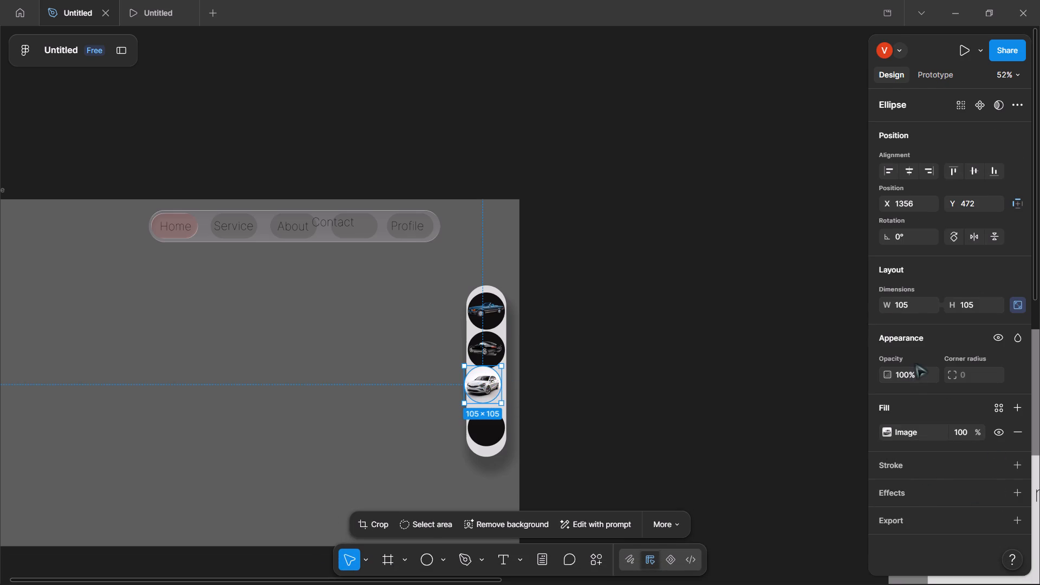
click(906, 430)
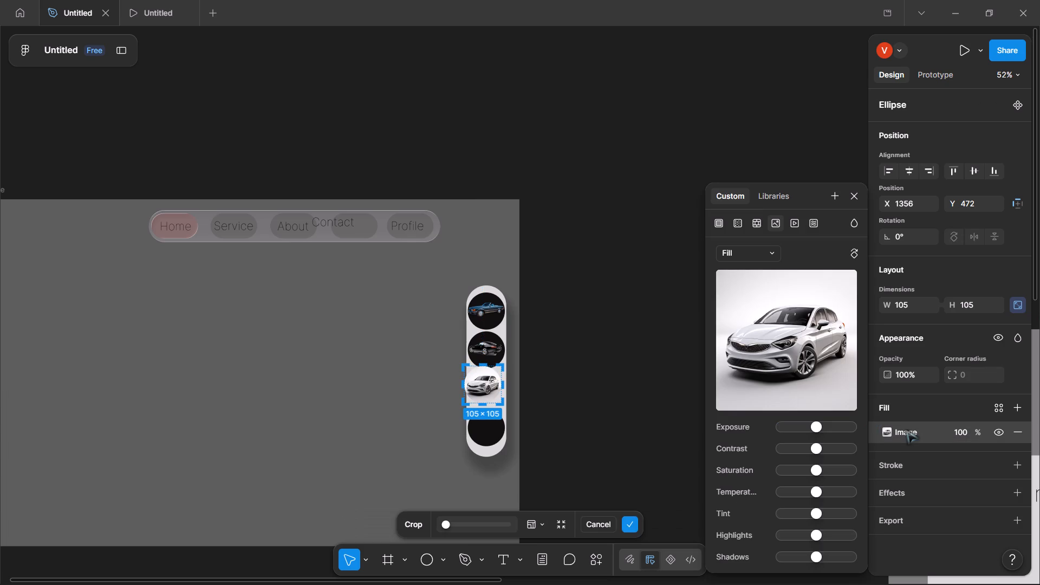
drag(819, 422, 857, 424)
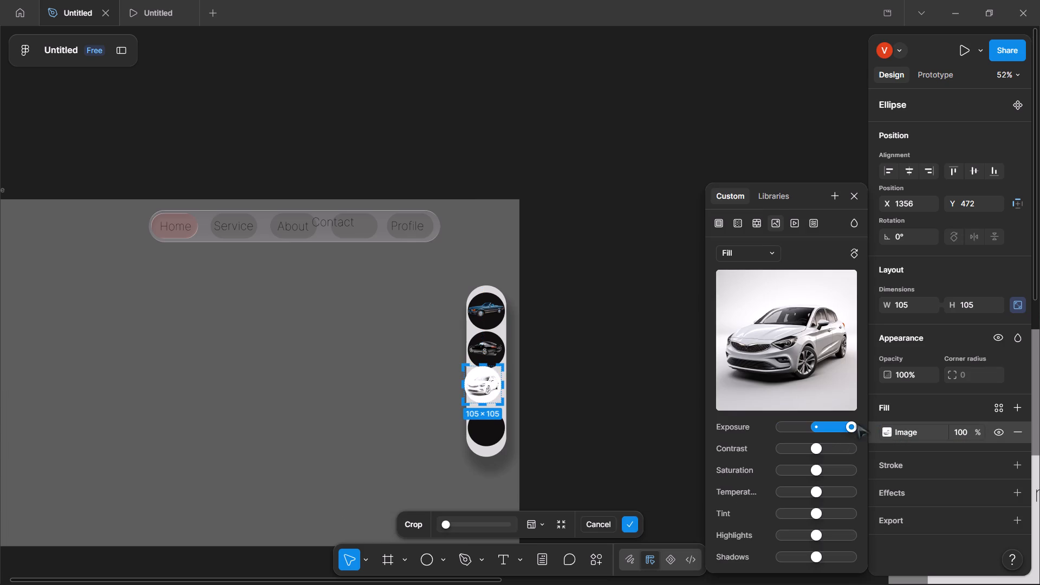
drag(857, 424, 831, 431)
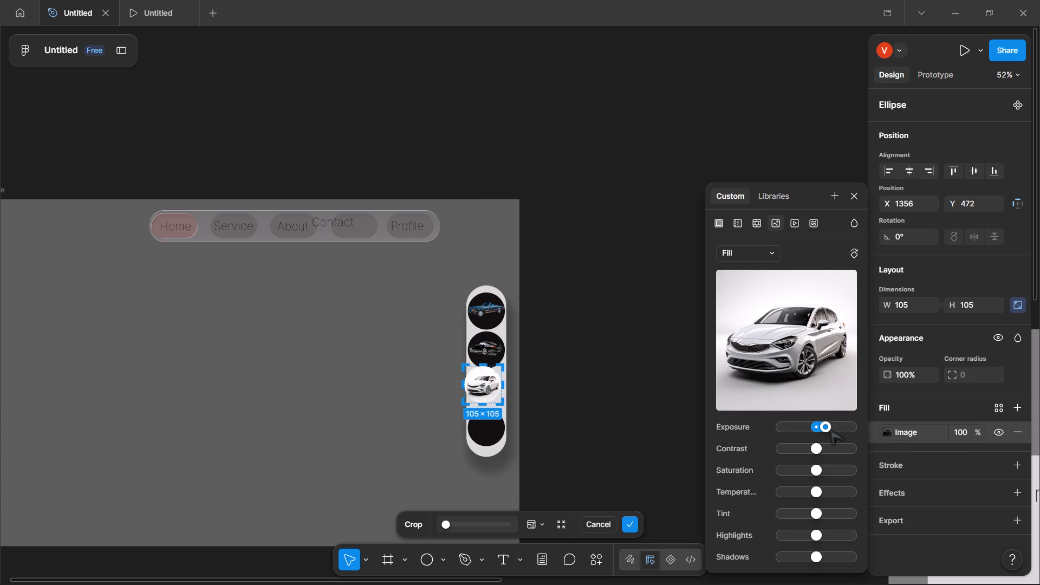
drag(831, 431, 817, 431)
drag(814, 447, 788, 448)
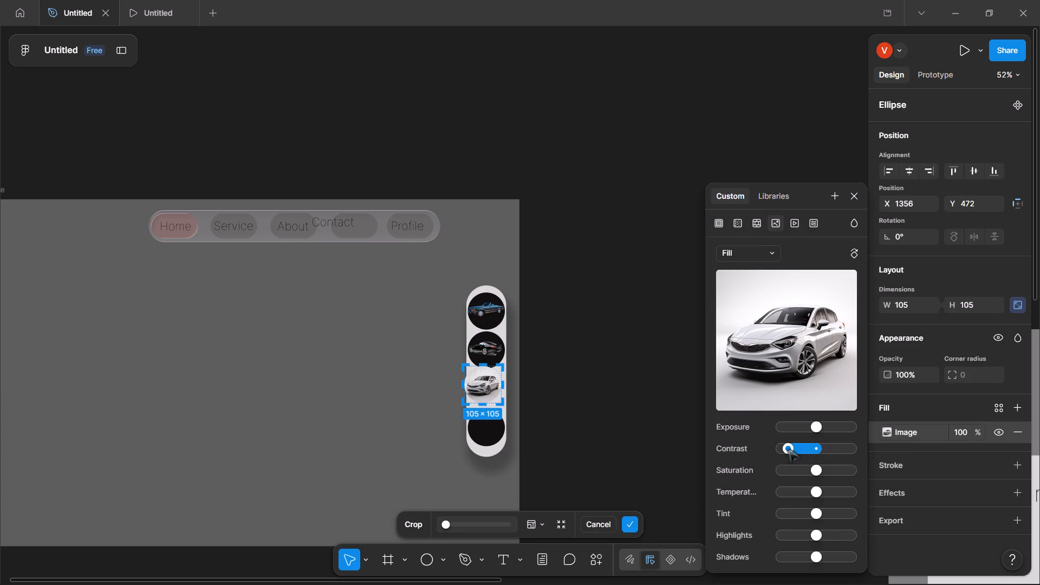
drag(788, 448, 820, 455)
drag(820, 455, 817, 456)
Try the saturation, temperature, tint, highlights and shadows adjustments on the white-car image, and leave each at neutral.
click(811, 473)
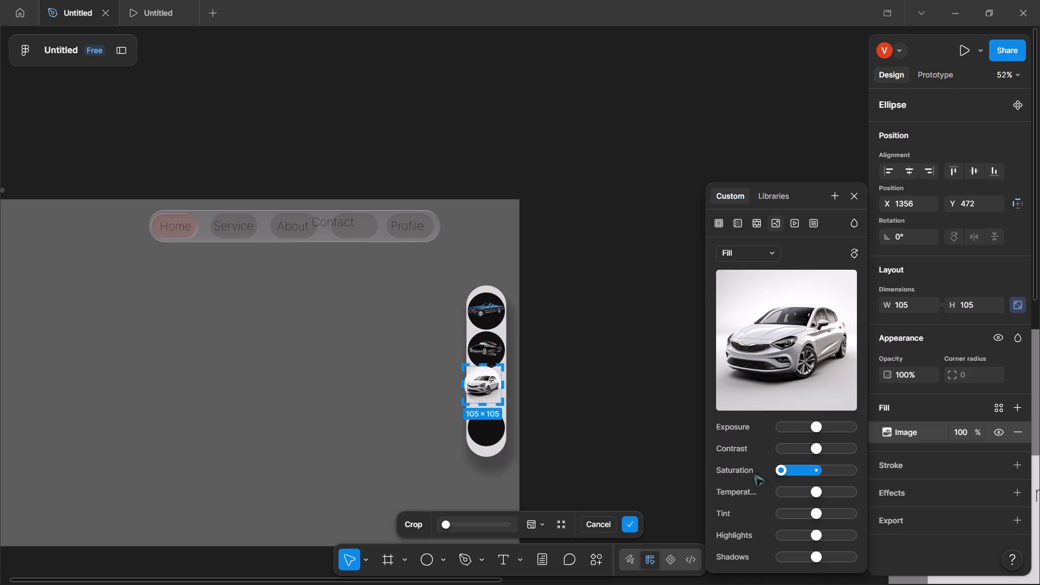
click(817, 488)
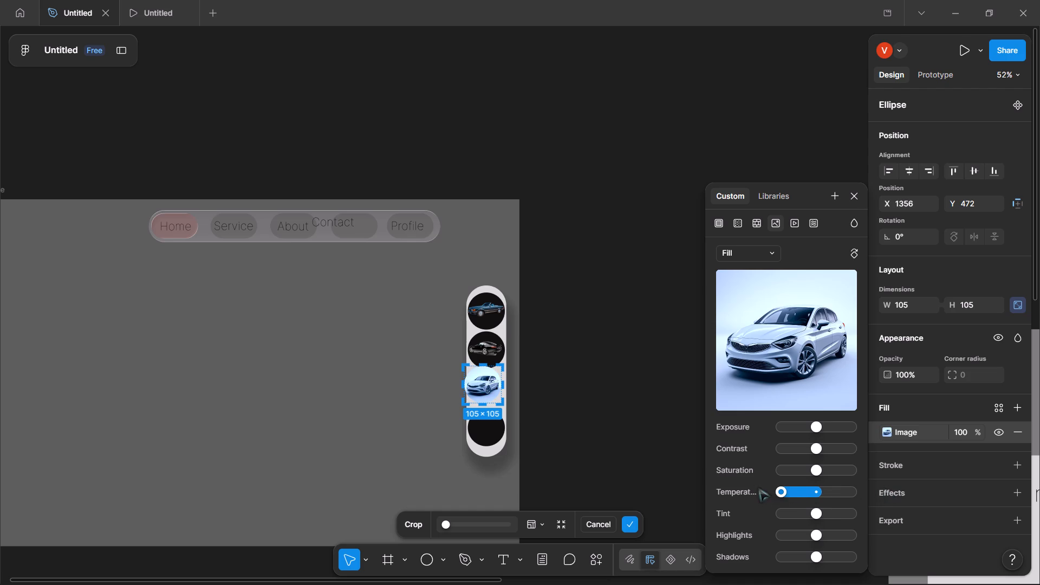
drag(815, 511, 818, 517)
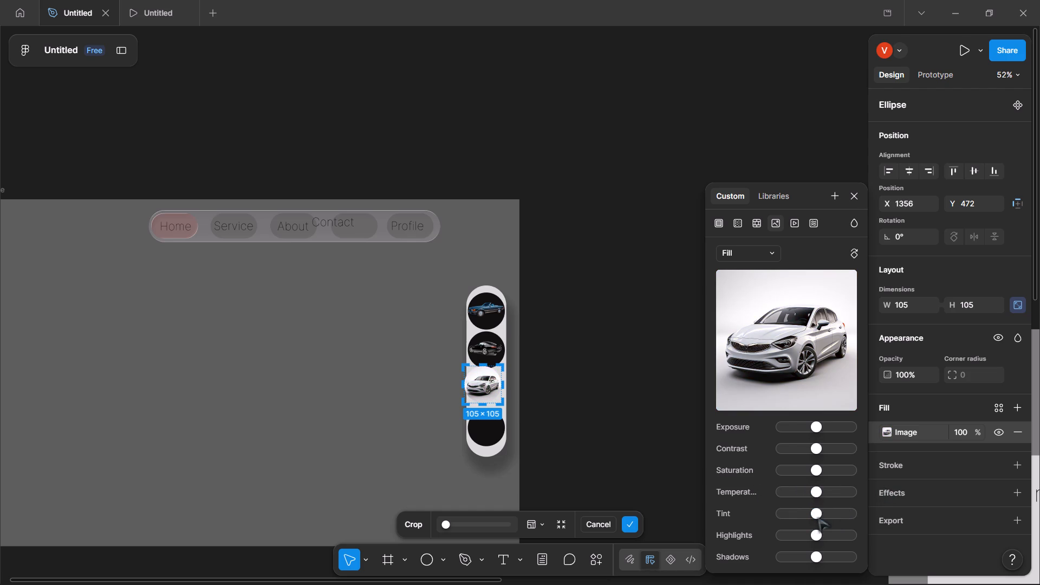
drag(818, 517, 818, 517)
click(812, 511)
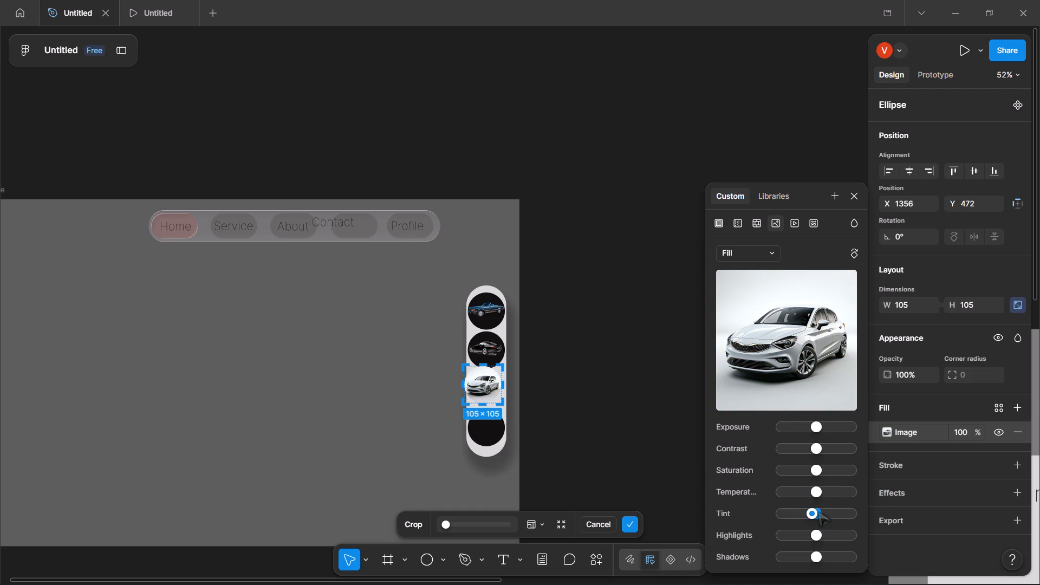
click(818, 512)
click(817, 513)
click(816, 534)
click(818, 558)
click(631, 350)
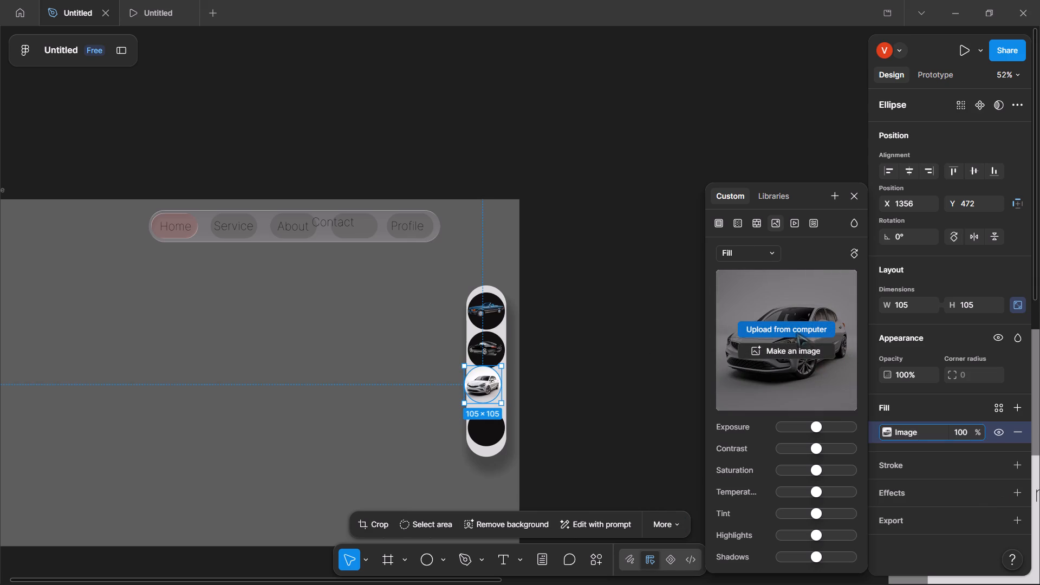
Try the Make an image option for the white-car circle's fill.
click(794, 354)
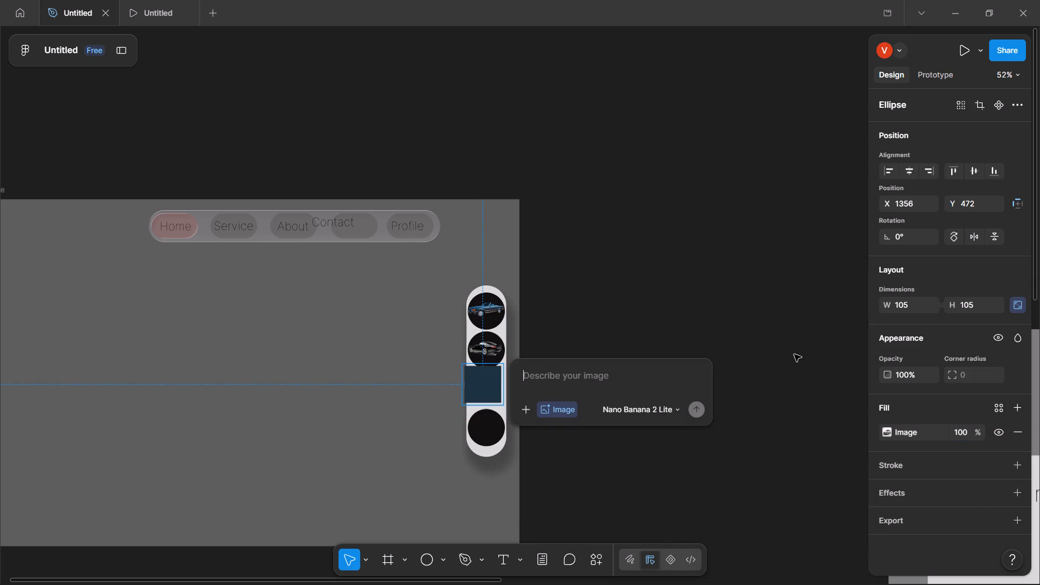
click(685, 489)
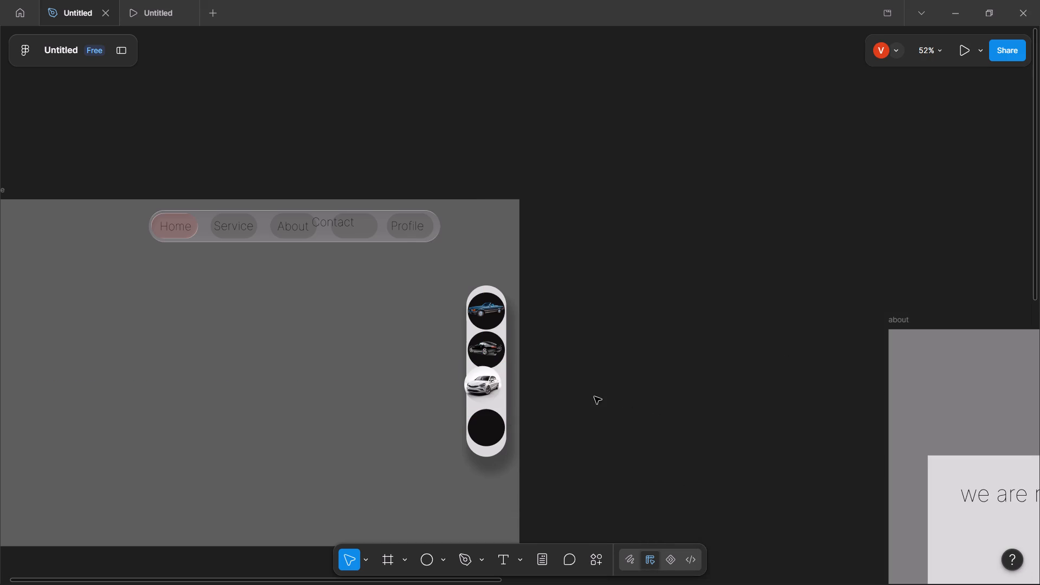
Nudge the white-car circle to X 1365, Y 479 so it lines up with the other side bar circles.
click(495, 400)
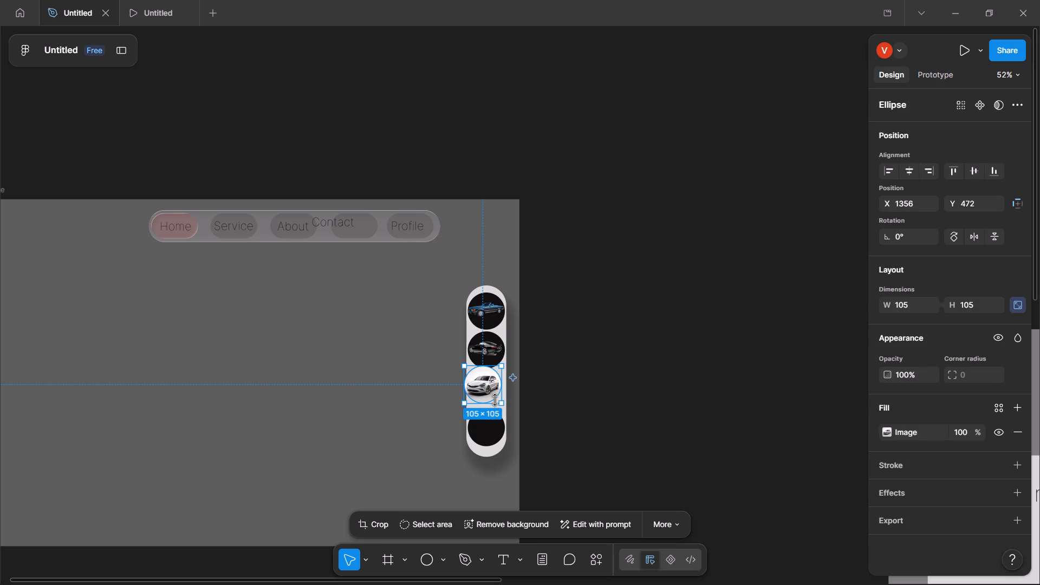
key(Right)
key(Right)
key(Right)
key(Right)
key(Right)
key(Right)
key(Right)
key(Right)
key(Right)
key(Down)
key(Down)
key(Down)
key(Down)
key(Down)
key(Down)
key(Down)
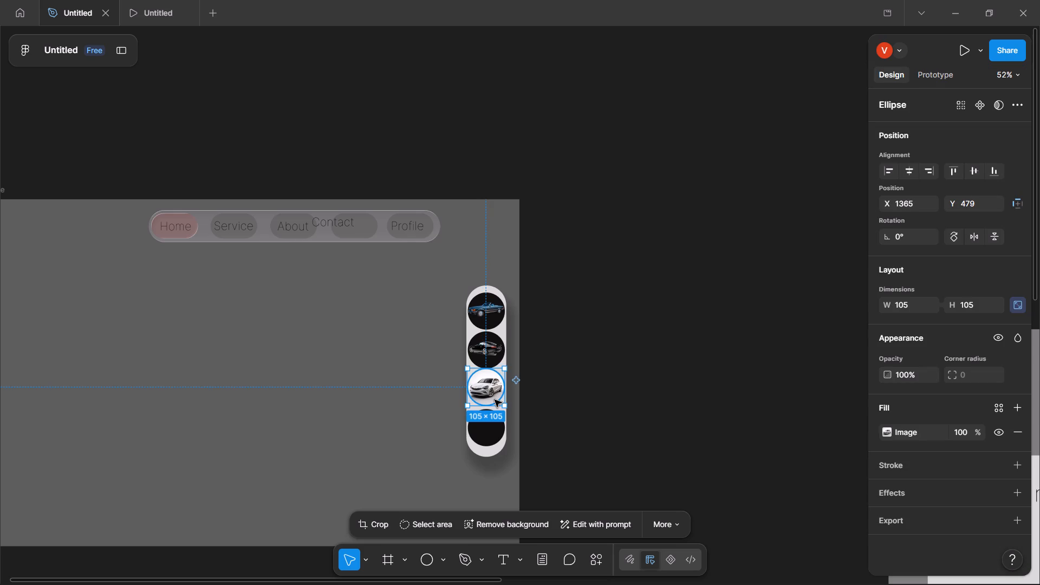
click(634, 365)
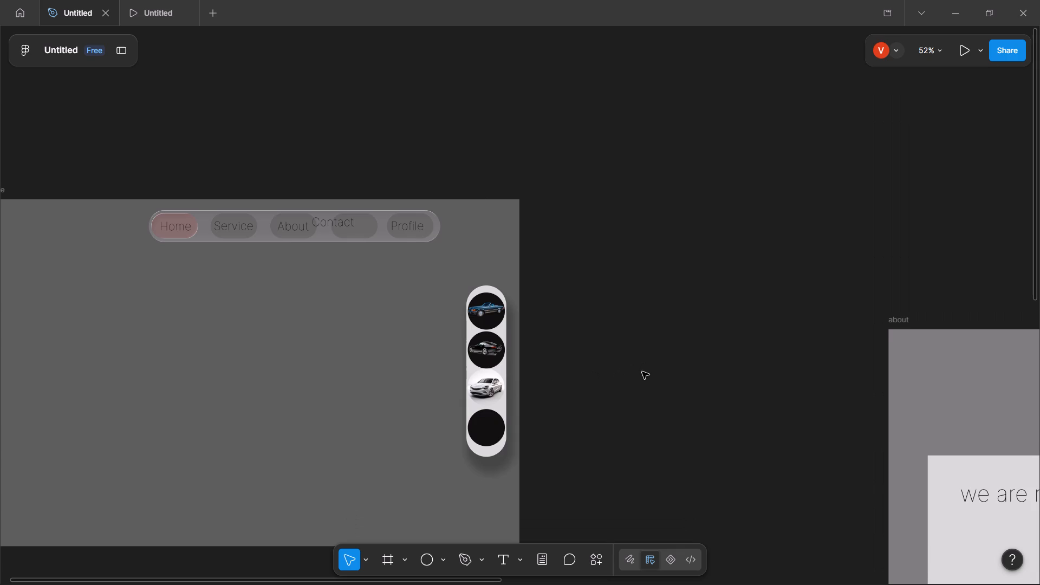
Check the fill colour of the blue-car circle in the side bar.
scroll(623, 370, right, 2)
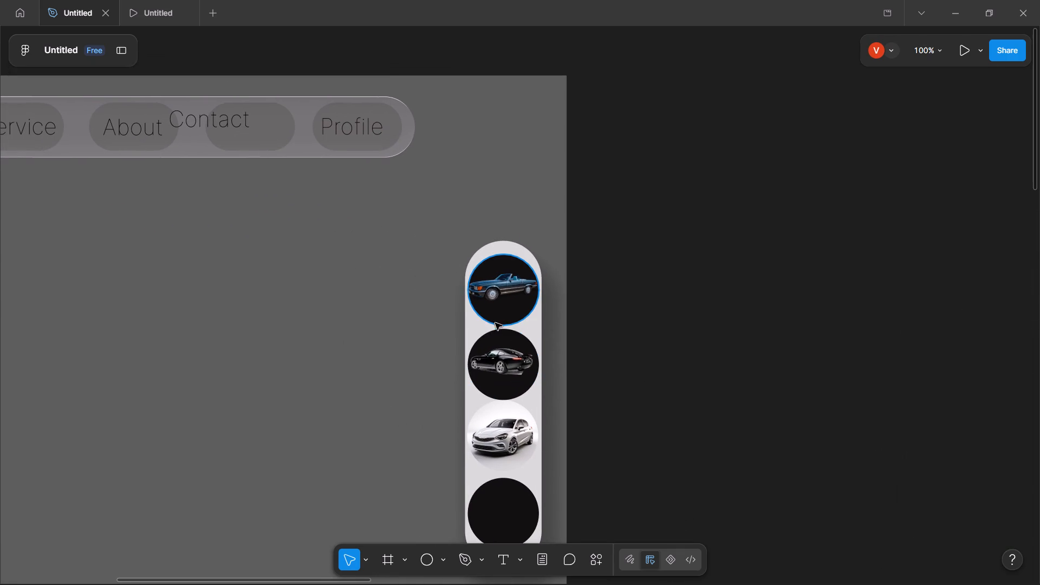
click(493, 316)
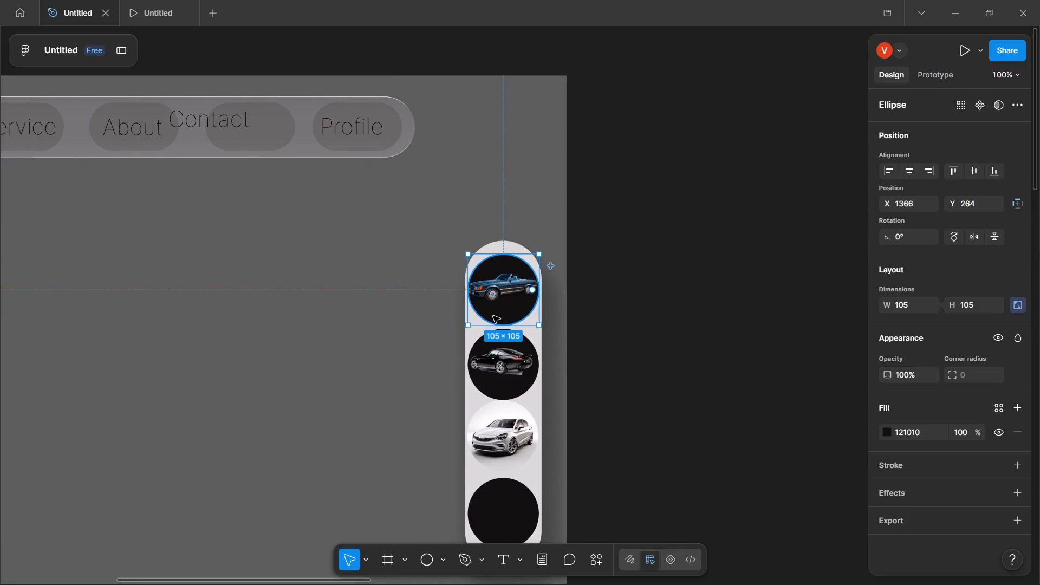
click(928, 436)
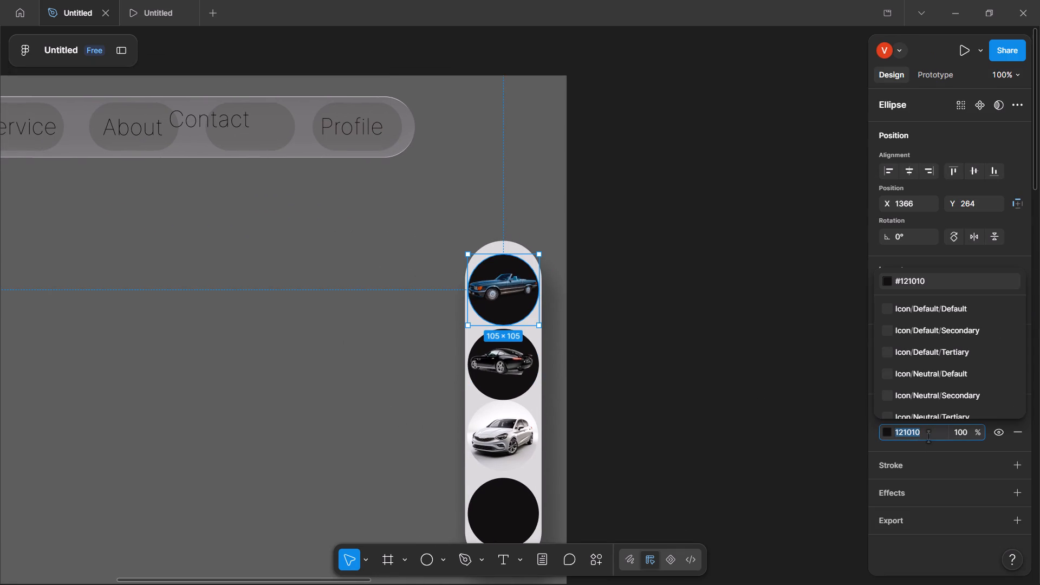
click(928, 436)
click(817, 422)
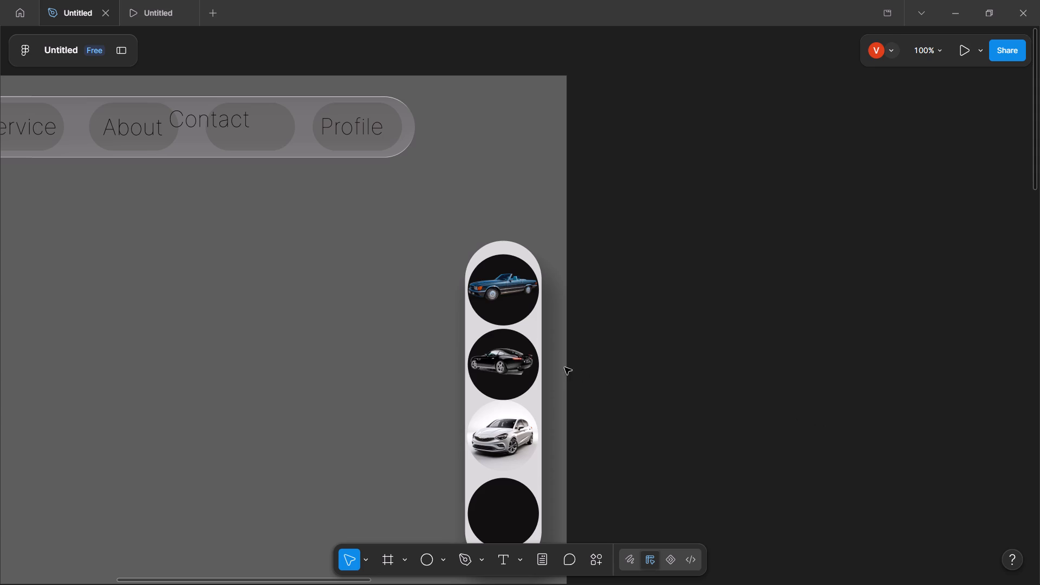
click(404, 401)
Open the image import for the empty black circle at the bottom of the side bar.
scroll(402, 401, down, 1)
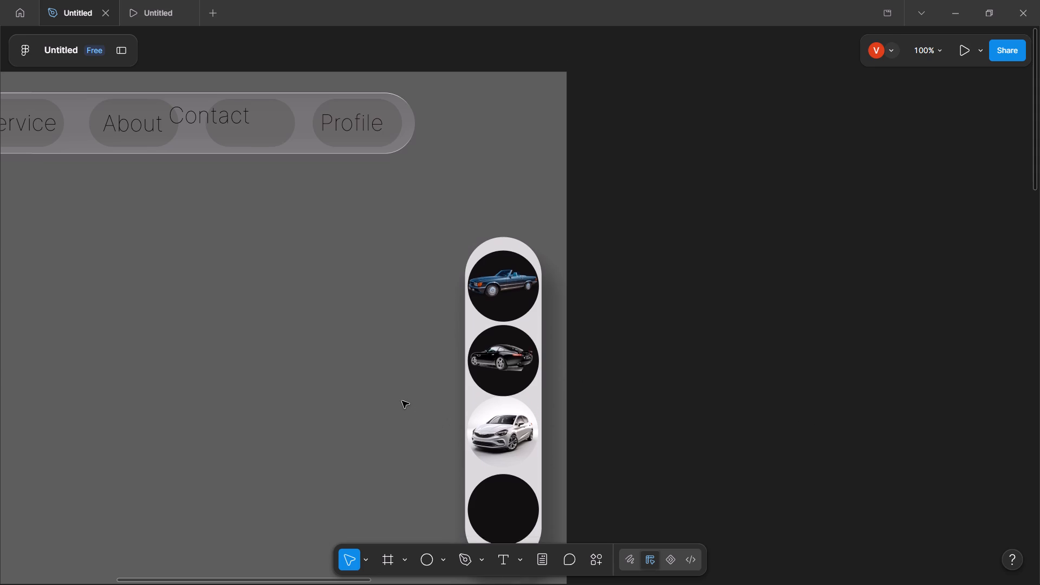
scroll(402, 401, down, 1)
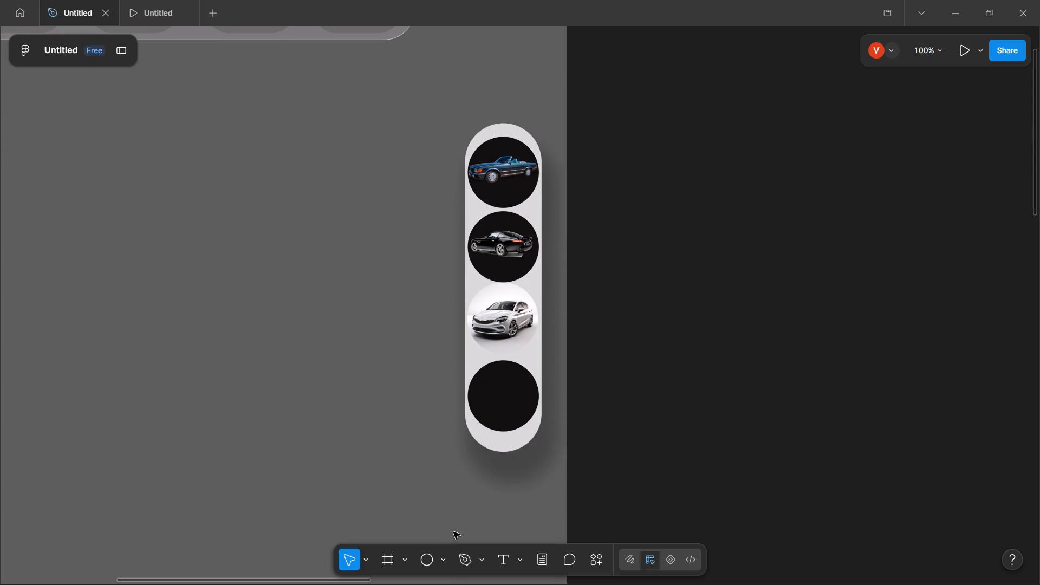
click(496, 413)
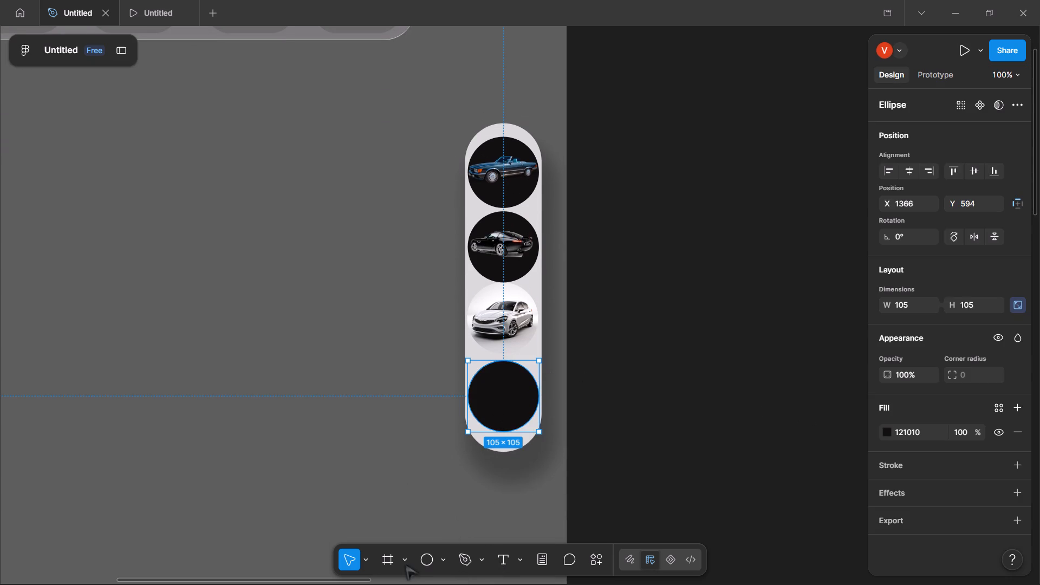
click(444, 557)
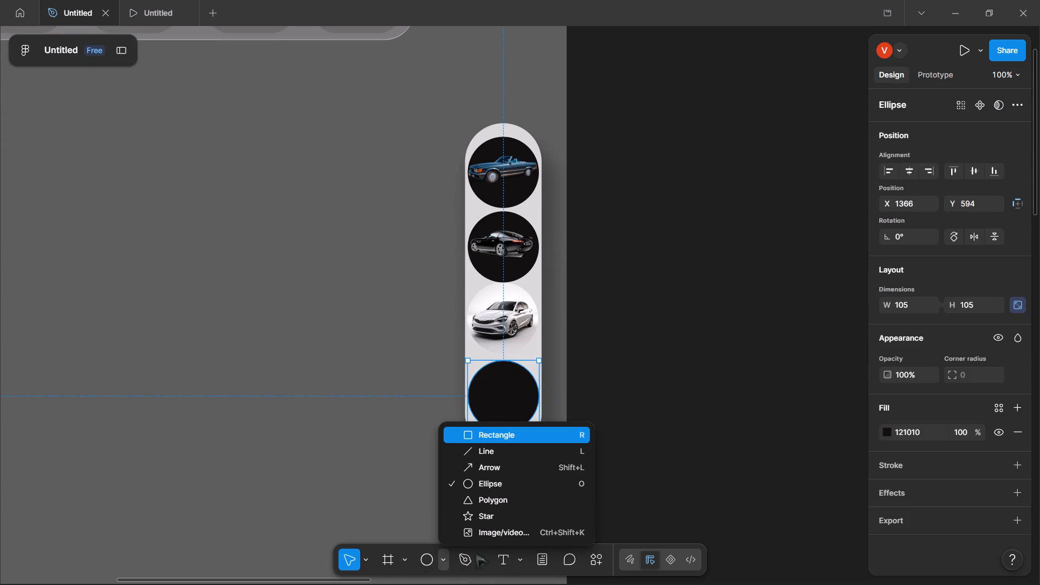
click(483, 537)
Look through the folders and images on New Volume (D:) for a picture for the fourth circle.
scroll(470, 377, down, 17)
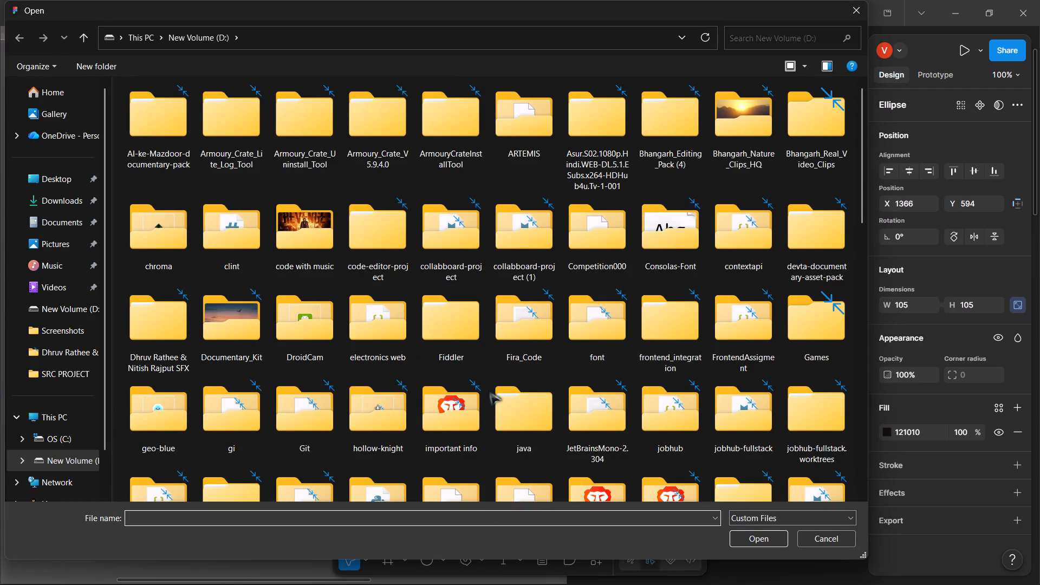
drag(865, 186, 864, 312)
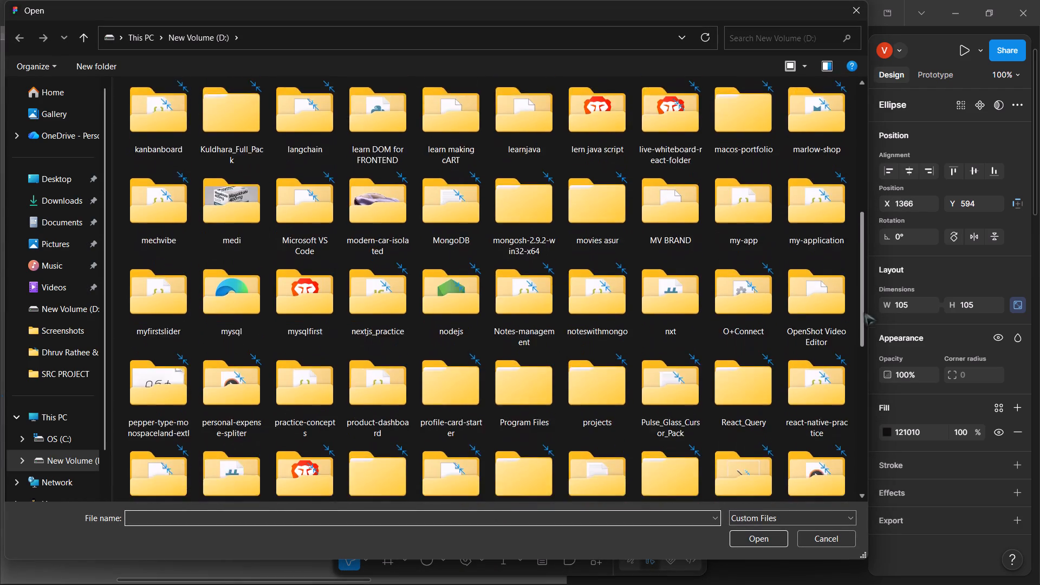
drag(864, 312, 870, 482)
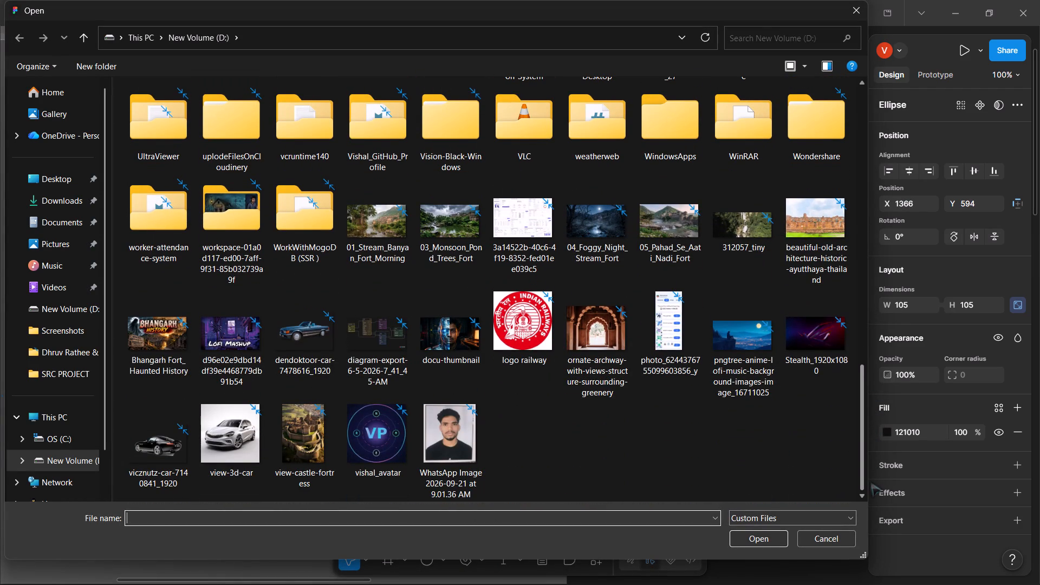
drag(870, 482, 866, 429)
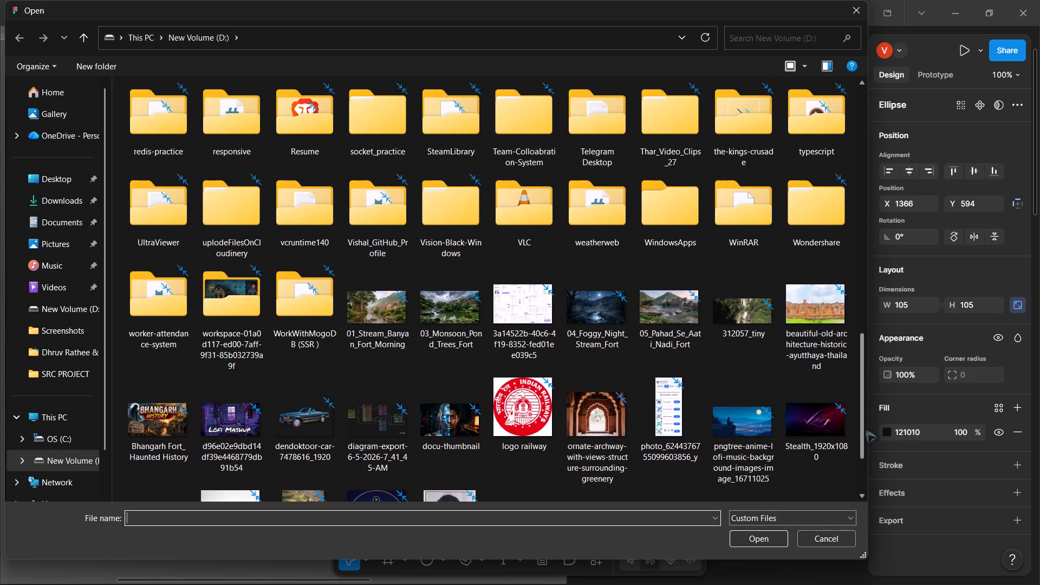
drag(866, 429, 778, 148)
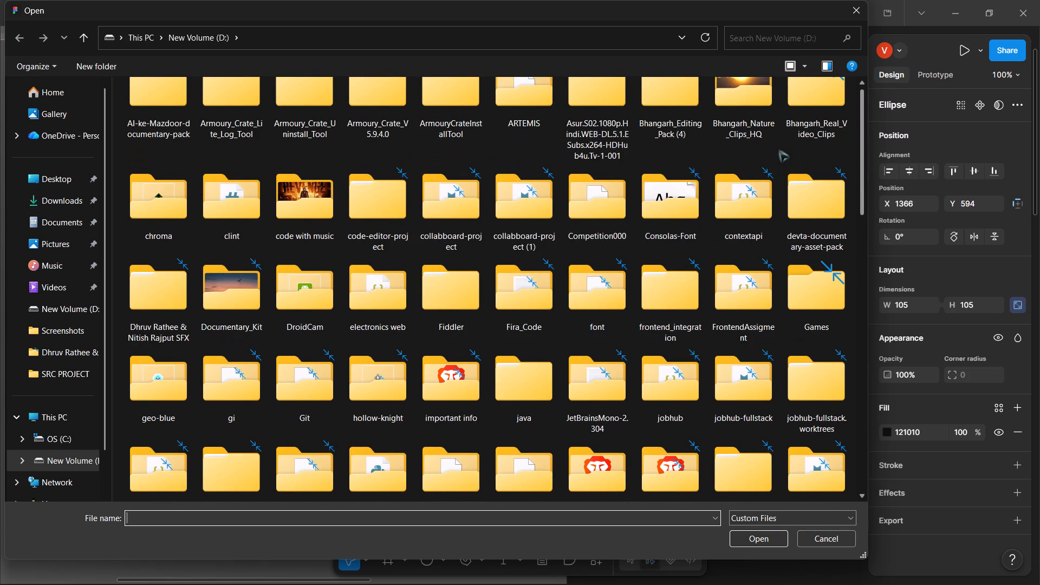
drag(778, 148, 796, 227)
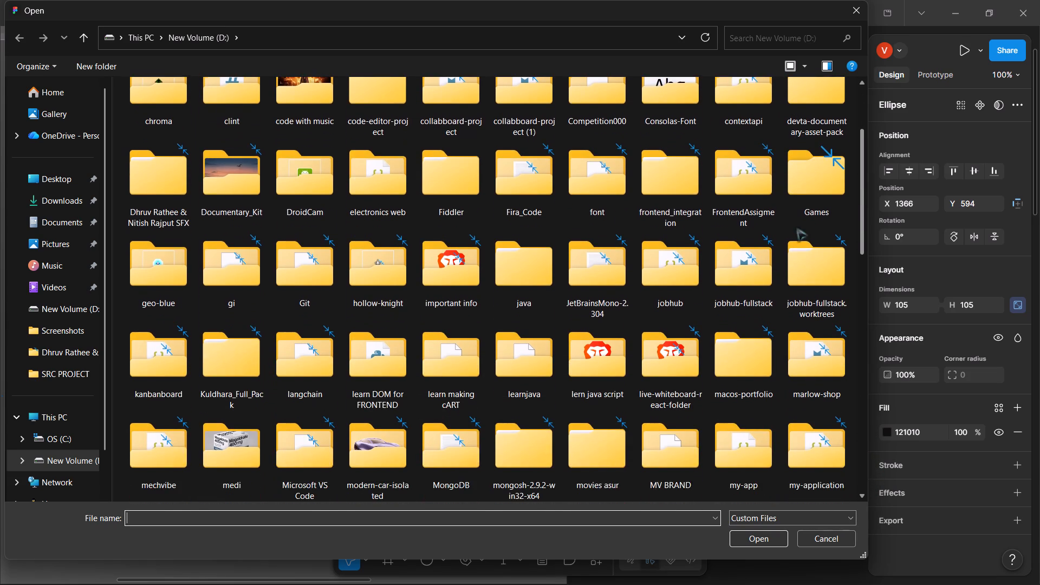
drag(796, 227, 815, 361)
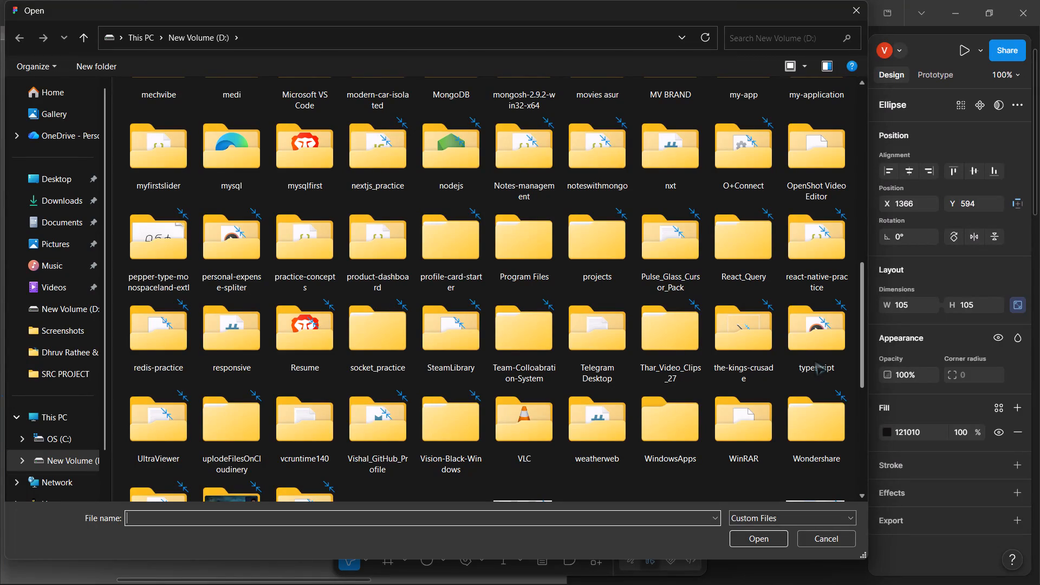
drag(815, 361, 815, 362)
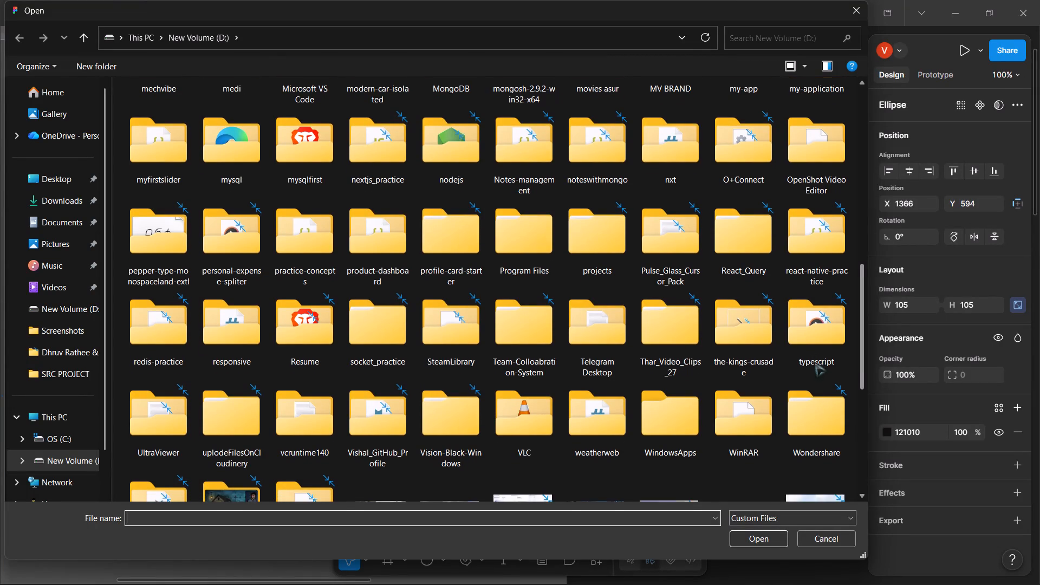
drag(815, 362, 826, 430)
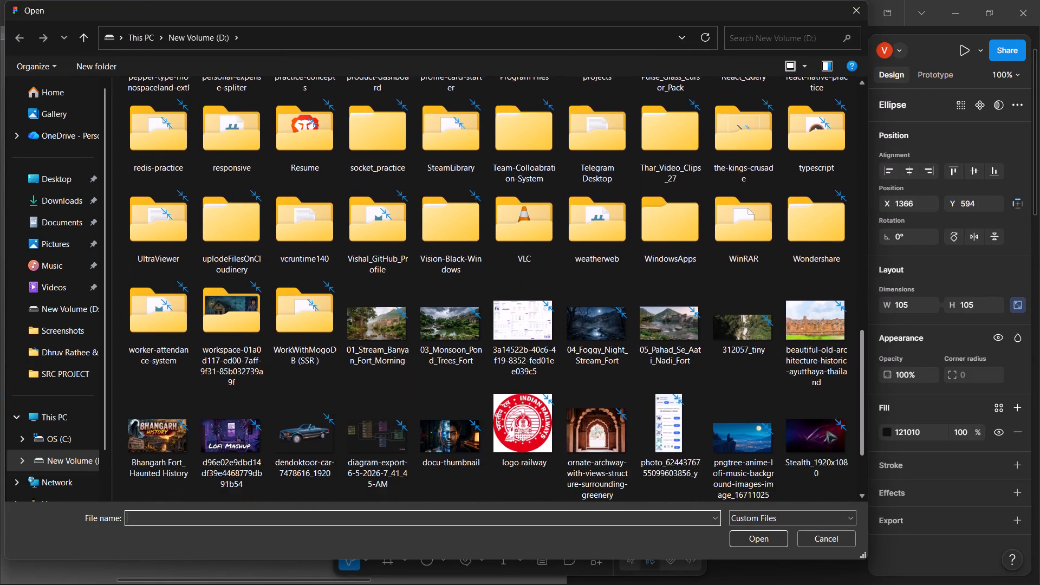
drag(826, 430, 825, 480)
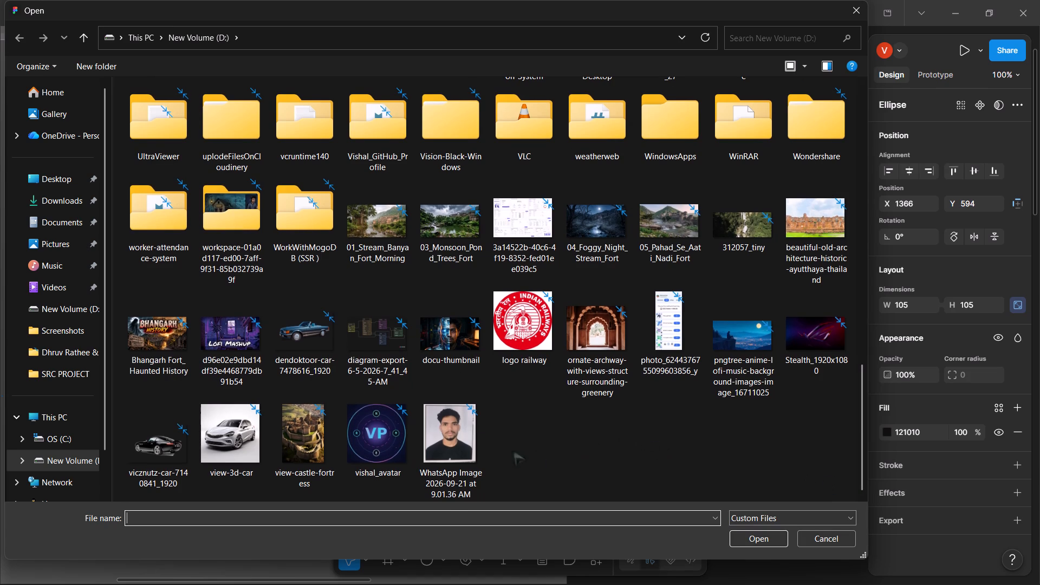
Check the items beginning with C and the Games folder on New Volume (D:) for a suitable car picture.
click(452, 439)
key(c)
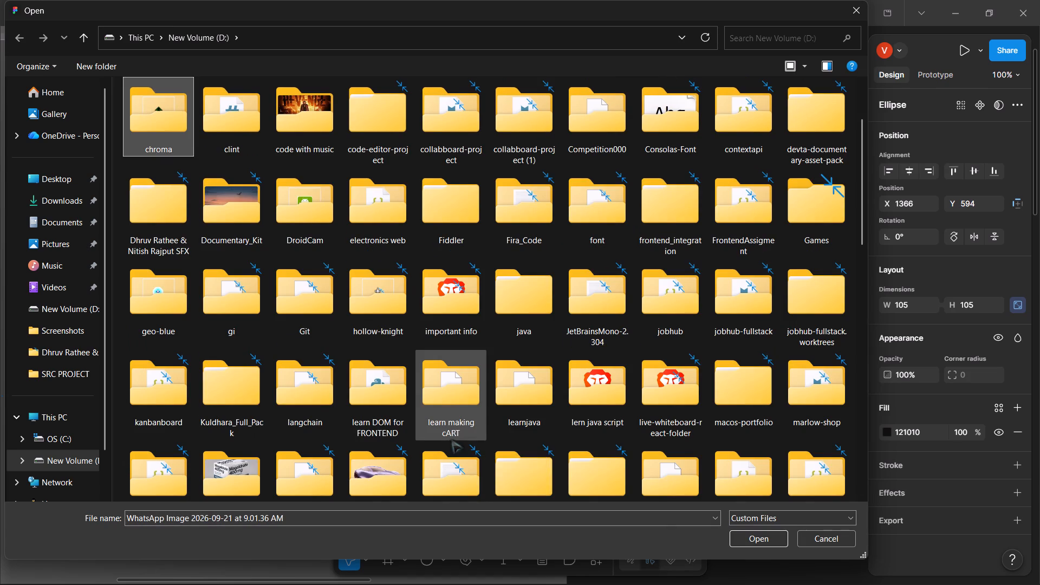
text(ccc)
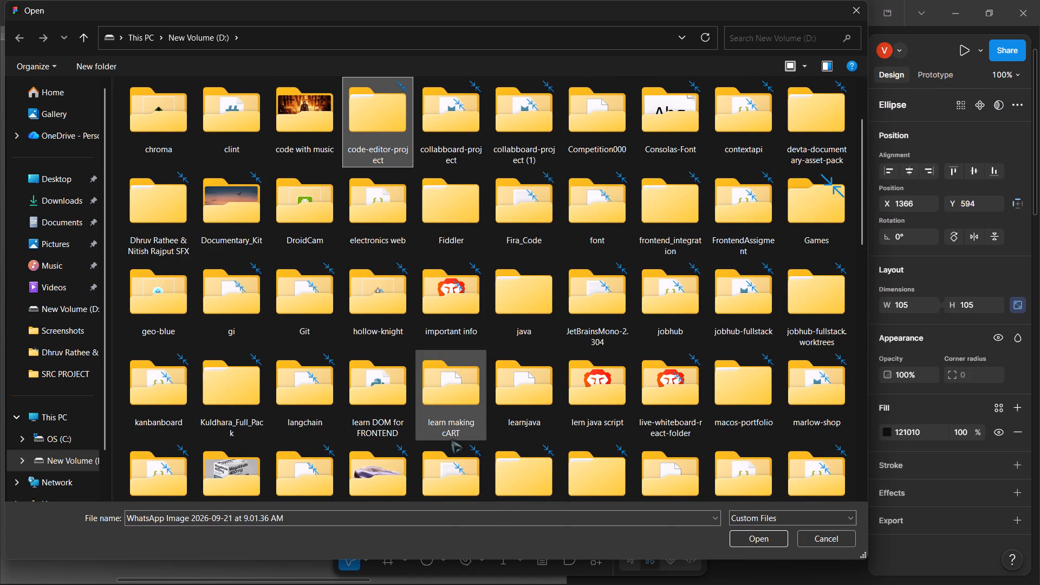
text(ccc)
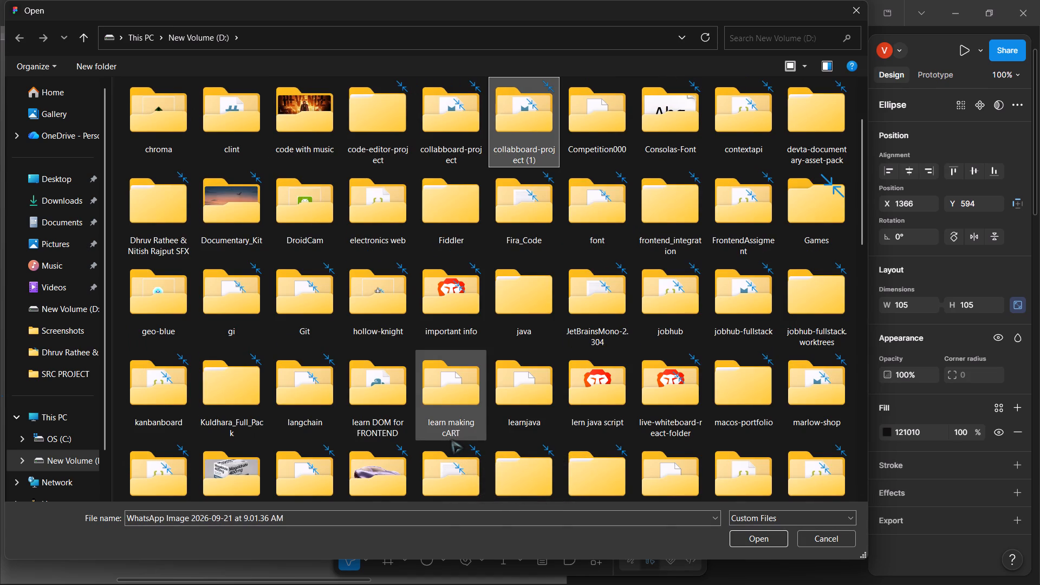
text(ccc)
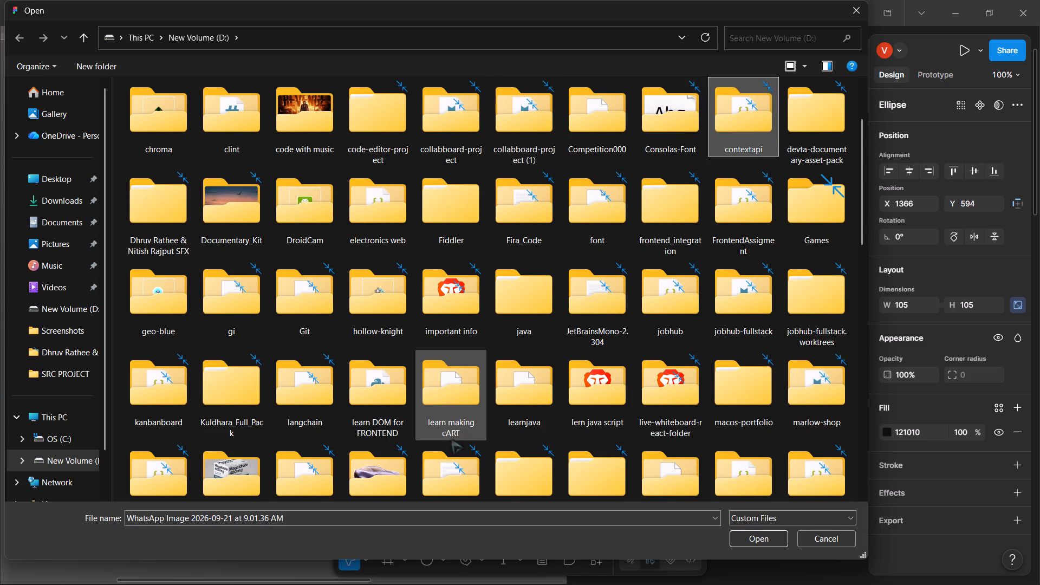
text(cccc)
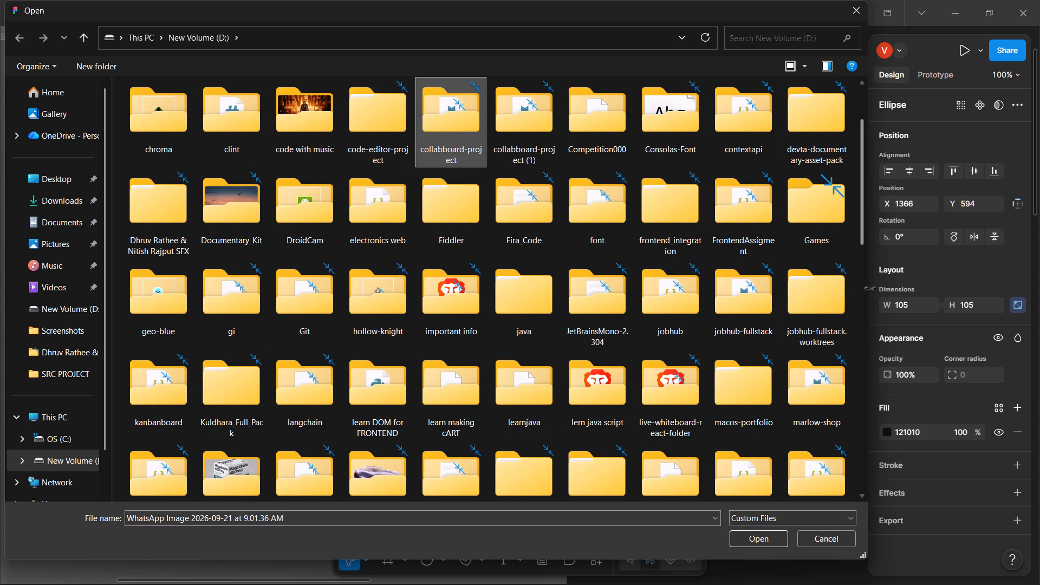
drag(858, 229, 860, 237)
double_click(821, 193)
double_click(821, 193)
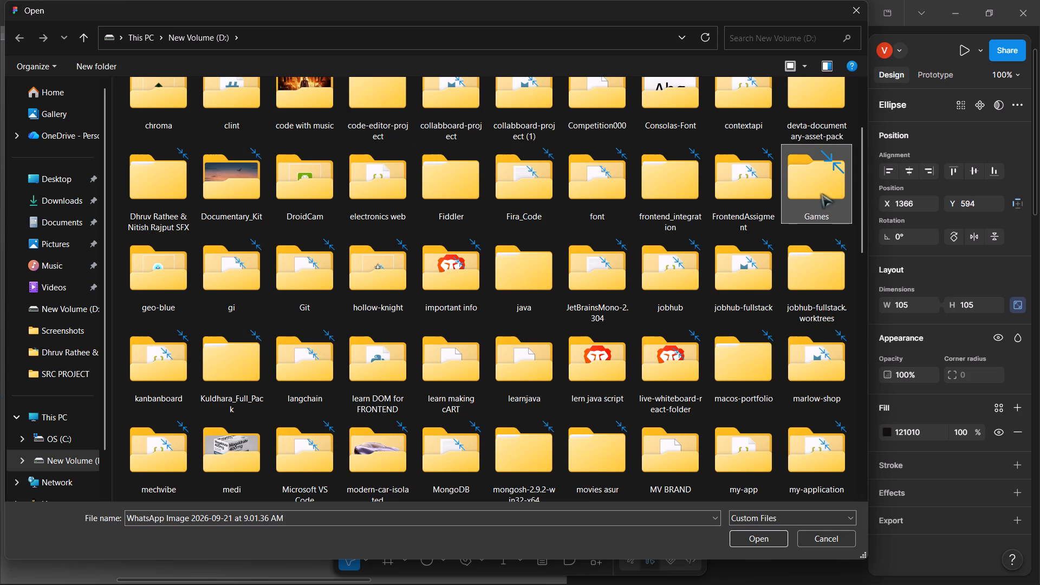
Reopen New Volume (D:) from This PC and look through its folders down to the image files for another car picture.
click(128, 40)
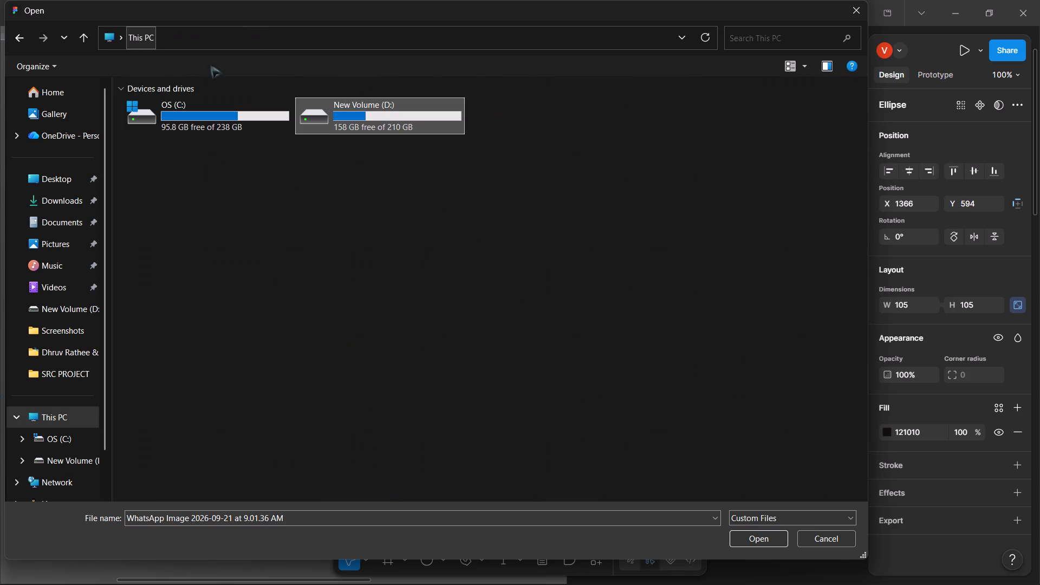
double_click(358, 108)
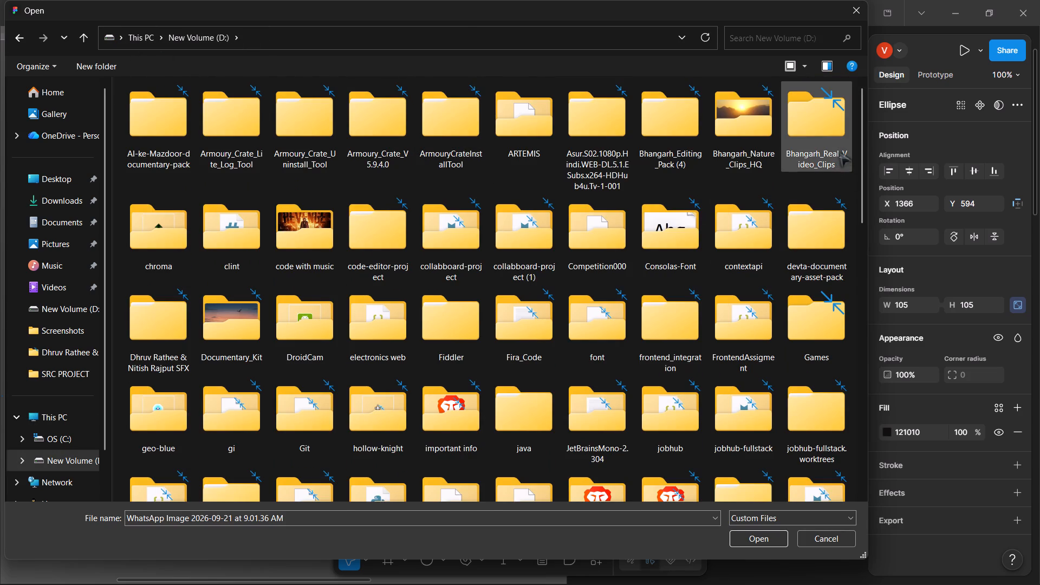
drag(861, 171, 859, 205)
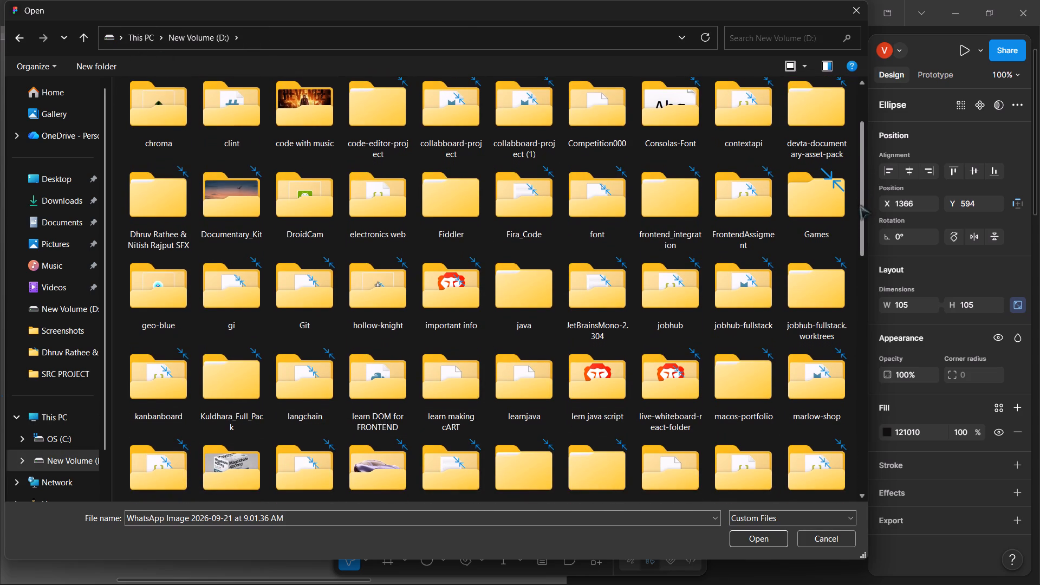
drag(859, 205, 860, 223)
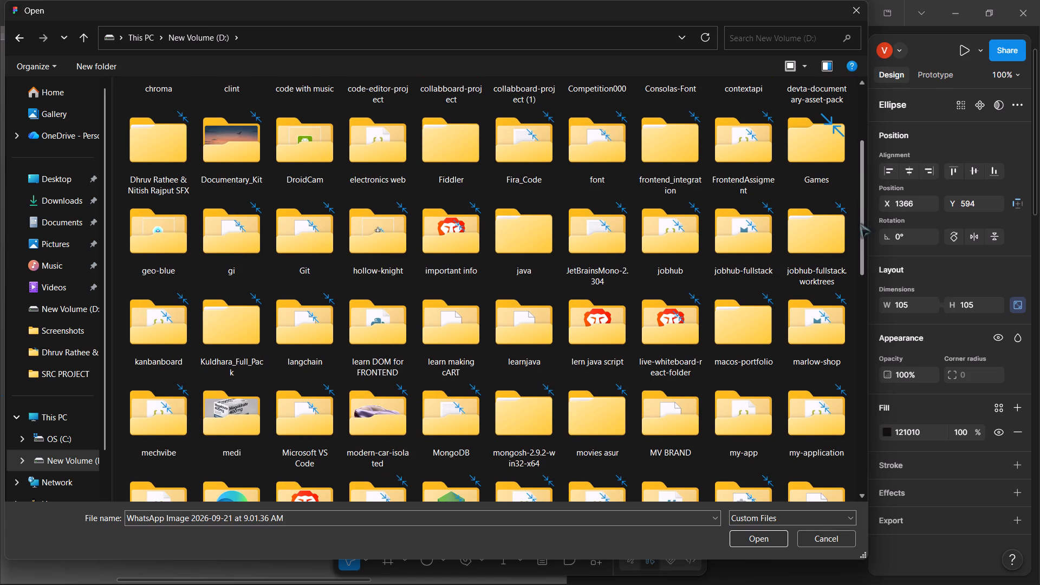
drag(860, 223, 863, 266)
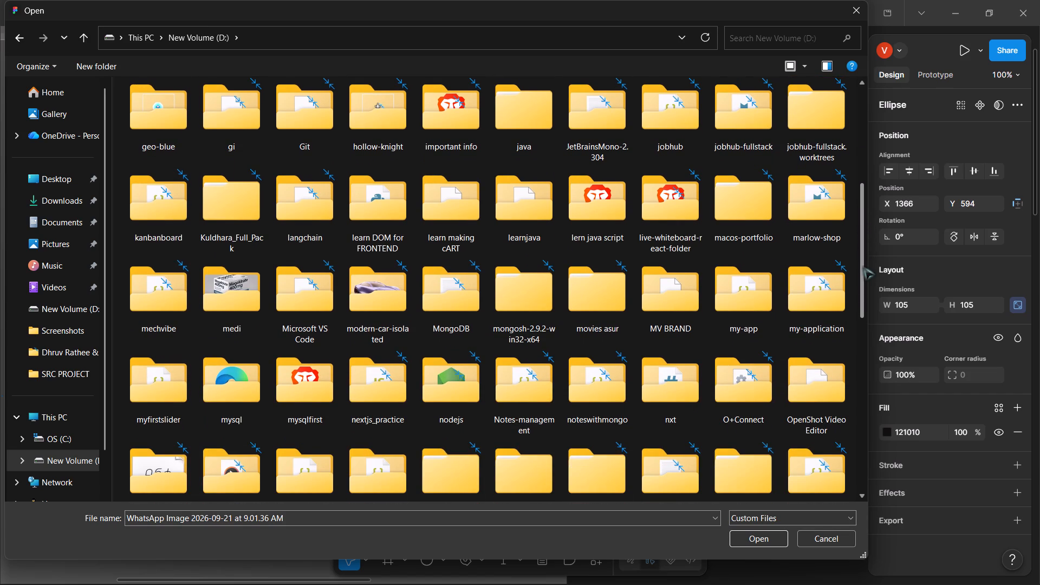
drag(863, 266, 864, 266)
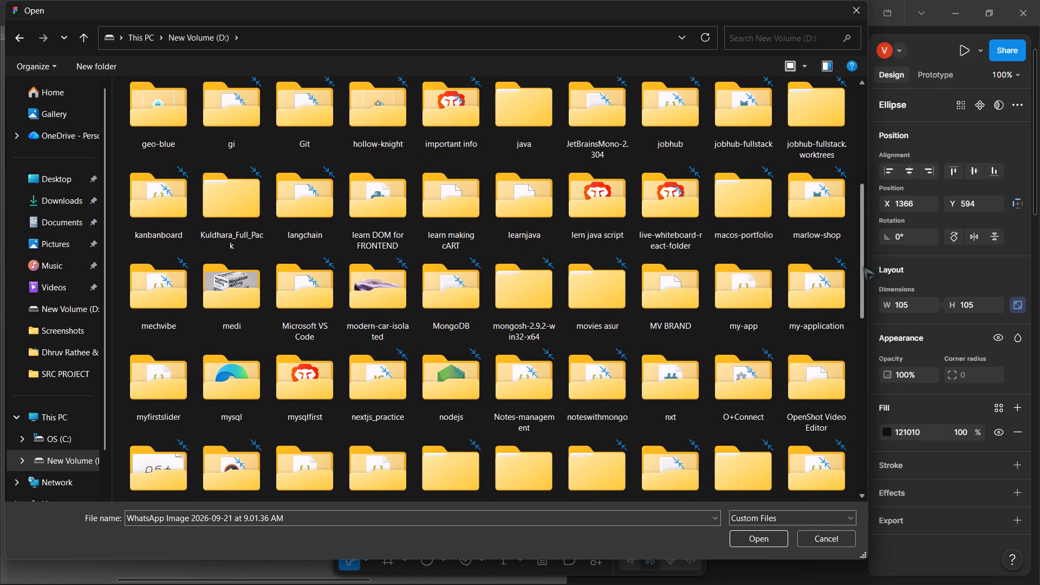
drag(864, 266, 869, 301)
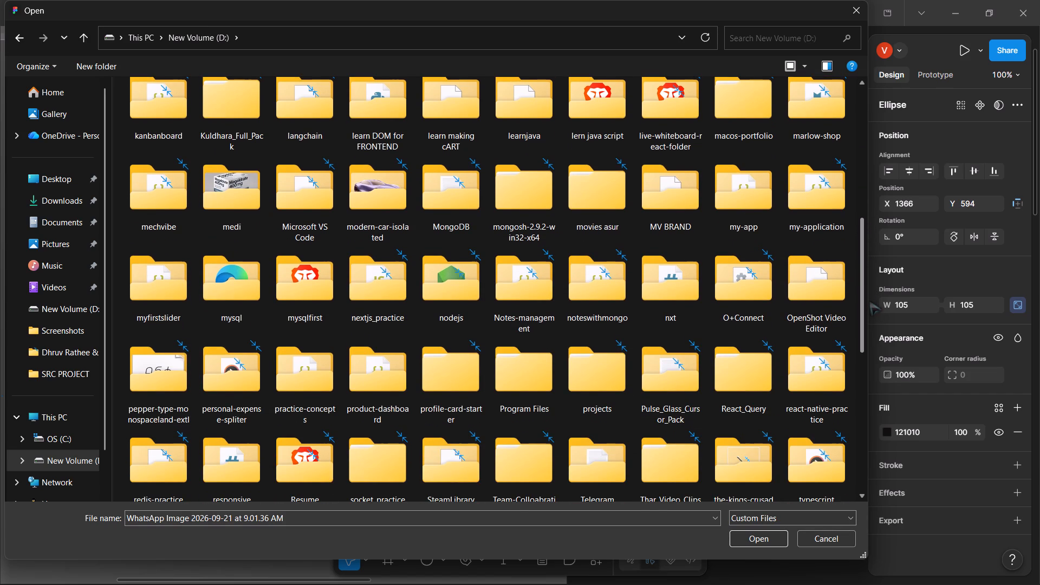
drag(869, 301, 876, 313)
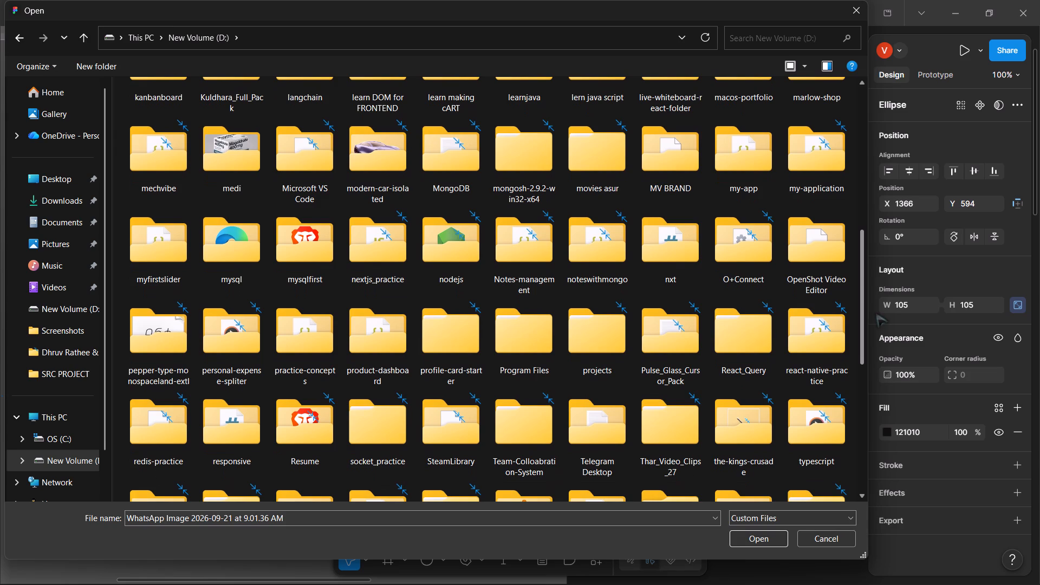
drag(876, 313, 889, 352)
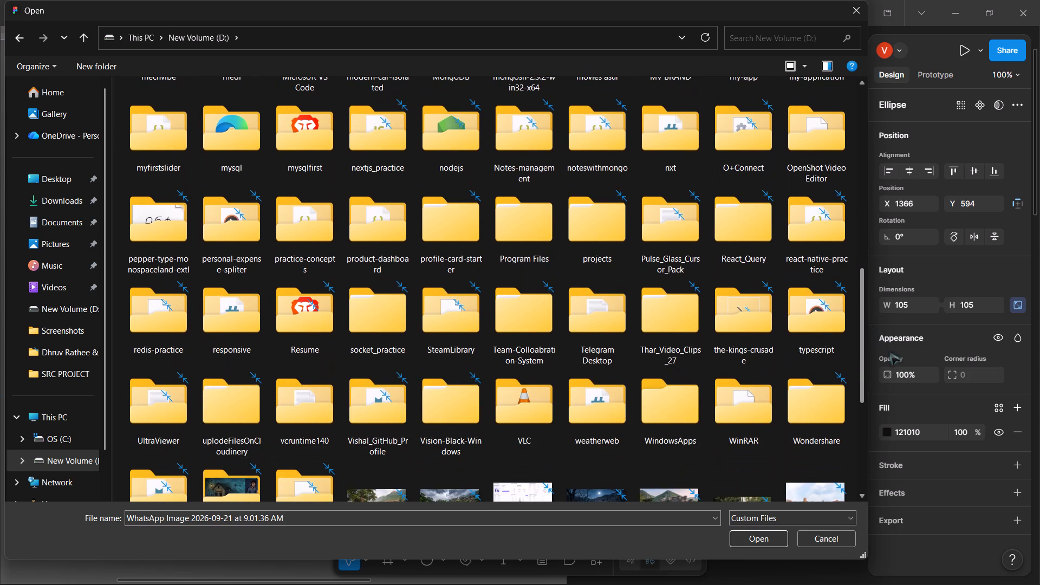
drag(889, 352, 896, 360)
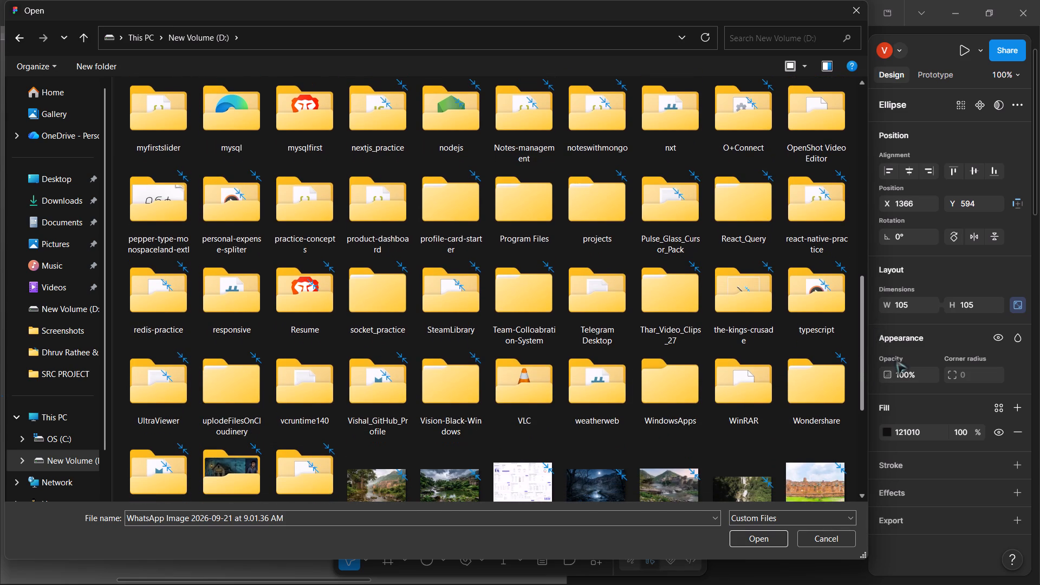
drag(896, 360, 896, 364)
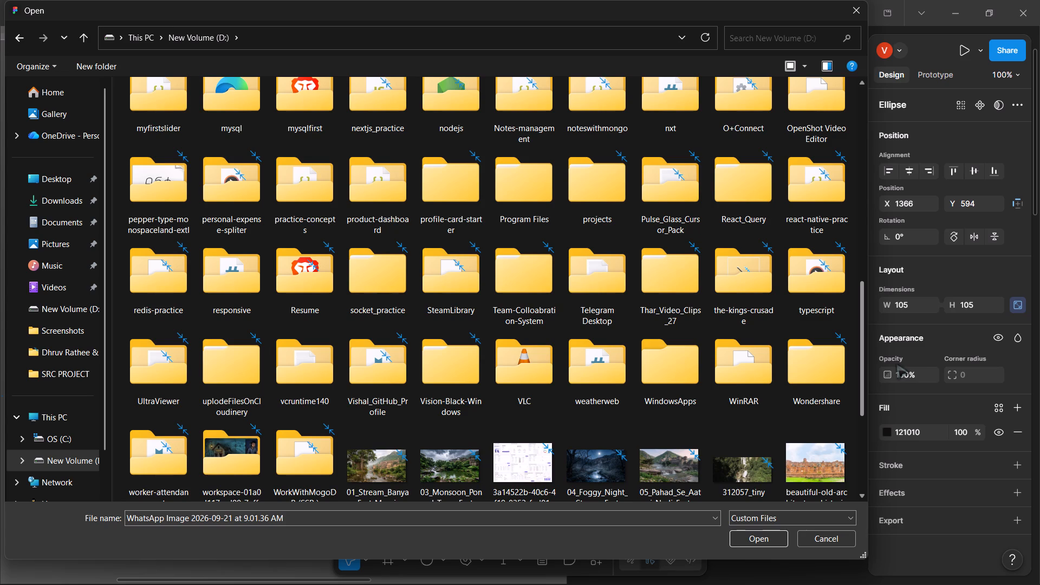
drag(896, 364, 896, 365)
drag(896, 365, 890, 389)
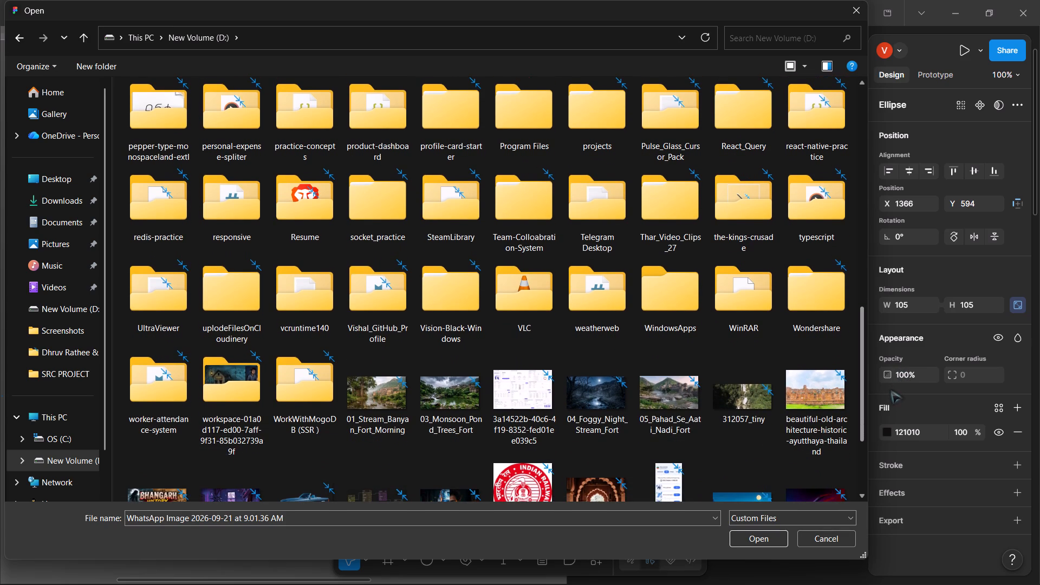
drag(890, 389, 890, 395)
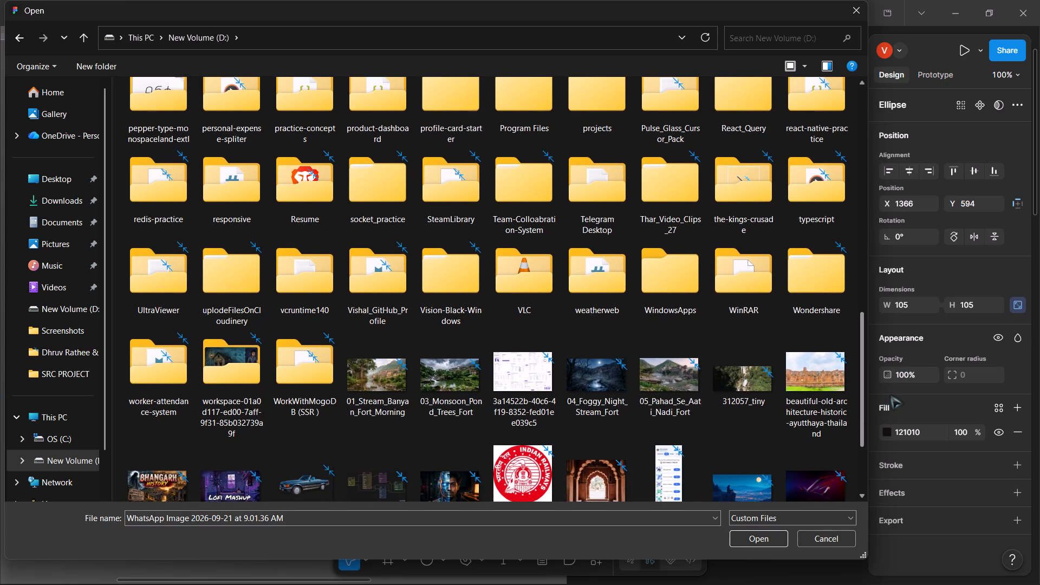
drag(890, 395, 893, 416)
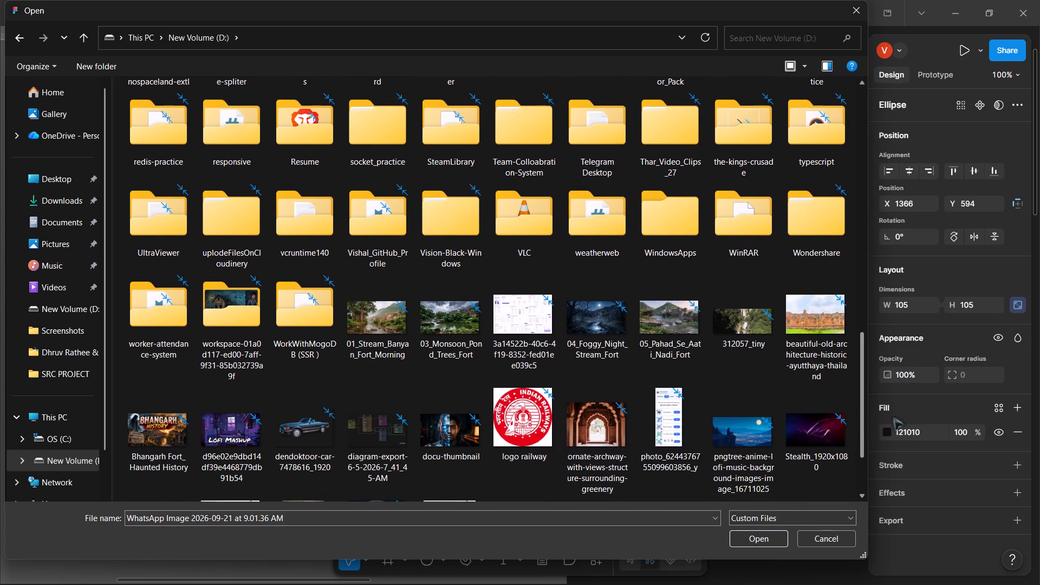
drag(893, 416, 887, 463)
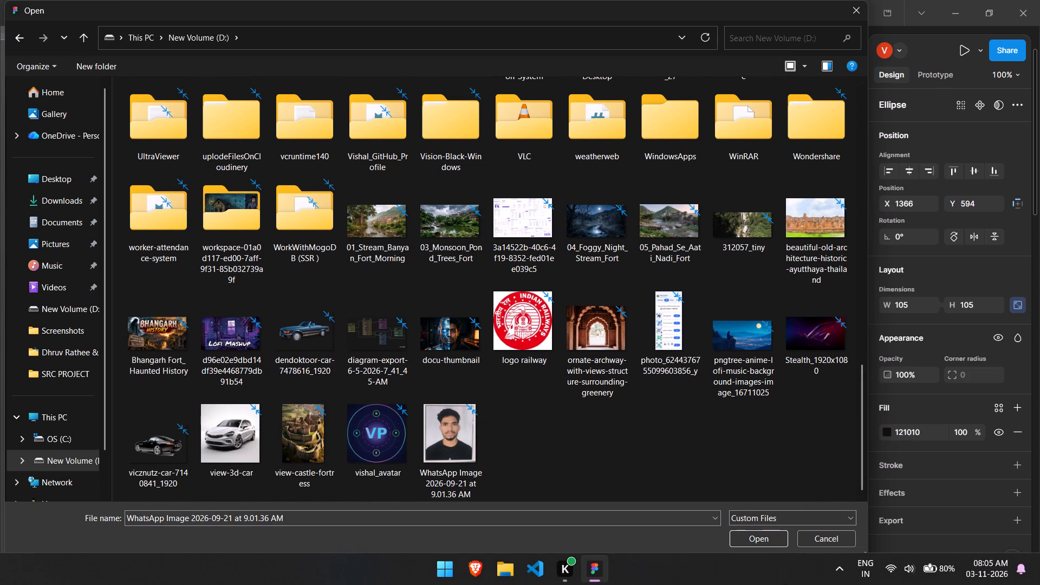
Switch to File Explorer, open the modern-car-isolated zip on New Volume (D:), and preview its PNG file 10815865.
click(498, 575)
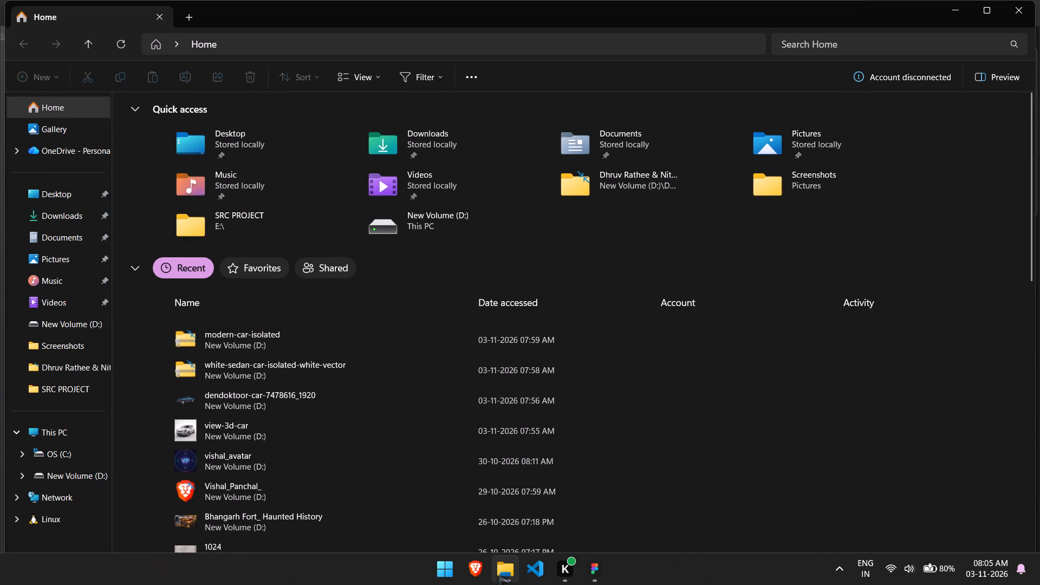
click(85, 476)
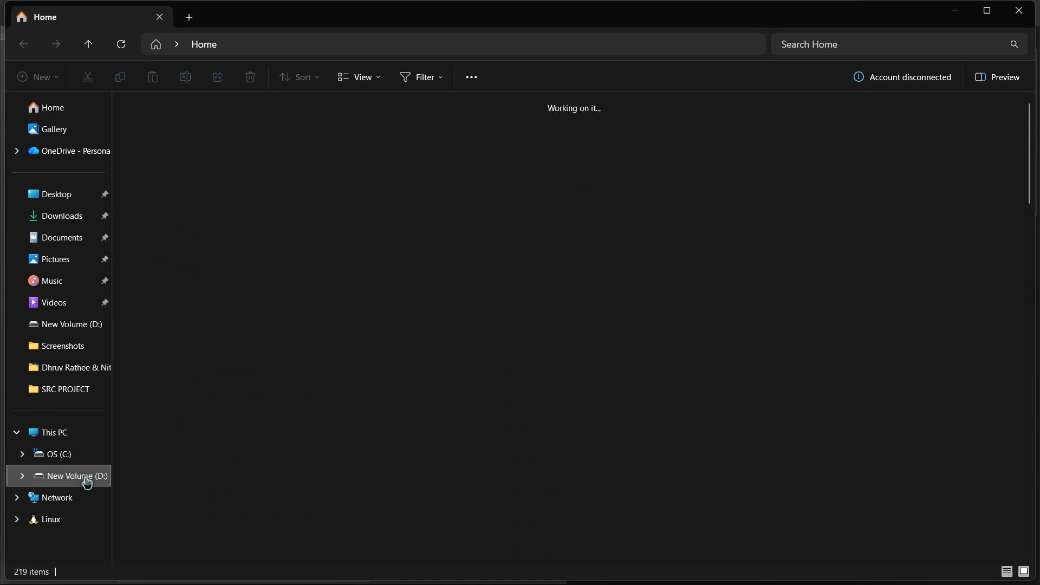
scroll(640, 505, down, 1)
scroll(640, 505, up, 10)
scroll(639, 505, down, 20)
scroll(639, 505, down, 19)
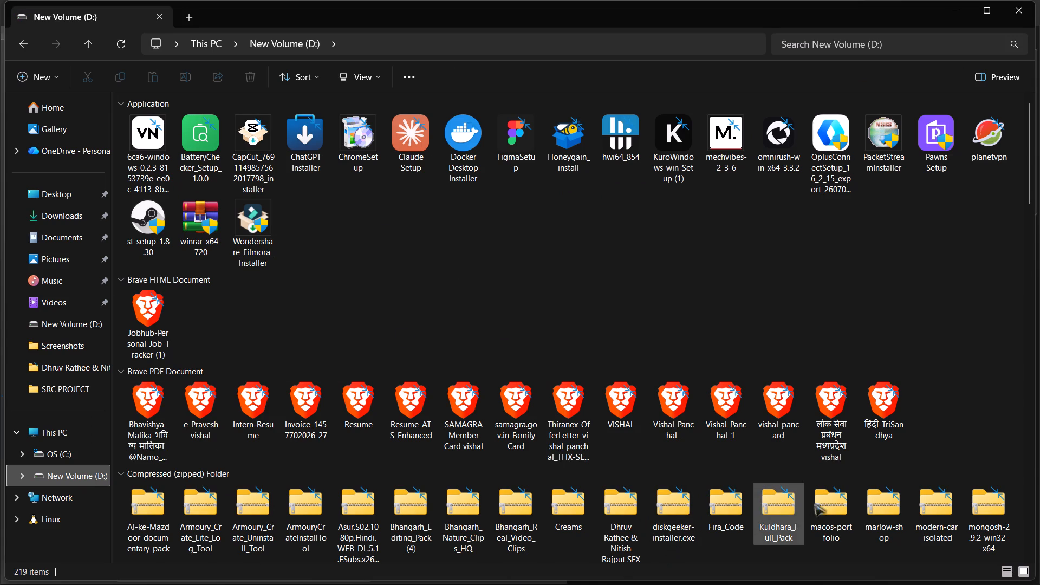
double_click(990, 502)
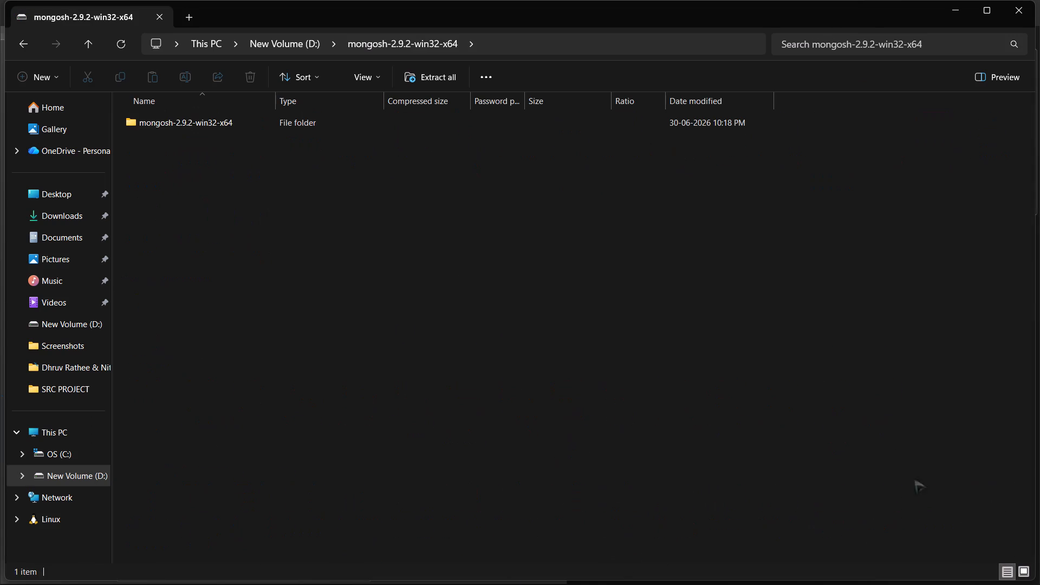
click(22, 34)
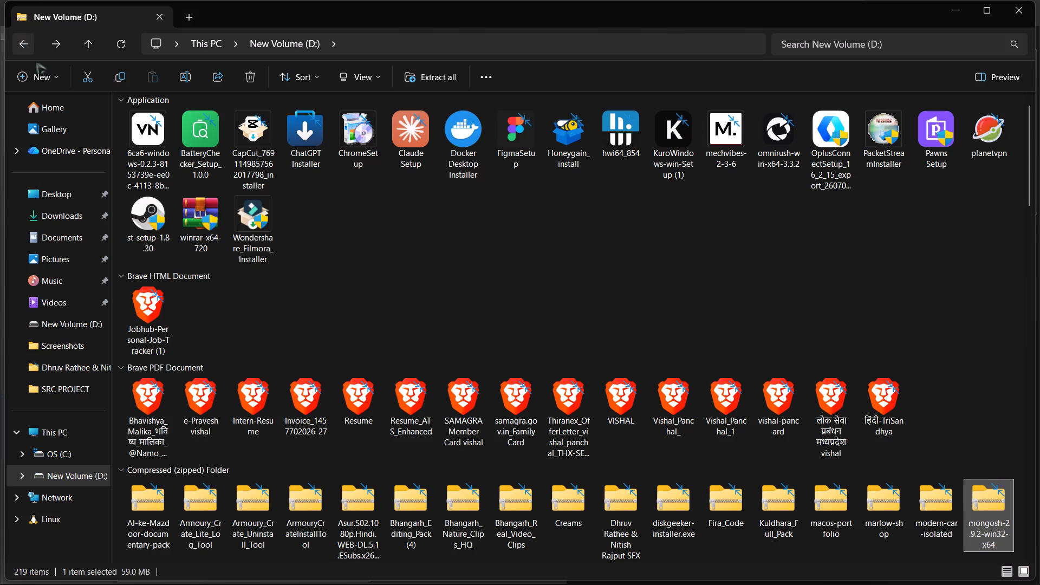
double_click(926, 496)
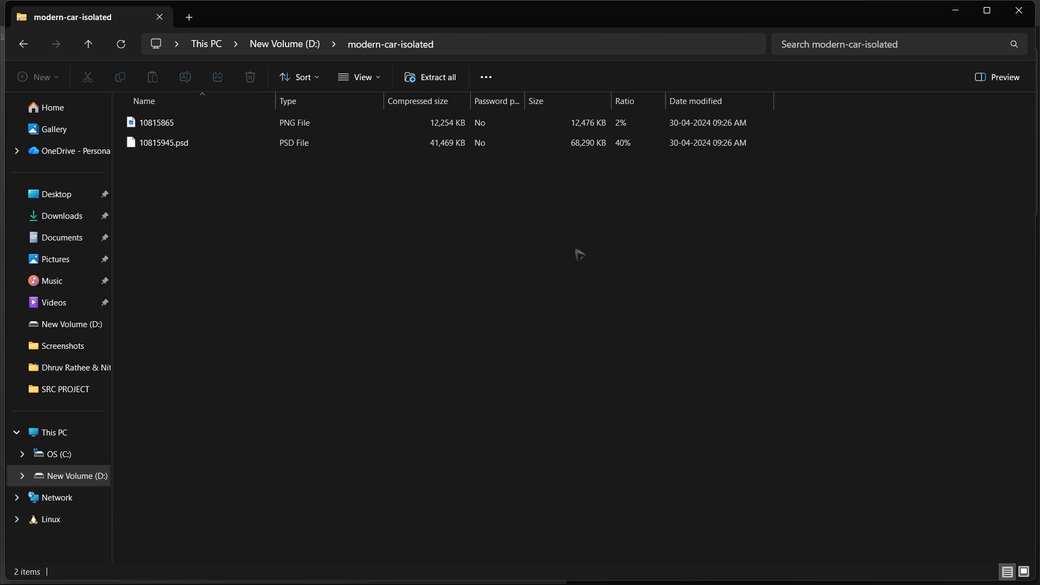
click(267, 132)
double_click(263, 123)
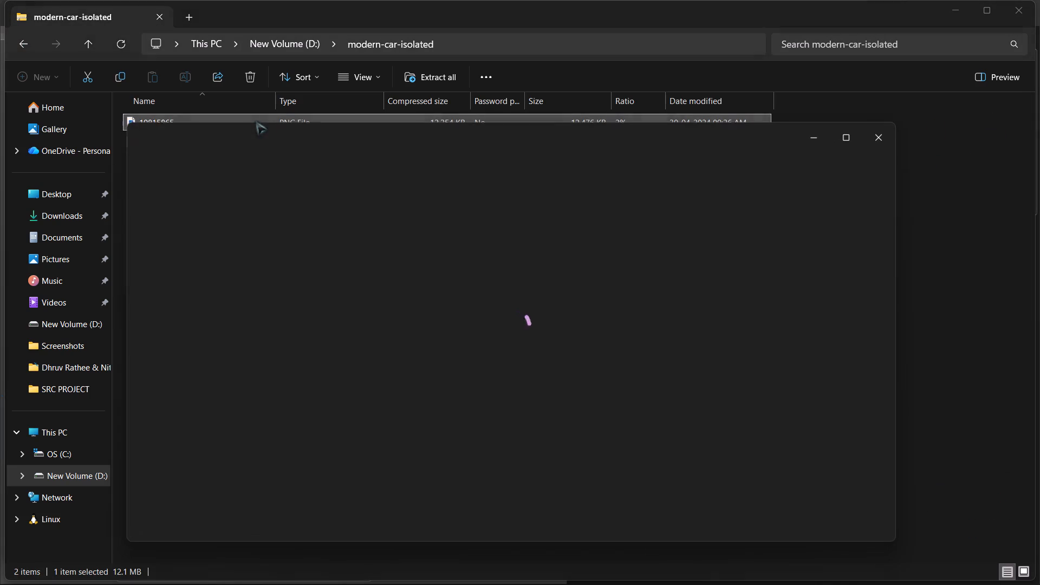
click(876, 134)
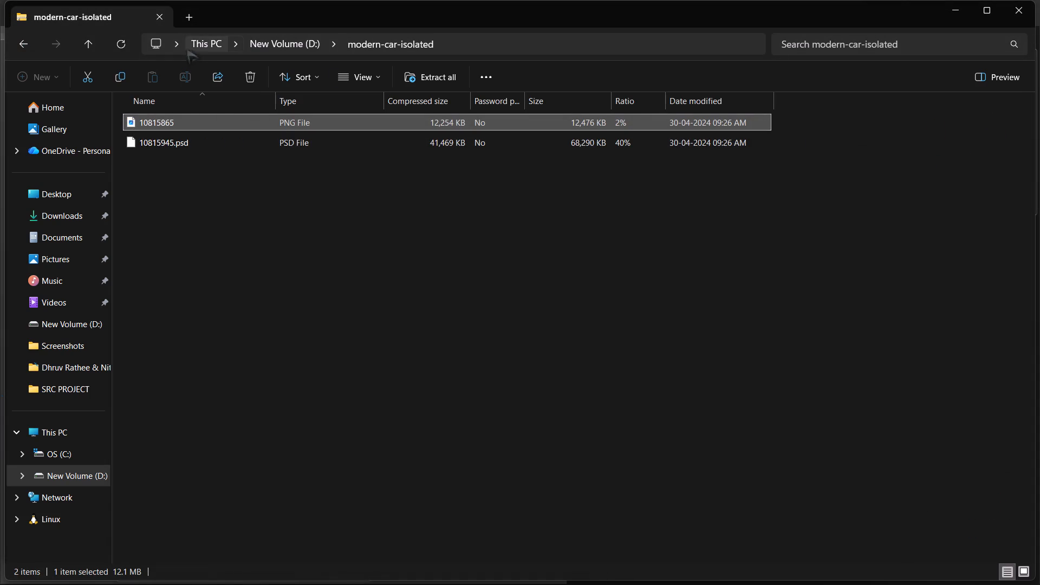
click(22, 47)
Extract the modern-car-isolated zip on New Volume (D:) with WinRAR into the modern-car-isolated folder, replacing the files already there.
right_click(931, 497)
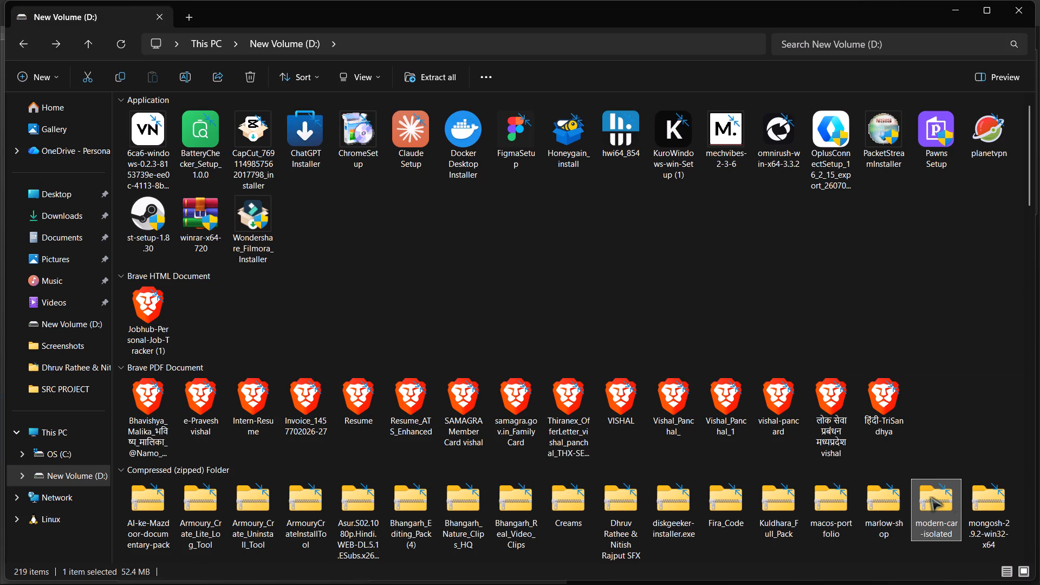
click(798, 441)
click(810, 465)
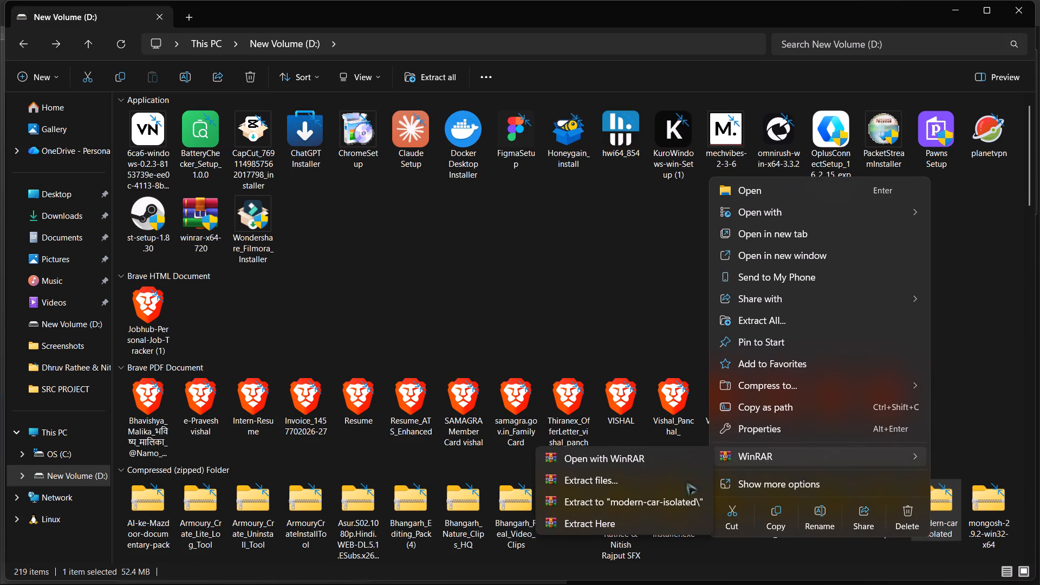
click(623, 484)
click(545, 430)
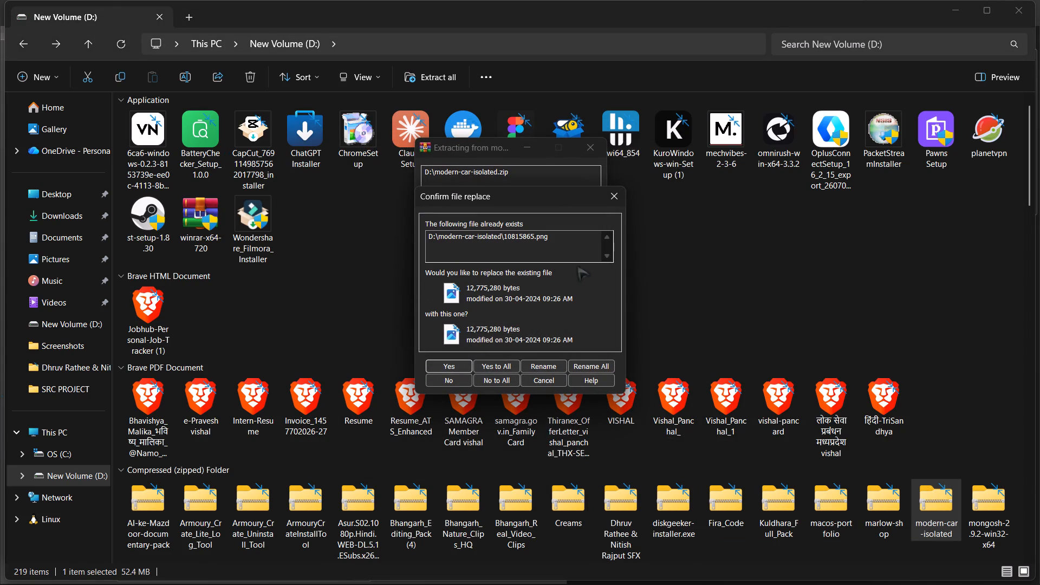
drag(522, 207, 506, 452)
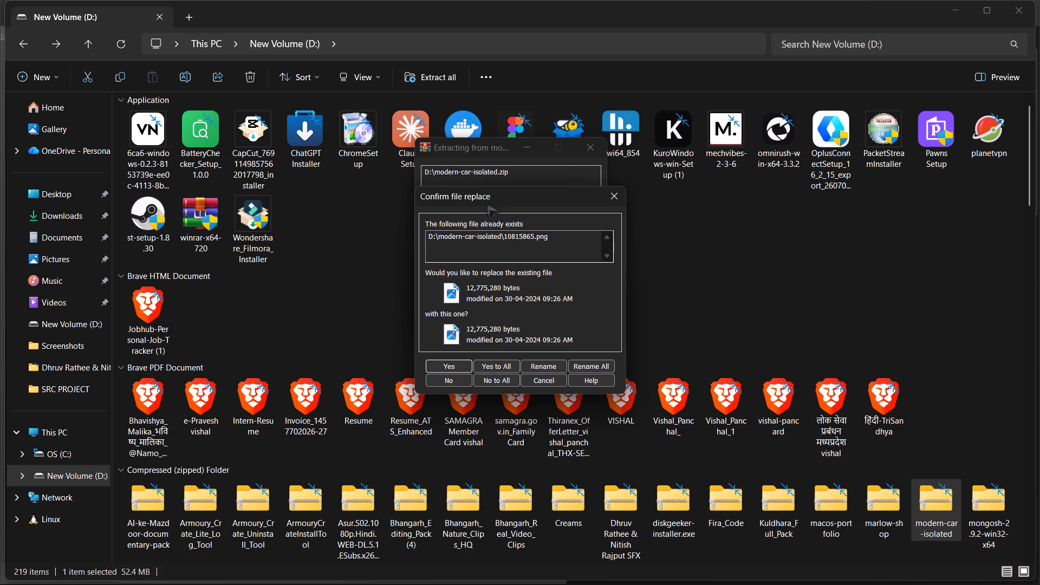
drag(455, 190, 446, 180)
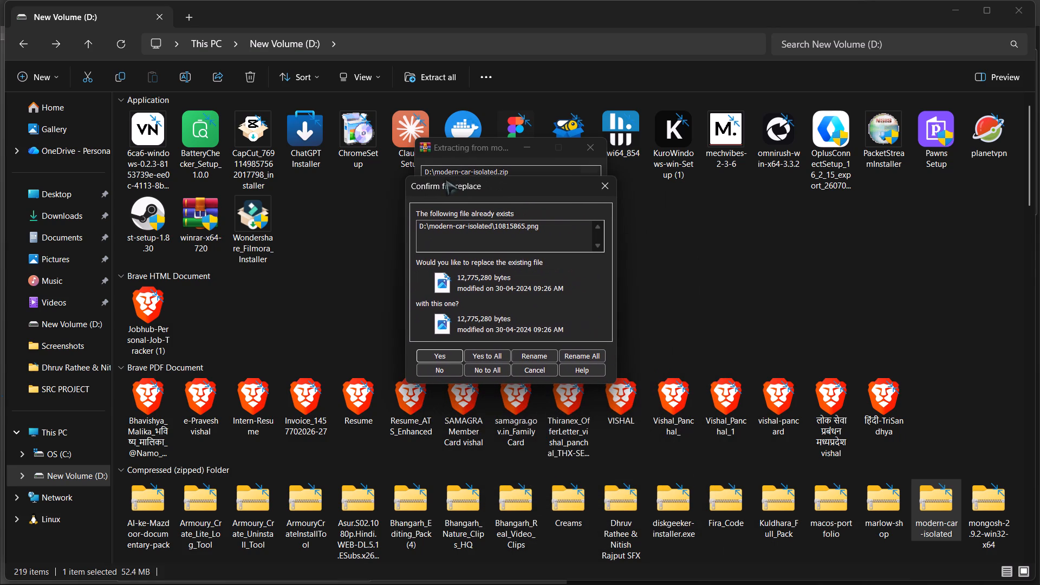
drag(446, 180, 445, 180)
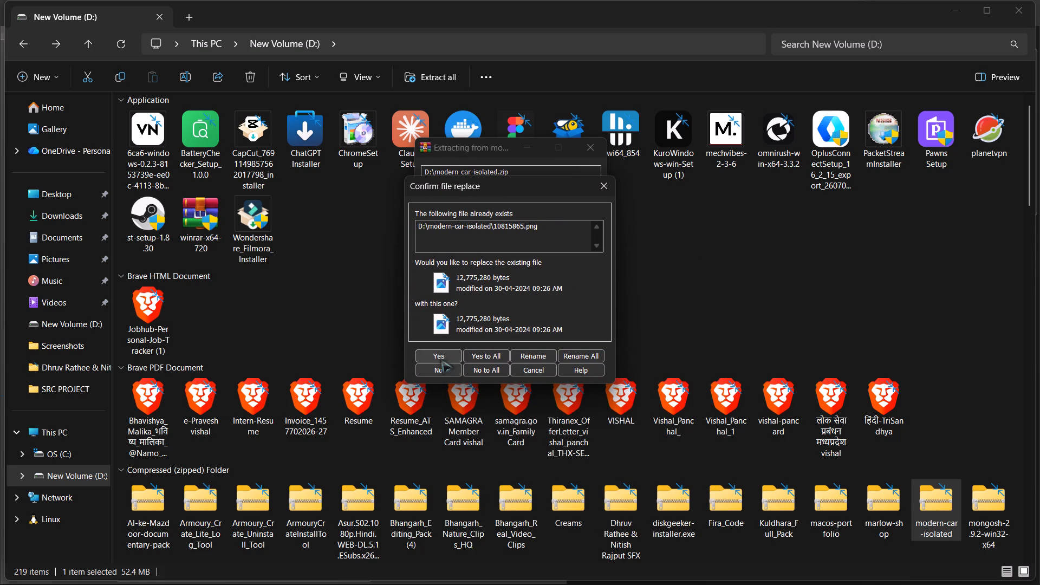
click(441, 359)
click(459, 363)
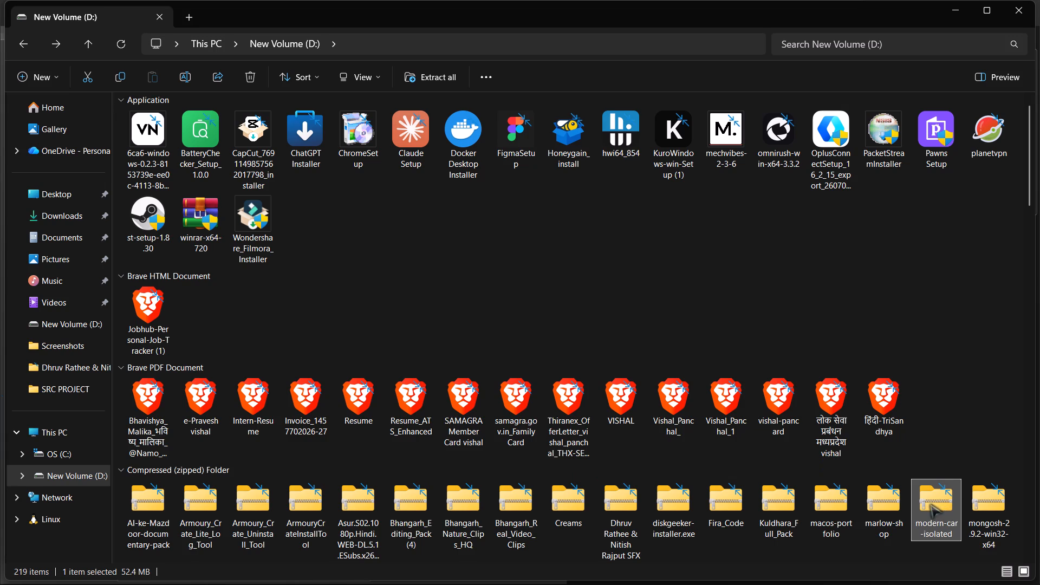
Look through the files and folders on New Volume (D:) for the extracted car picture.
scroll(648, 481, down, 20)
scroll(648, 481, down, 20)
scroll(648, 481, down, 20)
scroll(648, 481, up, 20)
scroll(648, 481, up, 20)
scroll(648, 481, up, 20)
scroll(648, 481, down, 1)
click(643, 496)
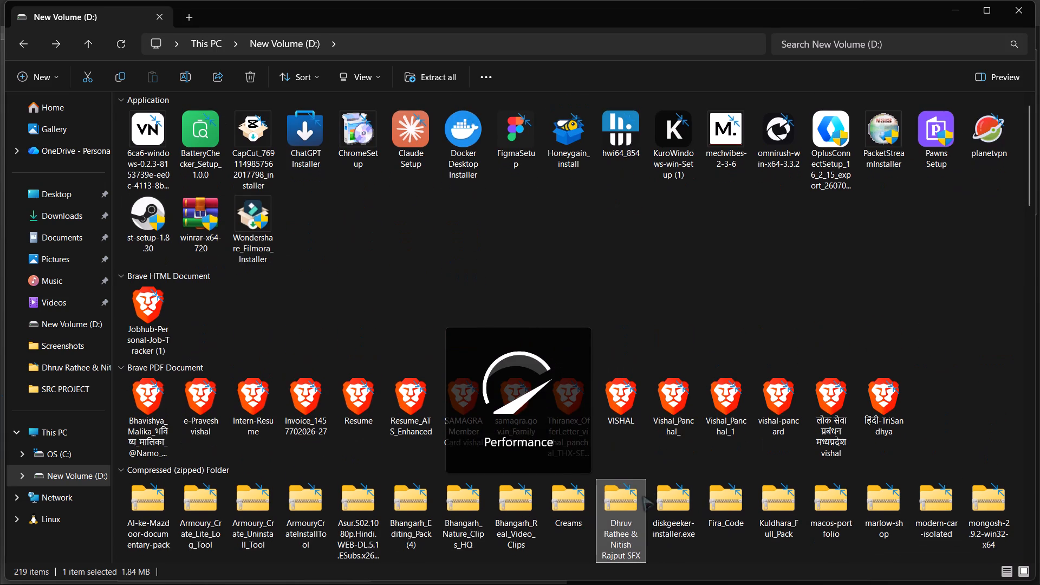
key(6)
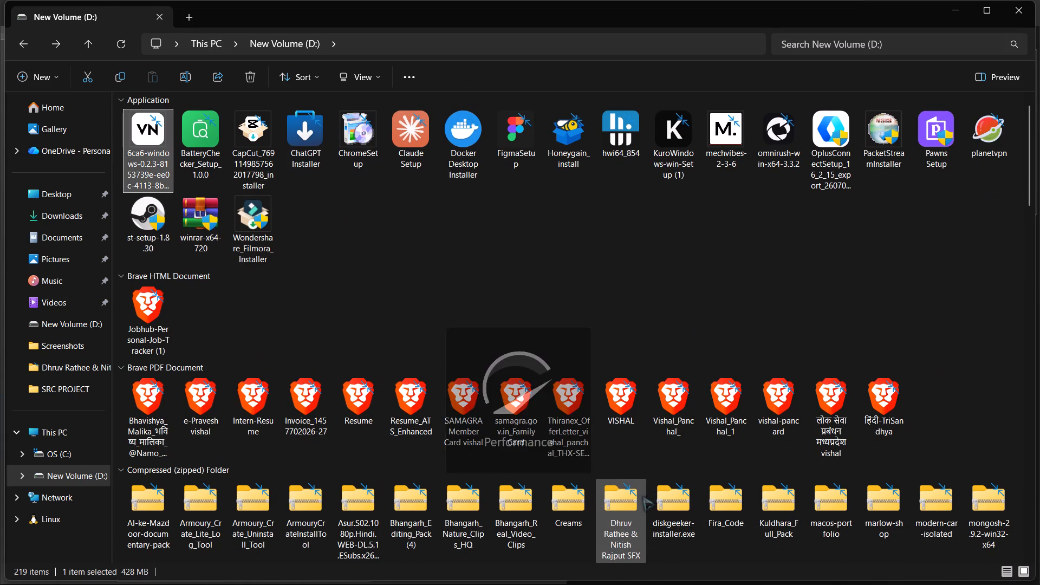
text(66666)
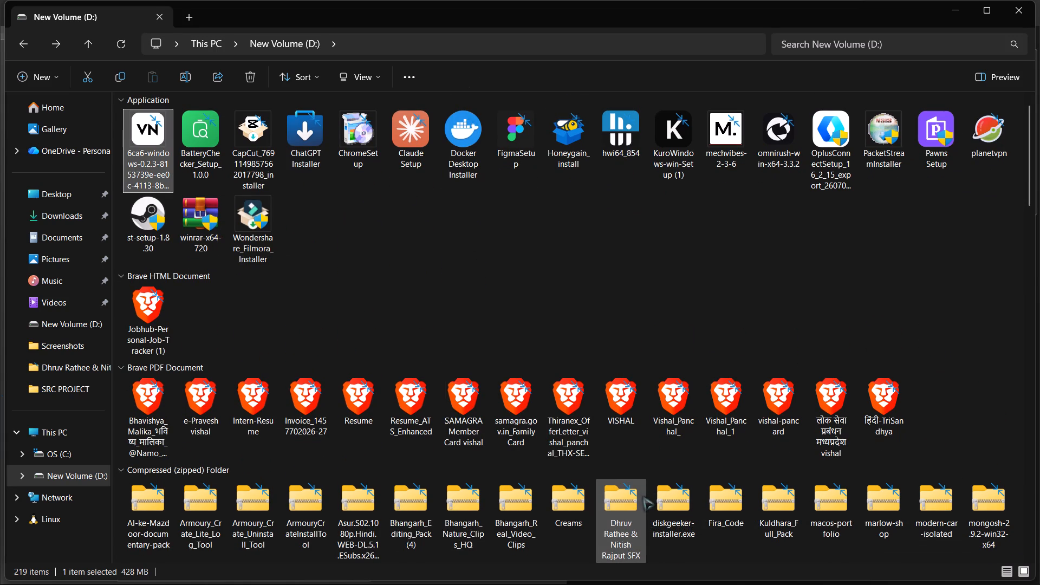
scroll(605, 413, down, 5)
scroll(605, 413, up, 20)
scroll(605, 413, up, 20)
scroll(605, 413, up, 20)
scroll(613, 411, down, 2)
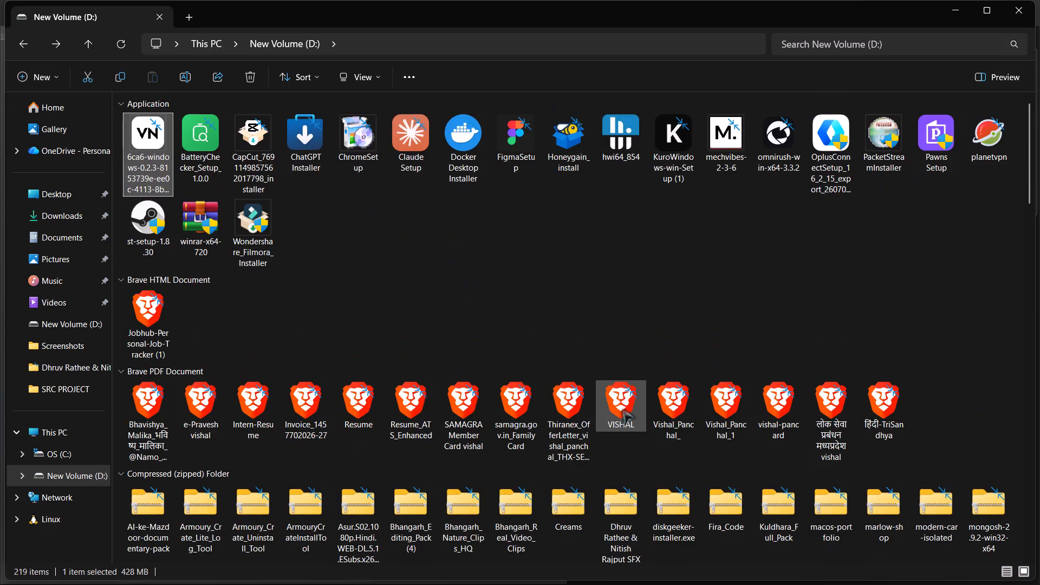
scroll(622, 409, down, 20)
scroll(622, 409, down, 20)
scroll(622, 409, down, 20)
scroll(604, 439, up, 20)
scroll(604, 439, up, 20)
scroll(604, 439, up, 20)
scroll(602, 444, down, 5)
scroll(730, 459, down, 20)
scroll(730, 459, down, 20)
scroll(730, 459, down, 20)
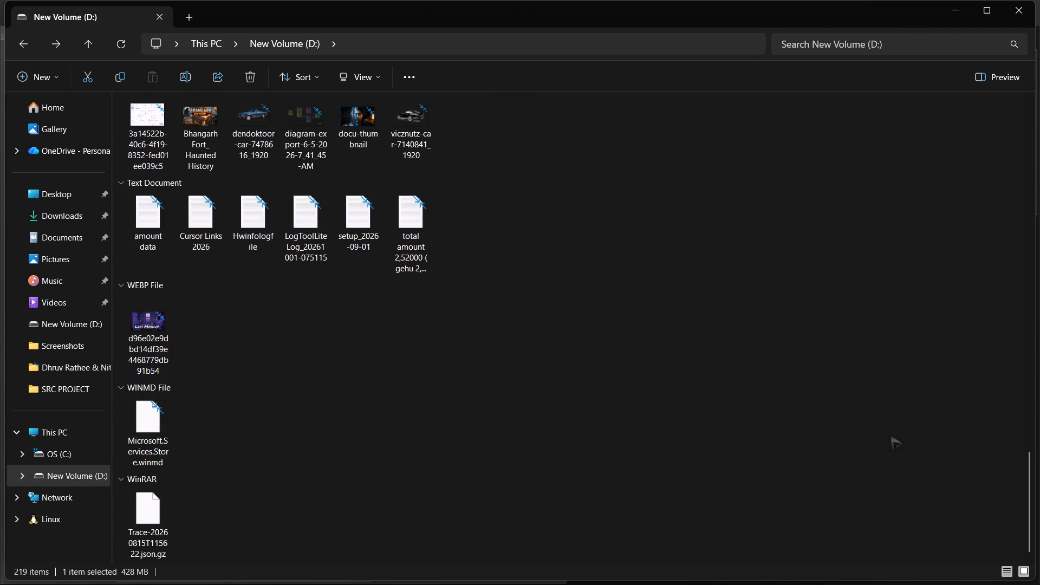
scroll(886, 437, down, 3)
scroll(772, 448, down, 20)
scroll(772, 448, down, 20)
scroll(772, 448, down, 20)
scroll(767, 448, up, 20)
scroll(767, 448, up, 20)
scroll(767, 448, up, 20)
scroll(696, 447, down, 11)
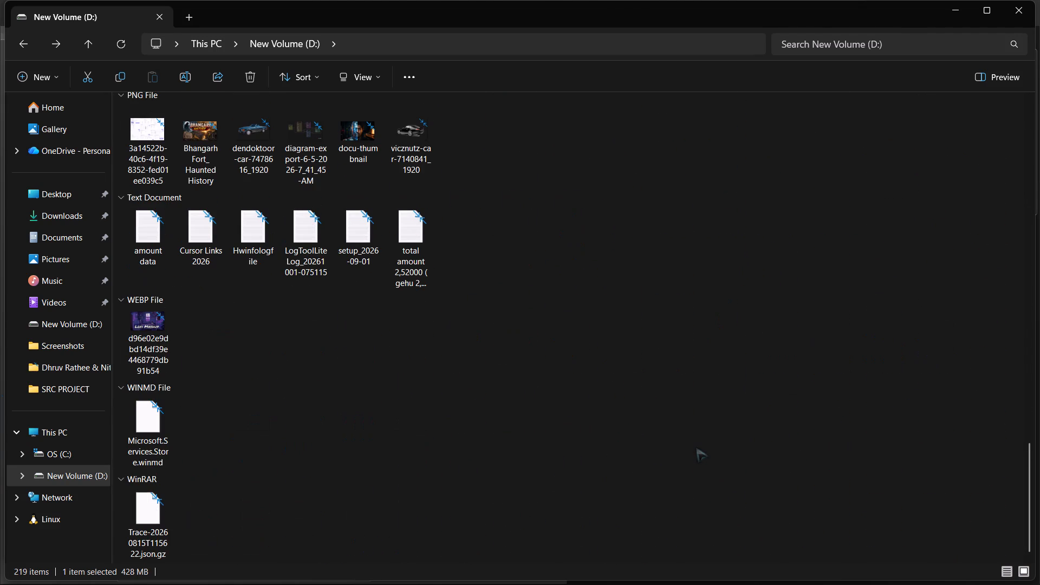
scroll(687, 406, up, 3)
scroll(687, 406, down, 5)
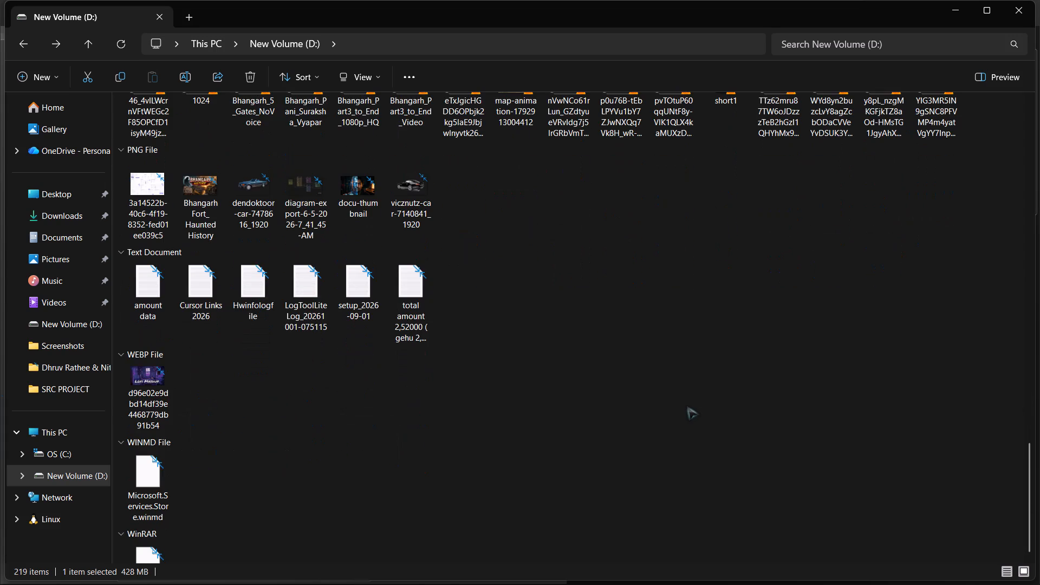
scroll(687, 406, up, 4)
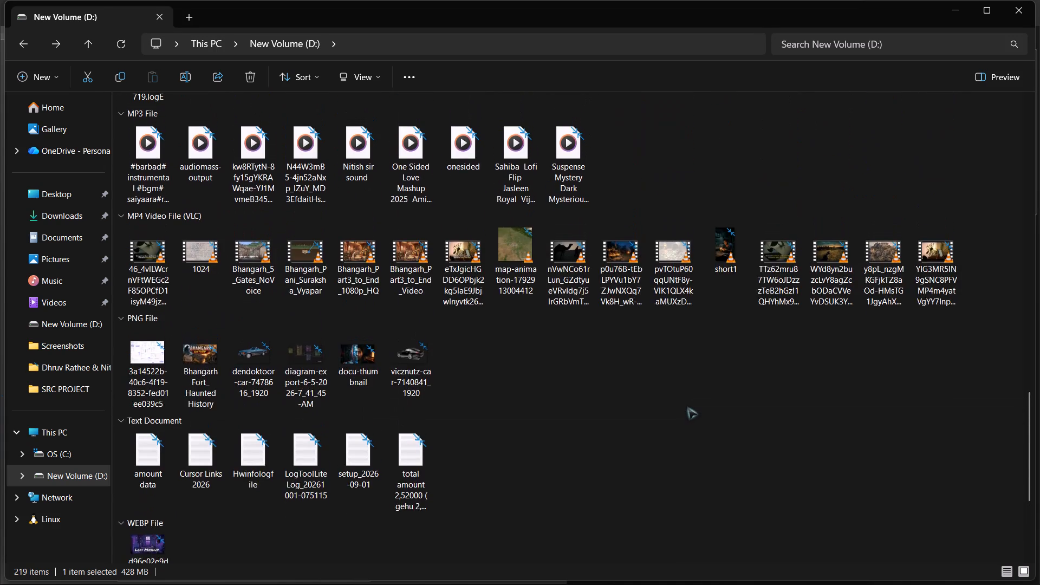
scroll(687, 406, up, 2)
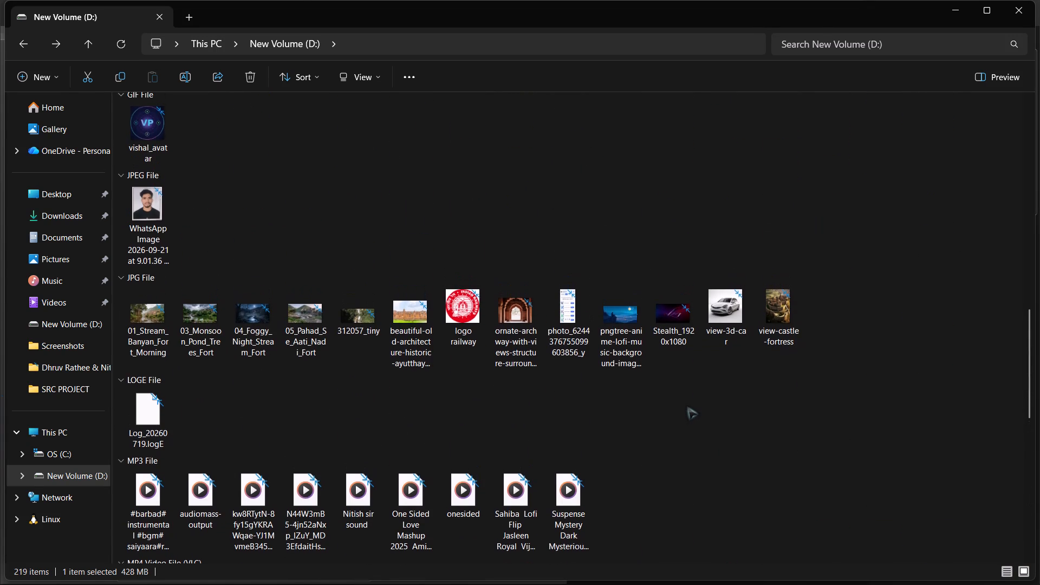
scroll(687, 406, up, 2)
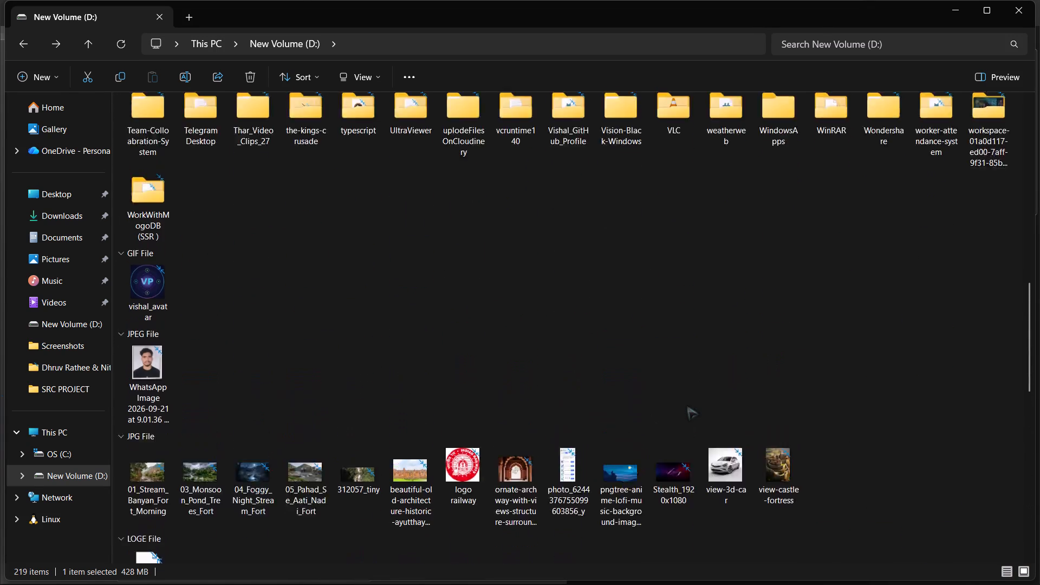
scroll(687, 406, up, 1)
scroll(766, 394, up, 2)
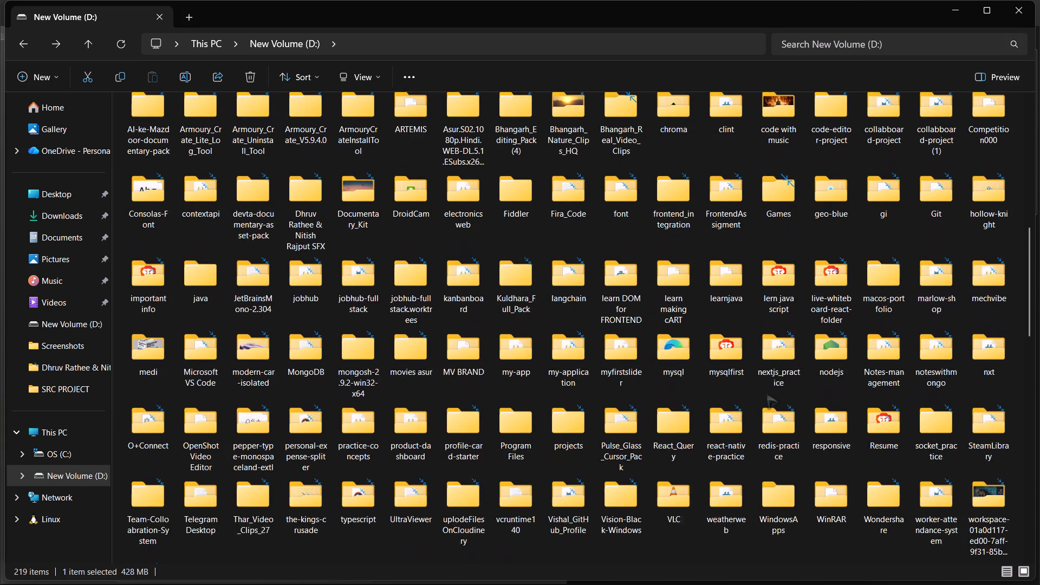
scroll(766, 394, up, 6)
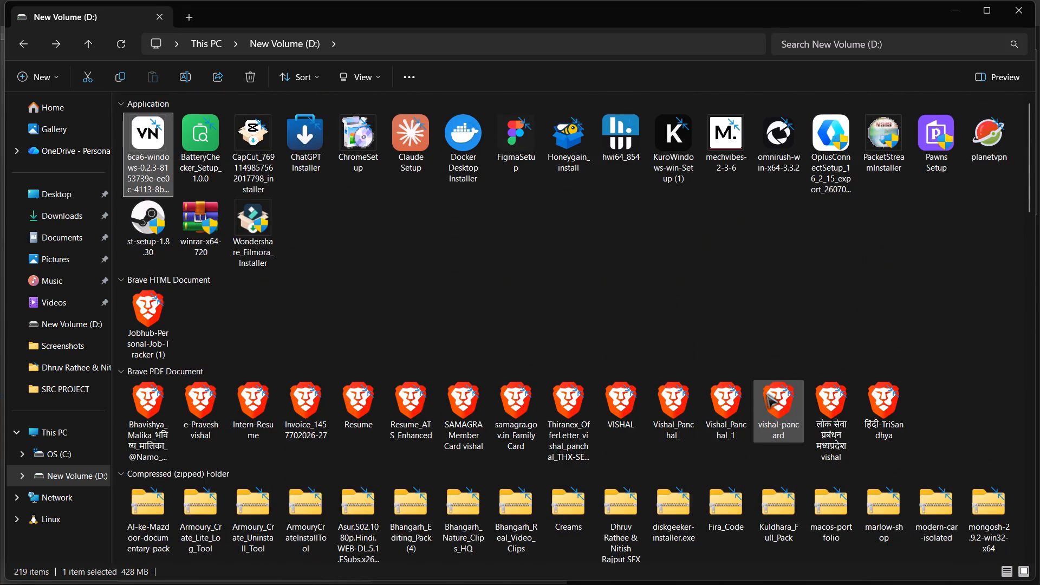
scroll(766, 394, down, 1)
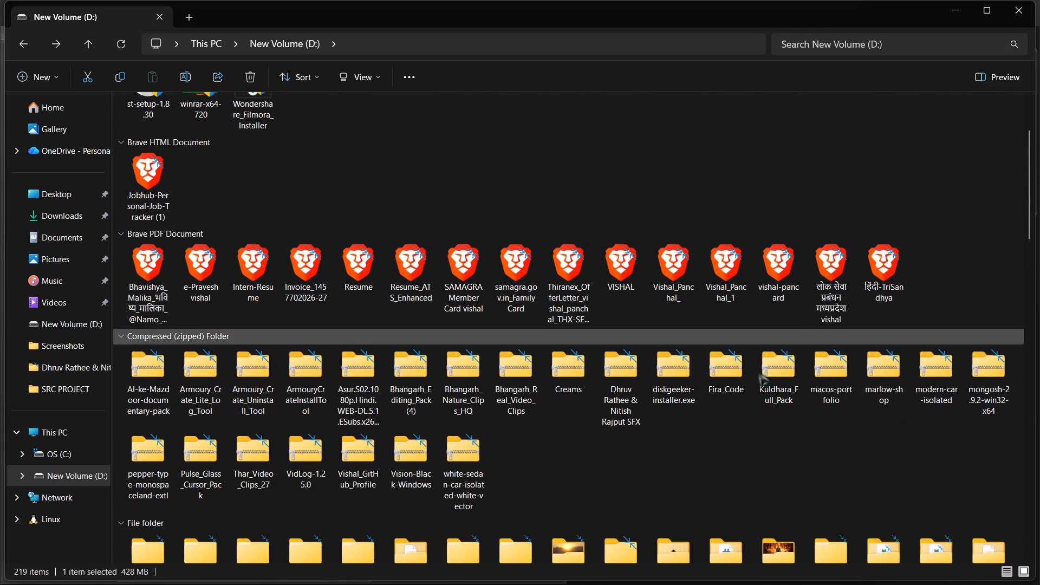
Go through the New Volume (D:) items starting with M, including the marlow-shop folder, to locate the extracted modern-car-isolated folder.
click(920, 378)
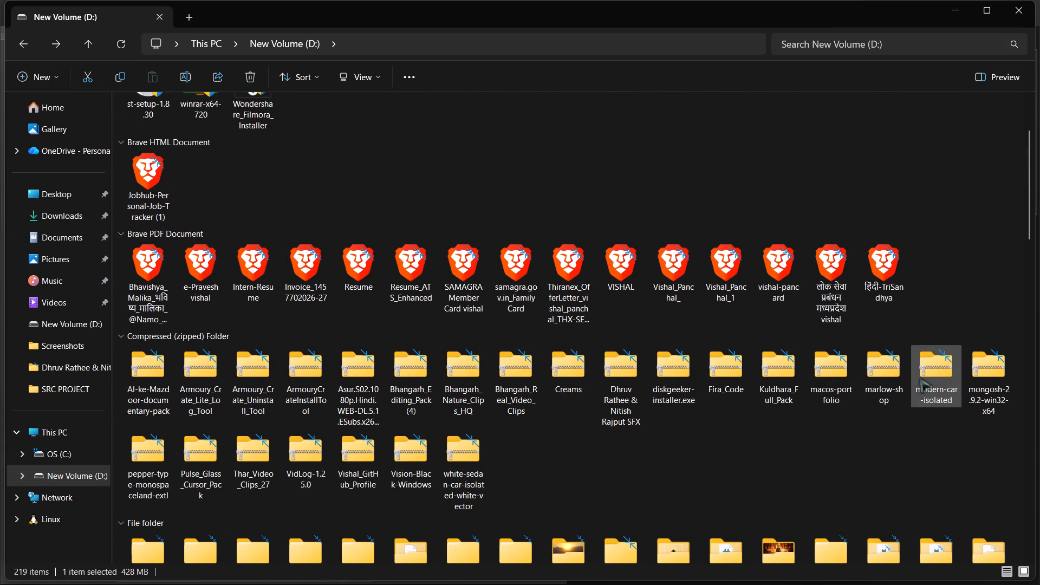
text(mmmm)
text(mm)
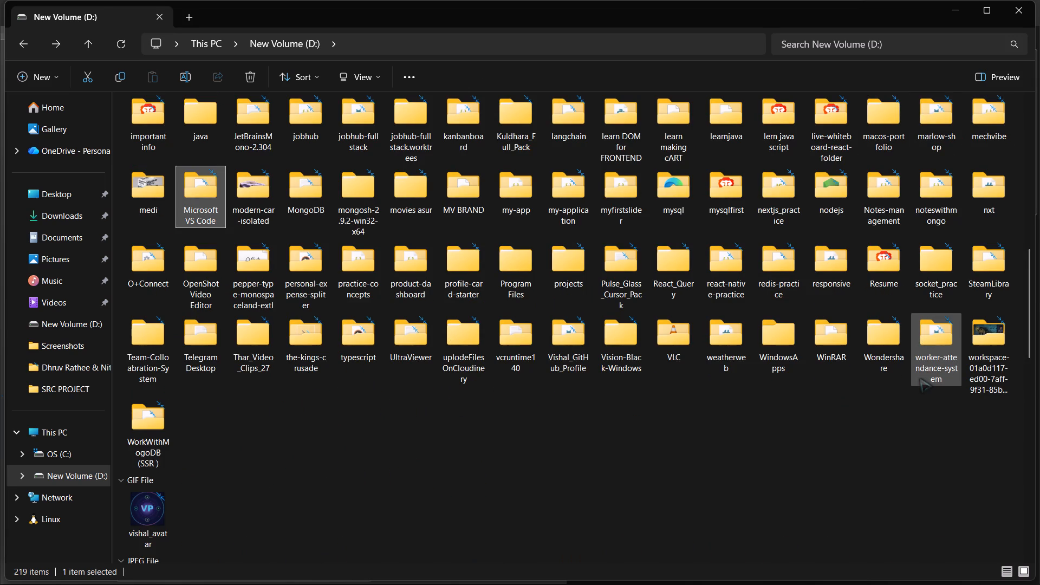
text(mmmmmmmmmmmm)
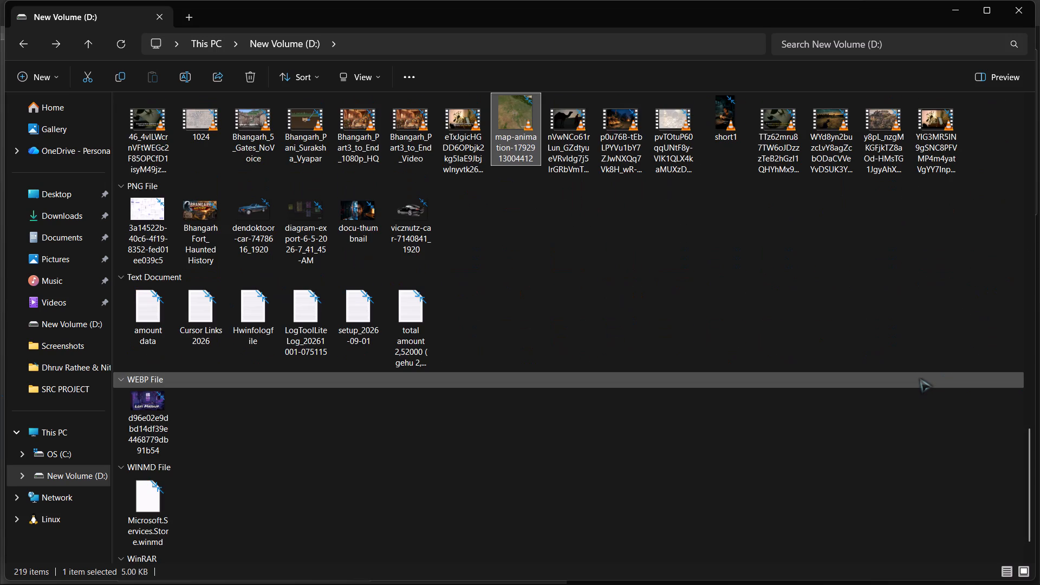
text(mm)
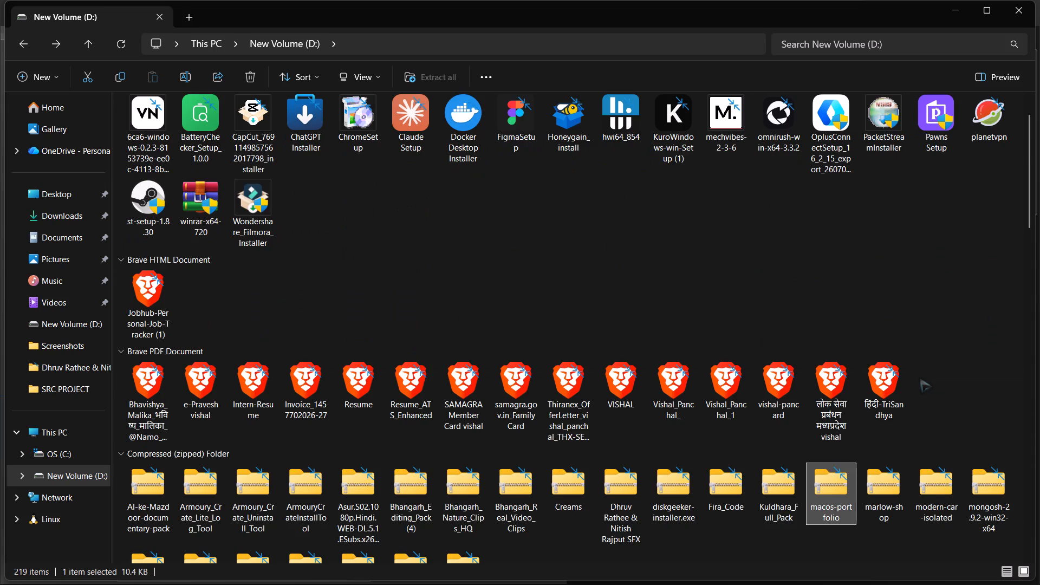
text(mmmm)
key(m)
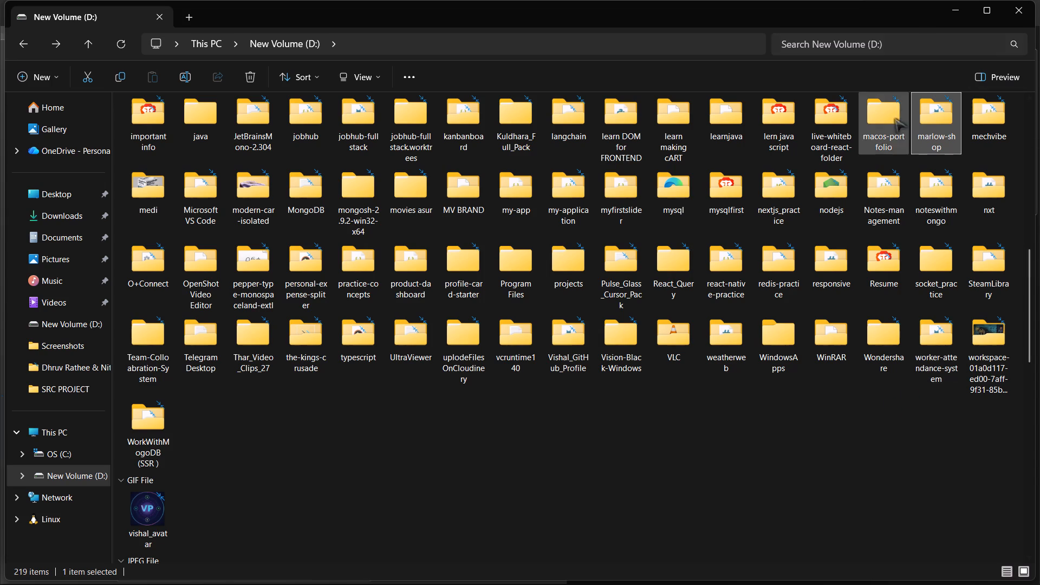
double_click(925, 122)
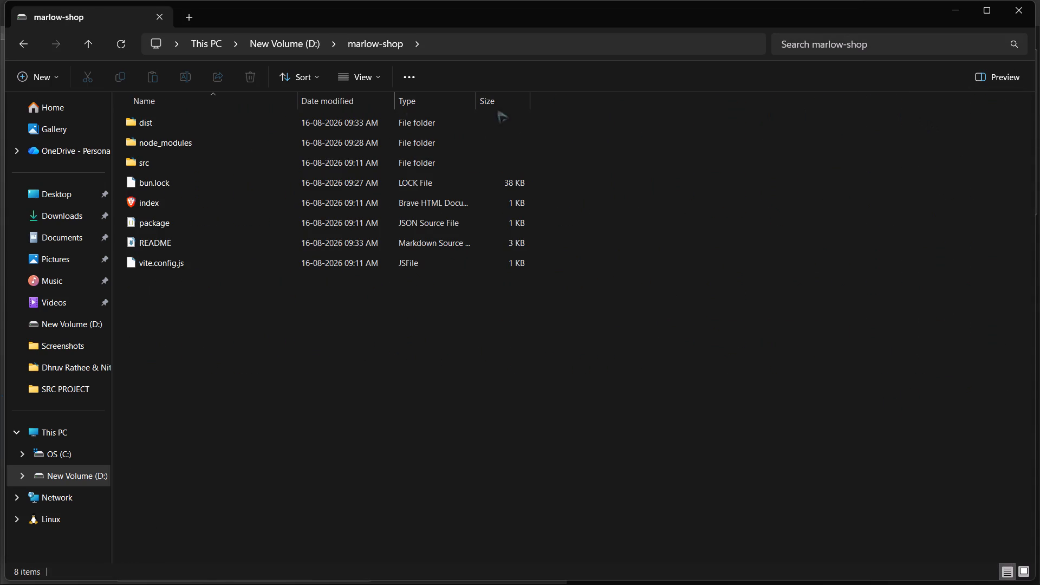
click(18, 43)
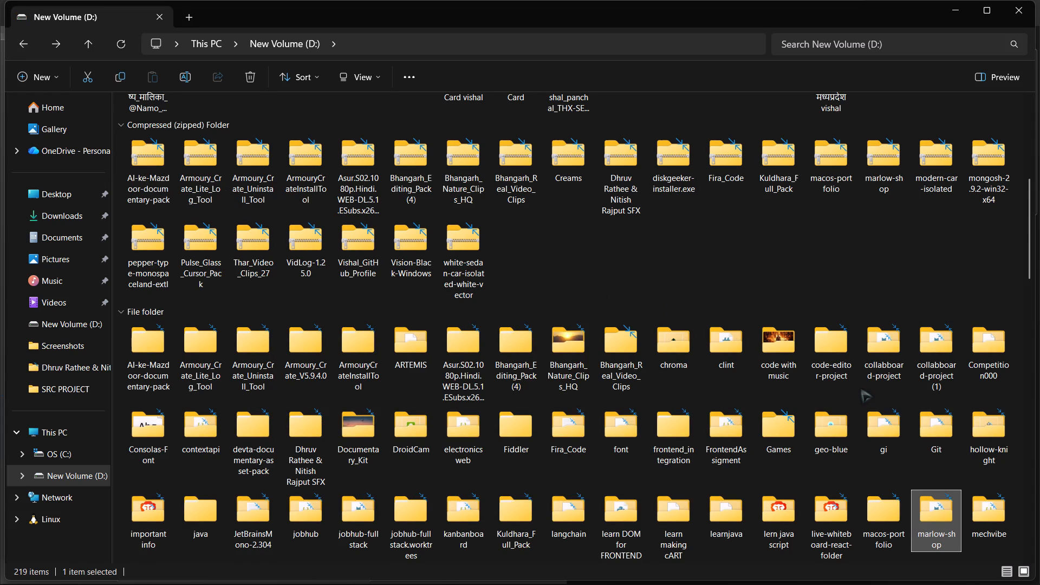
text(mm)
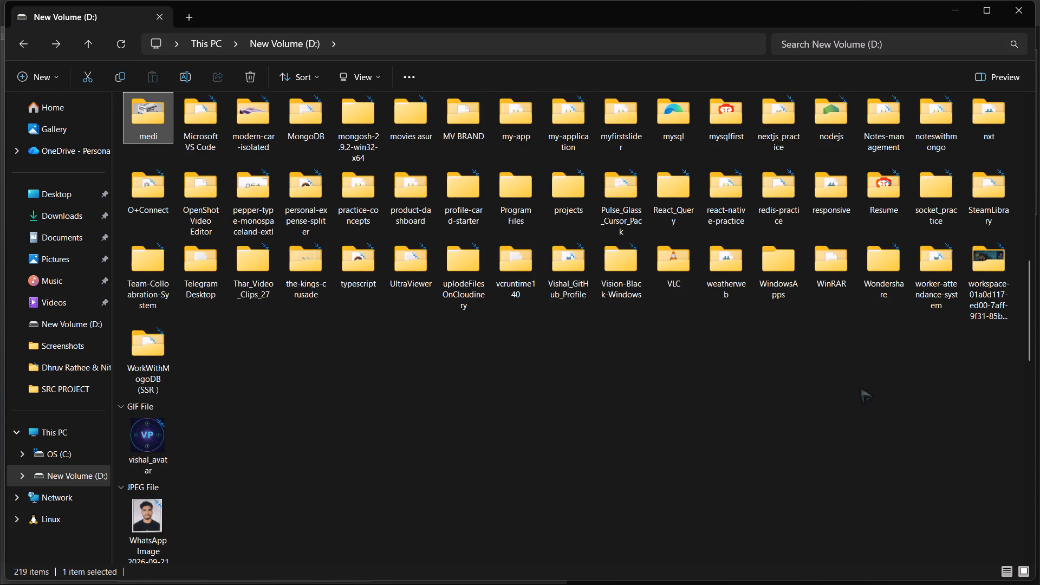
key(m)
key(m)
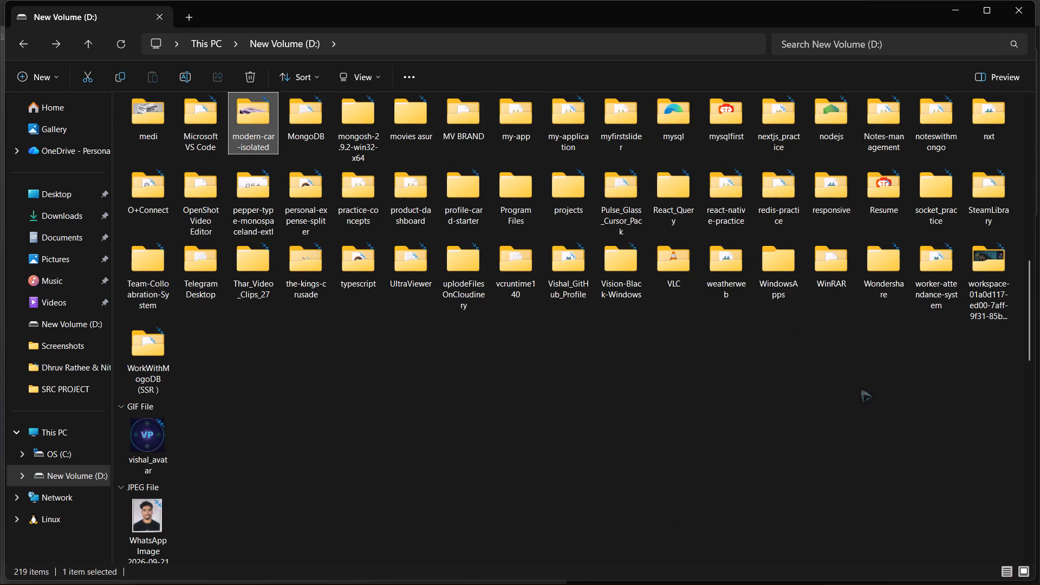
Switch back to Figma and fill the last side-bar circle with picture 10815865 from the modern-car-isolated folder on New Volume (D:).
click(955, 9)
click(249, 217)
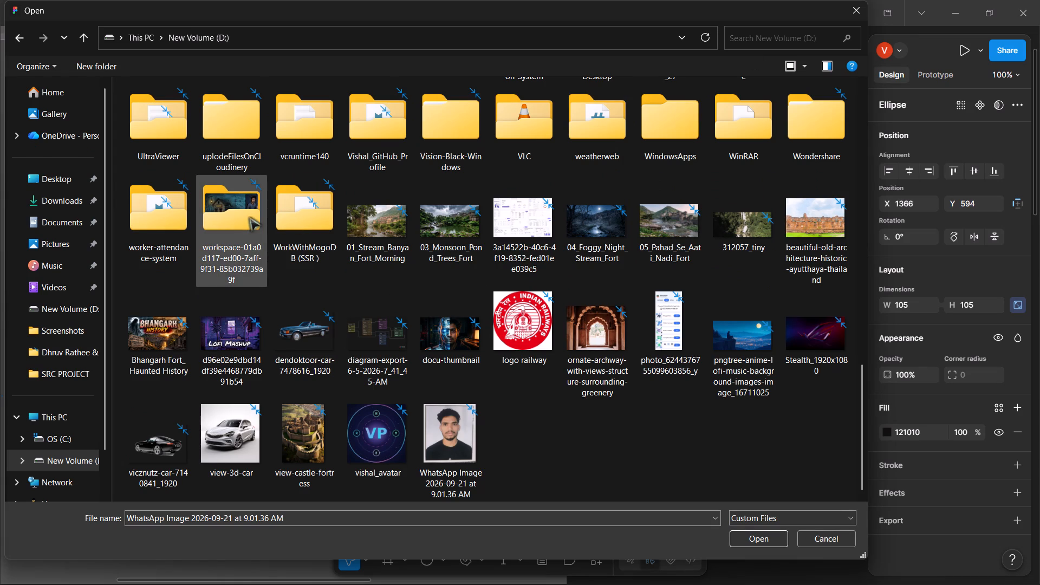
key(m)
text(mm)
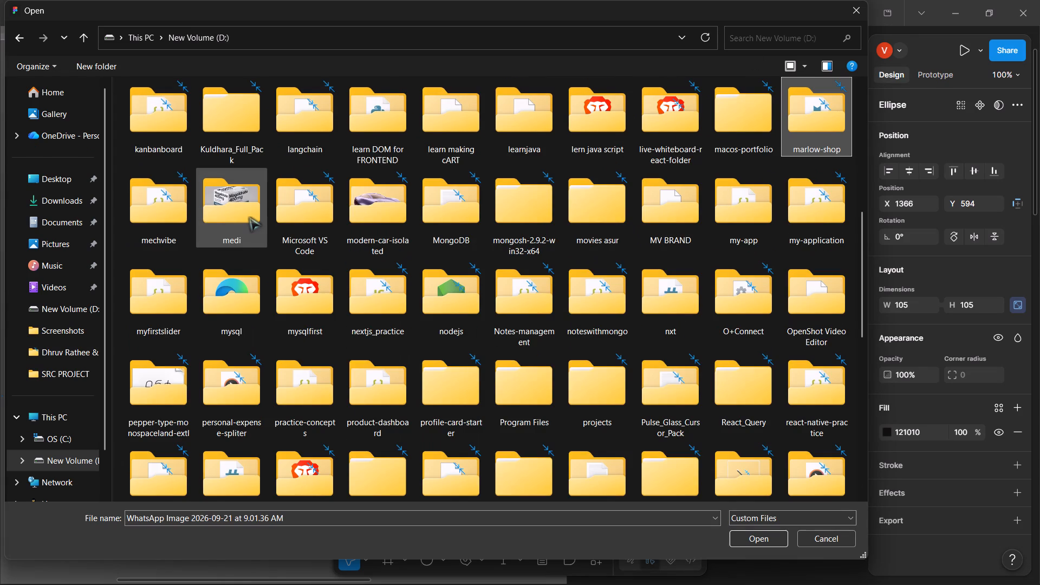
text(mmmm)
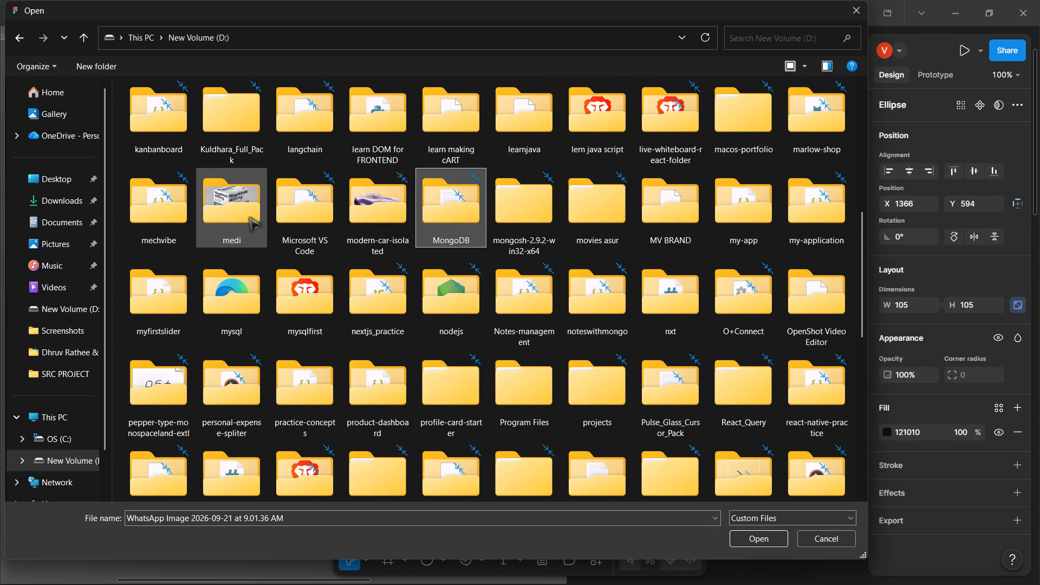
key(Left)
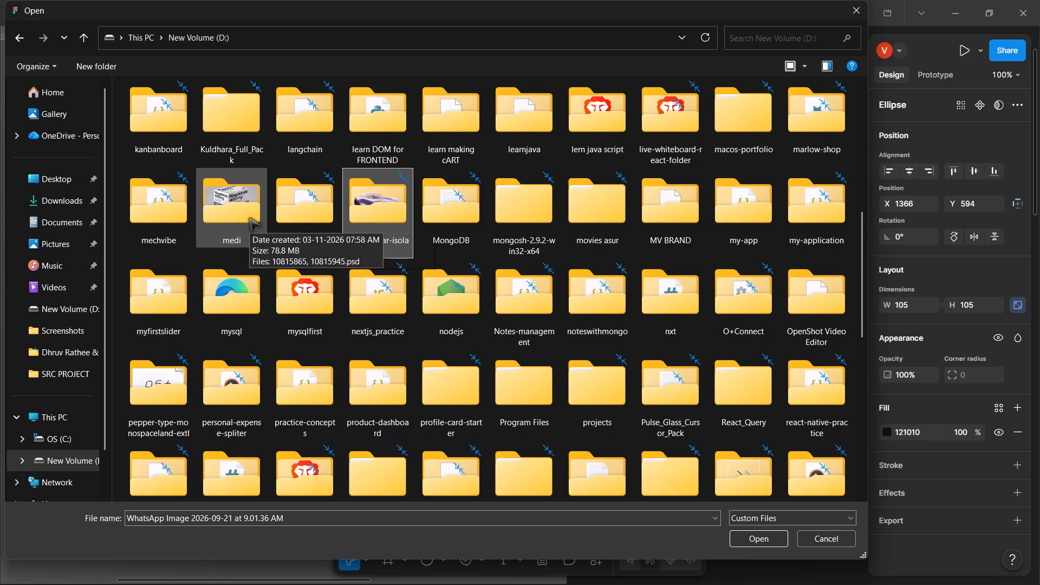
key(Return)
click(161, 112)
key(Return)
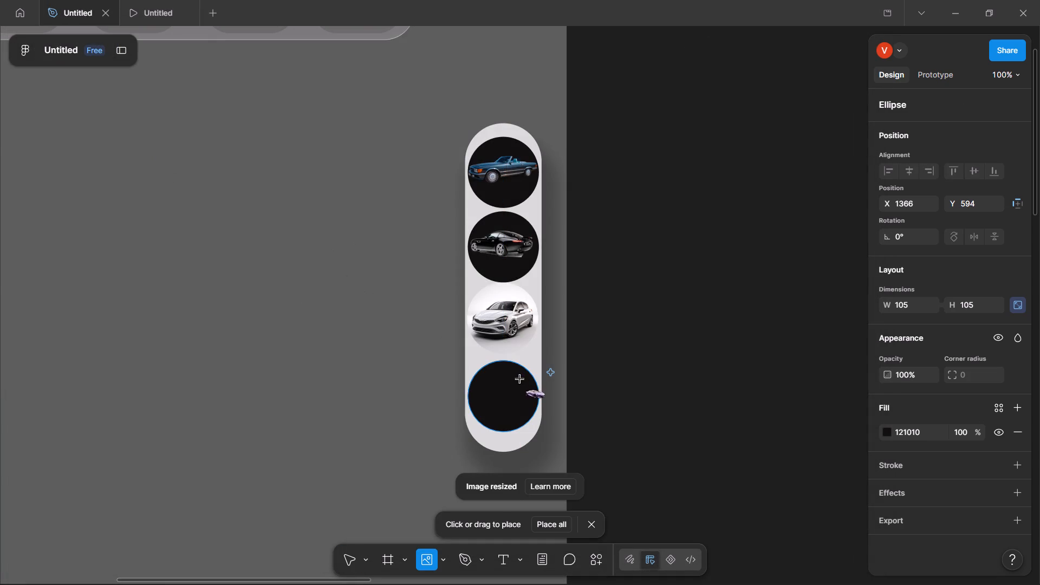
click(494, 385)
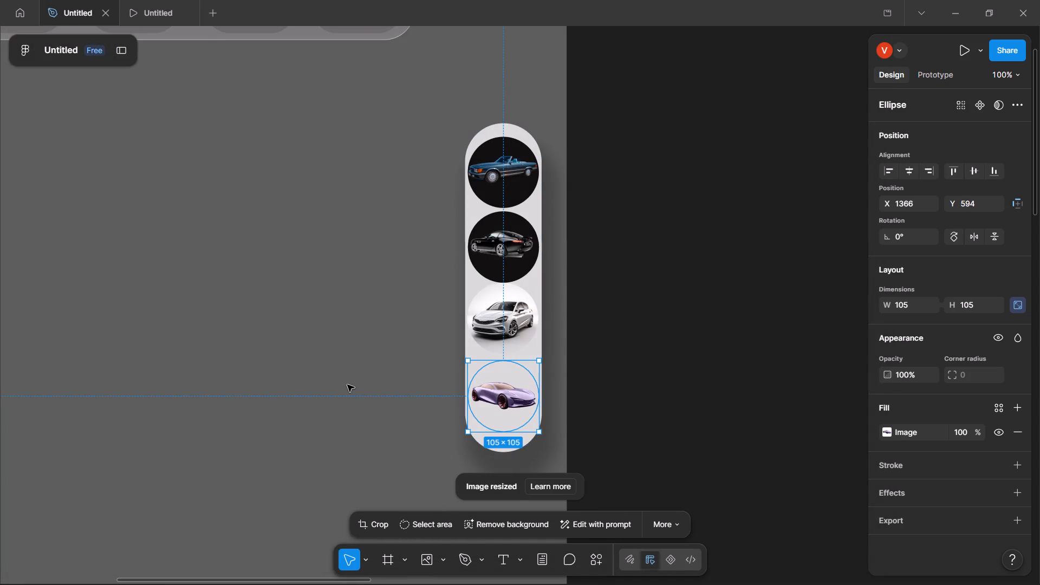
click(347, 385)
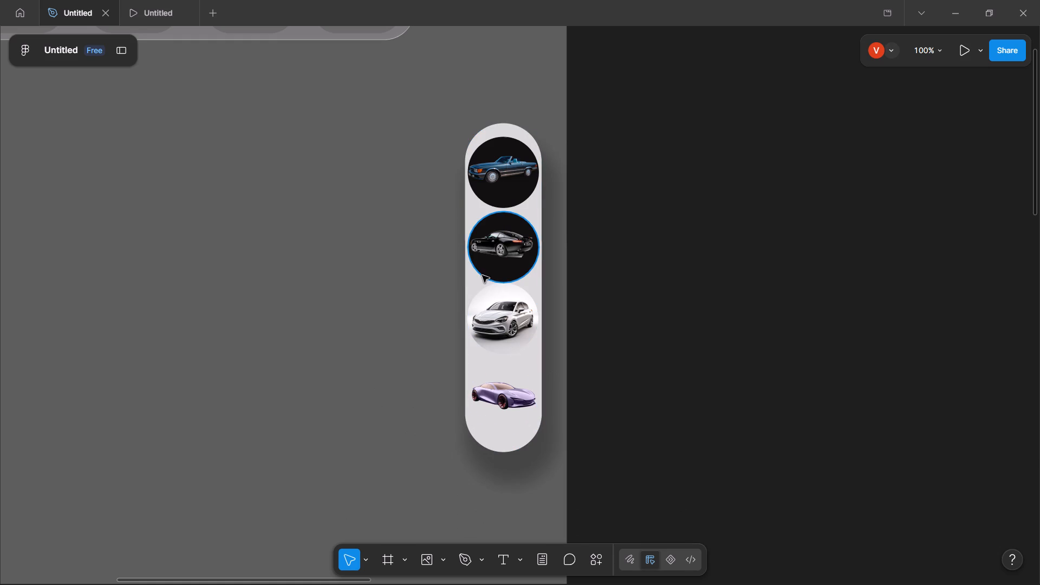
Change the fill of the second side-bar circle, behind the black car, to white FFFFFF.
click(485, 275)
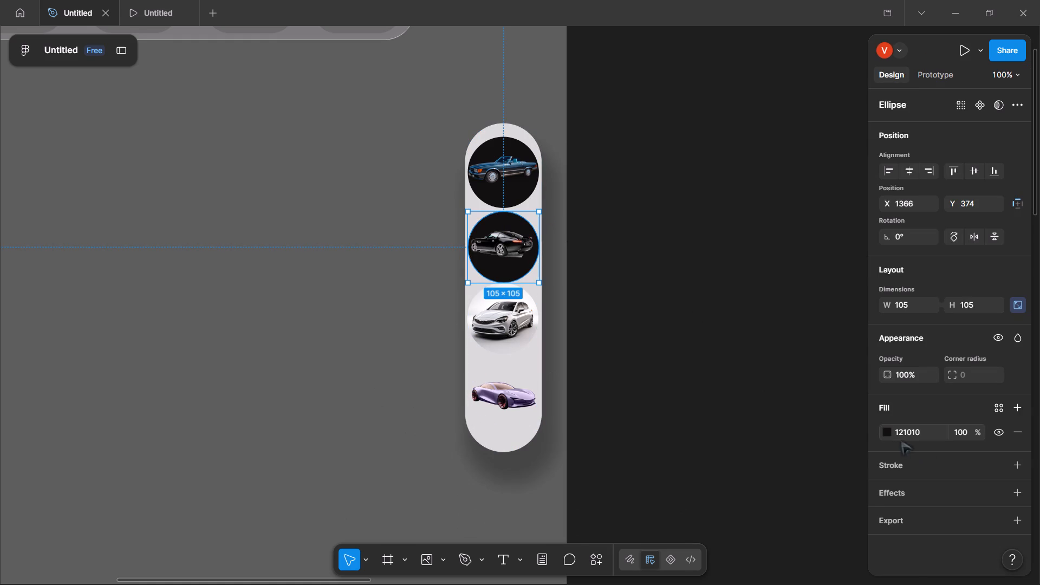
click(886, 433)
drag(729, 278, 686, 282)
drag(723, 281, 719, 309)
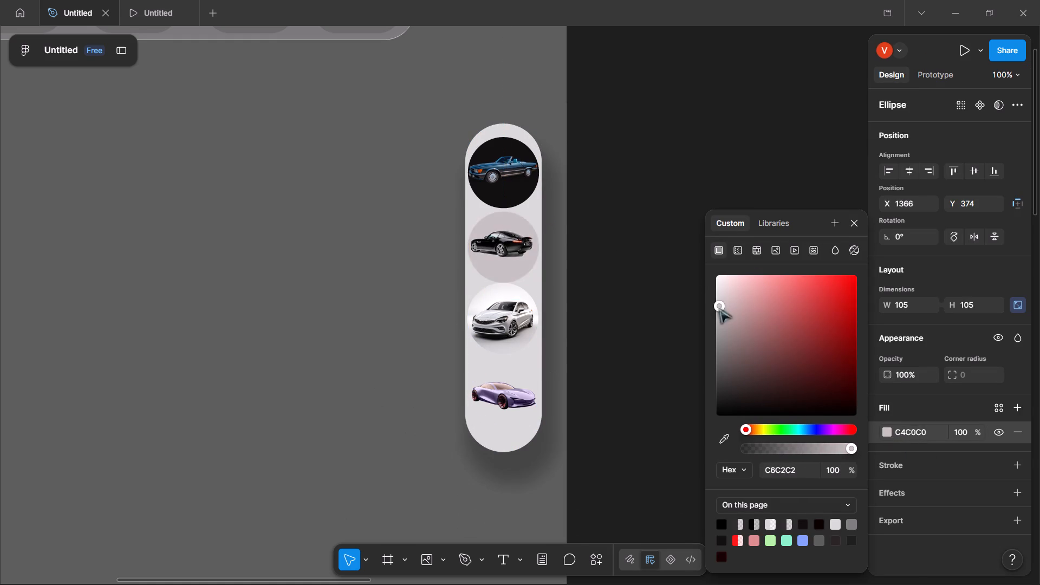
drag(719, 309, 690, 265)
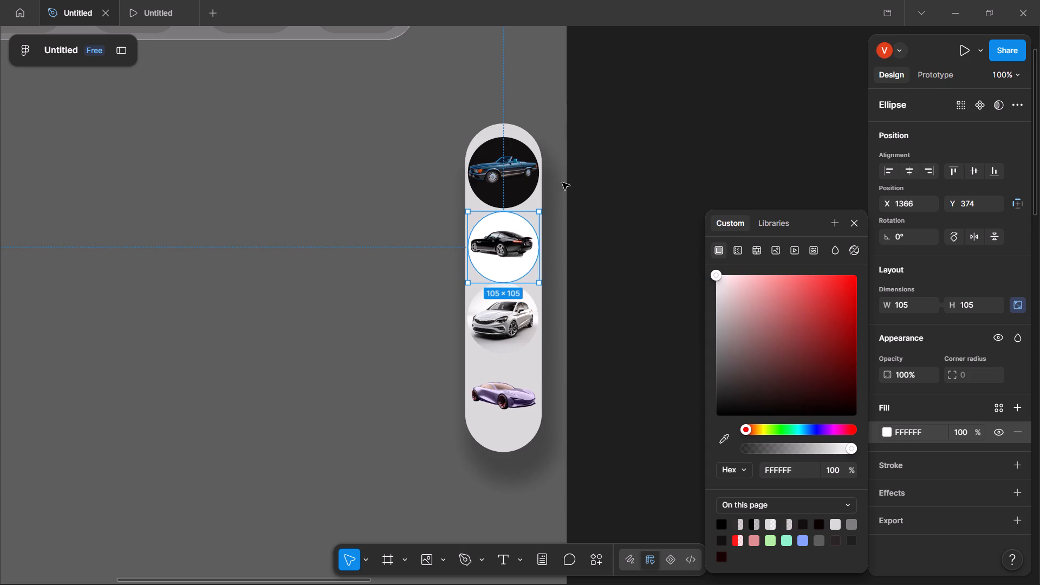
Change the fill of the first side-bar circle, behind the blue convertible, to near-white.
click(485, 189)
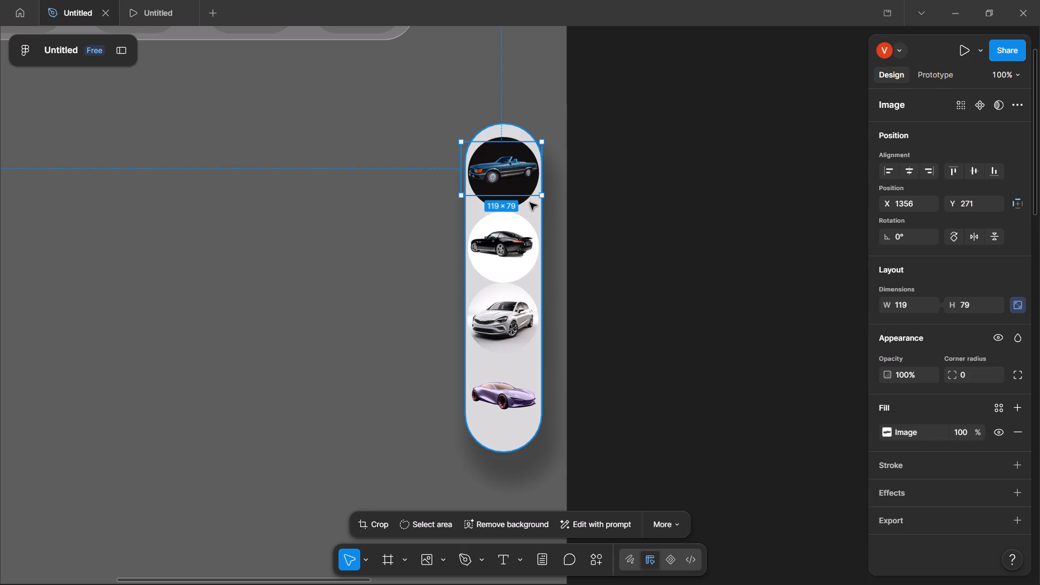
click(530, 203)
click(521, 200)
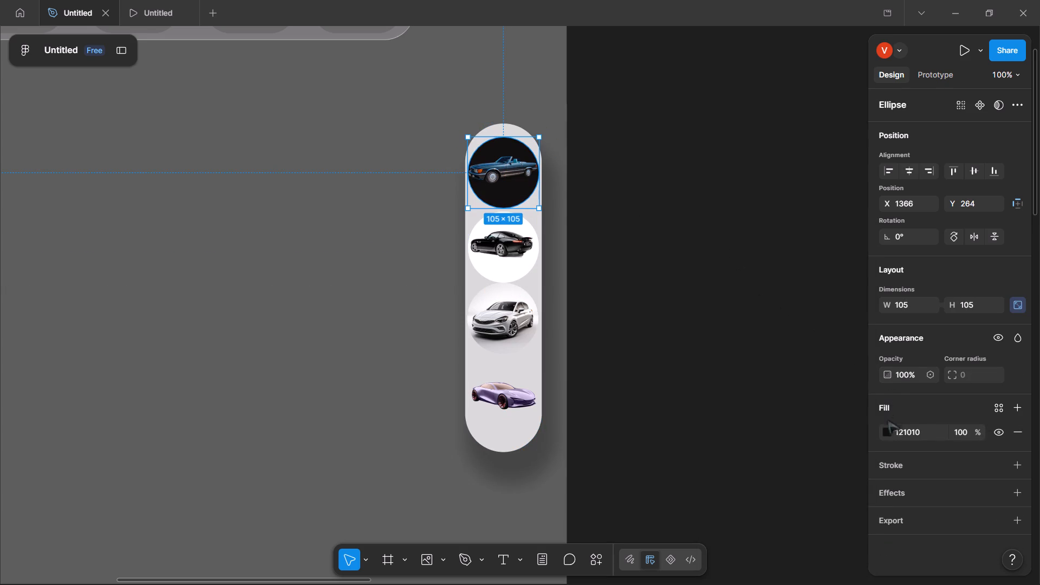
click(885, 432)
drag(724, 285, 710, 277)
click(685, 149)
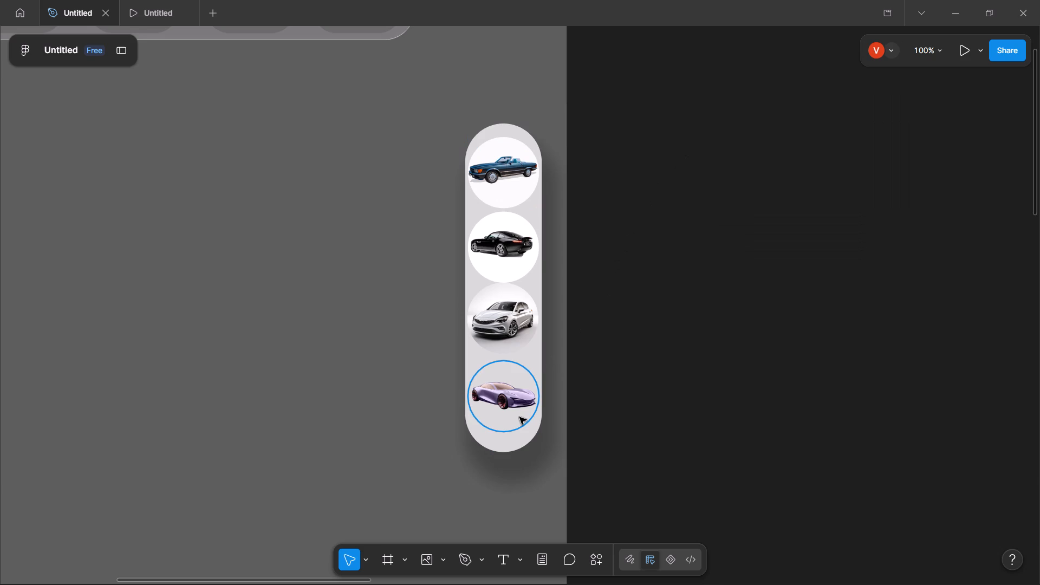
click(678, 362)
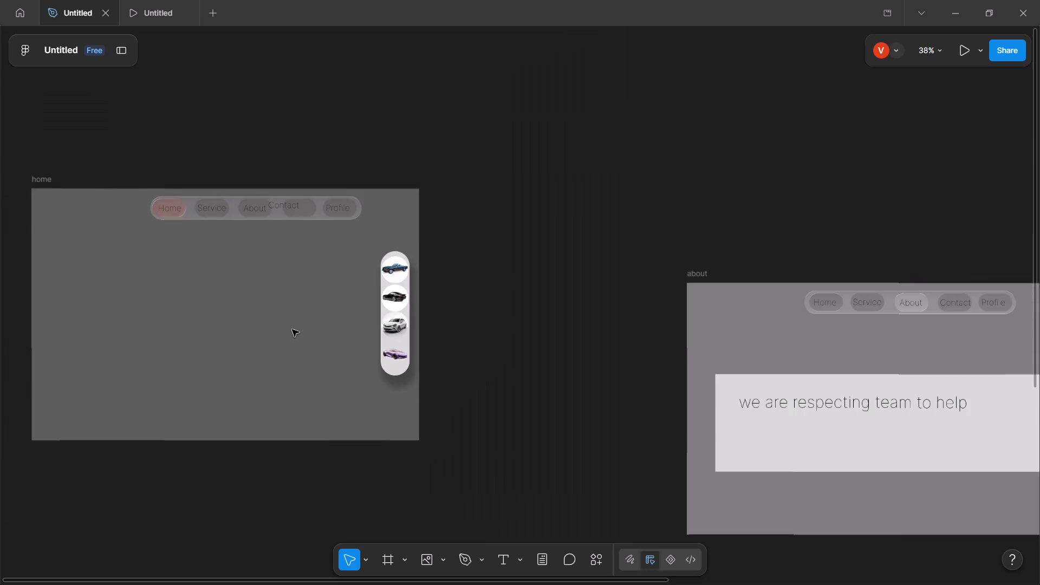
Move the about frame away from beside home and onto the contact frame, at about X 622, Y 60.
scroll(292, 329, right, 3)
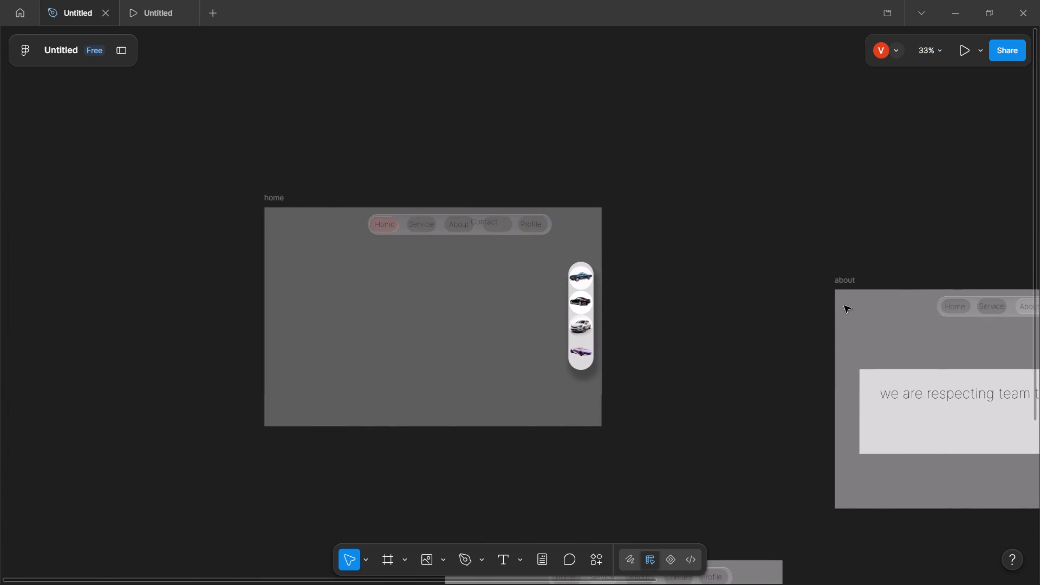
drag(840, 280, 979, 576)
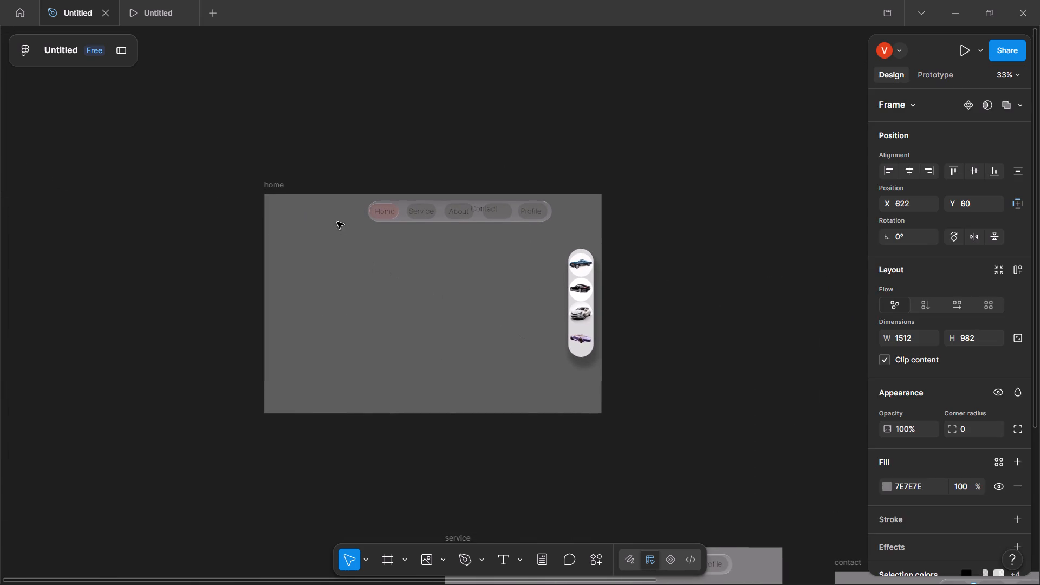
Duplicate the whole home frame, placing the copy directly beside the original.
click(266, 166)
drag(237, 157, 713, 481)
key(ctrl+d)
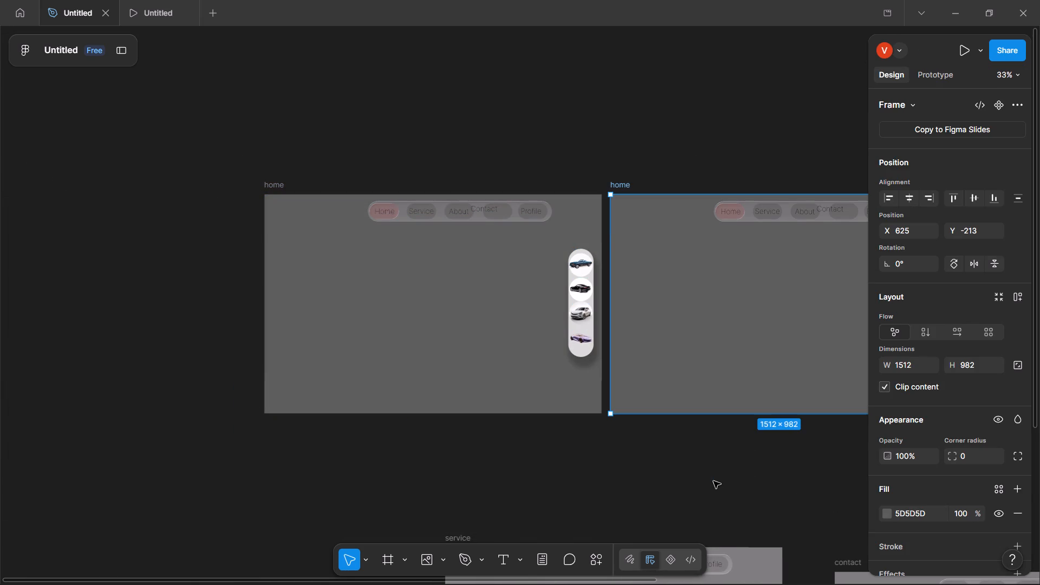
Rename the duplicated home frame as car2.
scroll(517, 378, left, 4)
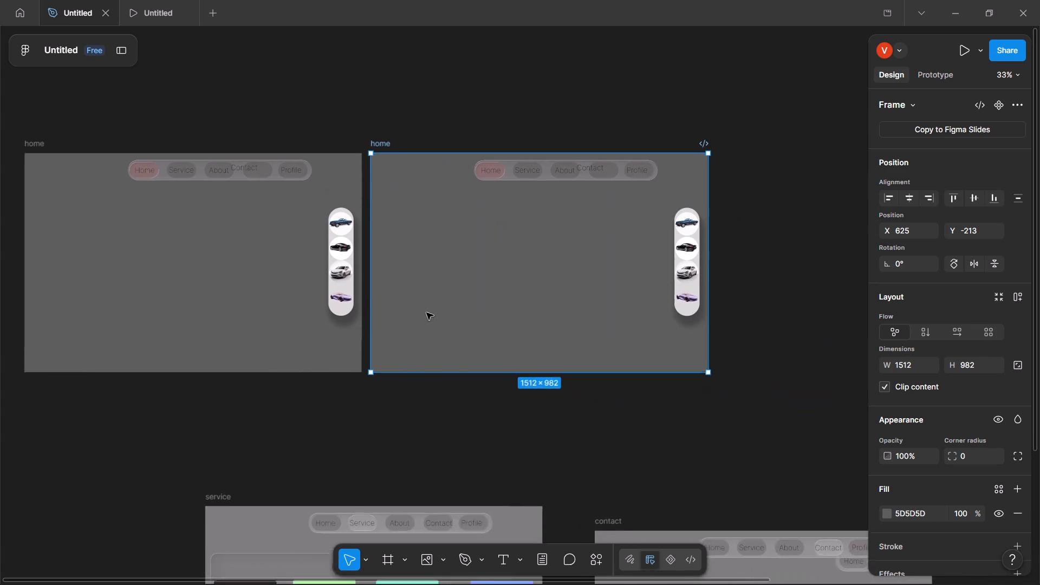
scroll(426, 313, left, 3)
scroll(362, 170, right, 2)
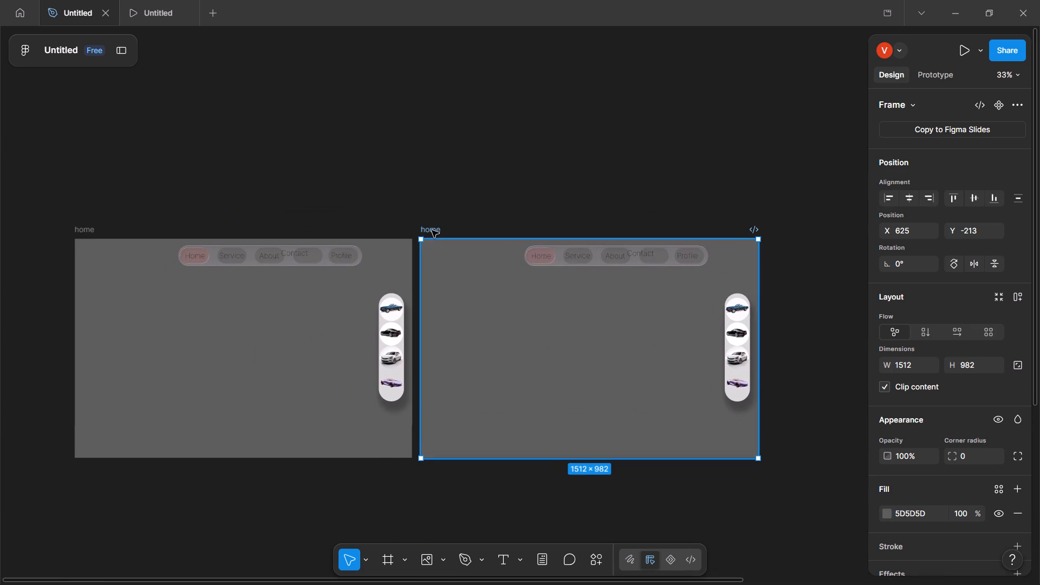
double_click(432, 230)
key(BackSpace)
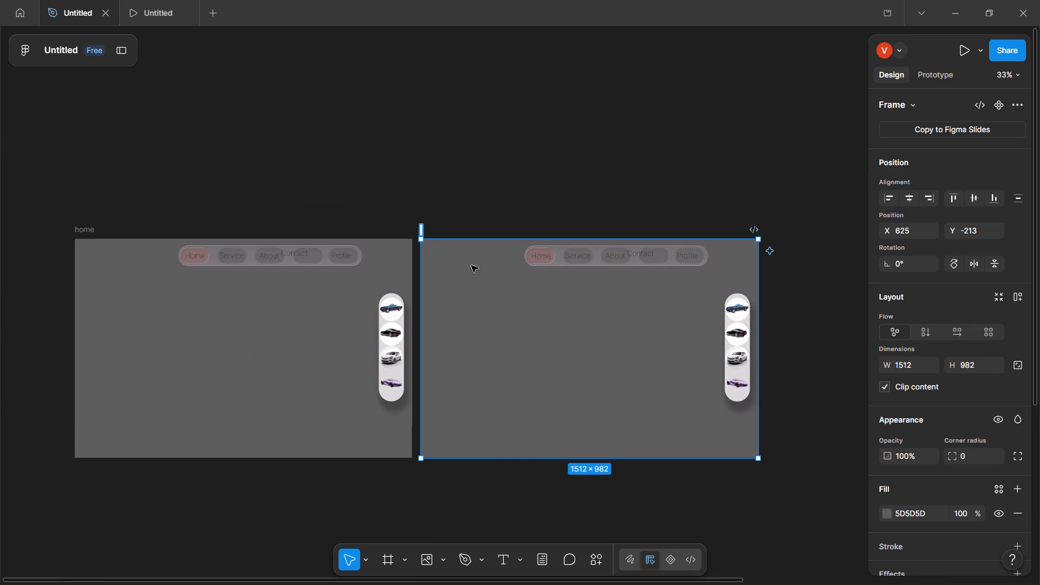
text(ca)
text(rd)
key(BackSpace)
key(1)
key(BackSpace)
key(2)
key(Return)
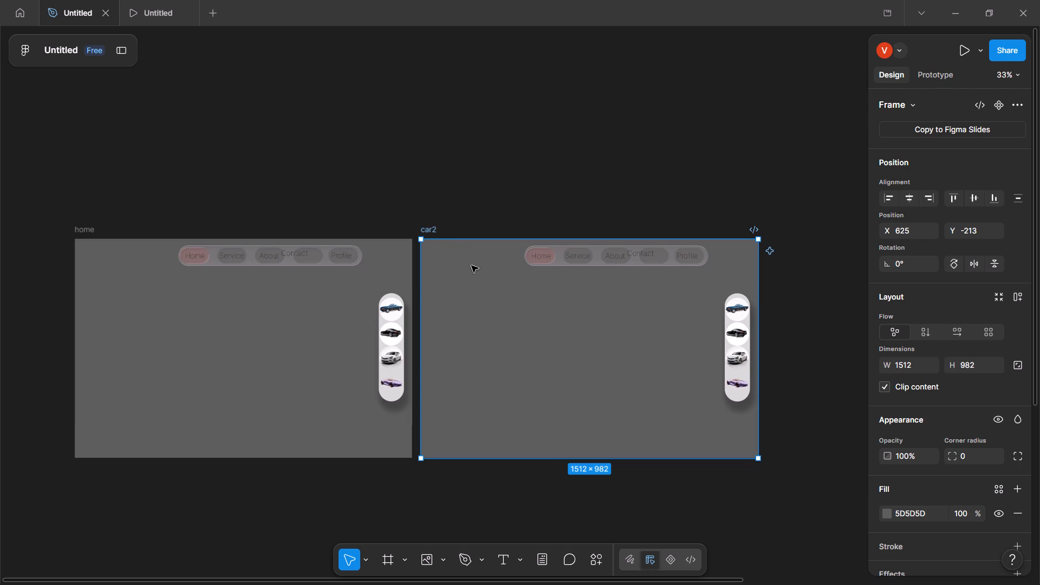
Place the blue convertible picture dendoktoor-car-7478616_1920 from New Volume (D:) into the home frame.
scroll(471, 265, right, 2)
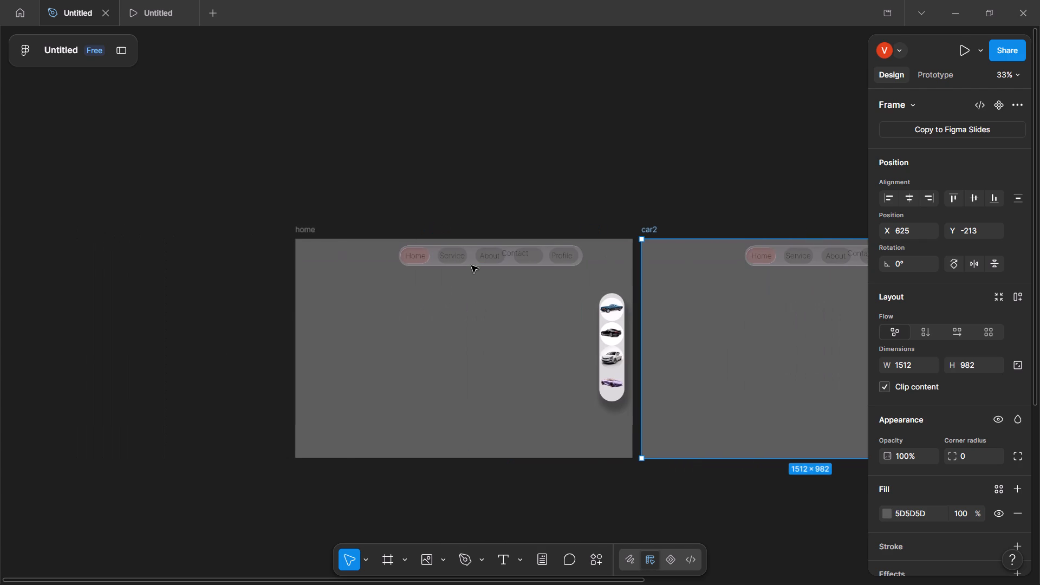
click(502, 331)
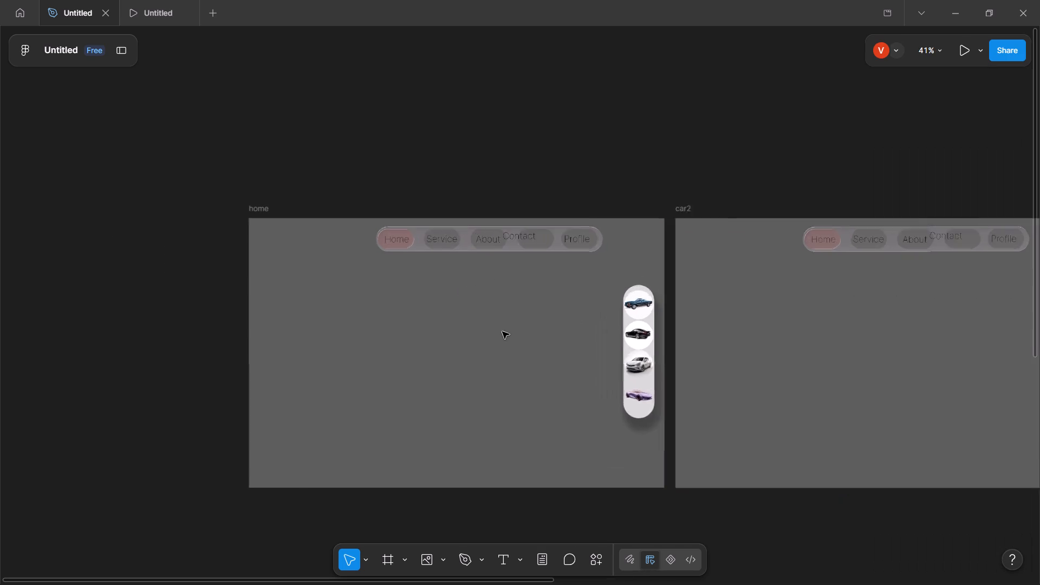
scroll(502, 331, right, 1)
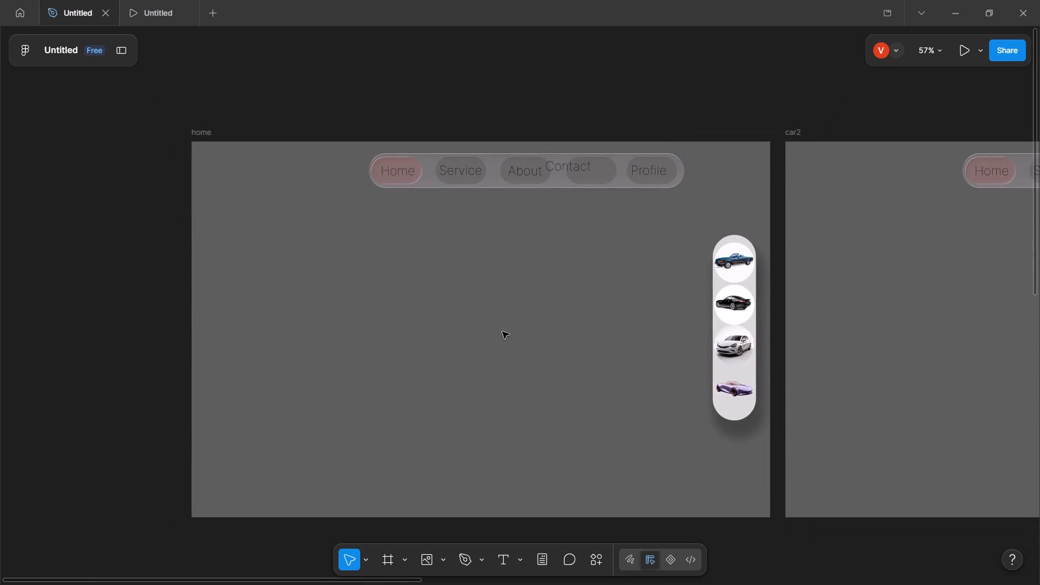
click(428, 558)
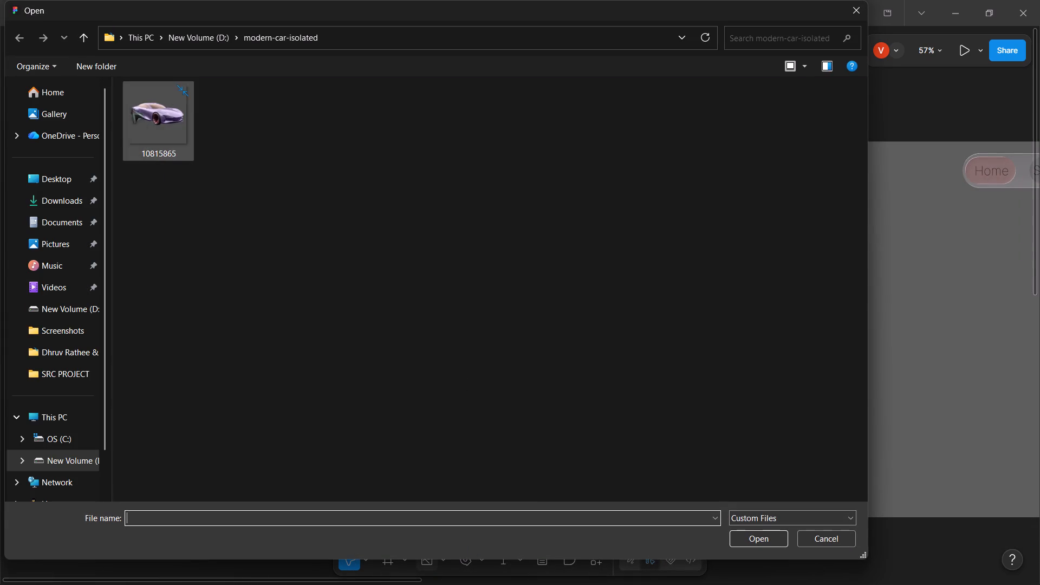
click(191, 46)
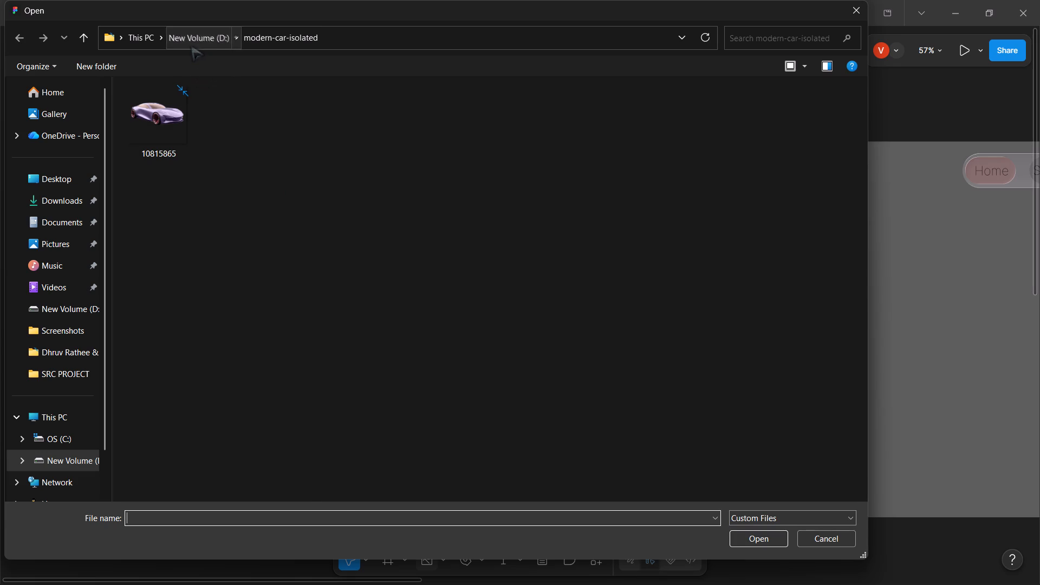
scroll(328, 217, down, 10)
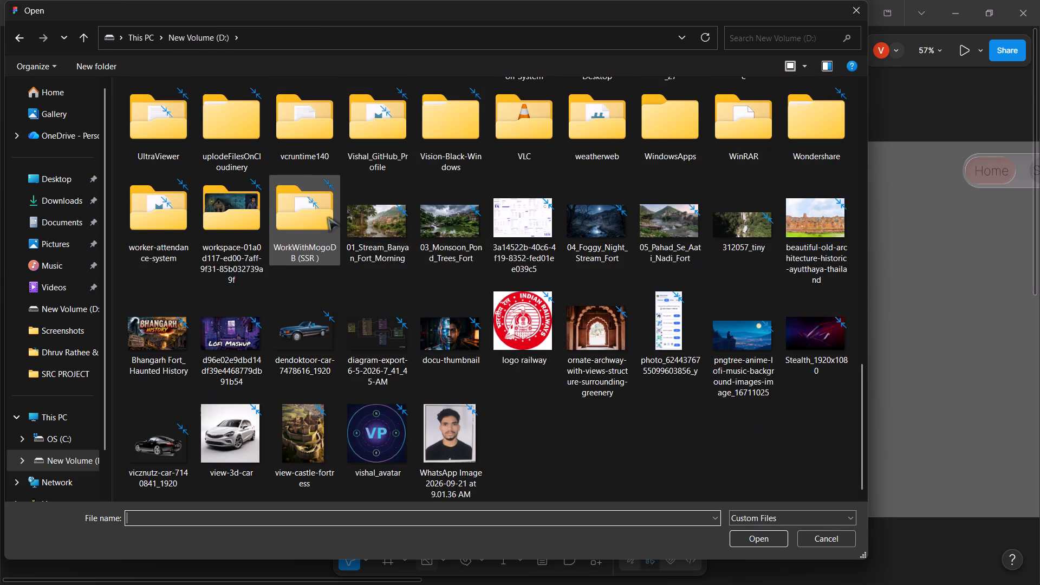
click(291, 334)
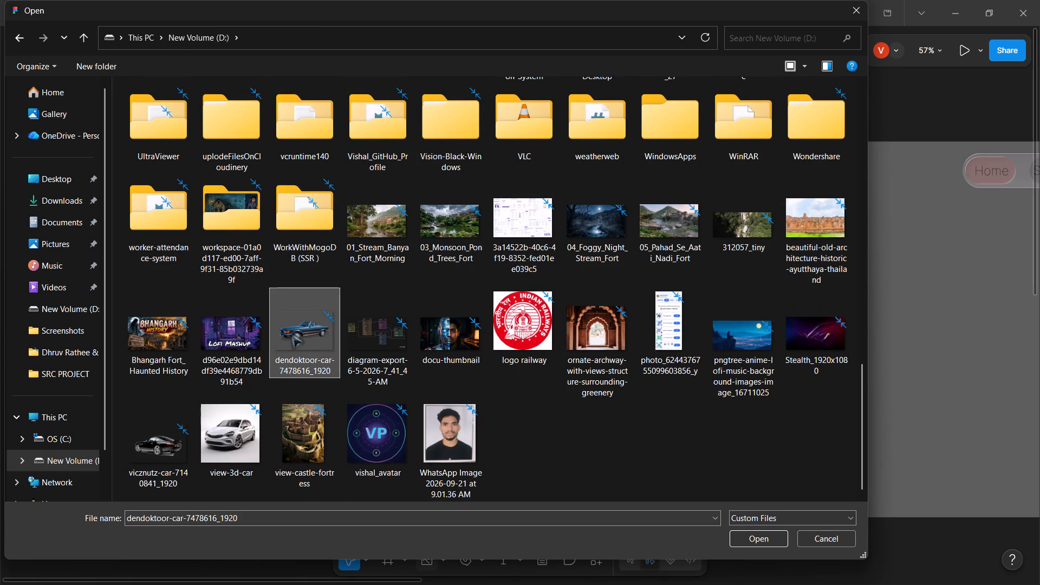
click(291, 334)
click(737, 543)
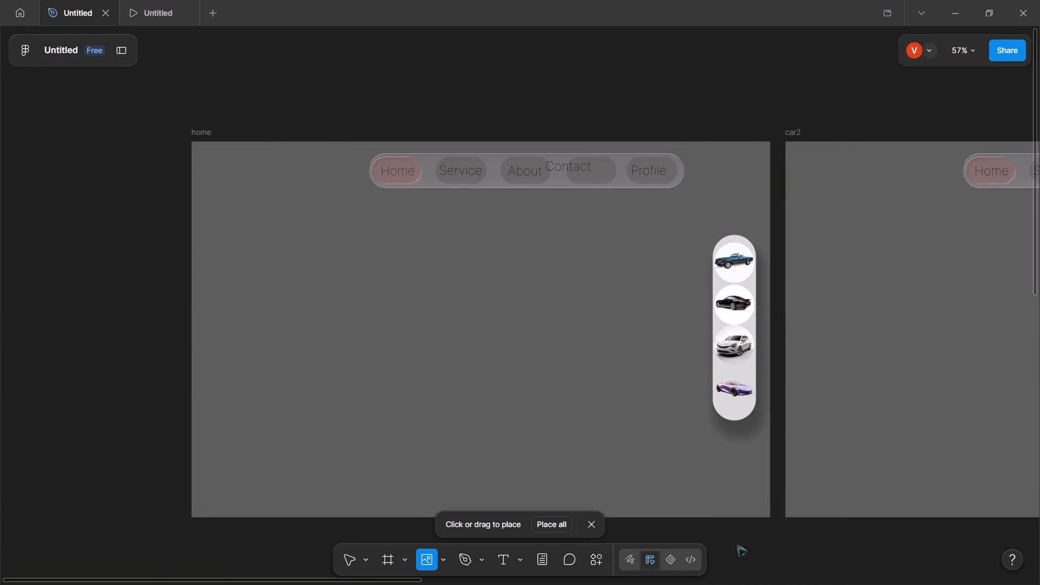
click(350, 268)
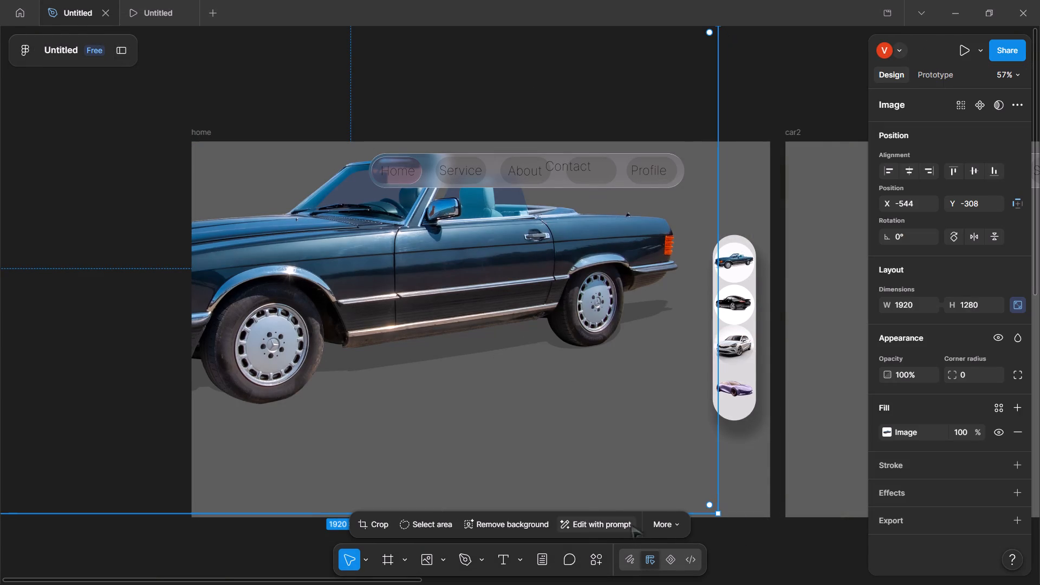
Scale the placed blue convertible picture down to about 1306 × 871 within the home frame.
drag(461, 248, 539, 235)
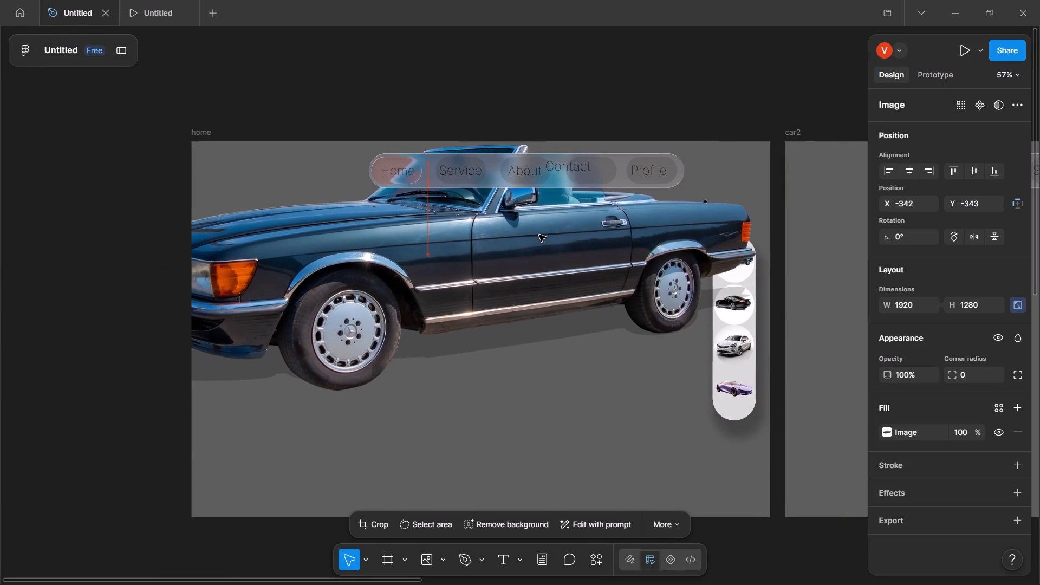
drag(539, 235, 512, 256)
drag(506, 248, 504, 196)
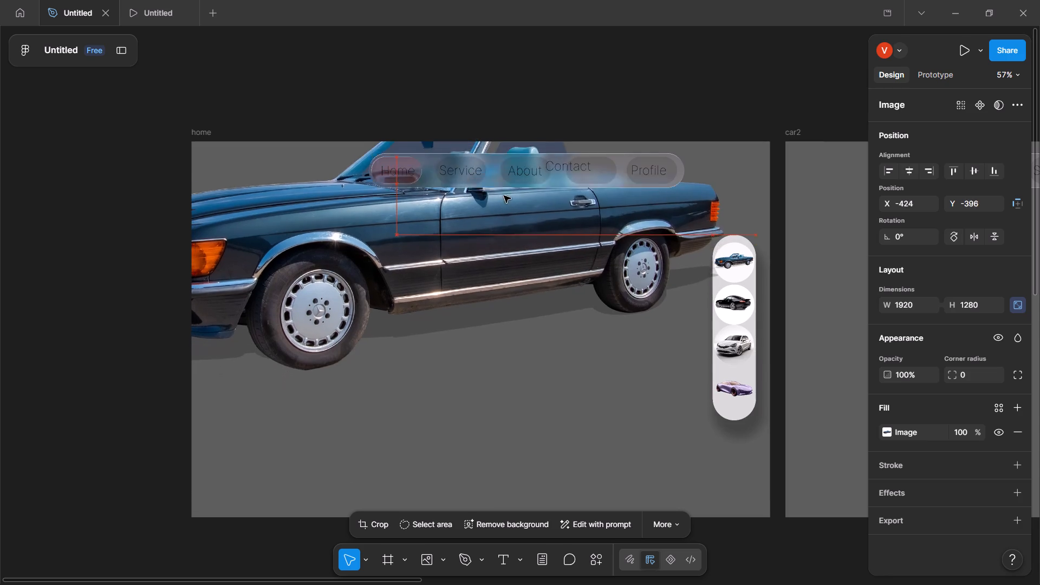
drag(504, 196, 590, 171)
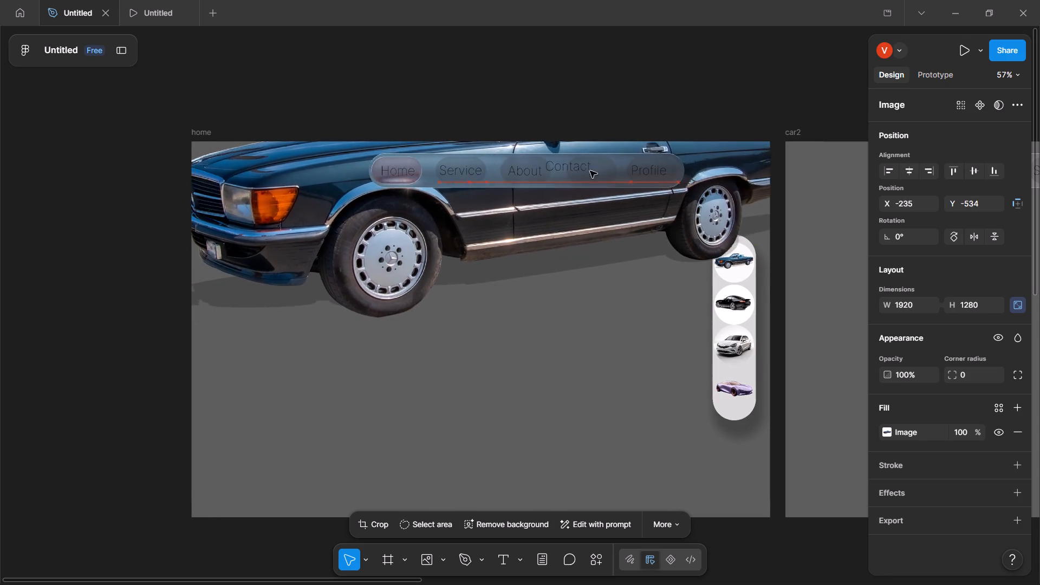
drag(590, 171, 524, 263)
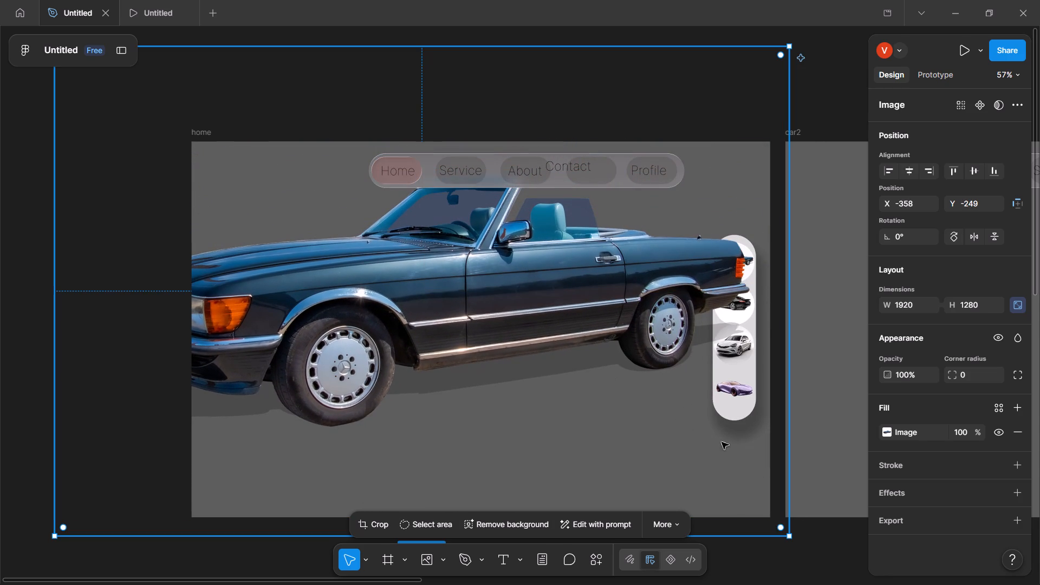
drag(781, 532, 769, 525)
drag(769, 525, 695, 493)
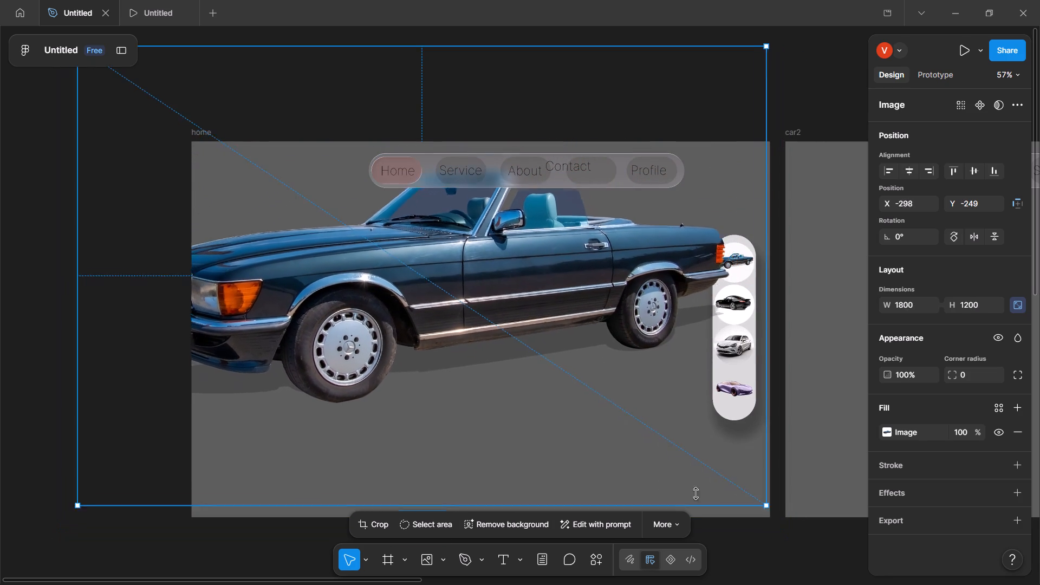
drag(695, 493, 548, 379)
Position the convertible picture beside the side bar in the home frame, at about X 31, Y 88.
drag(500, 292, 521, 382)
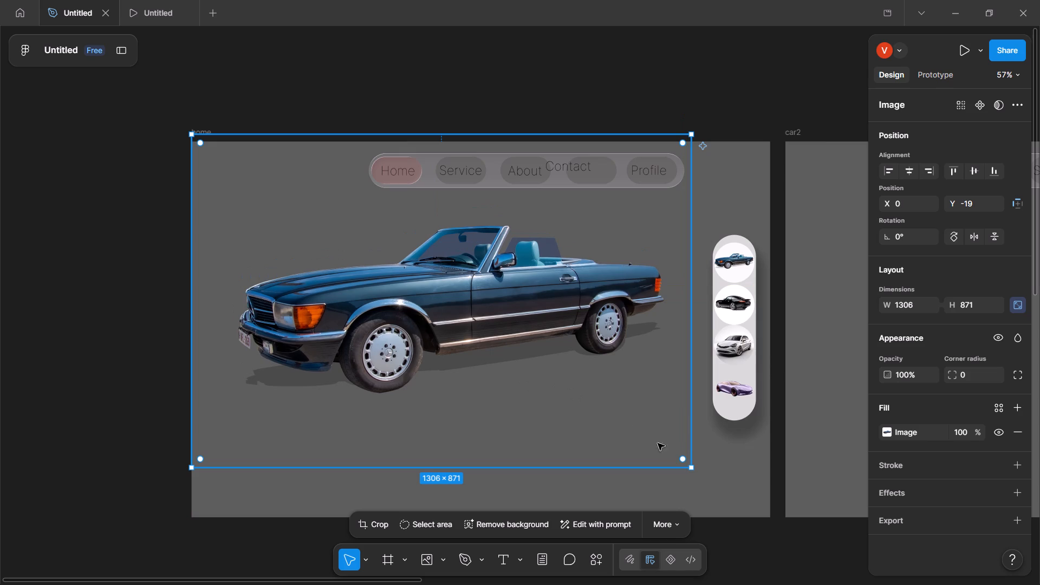
drag(541, 352, 547, 375)
click(505, 81)
drag(458, 286, 479, 298)
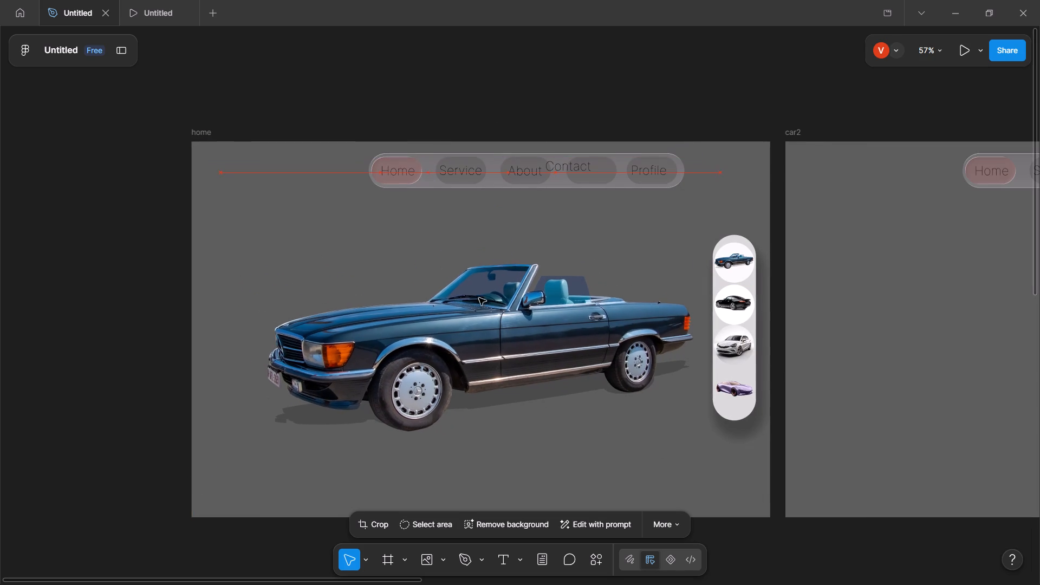
drag(479, 298, 476, 292)
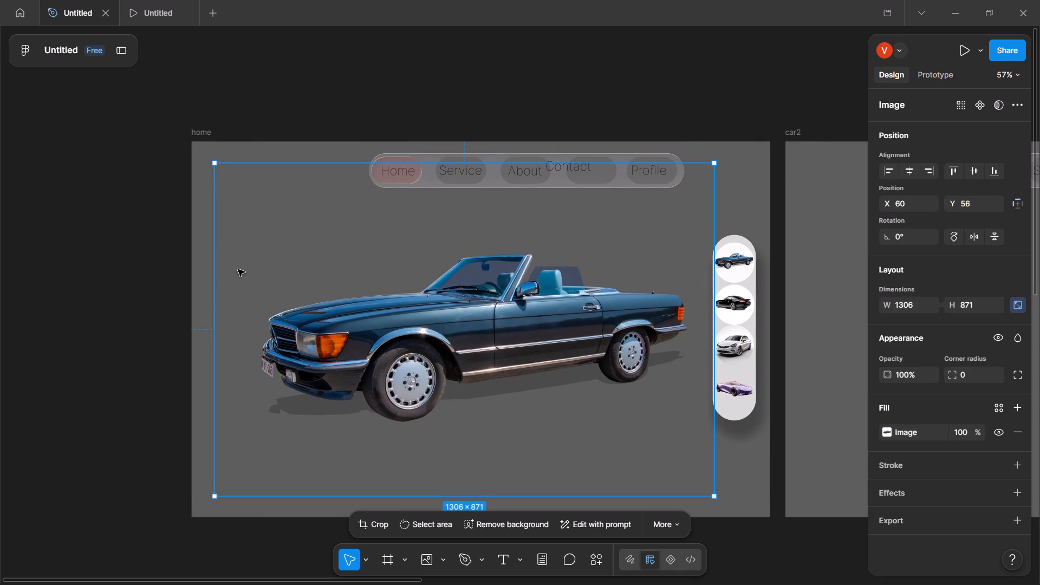
click(120, 263)
drag(228, 196, 389, 234)
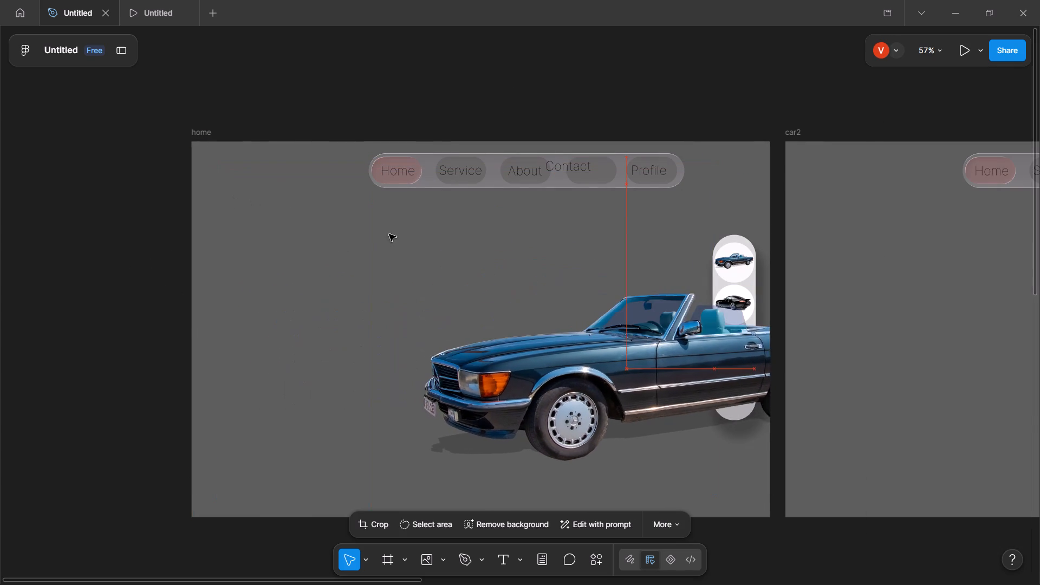
drag(389, 234, 224, 209)
drag(222, 209, 214, 209)
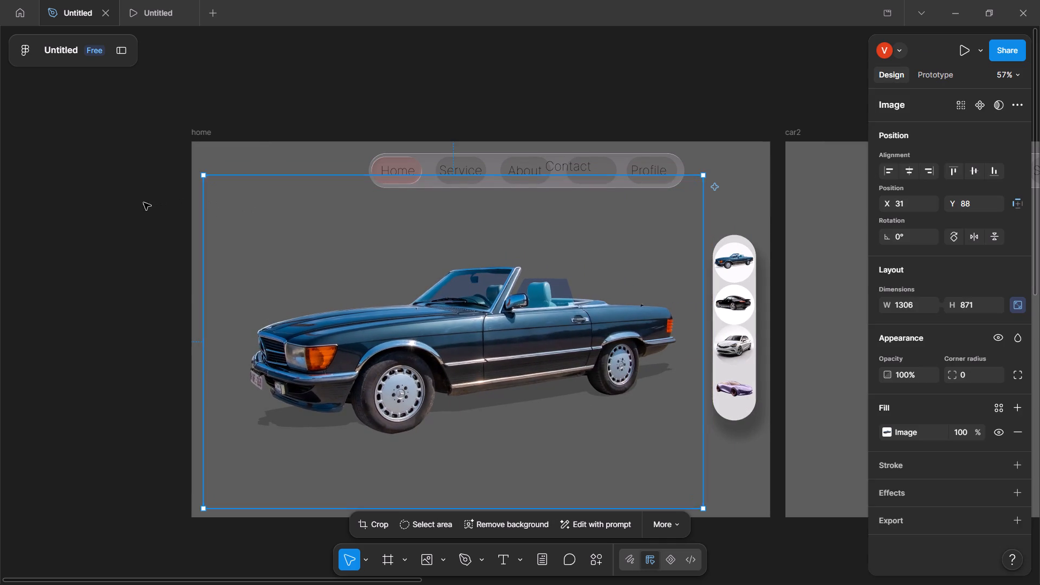
click(15, 211)
click(138, 314)
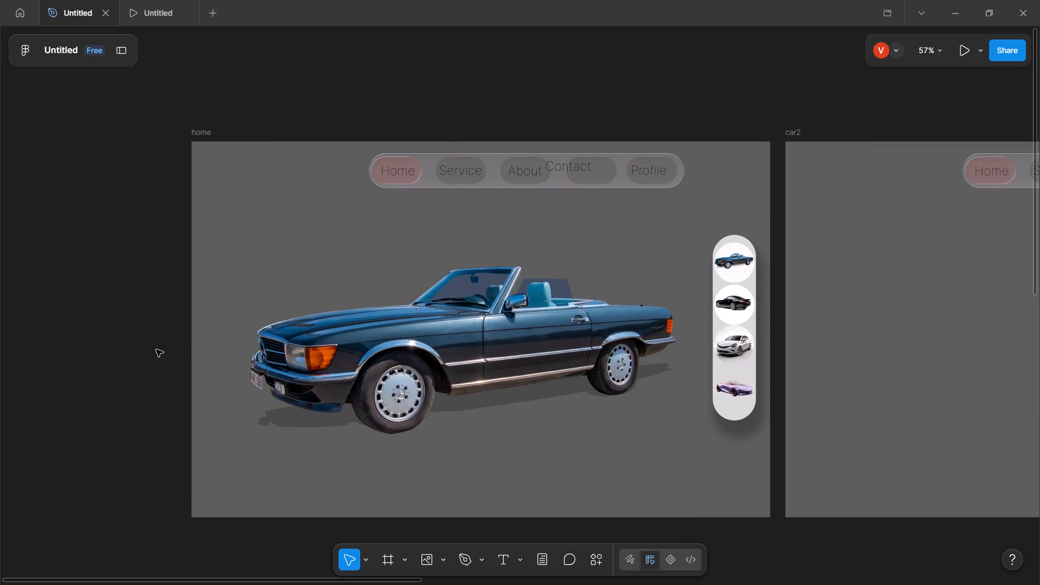
Draw a rectangle about 1371 × 828 over the convertible picture in the home frame.
click(440, 560)
click(478, 438)
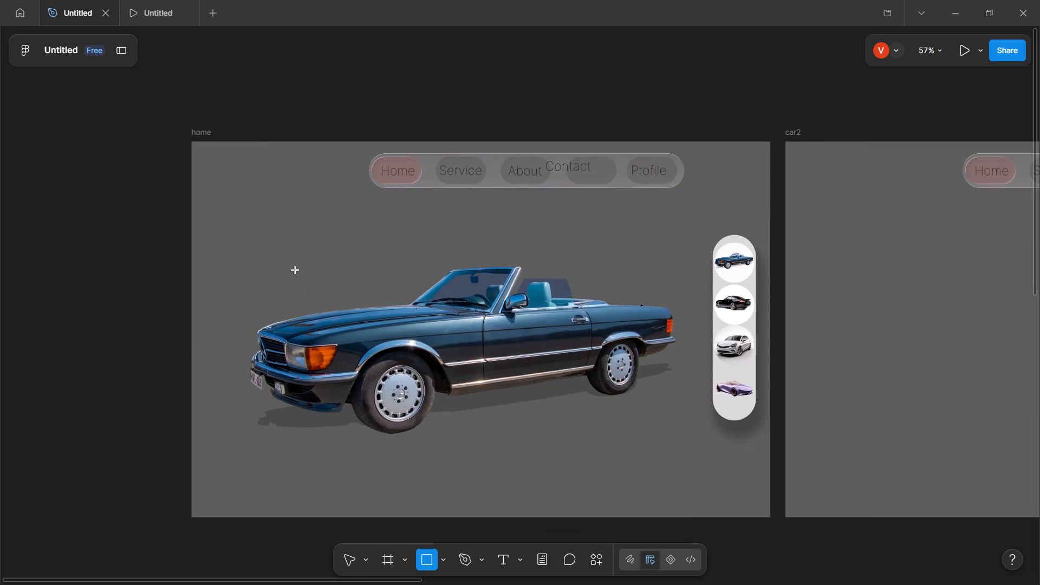
drag(218, 172, 705, 471)
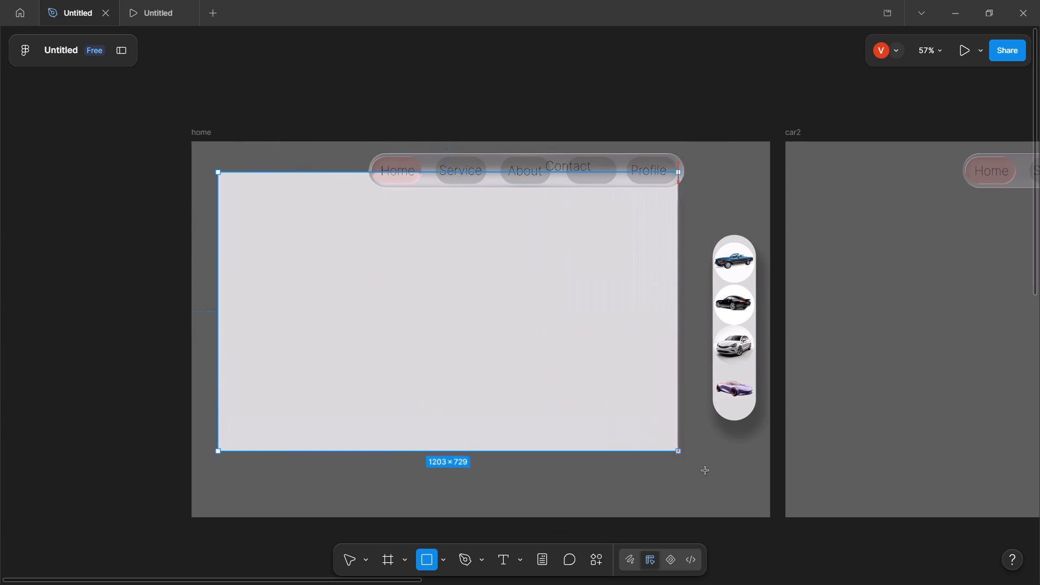
drag(705, 471, 743, 489)
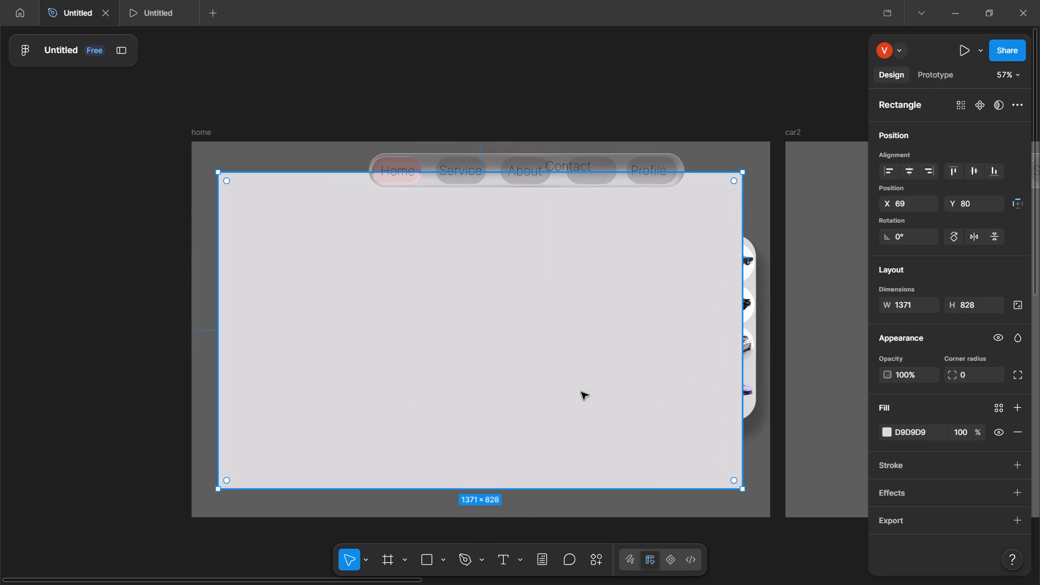
Send the rectangle behind the convertible and move it to about X 31, Y 95.
right_click(517, 363)
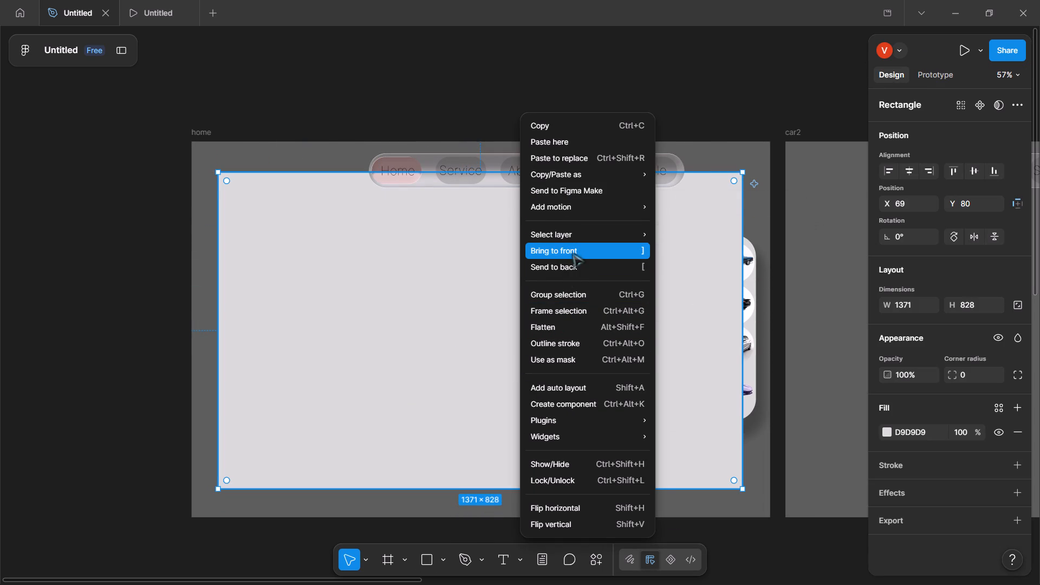
click(573, 267)
drag(443, 253, 412, 261)
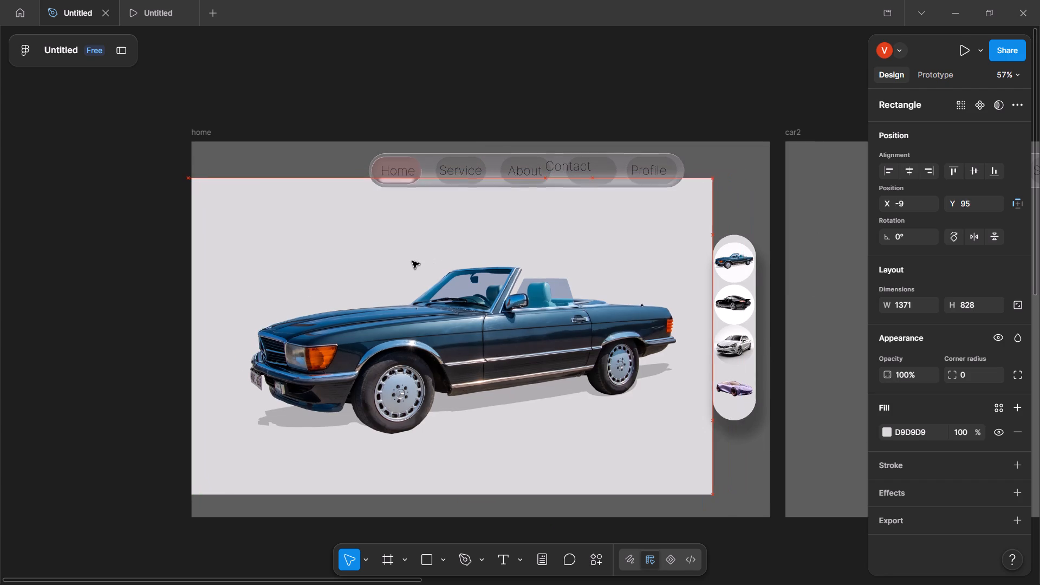
drag(412, 261, 430, 260)
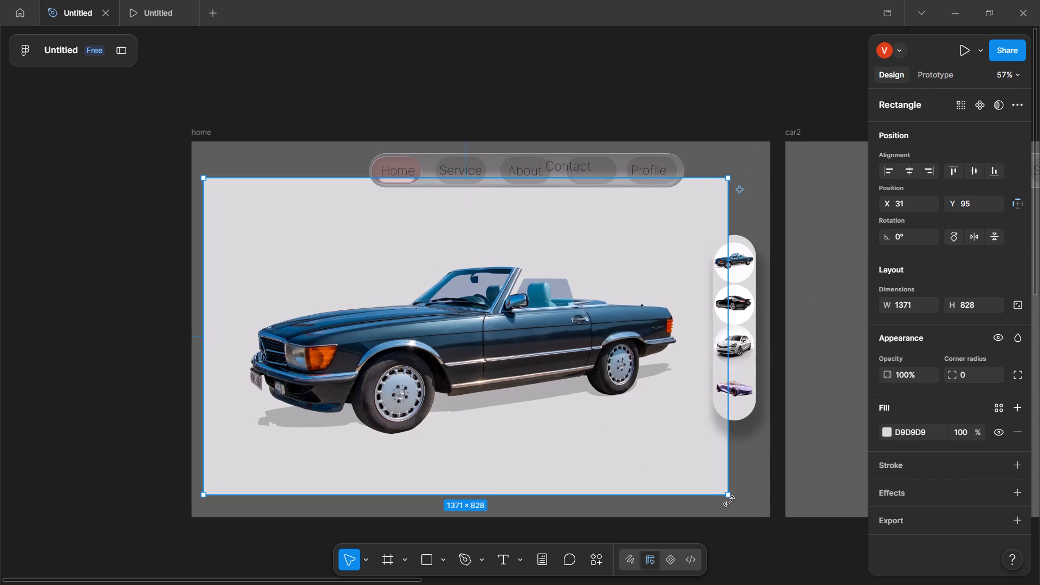
Scale the large convertible picture down to about 1252 × 835.
click(686, 470)
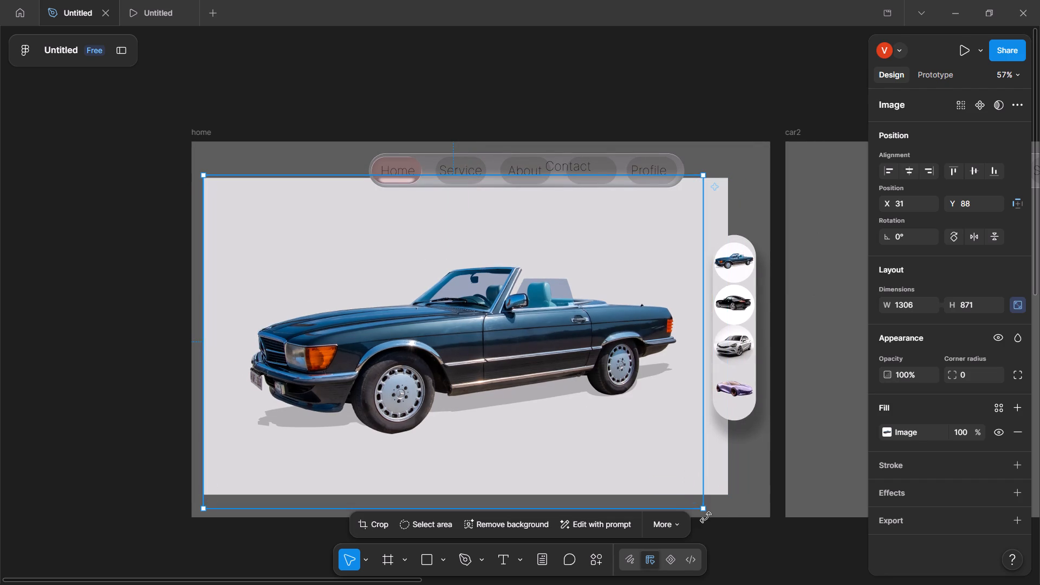
drag(703, 510, 681, 492)
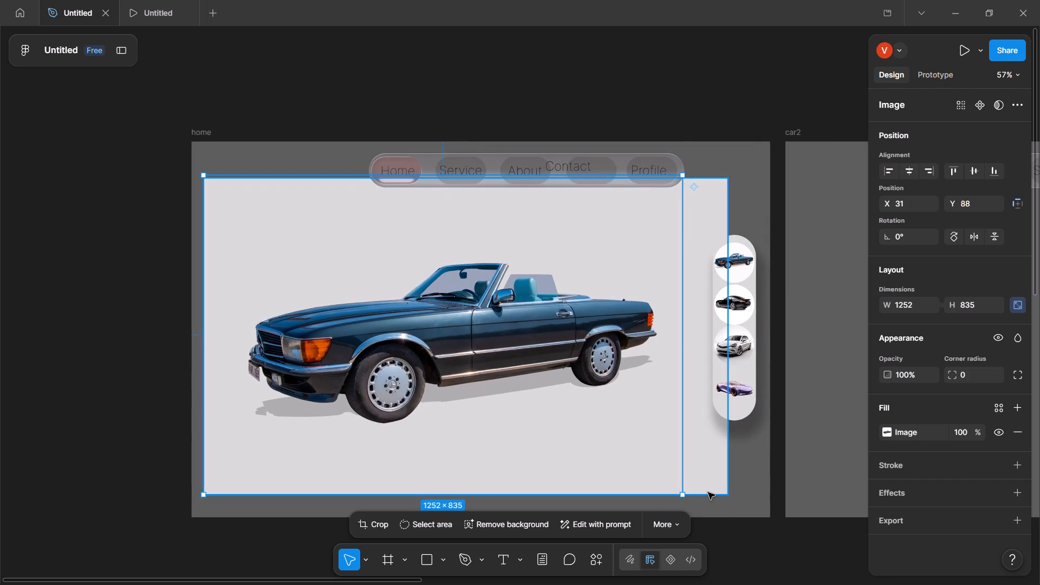
Resize the rectangle behind the convertible to about 1039 × 759, with its left edge at about X 230 so the car's front extends beyond it.
click(723, 490)
drag(729, 496, 607, 448)
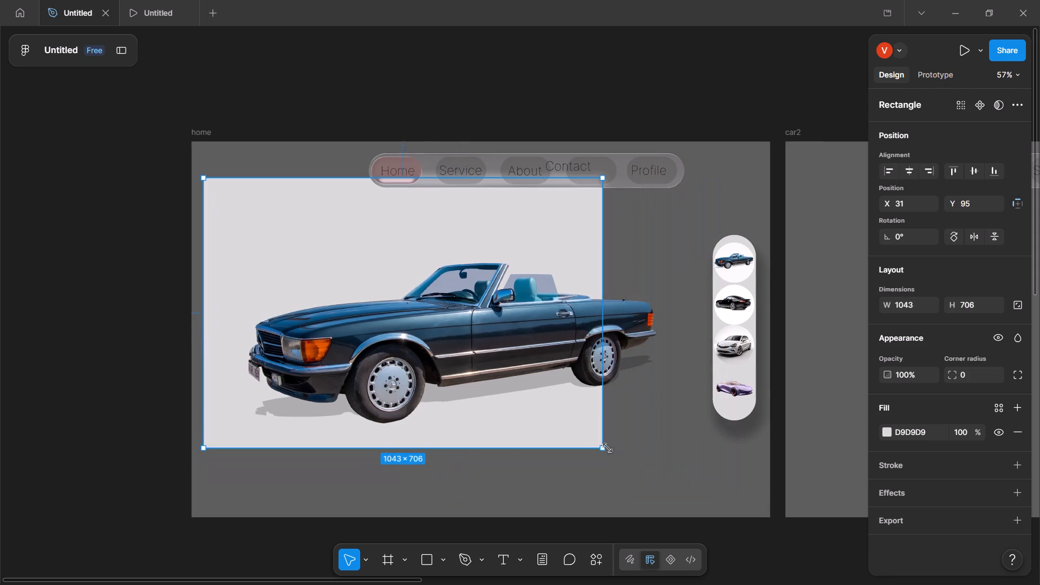
drag(607, 448, 676, 468)
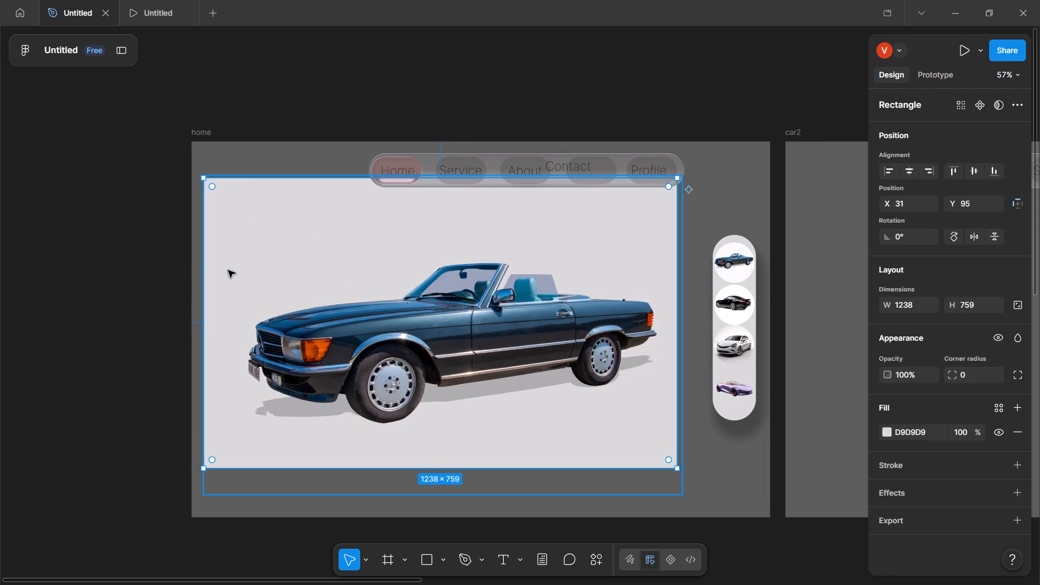
drag(204, 268, 288, 293)
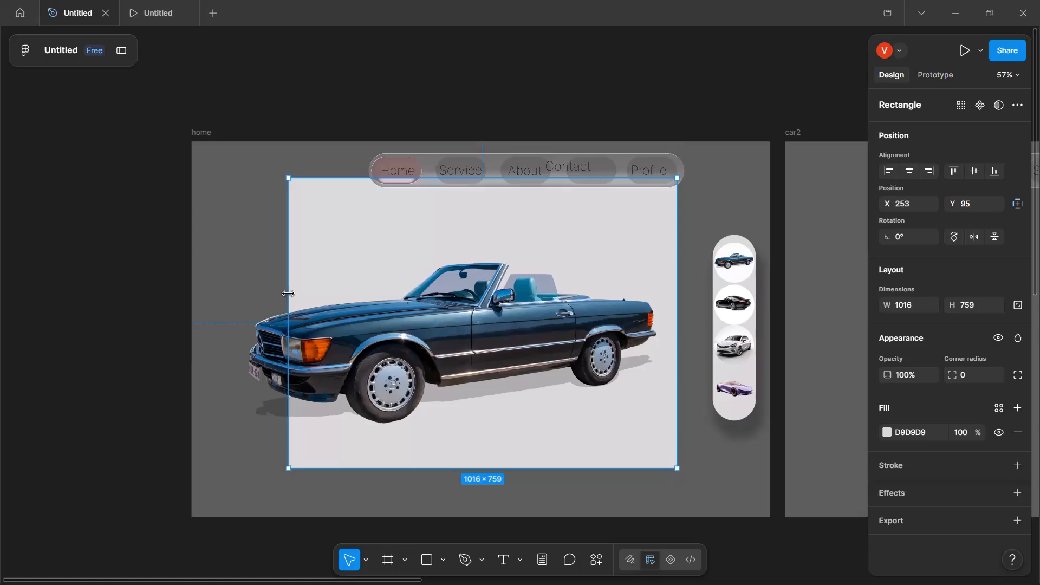
drag(288, 293, 279, 304)
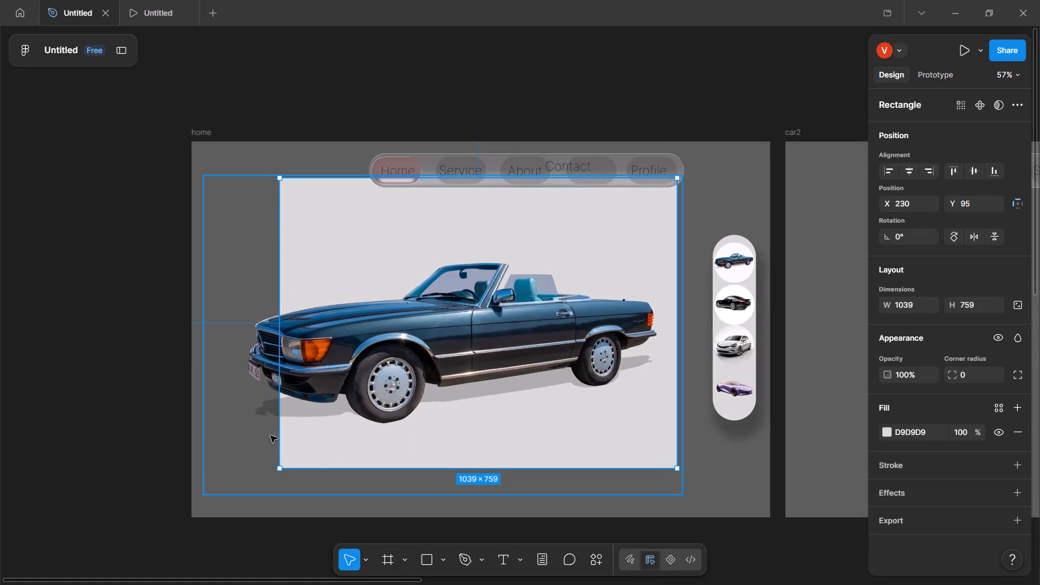
click(548, 500)
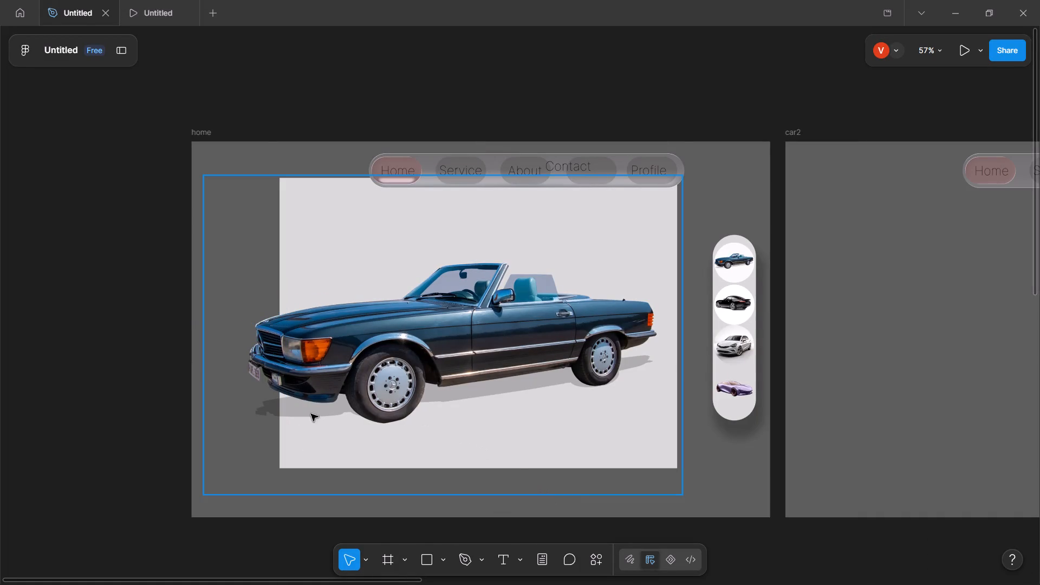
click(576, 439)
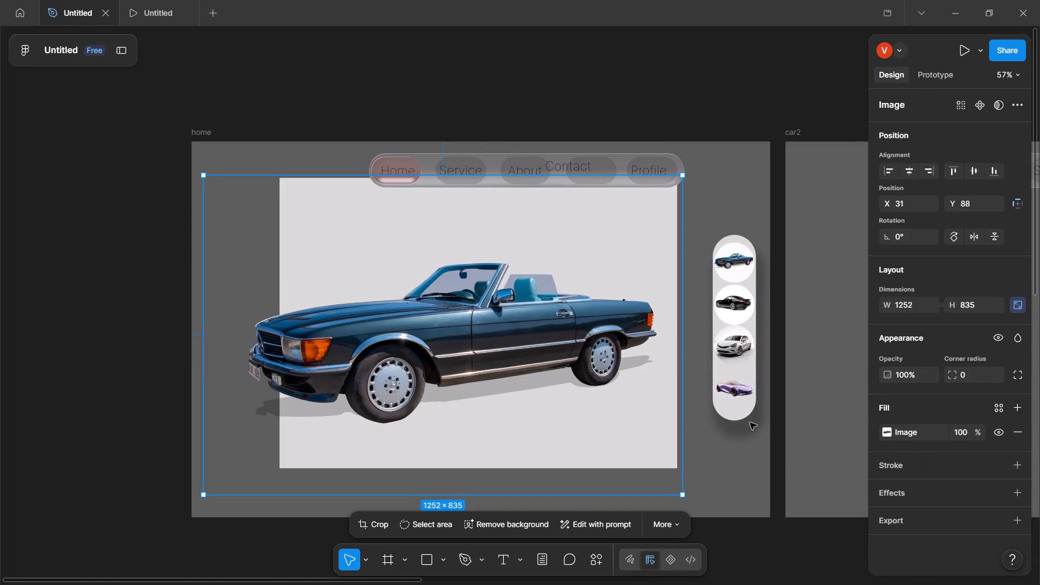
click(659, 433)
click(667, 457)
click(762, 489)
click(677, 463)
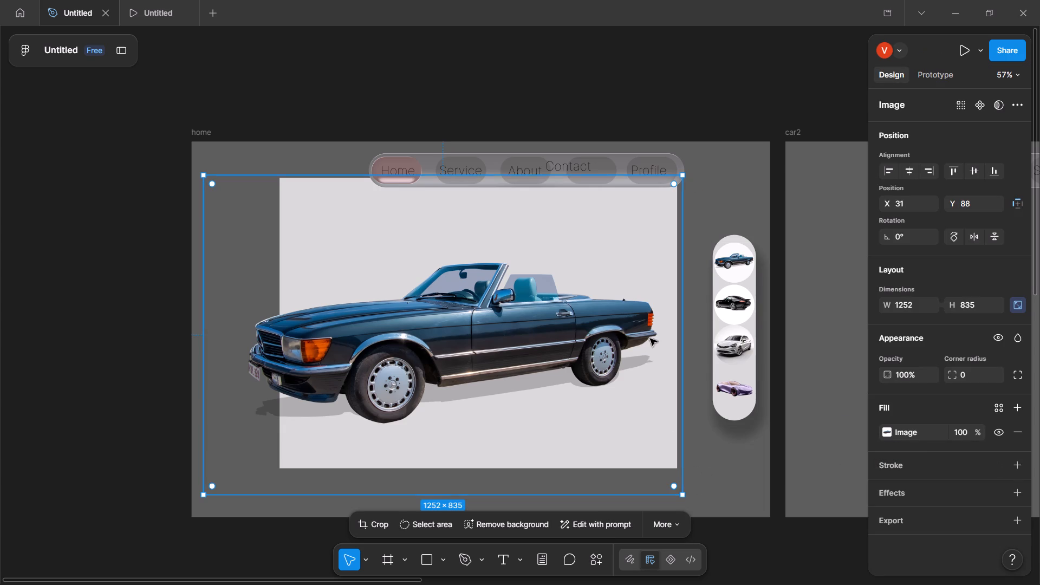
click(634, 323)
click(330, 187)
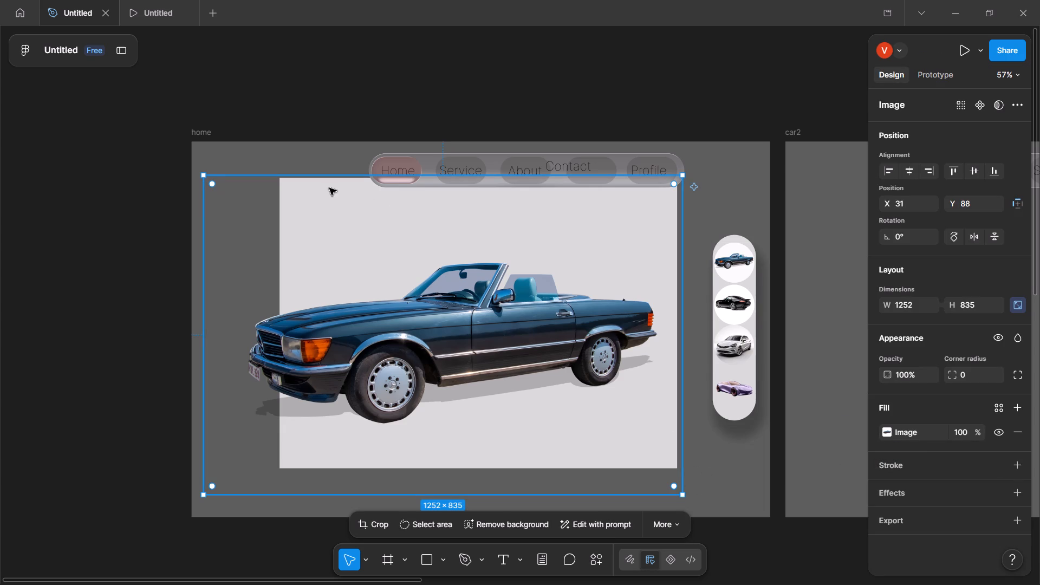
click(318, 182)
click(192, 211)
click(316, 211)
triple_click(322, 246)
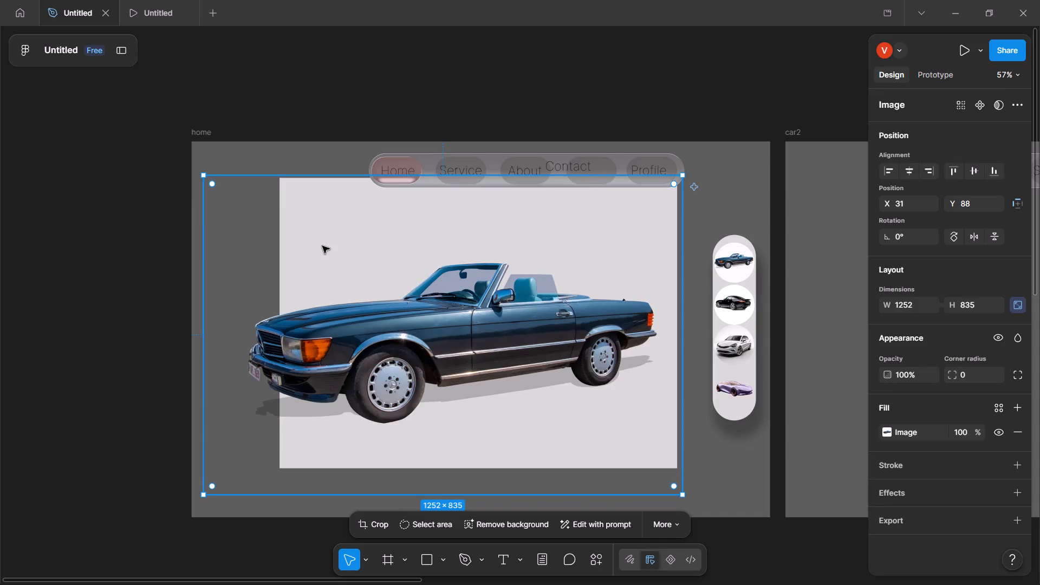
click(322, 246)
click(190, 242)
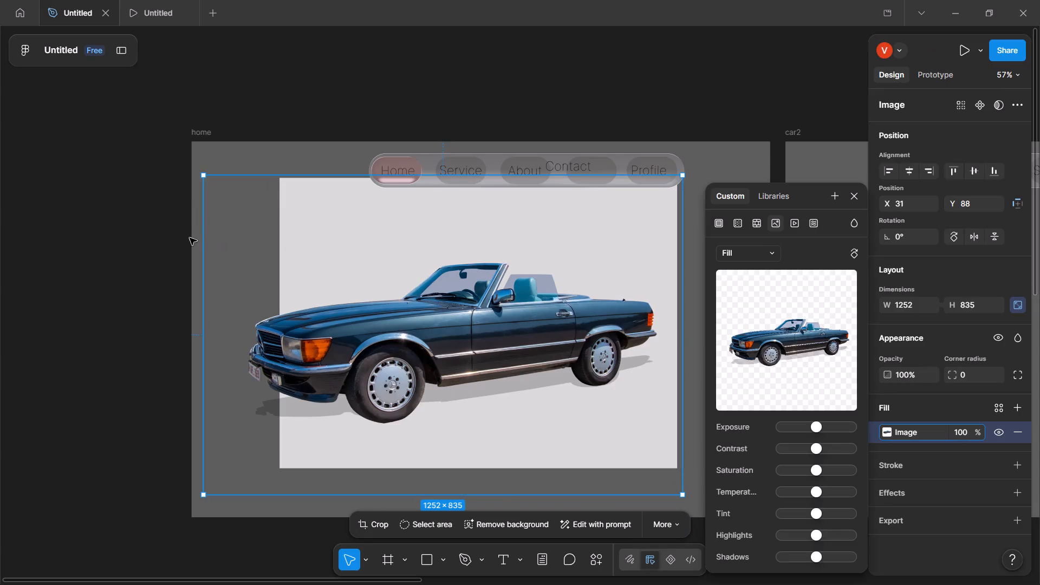
Change the fill of the background rectangle behind the convertible in the home frame to dark navy 223349.
click(121, 48)
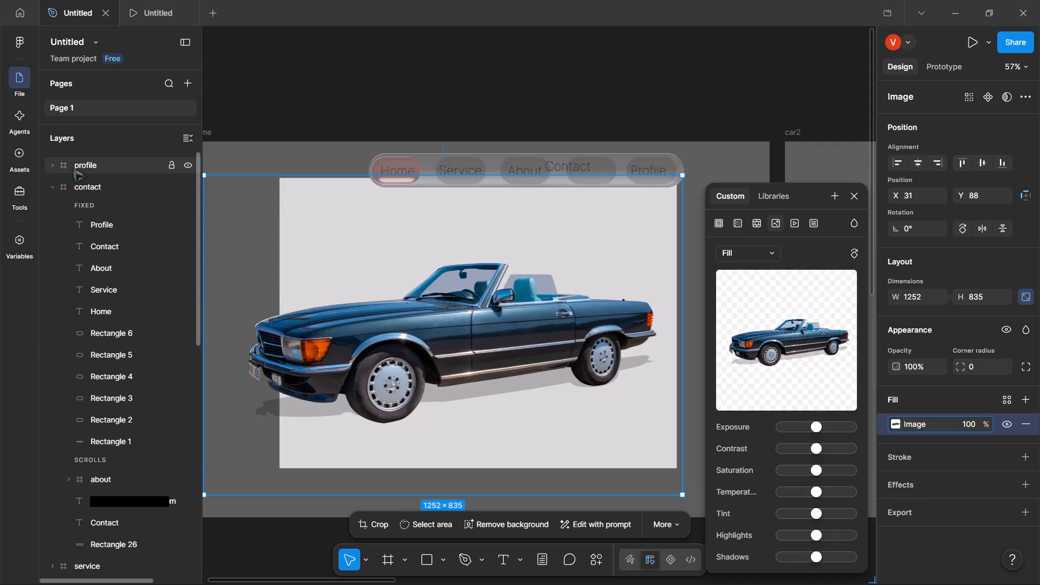
scroll(73, 168, down, 4)
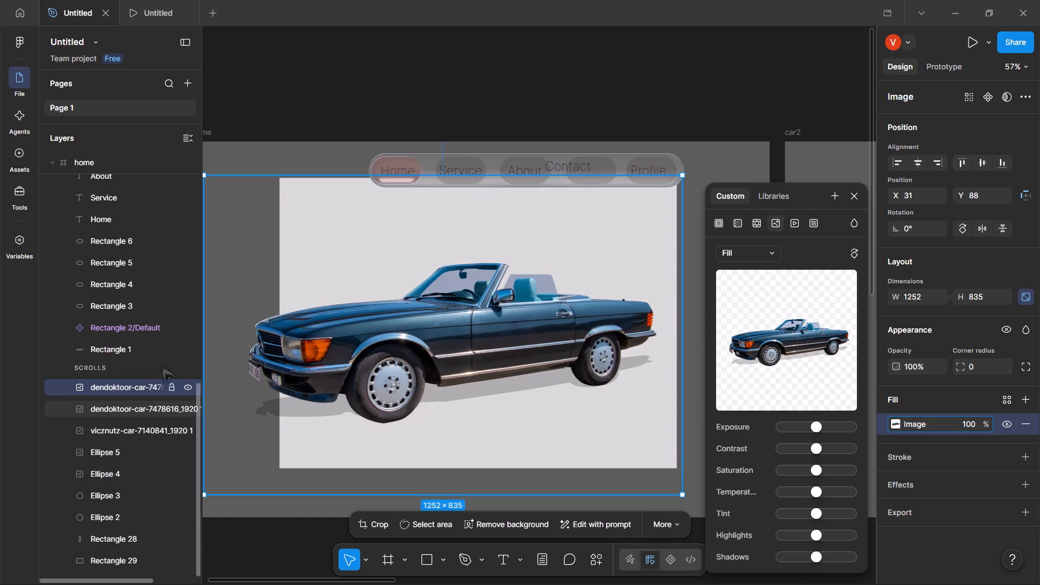
click(851, 196)
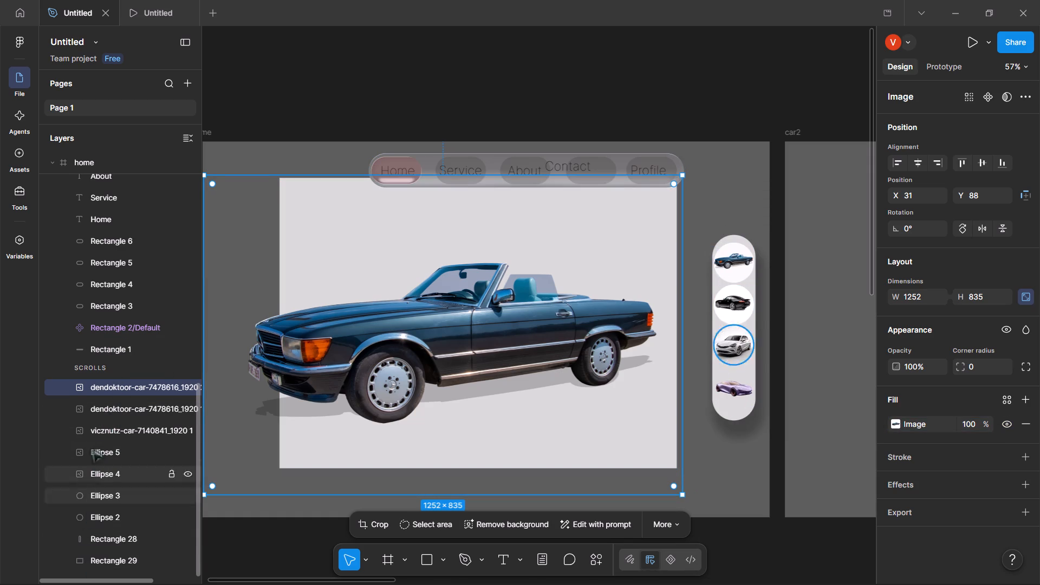
click(71, 562)
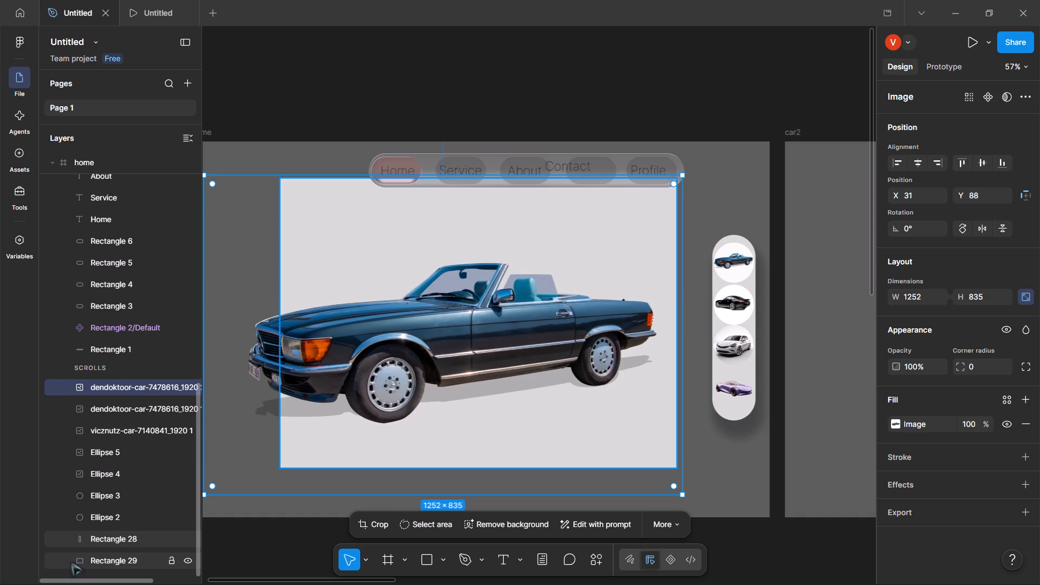
click(90, 559)
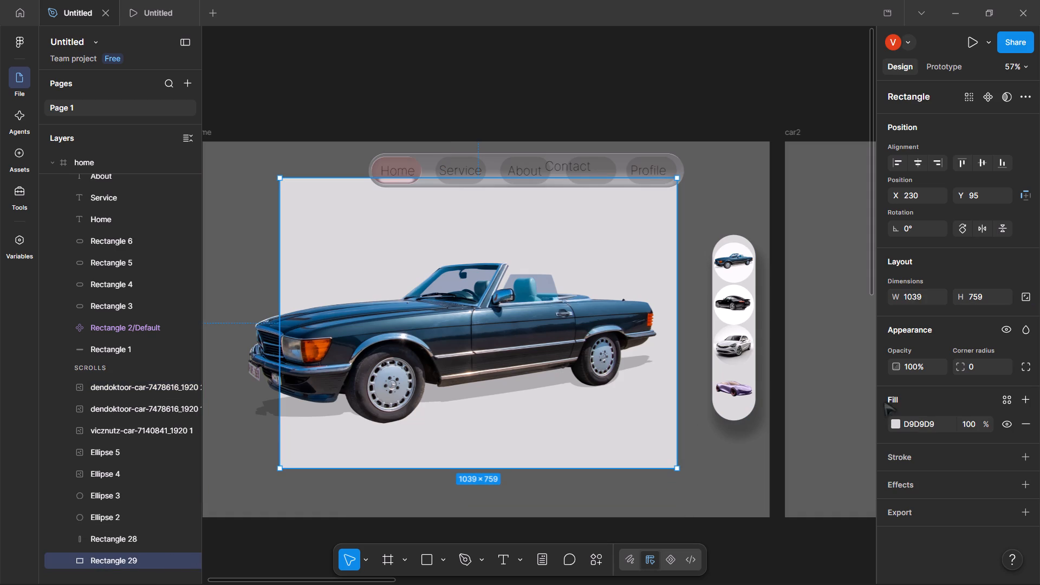
click(896, 424)
drag(751, 330, 734, 309)
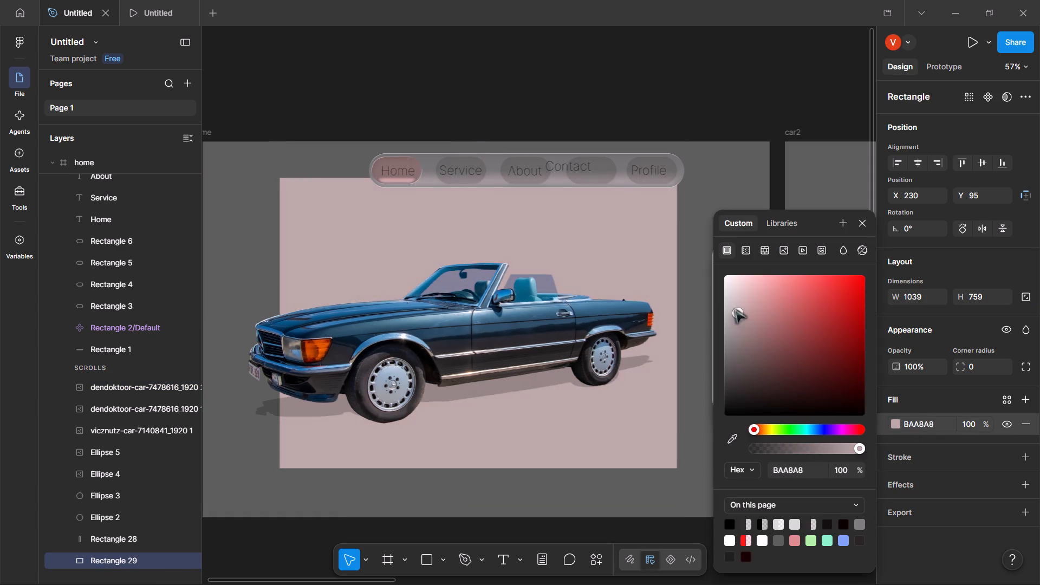
drag(734, 309, 734, 339)
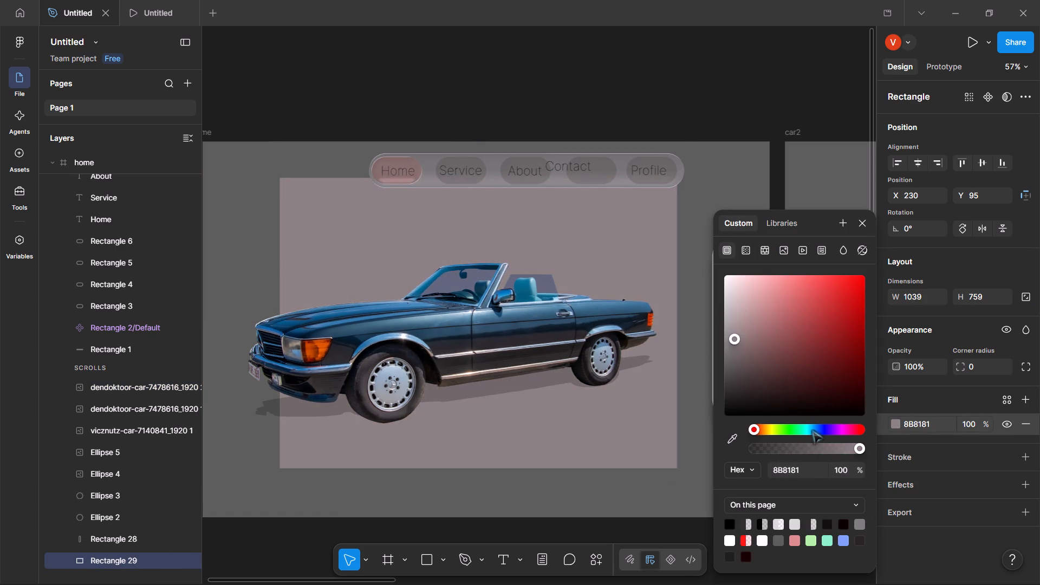
click(817, 431)
drag(746, 340, 759, 302)
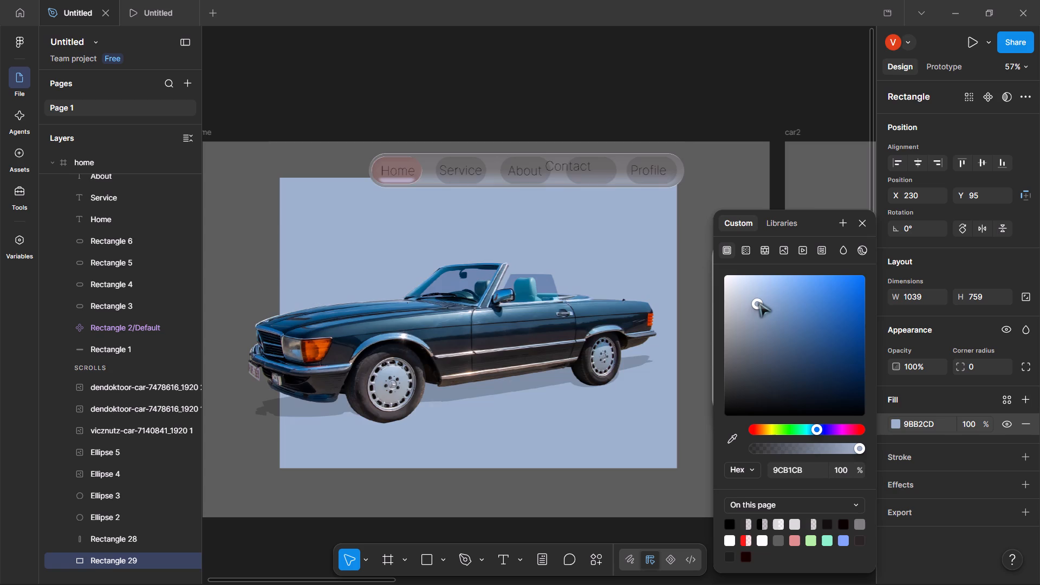
drag(759, 302, 796, 287)
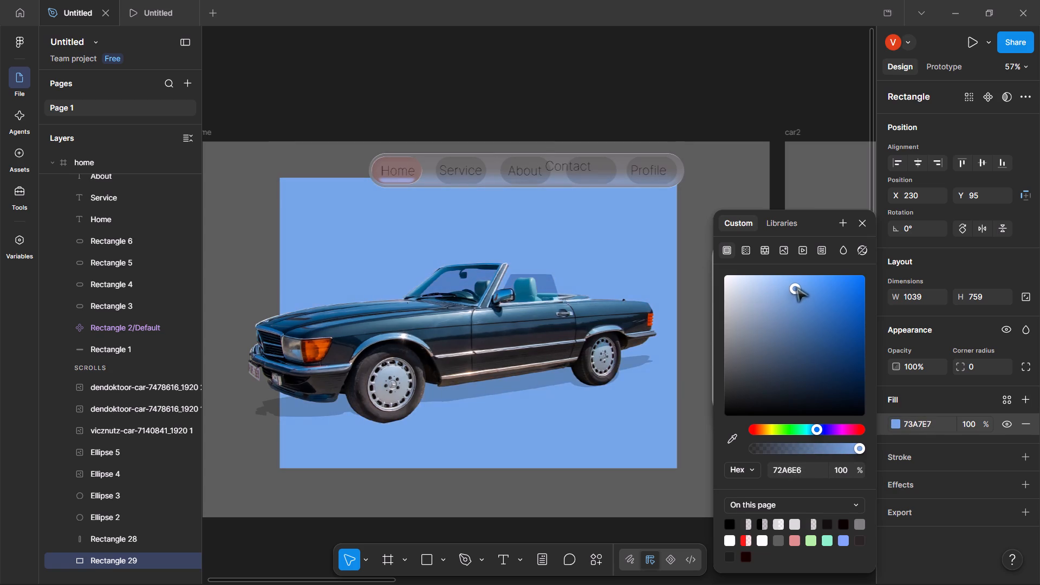
drag(796, 287, 830, 279)
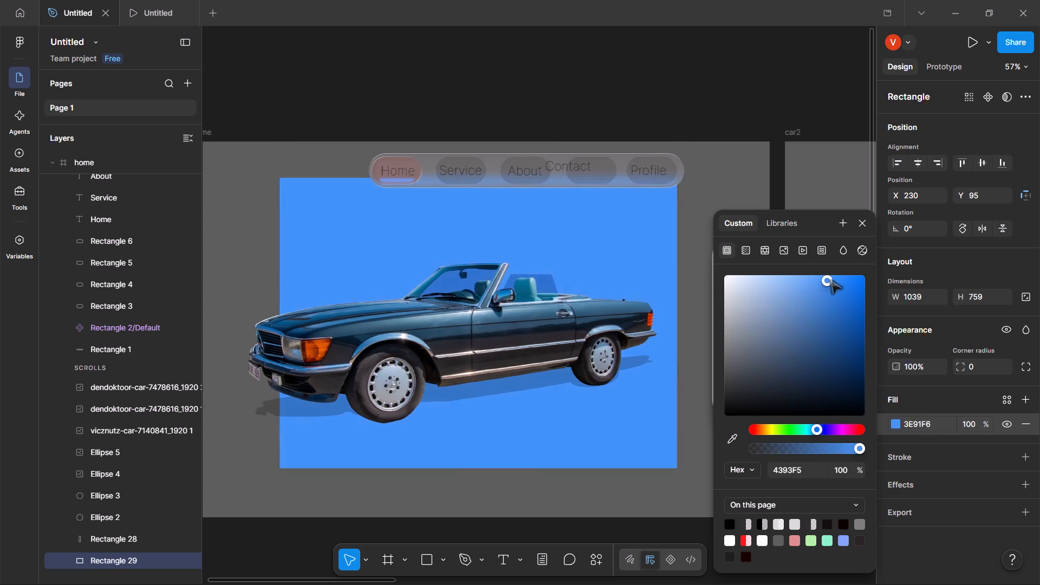
drag(830, 279, 816, 318)
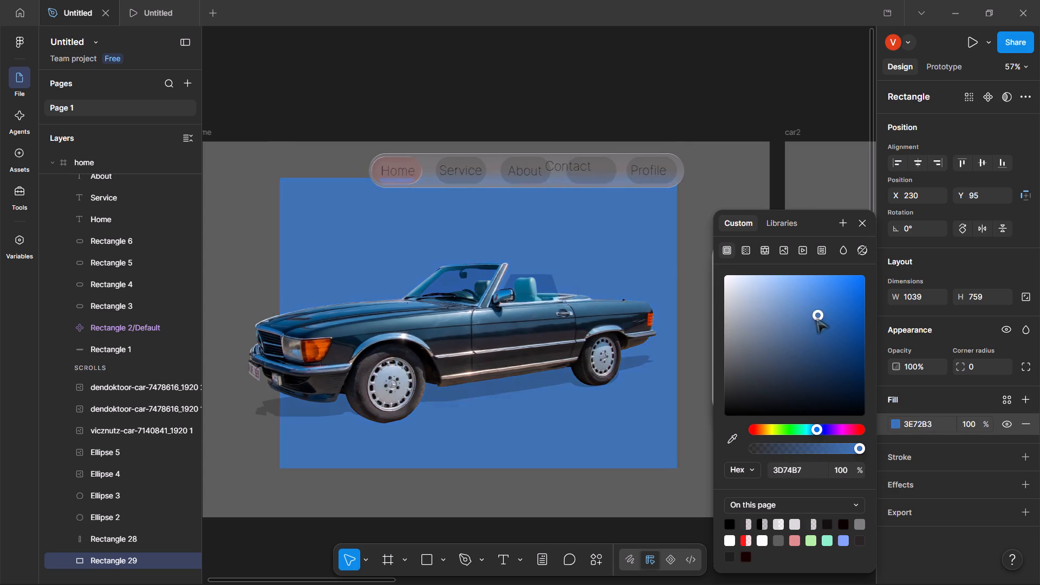
drag(816, 318, 816, 348)
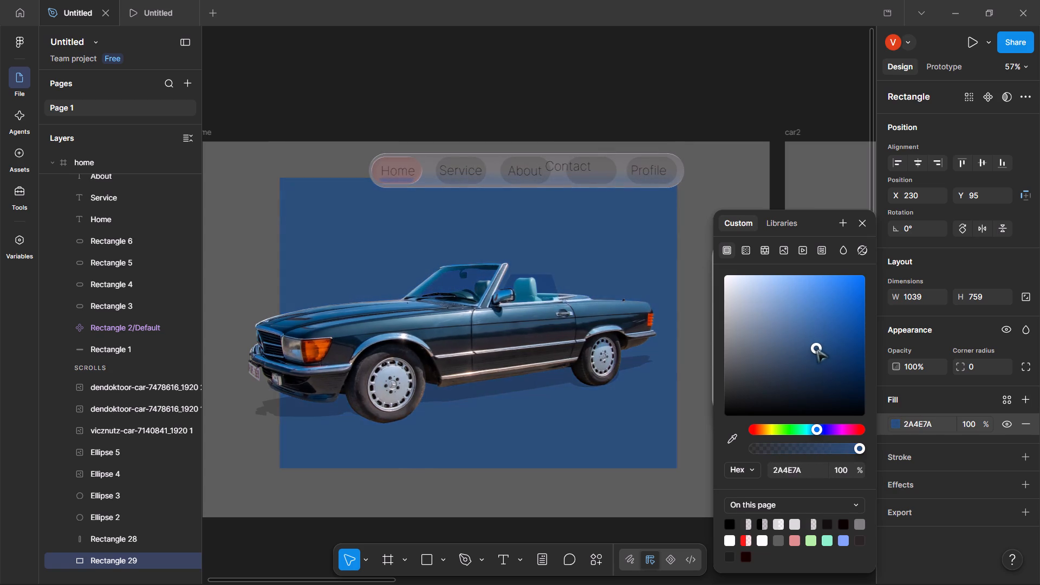
drag(816, 348, 833, 348)
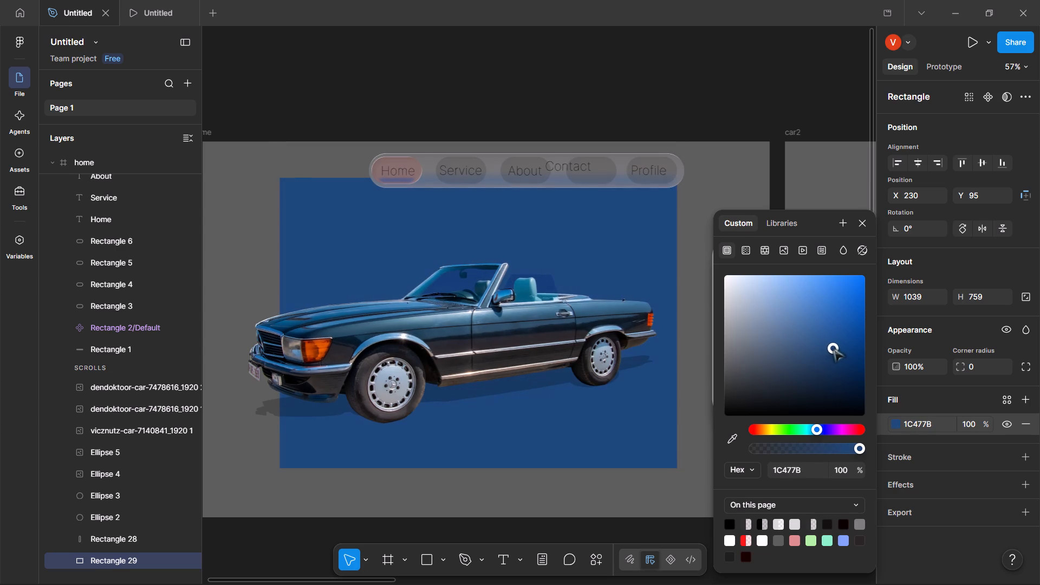
drag(833, 348, 800, 375)
click(800, 375)
click(635, 410)
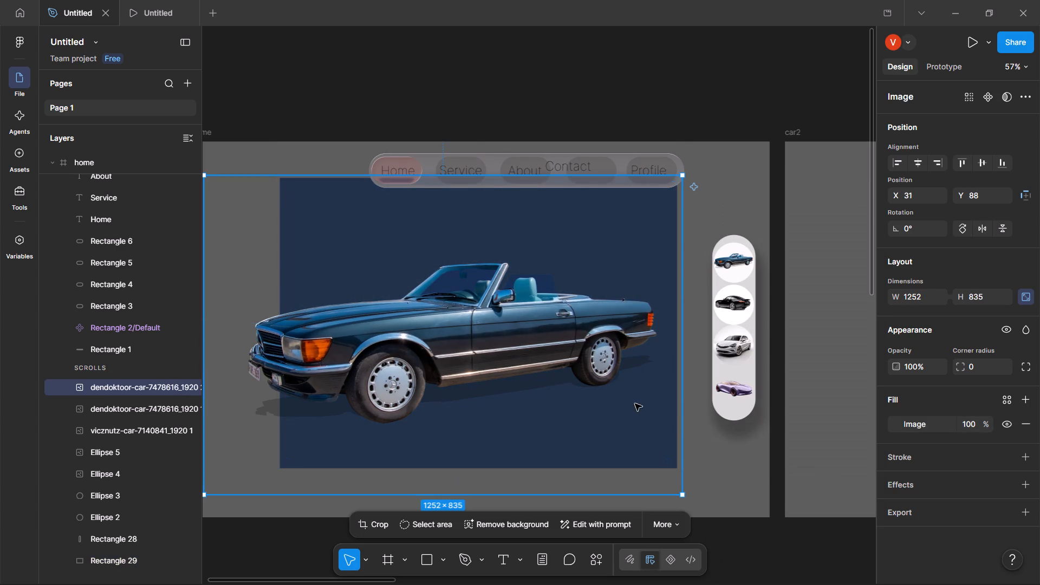
Round the corners of the navy rectangle behind the convertible with a corner radius of 48.
click(586, 458)
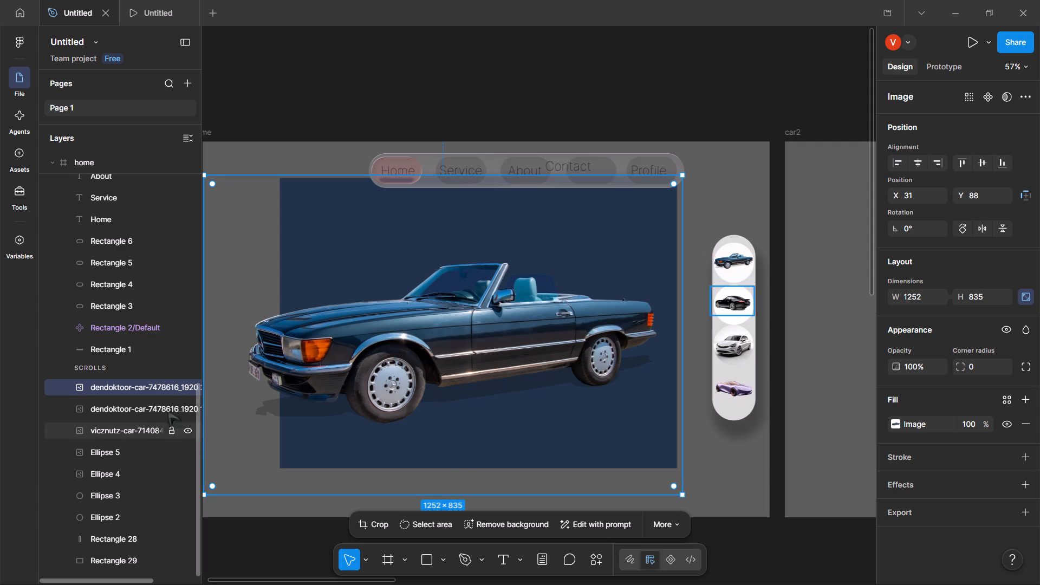
click(123, 556)
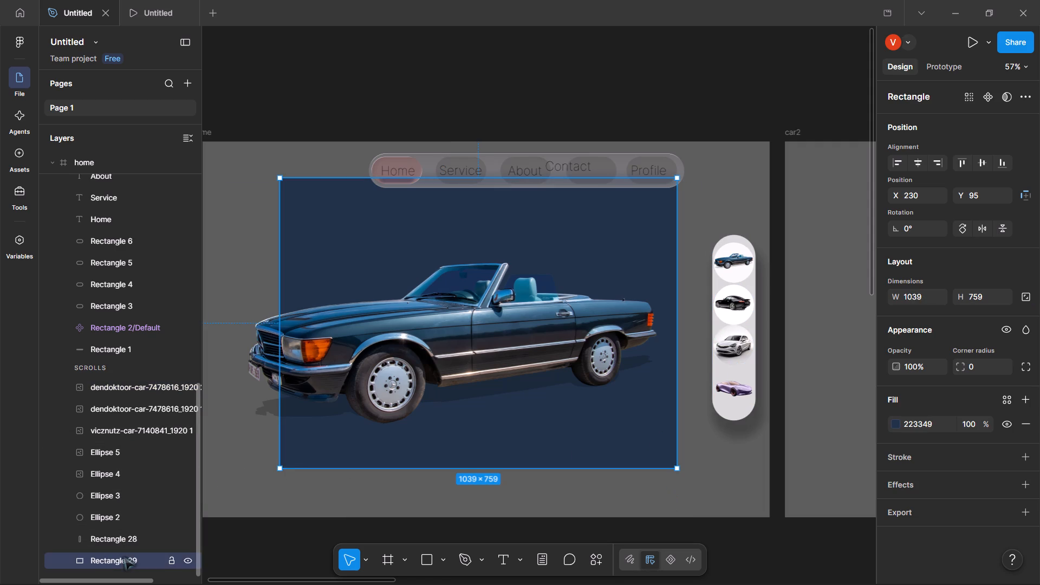
click(973, 363)
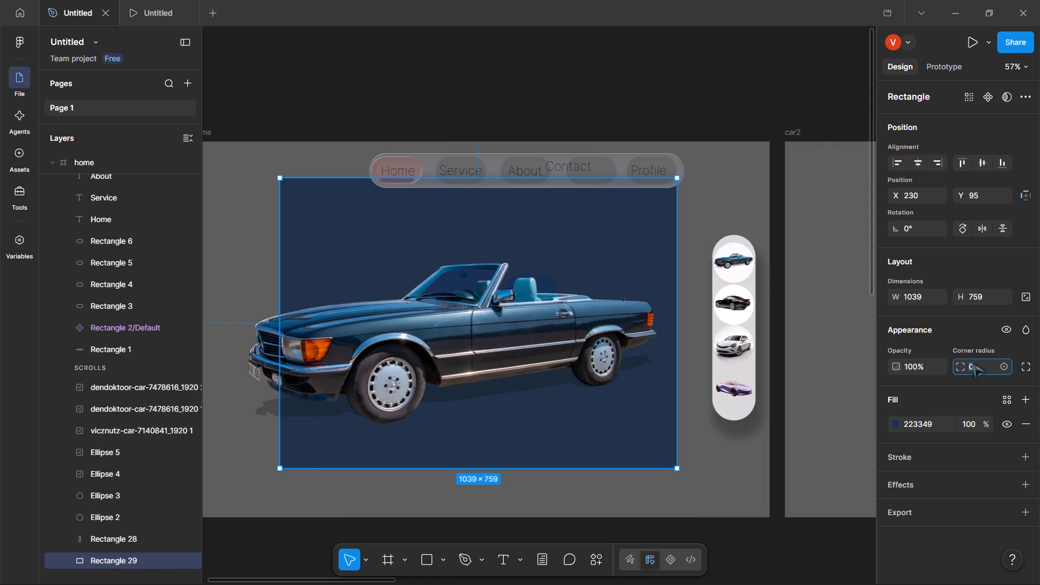
key(Up)
key(Up)
key(Up)
key(Up)
key(Up)
key(Up)
key(Up)
key(Up)
key(Up)
key(Up)
key(Up)
key(Up)
key(Up)
key(Up)
key(Up)
key(Up)
key(Up)
key(Up)
key(Up)
key(Up)
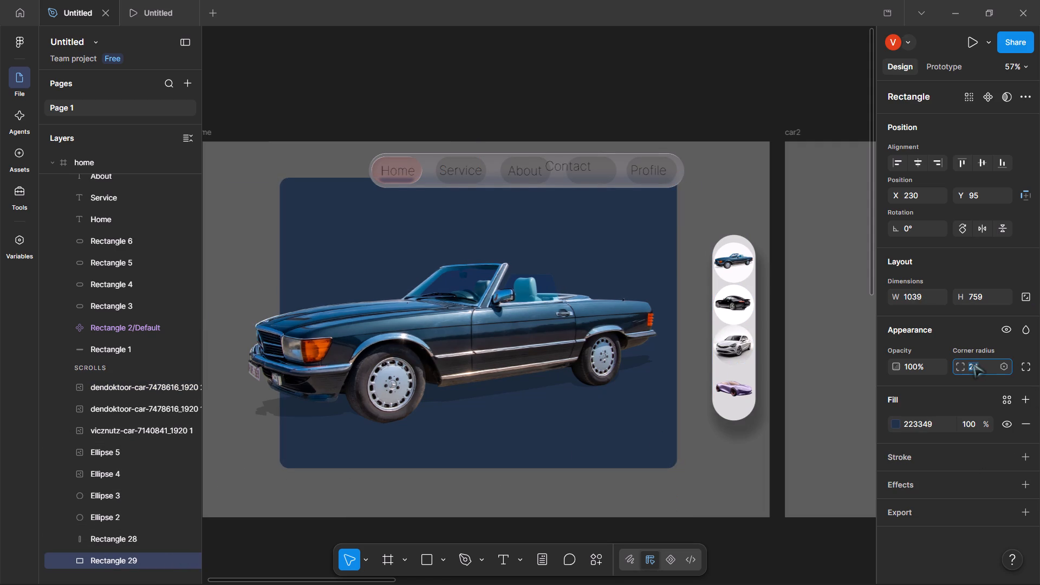
key(Up)
key(Up)
key(Up)
key(Up)
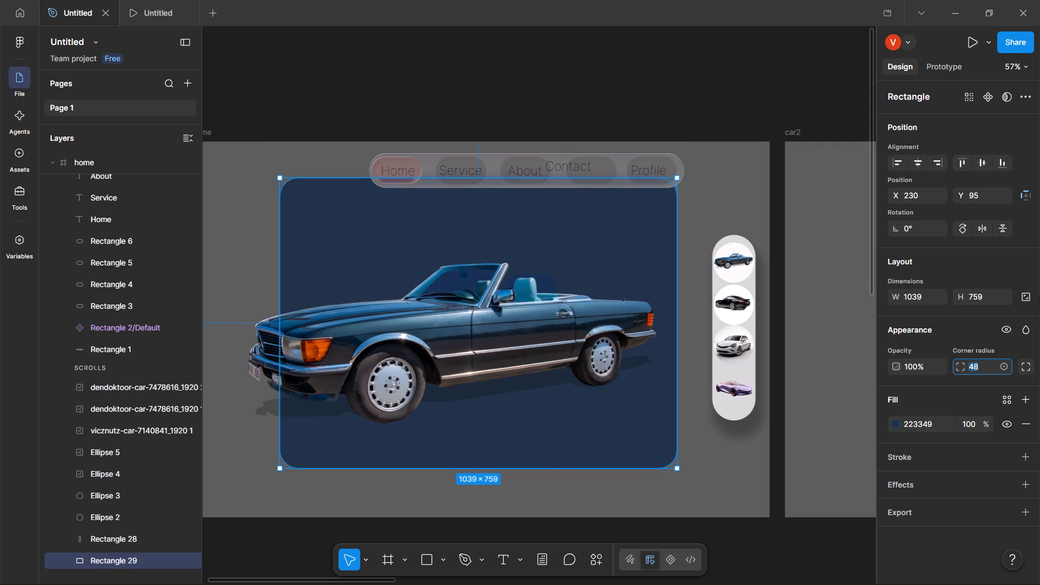
Move the navy rectangle down below the navigation bar, to about X 218, Y 152, and deselect everything.
drag(552, 428, 549, 443)
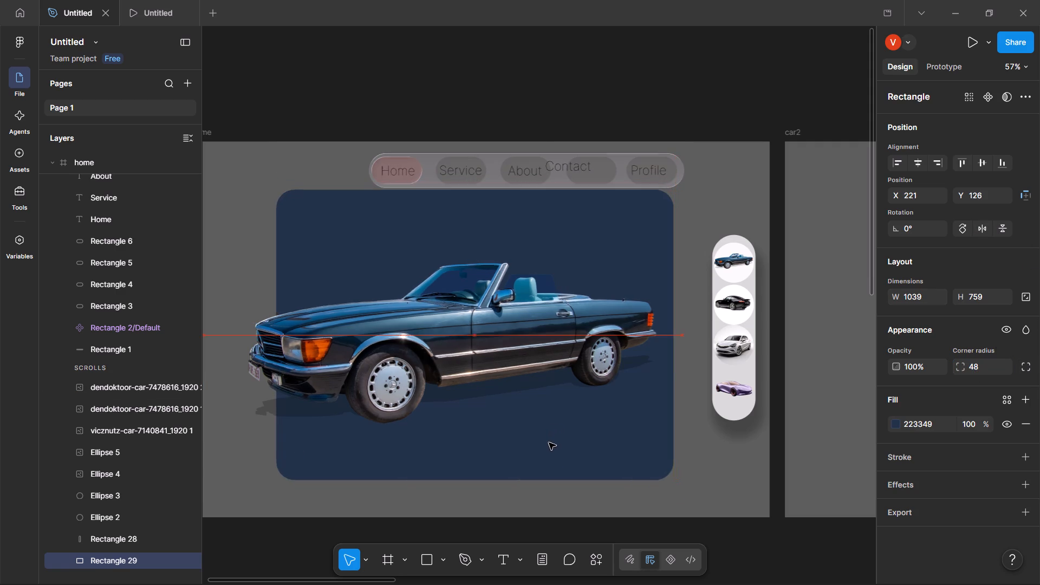
drag(549, 443, 547, 449)
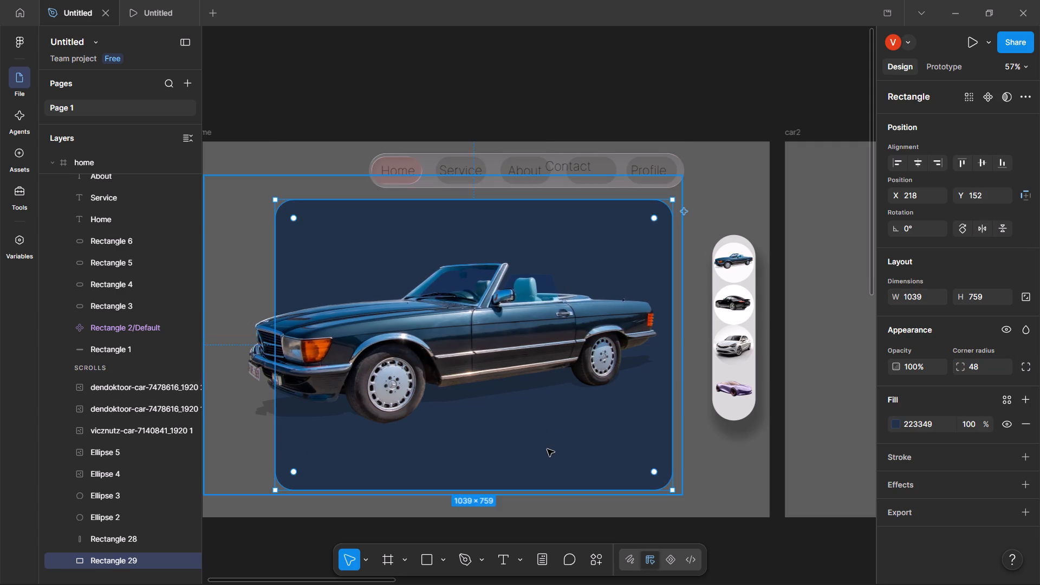
click(547, 449)
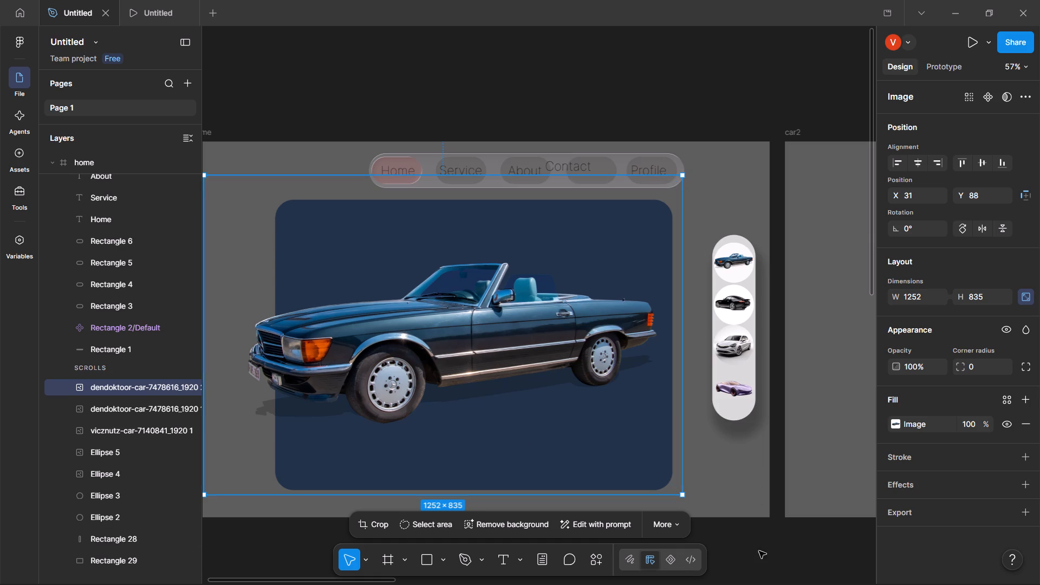
click(762, 558)
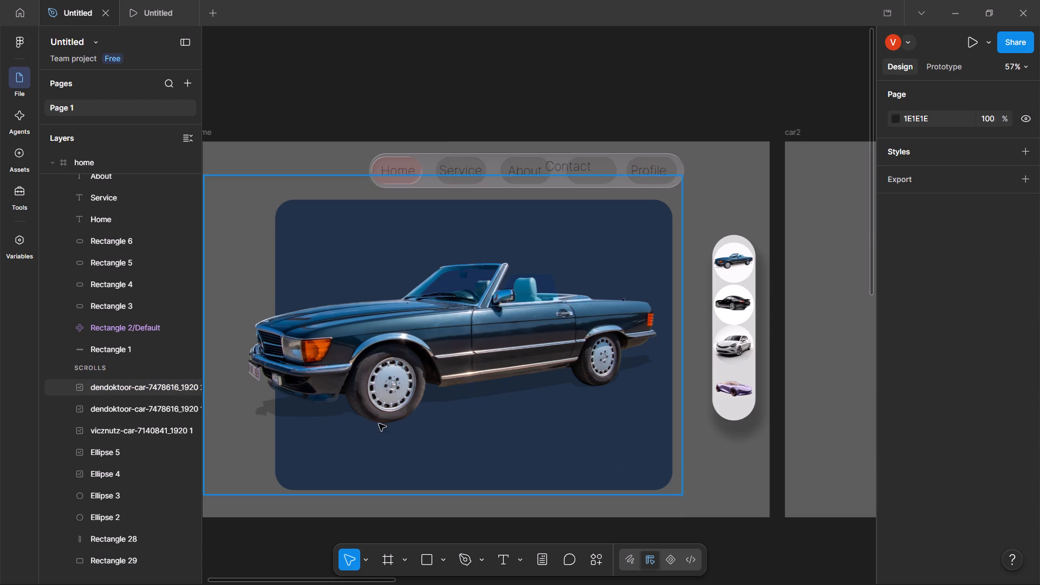
click(275, 42)
Draw a tall text box about 114 × 728 in the home frame, in the empty strip beside the navy rectangle.
click(500, 557)
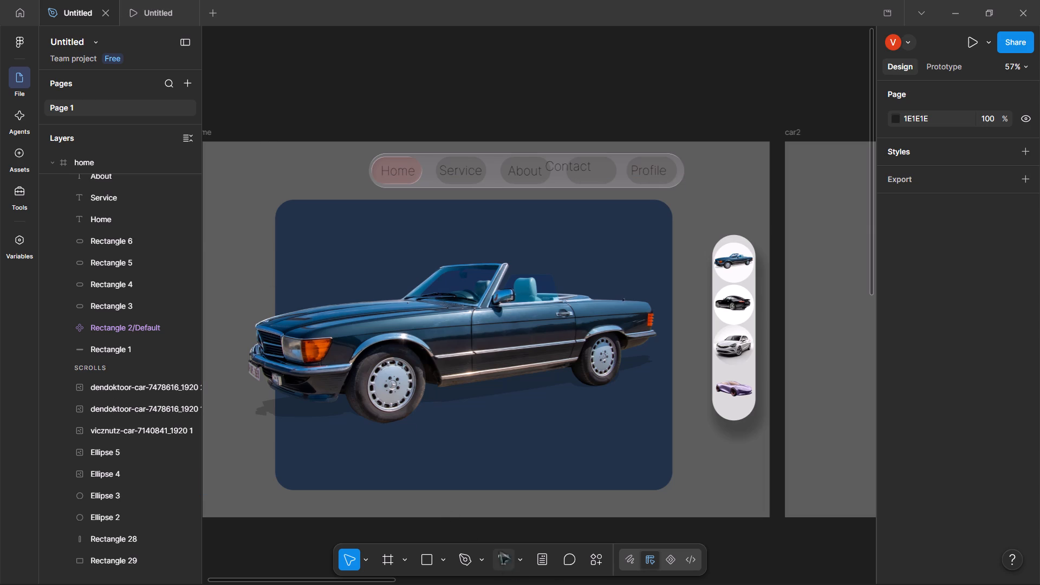
click(187, 41)
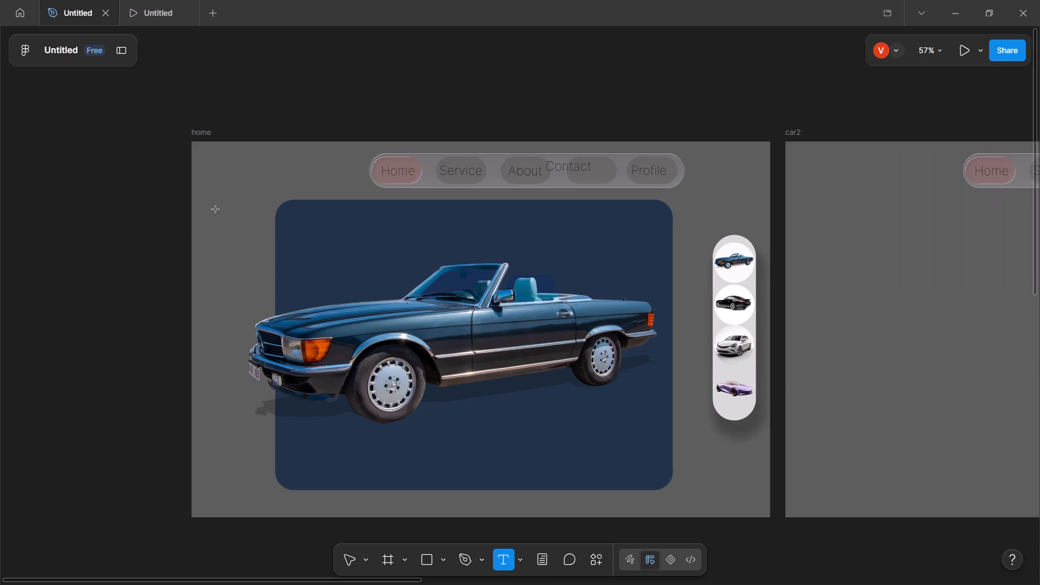
drag(204, 195, 248, 473)
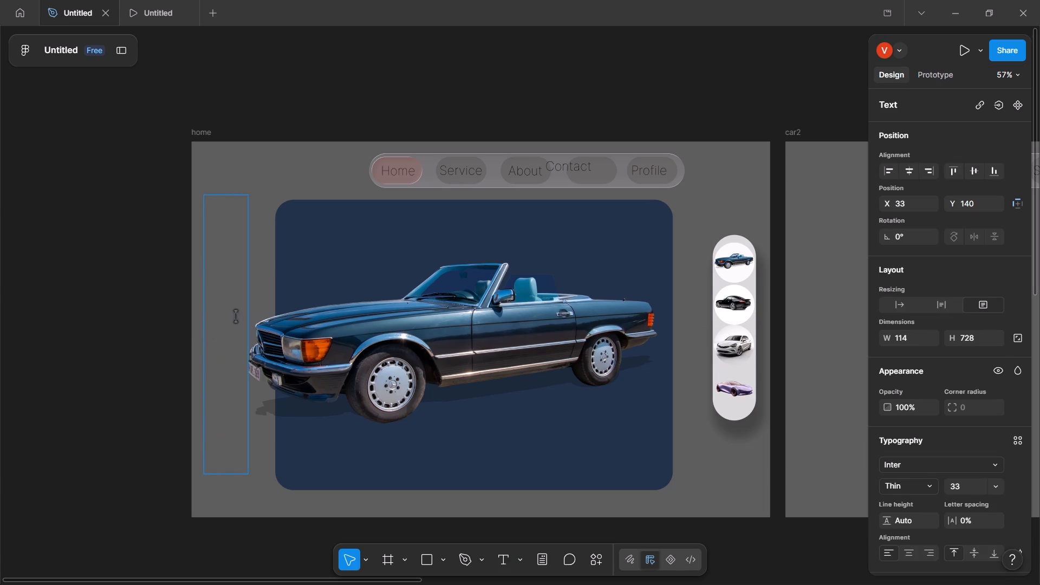
Enter the title "The Legande Card Of Blue Color" in the text box, with each word on its own line.
text(The)
key(space)
key(Return)
text(Le)
text(gand)
key(e)
key(Return)
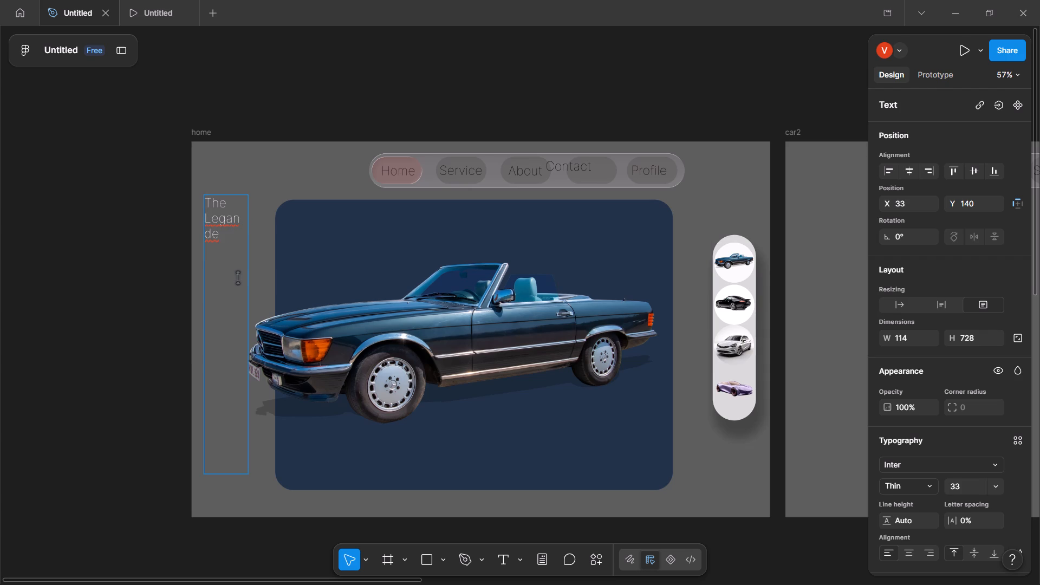
key(space)
text(Card)
key(space)
key(Return)
text(Of)
key(space)
key(Return)
text(Blue)
key(space)
key(Return)
key(shift+c)
text(olor)
key(Return)
drag(224, 332, 209, 324)
click(268, 140)
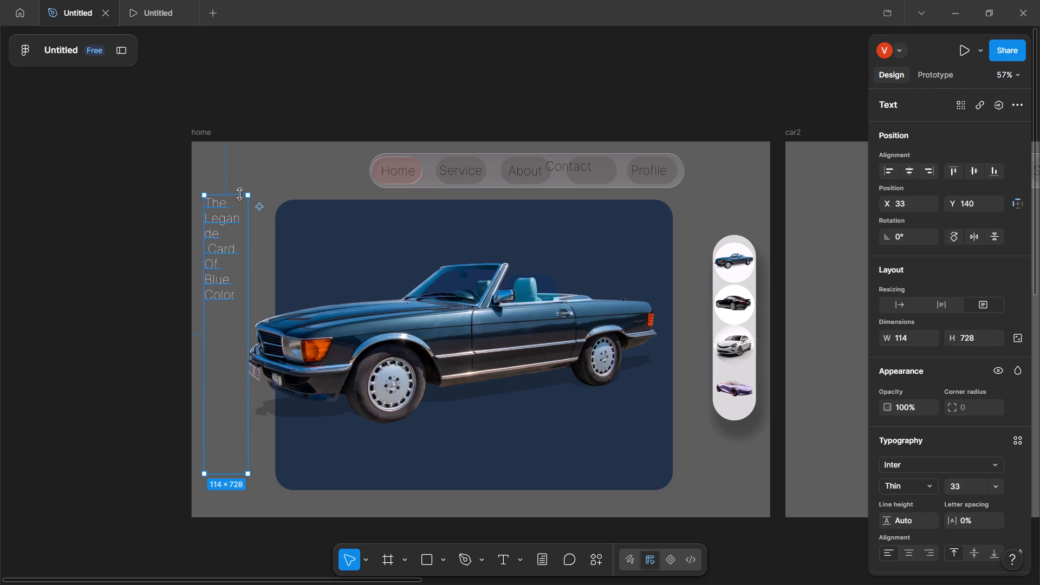
Move the title text box to about X 21, Y 155 and resize it to about 168 × 300.
drag(228, 209, 213, 207)
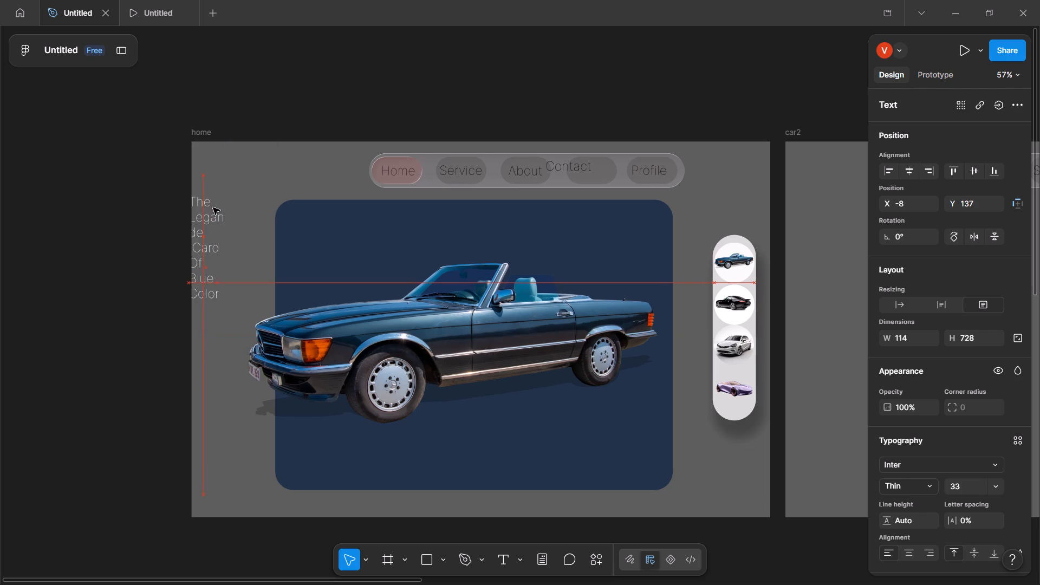
drag(213, 207, 224, 214)
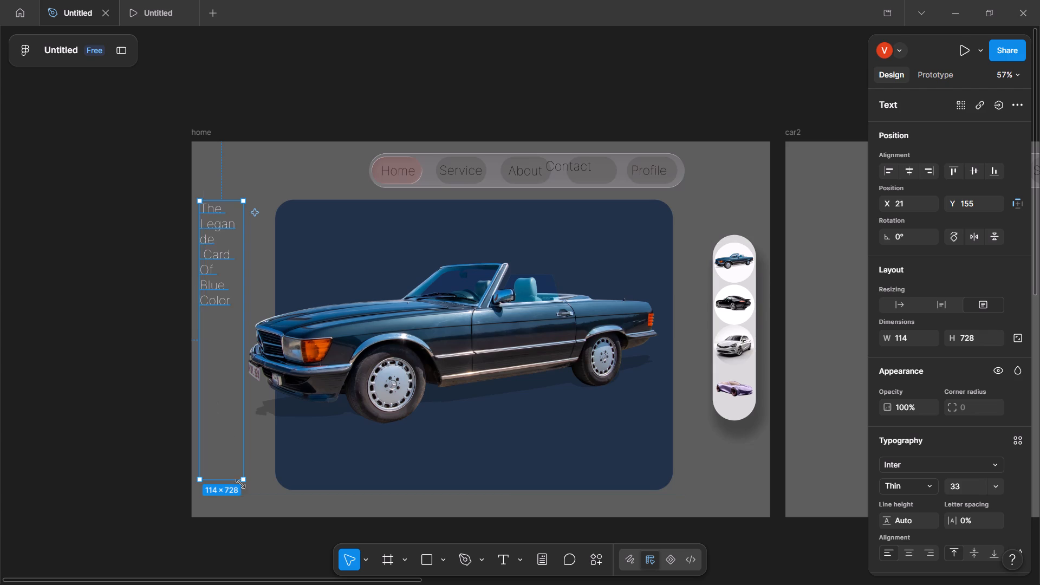
drag(225, 479, 218, 317)
drag(243, 274, 268, 281)
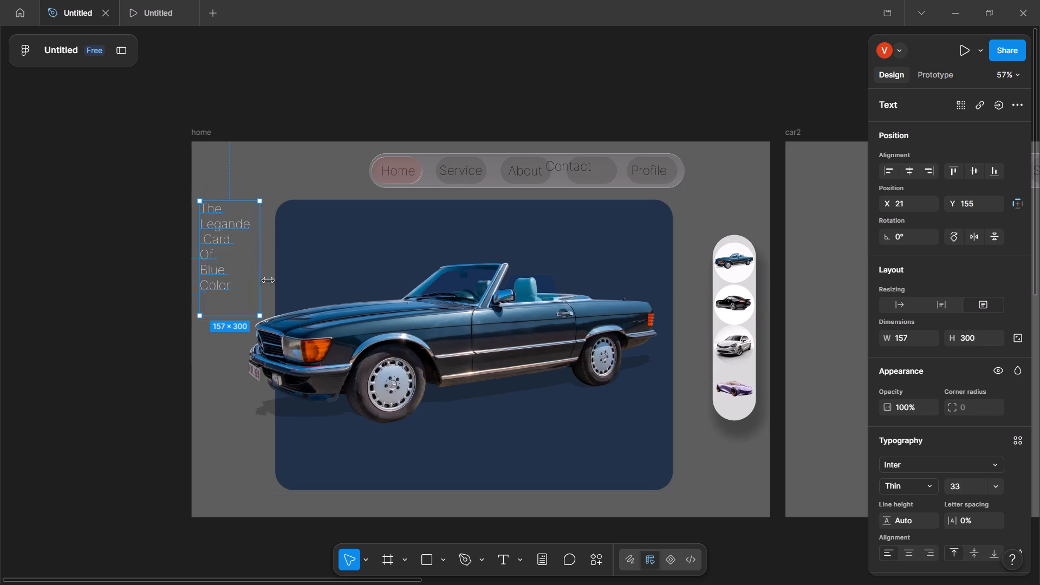
drag(268, 281, 316, 282)
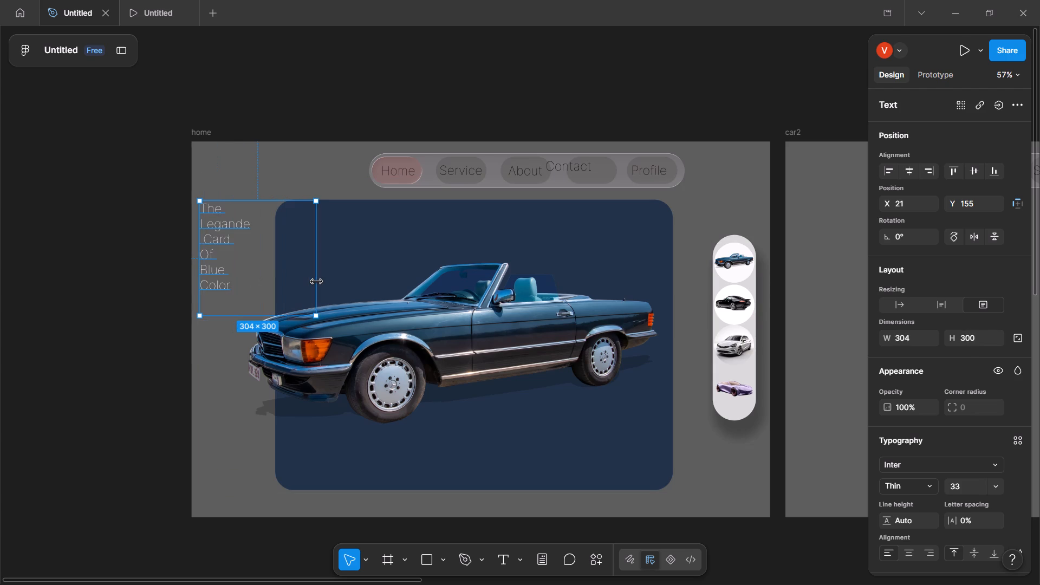
drag(316, 282, 264, 288)
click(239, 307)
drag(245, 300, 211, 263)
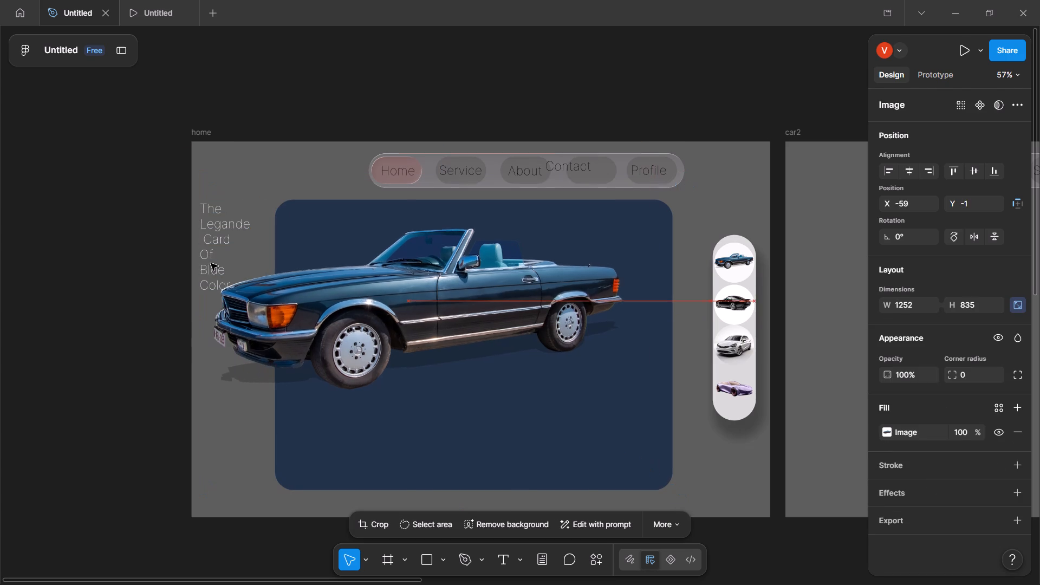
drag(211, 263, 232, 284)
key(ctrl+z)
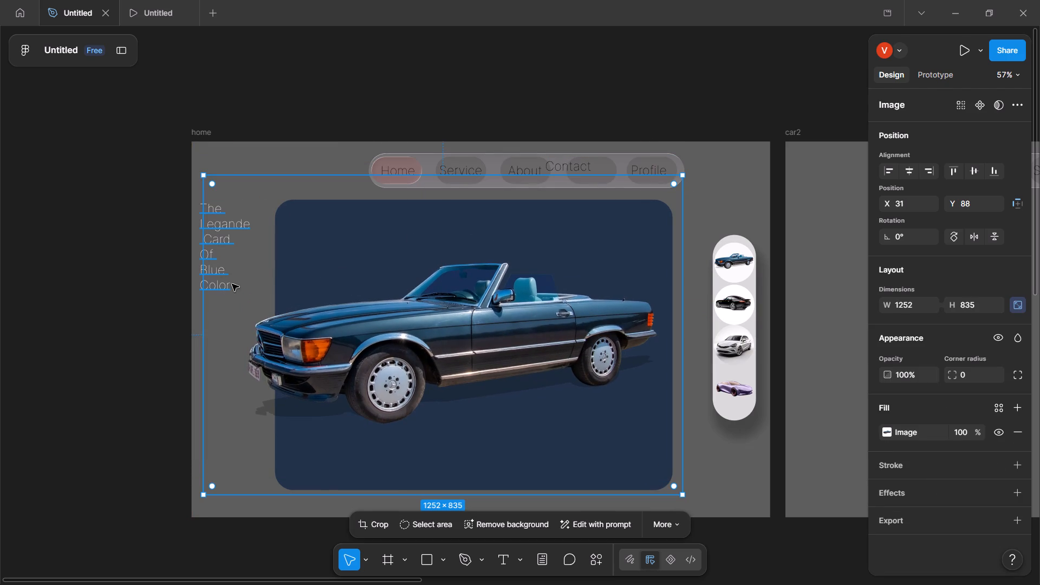
Move the title text box to about X 31, Y 172.
click(232, 292)
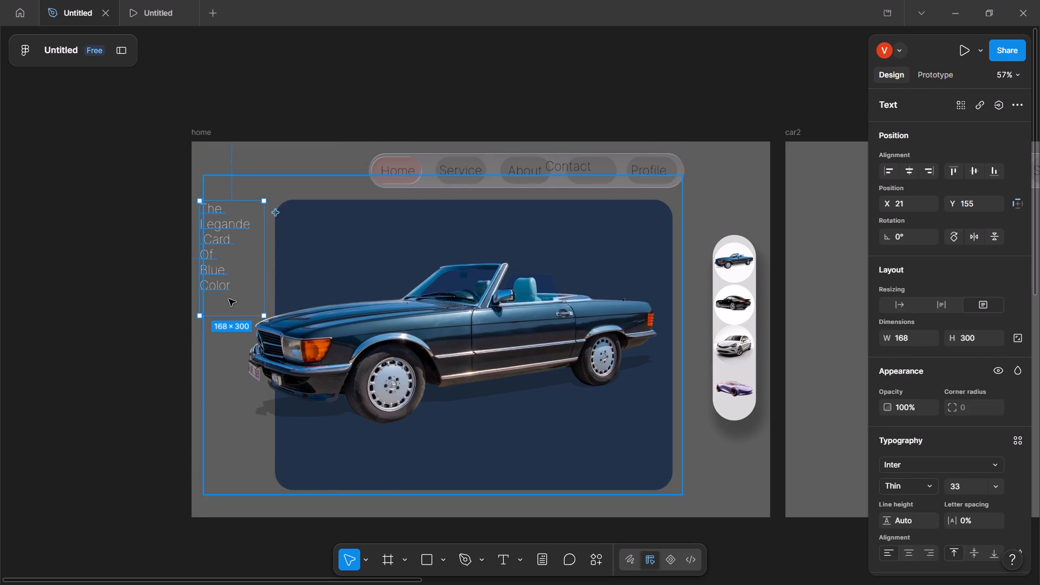
drag(229, 299, 231, 305)
Select all of the title text and set its font weight to Bold.
triple_click(229, 301)
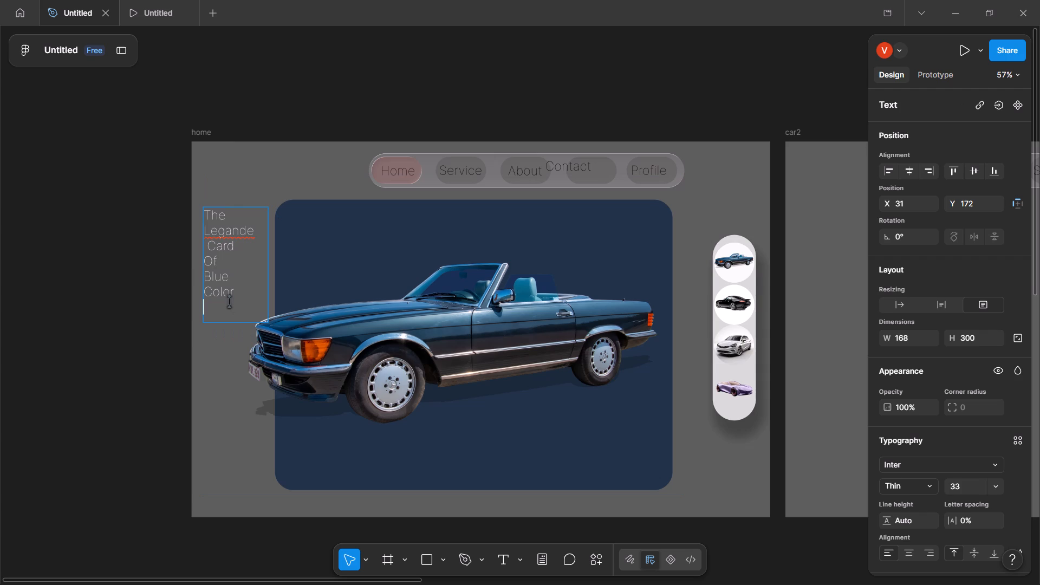
double_click(229, 301)
triple_click(229, 301)
triple_click(229, 301)
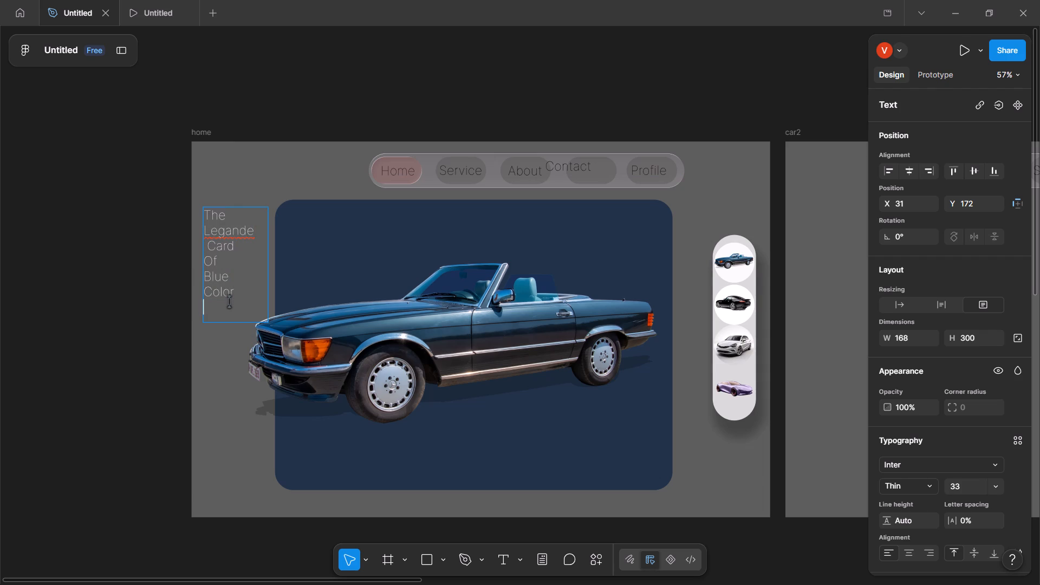
triple_click(229, 301)
click(229, 301)
triple_click(229, 301)
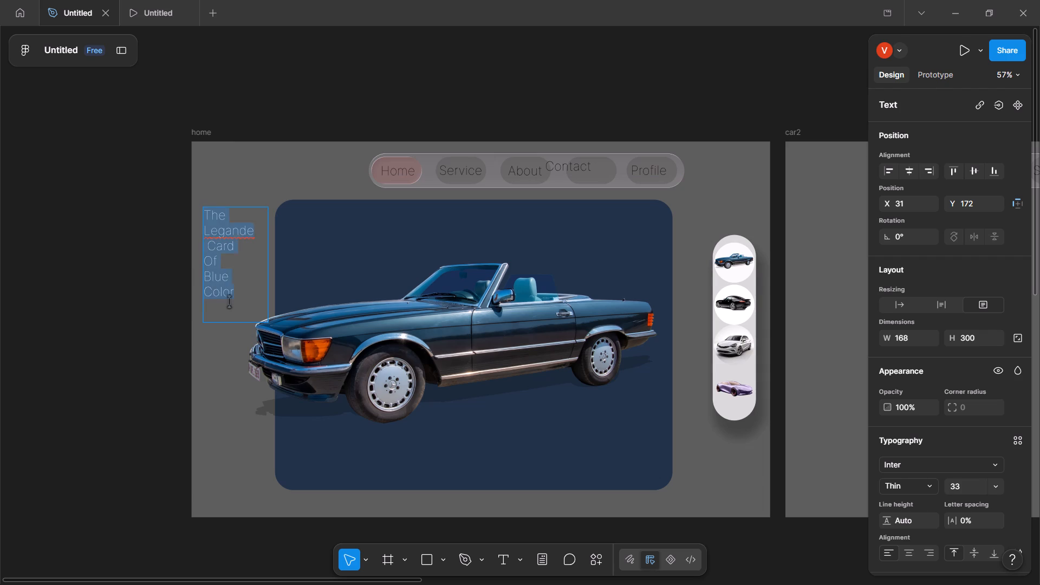
click(229, 301)
double_click(229, 301)
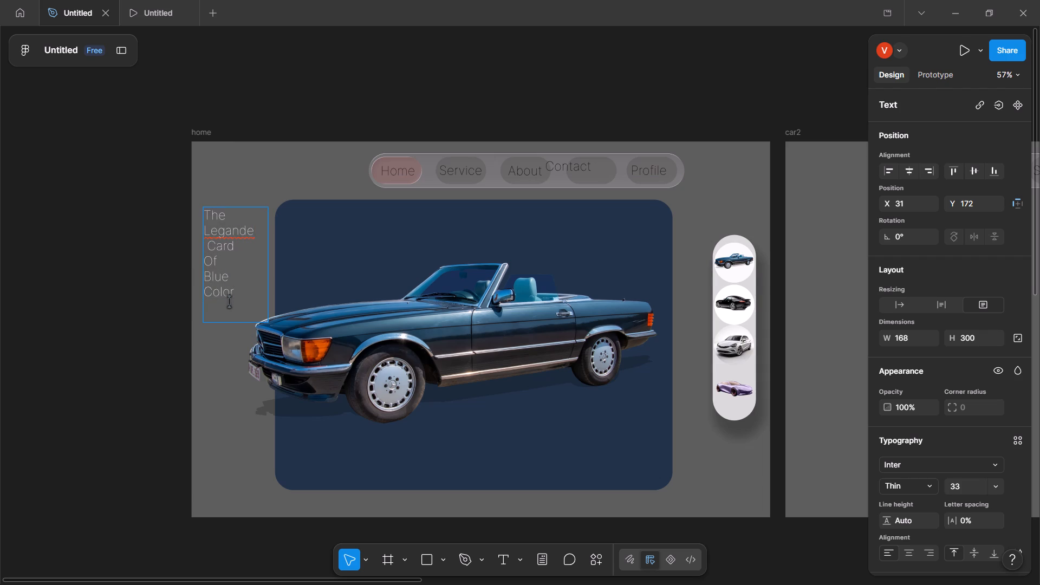
click(229, 301)
double_click(223, 290)
click(223, 290)
key(ctrl+a)
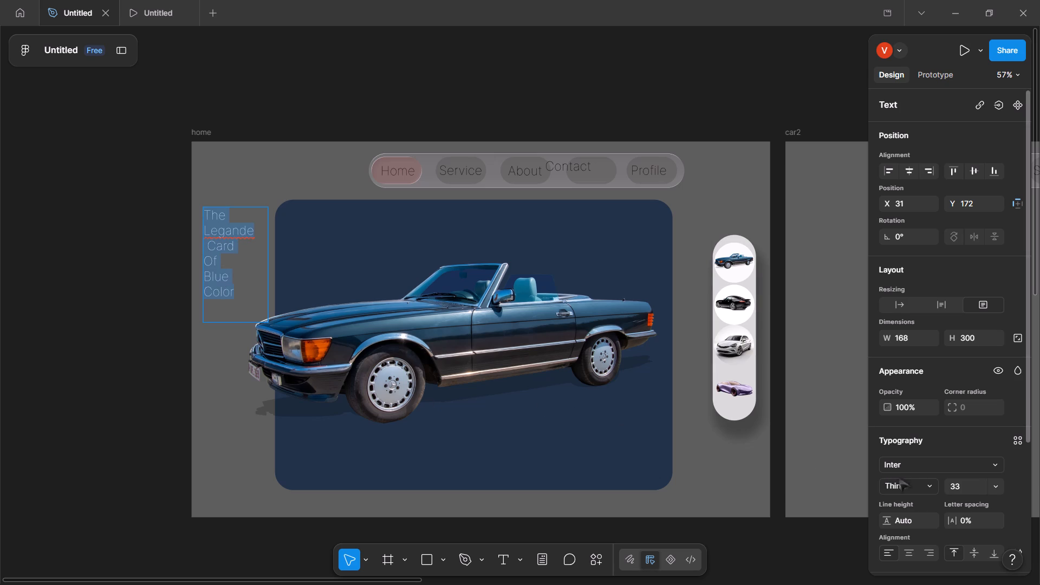
click(925, 491)
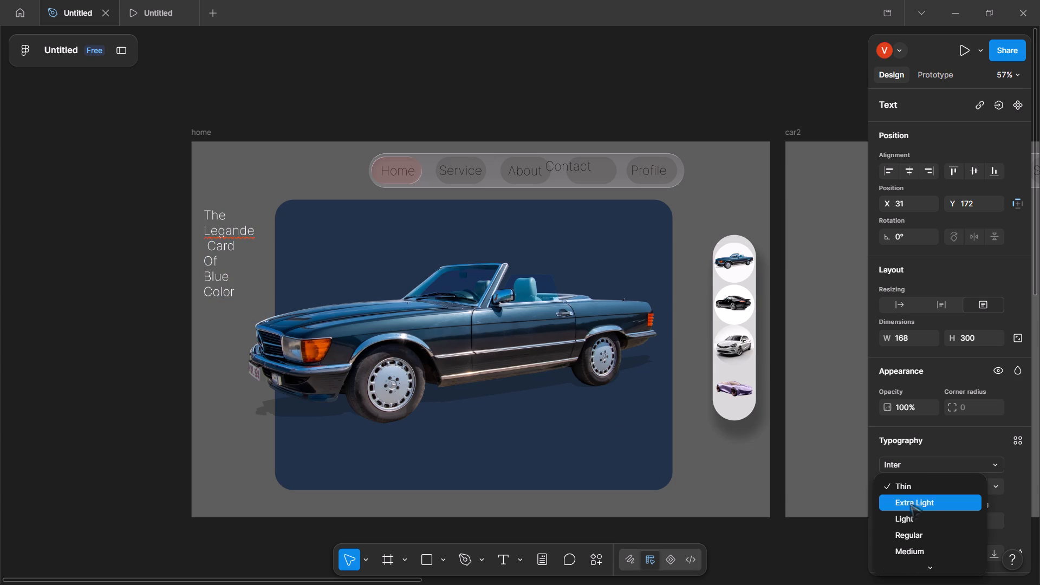
scroll(906, 524, down, 1)
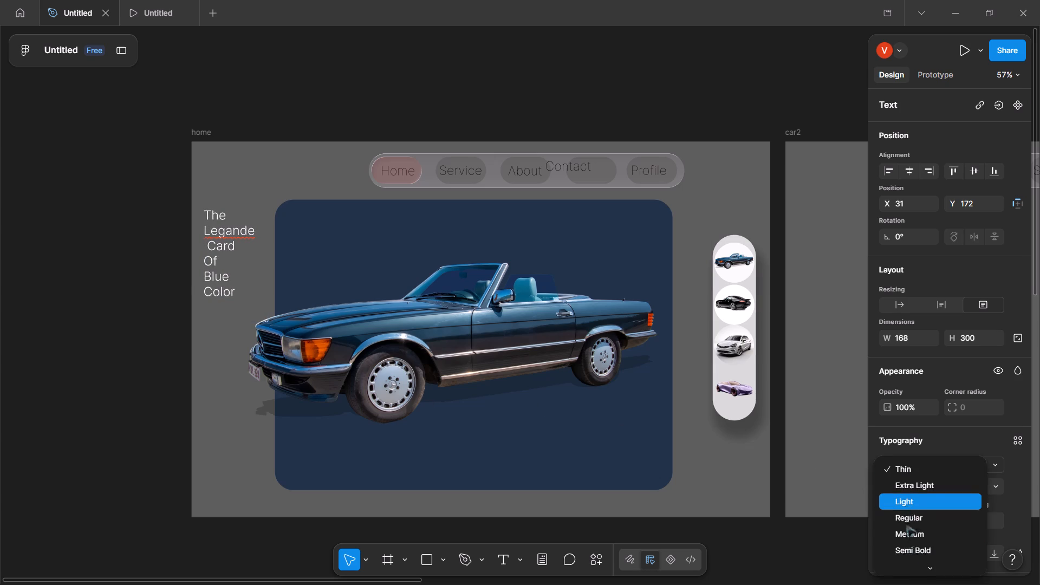
scroll(906, 524, down, 1)
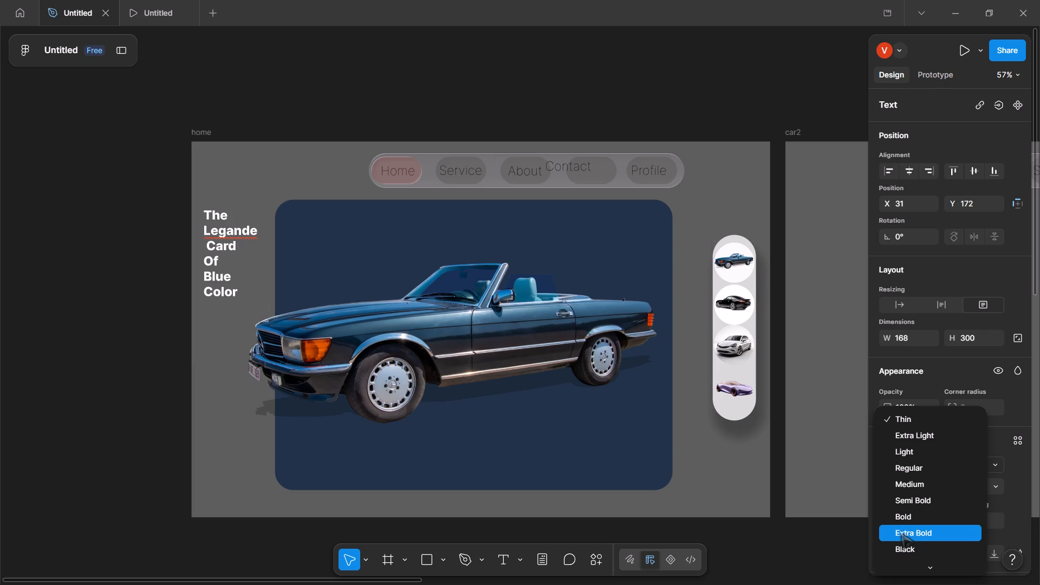
click(898, 521)
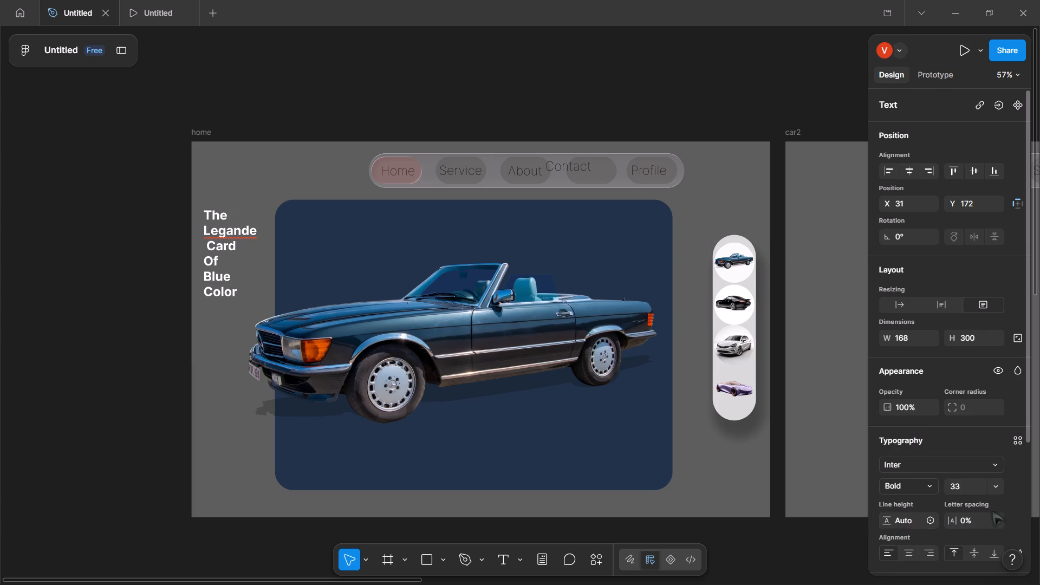
Increase the title text's font size to 60.
click(980, 486)
key(Up)
key(Up)
key(Up)
key(Up)
key(Up)
key(Up)
key(Up)
key(Up)
key(Up)
key(Up)
key(Up)
key(Up)
key(Up)
key(Up)
key(Up)
key(Up)
key(Up)
key(Up)
key(Up)
key(Up)
key(Up)
key(Up)
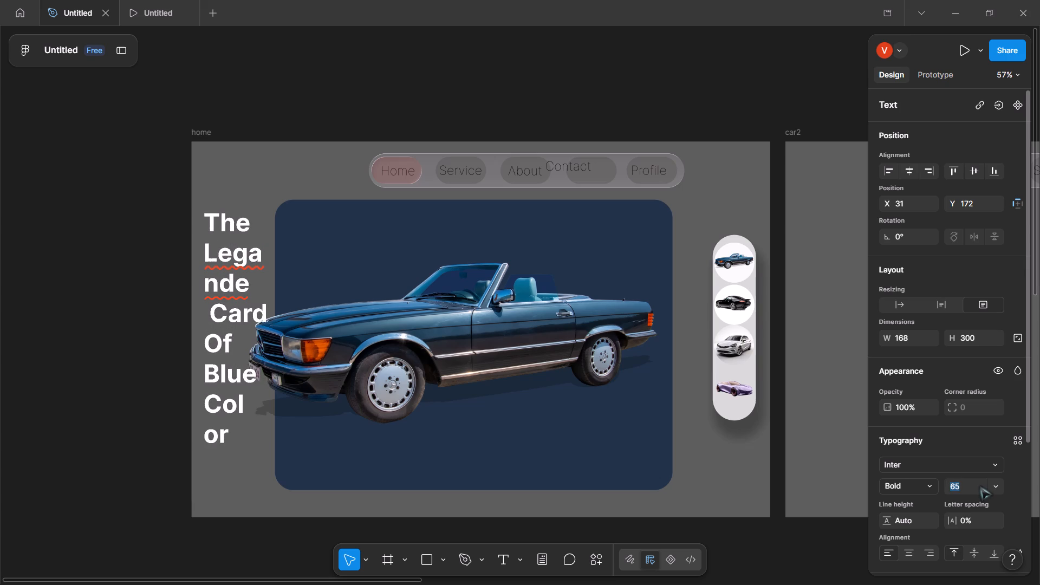
key(Up)
key(Up)
key(Up)
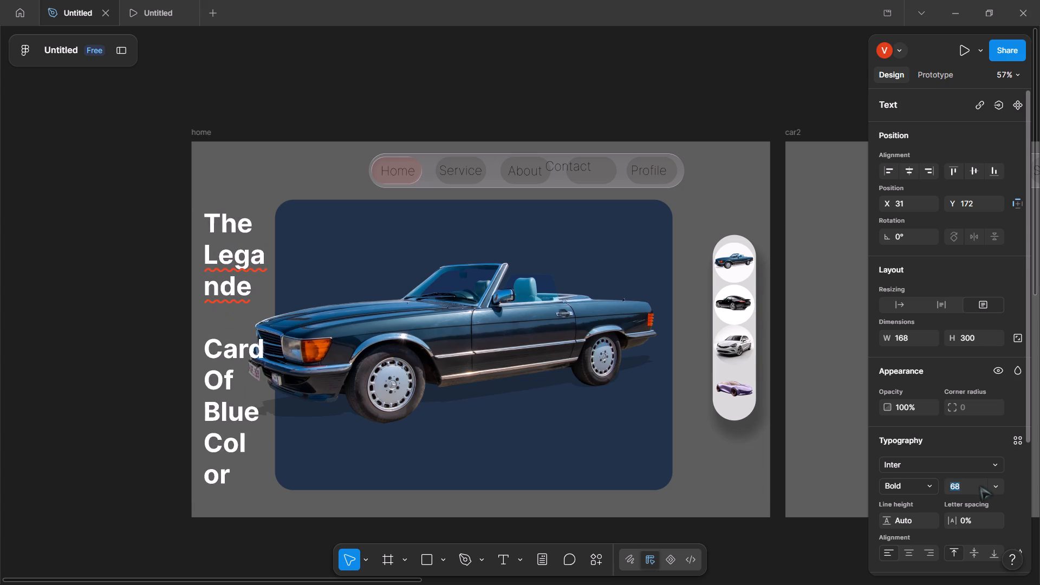
key(Down)
key(Down)
key(Down)
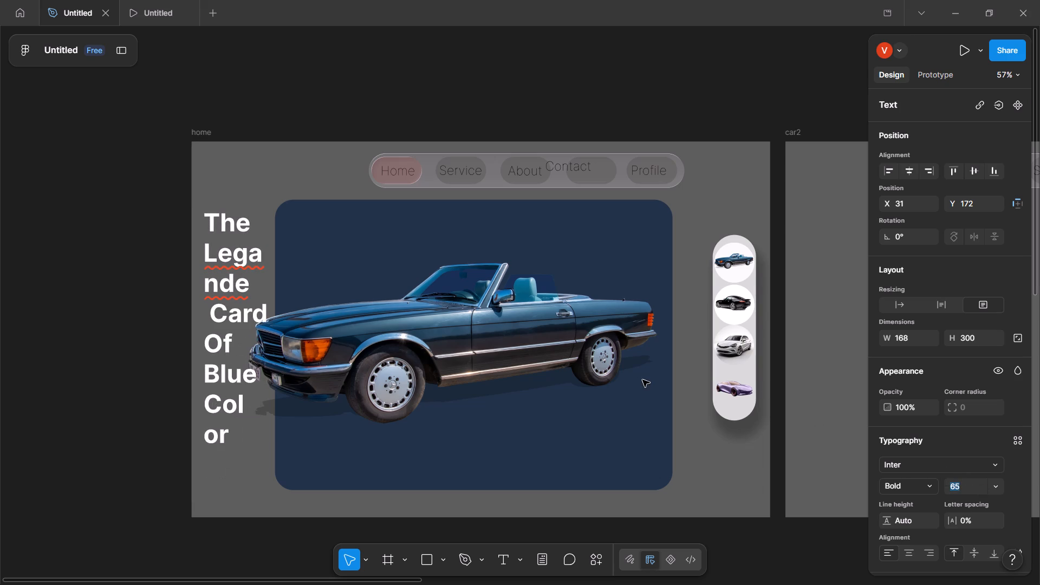
key(Down)
key(Down)
key(Down)
key(Down)
key(Down)
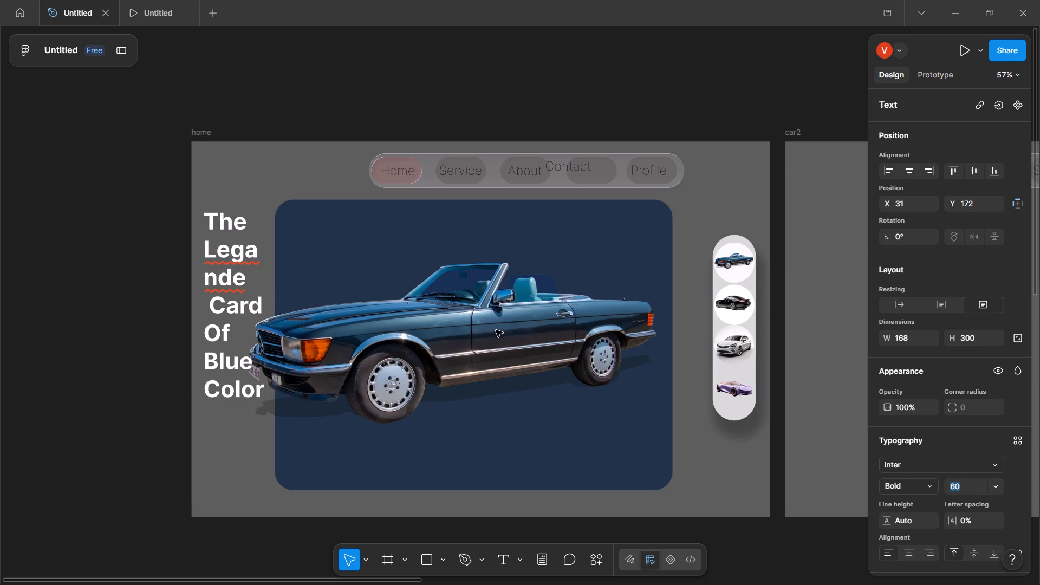
click(216, 240)
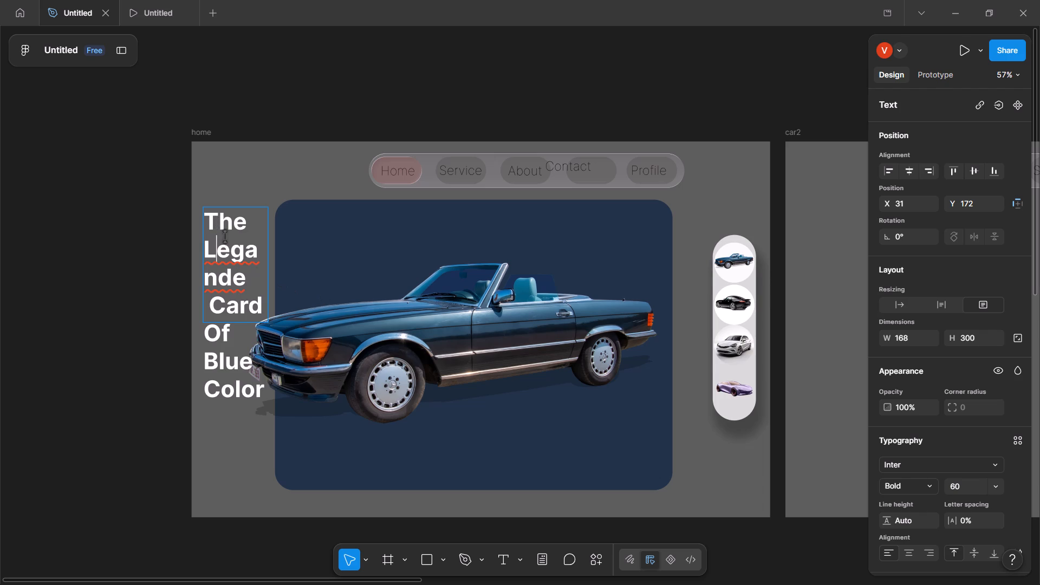
Move the title text box horizontally to X 6.
key(Left)
key(Left)
key(Left)
click(255, 217)
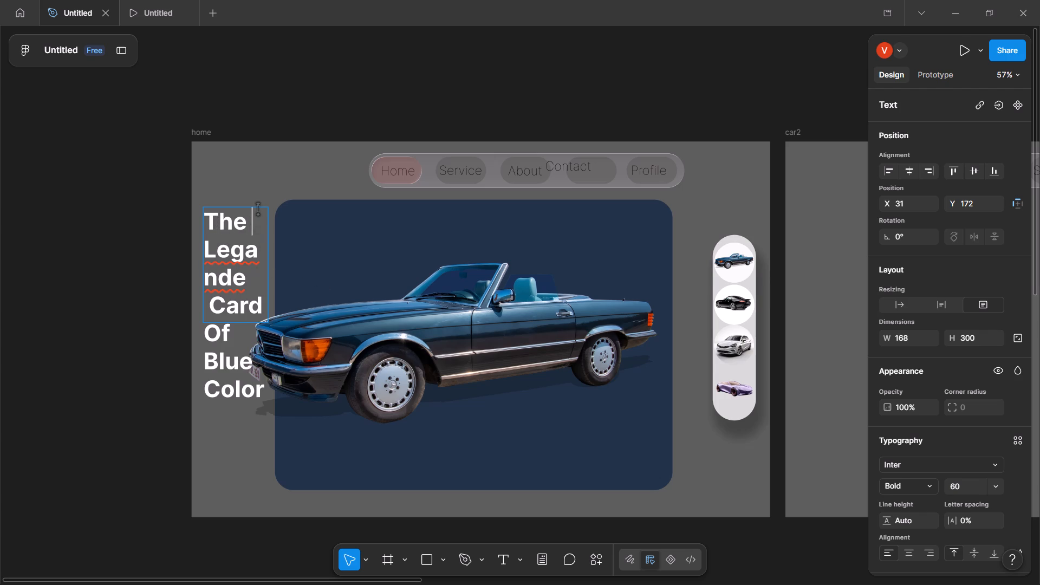
double_click(258, 207)
click(125, 384)
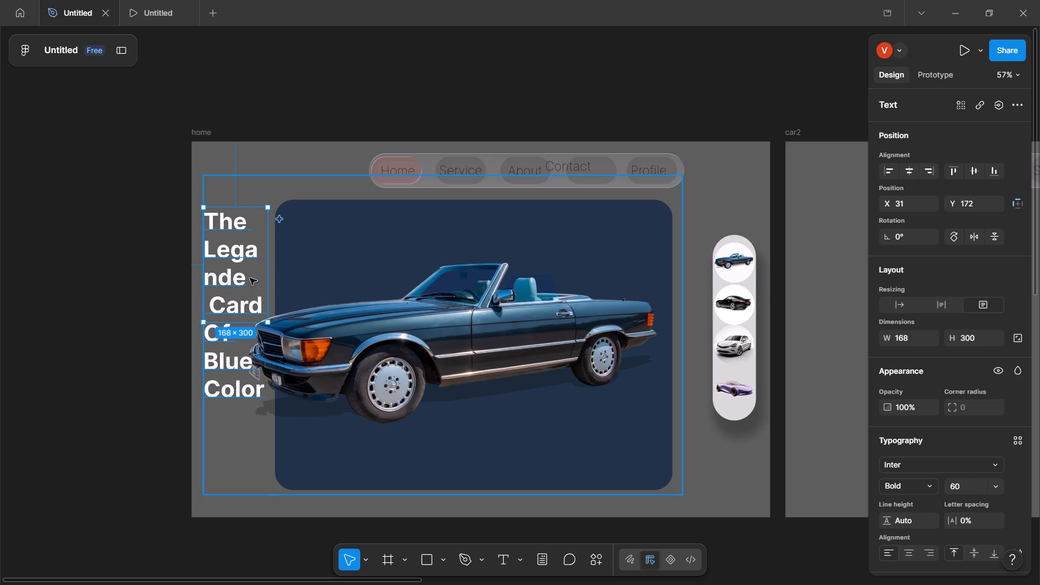
key(Left)
key(Left)
key(Left)
key(Left)
key(Left)
key(Left)
key(Left)
key(Left)
key(Left)
key(Left)
key(Left)
key(Left)
key(Left)
key(Left)
key(Left)
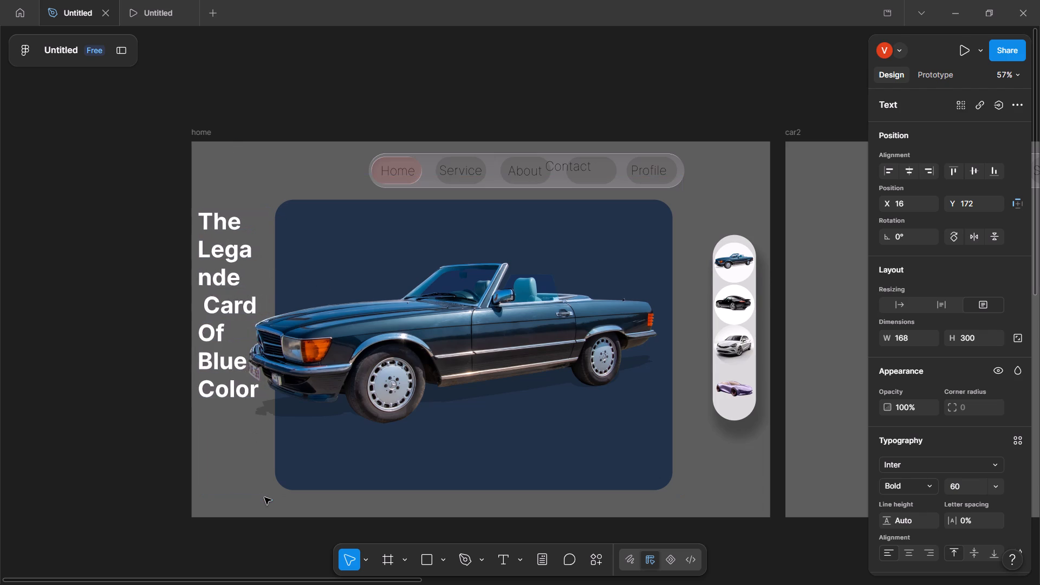
key(Left)
key(Left)
key(Left)
key(Left)
key(Left)
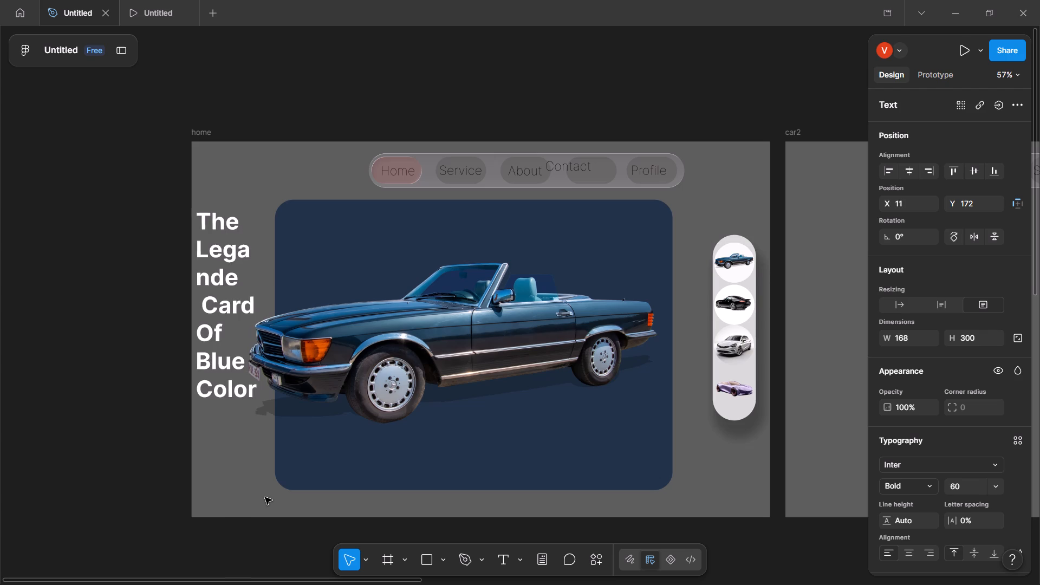
key(Left)
key(Left)
key(Left)
key(Left)
key(Left)
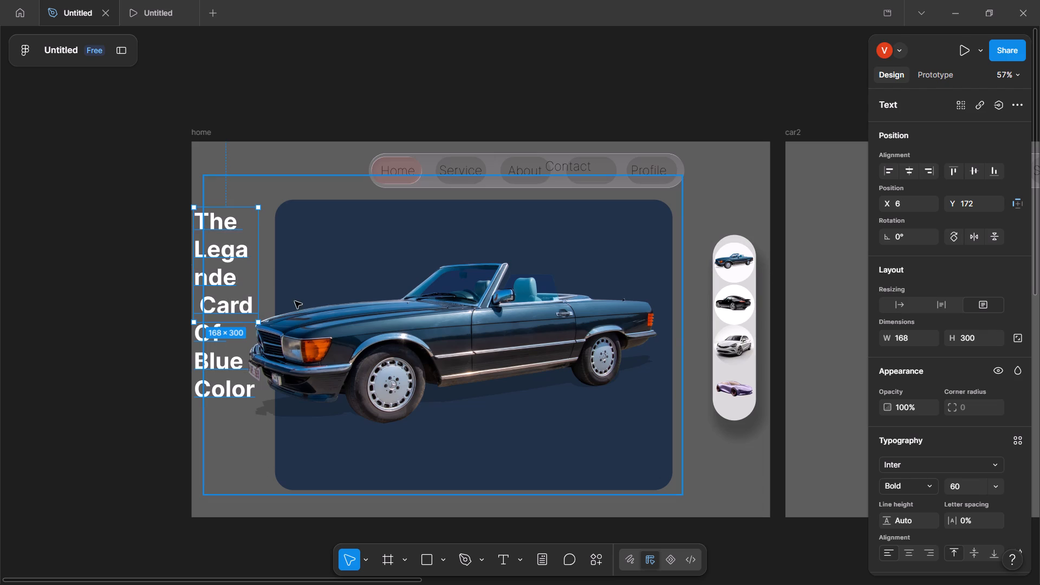
Widen the title text box to about 289 so the word Legande fits on one line.
drag(258, 271, 270, 275)
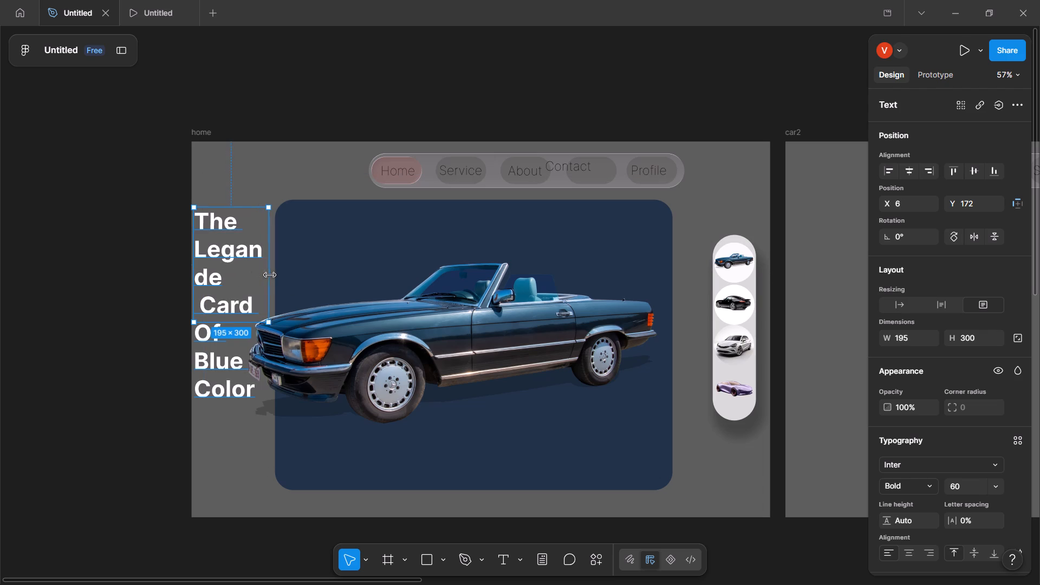
drag(270, 275, 329, 284)
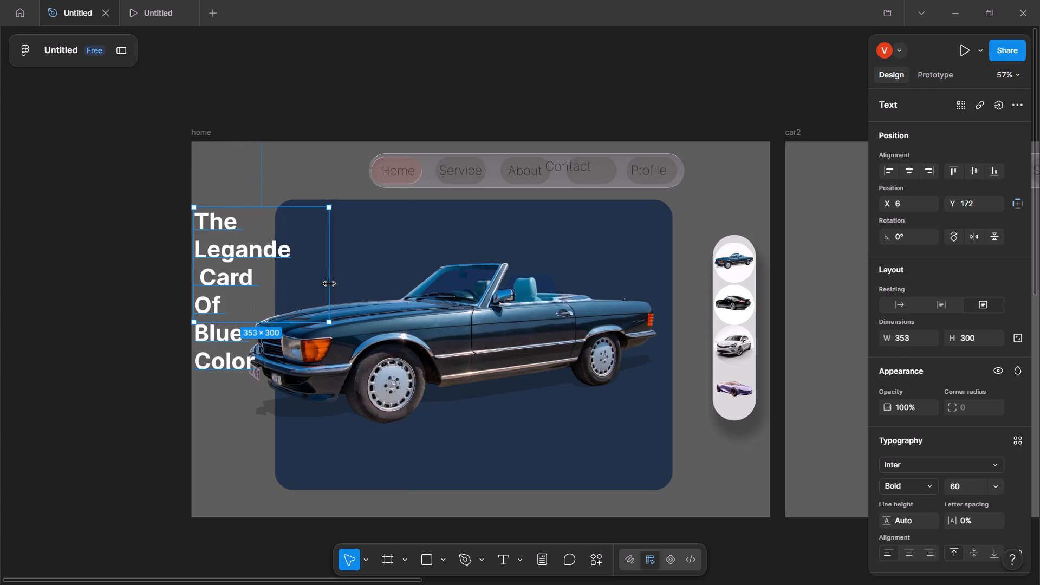
drag(329, 284, 301, 363)
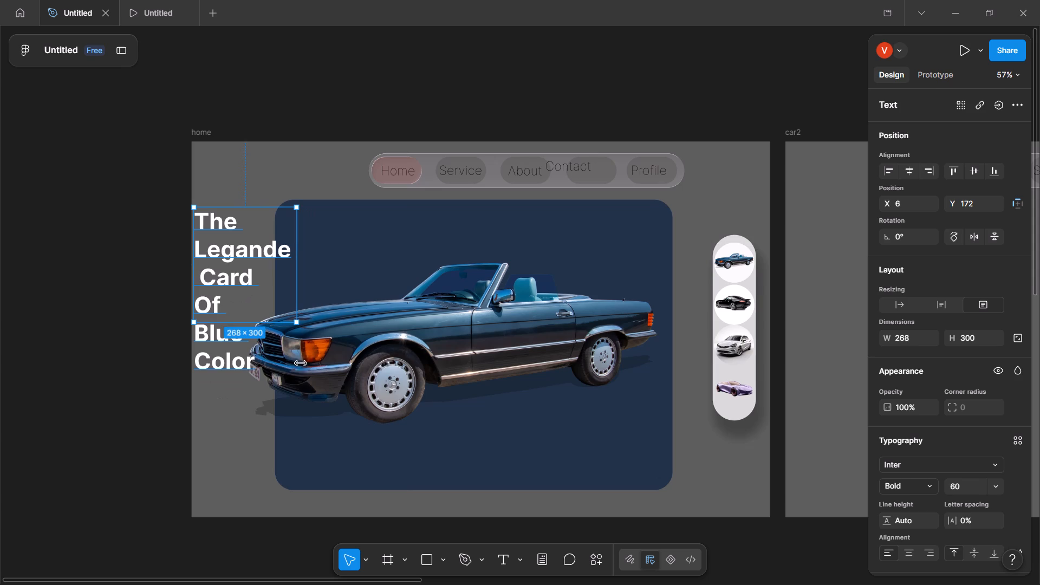
drag(301, 363, 305, 356)
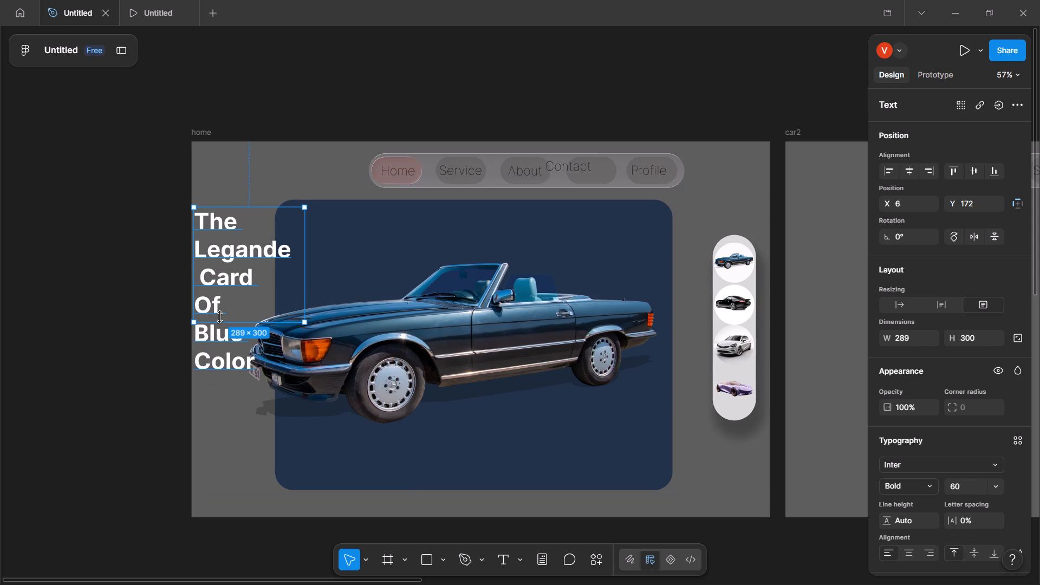
Move the large blue car picture horizontally to X 47.
click(338, 370)
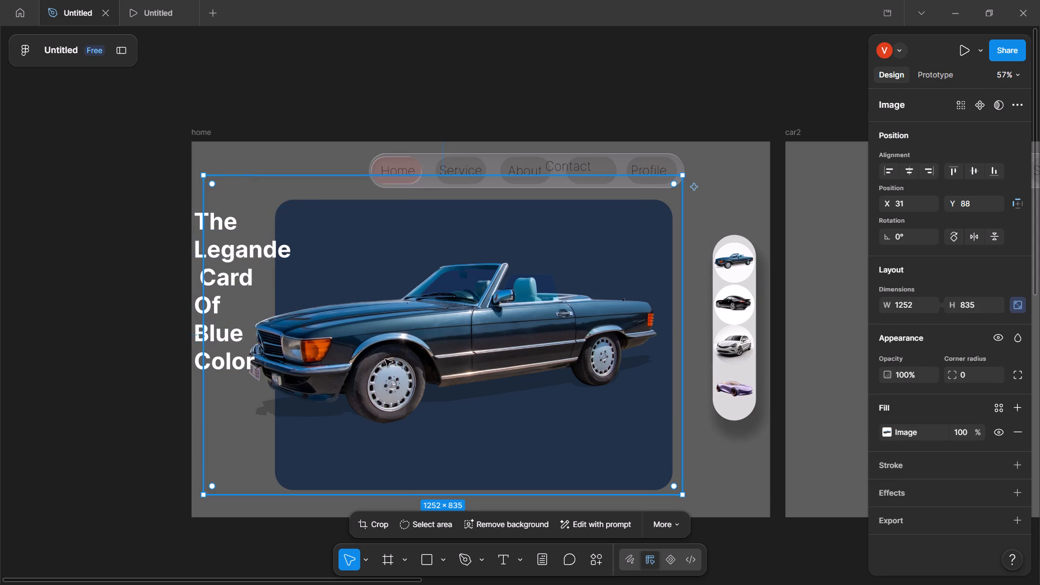
key(Right)
key(Right)
key(Right)
key(Right)
key(Right)
key(Right)
key(Right)
key(Right)
key(Right)
key(Right)
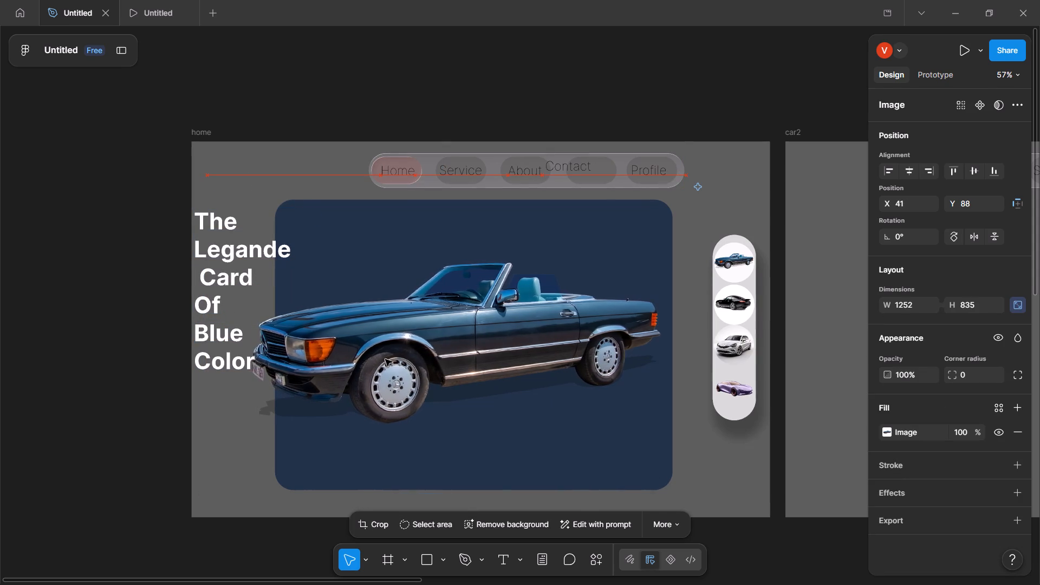
key(Right)
key(Right)
key(Right)
key(Right)
key(Right)
key(Right)
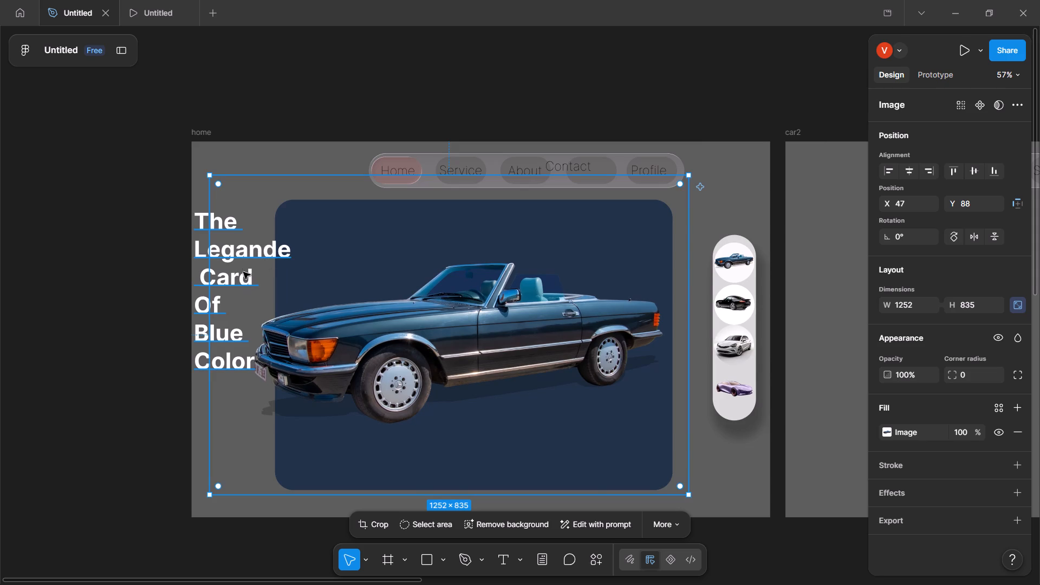
Replace the word Legande in the title text with "Cool".
click(221, 256)
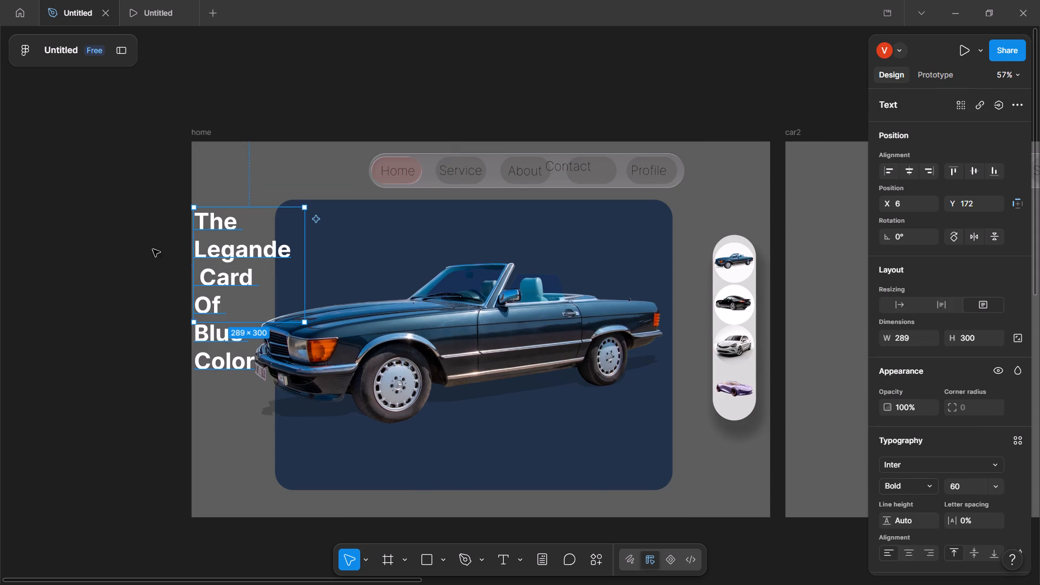
click(222, 250)
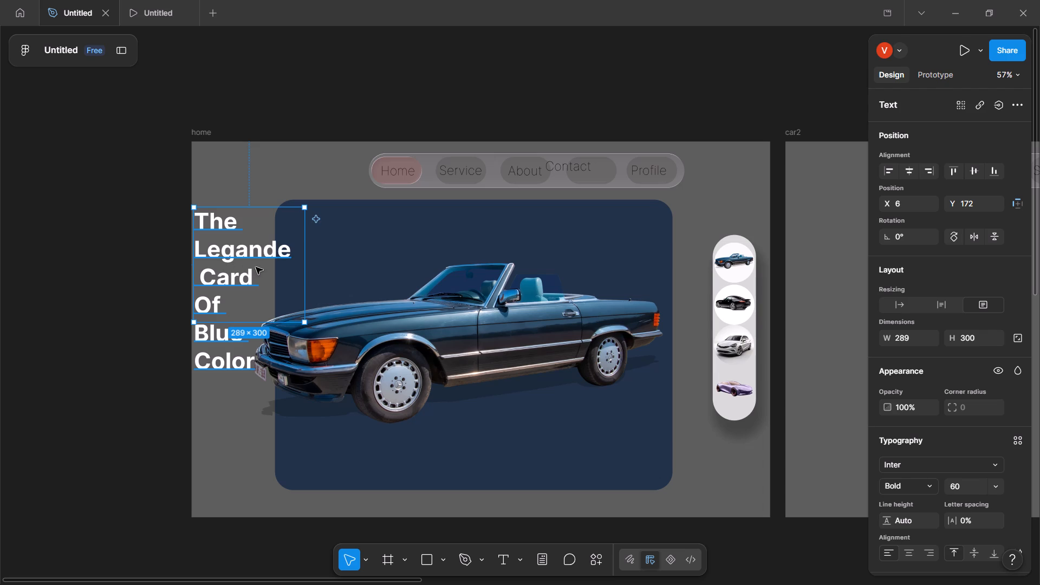
click(297, 248)
click(294, 250)
triple_click(292, 250)
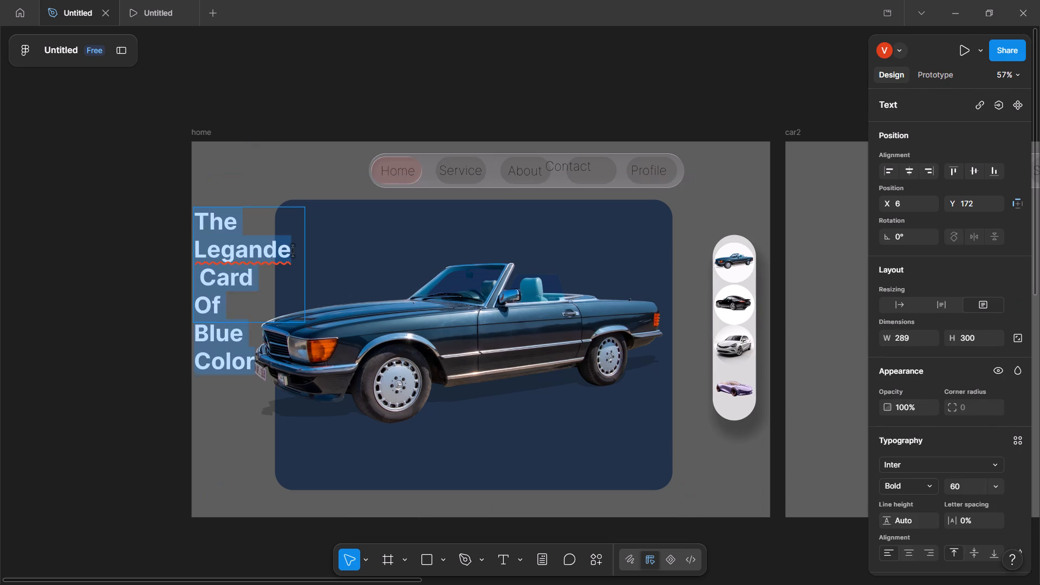
click(292, 250)
click(292, 250)
key(backslash)
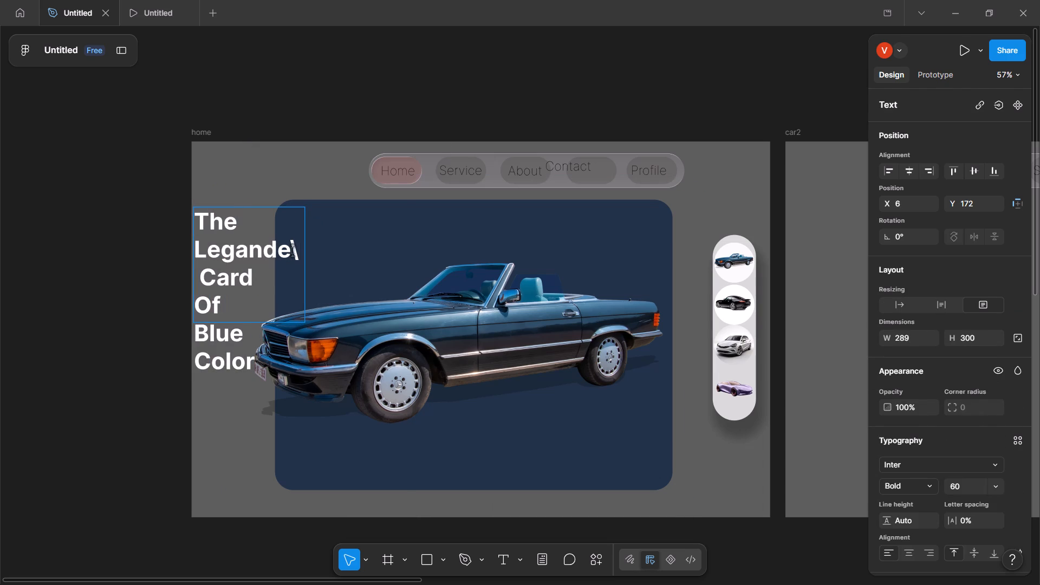
key(BackSpace)
key(BackSpace)
key(BackSpace)
key(BackSpace)
key(BackSpace)
key(BackSpace)
key(BackSpace)
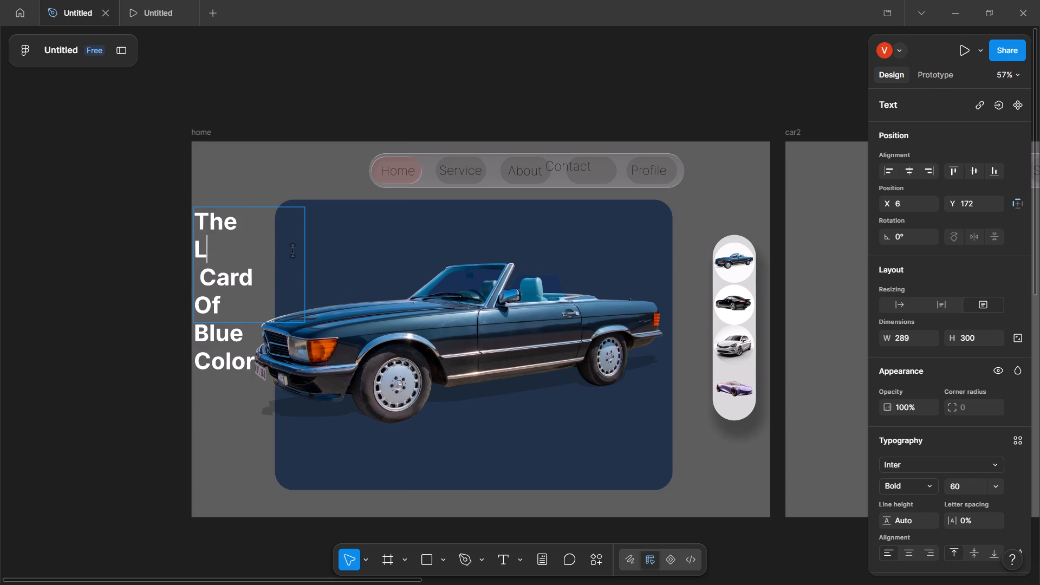
key(BackSpace)
text(good)
key(BackSpace)
key(BackSpace)
key(BackSpace)
key(BackSpace)
key(x)
key(BackSpace)
text(Coll)
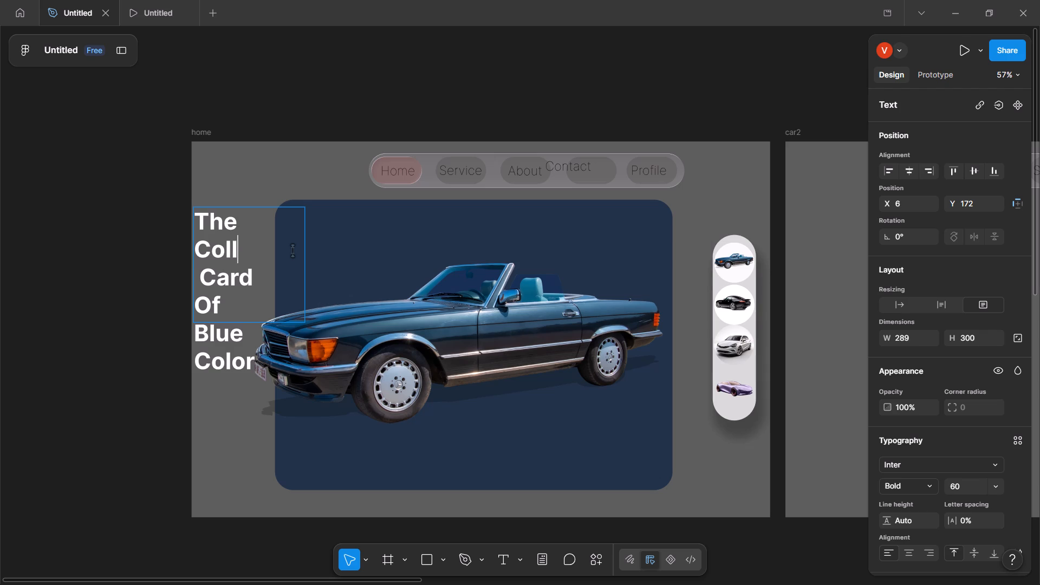
key(BackSpace)
key(BackSpace)
key(BackSpace)
text(ool)
click(301, 84)
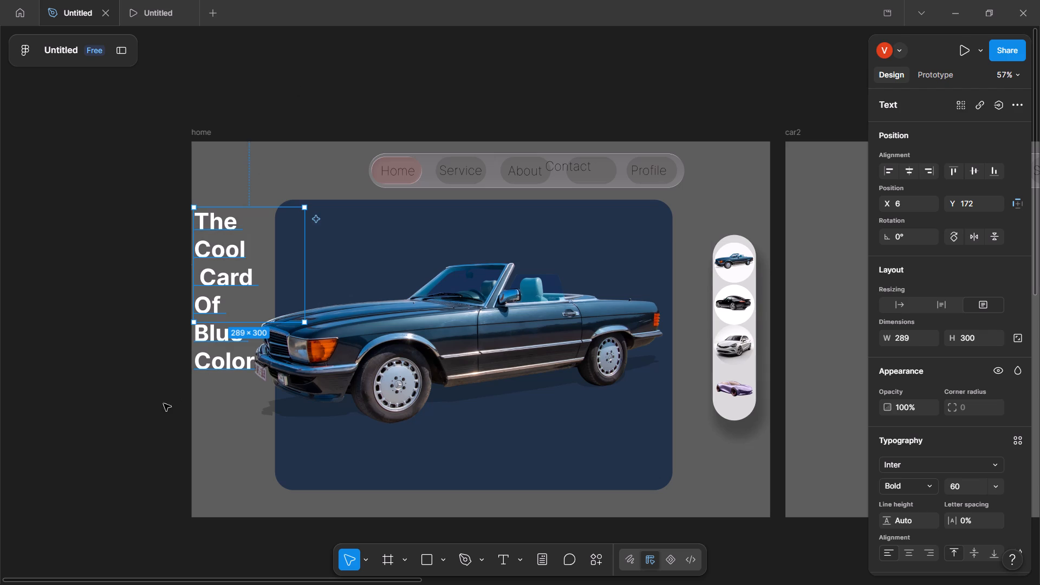
Replace the word Of in the title text with "With".
click(217, 310)
double_click(240, 310)
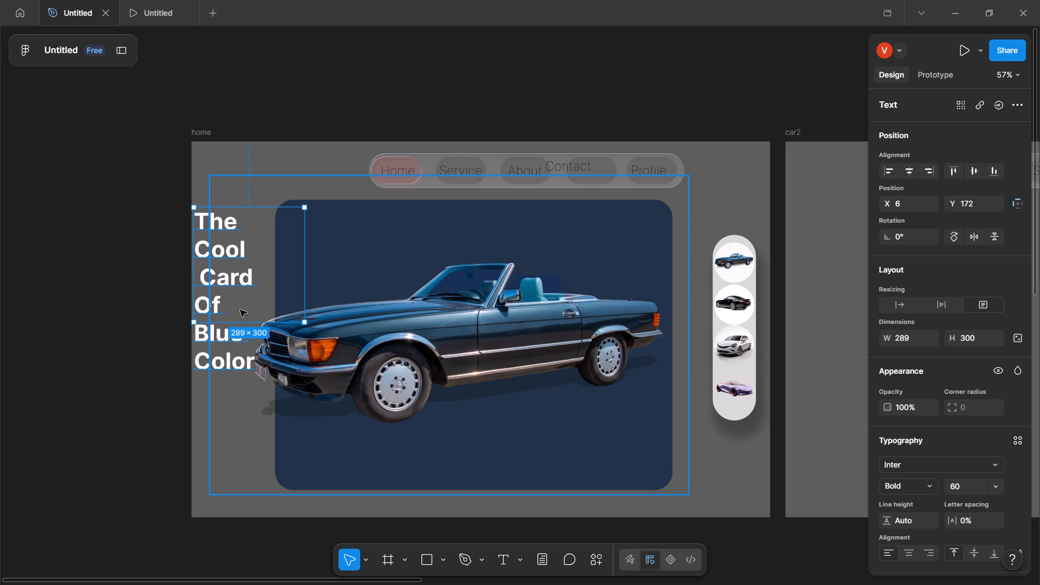
click(227, 309)
click(224, 309)
double_click(214, 307)
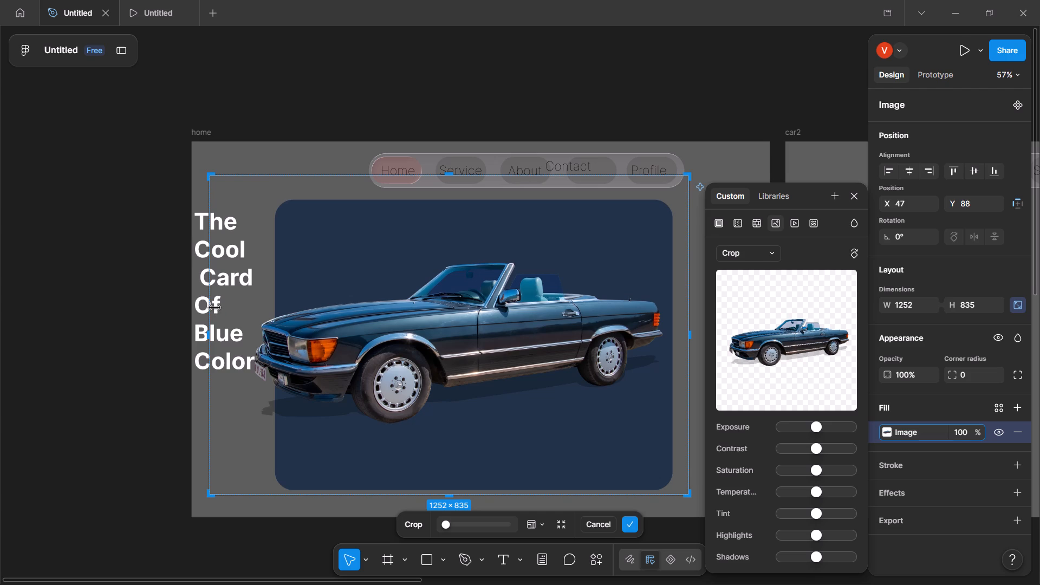
triple_click(214, 307)
click(214, 307)
click(142, 303)
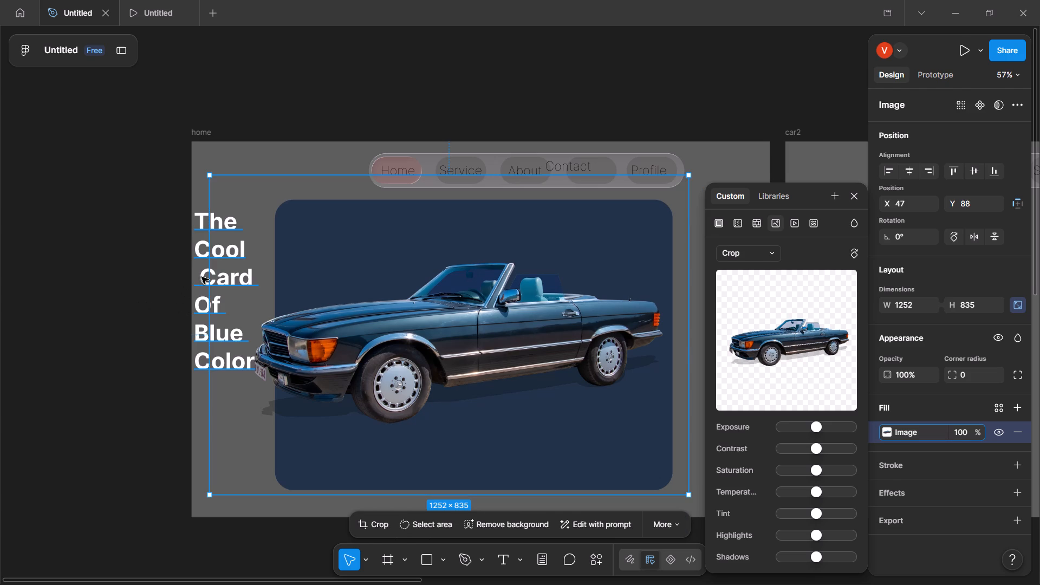
click(201, 277)
click(223, 305)
double_click(218, 307)
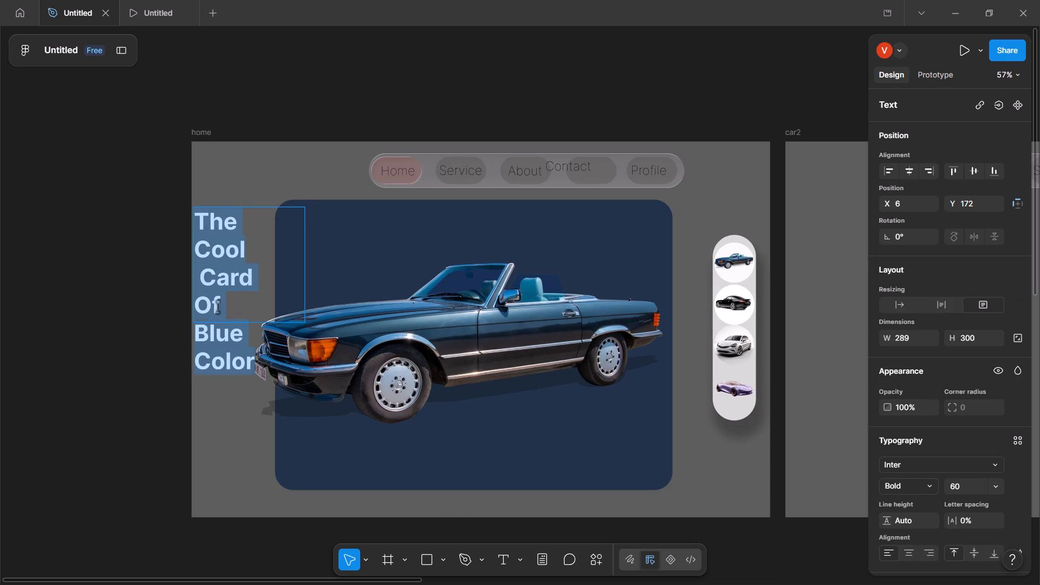
click(218, 307)
click(236, 305)
key(BackSpace)
key(BackSpace)
key(BackSpace)
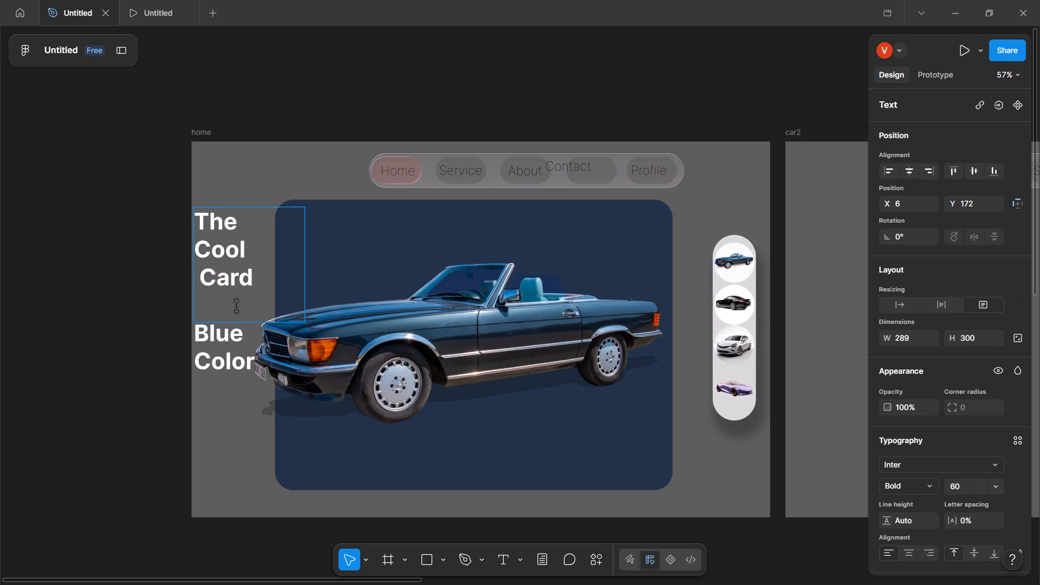
key(shift+w)
text(ith)
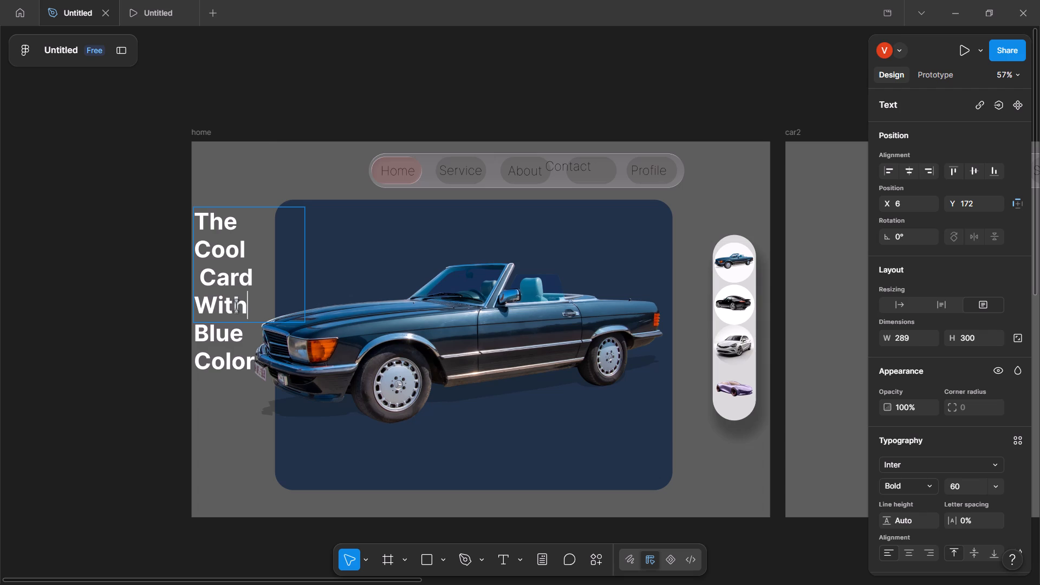
click(152, 388)
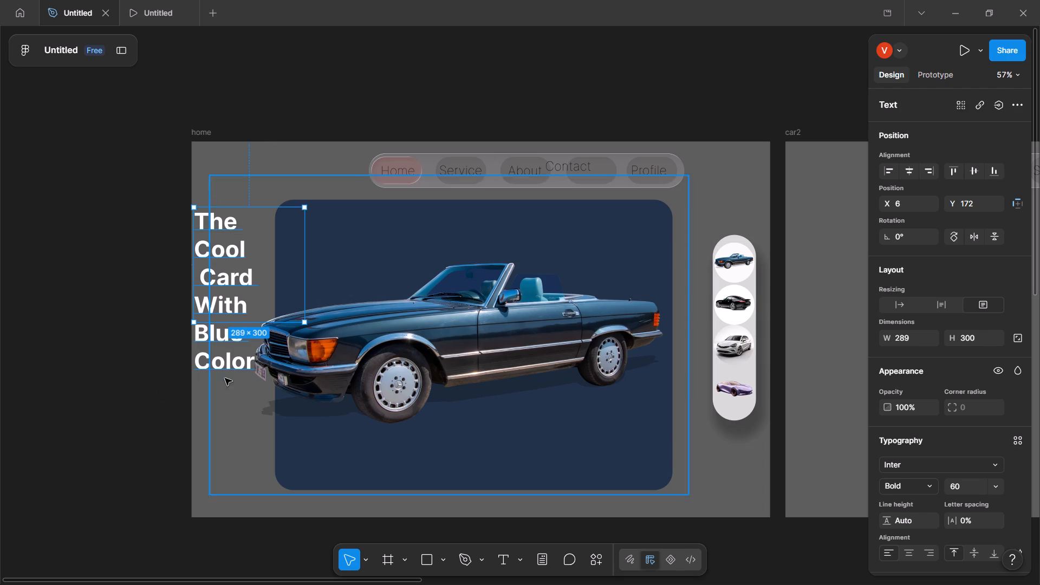
Extend the title text box downward to a height of about 781.
drag(227, 325, 220, 504)
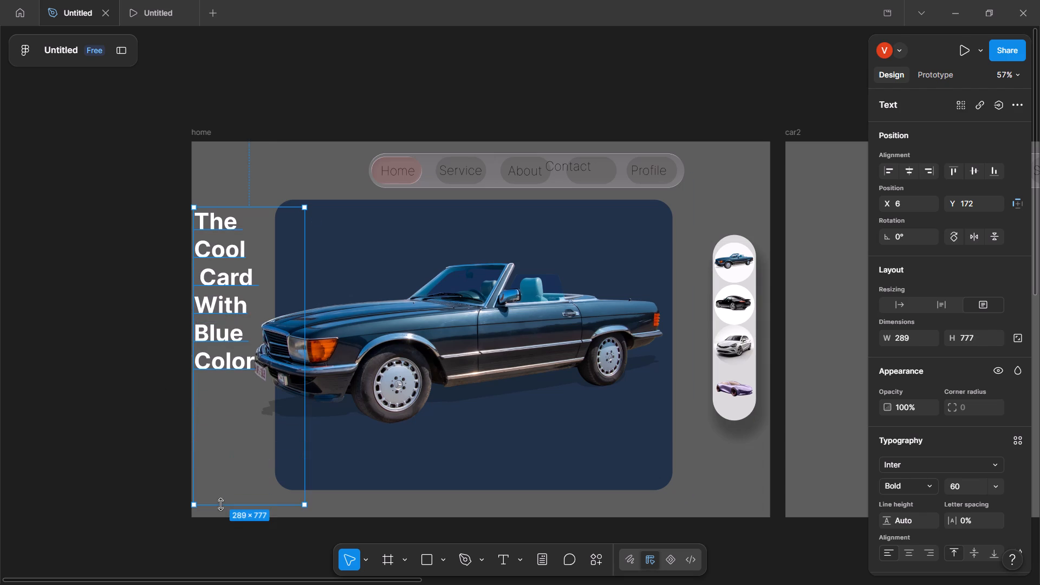
drag(220, 504, 236, 467)
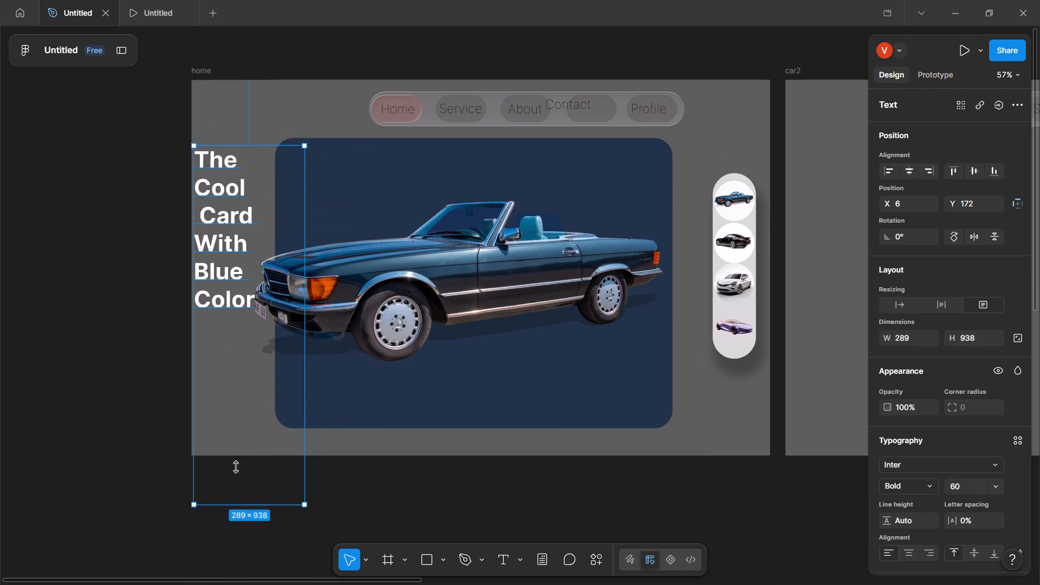
drag(236, 467, 232, 444)
click(130, 378)
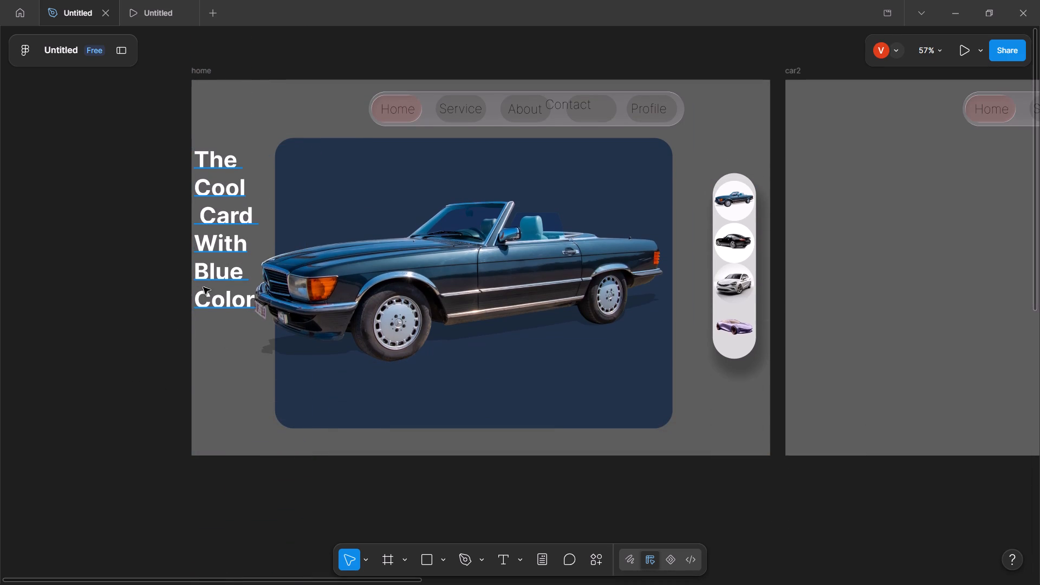
Select all of the title text and set its letter spacing to 8%.
click(229, 307)
double_click(229, 307)
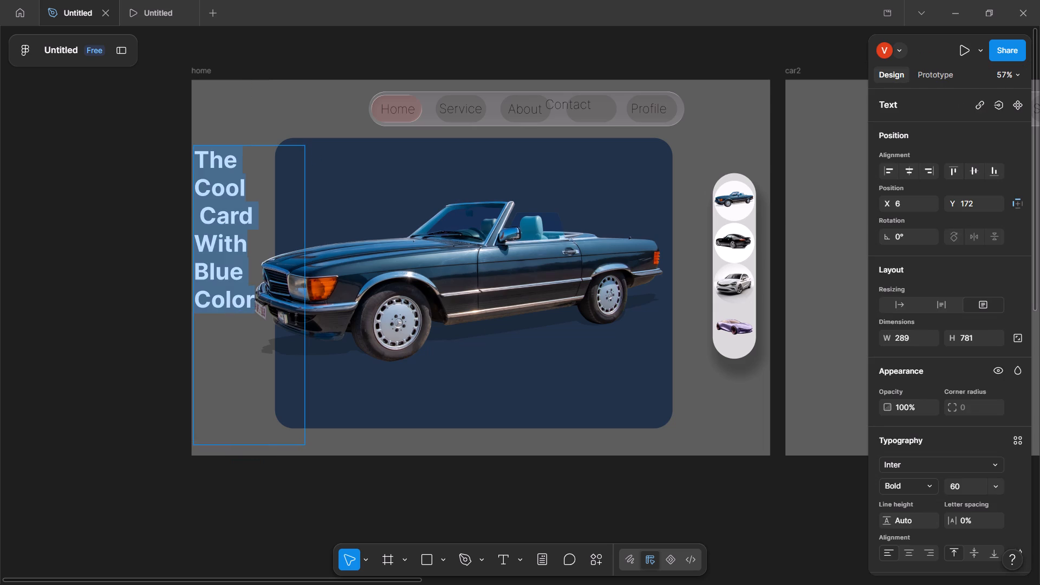
click(973, 520)
key(Up)
key(Up)
key(Up)
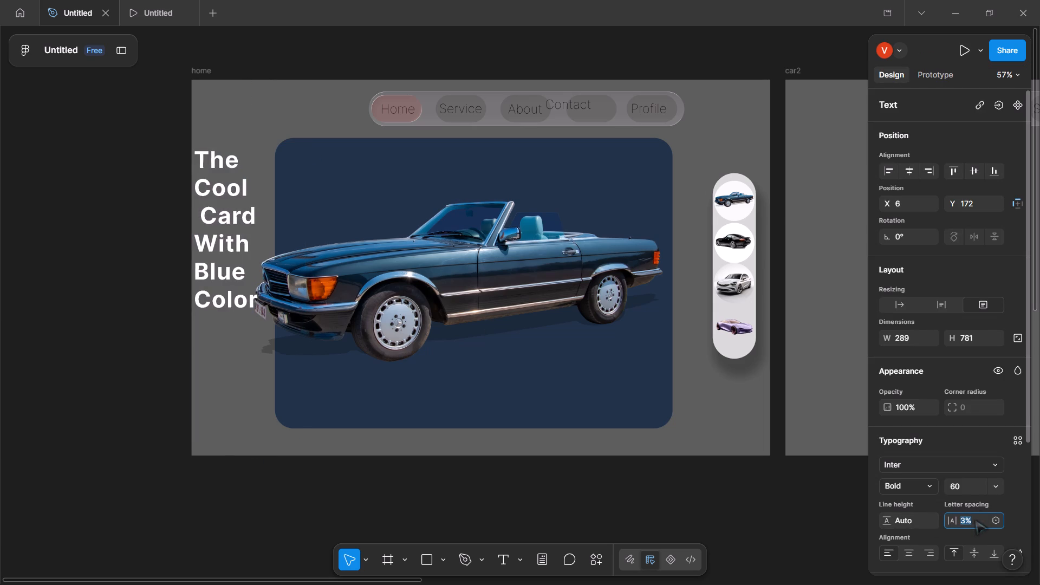
key(Up)
key(Up)
key(Up)
key(Up)
key(Up)
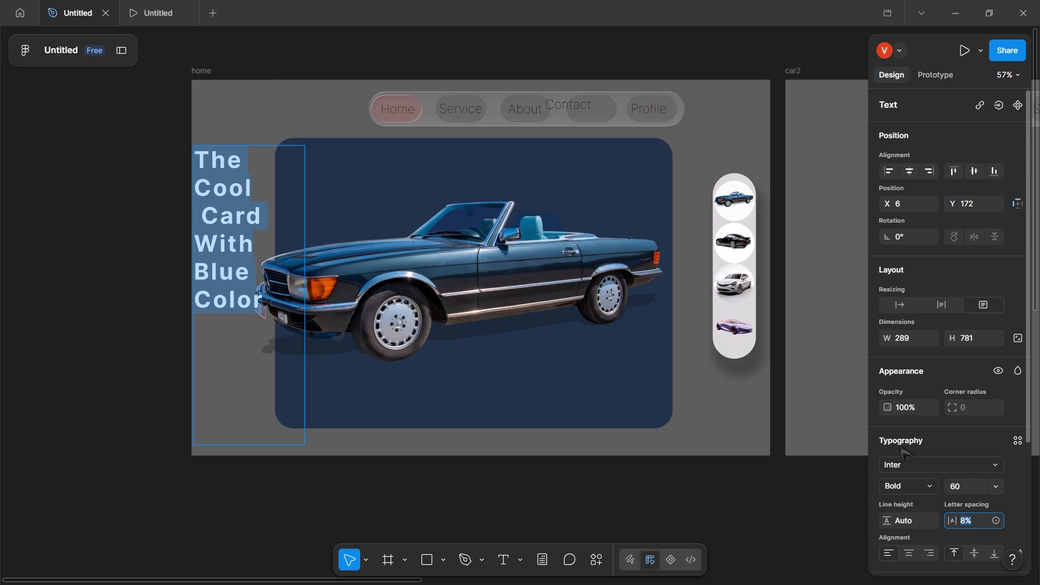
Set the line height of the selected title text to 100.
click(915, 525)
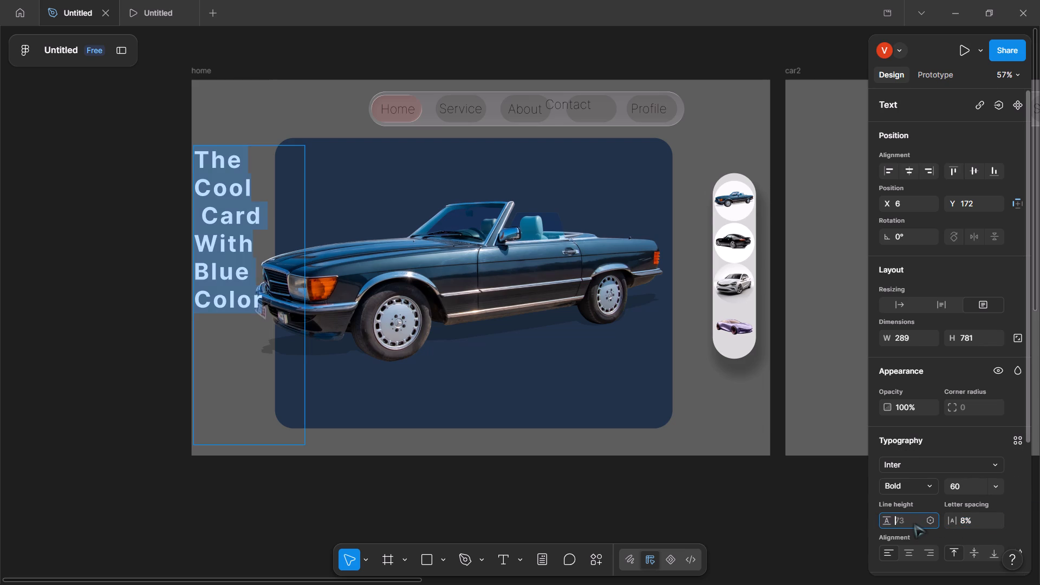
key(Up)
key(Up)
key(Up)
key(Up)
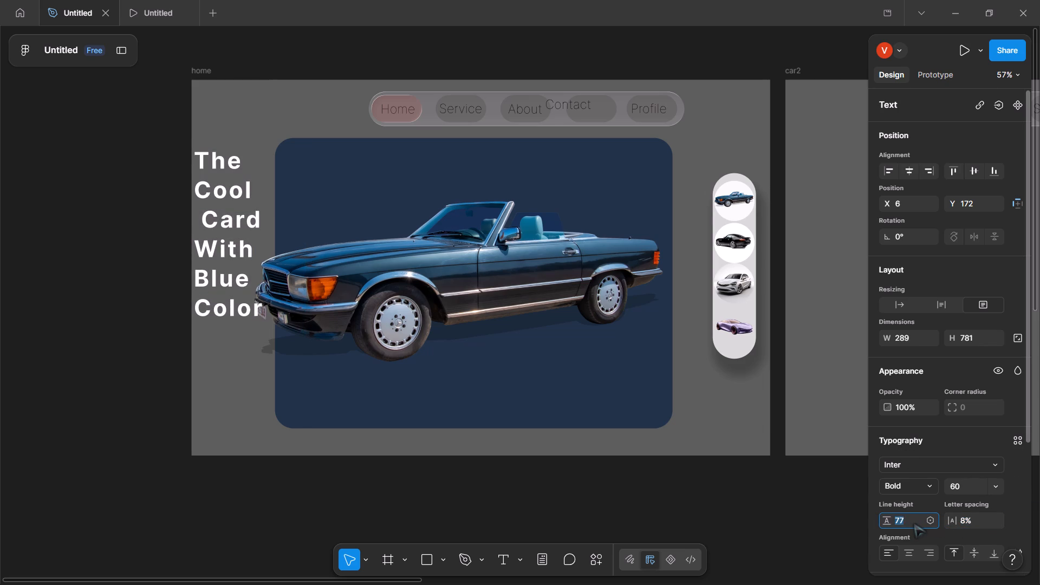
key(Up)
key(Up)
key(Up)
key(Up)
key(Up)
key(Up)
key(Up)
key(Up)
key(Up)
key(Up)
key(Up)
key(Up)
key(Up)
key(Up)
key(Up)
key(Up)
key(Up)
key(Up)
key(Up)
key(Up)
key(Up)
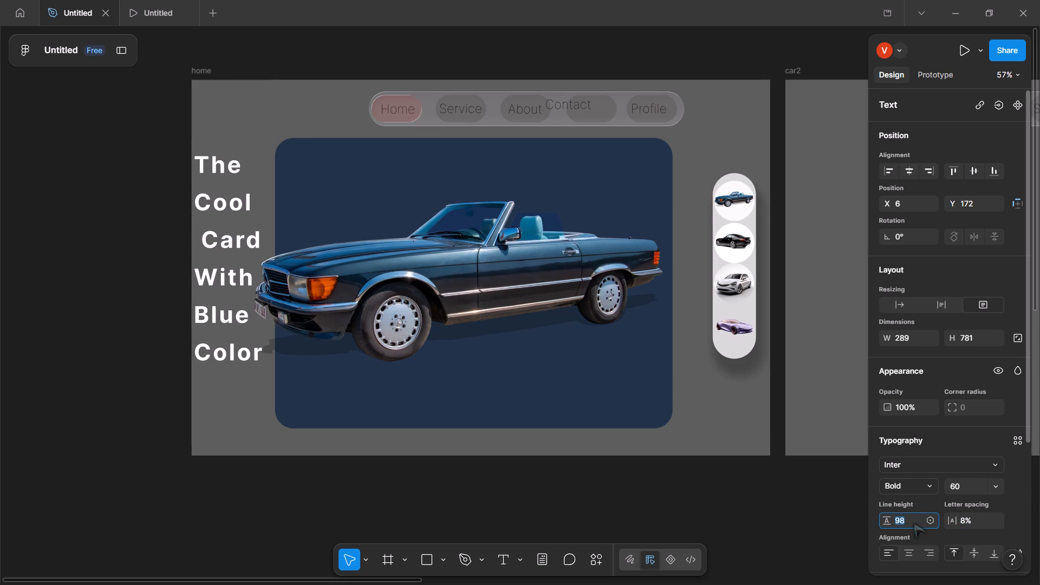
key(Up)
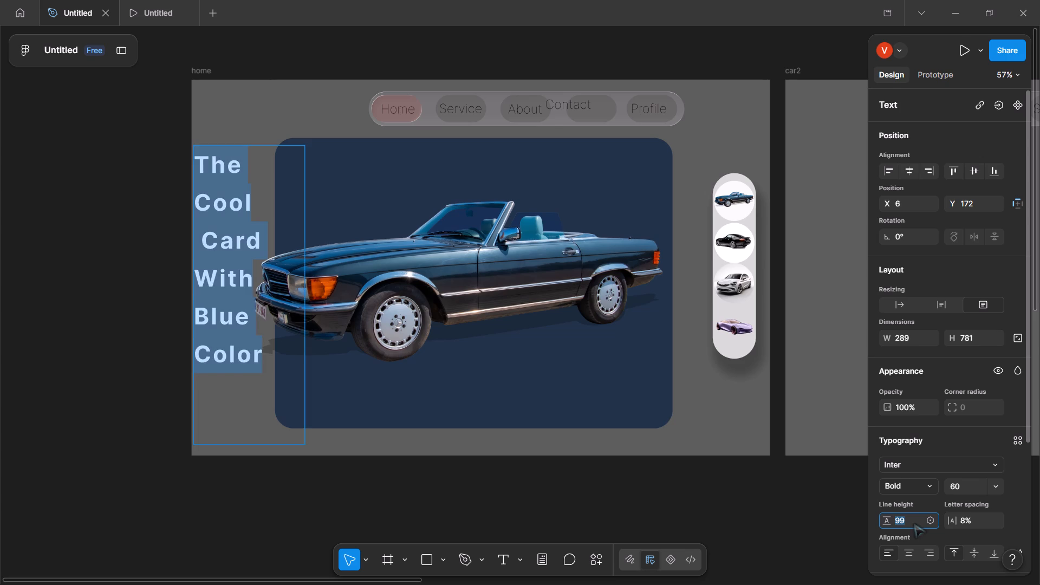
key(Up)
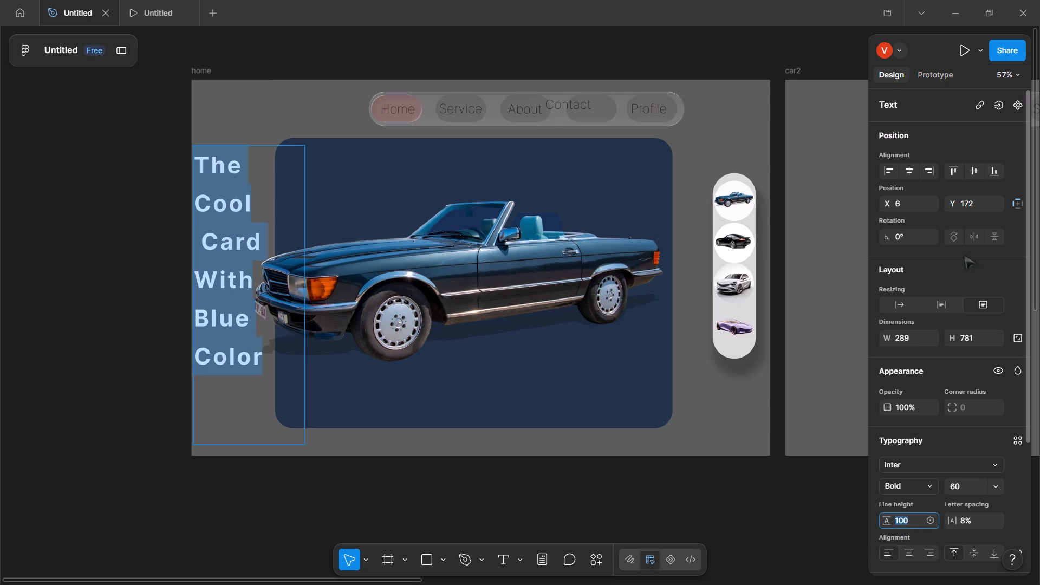
Correct the word Card in the title text to "Car".
click(247, 234)
click(269, 238)
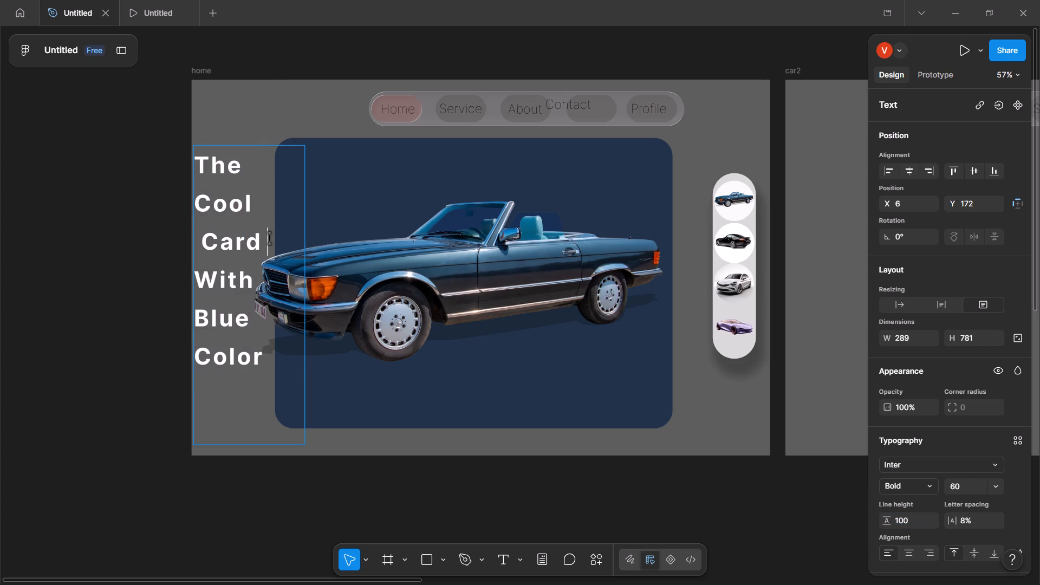
key(Left)
key(BackSpace)
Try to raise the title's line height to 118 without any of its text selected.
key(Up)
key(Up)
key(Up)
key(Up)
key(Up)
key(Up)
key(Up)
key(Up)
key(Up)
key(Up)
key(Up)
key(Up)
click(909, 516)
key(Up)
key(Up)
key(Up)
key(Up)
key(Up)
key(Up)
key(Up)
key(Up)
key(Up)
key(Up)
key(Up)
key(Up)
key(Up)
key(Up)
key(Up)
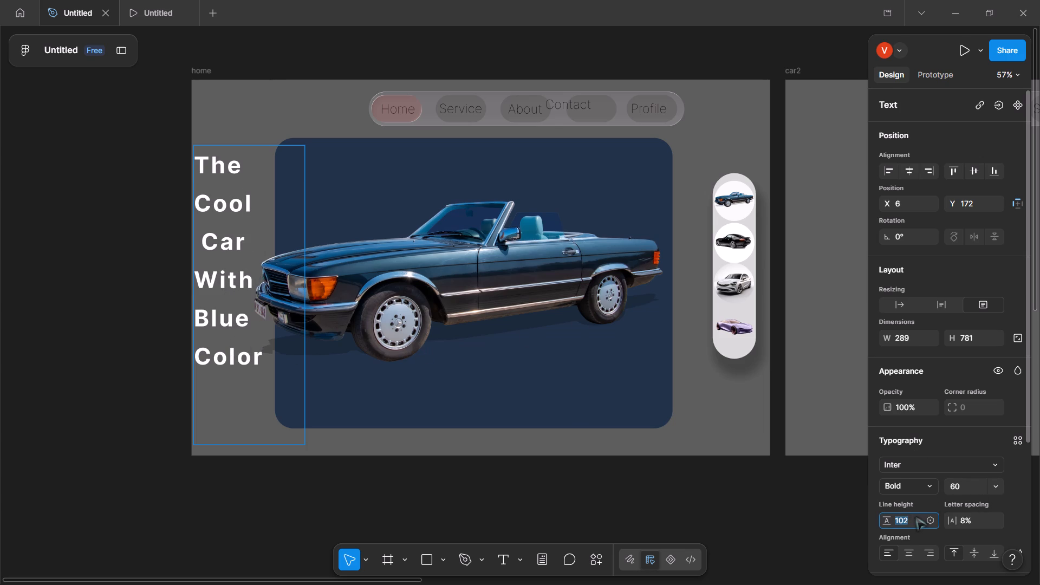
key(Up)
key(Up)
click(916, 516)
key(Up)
Select all of the title text and set its line height to 131.
double_click(266, 372)
triple_click(266, 372)
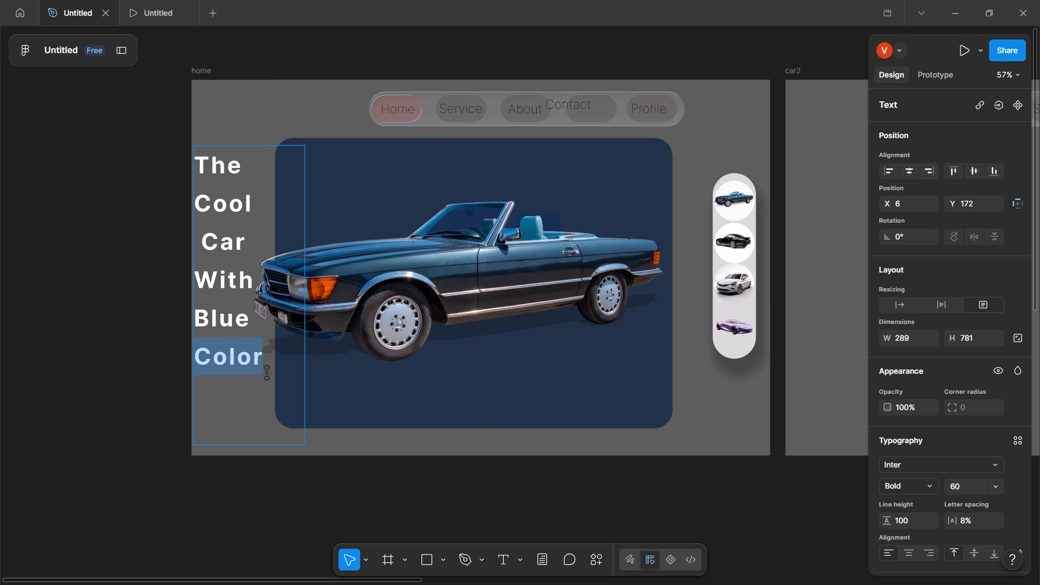
double_click(266, 372)
triple_click(266, 372)
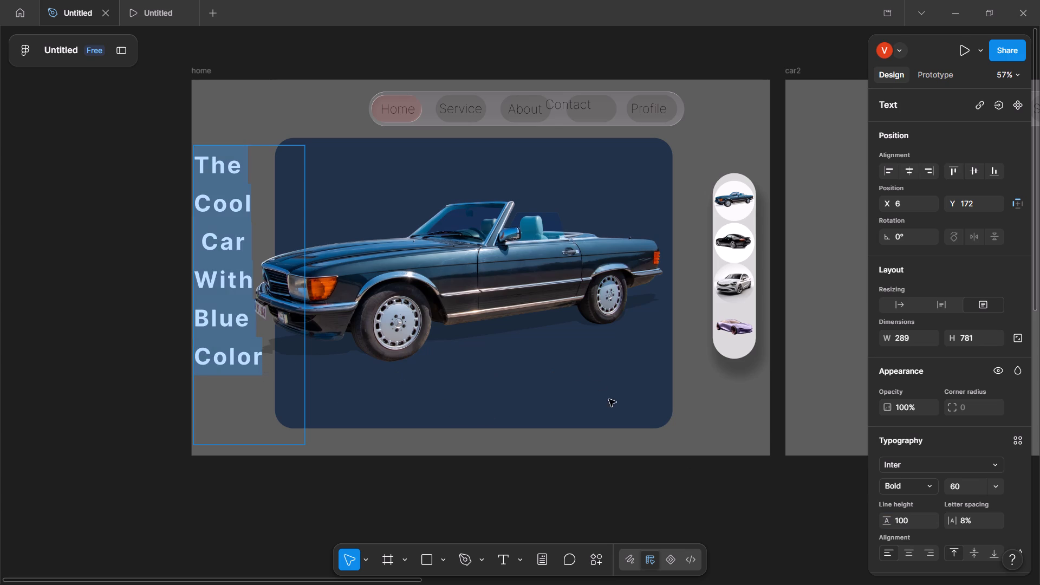
click(902, 509)
click(913, 516)
key(Up)
key(Up)
key(Up)
key(Up)
key(Up)
key(Up)
key(Up)
key(Up)
key(Up)
key(Up)
key(Up)
key(Up)
key(Up)
key(Up)
key(Up)
key(Up)
key(Up)
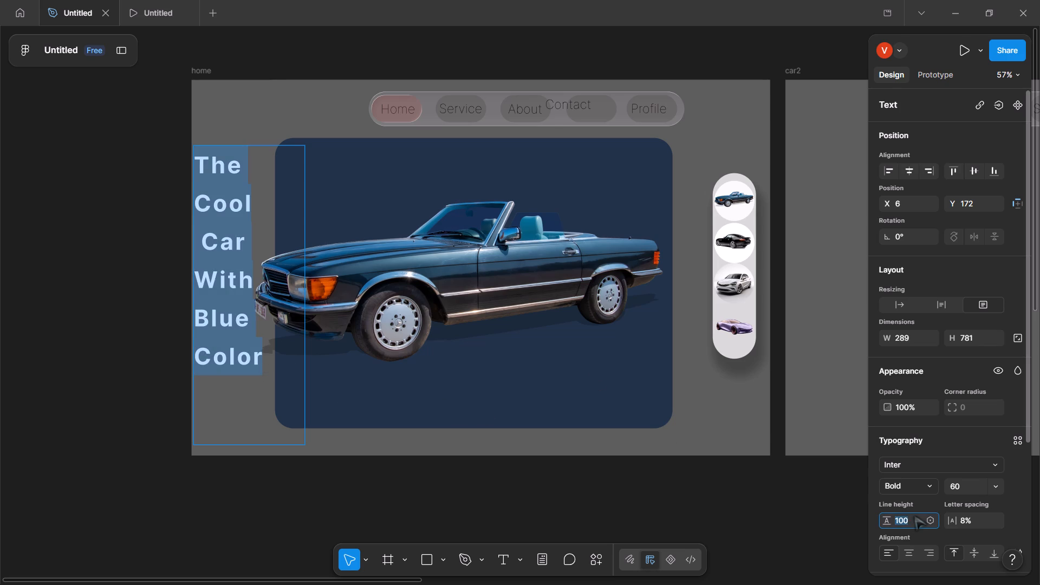
key(Up)
key(Up)
key(Up)
key(Up)
key(Up)
key(Up)
key(Up)
key(Up)
key(Up)
key(Up)
key(Up)
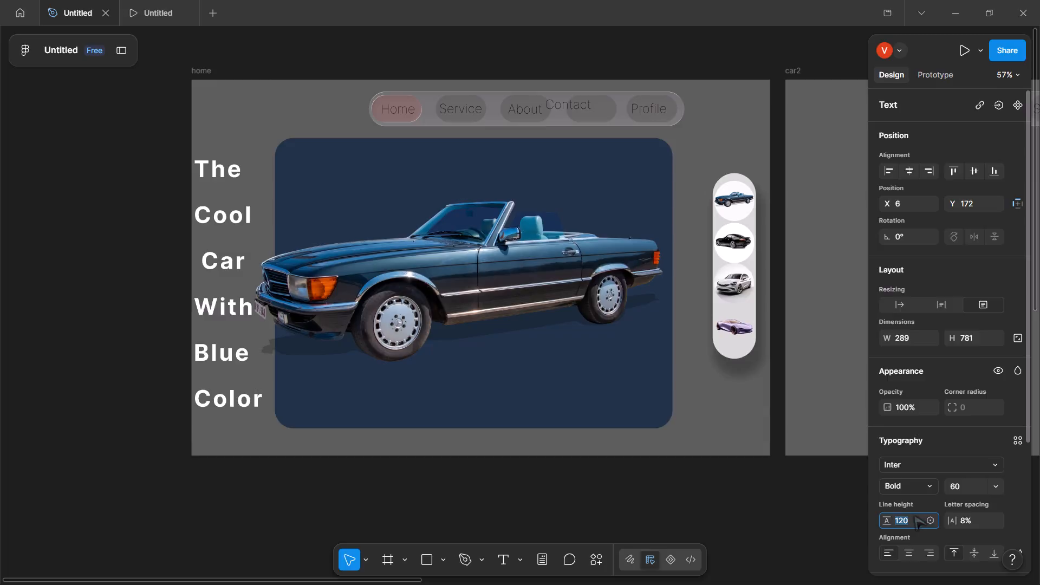
key(Up)
key(Up)
key(Up)
key(Up)
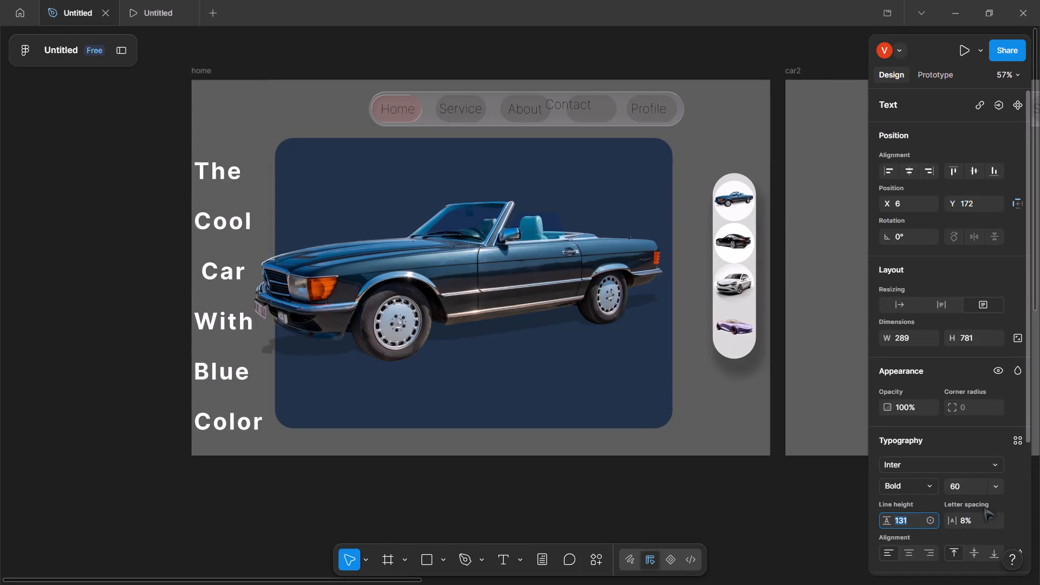
Change the fill colour of the selected title text to dark blue 35355F and deselect it.
scroll(923, 450, down, 2)
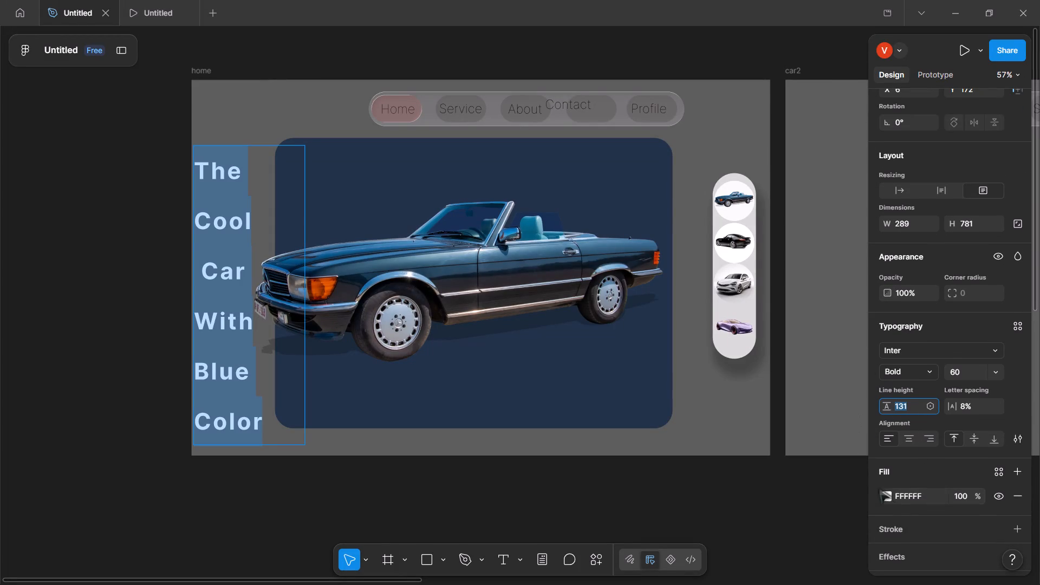
click(883, 499)
double_click(883, 497)
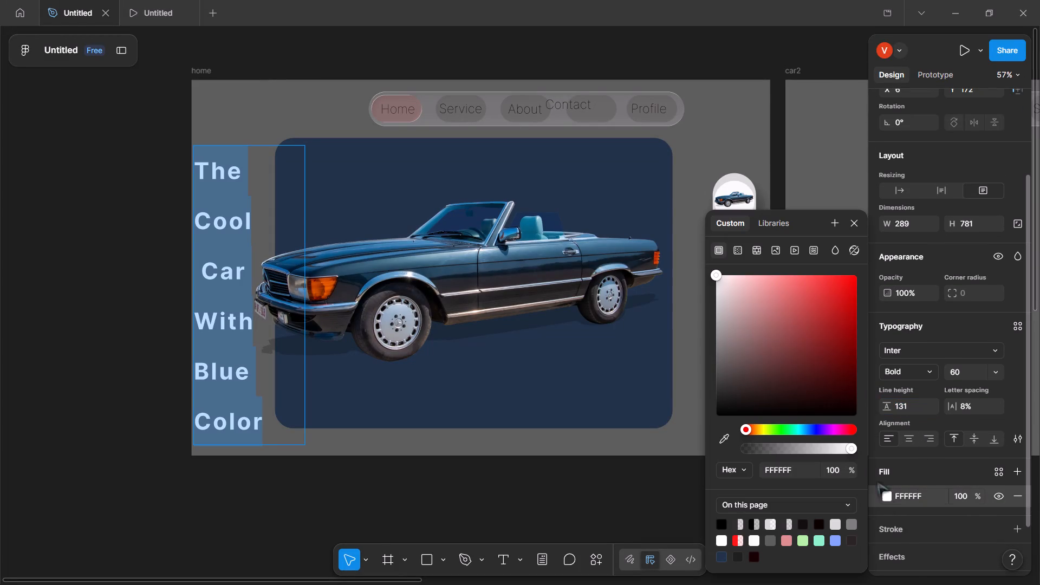
click(817, 425)
drag(791, 372, 802, 396)
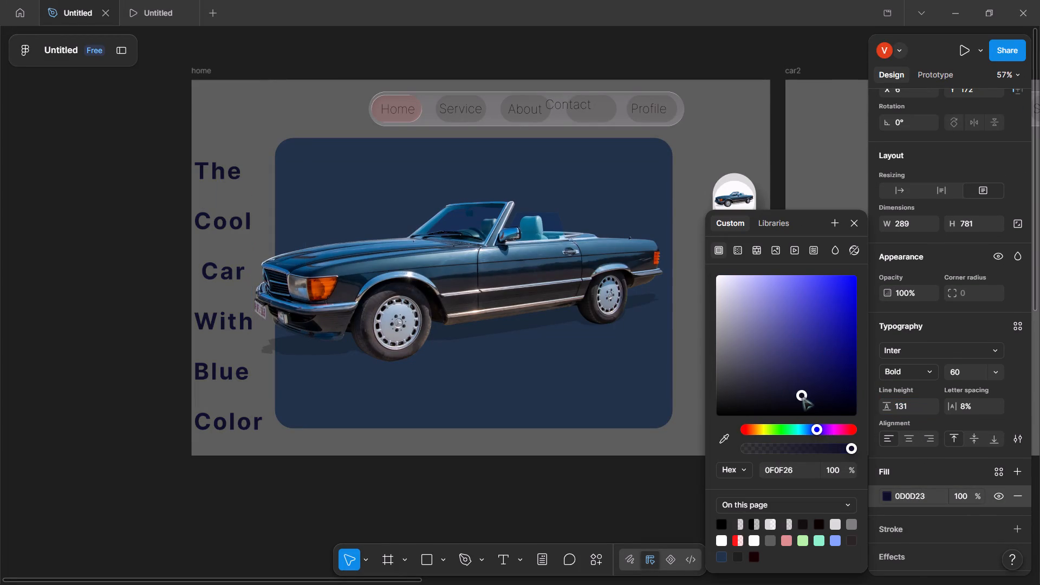
drag(802, 396, 821, 272)
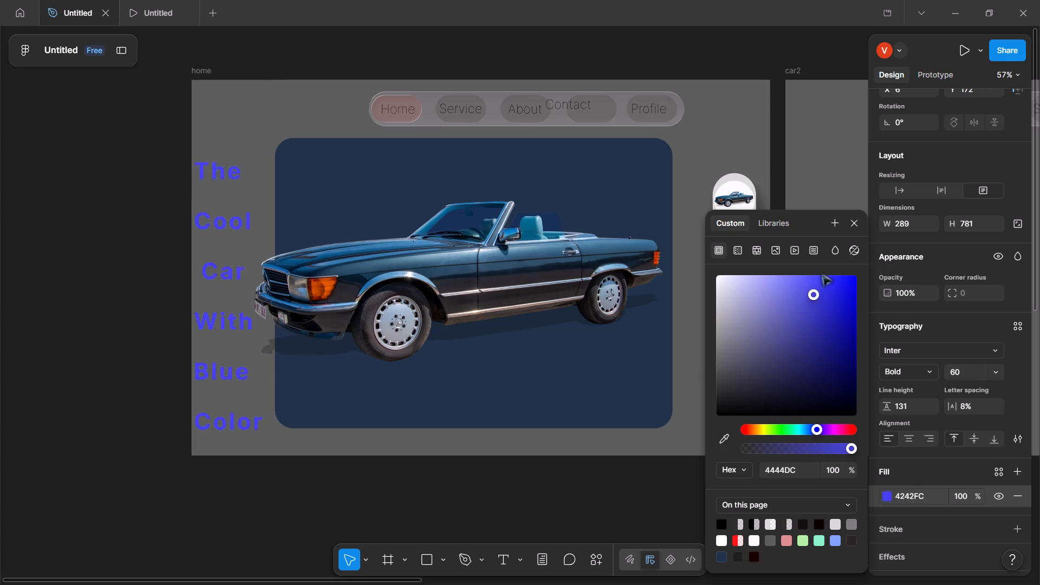
drag(821, 272, 777, 370)
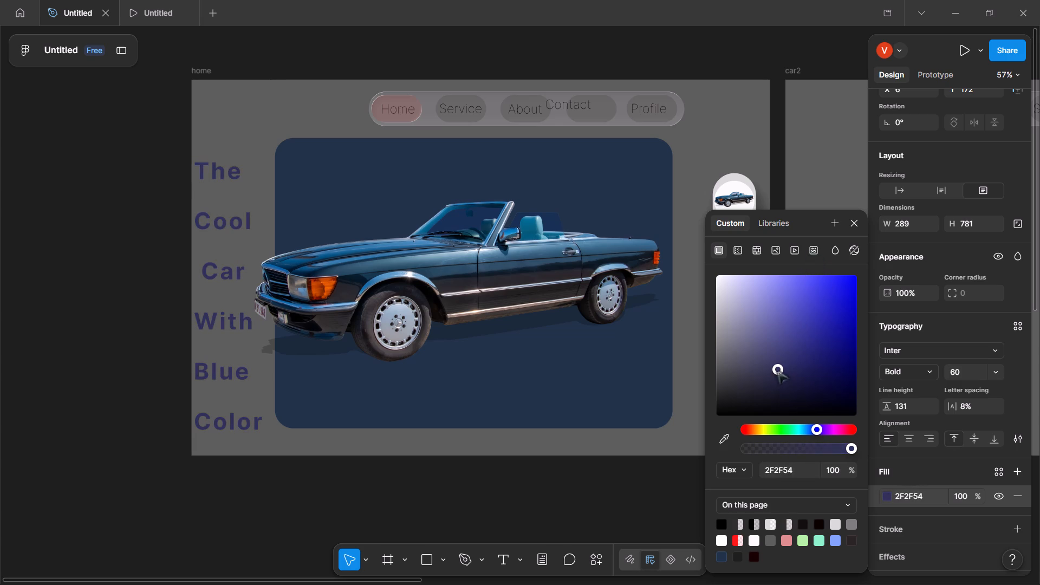
drag(777, 370, 768, 384)
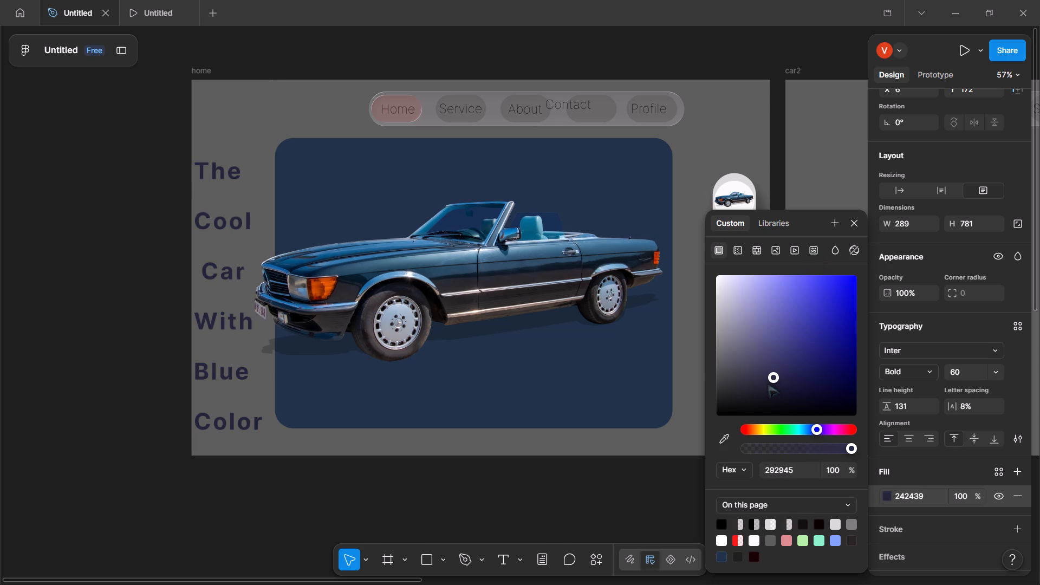
drag(768, 384, 779, 363)
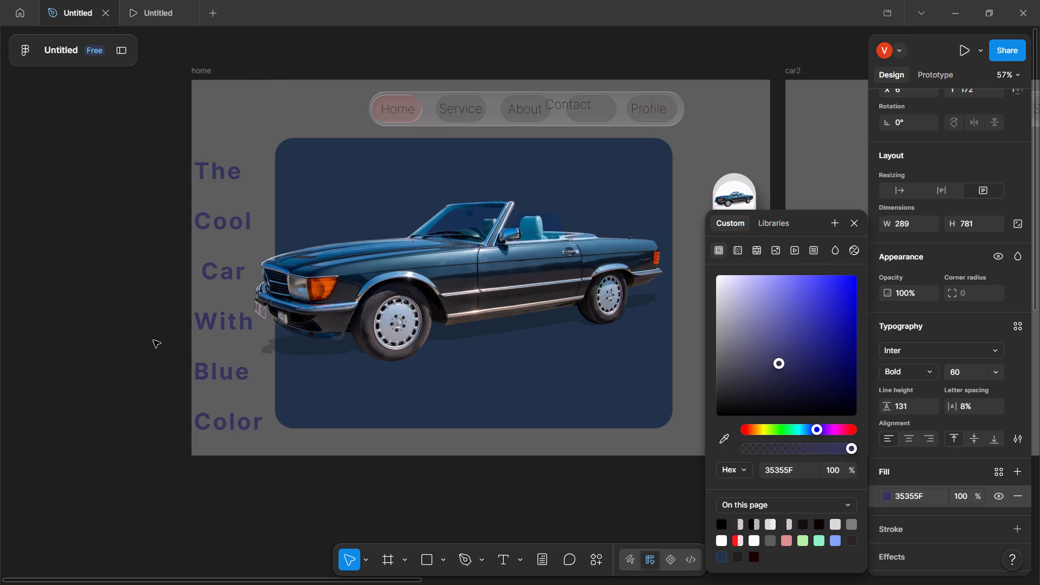
click(111, 323)
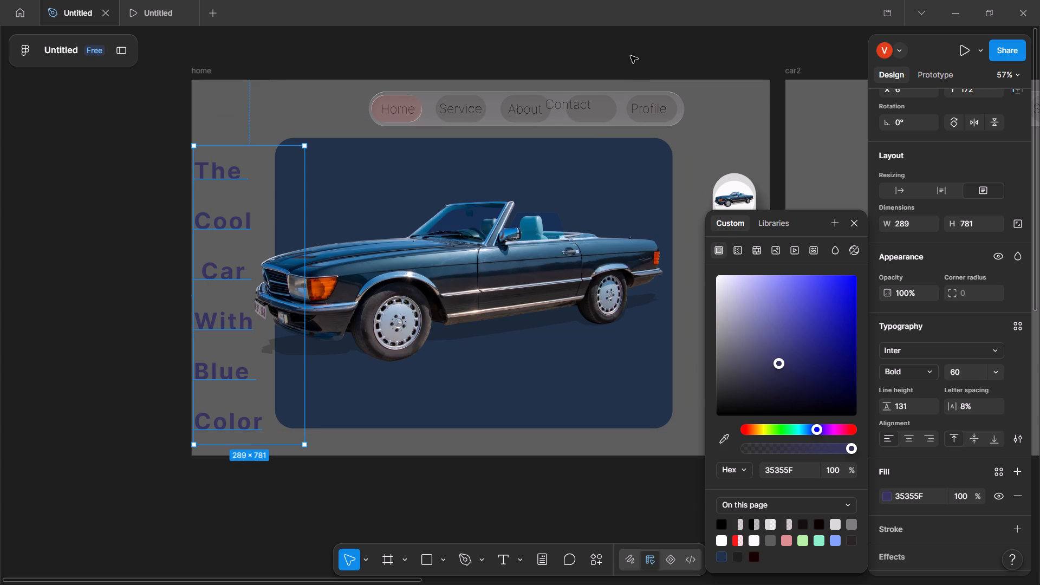
click(630, 56)
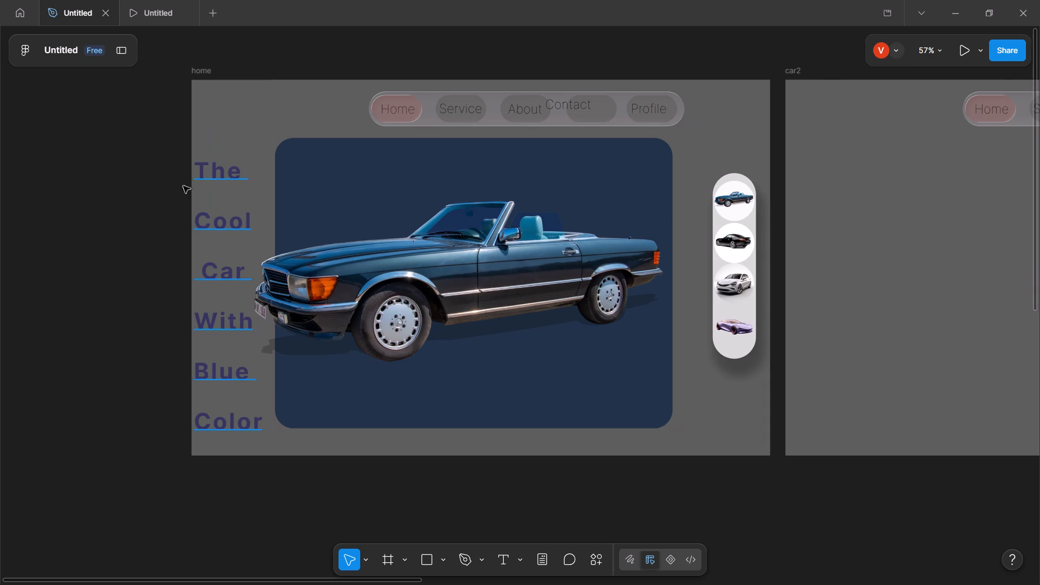
click(131, 173)
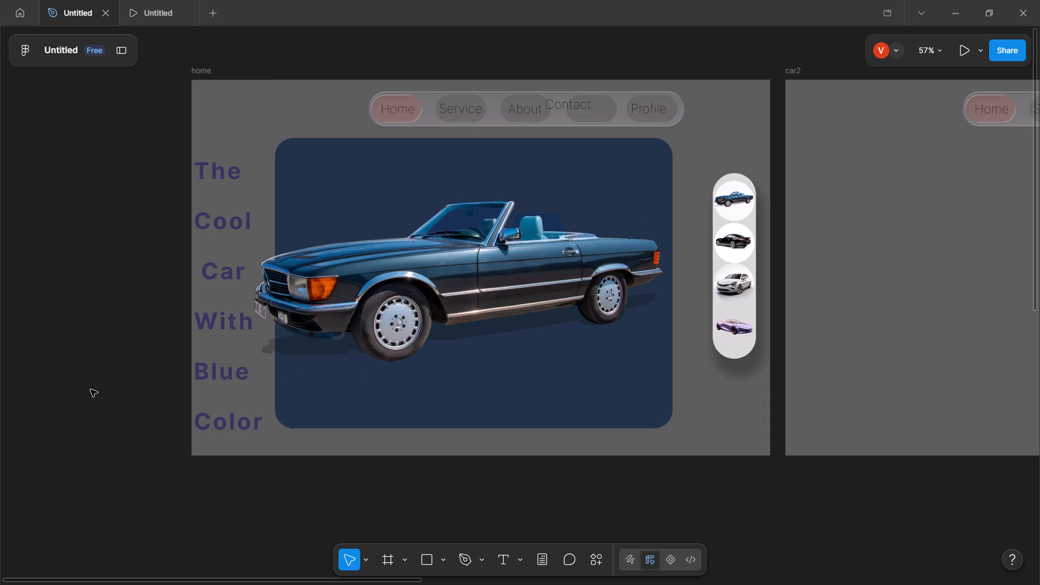
Delete the car2 frame beside the home frame.
scroll(9, 488, left, 5)
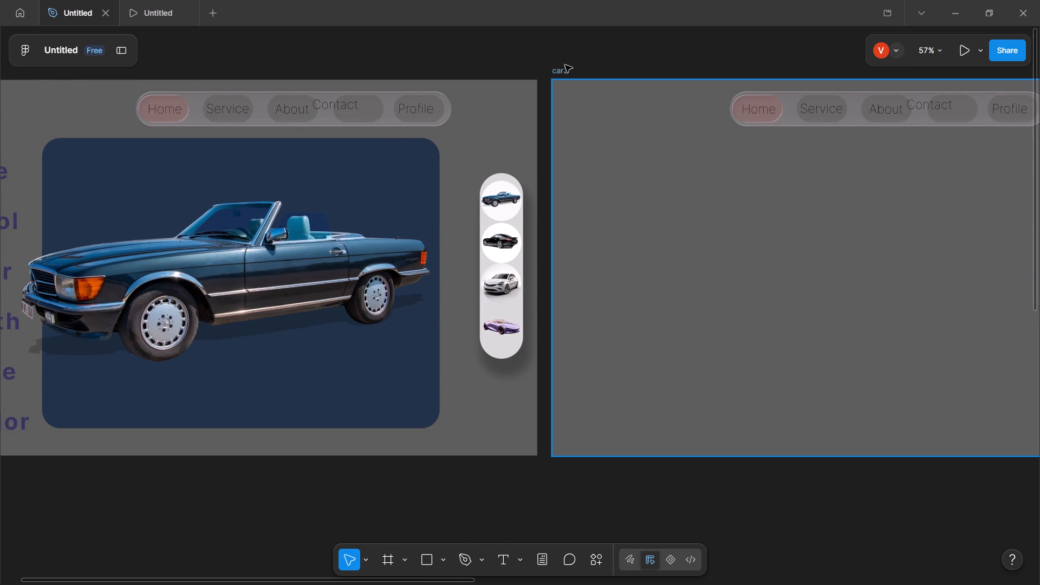
click(565, 80)
key(BackSpace)
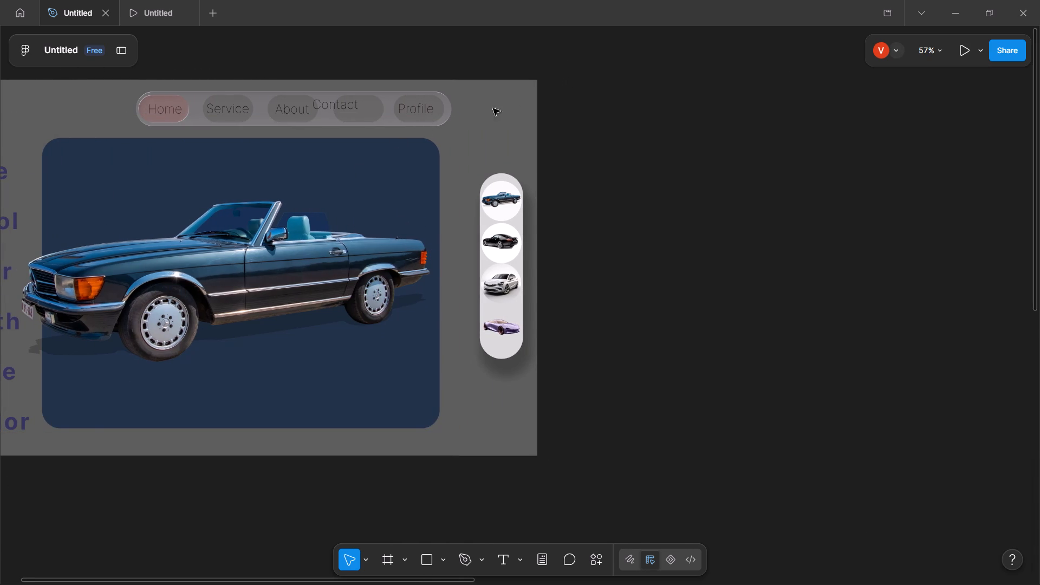
Duplicate the finished home frame, placing the copy beside the original.
scroll(484, 112, right, 2)
scroll(88, 189, right, 1)
scroll(137, 345, left, 1)
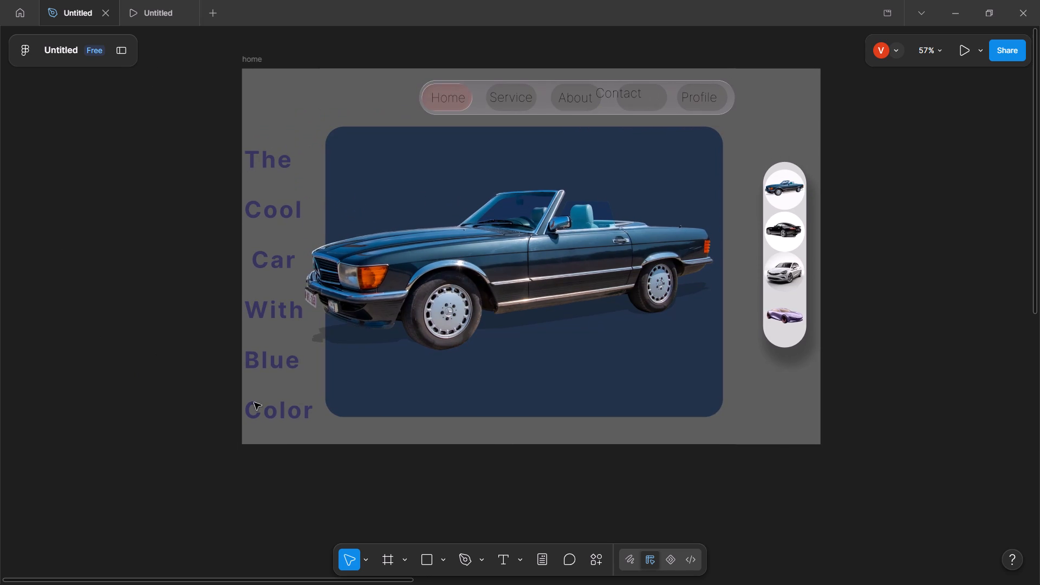
scroll(434, 382, left, 1)
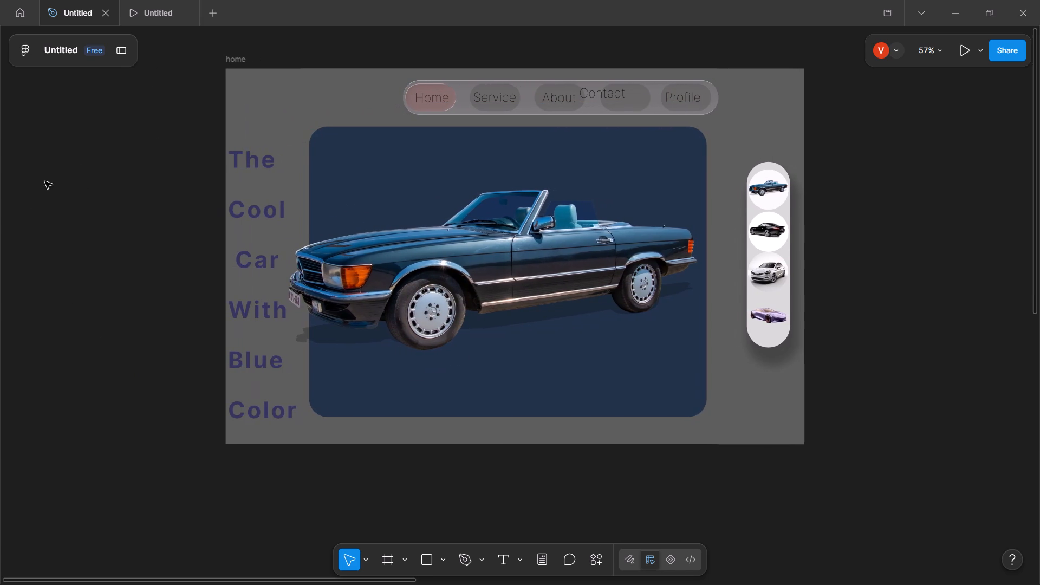
scroll(45, 181, left, 1)
click(247, 65)
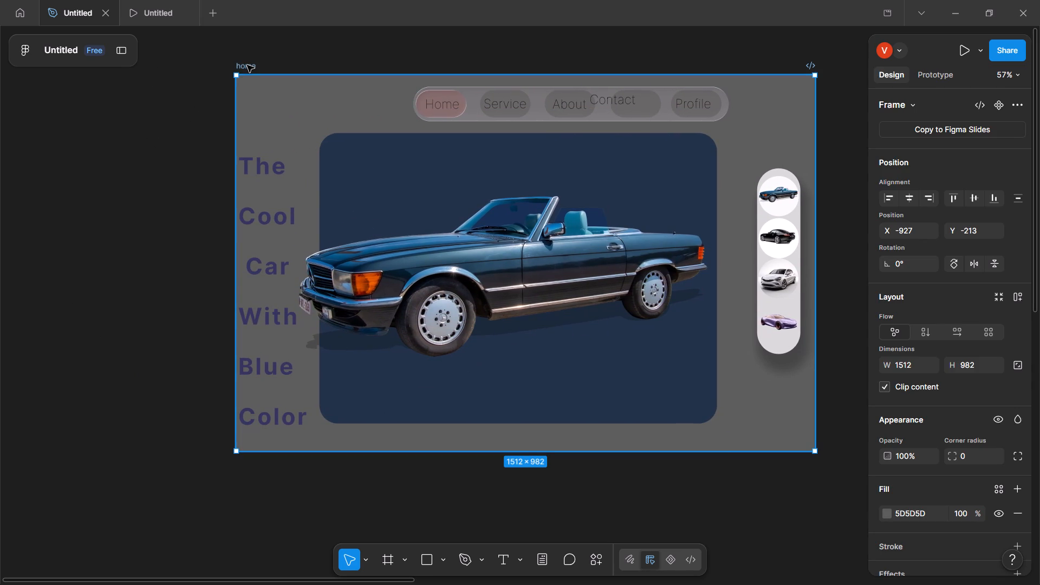
key(ctrl+d)
Remove the blue convertible image fill from the large picture rectangle in the duplicated home frame.
scroll(247, 65, left, 2)
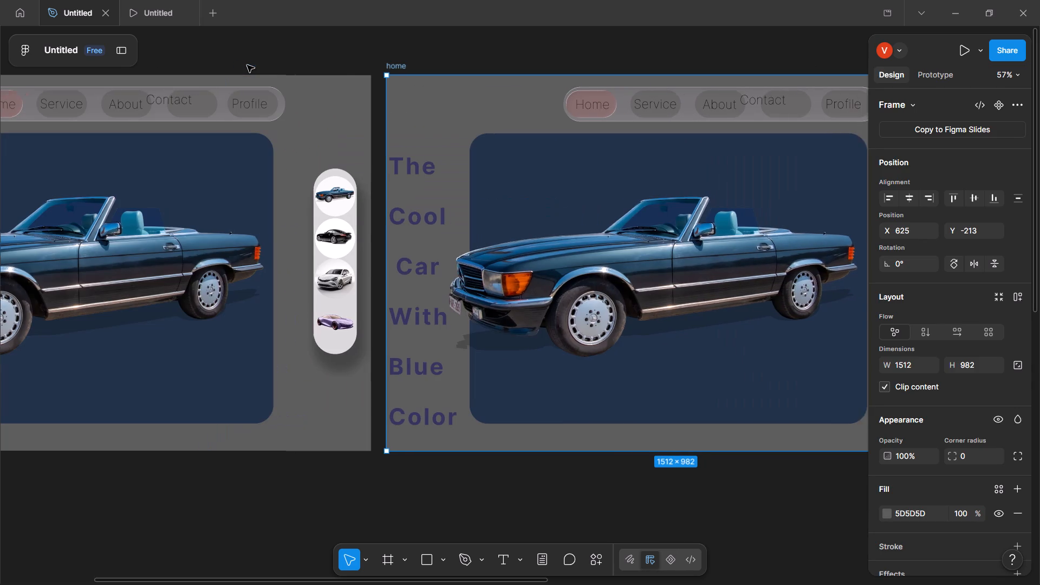
scroll(247, 65, left, 3)
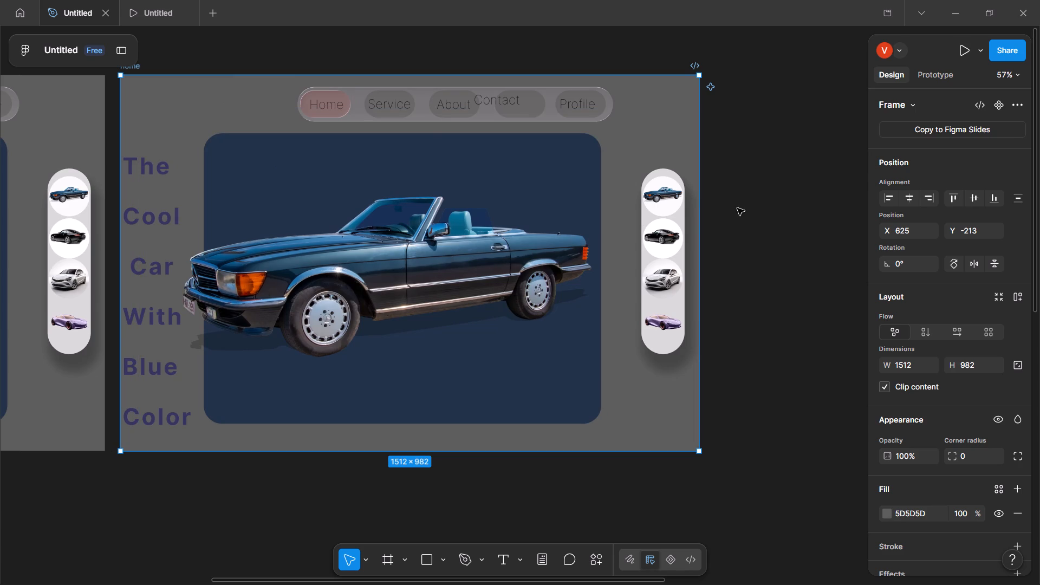
click(472, 242)
triple_click(468, 248)
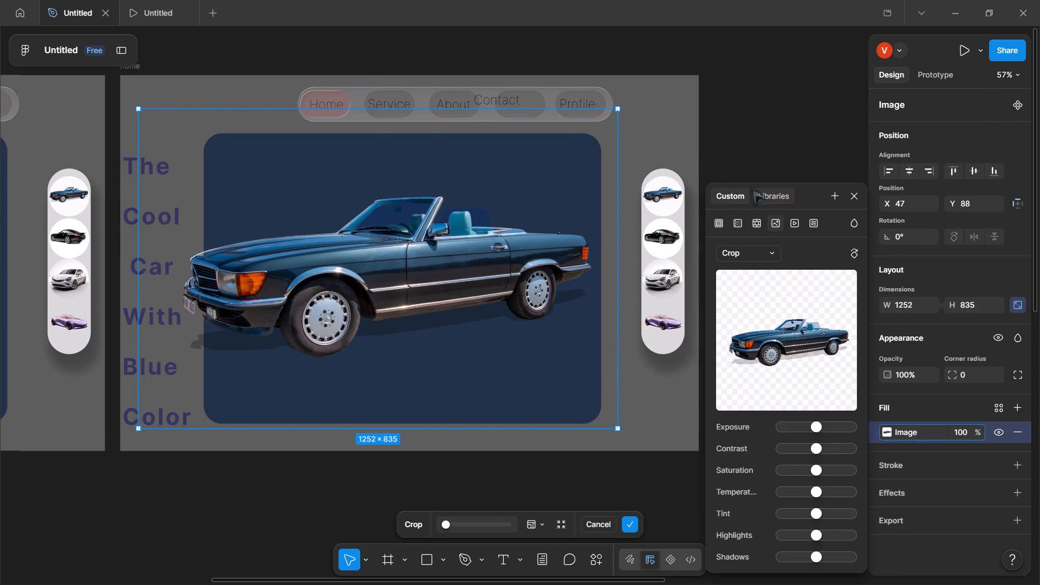
key(BackSpace)
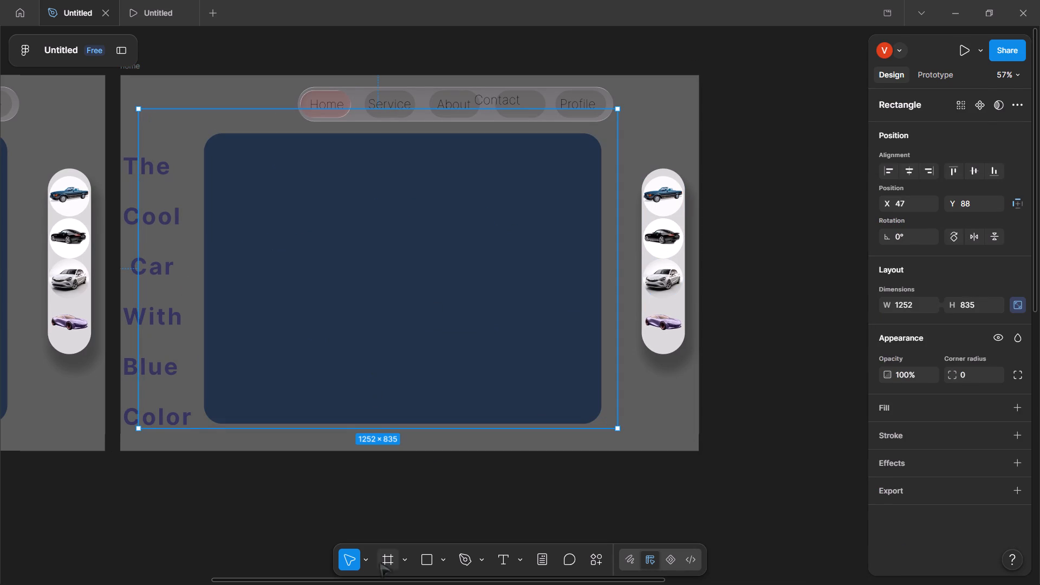
Place the black car image vicznutz-car-7140841_1920 into the large rounded rectangle of the duplicated home frame.
click(398, 558)
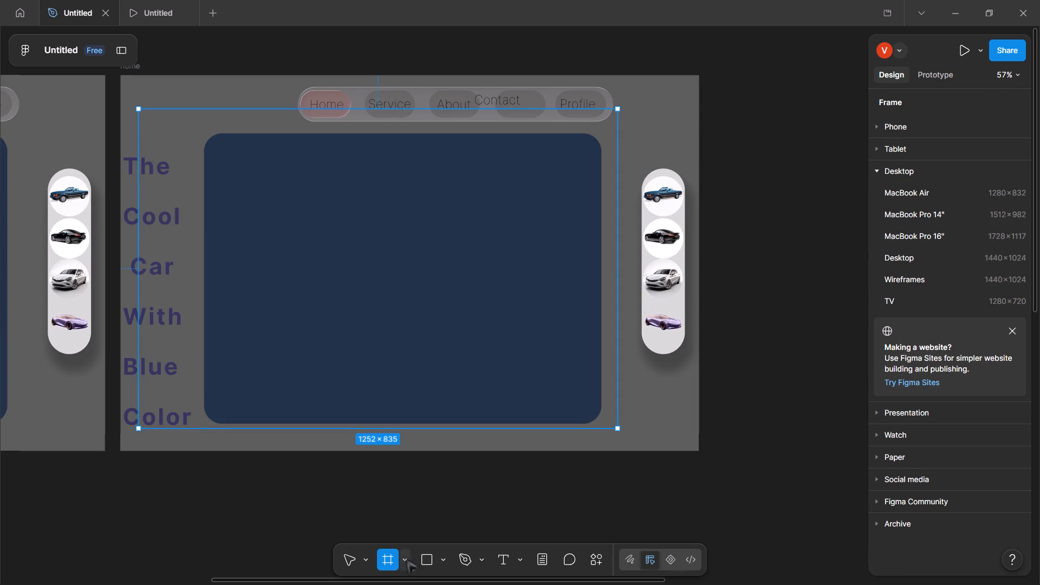
click(438, 560)
click(427, 560)
click(437, 560)
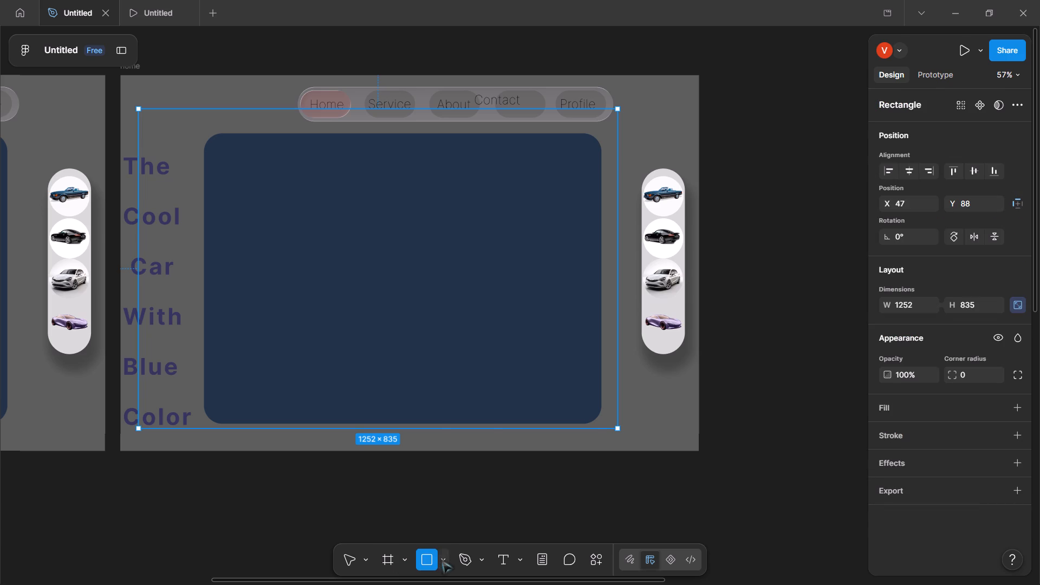
click(441, 560)
click(474, 536)
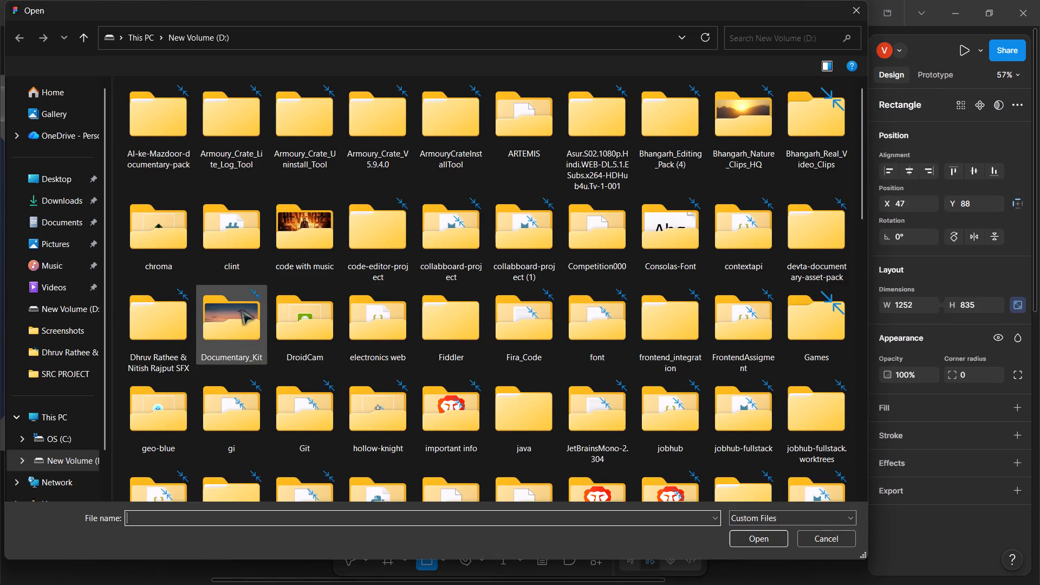
scroll(243, 311, down, 9)
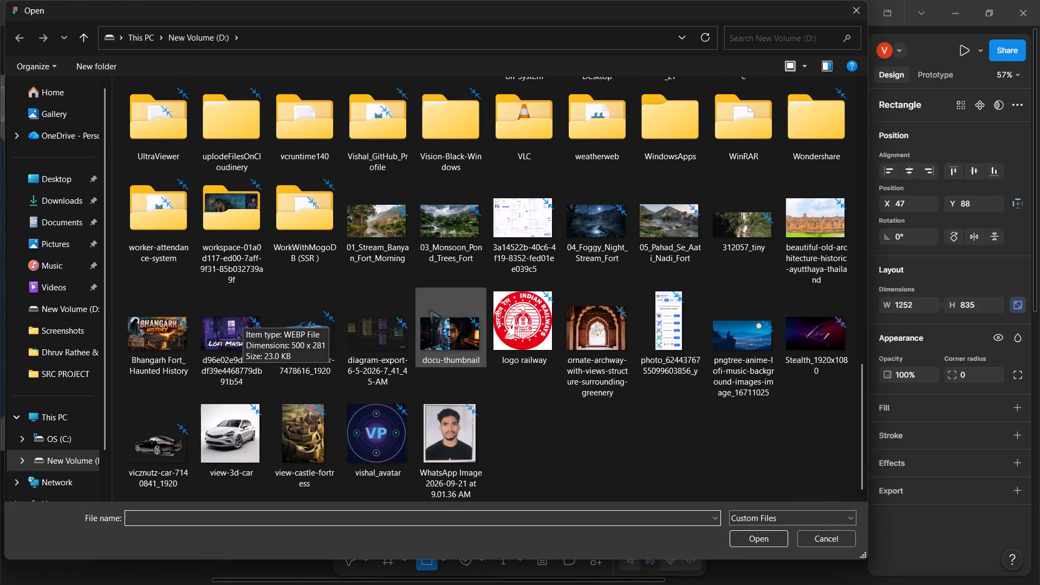
click(106, 441)
click(136, 446)
key(Return)
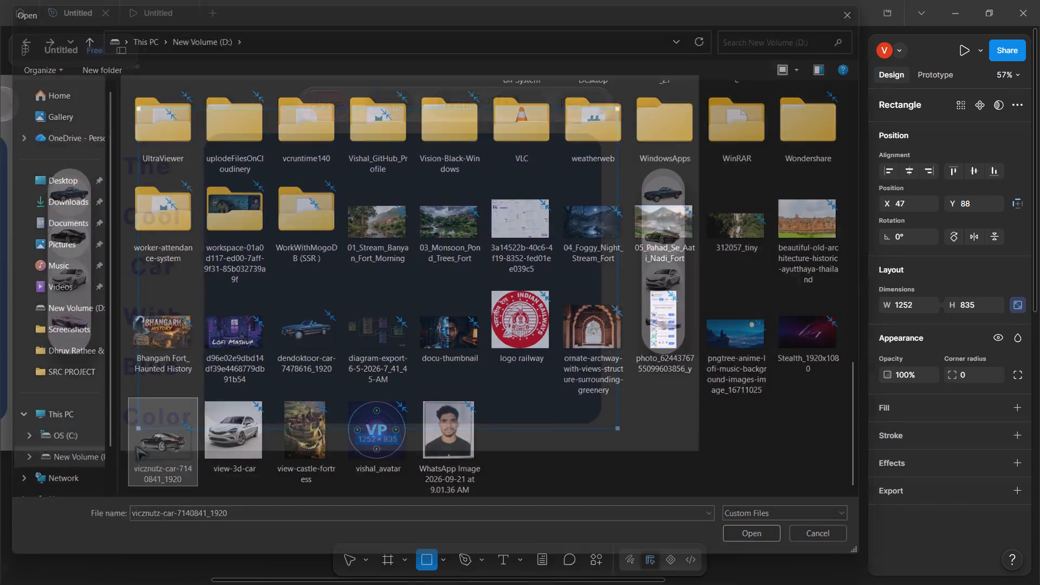
click(353, 244)
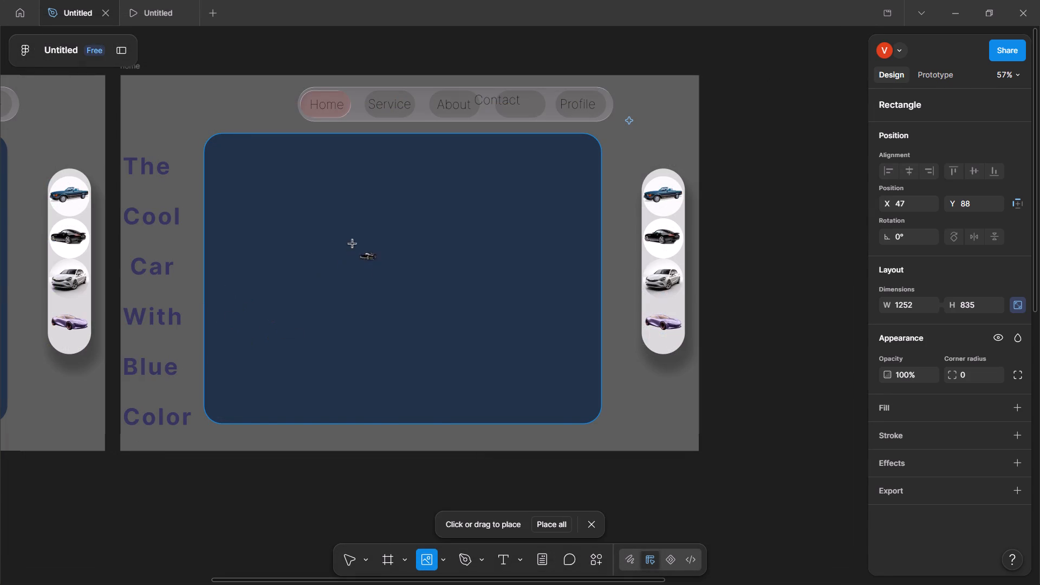
click(535, 497)
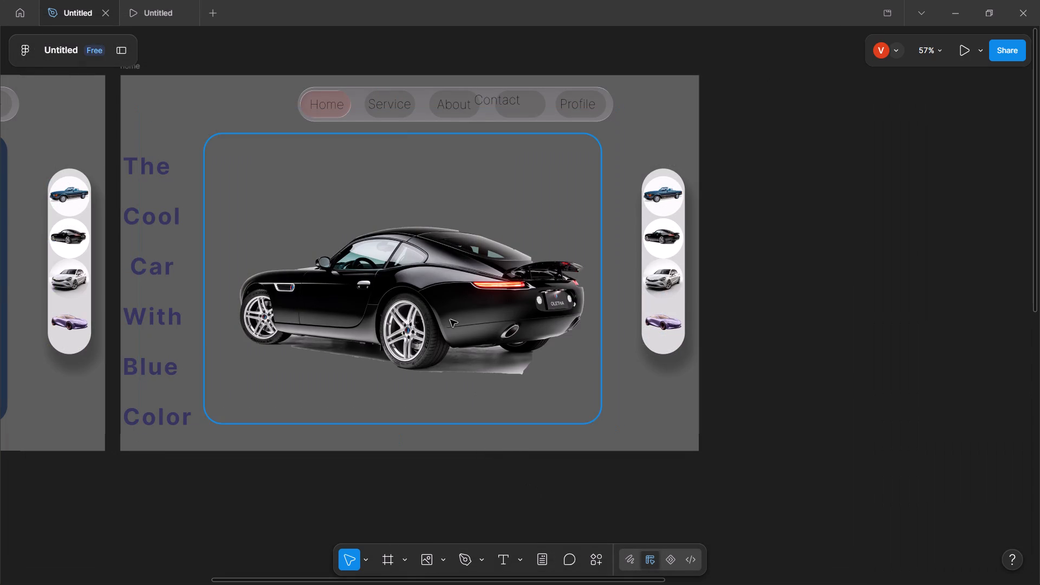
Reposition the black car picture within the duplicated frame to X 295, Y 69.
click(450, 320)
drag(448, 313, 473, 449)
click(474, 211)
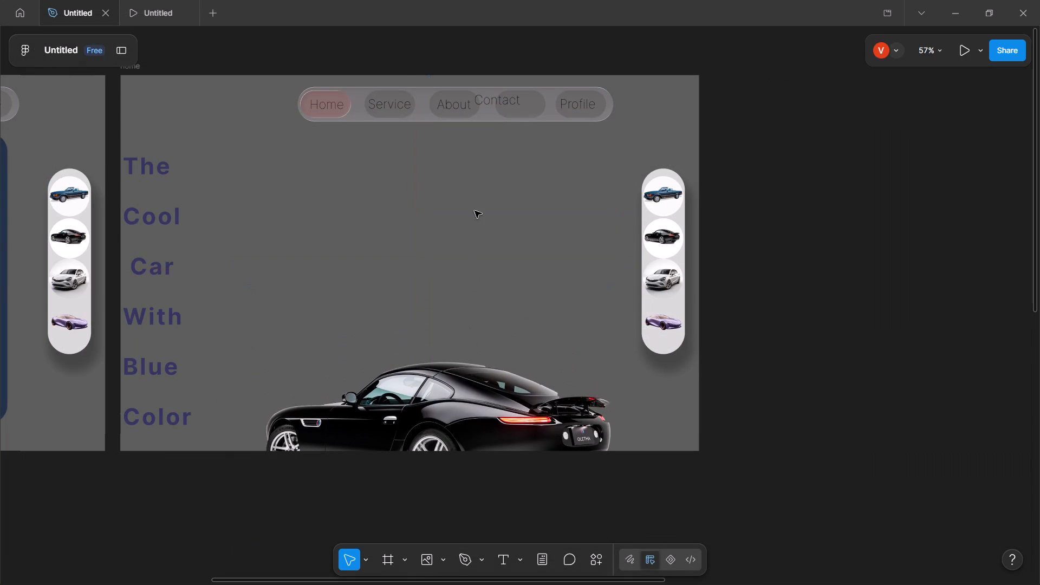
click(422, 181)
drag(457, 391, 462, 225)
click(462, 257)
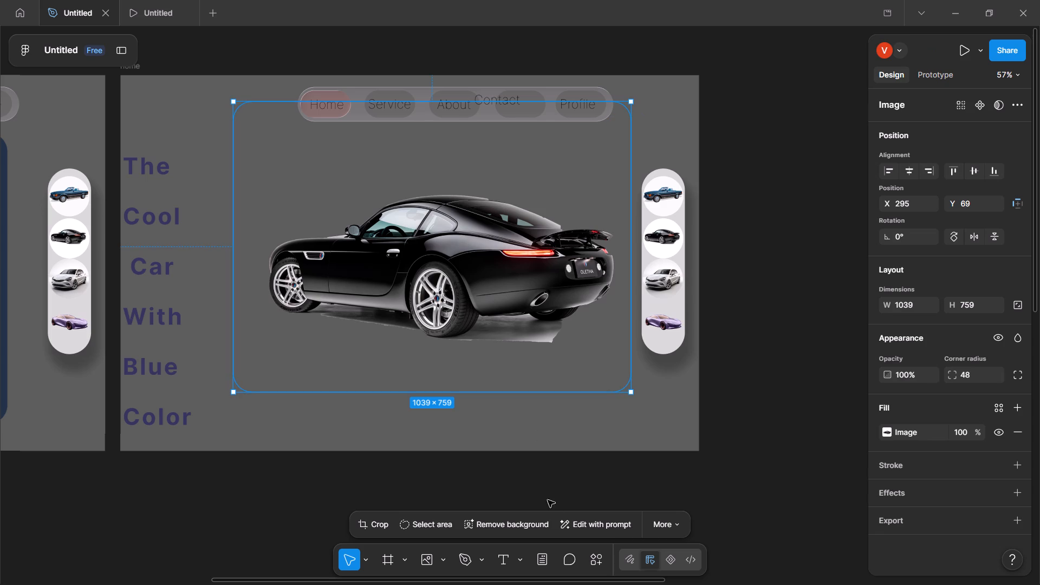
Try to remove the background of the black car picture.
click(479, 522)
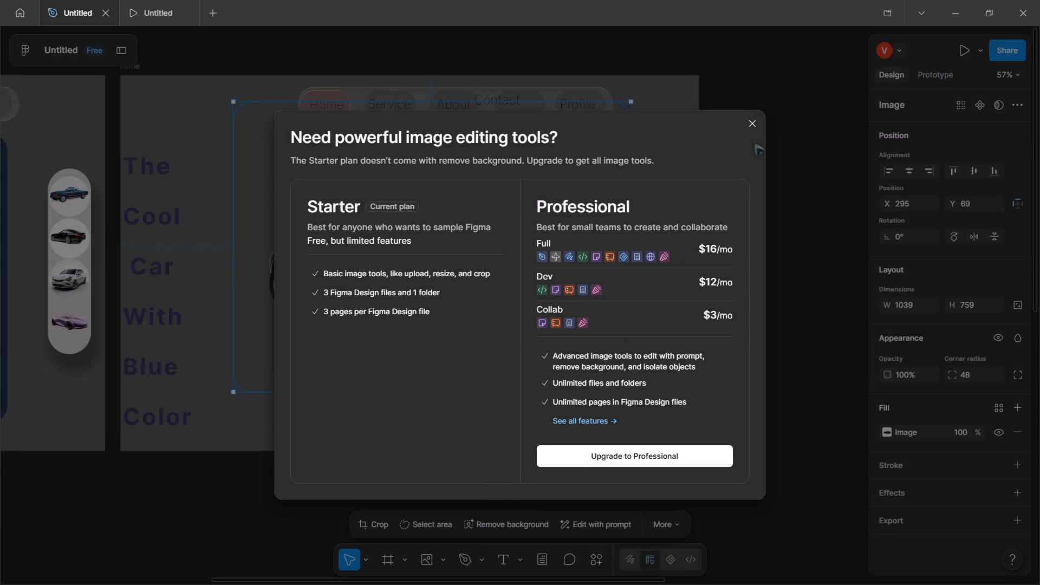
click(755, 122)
Rename the duplicated home frame with the black car as car2.
scroll(335, 583, right, 1)
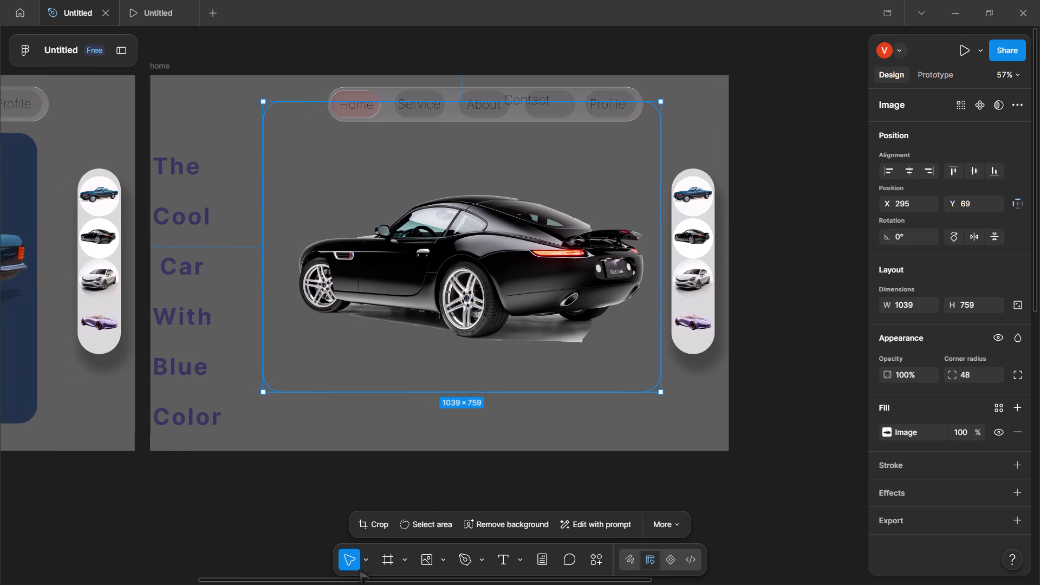
scroll(359, 570, right, 1)
click(444, 324)
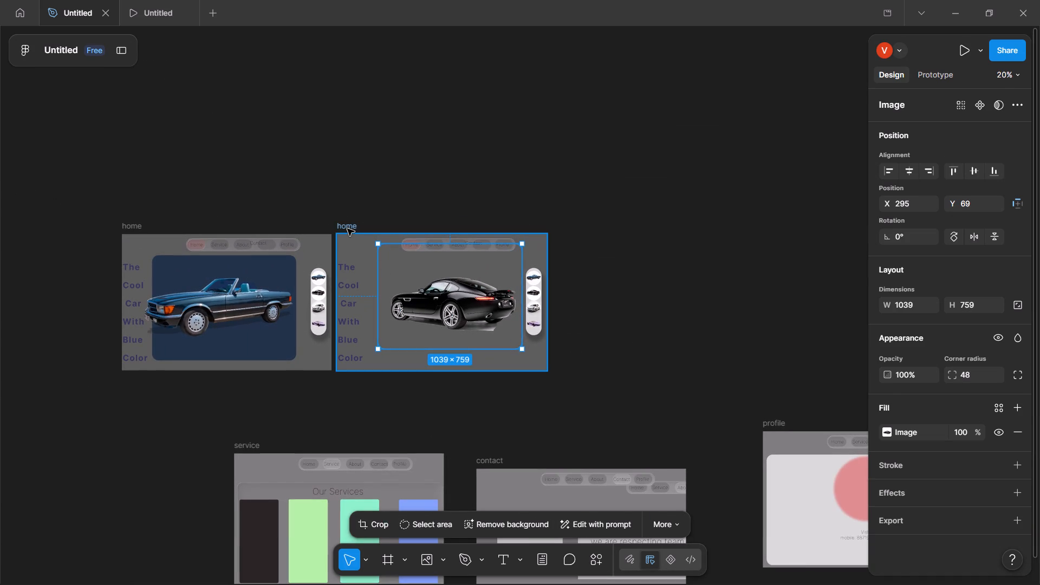
click(347, 229)
double_click(357, 229)
key(BackSpace)
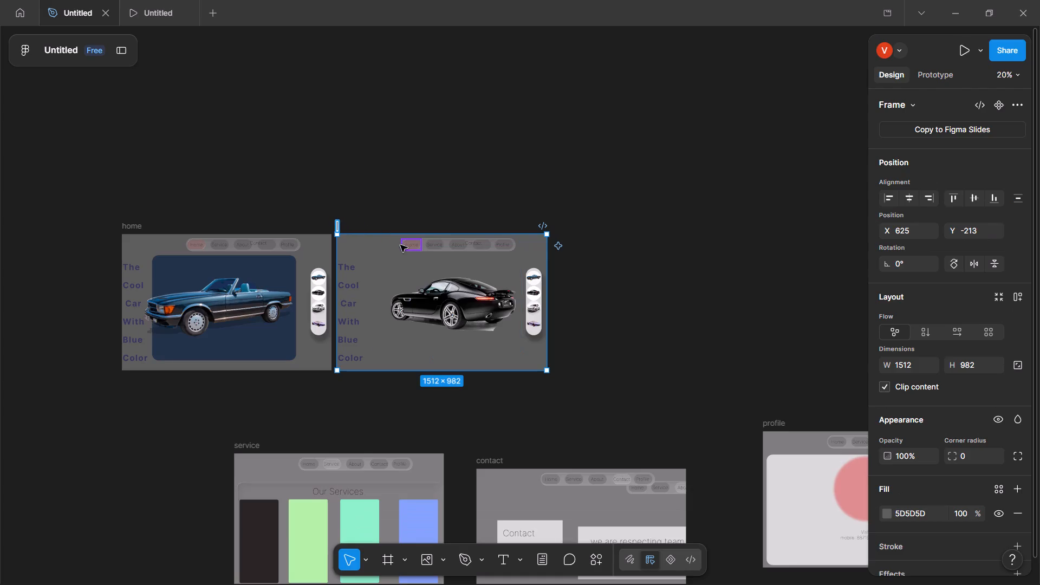
key(c)
key(BackSpace)
text(ar2)
key(Return)
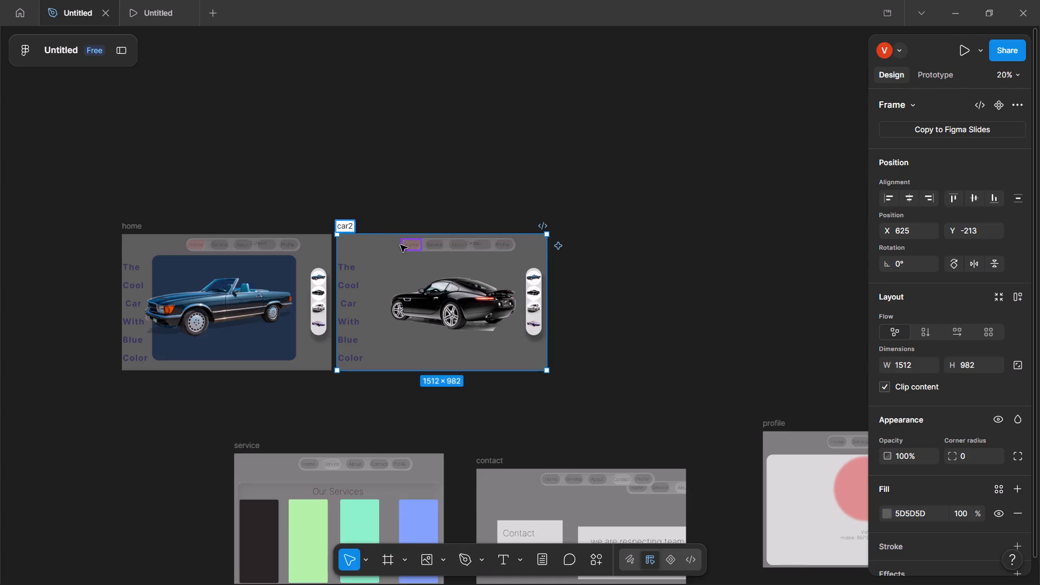
Examine the layers of the car2 frame one by one to see which canvas element each belongs to.
click(120, 54)
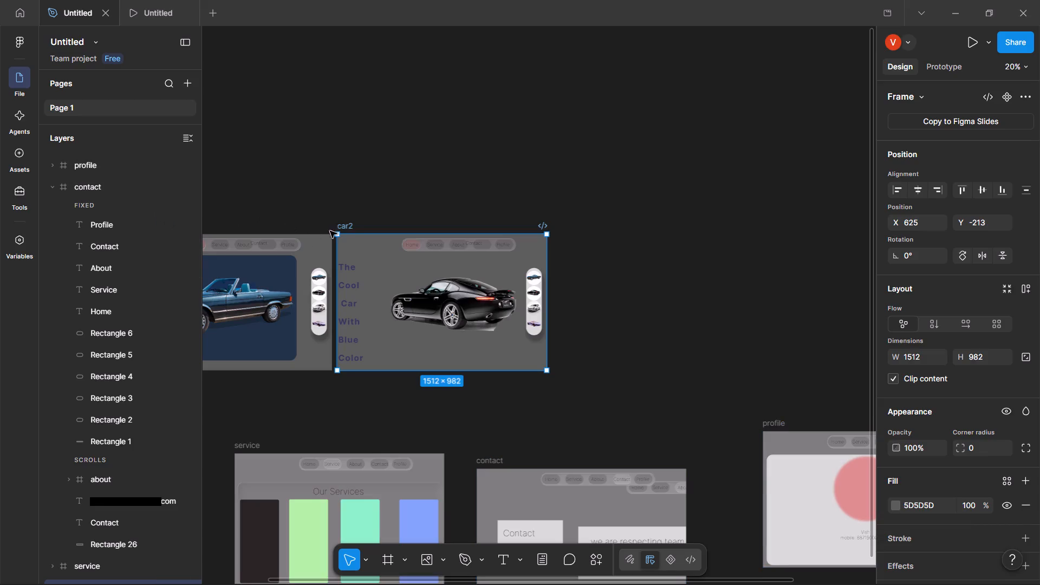
click(343, 226)
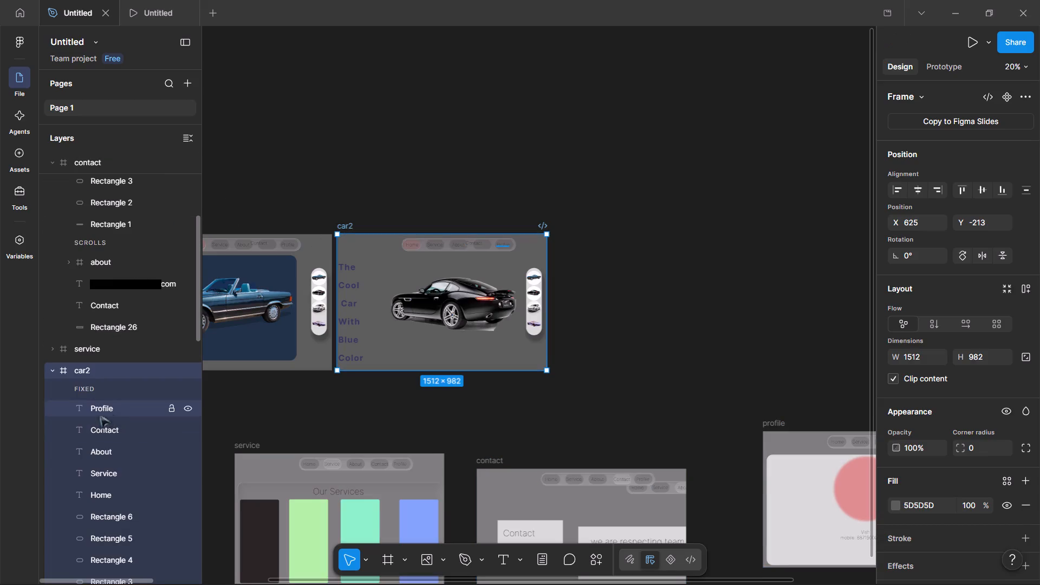
scroll(87, 479, down, 2)
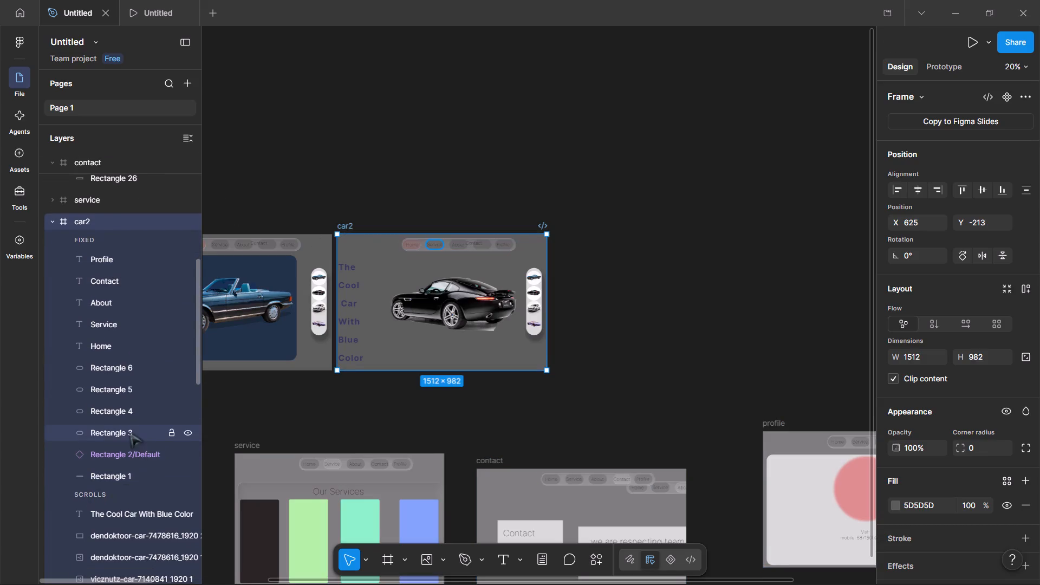
click(88, 341)
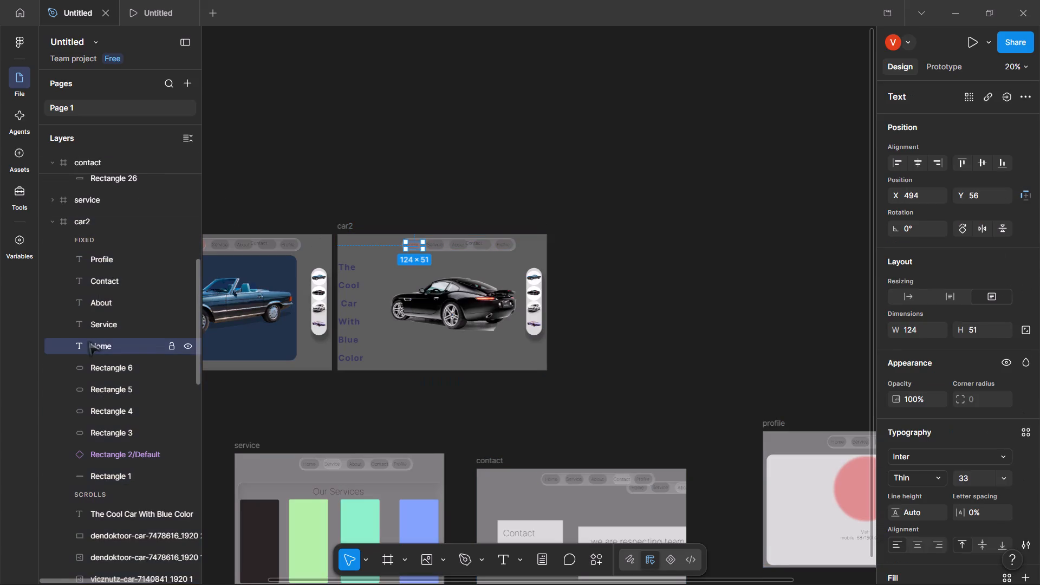
click(110, 435)
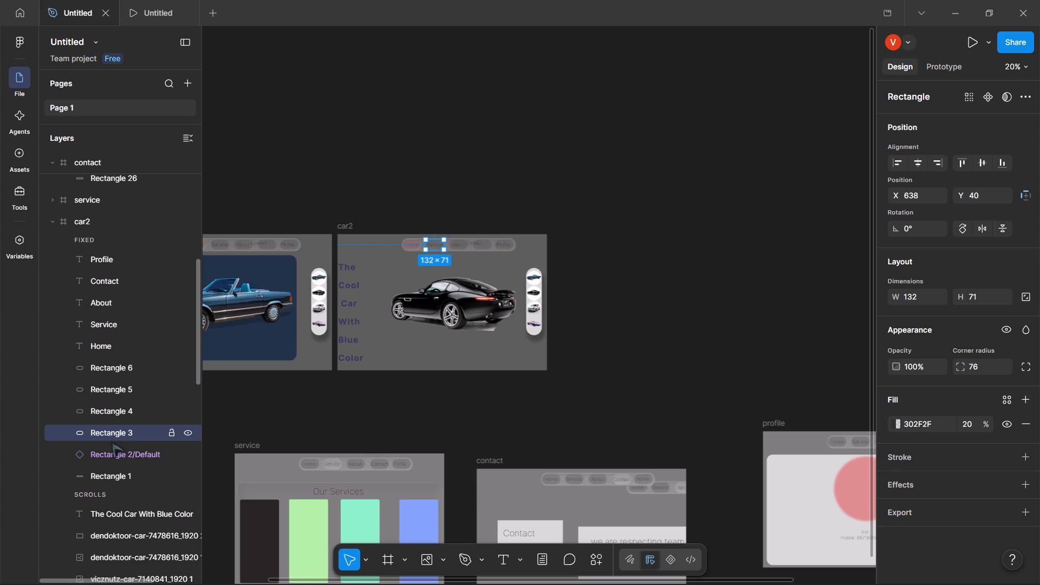
click(112, 443)
click(112, 459)
click(112, 474)
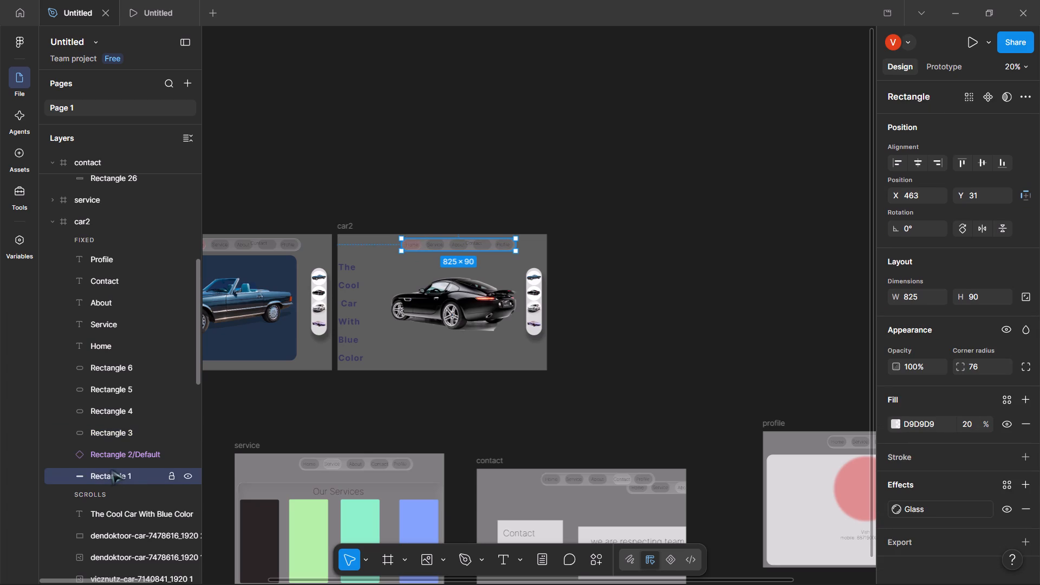
scroll(105, 476, down, 1)
click(118, 498)
scroll(118, 499, down, 1)
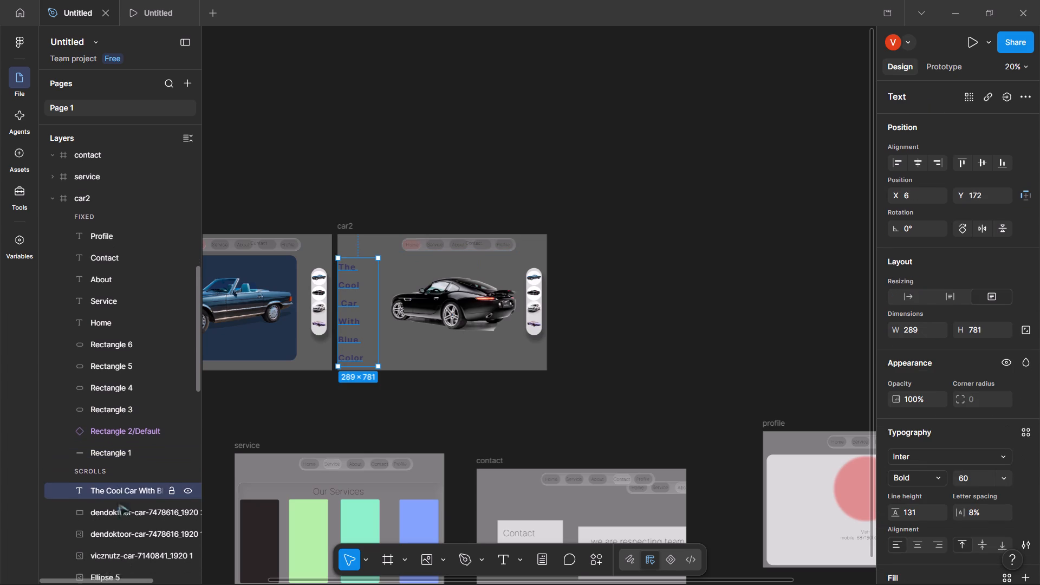
scroll(118, 503, down, 1)
click(118, 493)
click(118, 510)
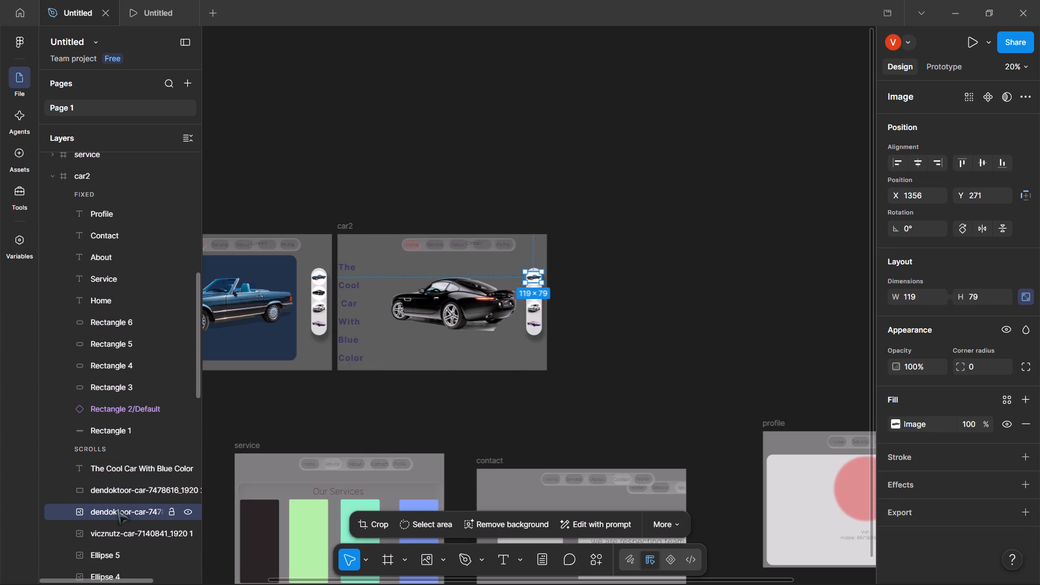
click(119, 490)
click(121, 506)
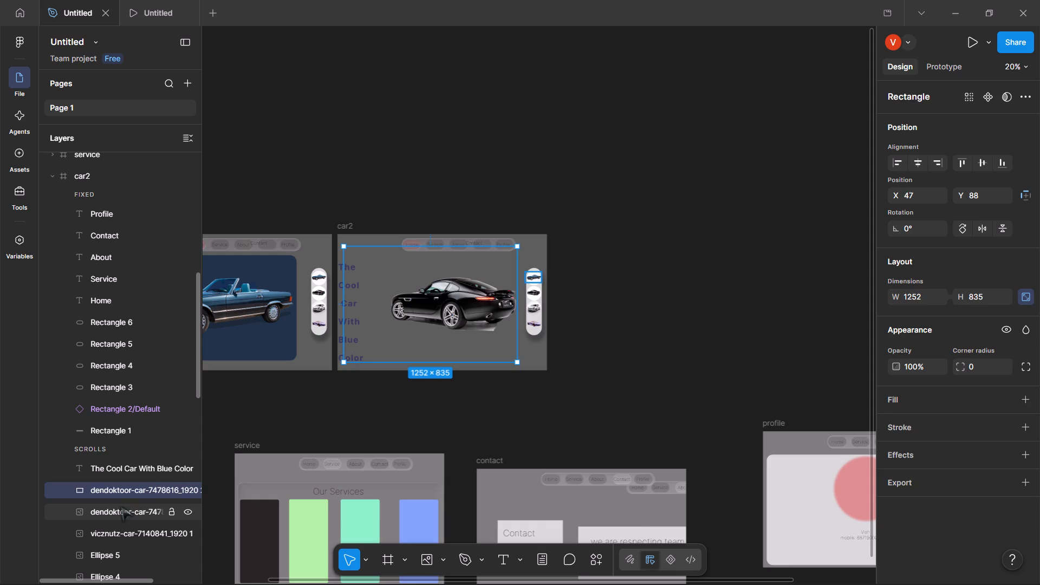
click(127, 529)
scroll(127, 529, down, 1)
click(126, 521)
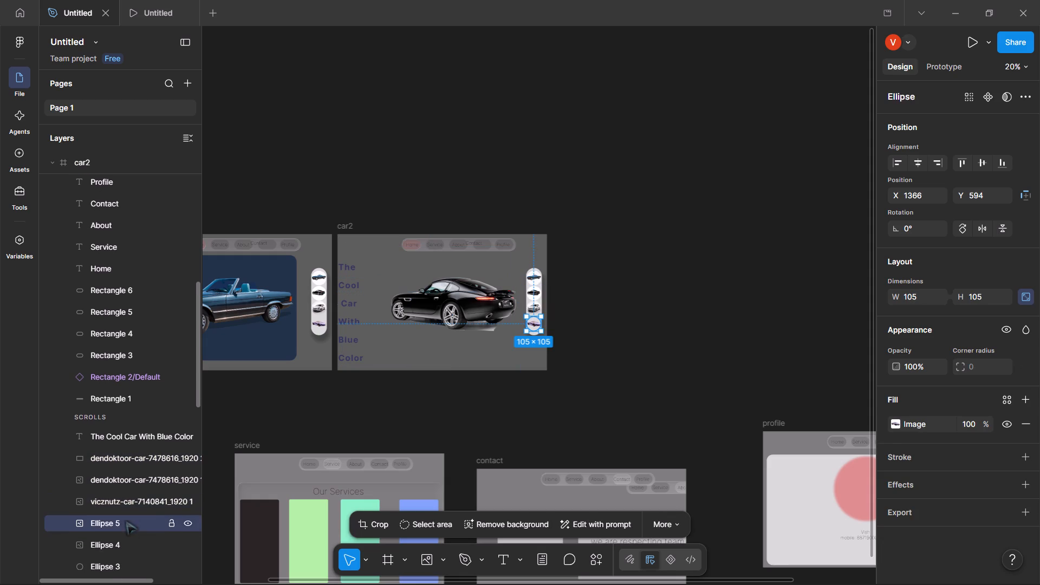
scroll(126, 521, down, 2)
click(115, 534)
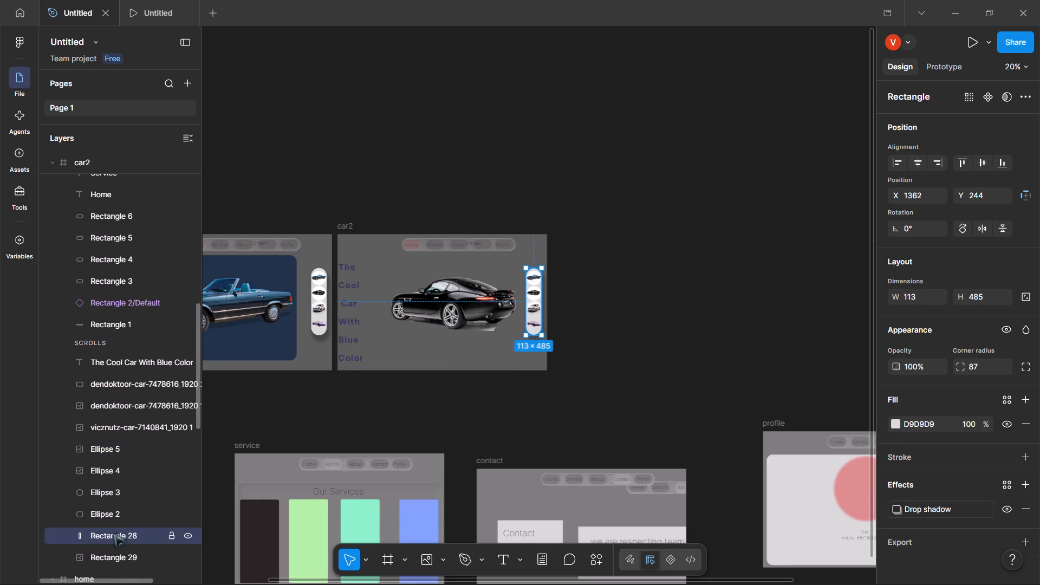
Move the black car picture, Rectangle 29, out of the car2 frame onto the empty canvas beside it.
scroll(113, 533, down, 1)
click(115, 531)
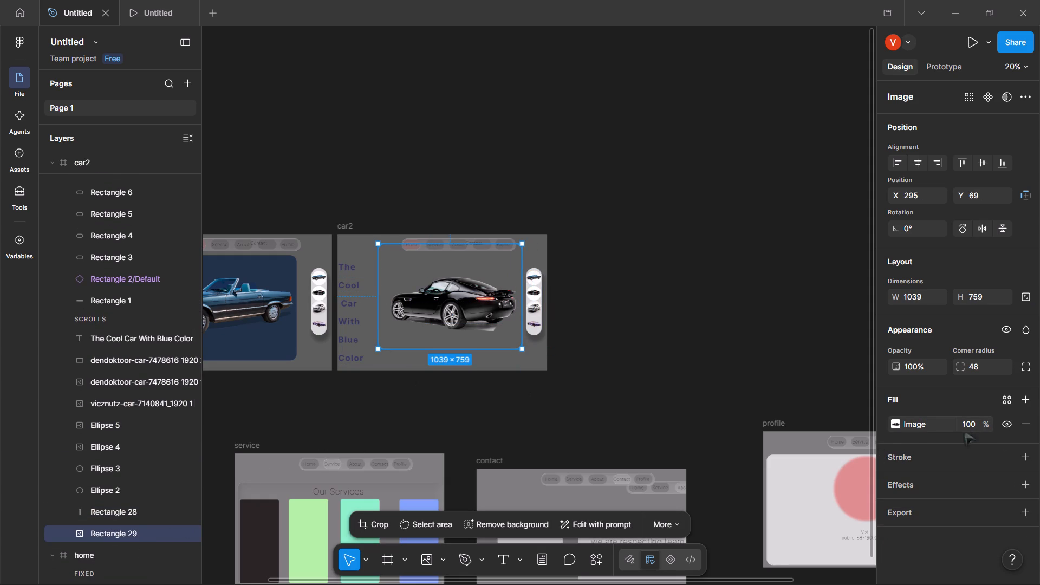
drag(481, 305, 560, 366)
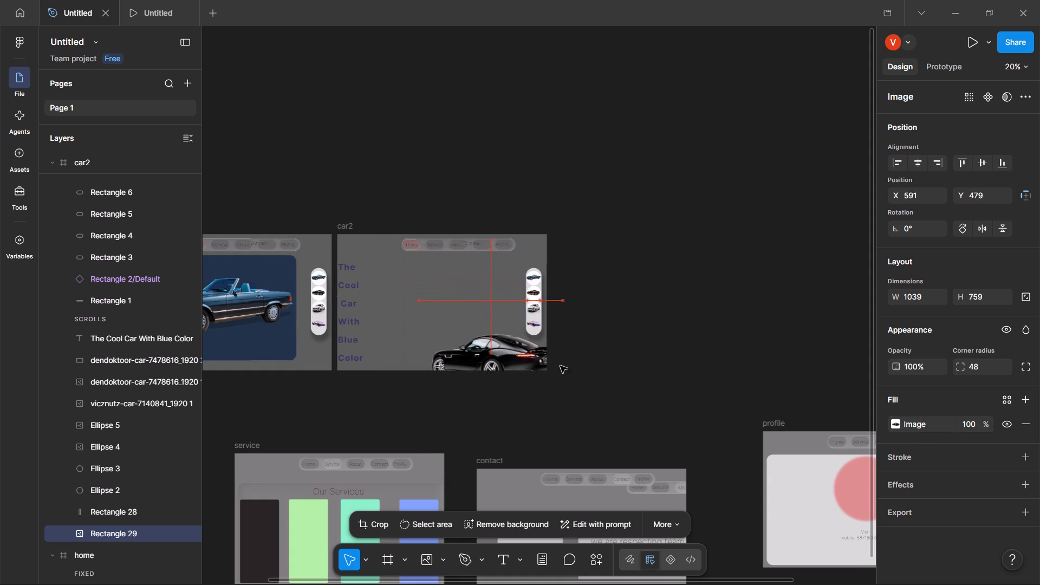
drag(560, 366, 667, 331)
click(473, 314)
click(439, 312)
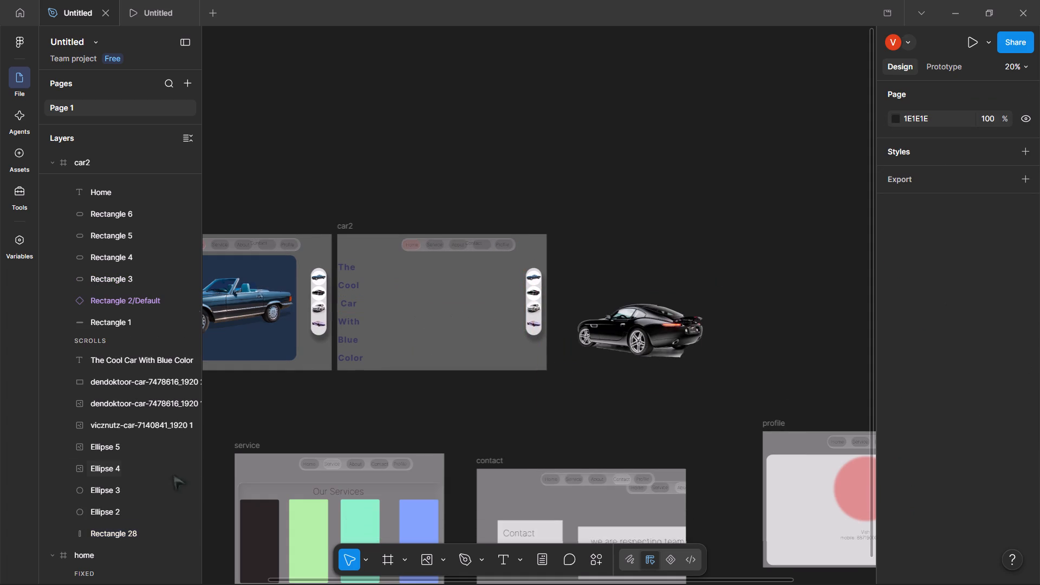
Examine the fixed and scrolling layers of the car2 frame to find which one is the car's background rectangle.
click(109, 513)
click(118, 536)
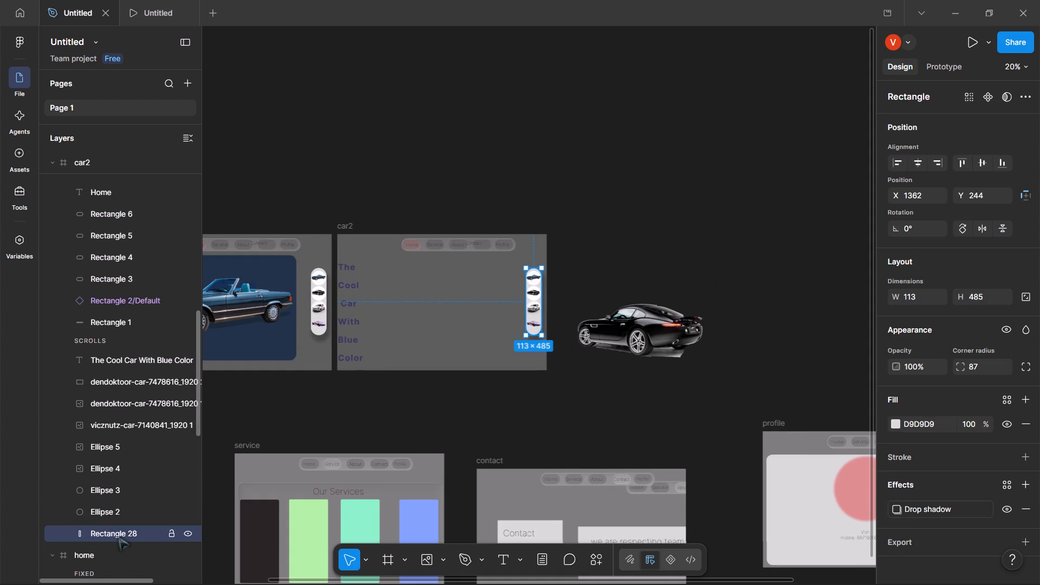
click(103, 492)
scroll(132, 530, down, 1)
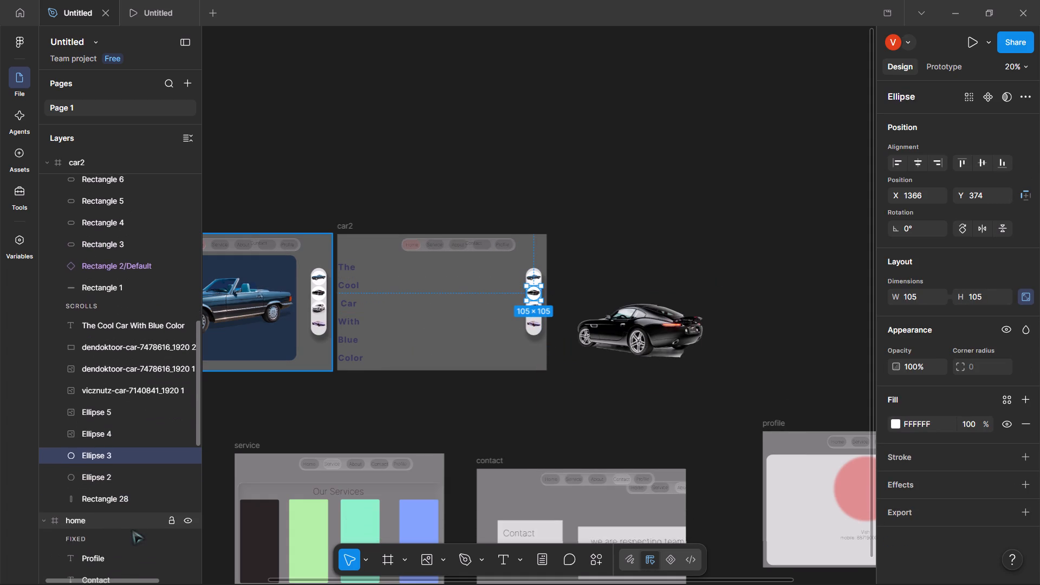
scroll(132, 530, down, 1)
scroll(96, 454, up, 1)
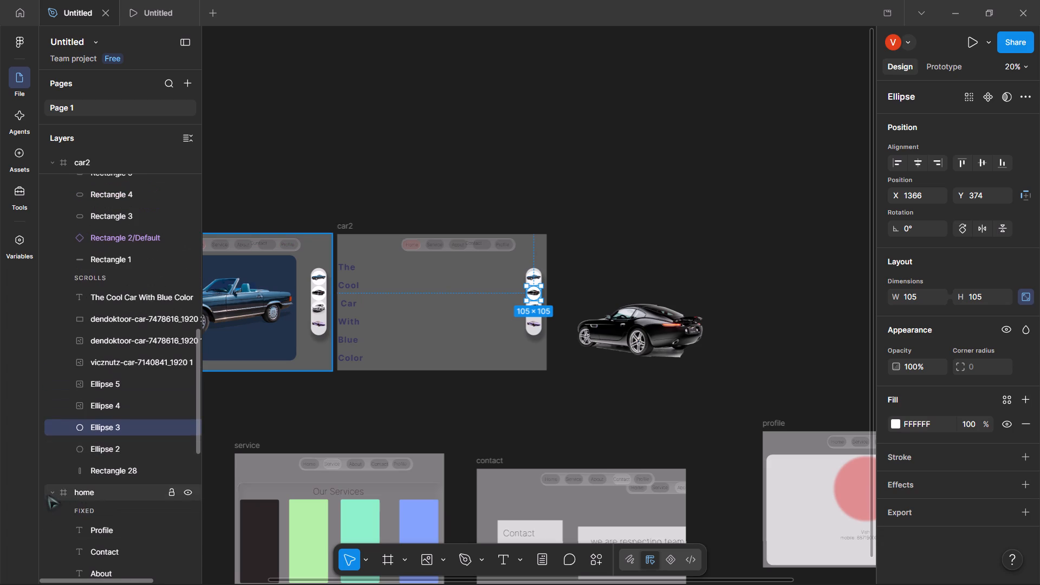
click(48, 495)
scroll(62, 506, up, 3)
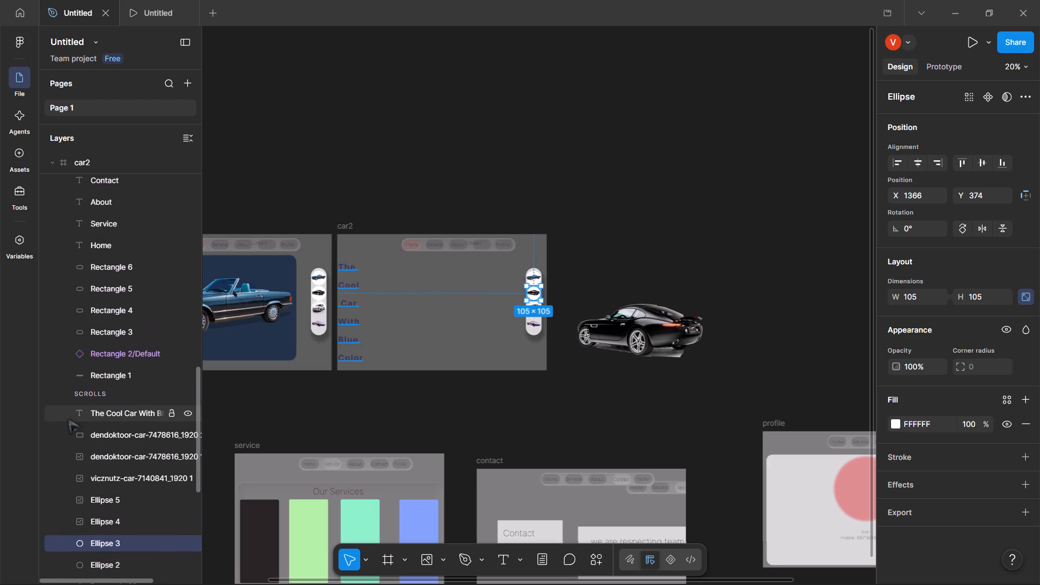
scroll(68, 419, up, 2)
scroll(100, 350, down, 1)
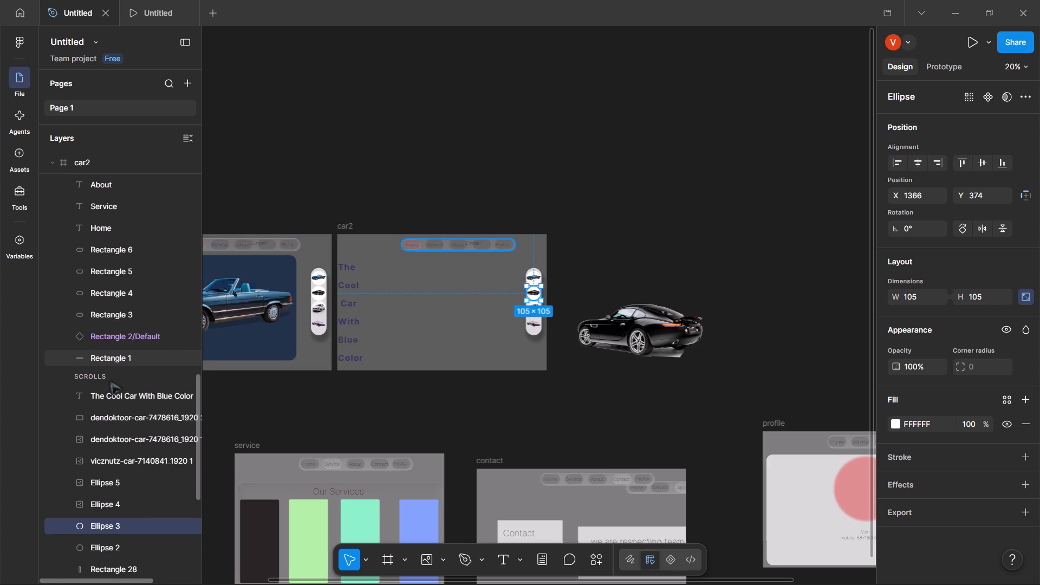
click(106, 358)
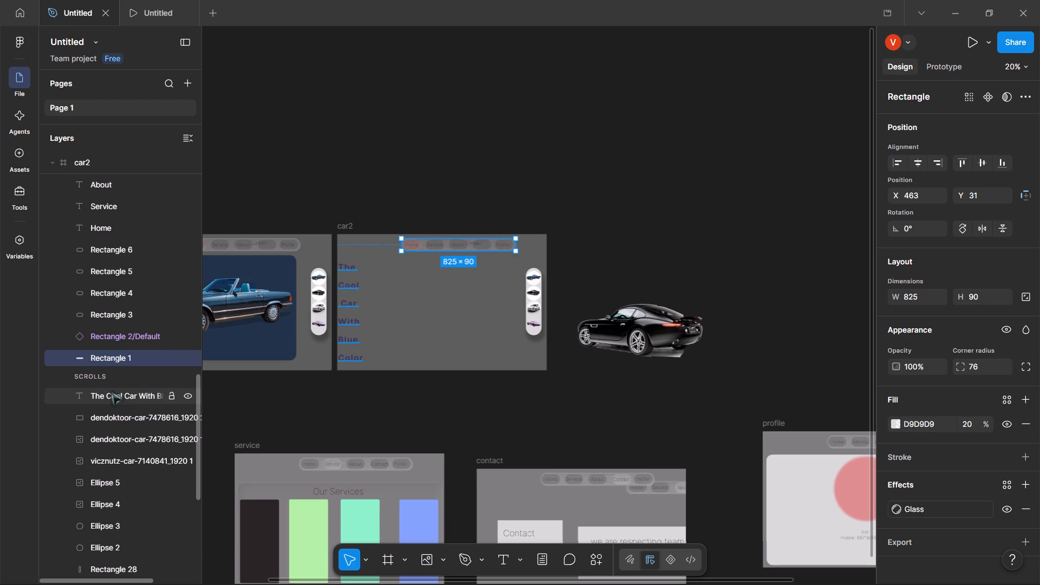
click(111, 391)
click(114, 415)
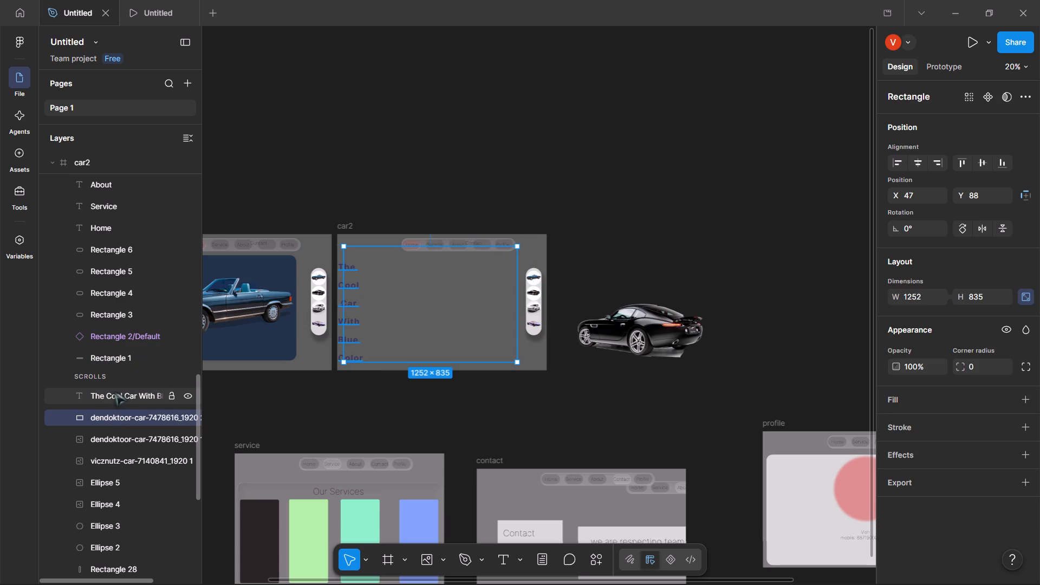
click(115, 392)
Add a solid black fill to the empty rectangle dendoktoor-car-7478616_1920 2 in the car2 frame.
click(111, 414)
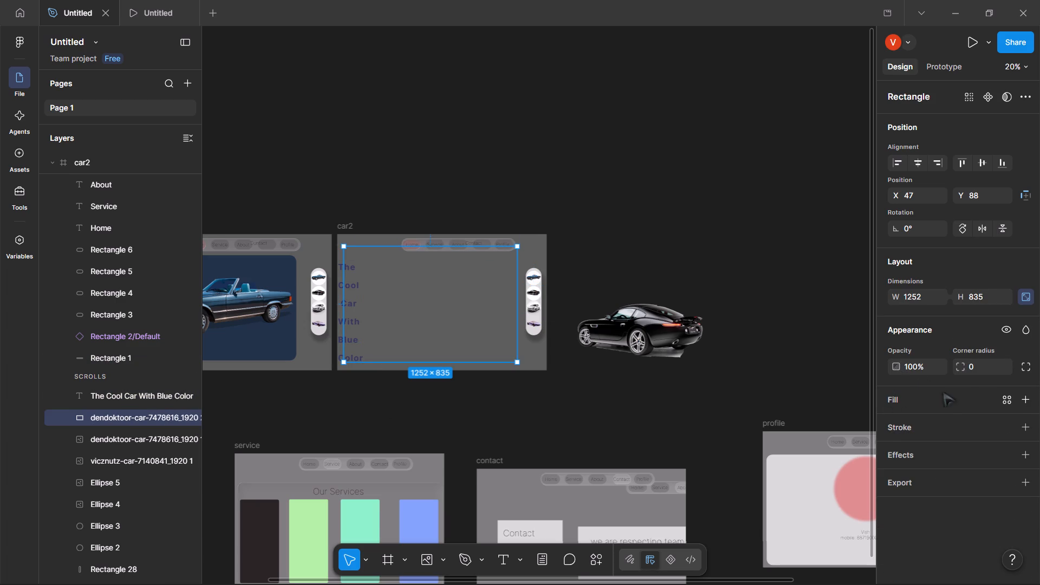
scroll(944, 395, down, 1)
click(898, 399)
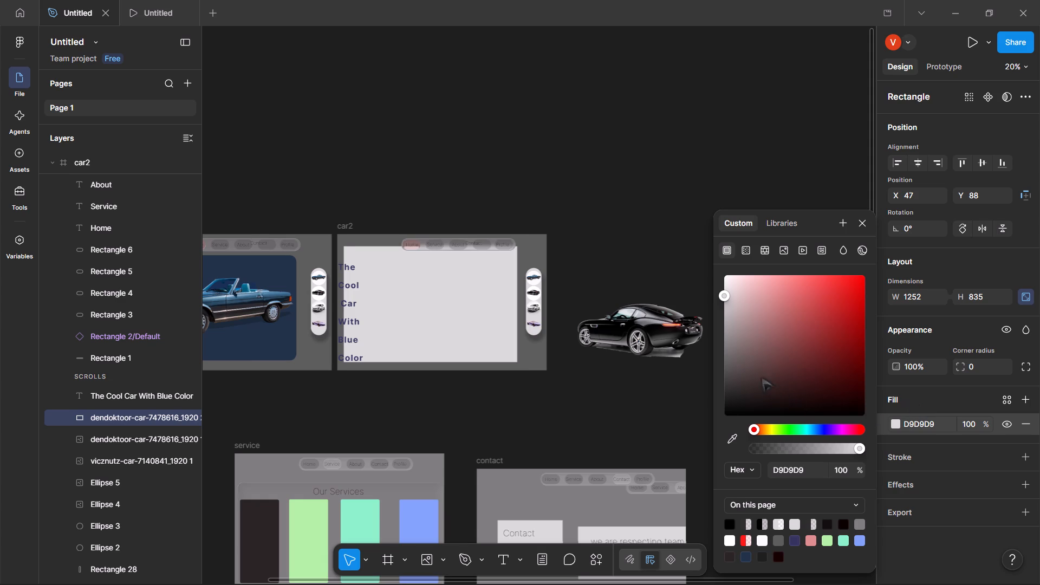
drag(758, 369, 791, 403)
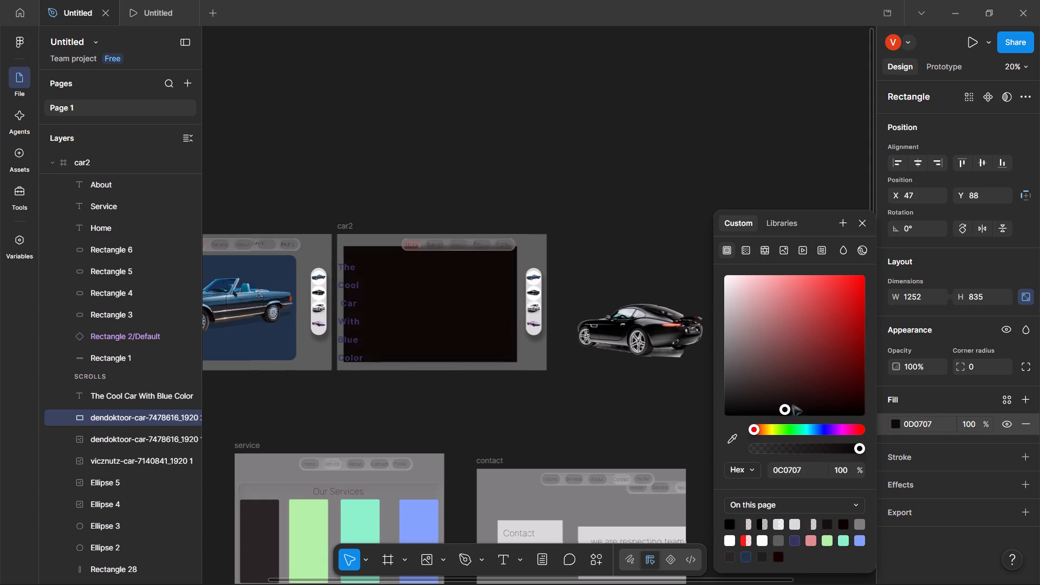
drag(791, 403, 735, 396)
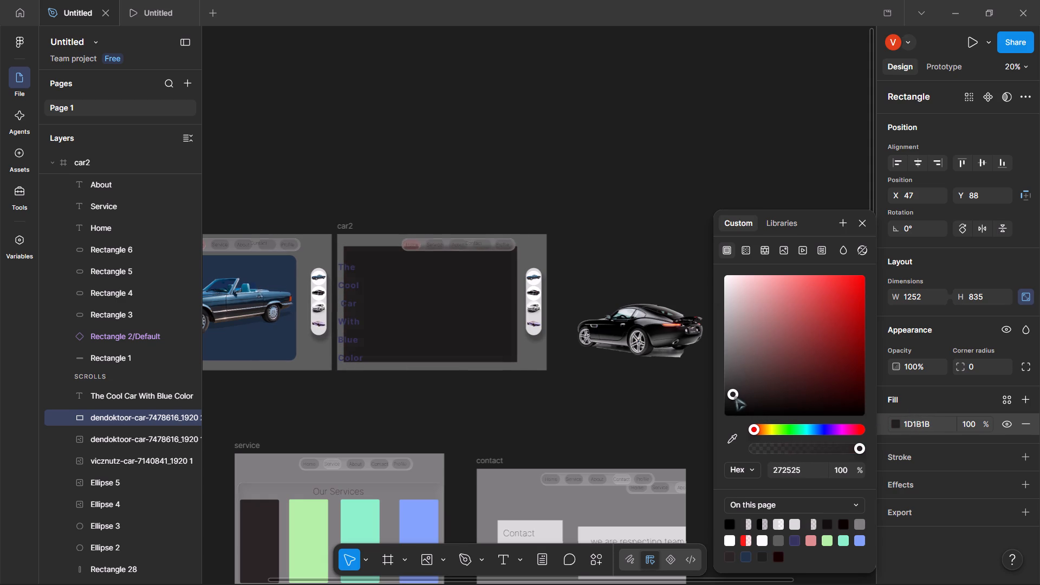
drag(735, 396, 731, 383)
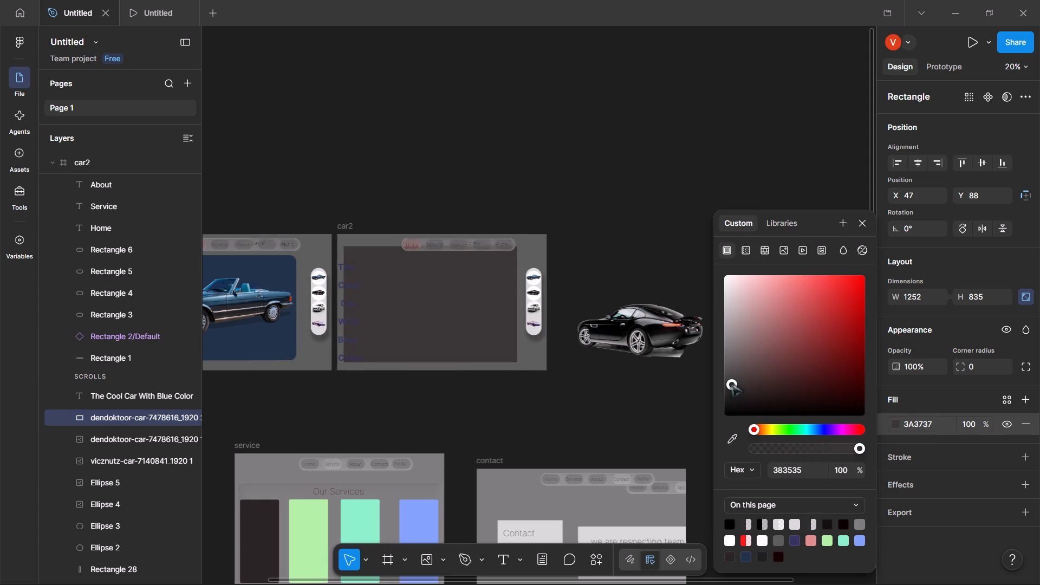
drag(731, 383, 859, 406)
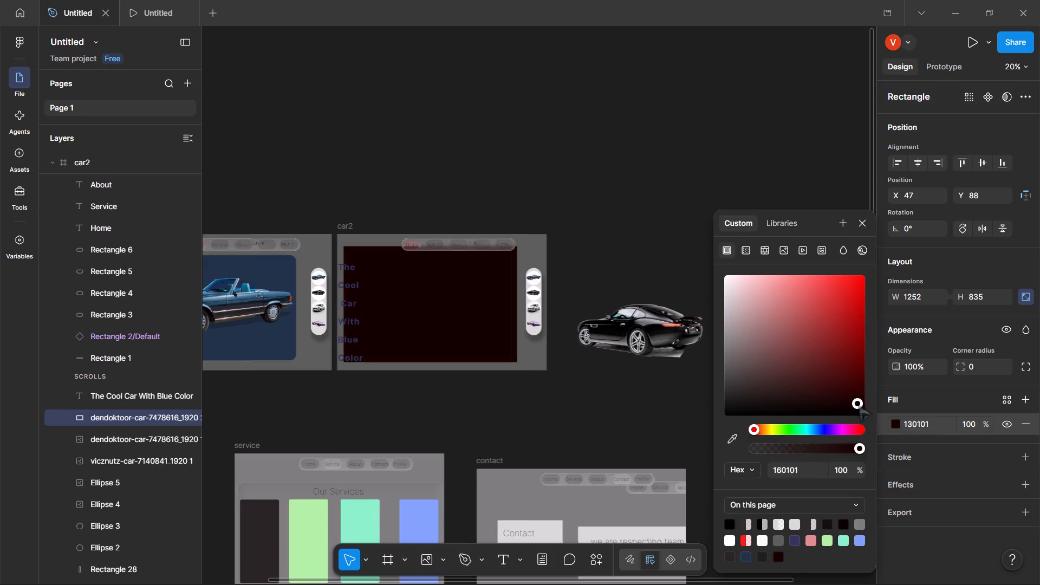
drag(859, 406, 753, 422)
Move the black car picture, Rectangle 29, back into the car2 frame over the black rectangle.
drag(642, 324, 441, 298)
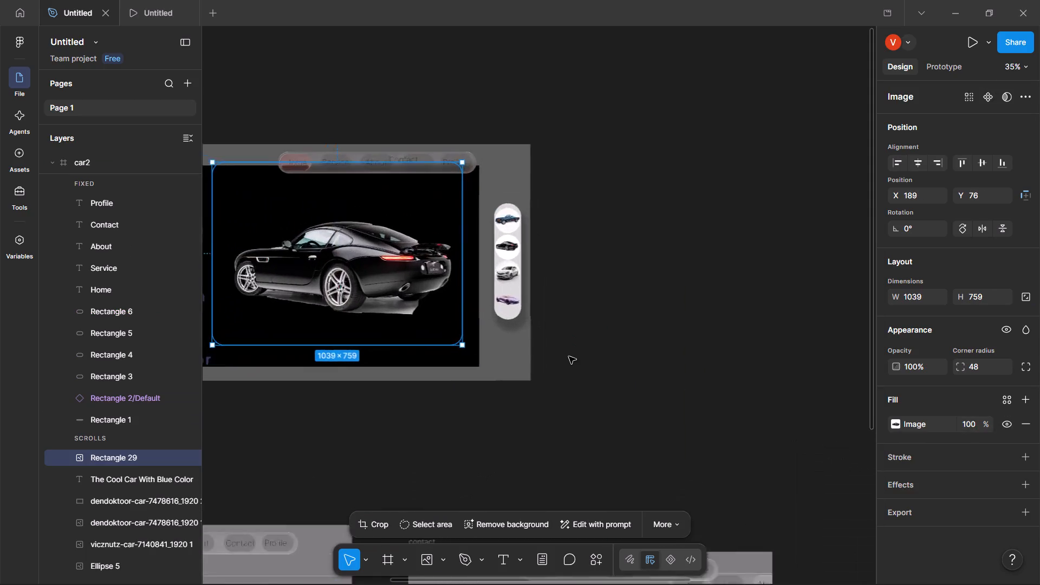
scroll(569, 356, right, 5)
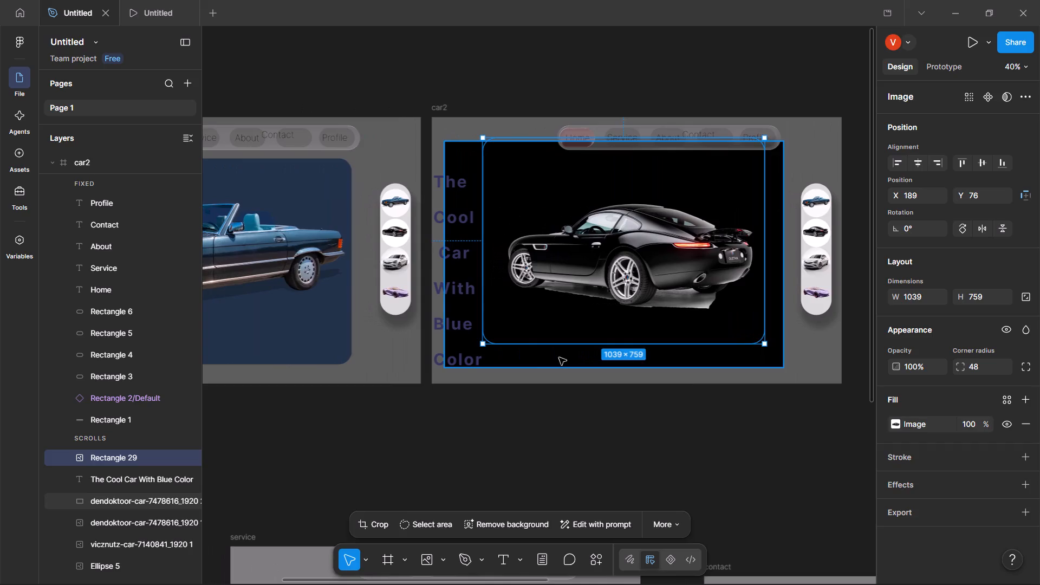
Nudge the black background rectangle in car2 horizontally to X 71.
click(541, 359)
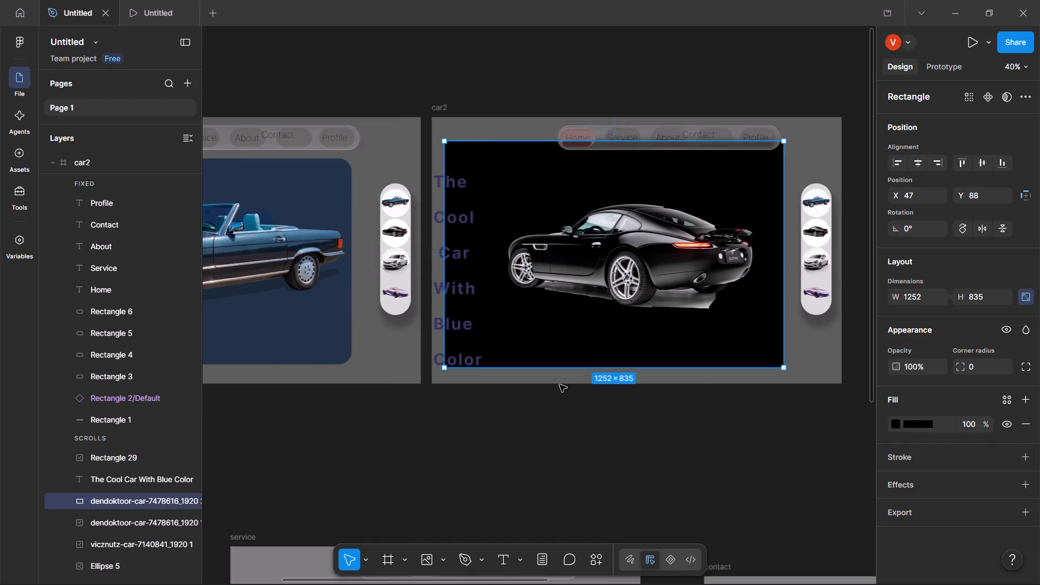
key(Right)
key(Right)
key(Right)
key(Right)
key(Right)
key(Right)
key(Right)
key(Right)
key(Right)
key(Right)
key(Right)
key(Right)
key(Right)
key(Right)
key(Right)
key(Right)
key(Right)
key(Right)
key(Right)
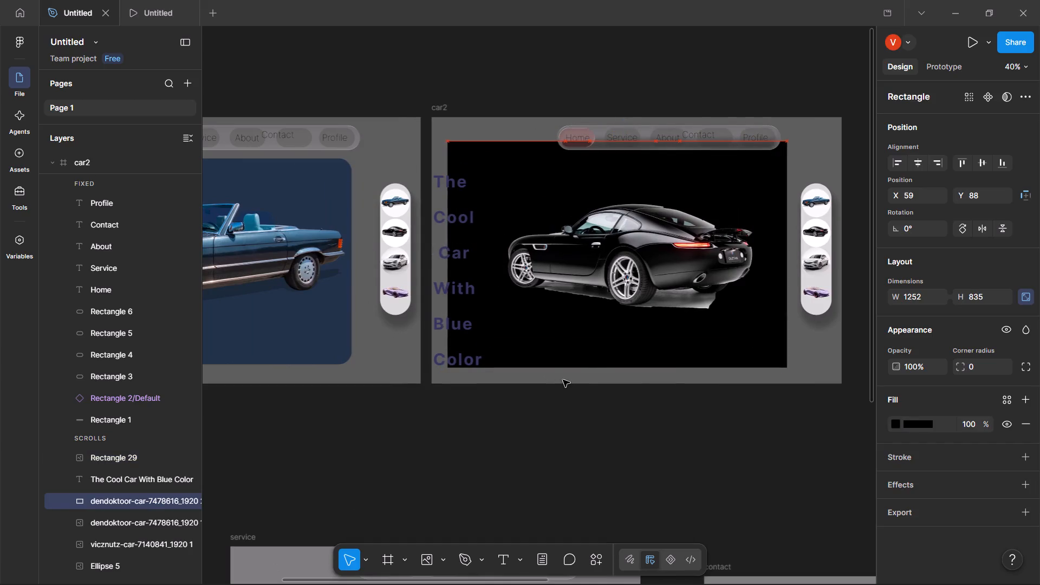
key(Right)
key(Right)
key(Right)
key(Right)
key(Right)
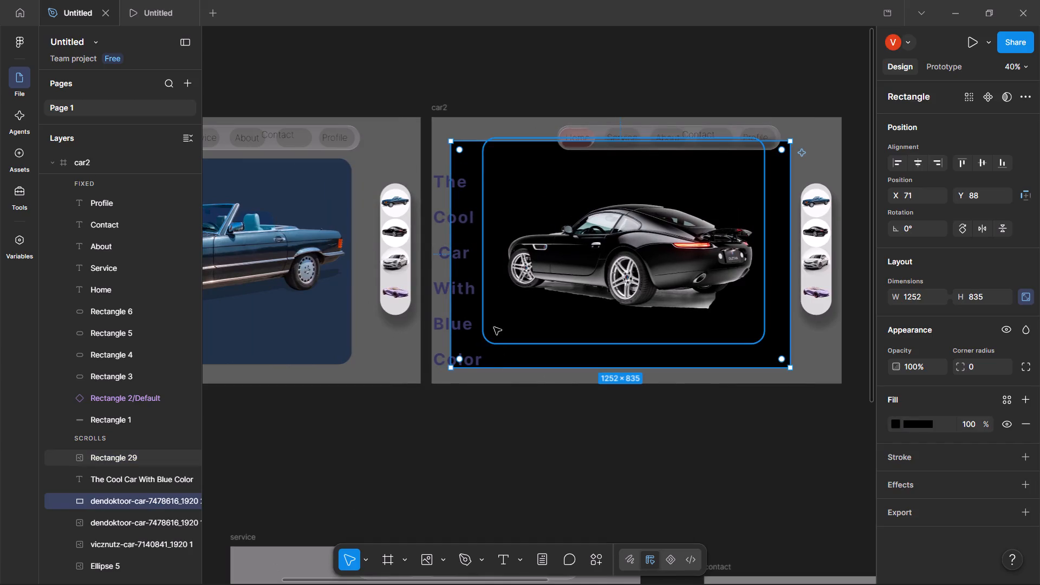
Shrink the black rectangle proportionally from its left edge to about 1110 × 740, clearing the vertical heading text.
drag(452, 343, 496, 346)
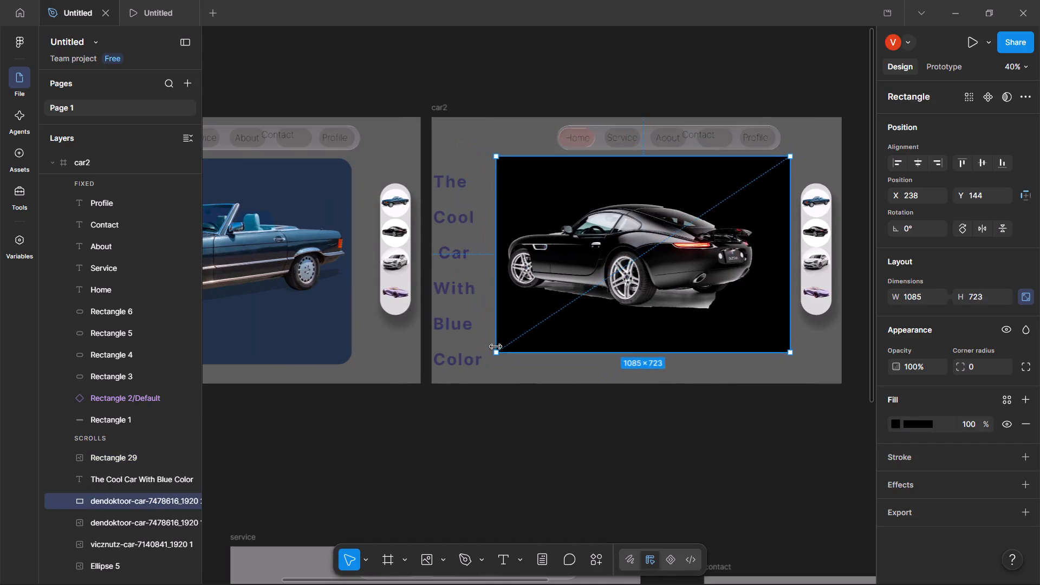
drag(496, 346, 490, 356)
Set the black rectangle's corner radius to 42.
click(979, 365)
key(Up)
key(Up)
key(Up)
key(Up)
key(Up)
key(Up)
key(Up)
key(Up)
key(Up)
key(Up)
key(Up)
key(Up)
key(Up)
key(Up)
key(Up)
key(Up)
key(Up)
key(Up)
key(Up)
key(Up)
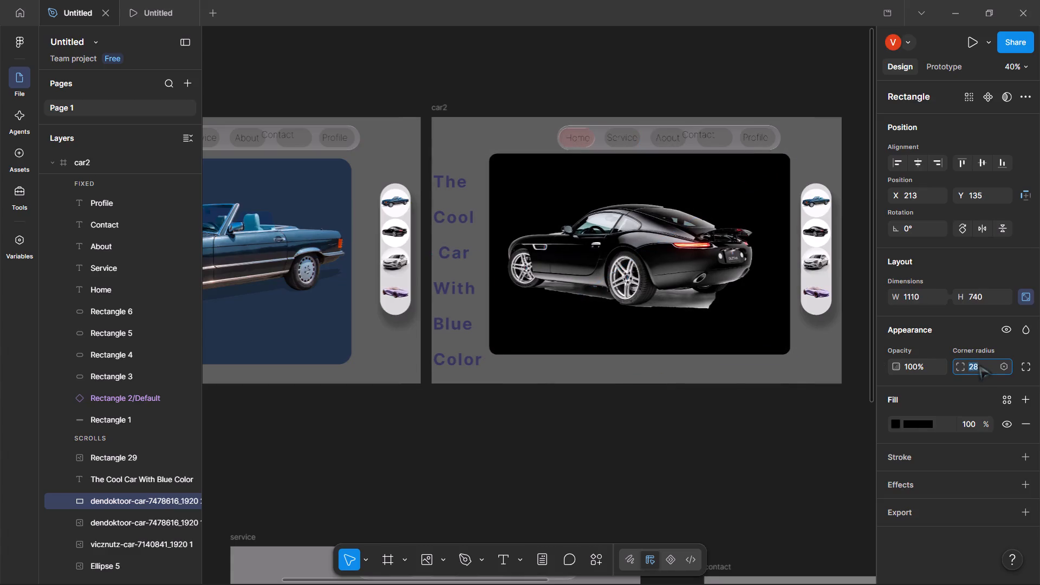
key(Up)
key(Up)
key(Up)
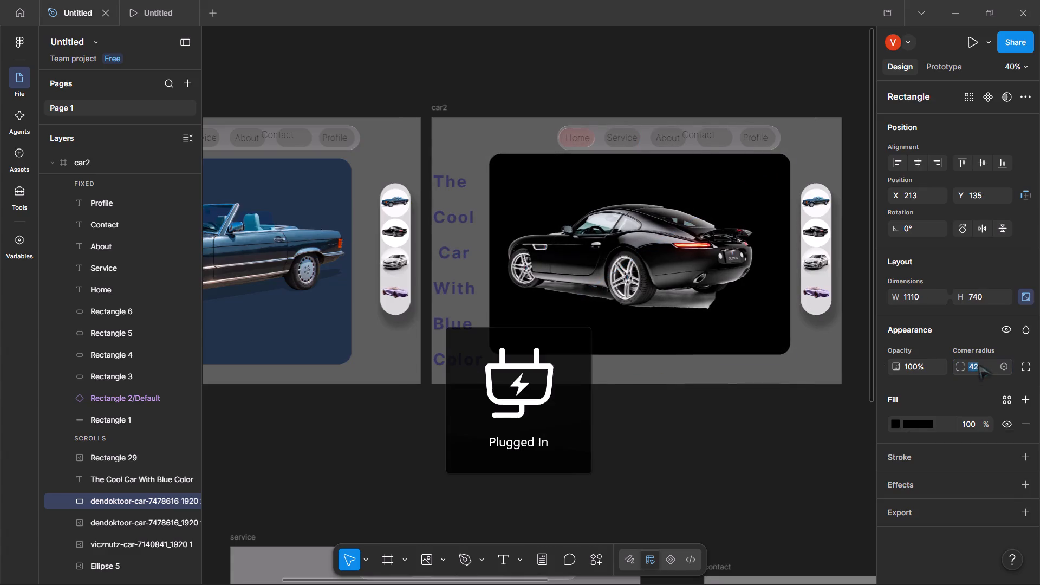
scroll(978, 366, right, 2)
click(662, 446)
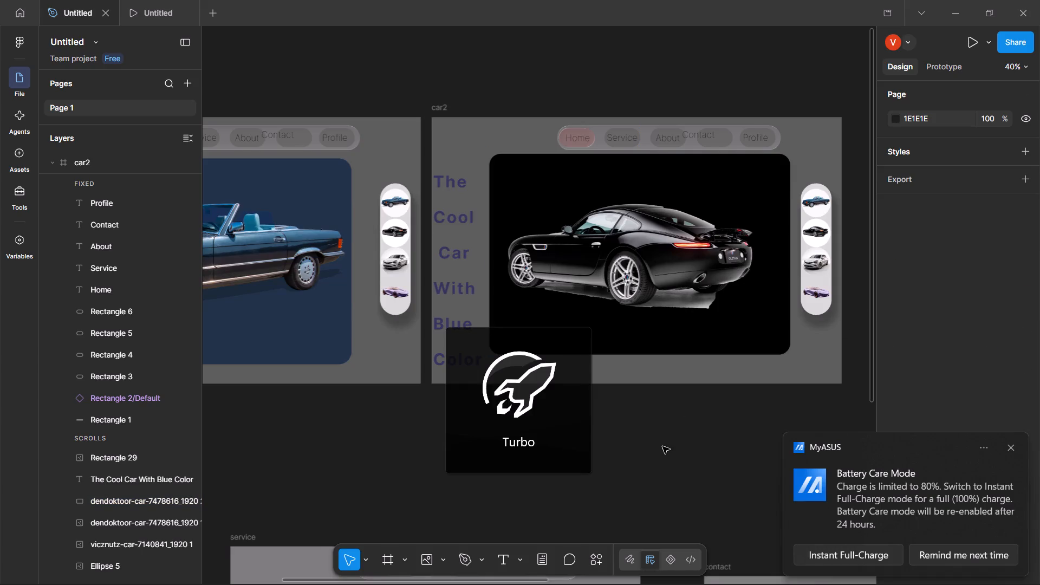
Move the black car picture up and to the left within car2, to about X 72, Y 10.
scroll(662, 446, right, 2)
scroll(662, 446, left, 1)
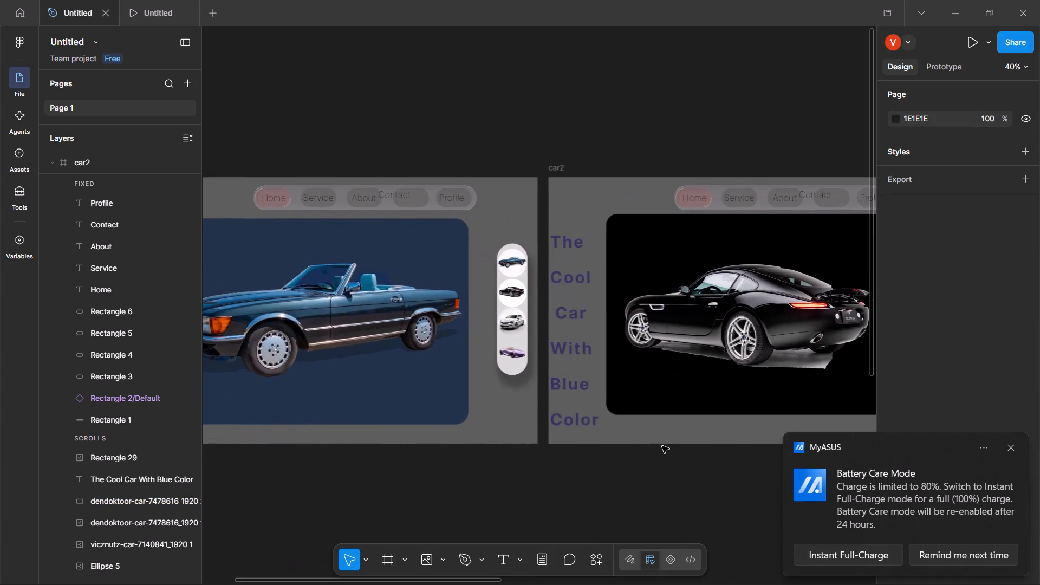
scroll(662, 446, left, 2)
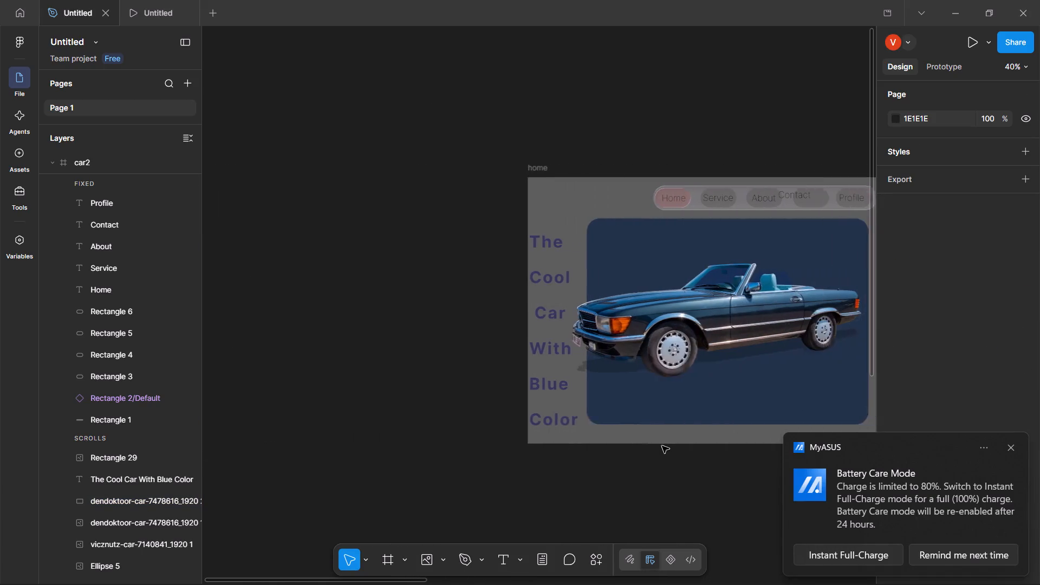
scroll(662, 446, left, 5)
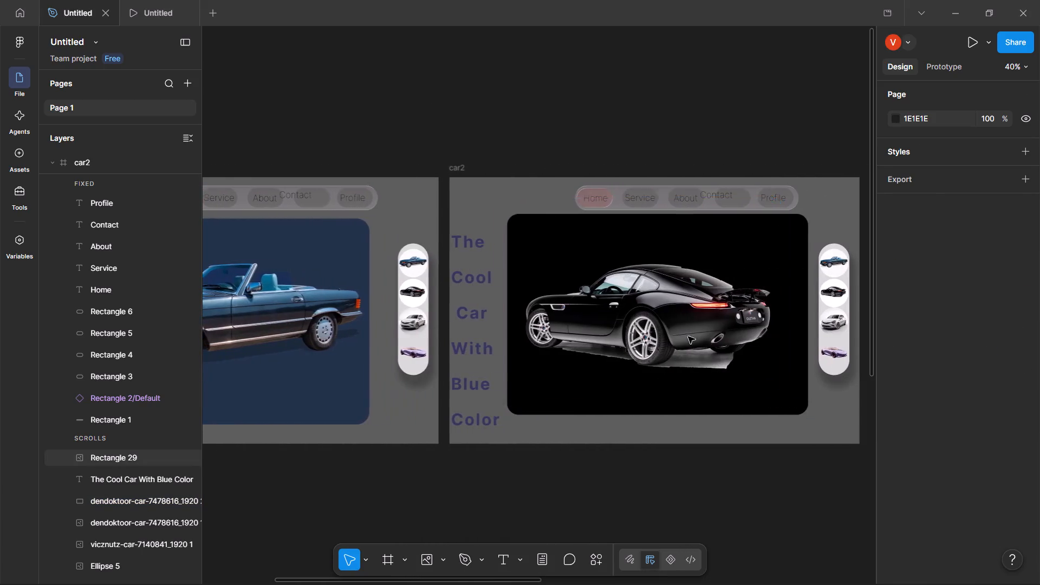
drag(687, 333, 655, 314)
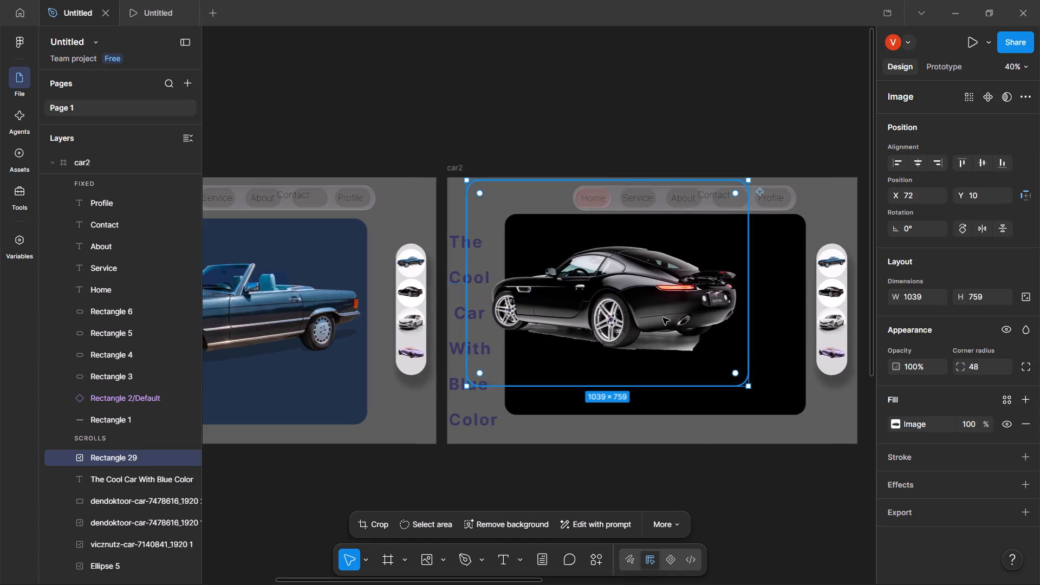
Unlock the black rectangle's aspect ratio and reduce its size to about 835 × 716.
click(797, 354)
drag(811, 365, 751, 365)
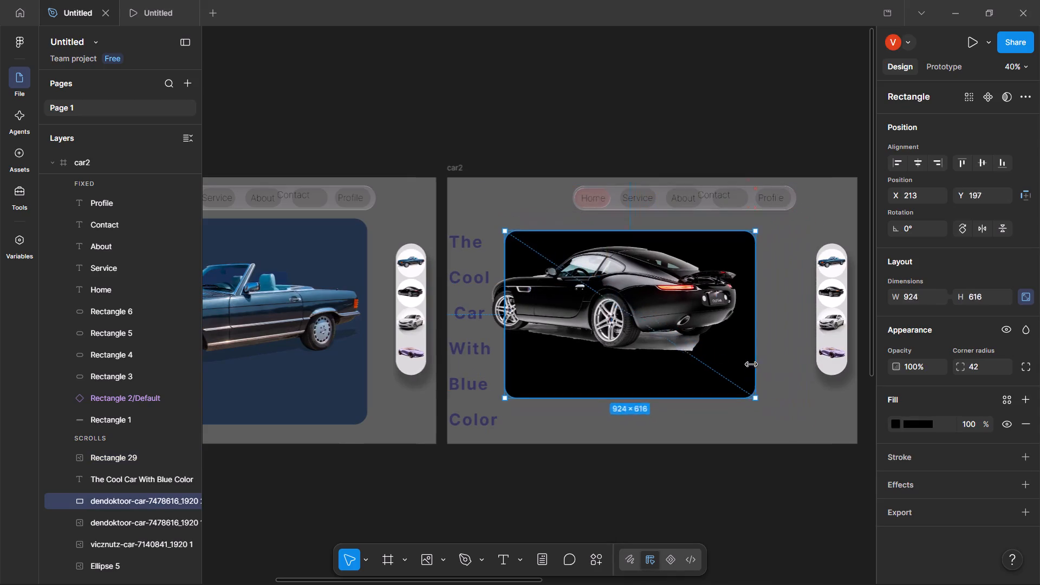
drag(751, 365, 798, 366)
click(1024, 297)
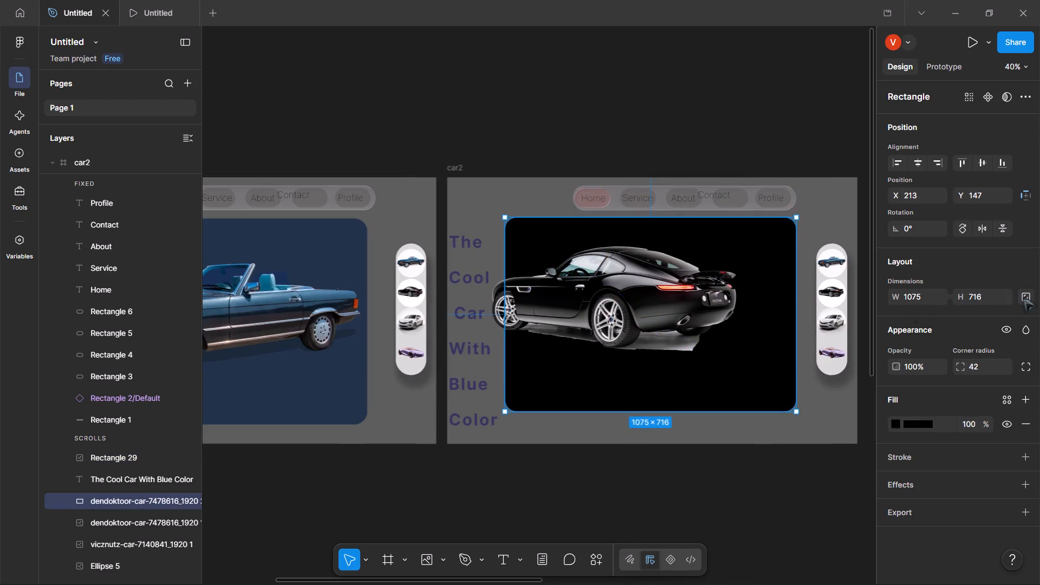
drag(796, 305, 740, 306)
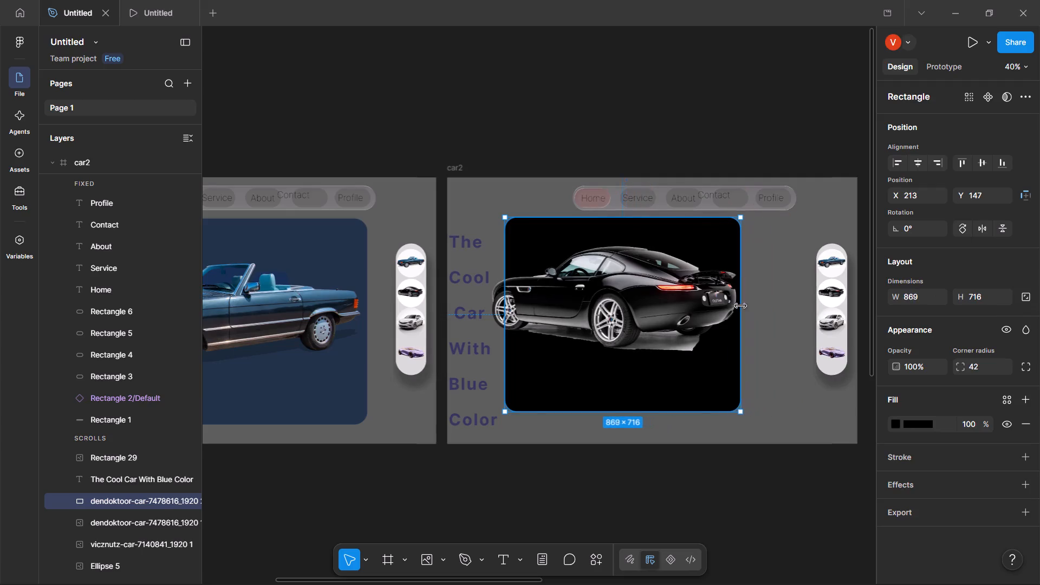
drag(740, 306, 732, 311)
Move the black rectangle right and slightly down in car2, between the heading text and the car button bar.
drag(702, 300, 732, 300)
drag(701, 296, 705, 297)
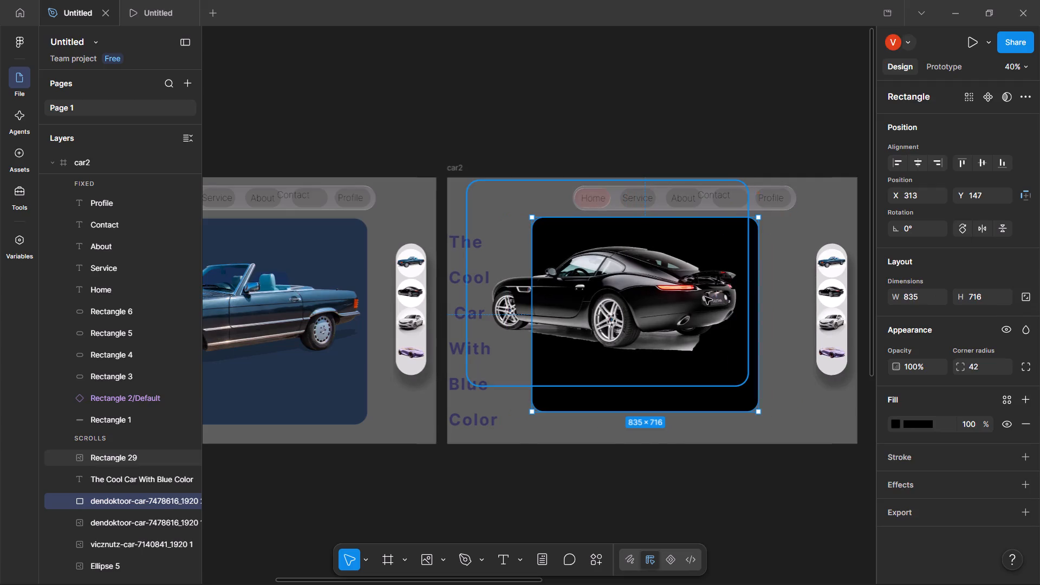
drag(705, 297, 707, 298)
Shift the car image to the right inside the crop of Rectangle 29 so it sits over the black rectangle.
click(656, 294)
drag(656, 293, 669, 296)
click(620, 289)
drag(584, 280, 632, 283)
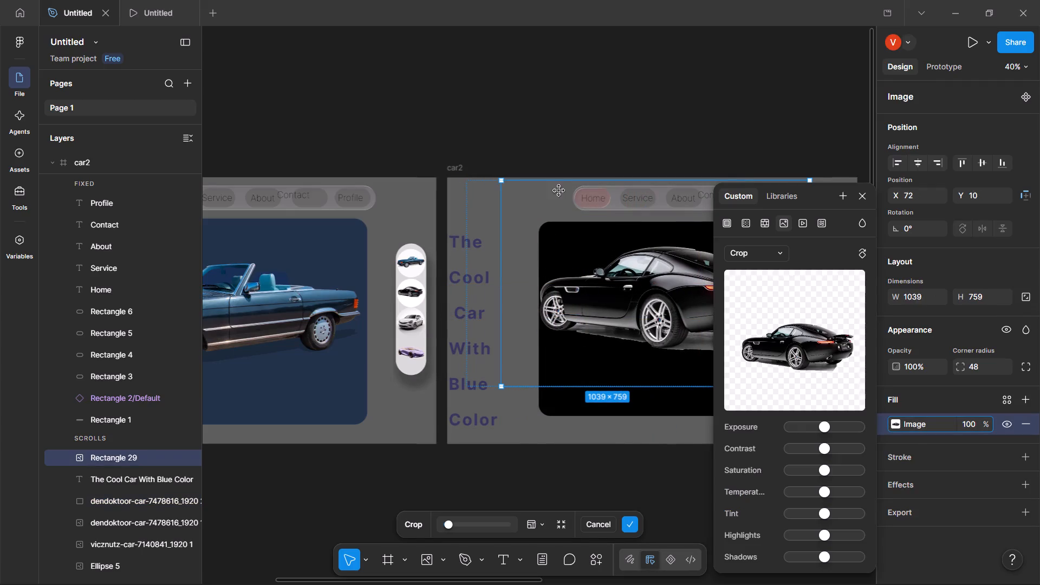
click(557, 147)
click(862, 193)
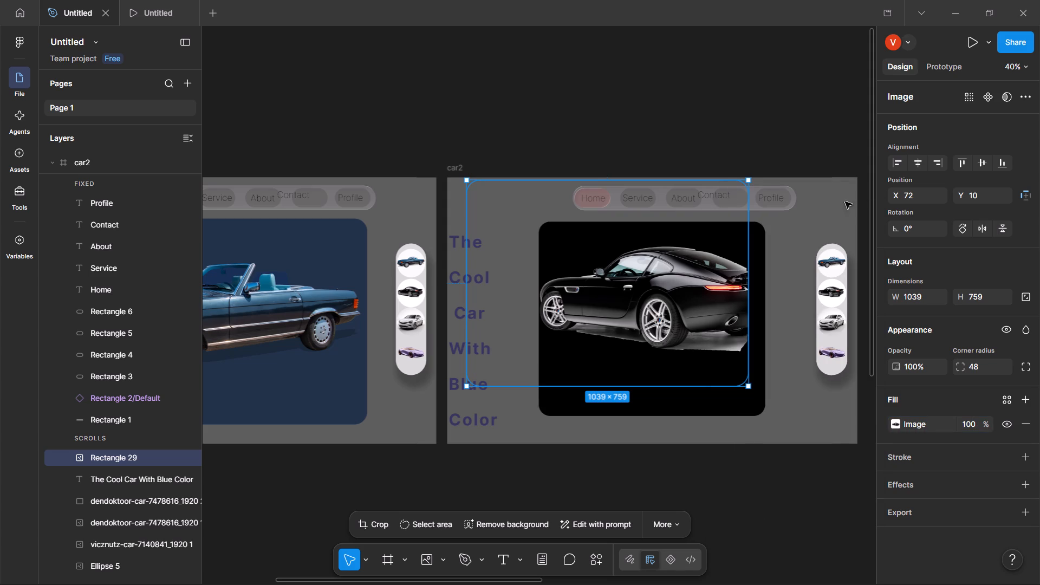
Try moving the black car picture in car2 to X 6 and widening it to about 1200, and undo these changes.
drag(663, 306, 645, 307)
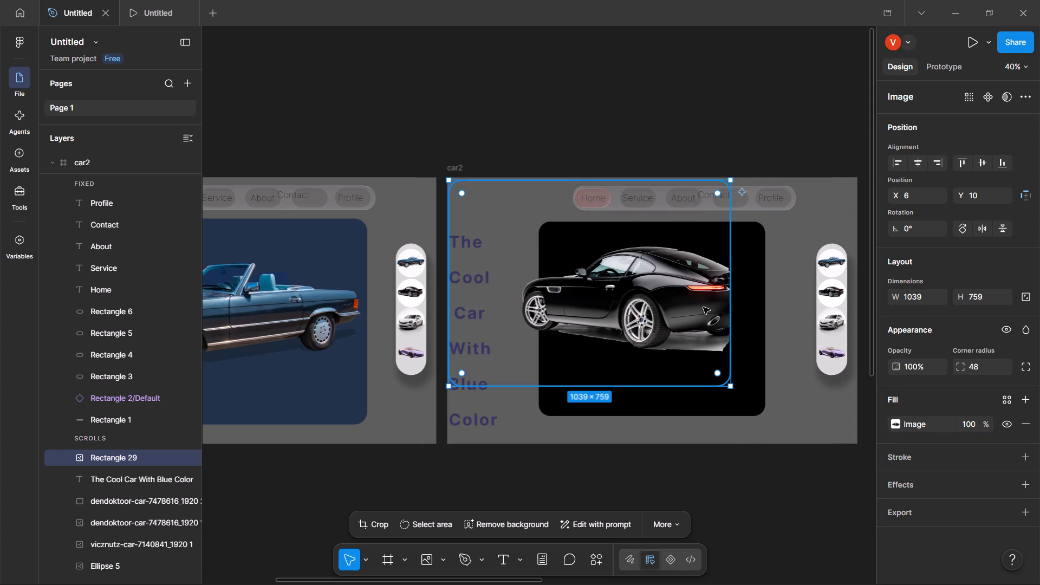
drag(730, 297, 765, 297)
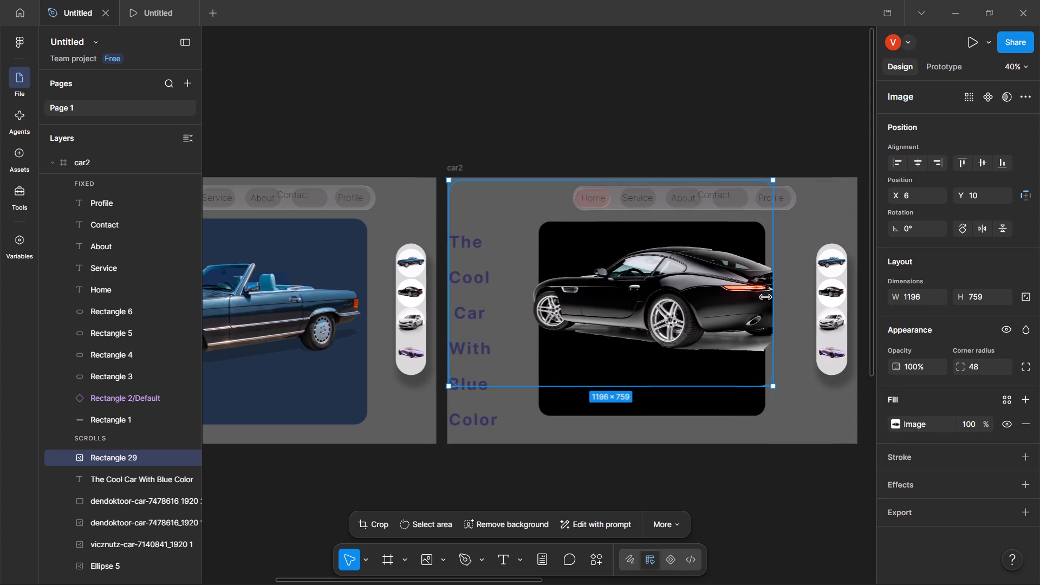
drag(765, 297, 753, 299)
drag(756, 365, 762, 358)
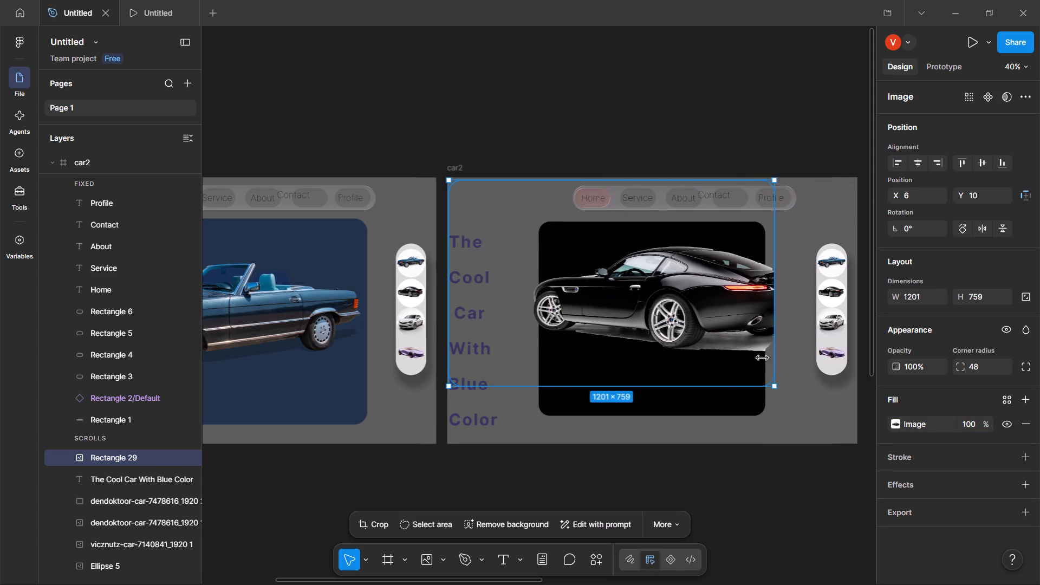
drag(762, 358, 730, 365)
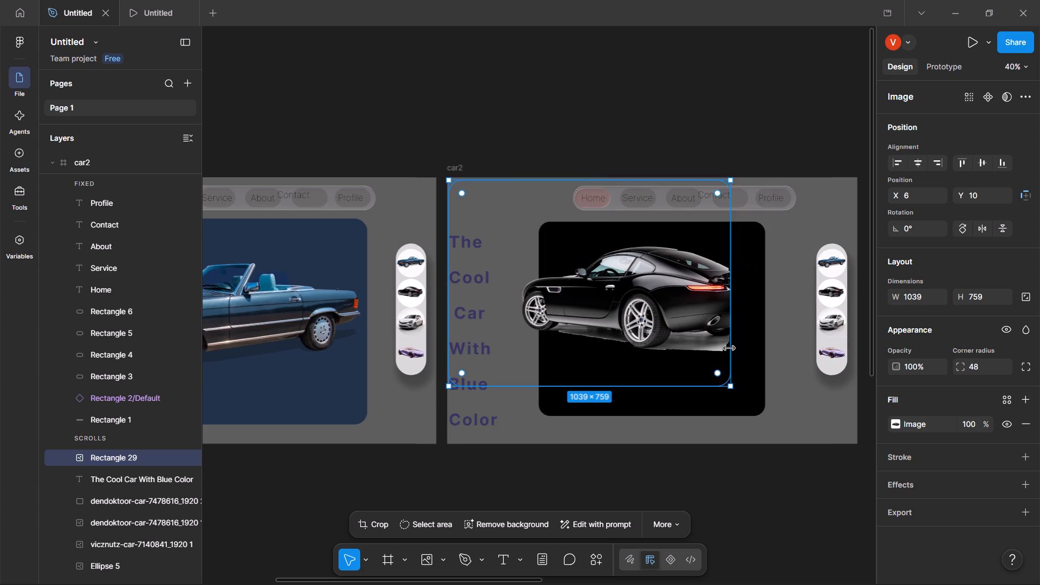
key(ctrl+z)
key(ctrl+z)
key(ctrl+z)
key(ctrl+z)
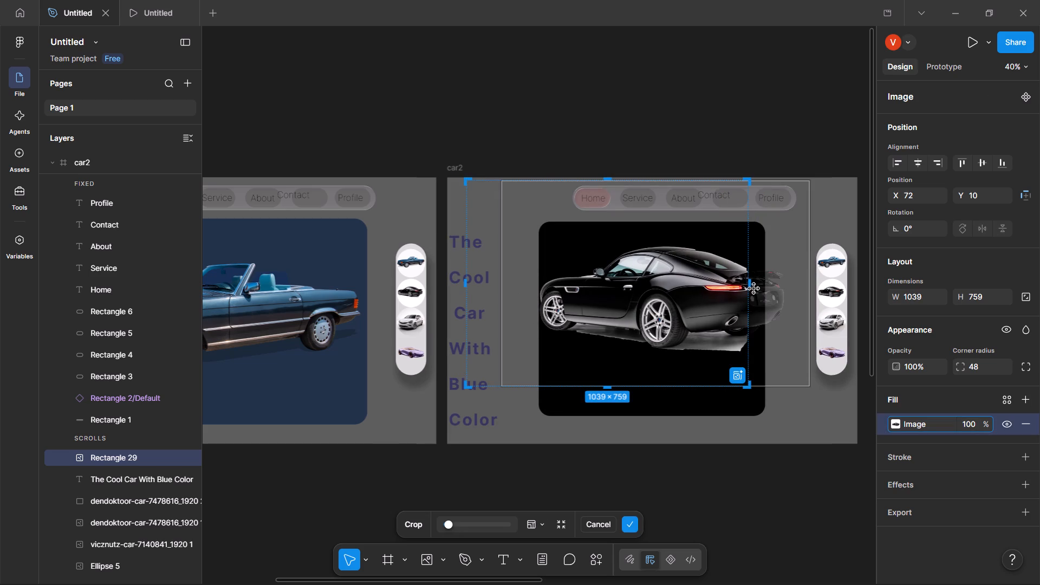
Extend the crop frame of Rectangle 29 at its right side to about 1200 × 759 so the whole car fits.
drag(752, 285, 820, 292)
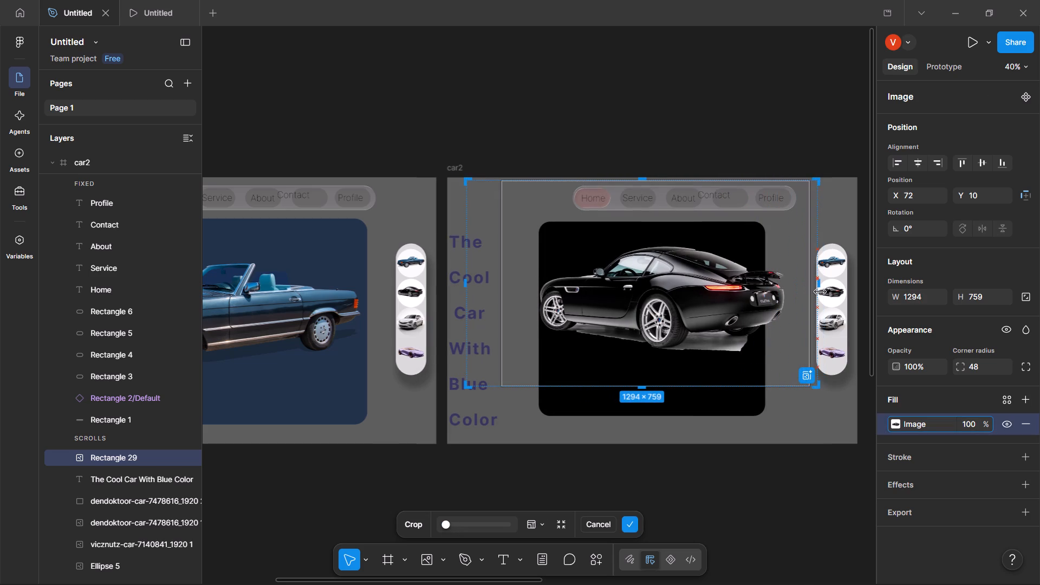
drag(820, 292, 792, 307)
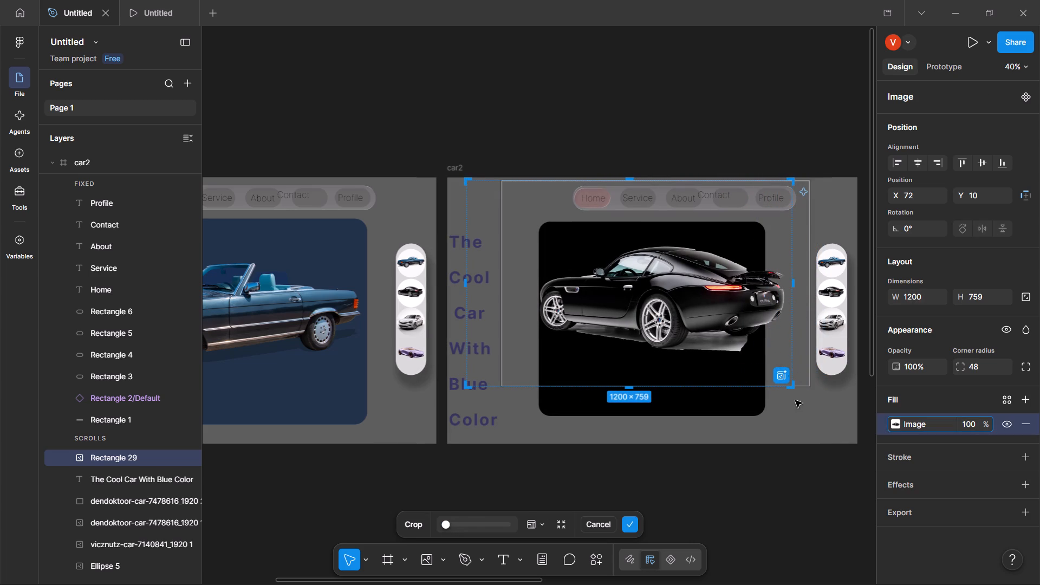
click(798, 411)
Move the black car picture left and down over the black rectangle in car2, to X -6, Y 75.
drag(643, 310, 620, 309)
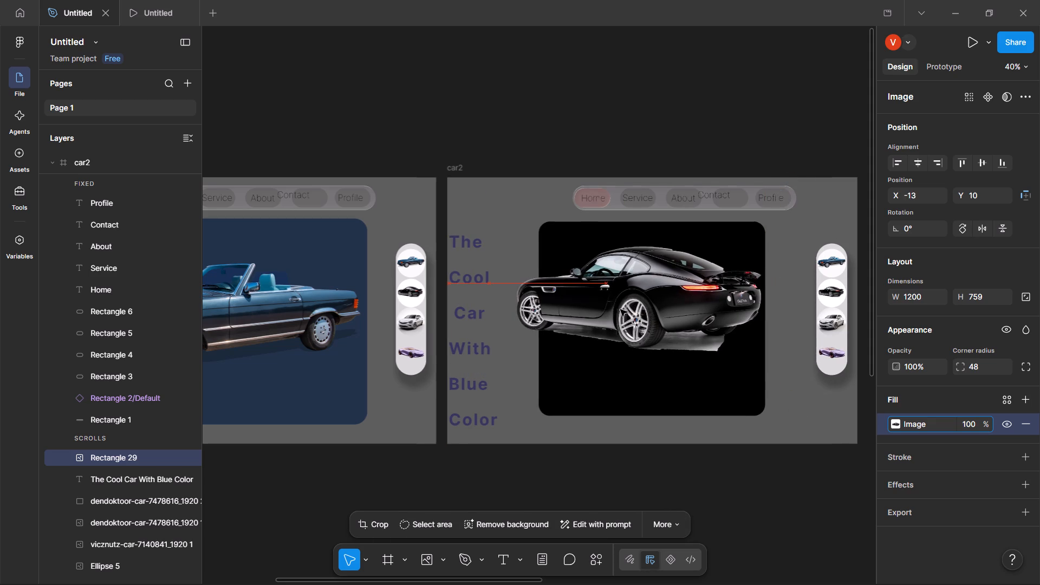
drag(620, 309, 621, 309)
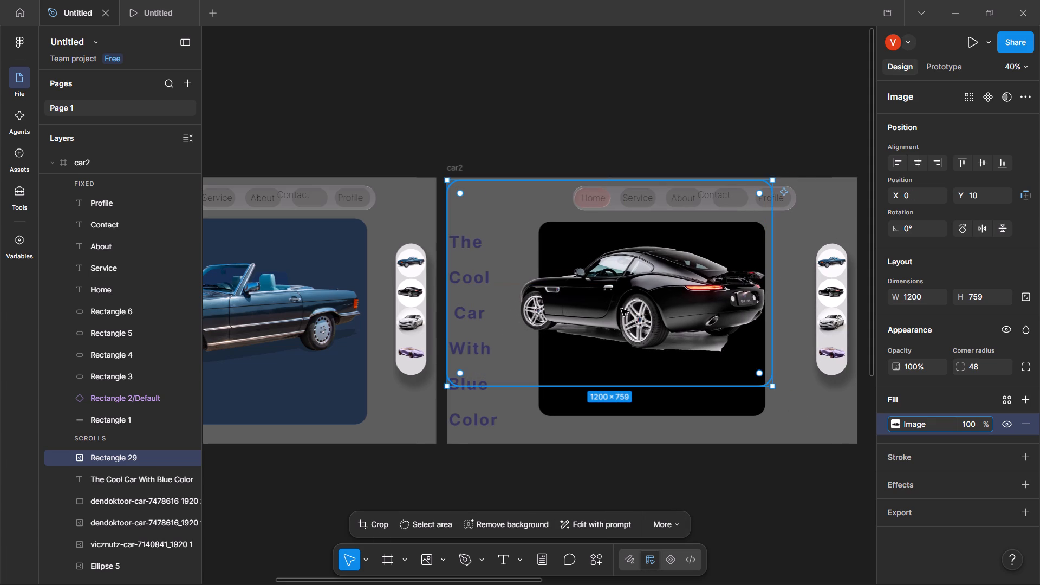
key(Left)
key(Left)
key(Left)
key(Left)
key(Left)
key(Left)
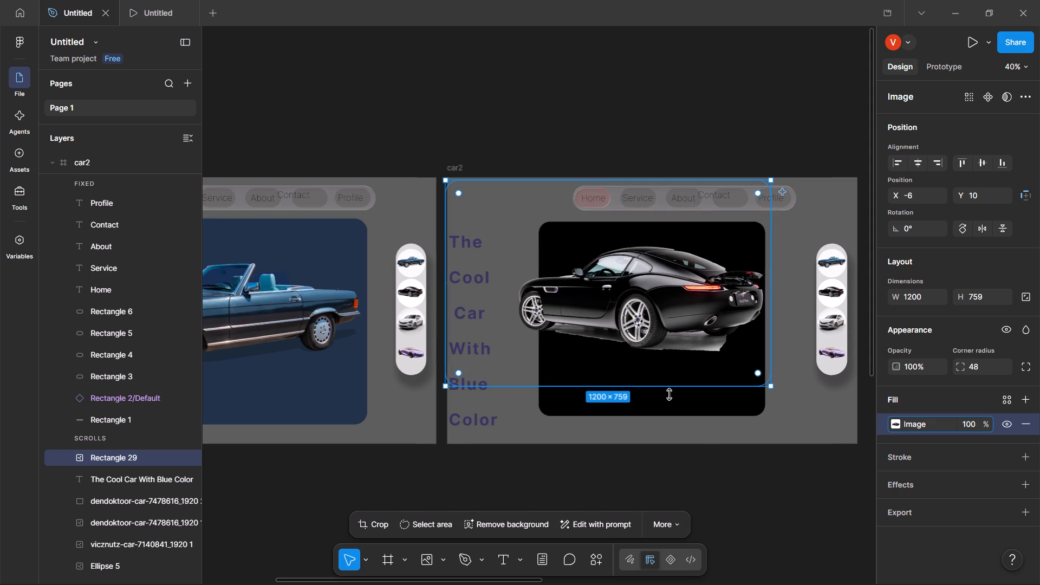
key(Down)
key(Down)
key(Down)
key(Down)
key(Down)
key(Down)
key(Down)
key(Down)
key(Down)
key(Down)
key(Down)
key(Down)
key(Down)
key(Down)
key(Down)
key(Down)
key(Down)
key(Down)
key(Down)
key(Down)
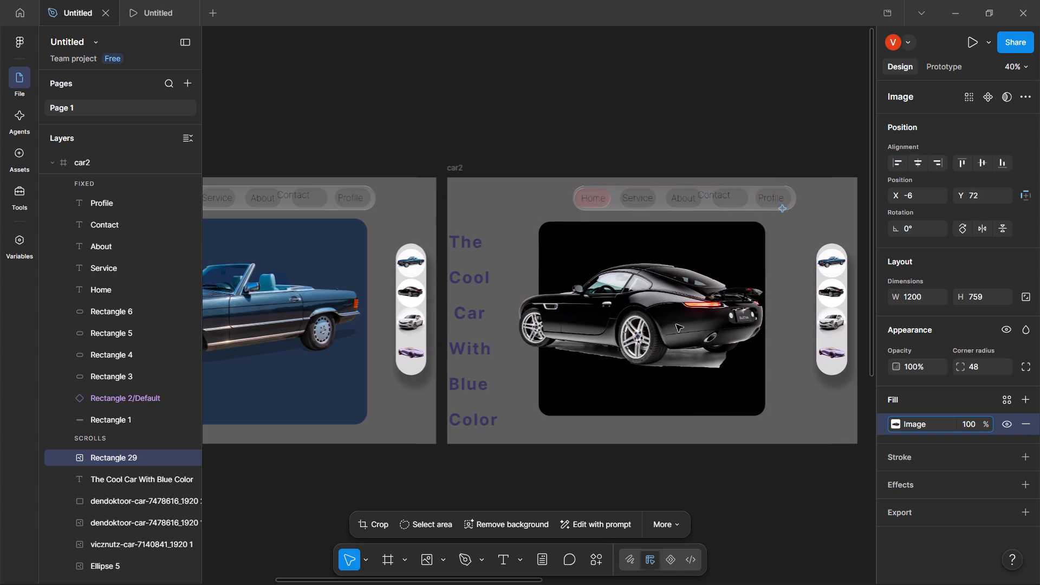
click(761, 487)
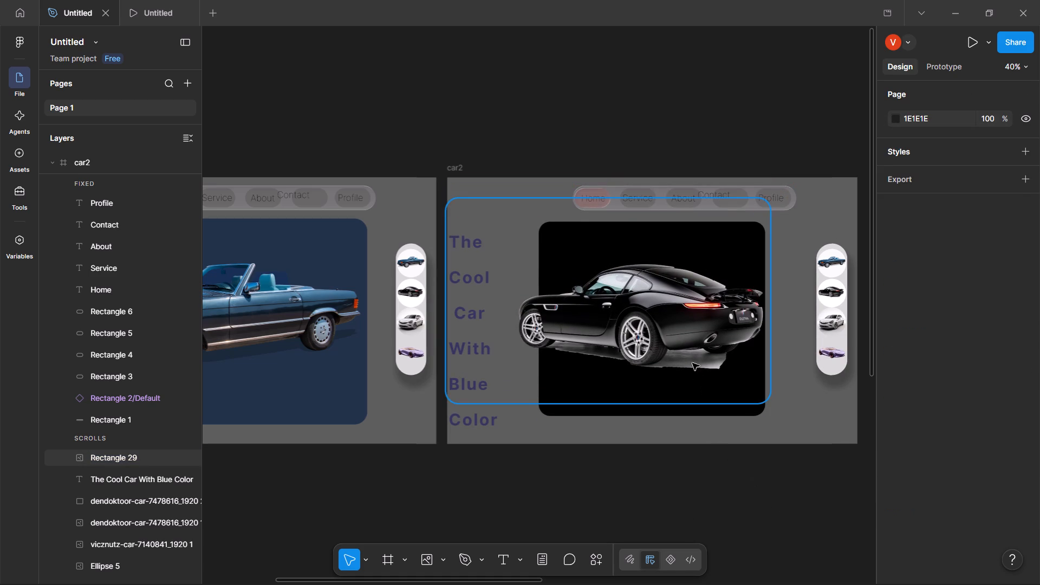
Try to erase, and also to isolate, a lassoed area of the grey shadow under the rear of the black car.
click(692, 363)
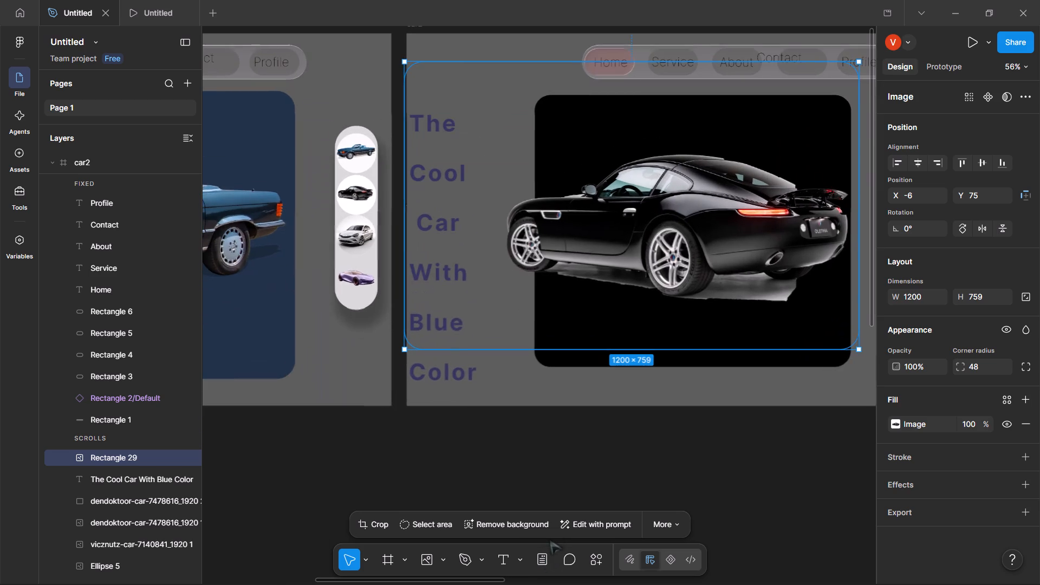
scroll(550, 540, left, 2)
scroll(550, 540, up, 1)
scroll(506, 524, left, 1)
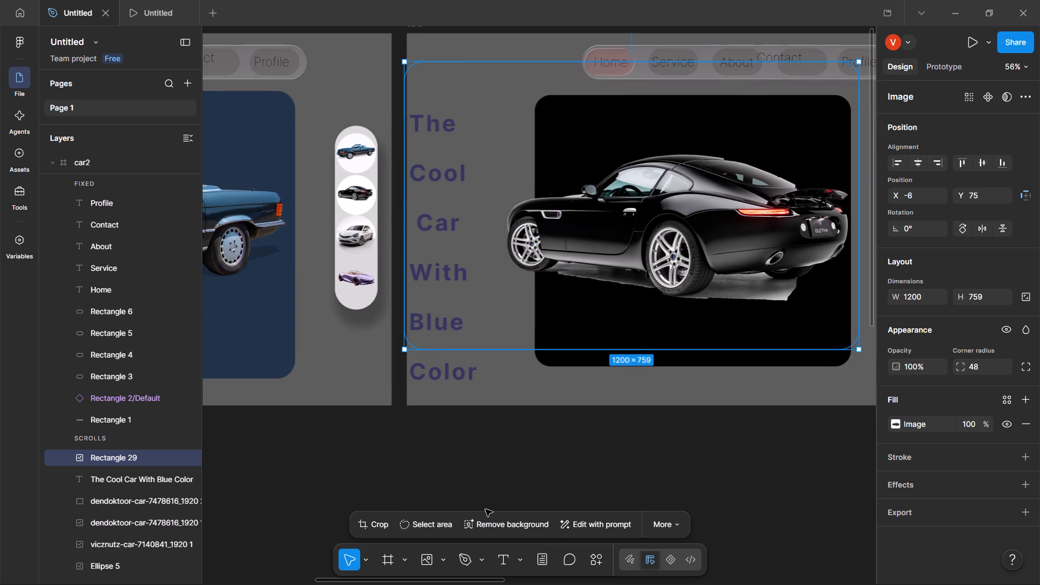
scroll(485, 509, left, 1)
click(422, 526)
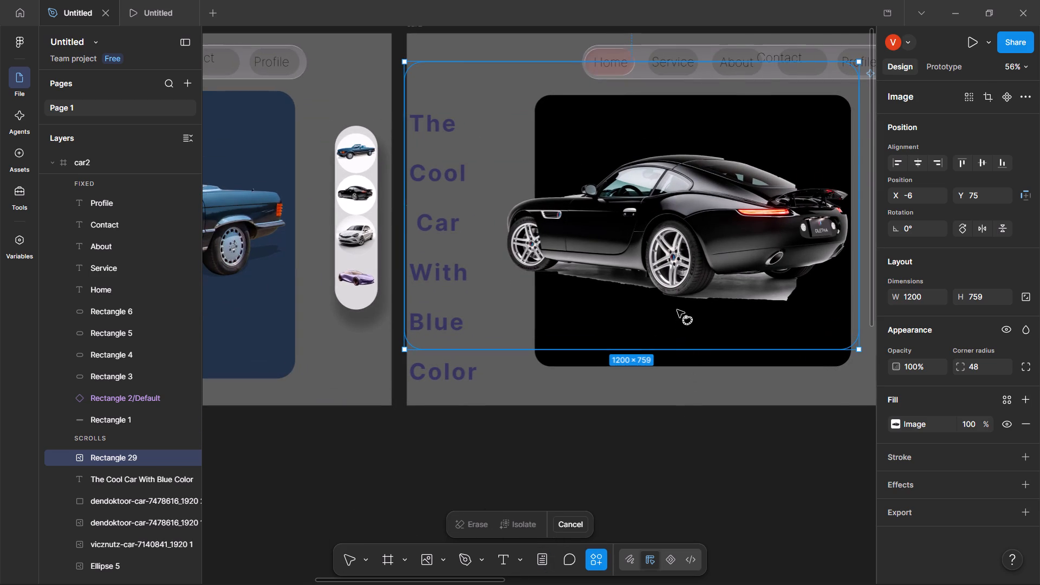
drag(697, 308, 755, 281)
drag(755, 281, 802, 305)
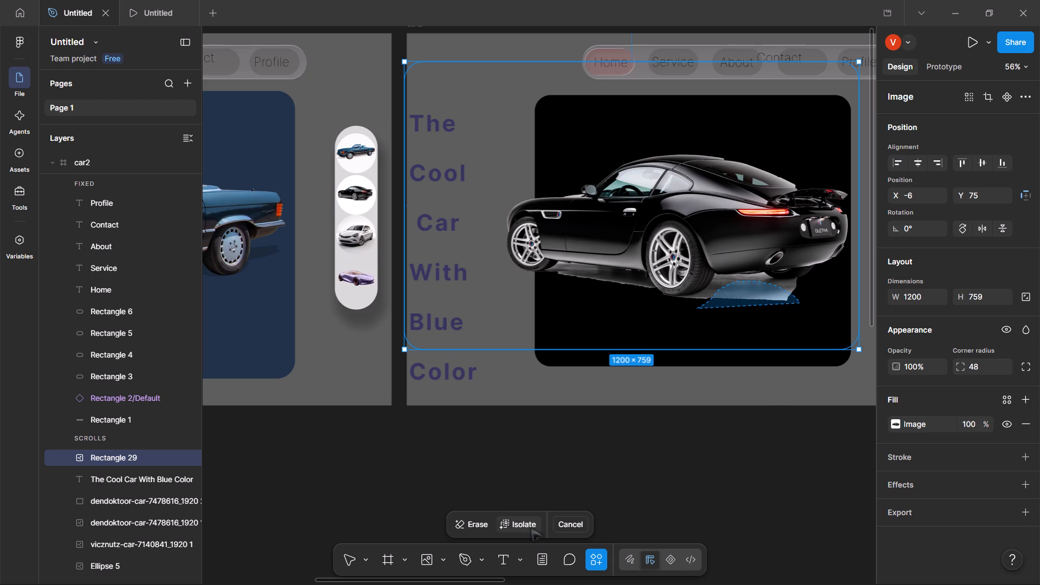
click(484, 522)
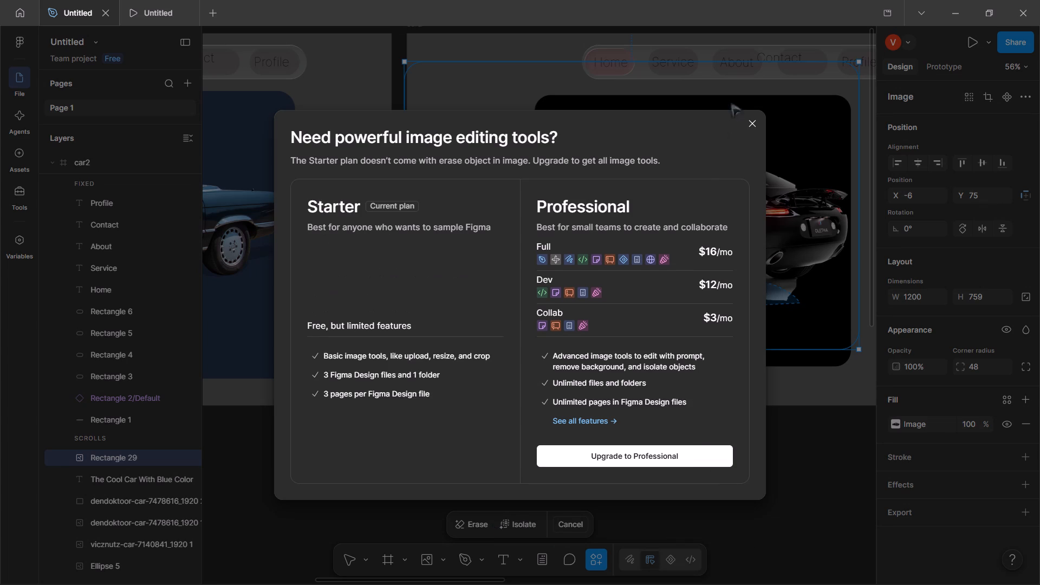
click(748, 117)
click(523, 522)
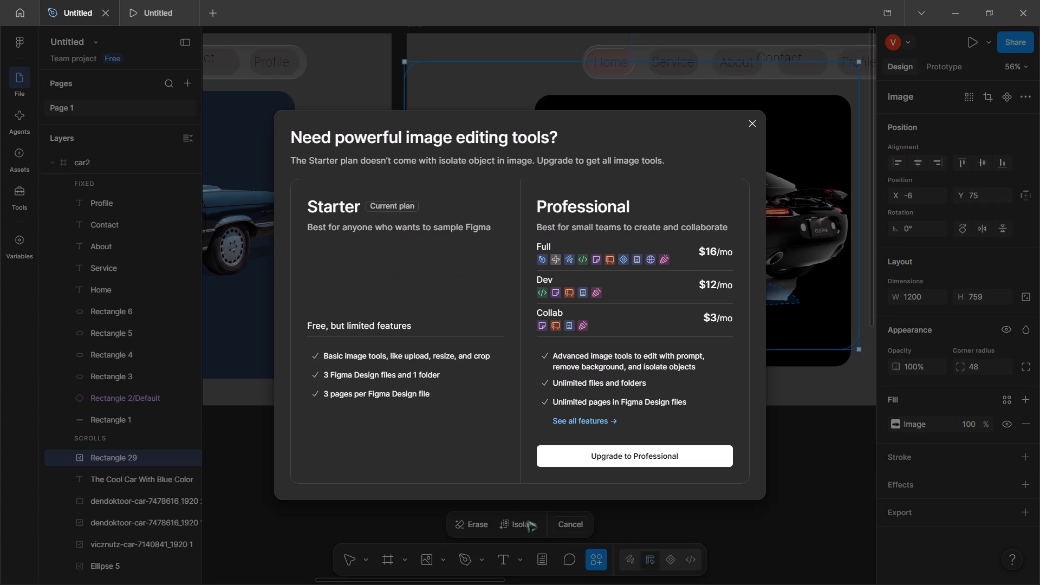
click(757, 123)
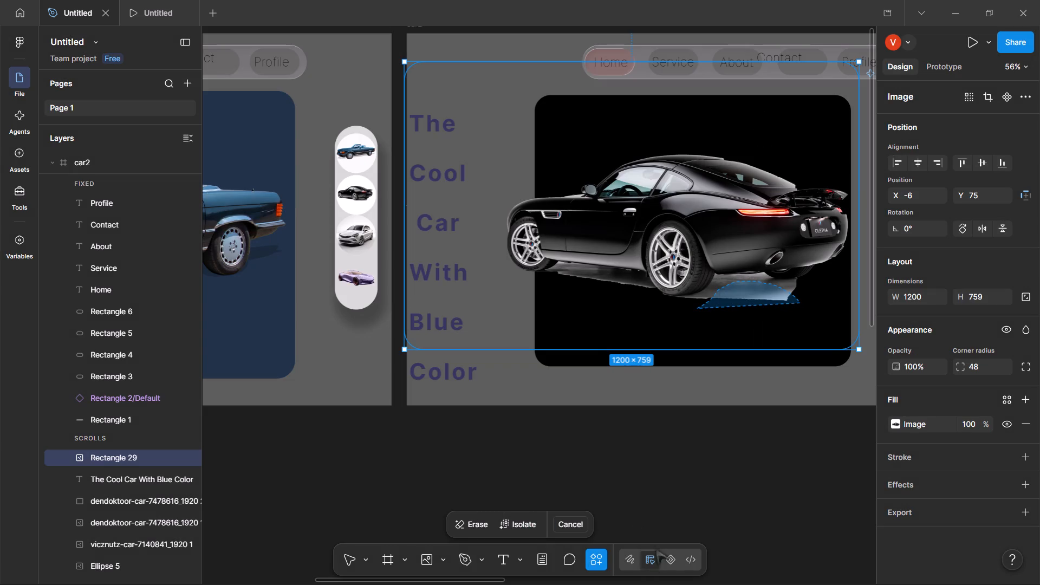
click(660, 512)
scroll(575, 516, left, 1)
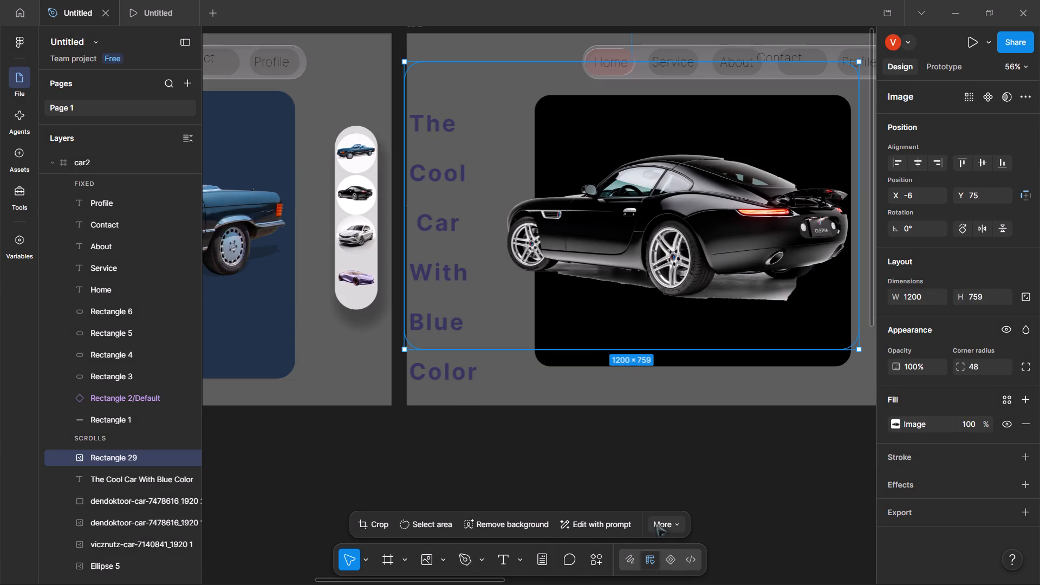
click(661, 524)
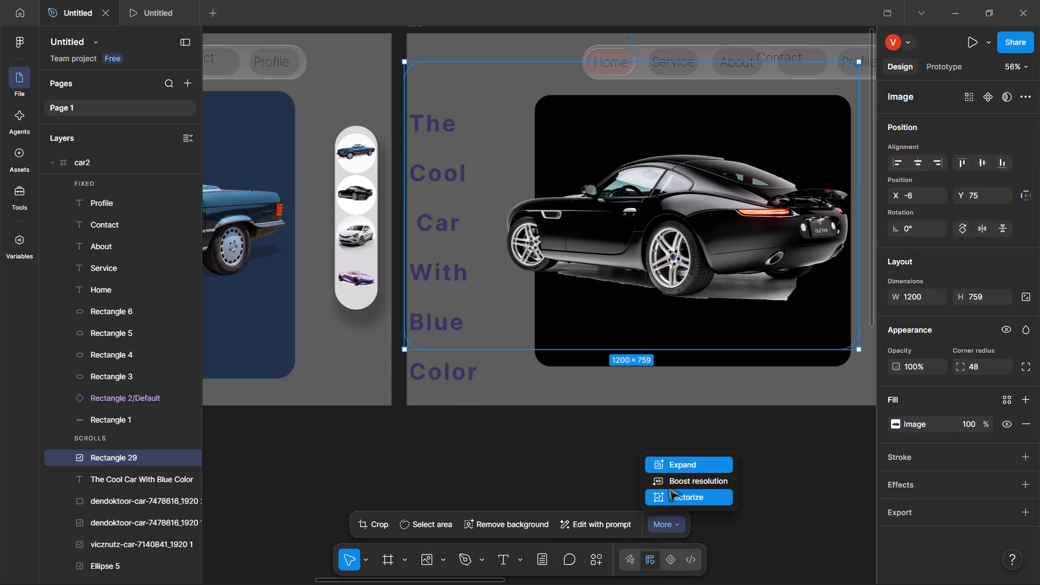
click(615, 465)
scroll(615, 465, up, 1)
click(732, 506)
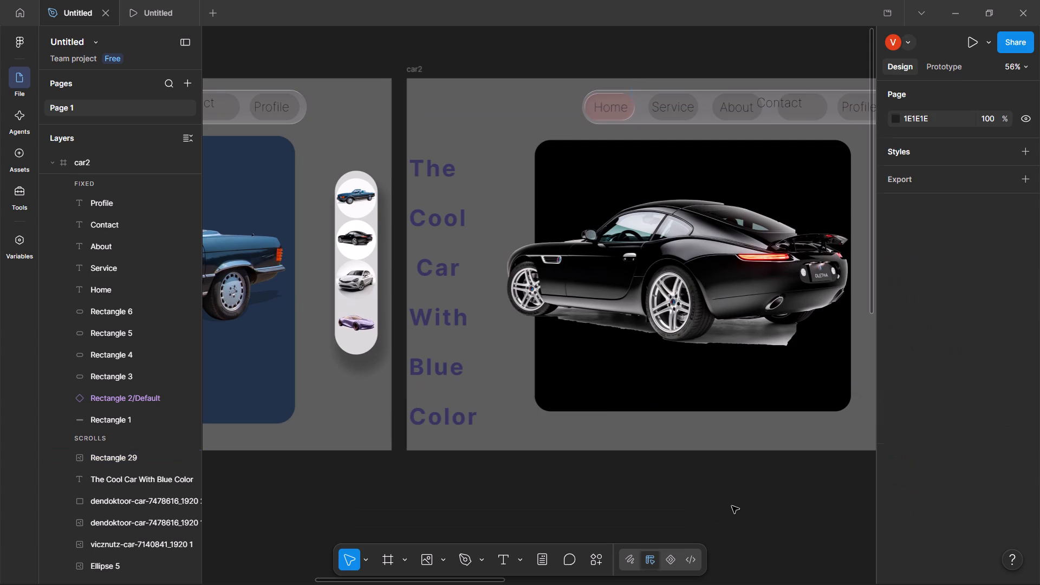
Darken the fill of the heading text in car2 from purple-blue to a near-black navy.
click(430, 236)
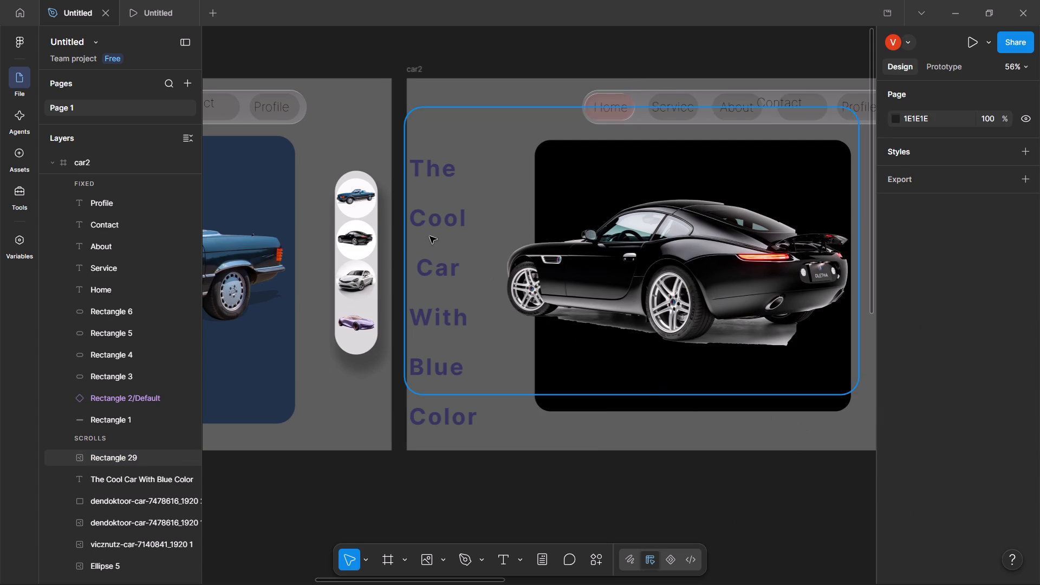
click(431, 277)
click(435, 421)
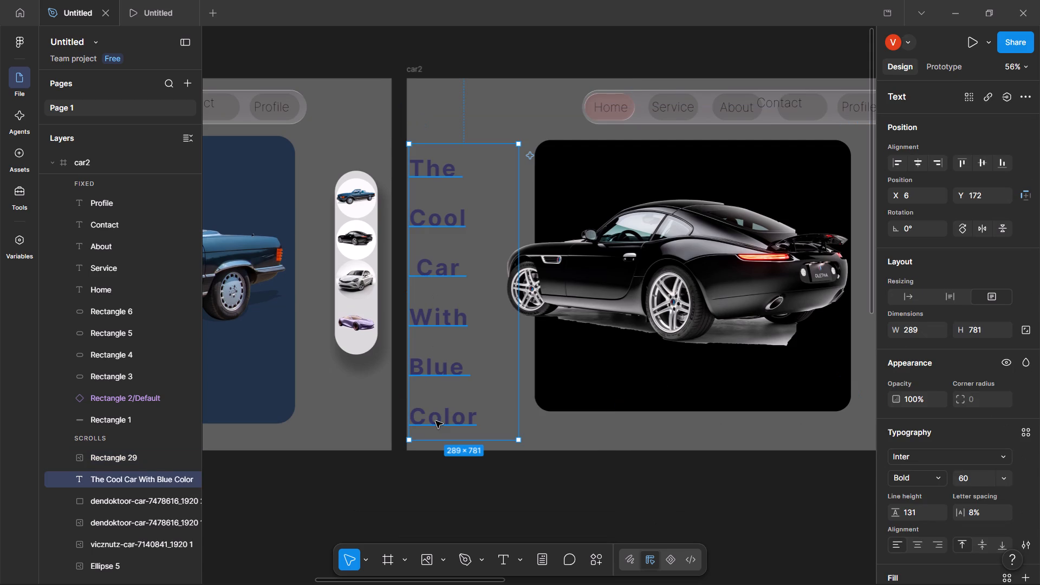
scroll(885, 516, down, 2)
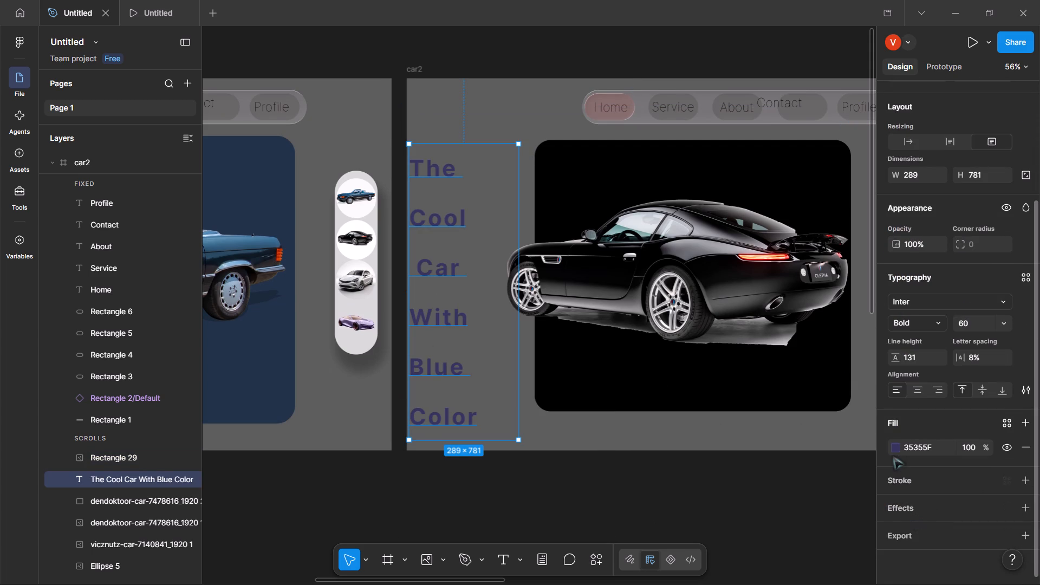
click(891, 447)
drag(825, 396, 809, 402)
Change the word "Blue" to "Black" in the car2 heading so it reads "The Cool Car With Black Color".
double_click(435, 363)
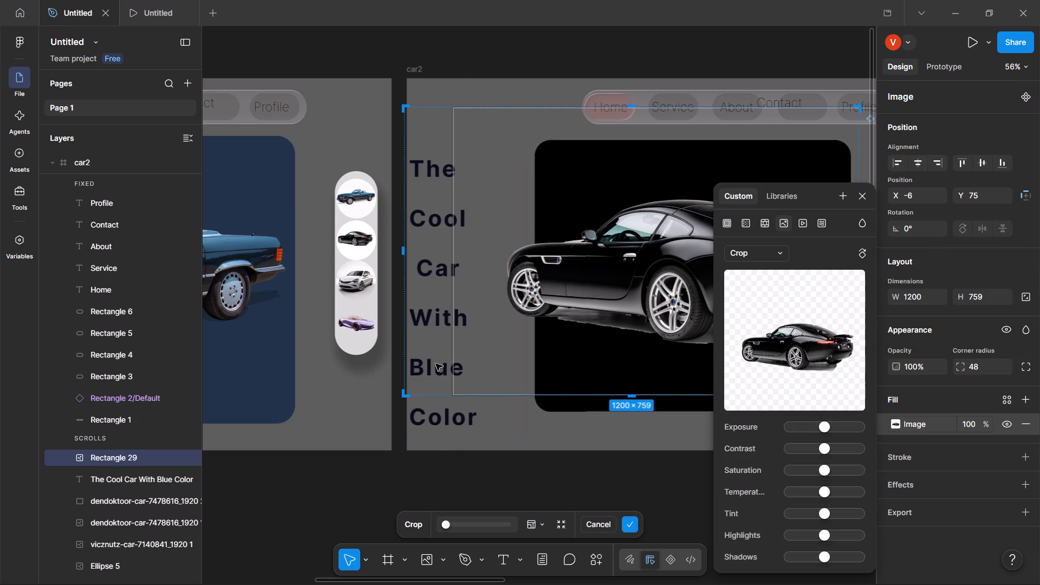
double_click(437, 372)
click(437, 372)
click(459, 426)
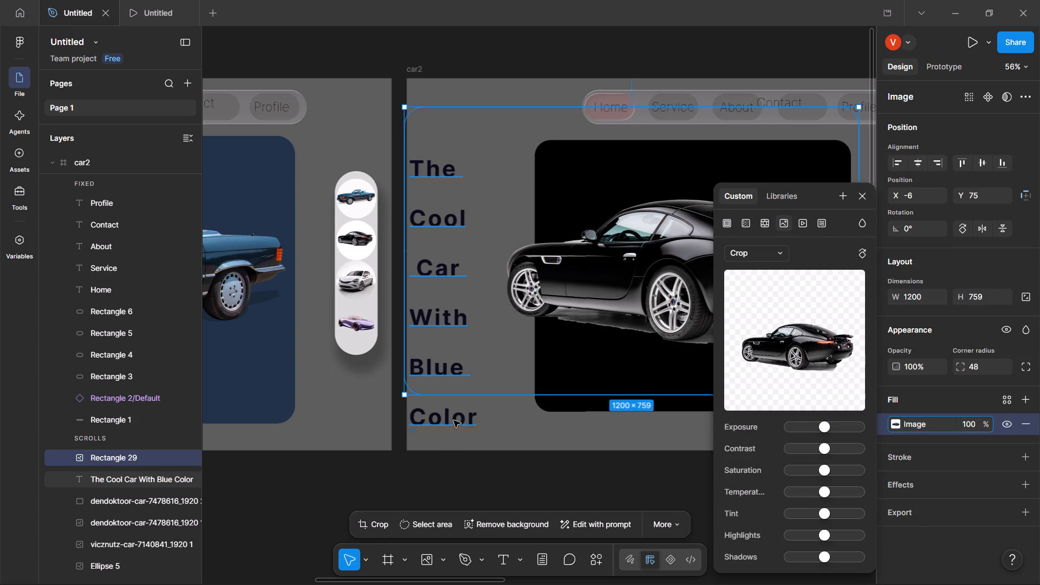
click(453, 420)
double_click(447, 415)
click(451, 387)
click(473, 376)
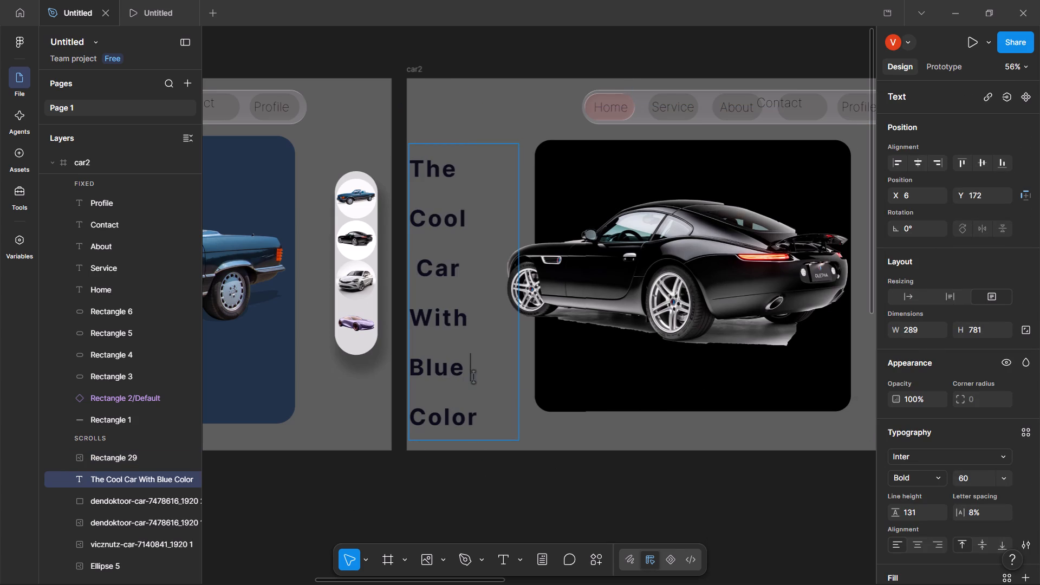
key(BackSpace)
key(BackSpace)
key(BackSpace)
key(BackSpace)
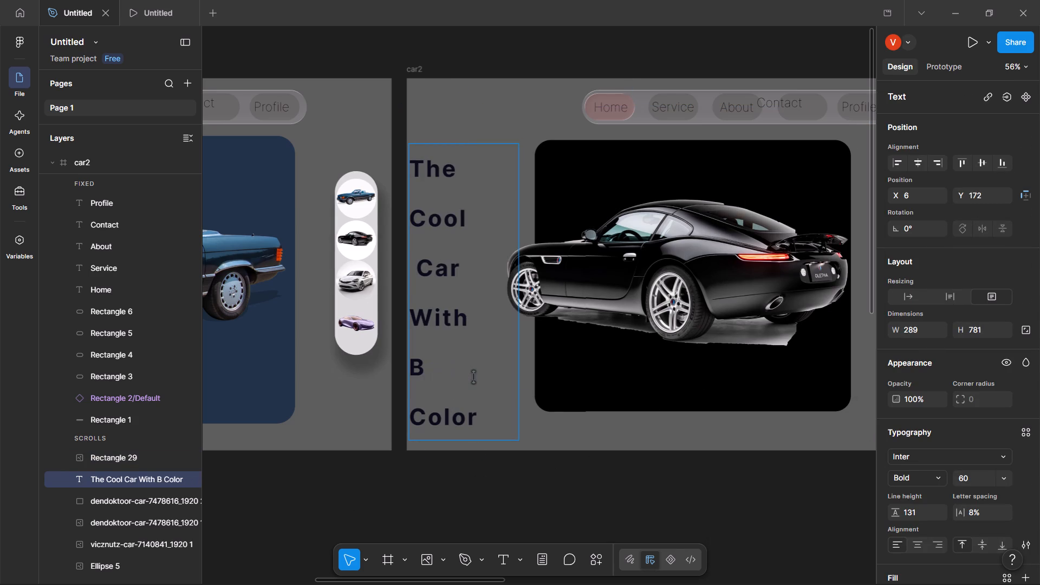
text(lack)
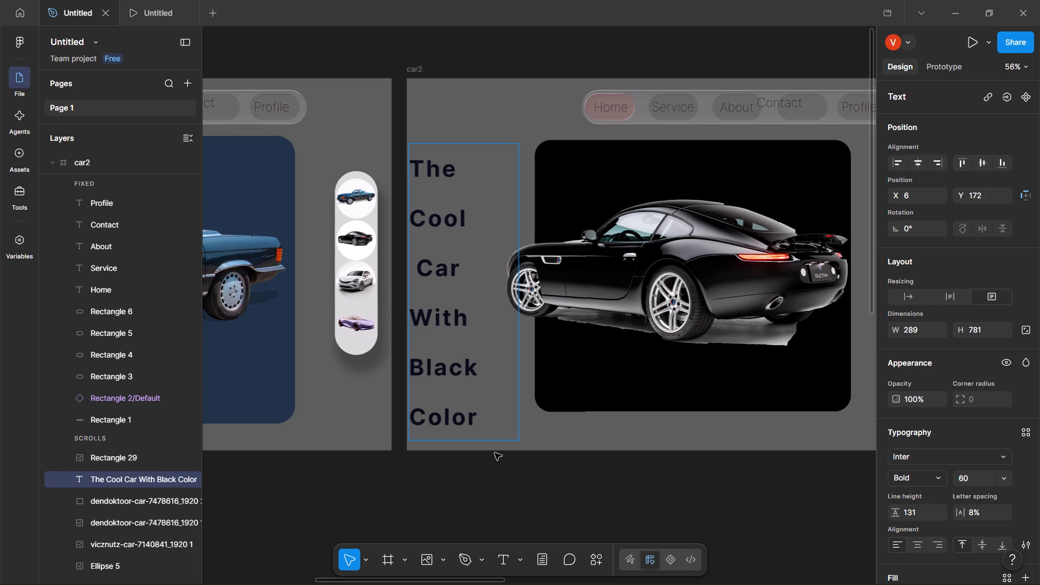
click(547, 501)
Enlarge the blue car thumbnail in the home side bar to 166 × 111 and reposition it at X 1331, Y 248.
scroll(545, 497, left, 3)
scroll(608, 478, right, 1)
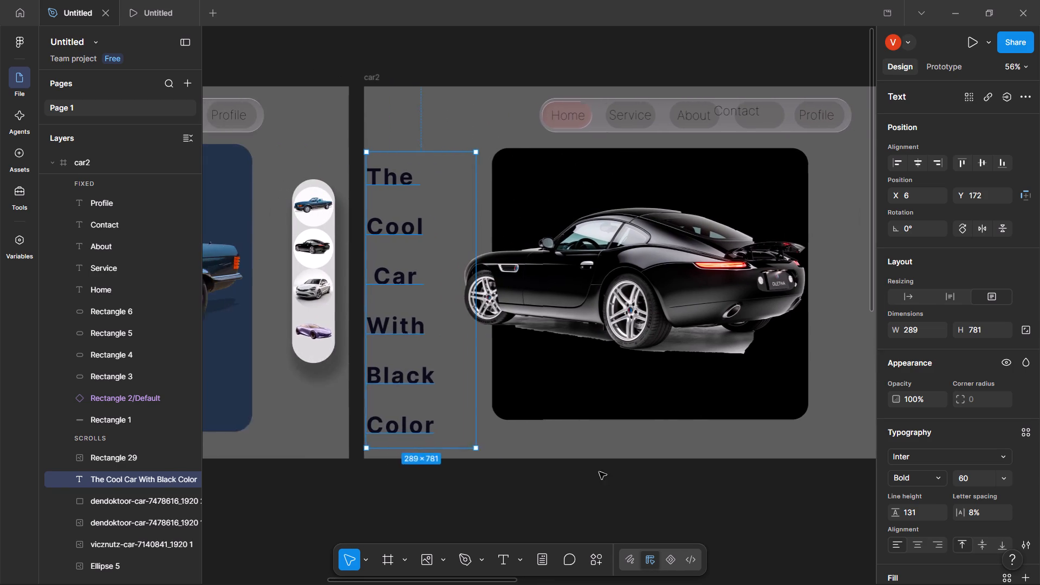
scroll(599, 472, right, 1)
click(461, 207)
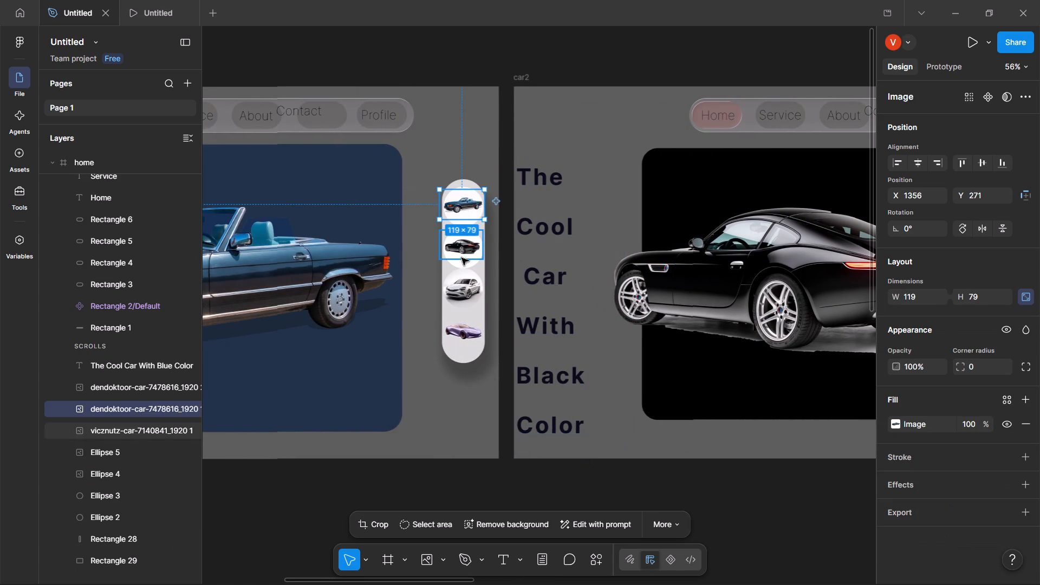
scroll(459, 279, right, 1)
scroll(458, 282, up, 2)
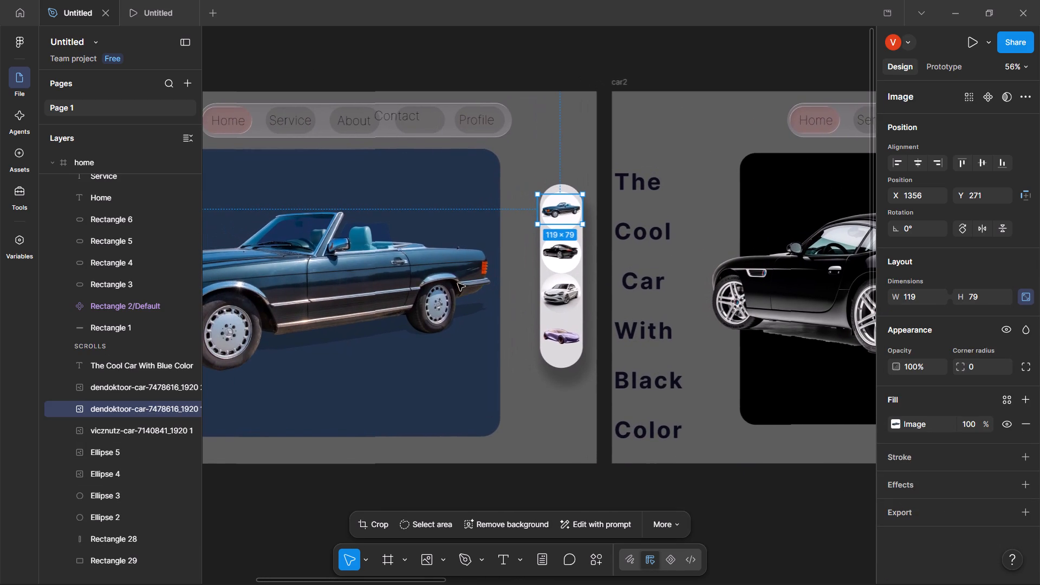
scroll(458, 283, up, 2)
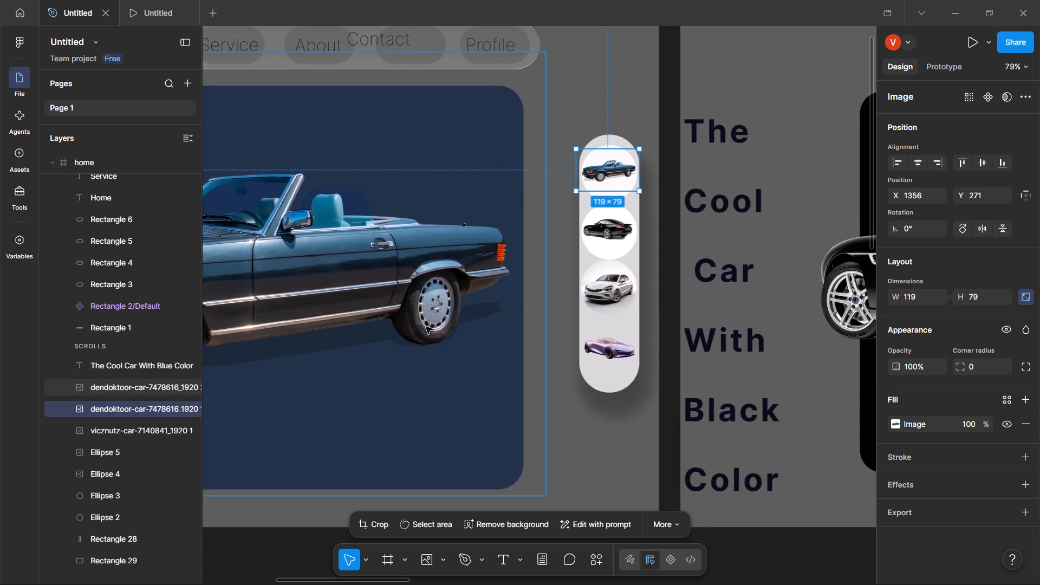
scroll(426, 327, up, 1)
scroll(649, 62, up, 1)
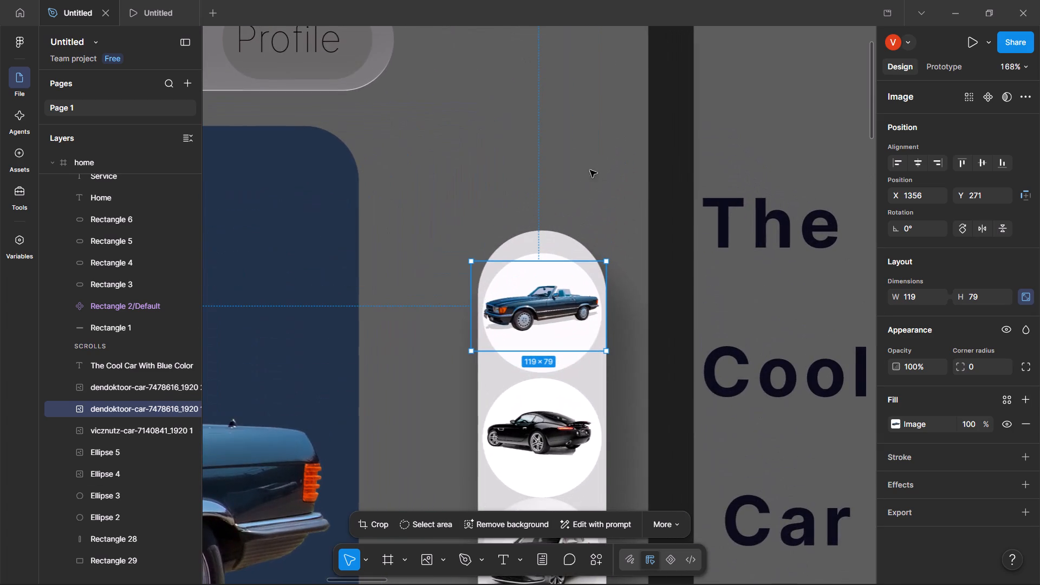
scroll(552, 239, down, 1)
click(548, 285)
click(545, 249)
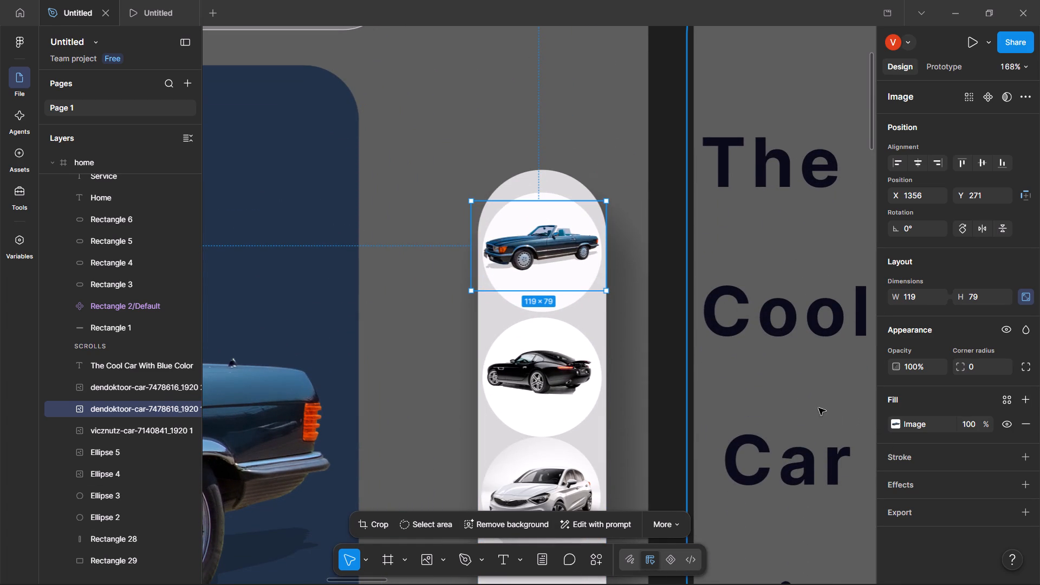
drag(609, 290, 625, 304)
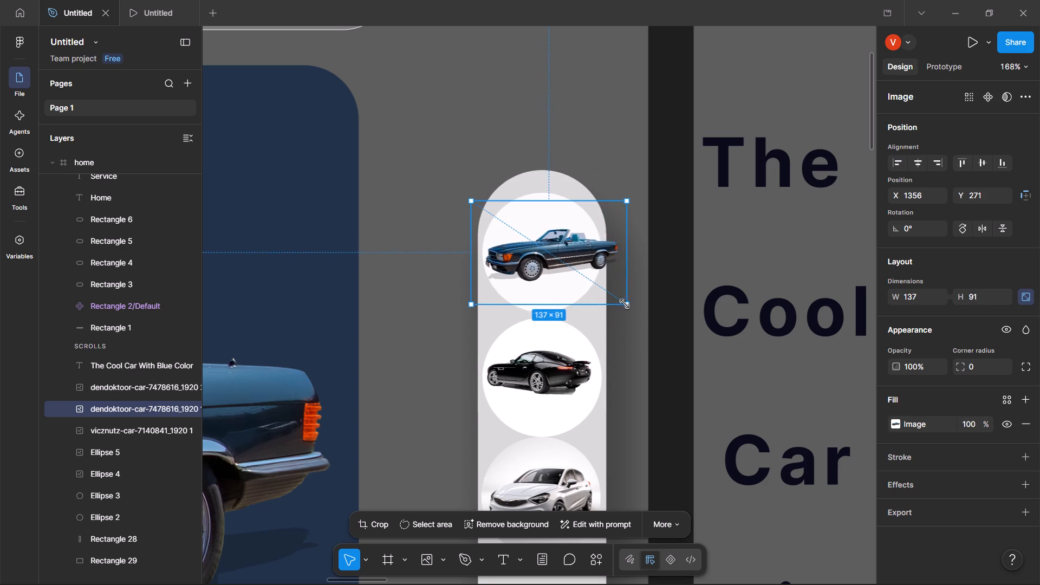
drag(625, 304, 632, 313)
click(569, 303)
drag(561, 266, 541, 250)
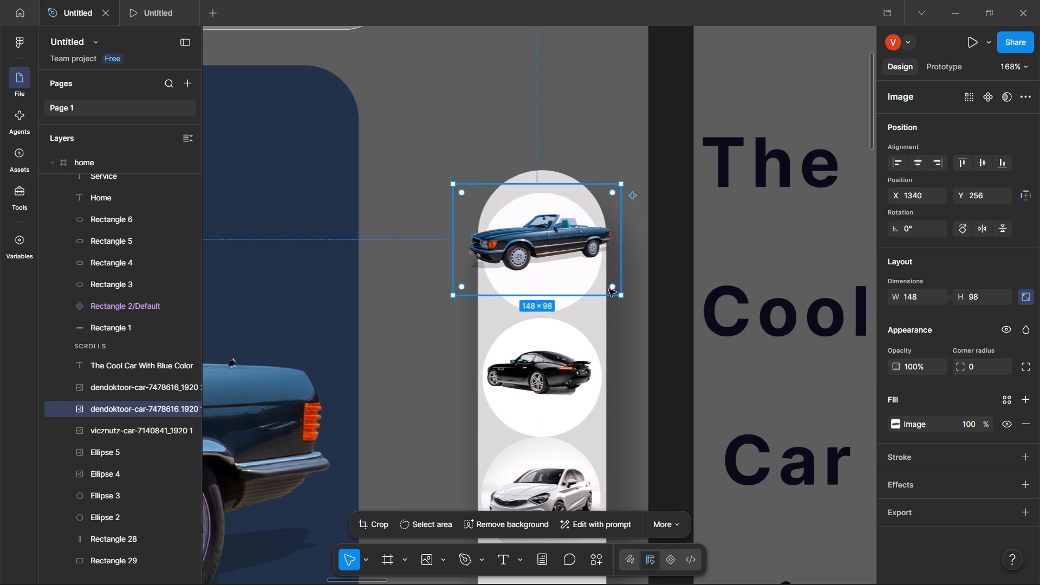
drag(626, 298, 633, 308)
drag(578, 259, 568, 255)
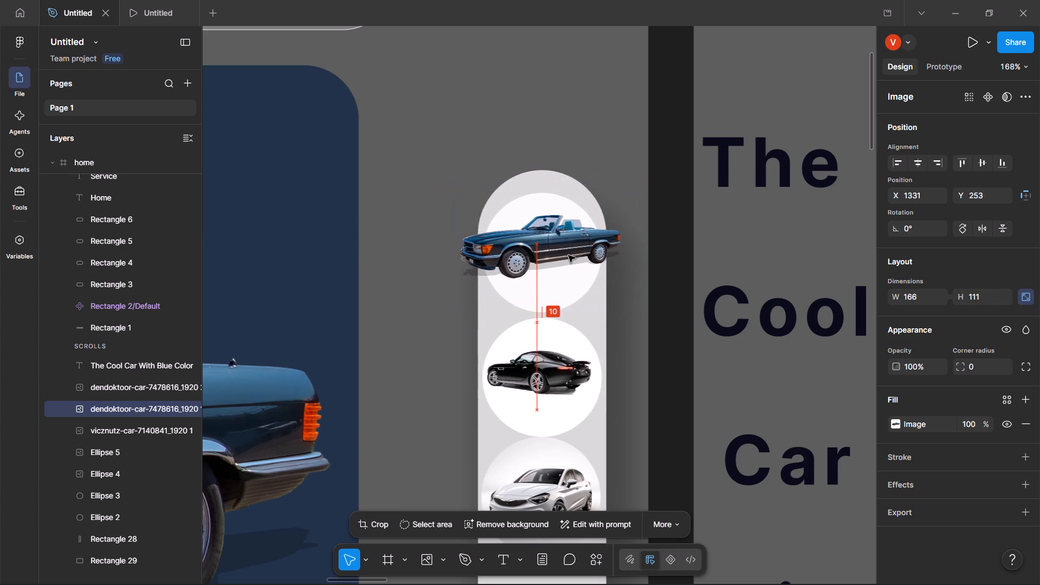
drag(568, 255, 567, 250)
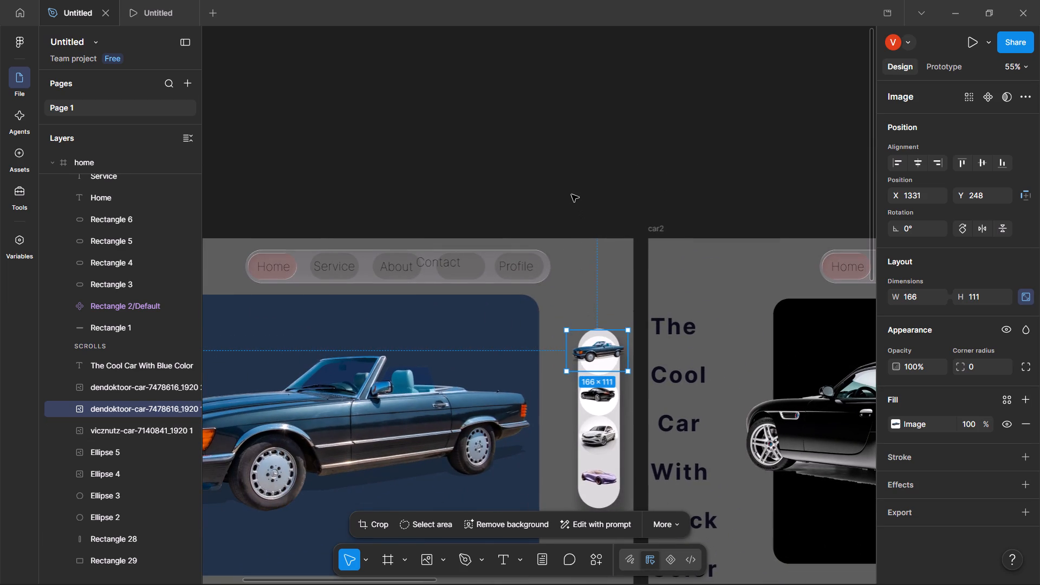
click(571, 193)
Enlarge the black car thumbnail in the car2 side bar to 158 × 105 and place it at X 1341, Y 365.
scroll(563, 236, down, 1)
scroll(593, 357, left, 2)
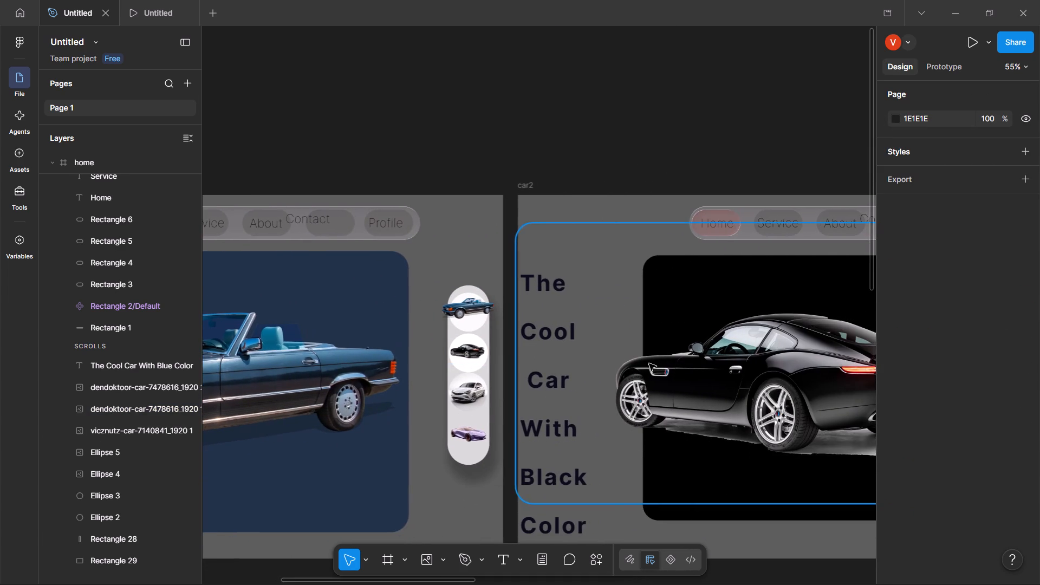
scroll(649, 363, left, 5)
click(569, 347)
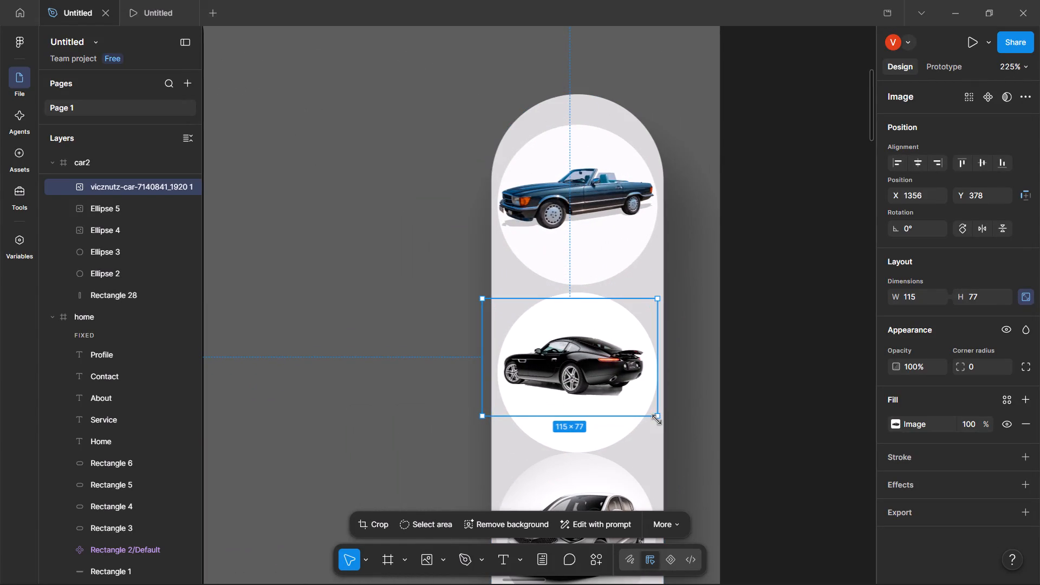
drag(657, 416, 710, 448)
drag(648, 408, 621, 394)
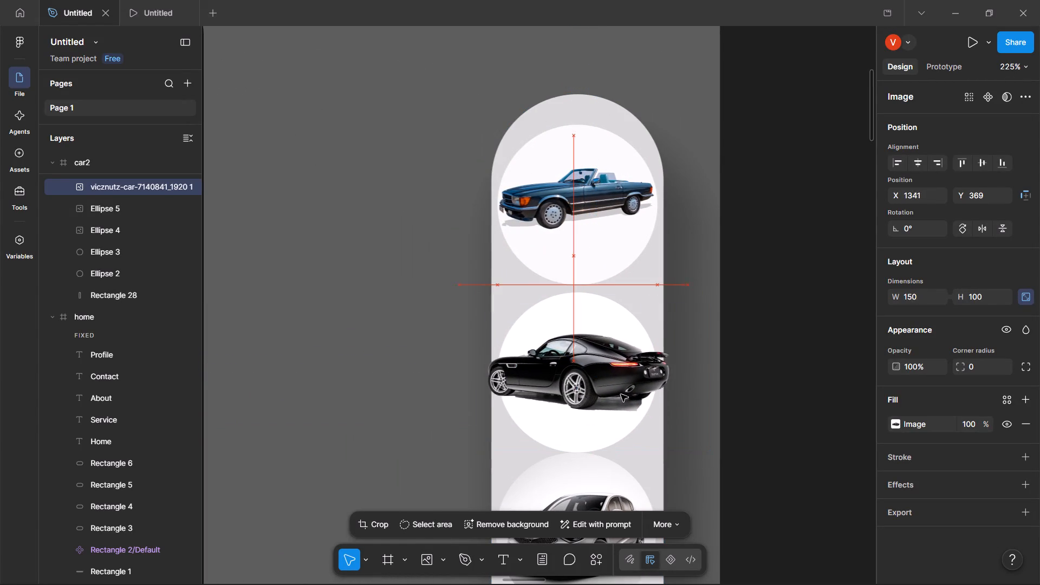
drag(621, 394, 626, 385)
drag(690, 432, 693, 438)
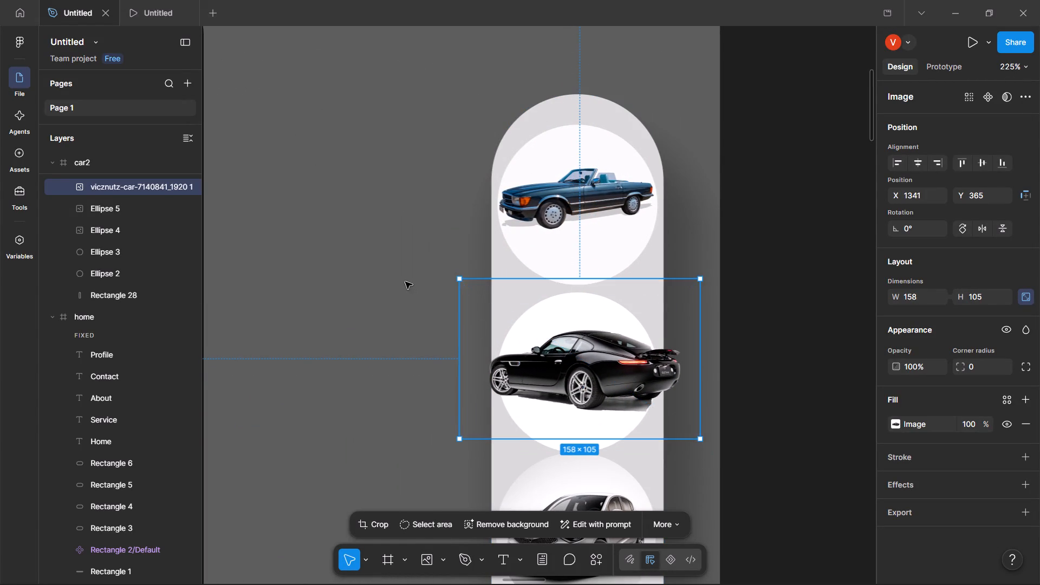
click(405, 282)
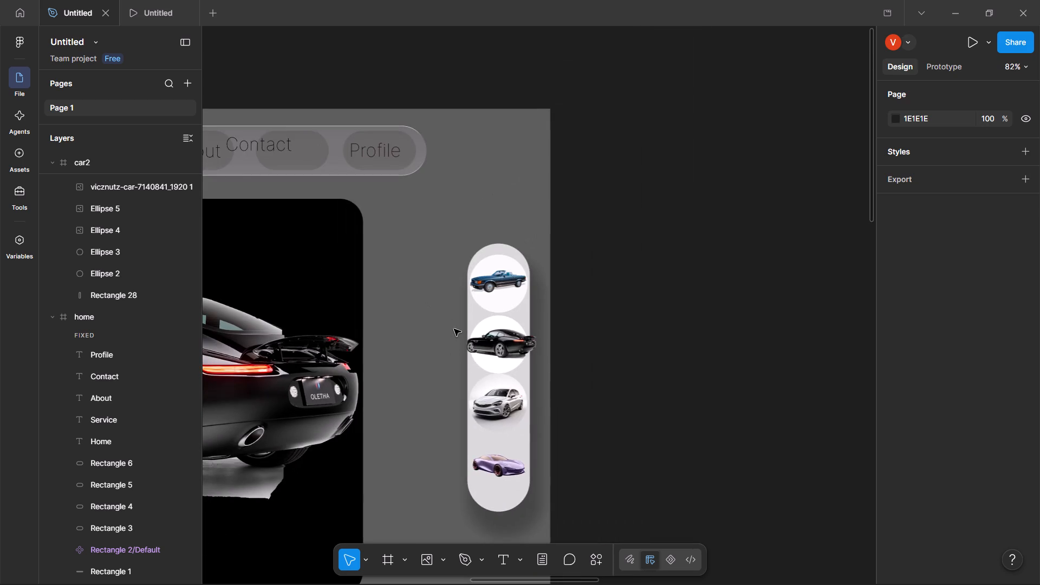
Connect the white circle behind the black car in the home side bar to the car2 frame with an on-click navigation.
scroll(454, 329, left, 1)
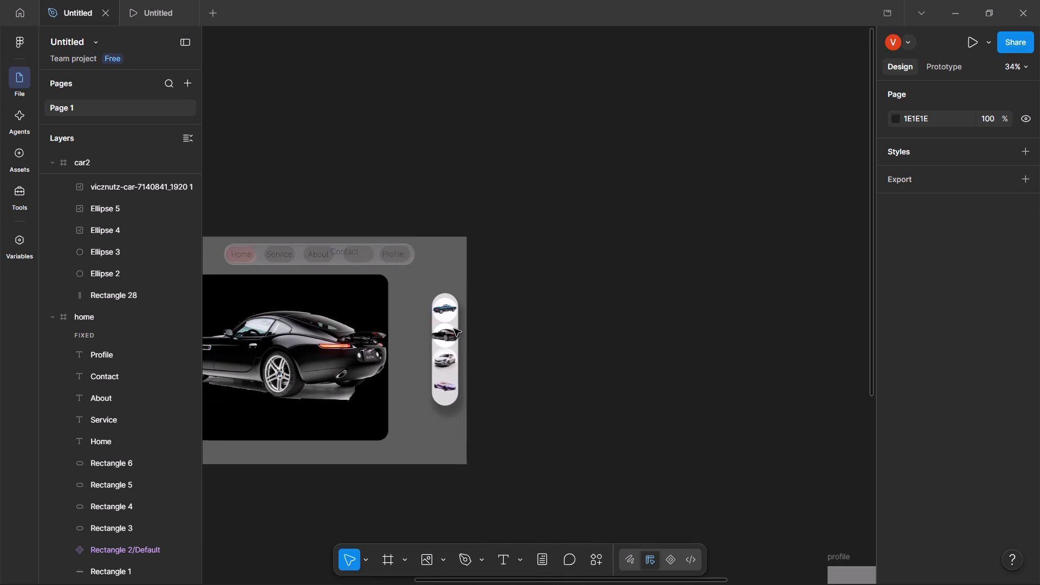
scroll(454, 329, right, 3)
click(452, 336)
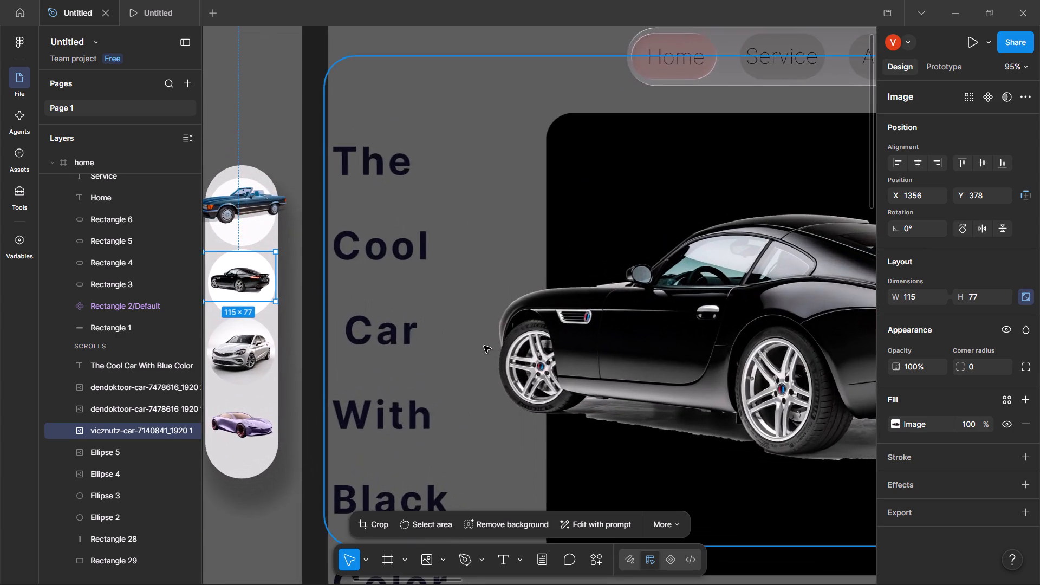
scroll(484, 346, right, 1)
scroll(894, 93, right, 1)
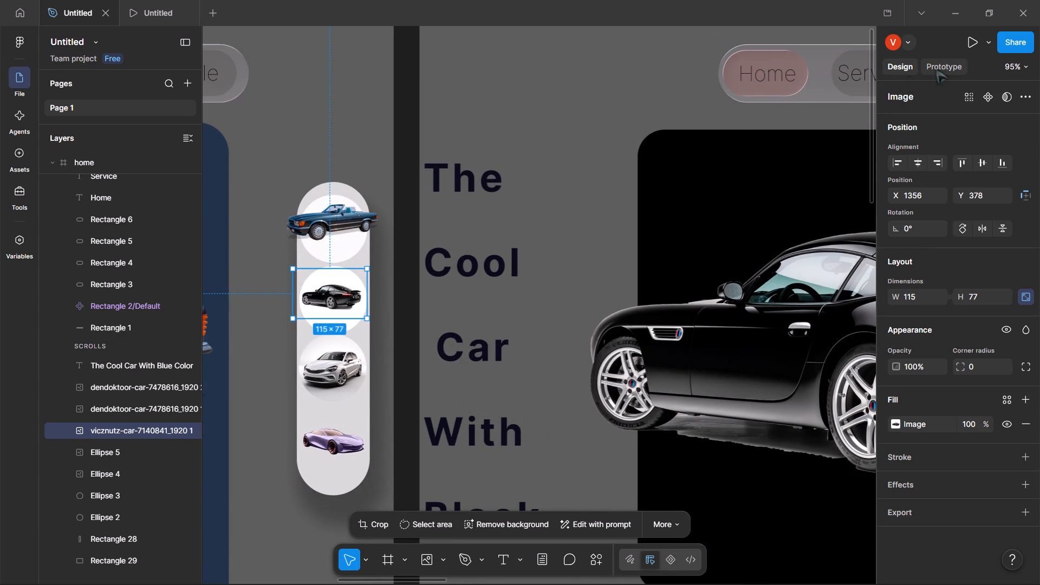
click(936, 69)
scroll(871, 129, right, 3)
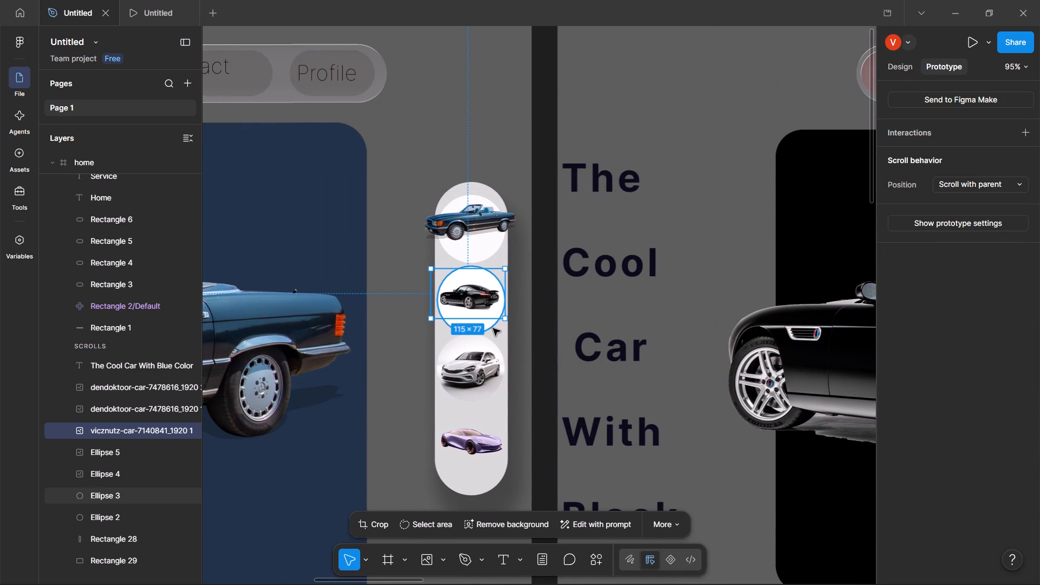
click(491, 327)
click(478, 296)
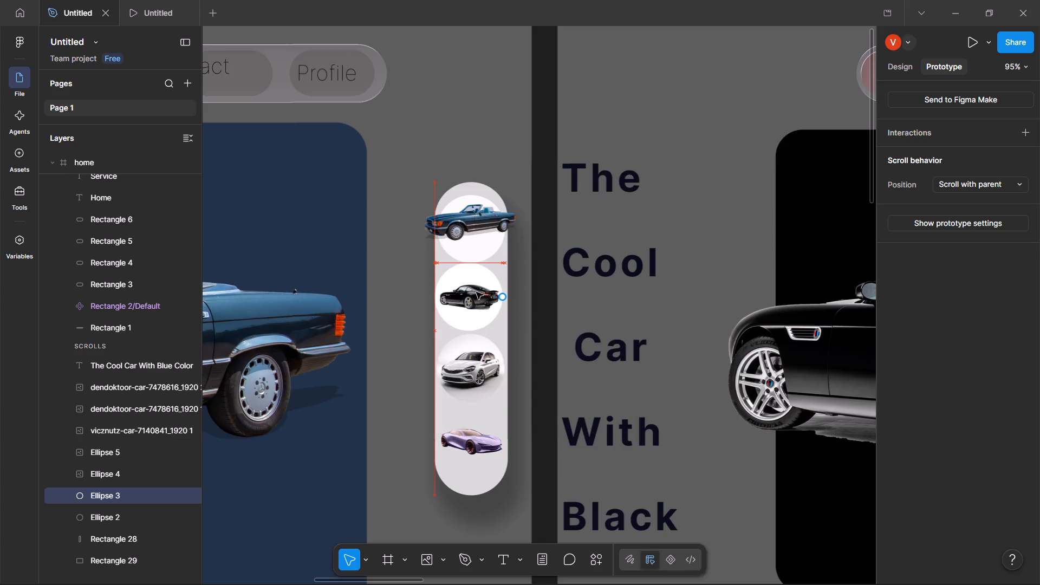
click(470, 295)
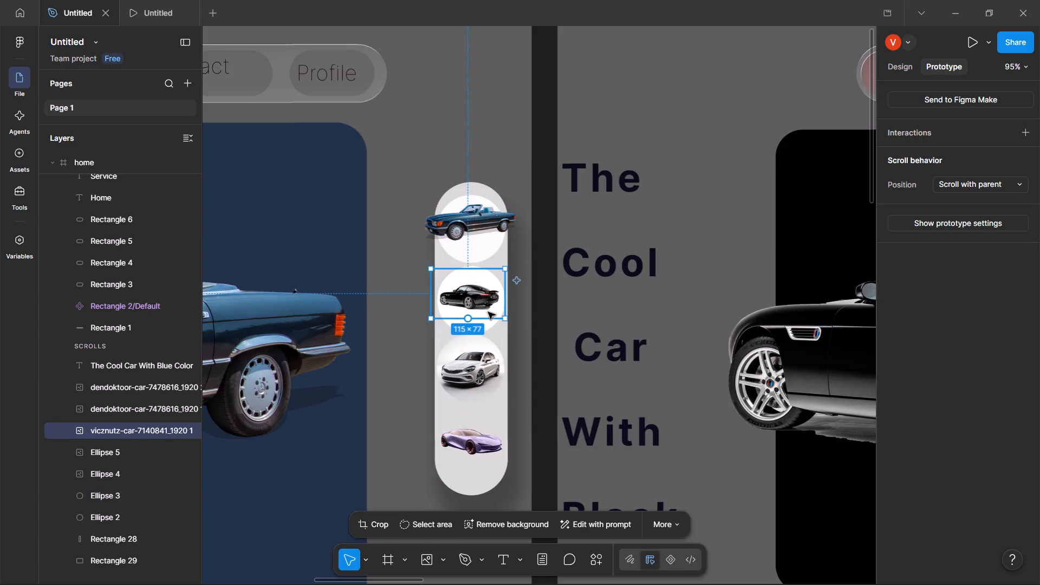
click(527, 344)
click(499, 321)
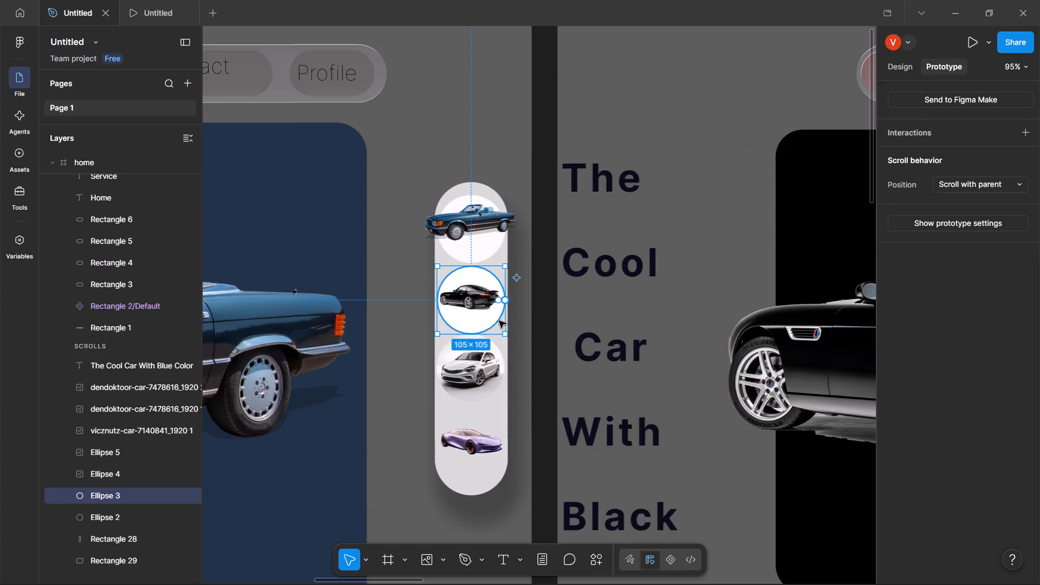
drag(505, 302, 571, 302)
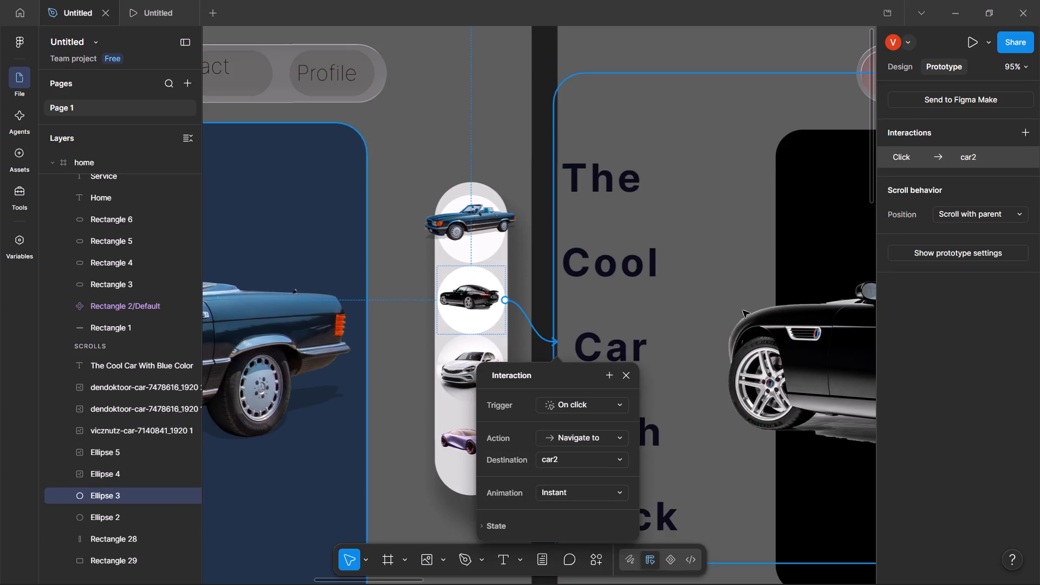
Set the animation of the home-to-car2 interaction to Smart animate.
click(555, 486)
scroll(570, 535, down, 20)
scroll(570, 535, down, 15)
scroll(570, 535, up, 20)
scroll(570, 535, up, 20)
scroll(570, 535, up, 20)
scroll(570, 535, down, 20)
scroll(570, 535, down, 20)
scroll(570, 535, down, 20)
scroll(570, 535, up, 20)
scroll(570, 535, up, 14)
scroll(574, 547, down, 16)
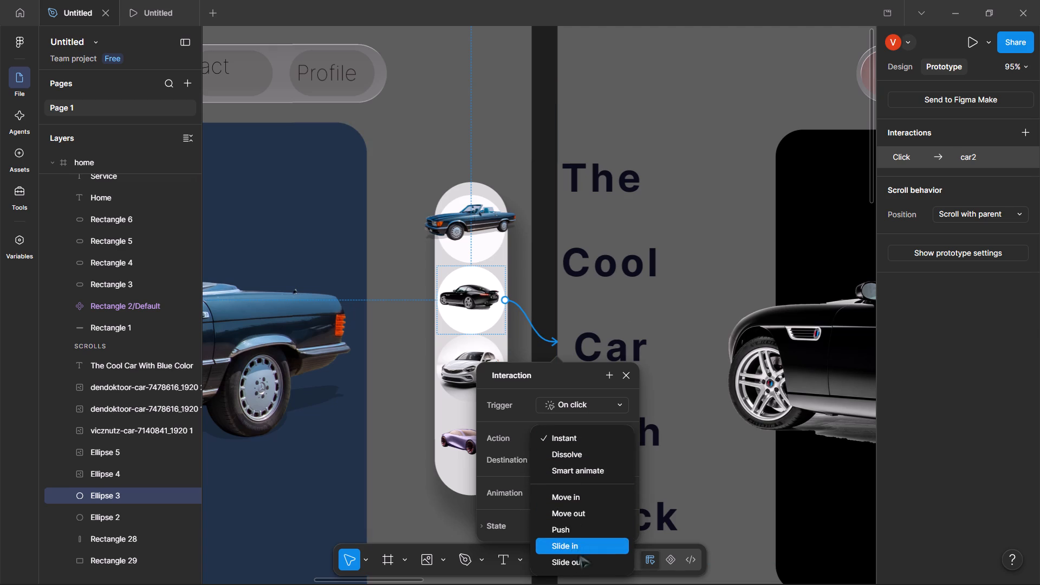
click(567, 473)
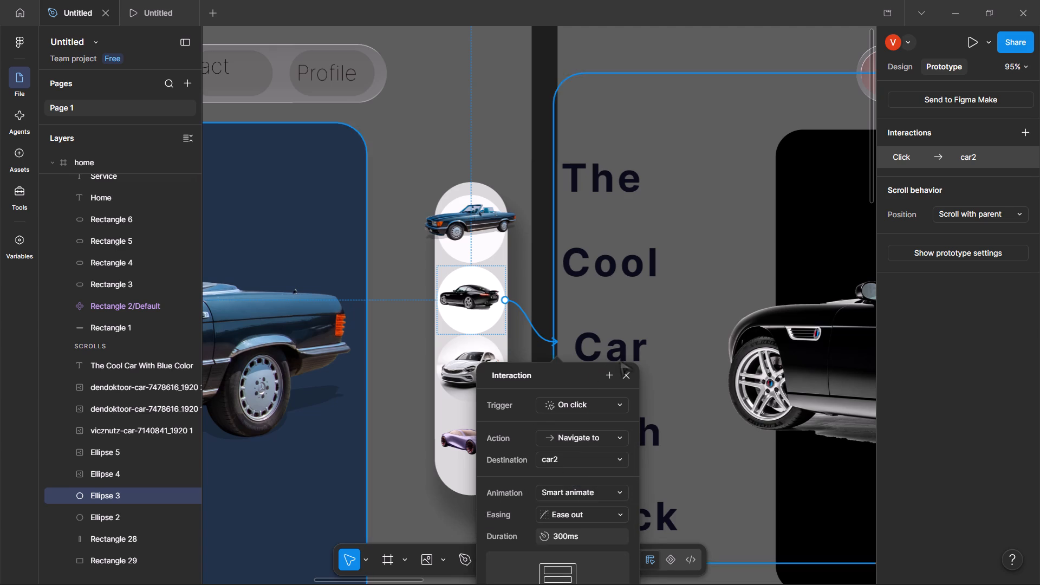
click(626, 376)
Preview the prototype, test the side bar's black and blue car buttons, and return to the design file.
click(963, 41)
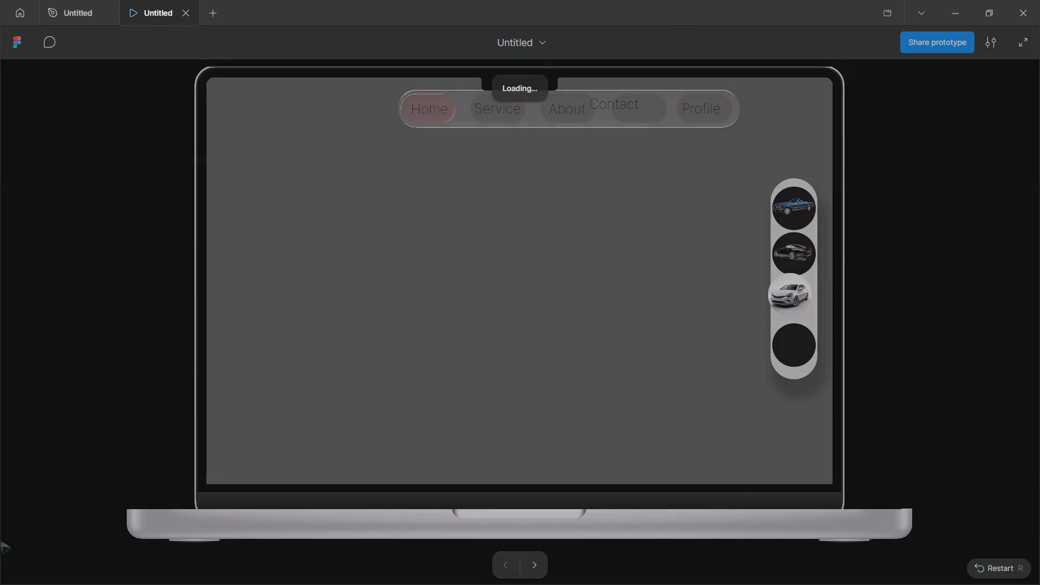
click(415, 281)
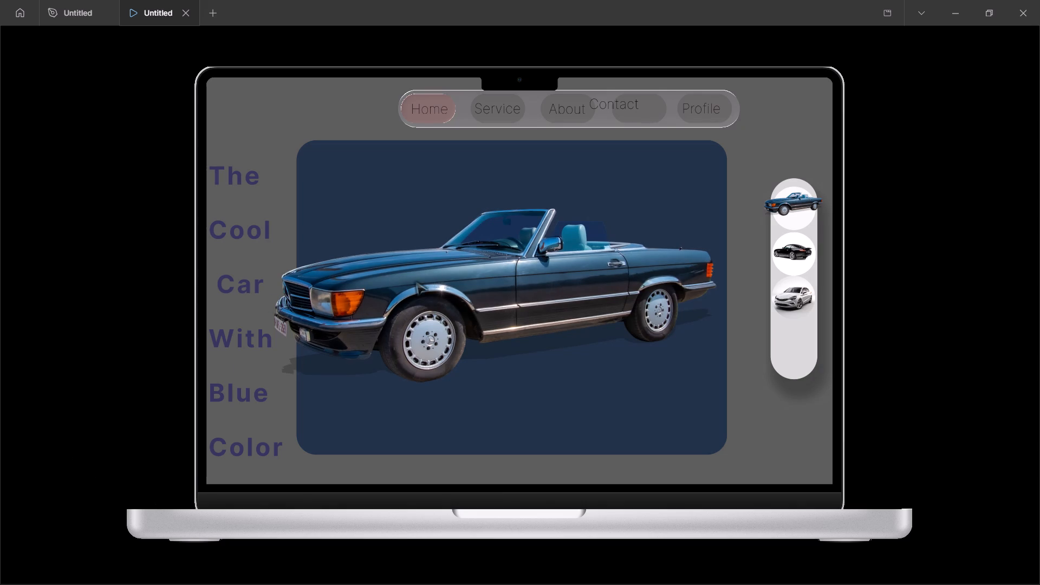
drag(603, 265, 479, 225)
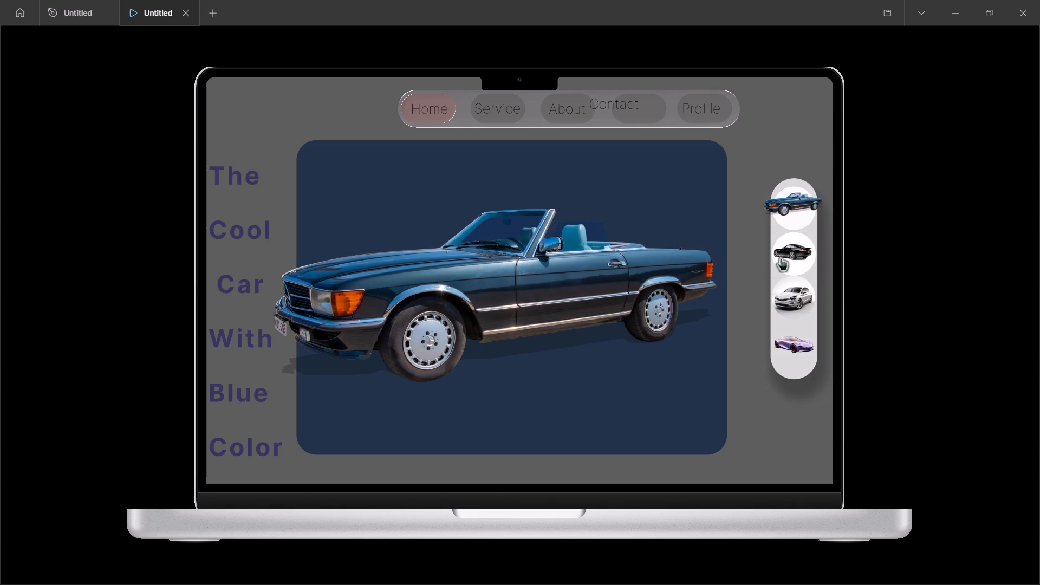
click(791, 248)
click(809, 199)
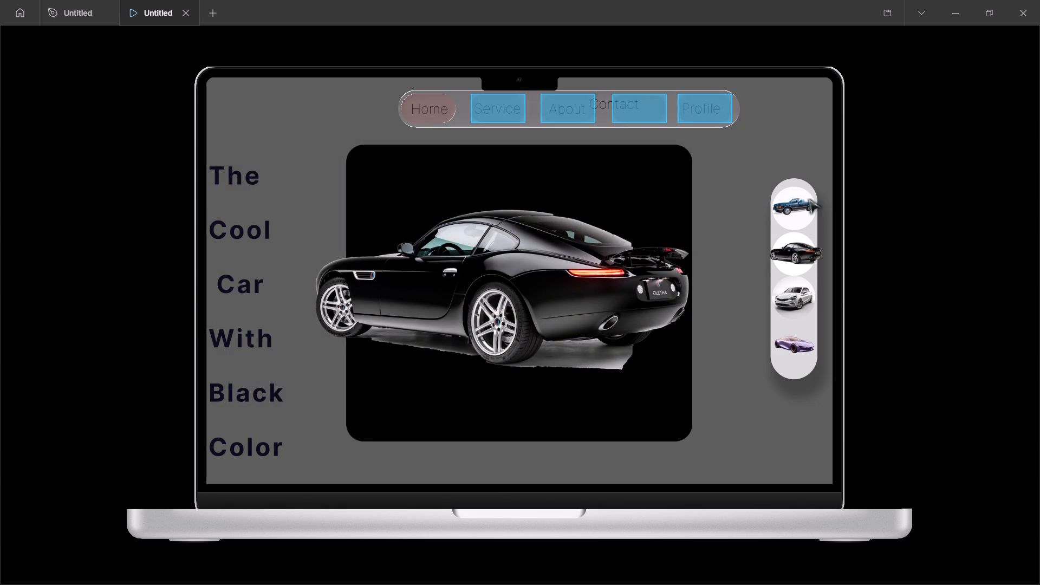
click(807, 206)
click(800, 206)
click(797, 251)
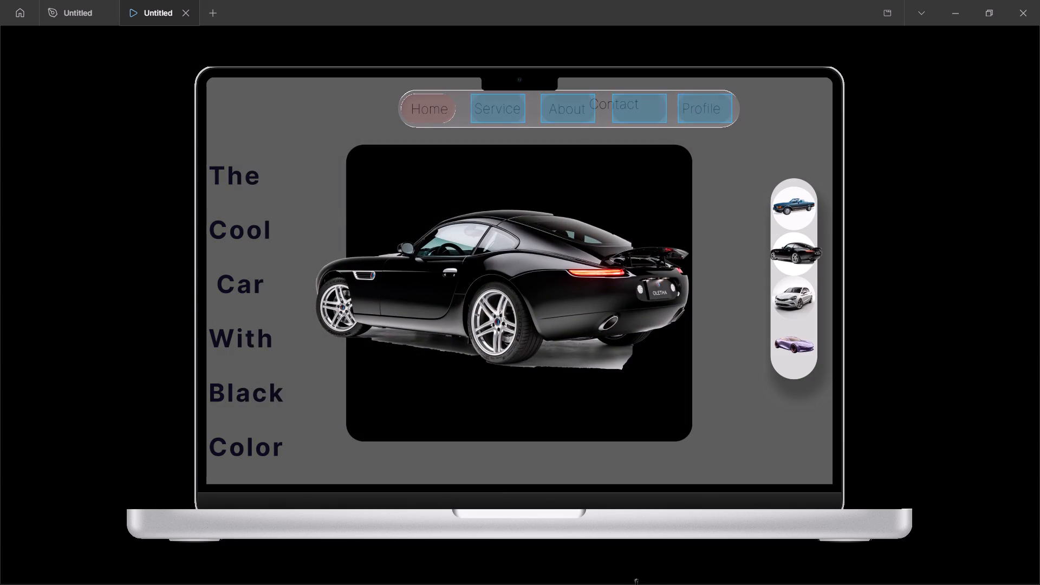
click(67, 0)
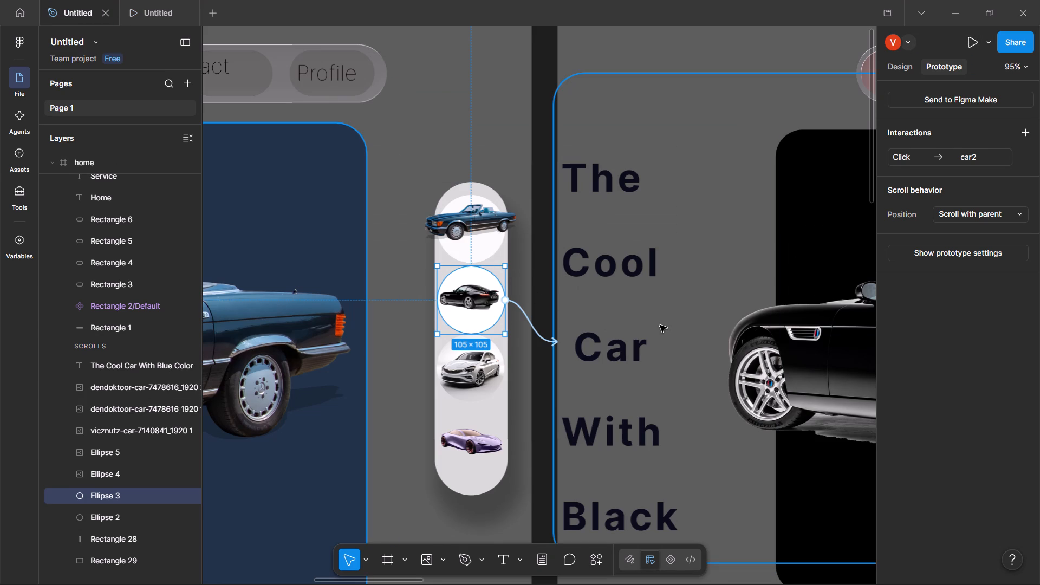
Connect the white circle behind the blue car in the car2 side bar to the home frame, navigating on click with Smart animate.
scroll(660, 325, left, 6)
scroll(718, 305, left, 2)
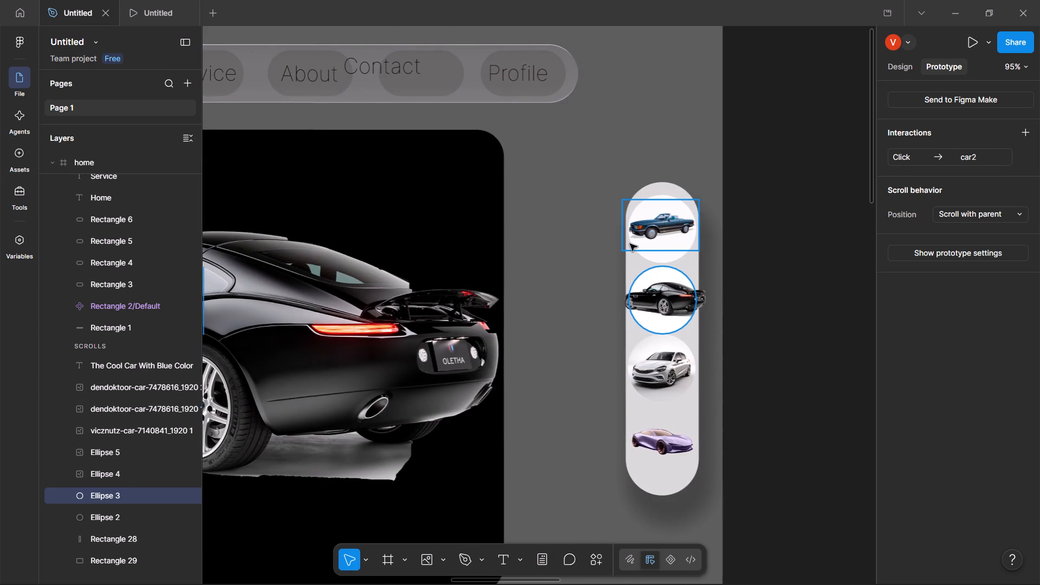
click(656, 253)
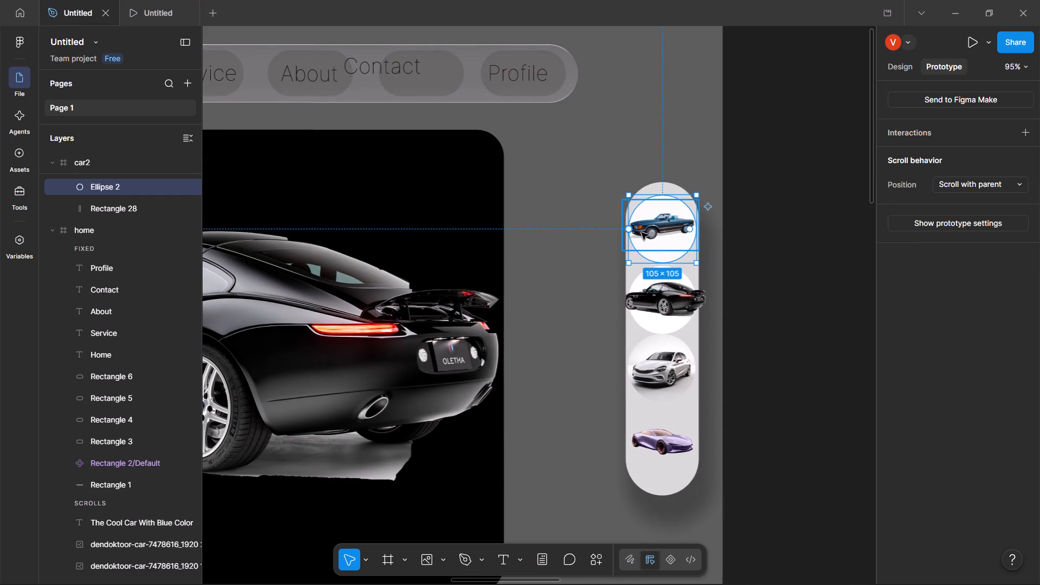
drag(629, 230, 583, 232)
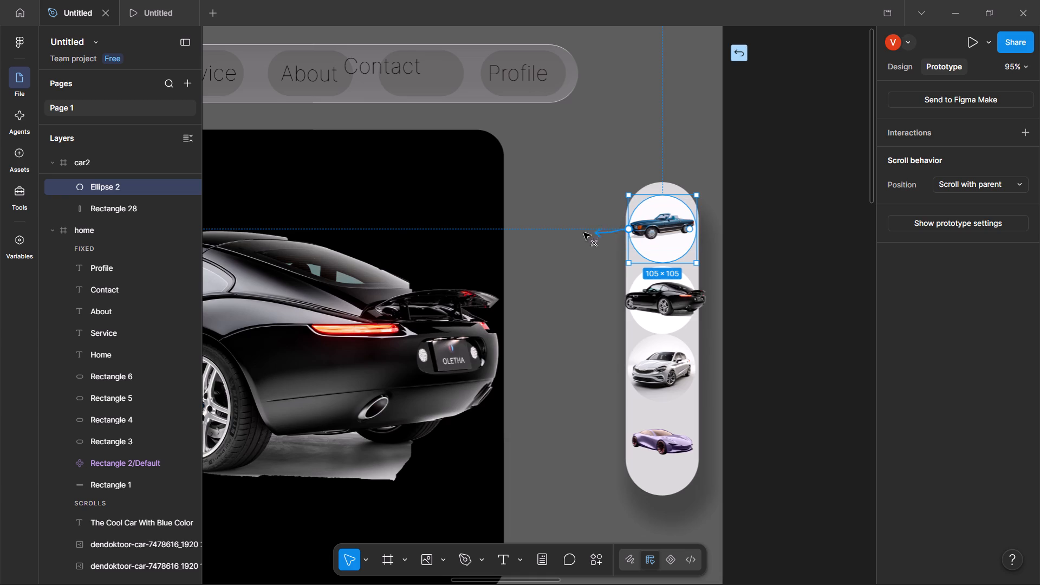
drag(583, 232, 282, 220)
scroll(496, 232, right, 4)
scroll(282, 220, right, 1)
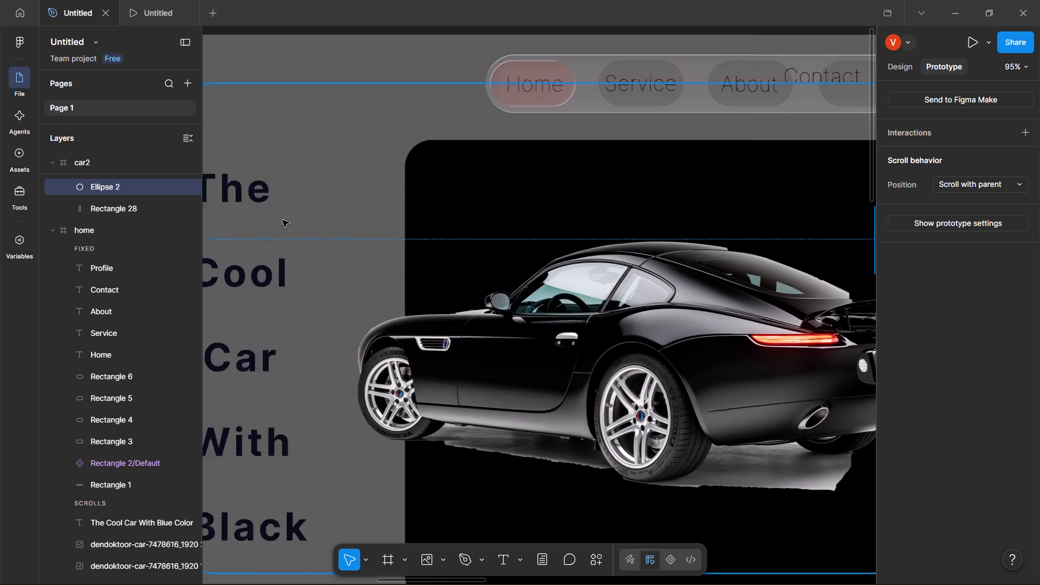
scroll(282, 220, right, 2)
drag(282, 220, 367, 242)
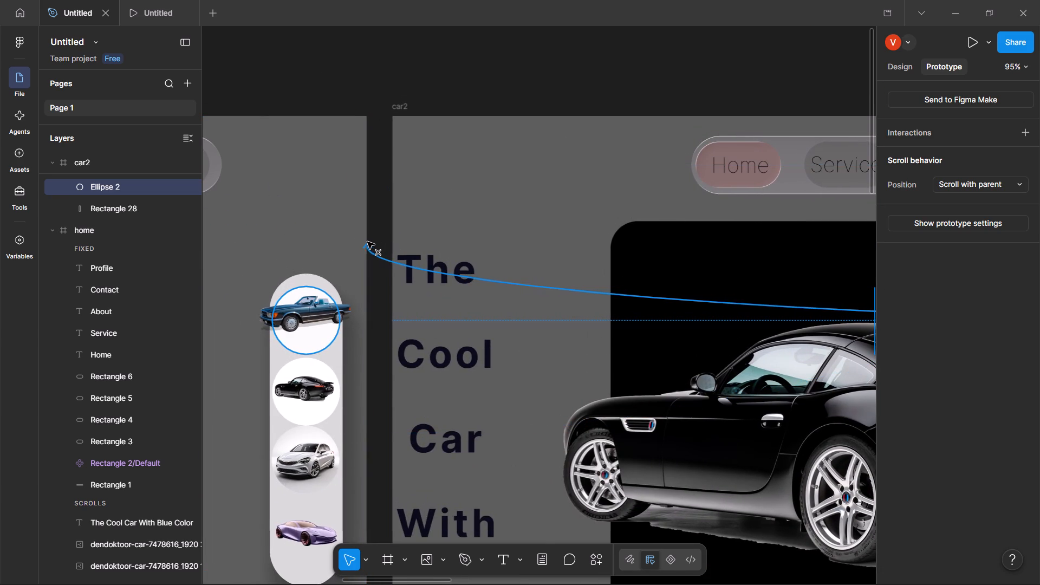
drag(367, 242, 355, 251)
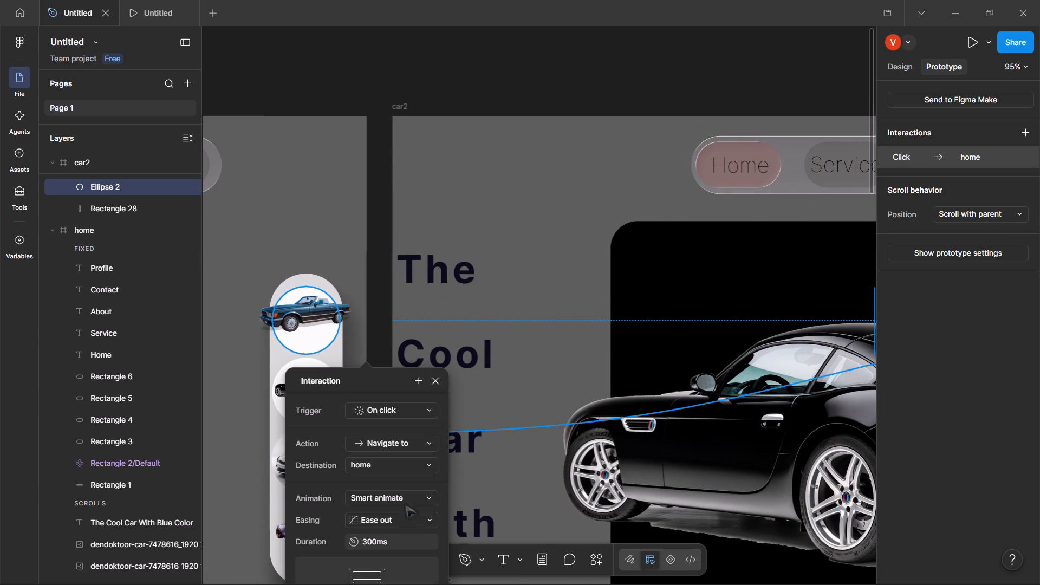
click(465, 80)
Preview the prototype, test switching between the blue and black car buttons in the side bar, and return to the design file.
click(135, 0)
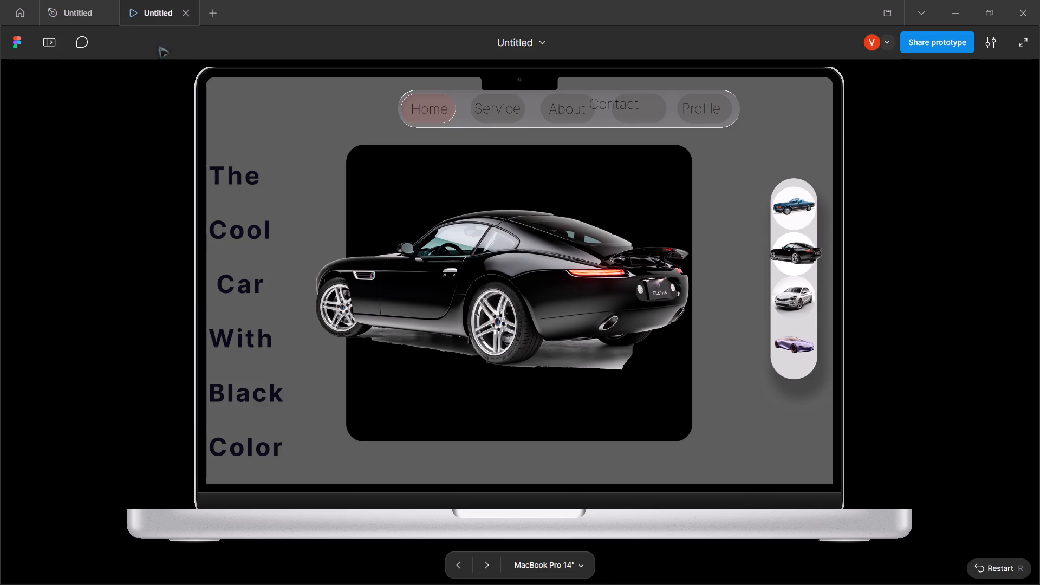
click(792, 199)
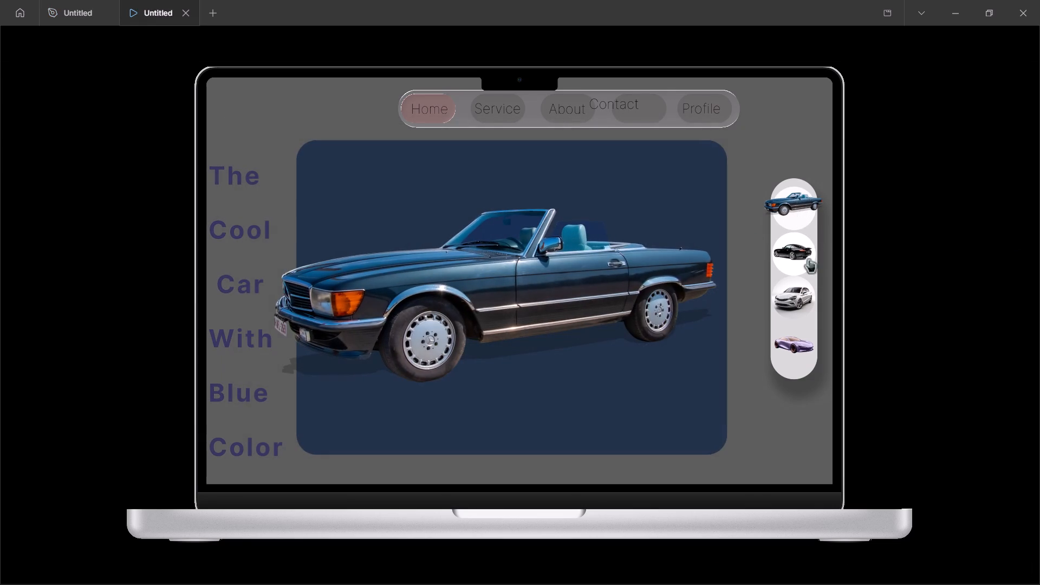
click(795, 255)
click(791, 223)
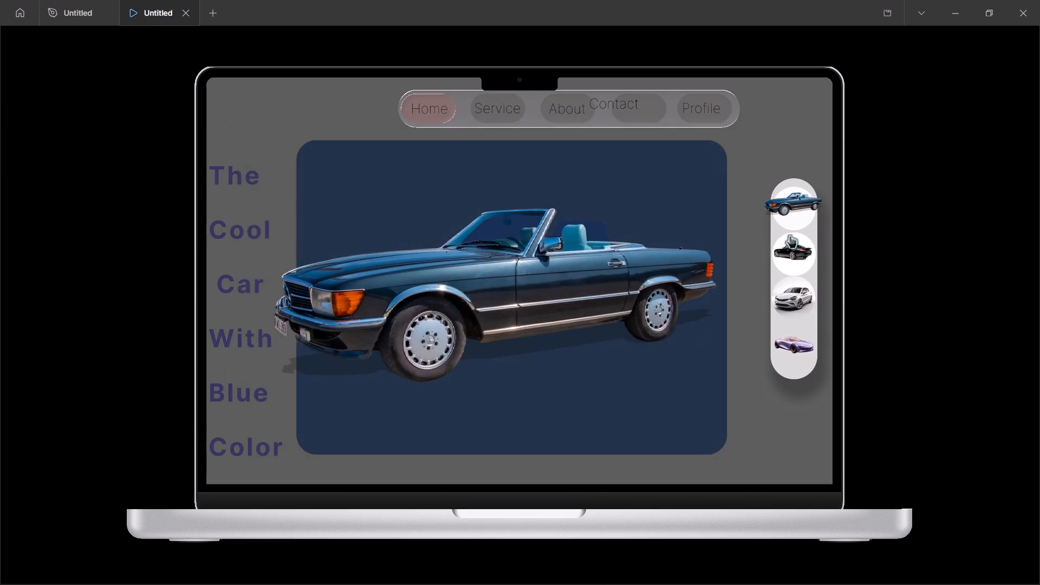
click(790, 256)
click(793, 209)
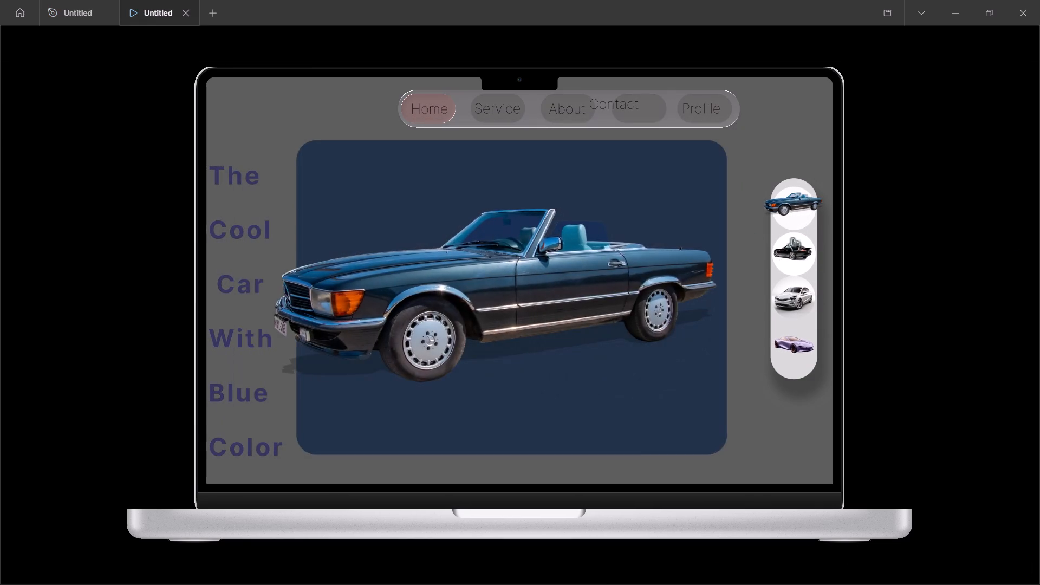
click(792, 242)
click(797, 209)
click(802, 264)
click(782, 199)
click(787, 247)
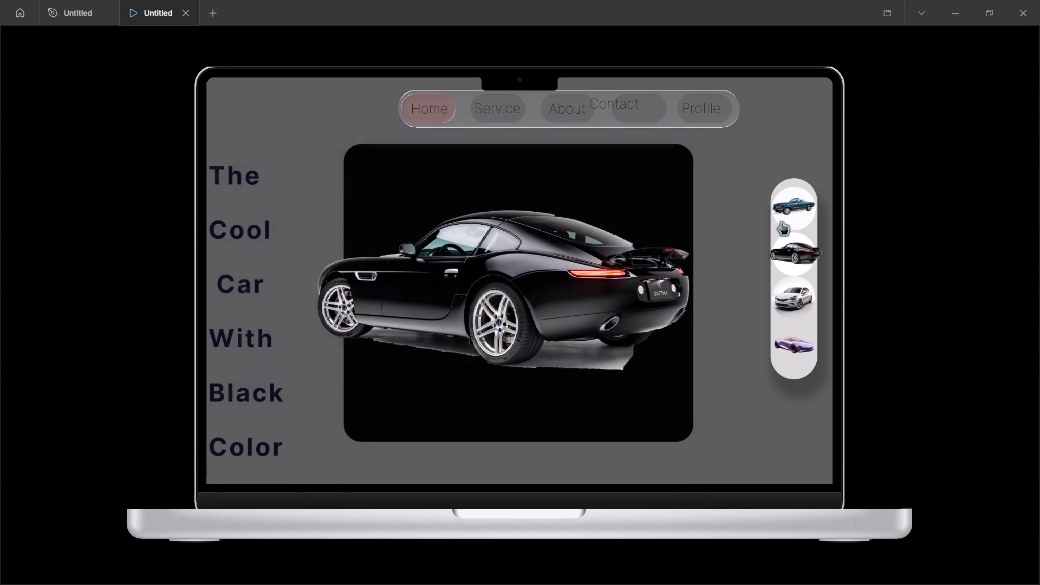
click(782, 219)
click(786, 244)
click(785, 213)
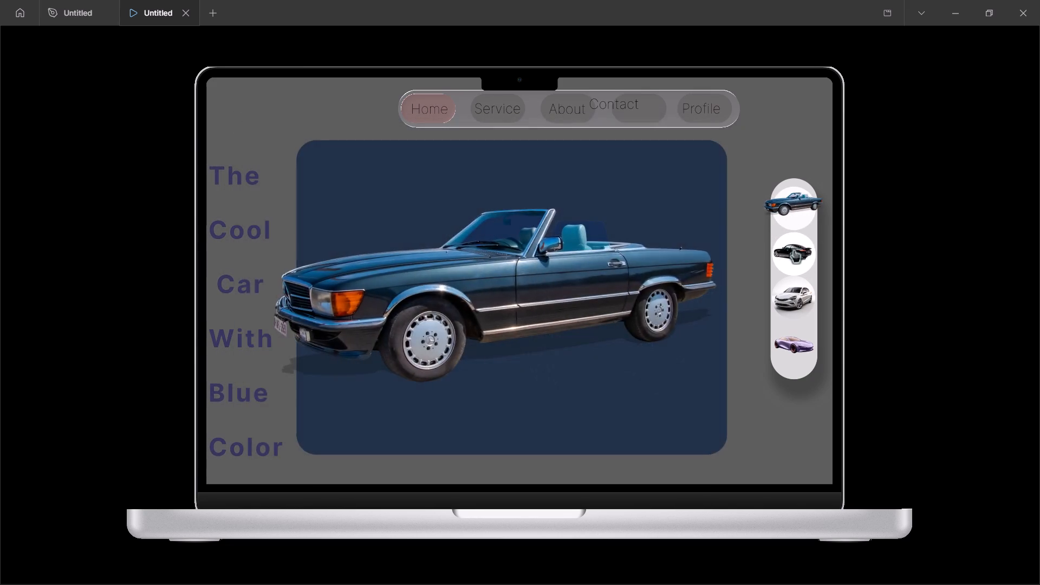
click(794, 249)
click(791, 228)
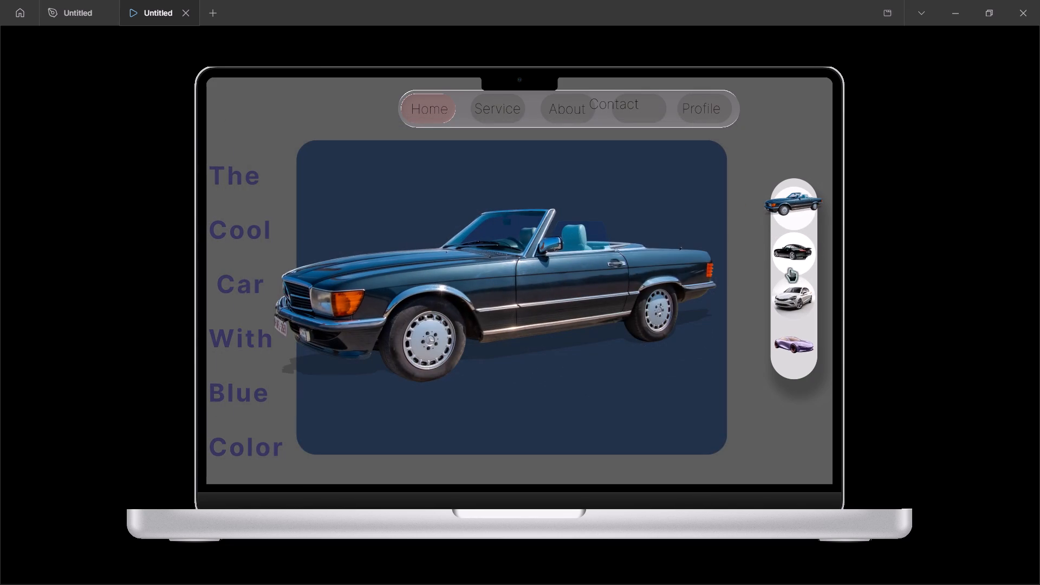
click(791, 258)
click(785, 227)
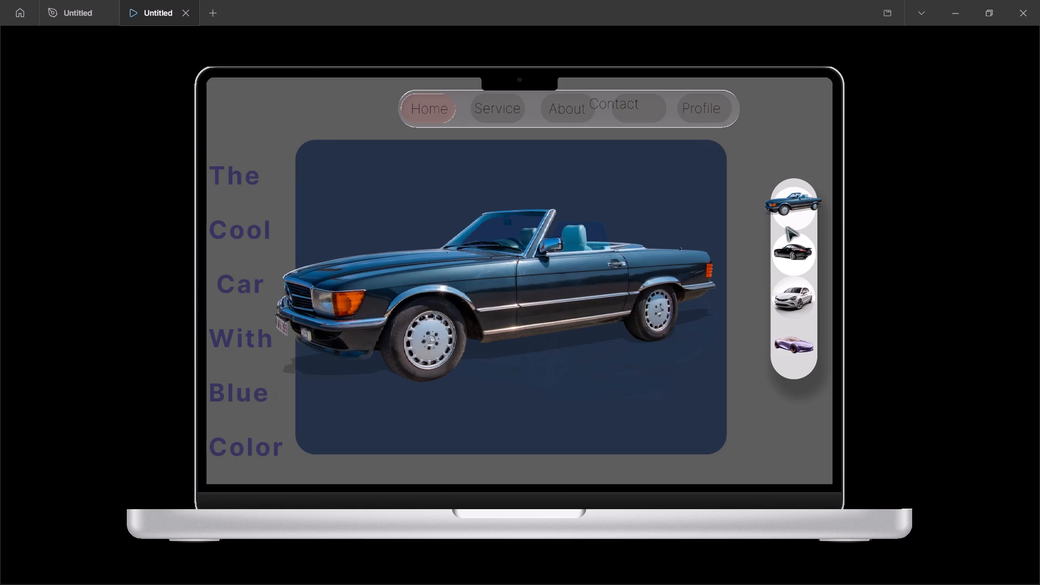
click(256, 168)
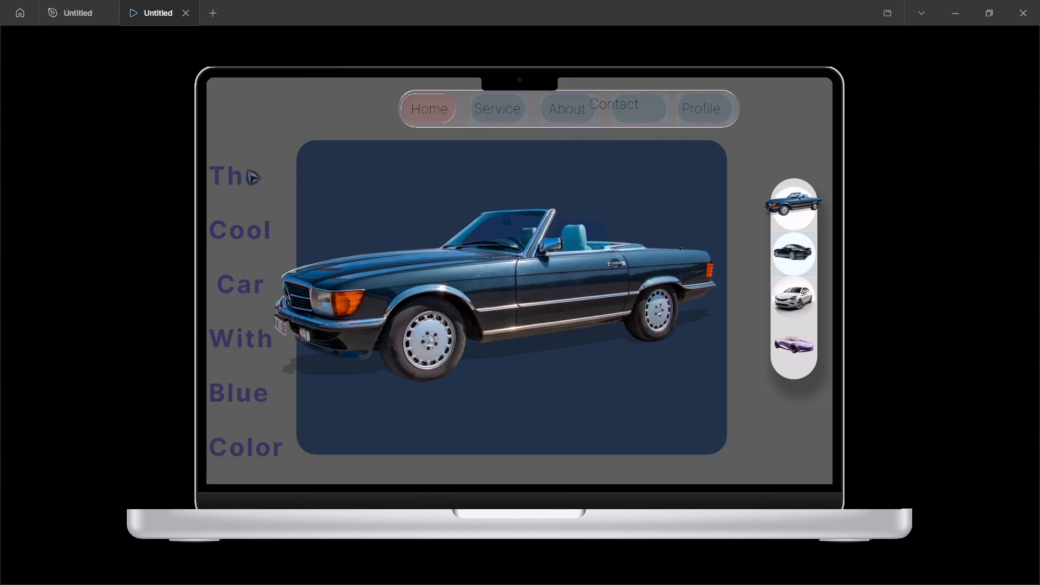
click(218, 180)
double_click(218, 180)
click(80, 14)
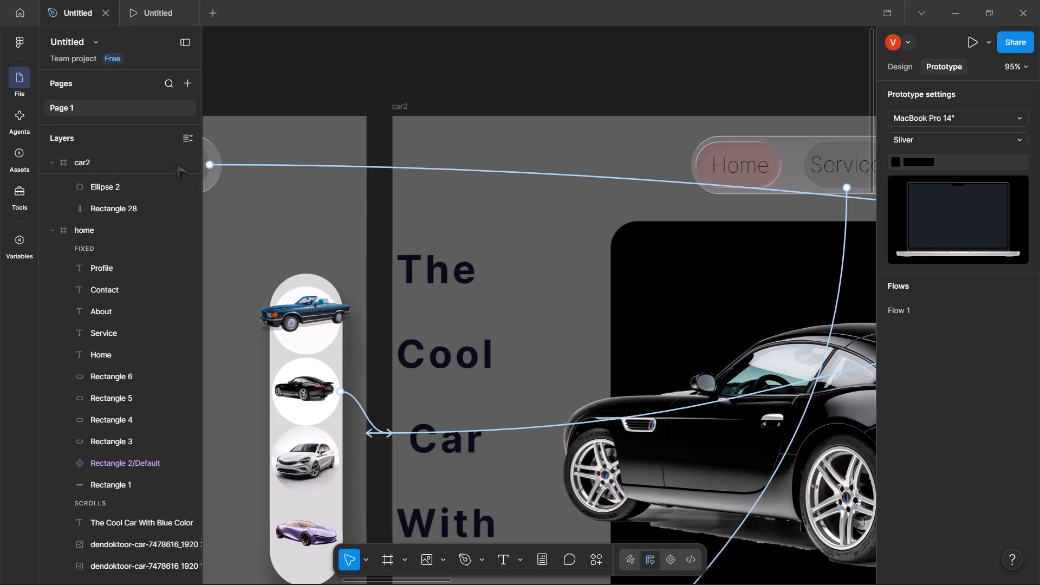
Delete the "The Cool Car With Blue Color" text from the home frame.
scroll(261, 296, right, 6)
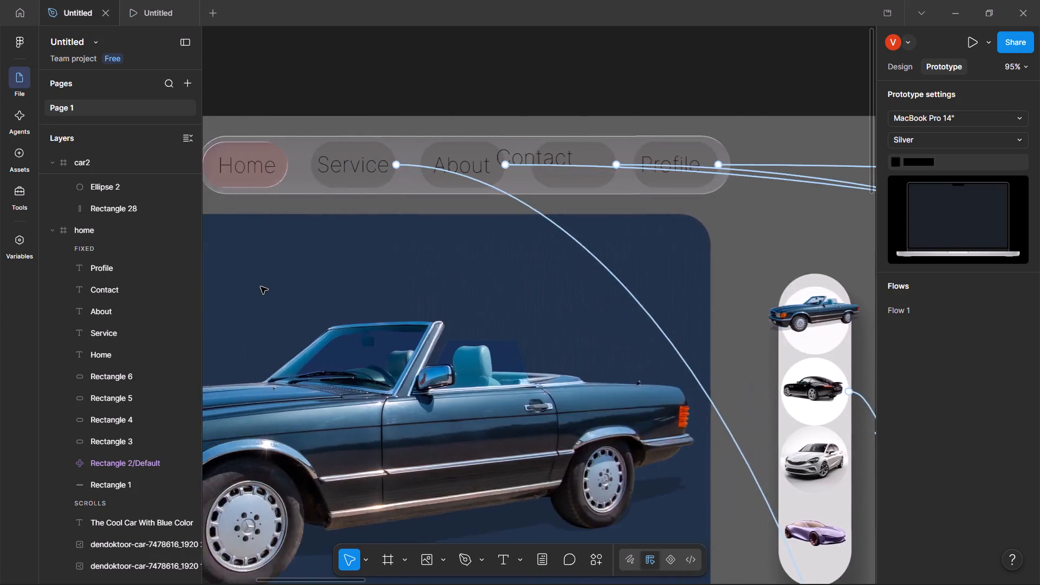
scroll(261, 287, right, 2)
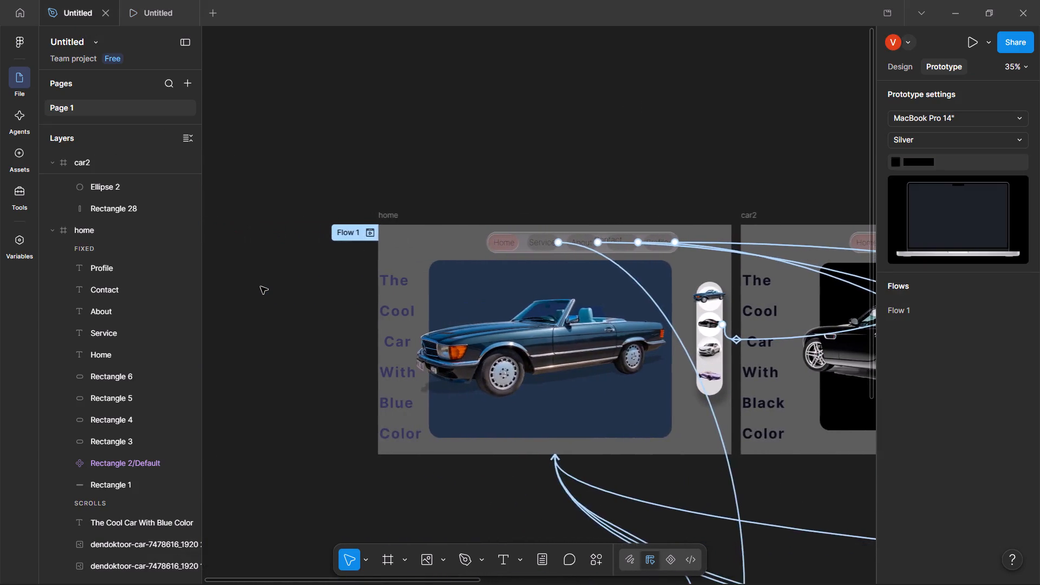
scroll(261, 287, left, 4)
click(321, 516)
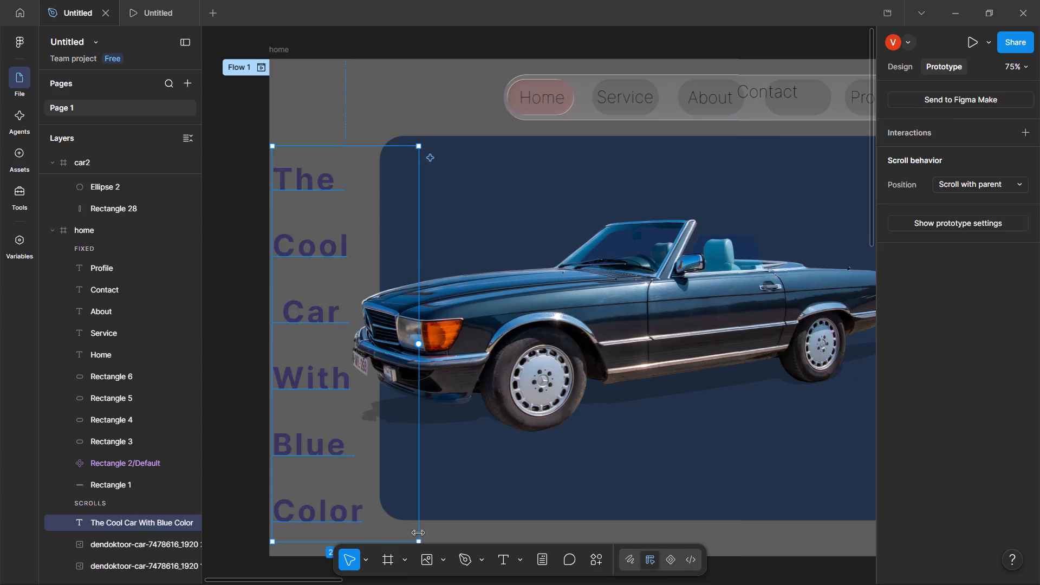
key(BackSpace)
Add the text "The" beside the blue car panel in the home frame, in a box about 124 × 118.
click(504, 557)
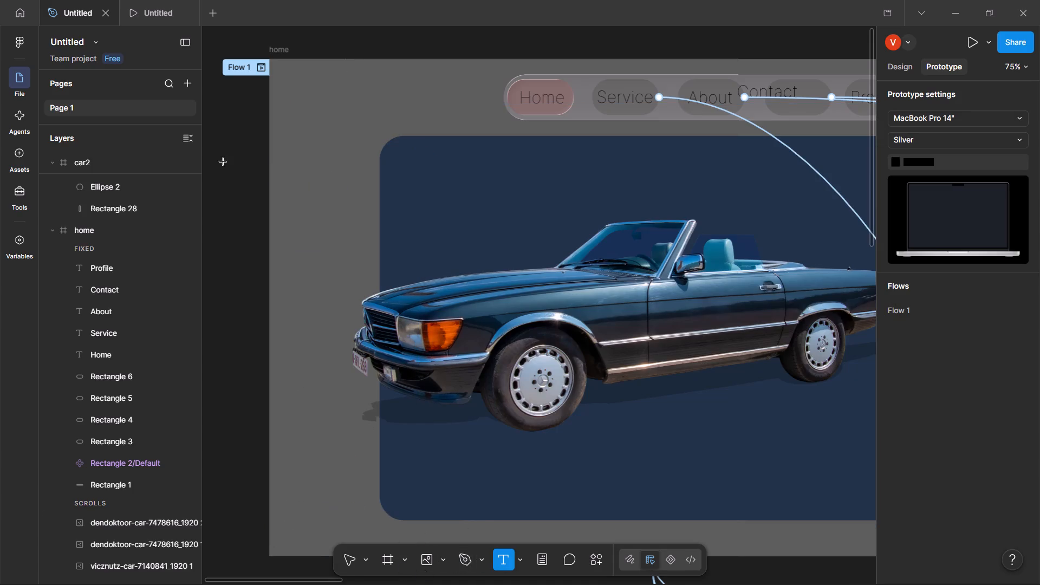
drag(277, 154, 341, 214)
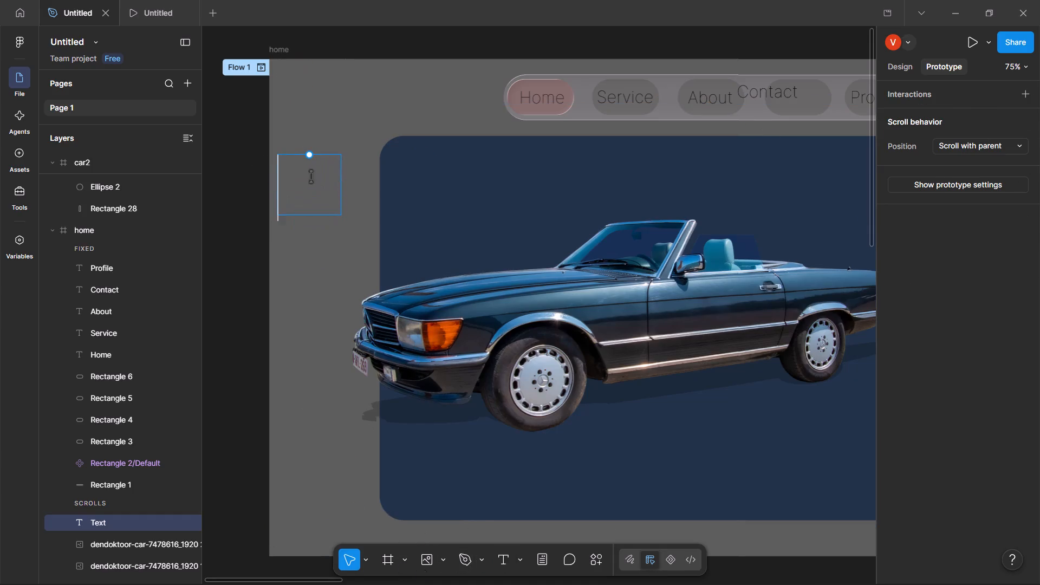
text(Th)
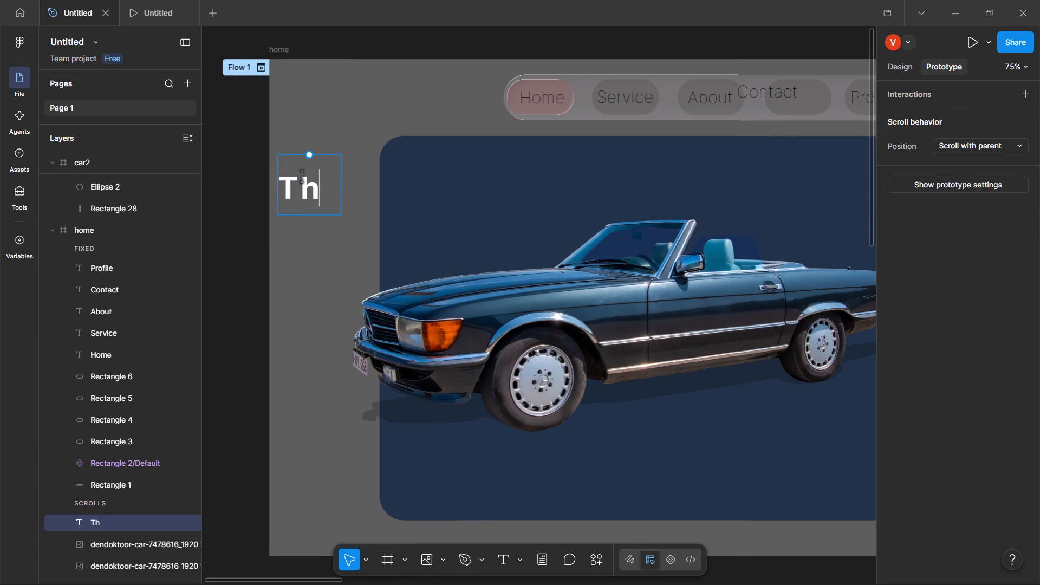
key(e)
key(Return)
click(287, 292)
Add the text "Blue" below "The" in the home frame, in a separate box about 120 × 165.
click(496, 565)
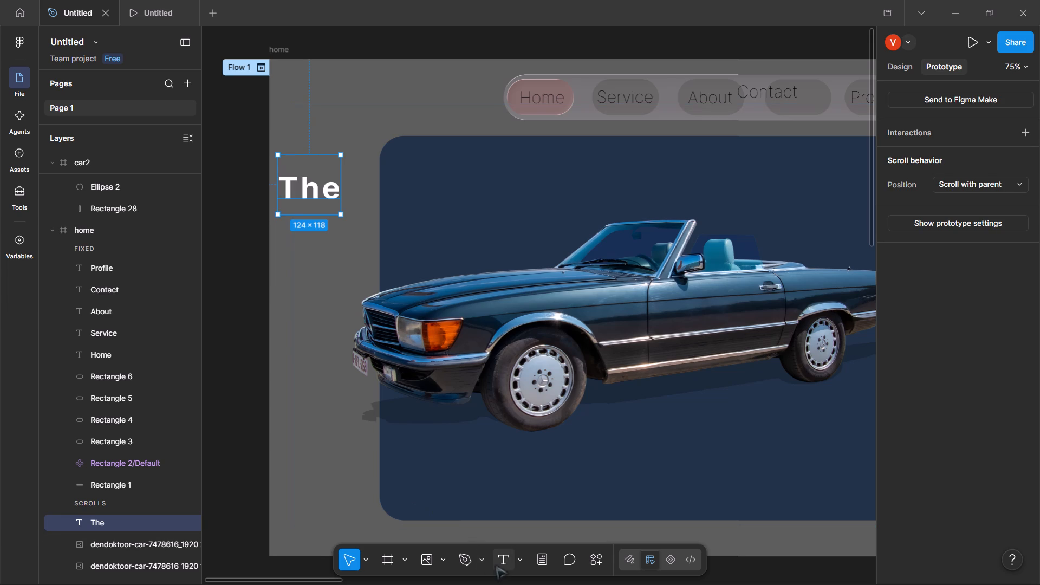
drag(279, 251, 341, 335)
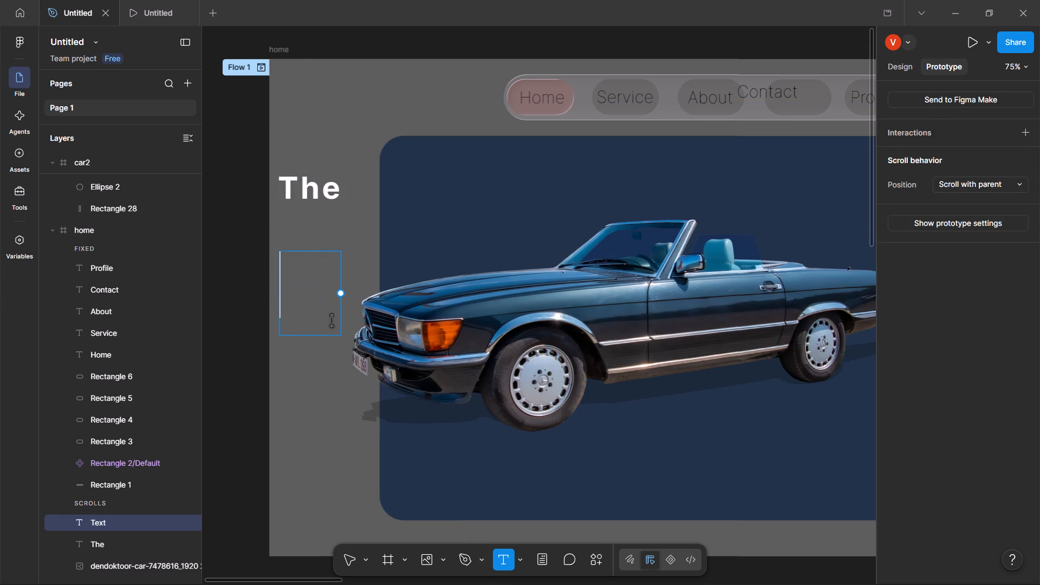
text(Black)
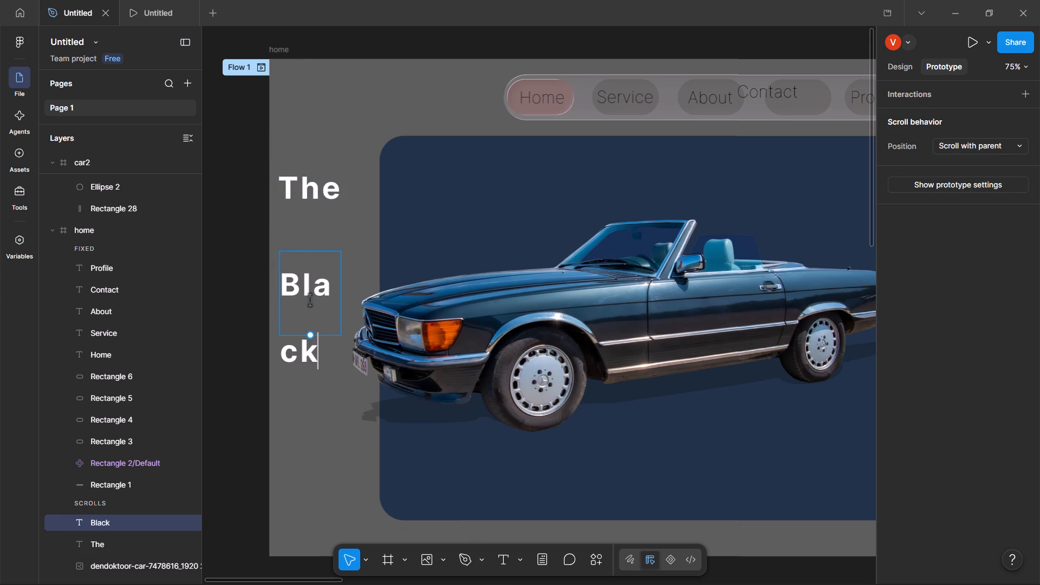
key(BackSpace)
key(BackSpace)
key(BackSpace)
key(BackSpace)
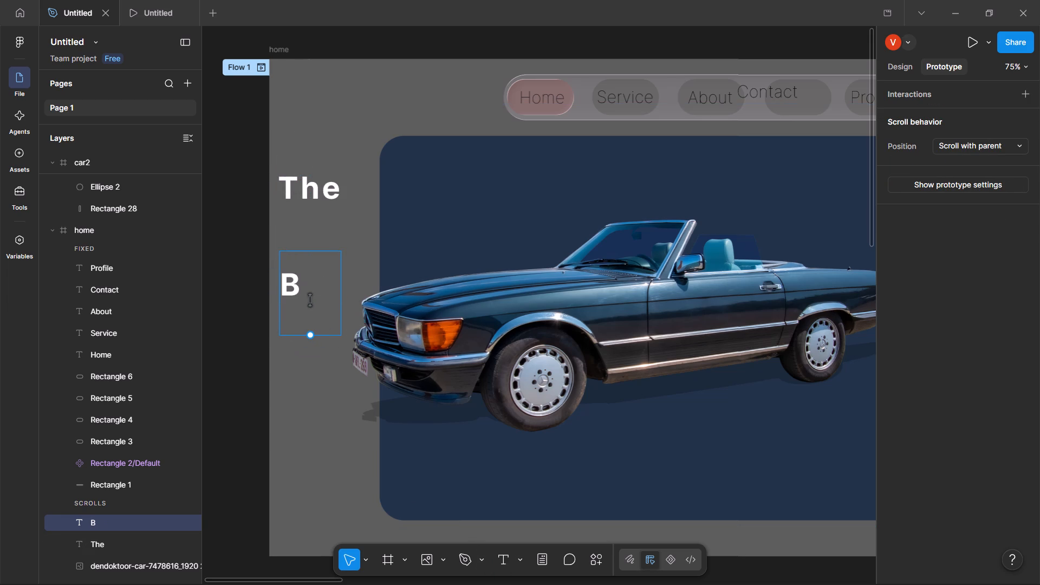
text(lue)
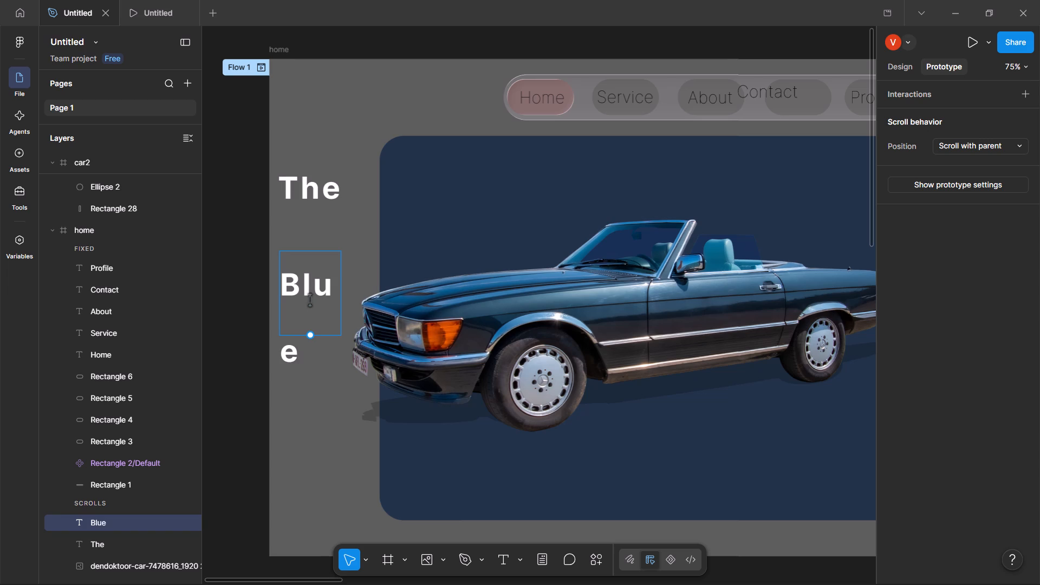
Widen the "Blue" text box to about 156 so the word fits on one line.
click(341, 278)
click(333, 281)
click(887, 65)
click(328, 278)
click(331, 256)
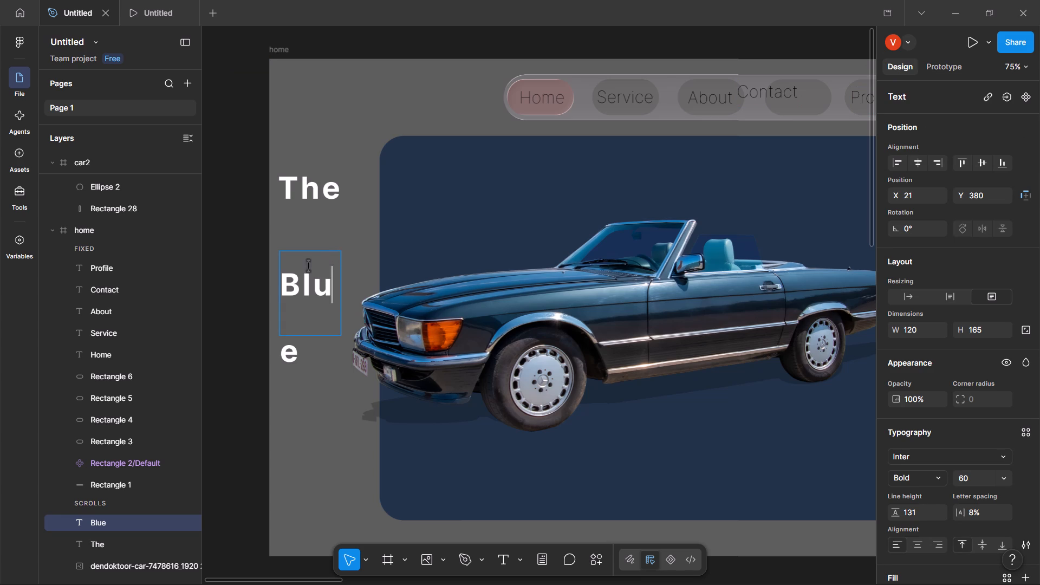
click(253, 283)
drag(339, 291, 359, 290)
click(324, 418)
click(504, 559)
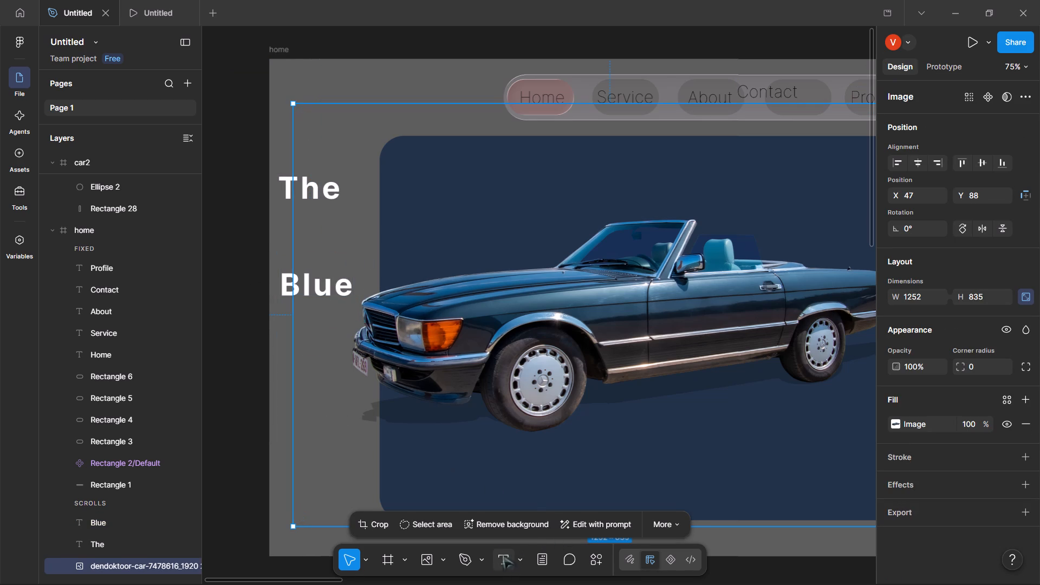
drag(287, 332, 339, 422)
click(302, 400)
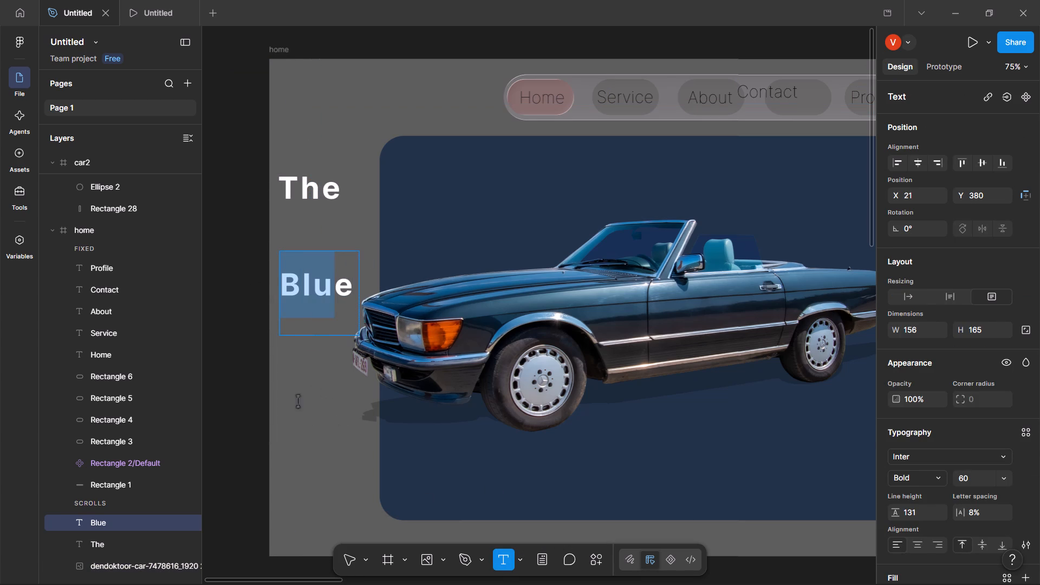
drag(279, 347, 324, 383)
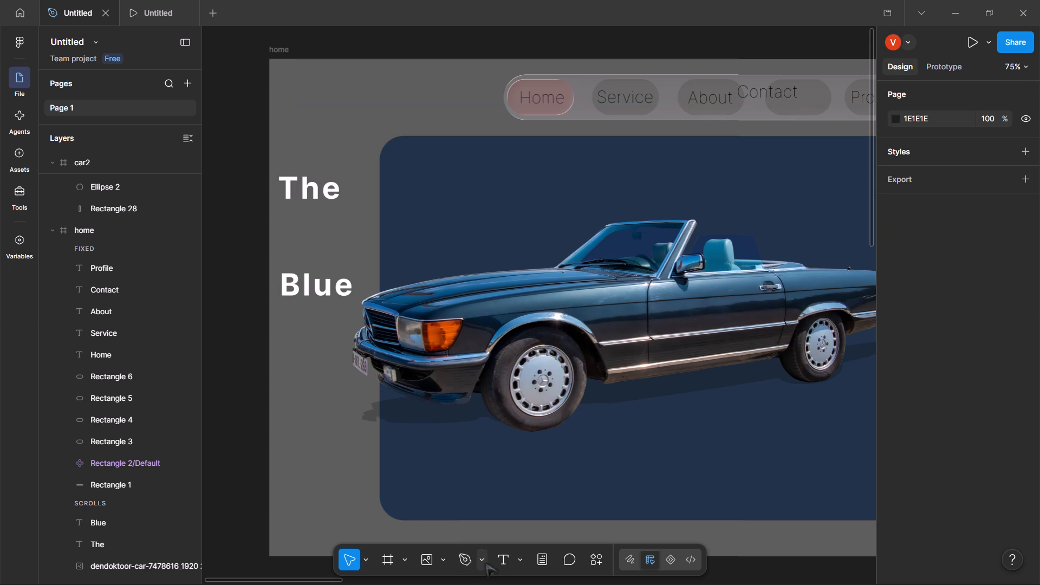
Add the text "Bluefite" below "Blue" in the home frame, in a separate box widened to about 444 × 123.
click(497, 560)
drag(279, 353, 335, 416)
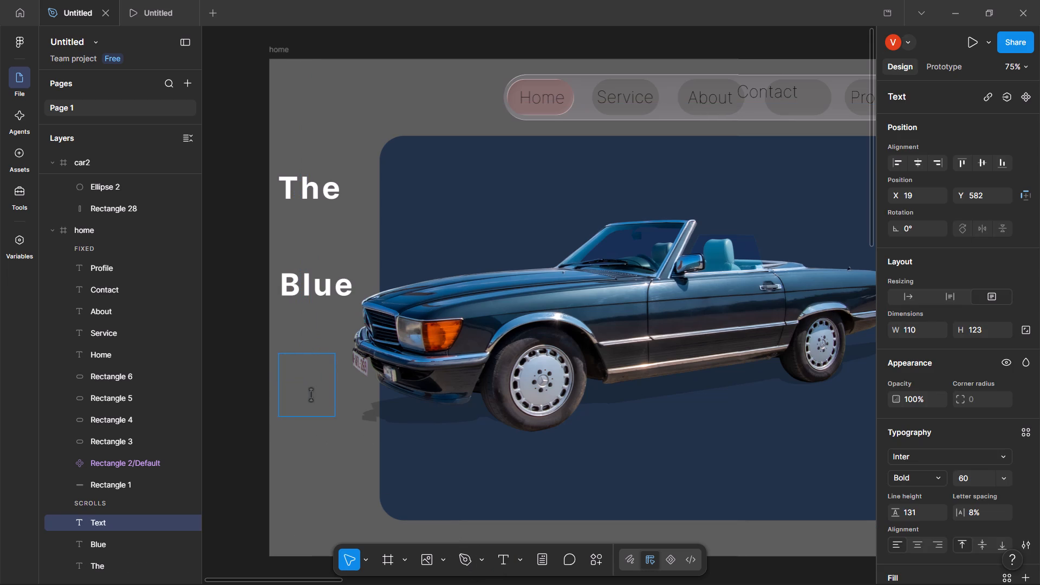
key(shift+b)
scroll(311, 394, left, 1)
key(l)
key(u)
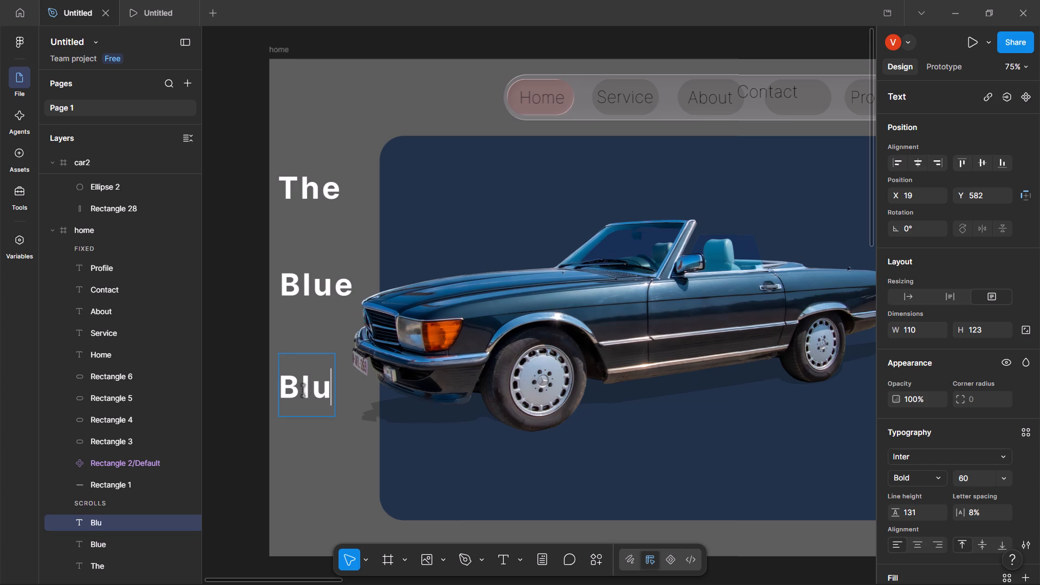
key(e)
text(fi)
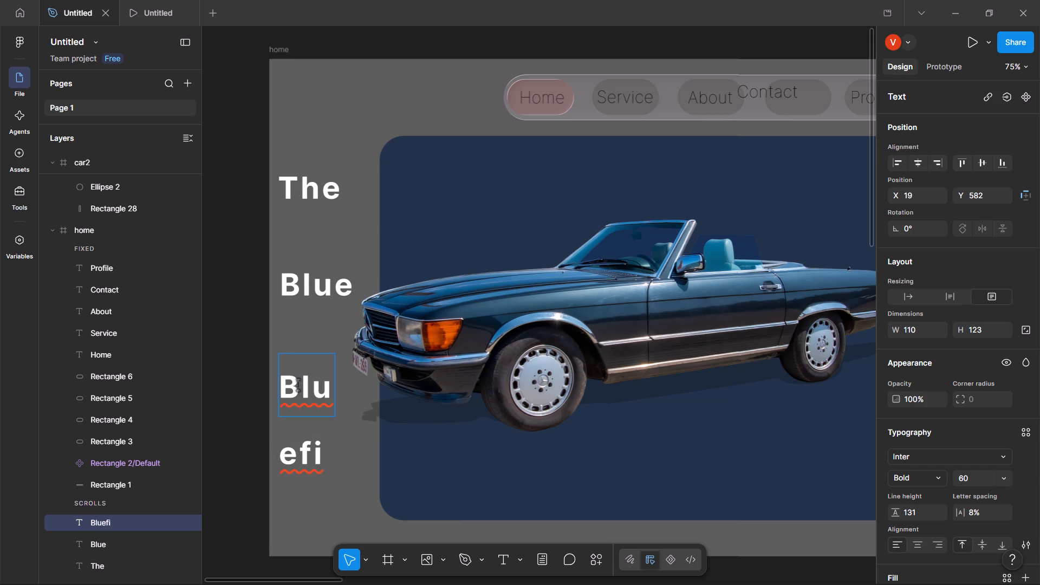
text(te)
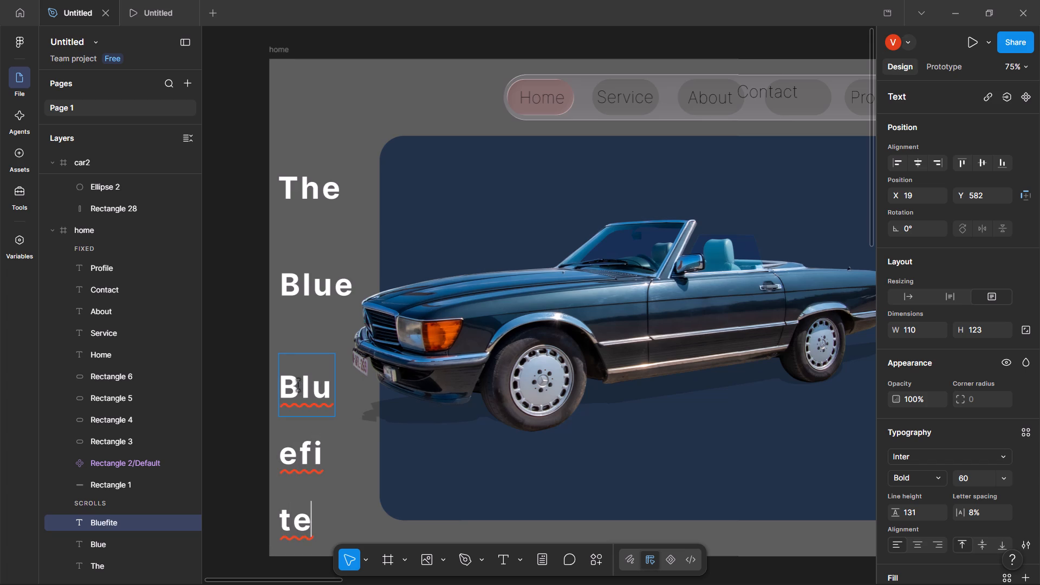
click(226, 335)
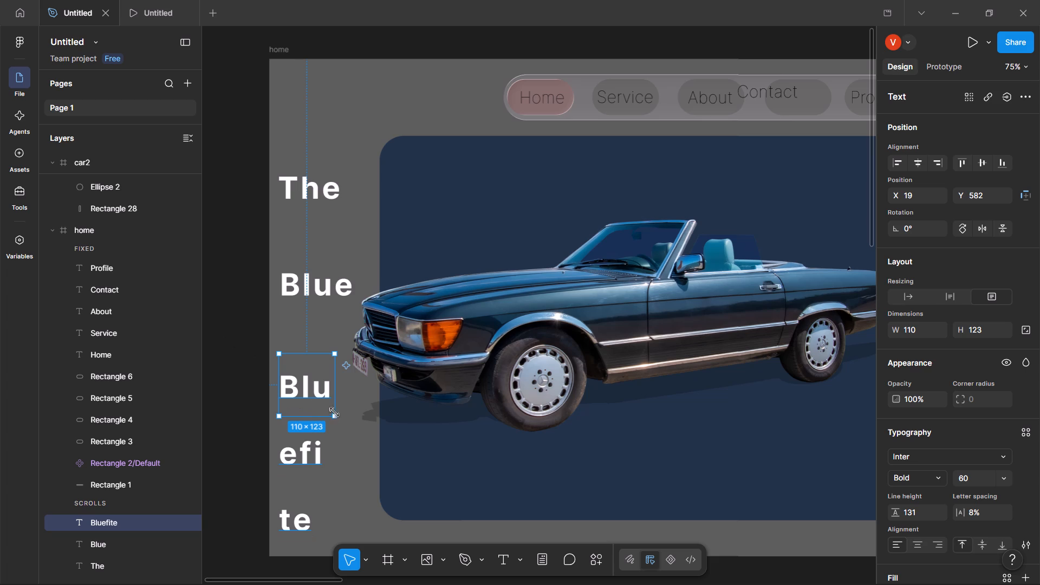
drag(331, 400, 503, 400)
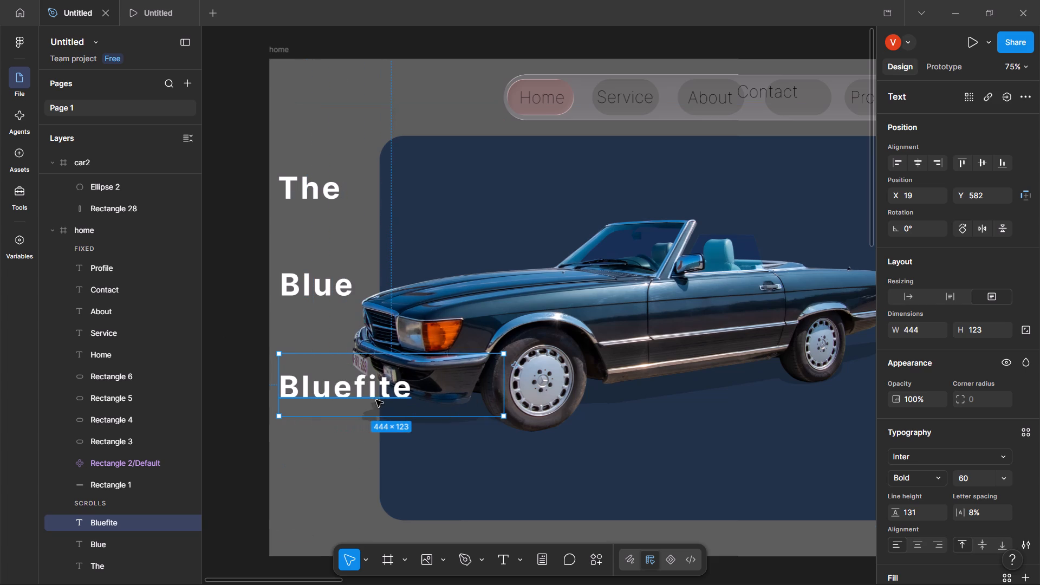
Spread the three headline words down the home frame, with "Blue" and "Bluefite" lower and "The" at about X 33, Y 186.
drag(353, 395, 352, 427)
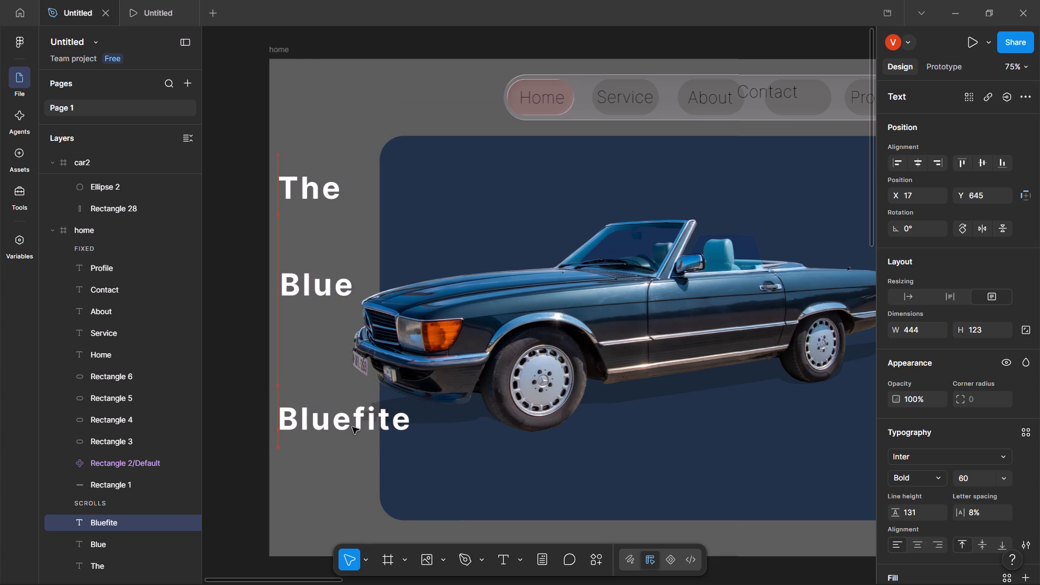
drag(352, 427, 350, 426)
drag(307, 290, 309, 327)
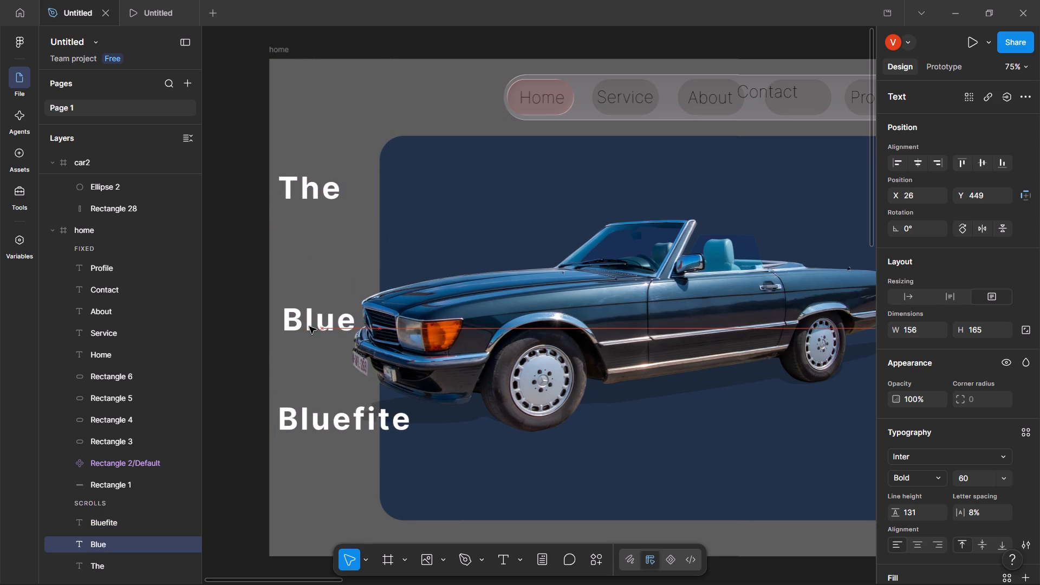
drag(309, 327, 305, 337)
drag(324, 425, 323, 429)
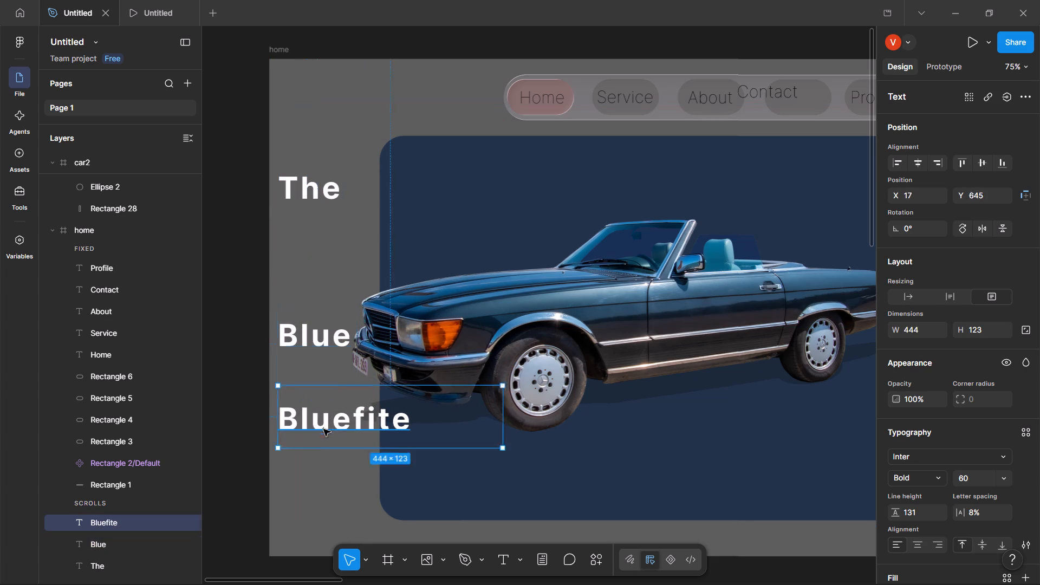
drag(323, 429, 320, 493)
drag(291, 186, 302, 184)
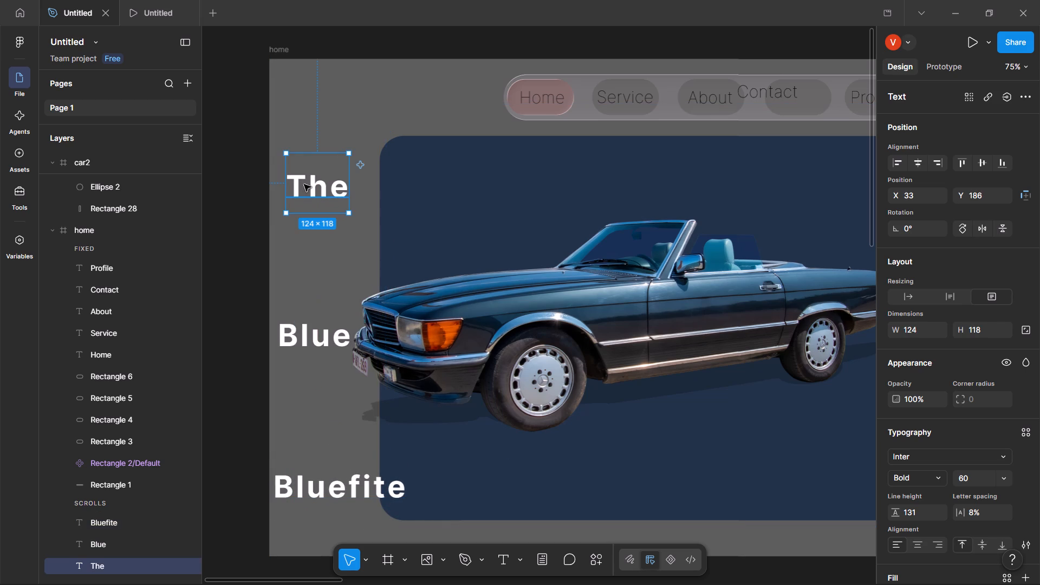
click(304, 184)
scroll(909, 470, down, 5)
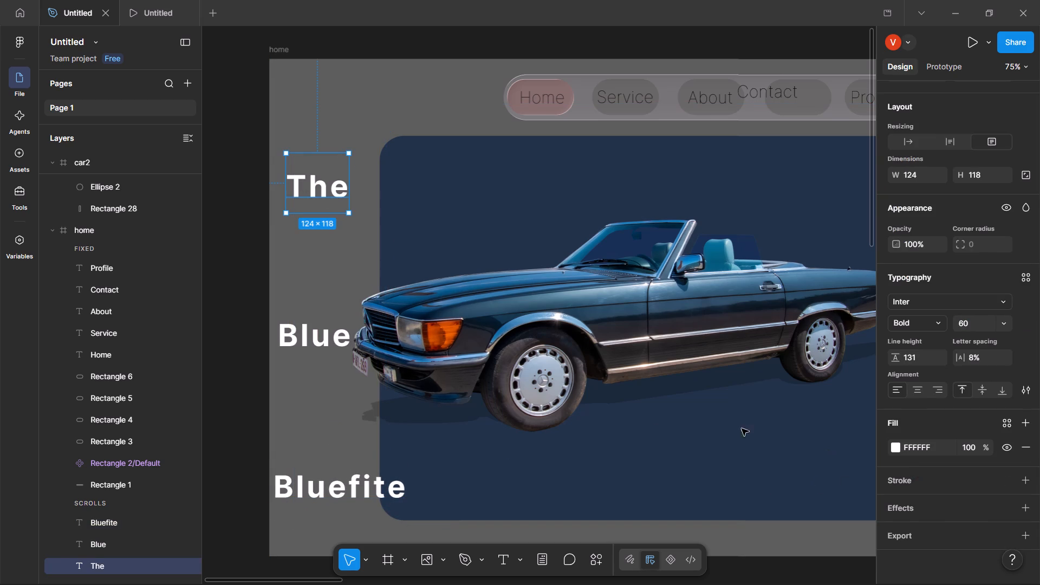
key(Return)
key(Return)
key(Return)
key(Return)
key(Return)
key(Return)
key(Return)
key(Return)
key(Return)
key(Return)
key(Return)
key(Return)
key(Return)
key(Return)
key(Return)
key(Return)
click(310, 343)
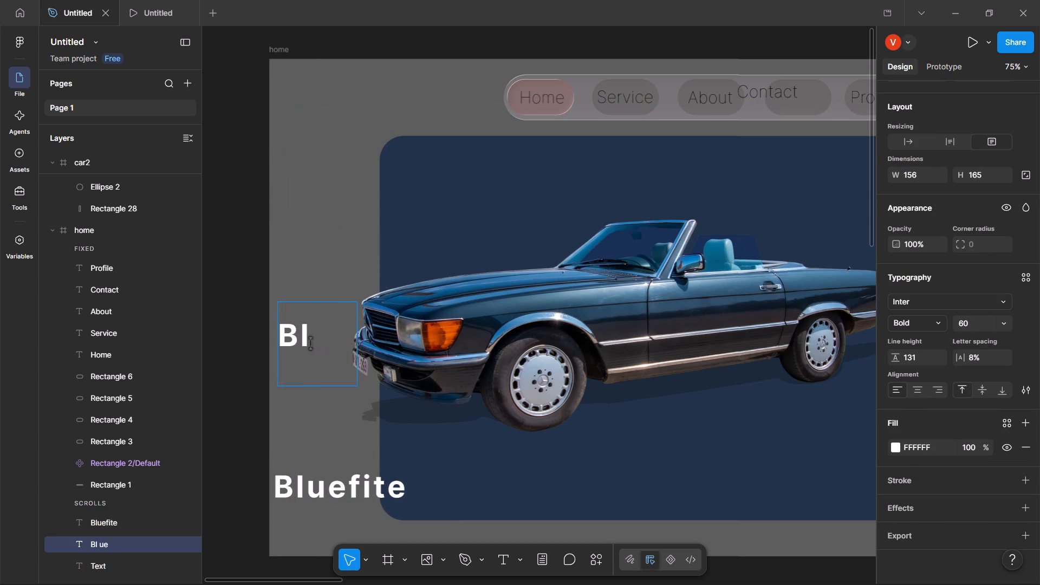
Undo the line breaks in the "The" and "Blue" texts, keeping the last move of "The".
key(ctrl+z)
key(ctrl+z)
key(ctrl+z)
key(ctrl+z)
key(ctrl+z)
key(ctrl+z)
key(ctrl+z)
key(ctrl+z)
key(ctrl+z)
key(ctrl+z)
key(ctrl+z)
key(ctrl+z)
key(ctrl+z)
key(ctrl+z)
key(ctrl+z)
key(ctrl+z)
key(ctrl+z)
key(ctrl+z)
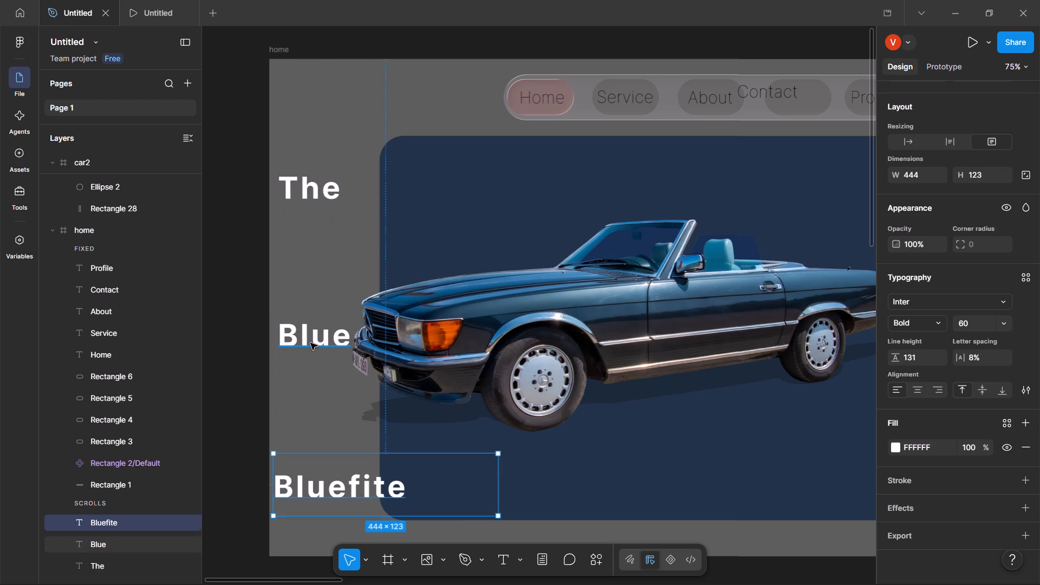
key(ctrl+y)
Fill "The", "Blue" and "Bluefite" together with the dark blue 001353.
shift+click(327, 346)
shift+click(341, 485)
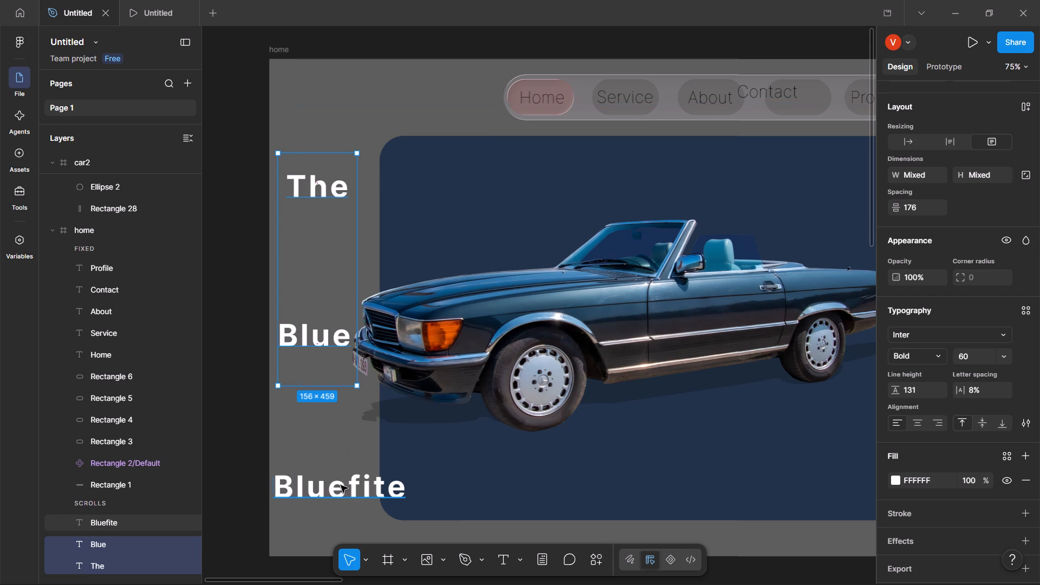
scroll(965, 450, down, 1)
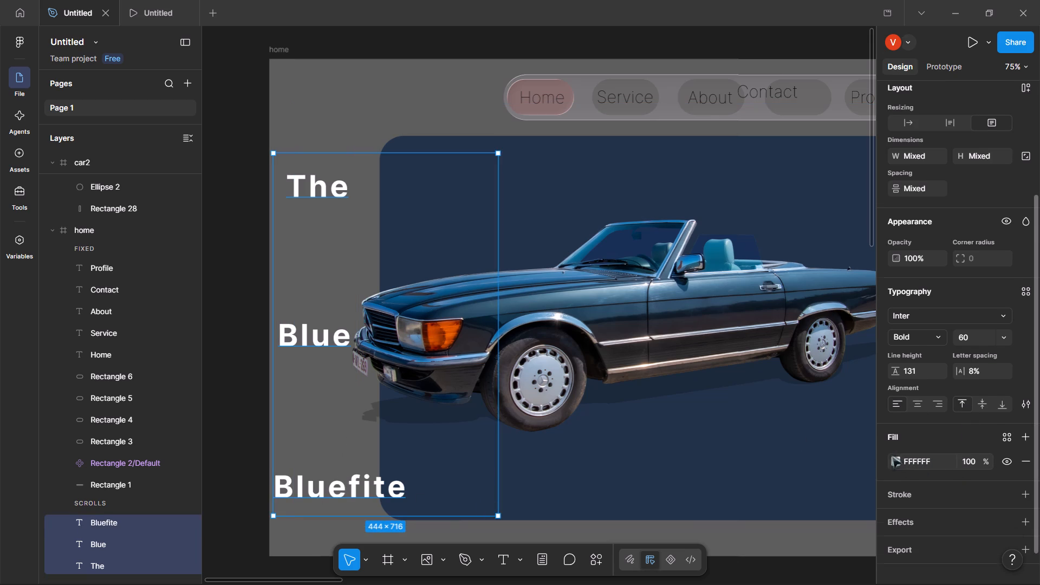
click(895, 445)
click(821, 431)
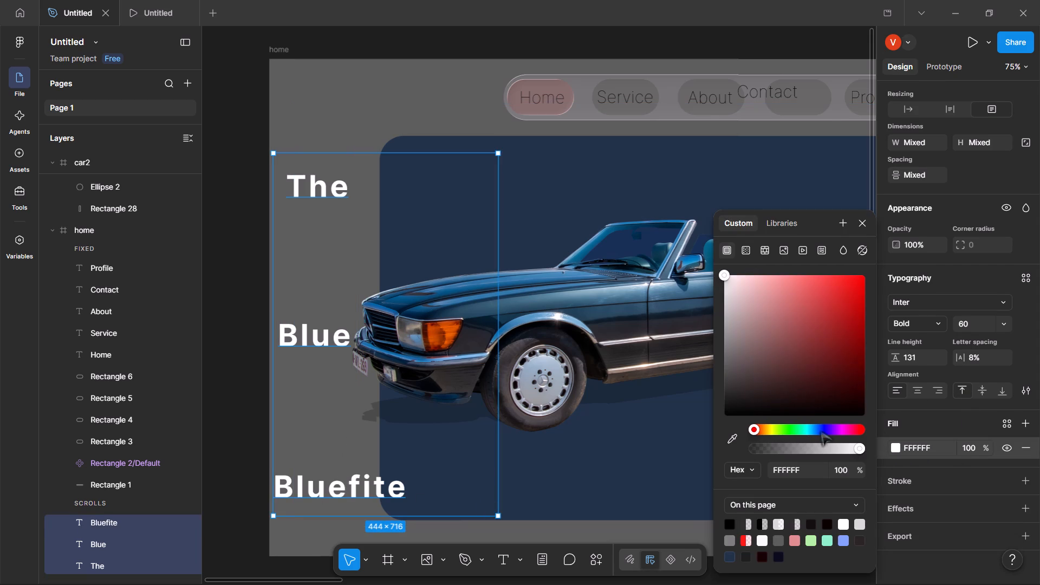
drag(805, 405, 799, 278)
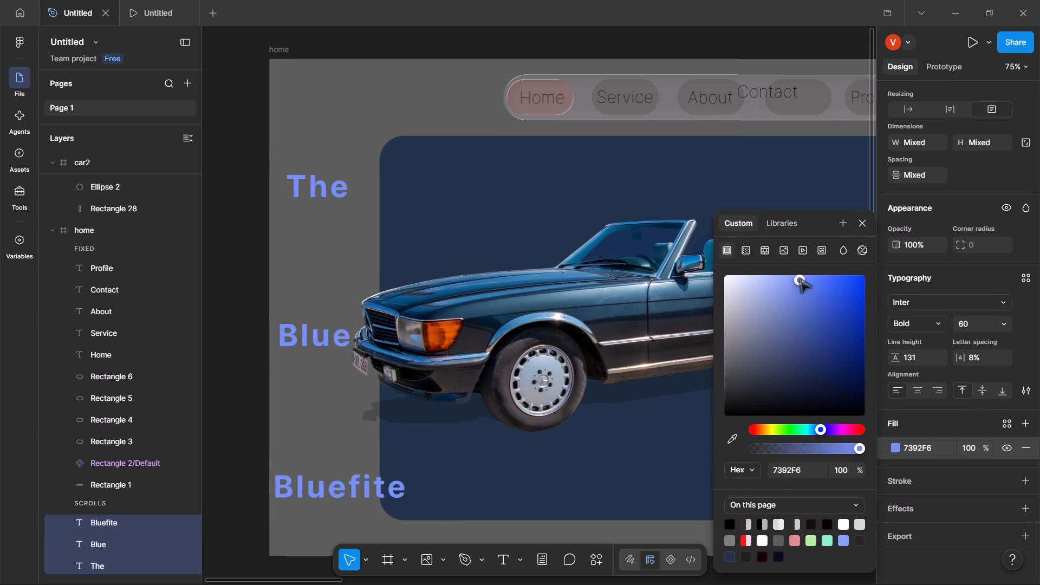
drag(799, 278, 885, 350)
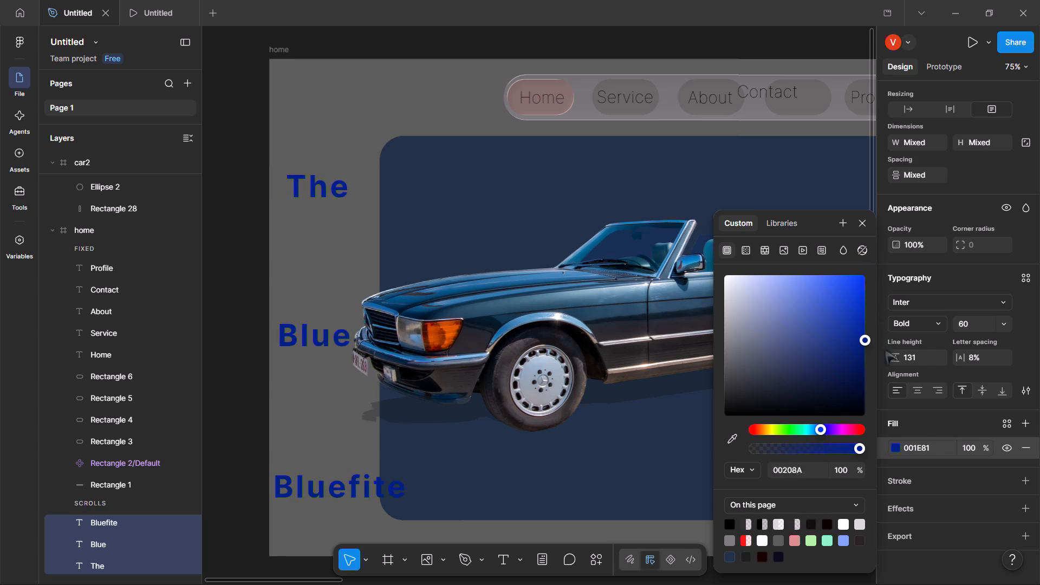
drag(885, 350, 905, 374)
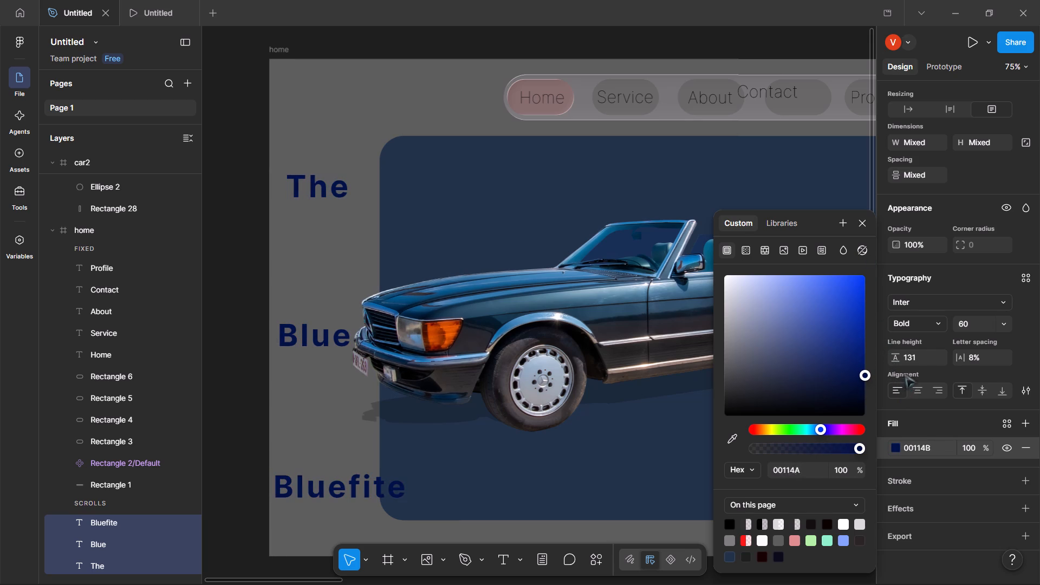
drag(905, 374, 905, 354)
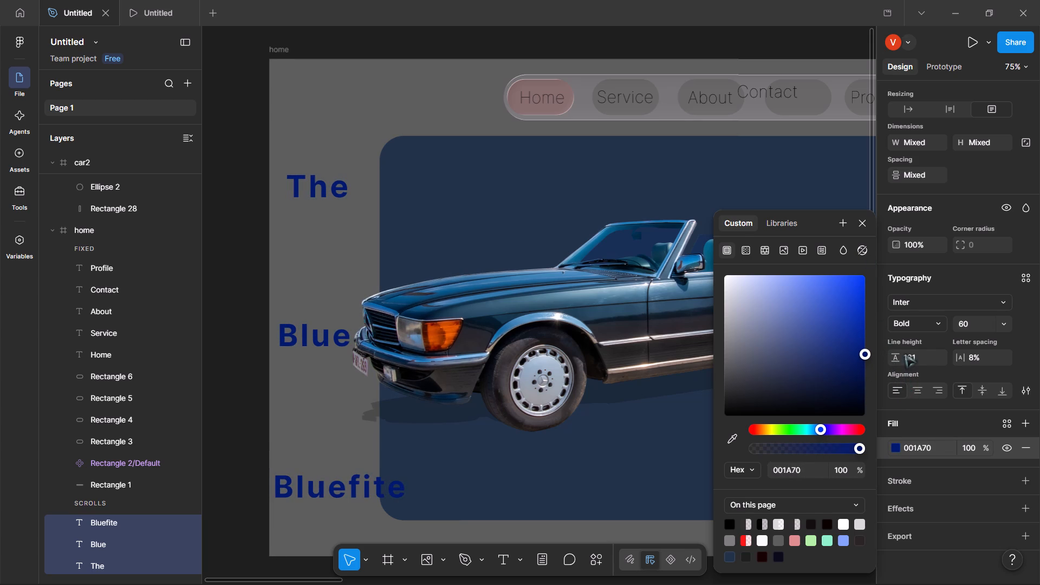
drag(905, 354, 906, 370)
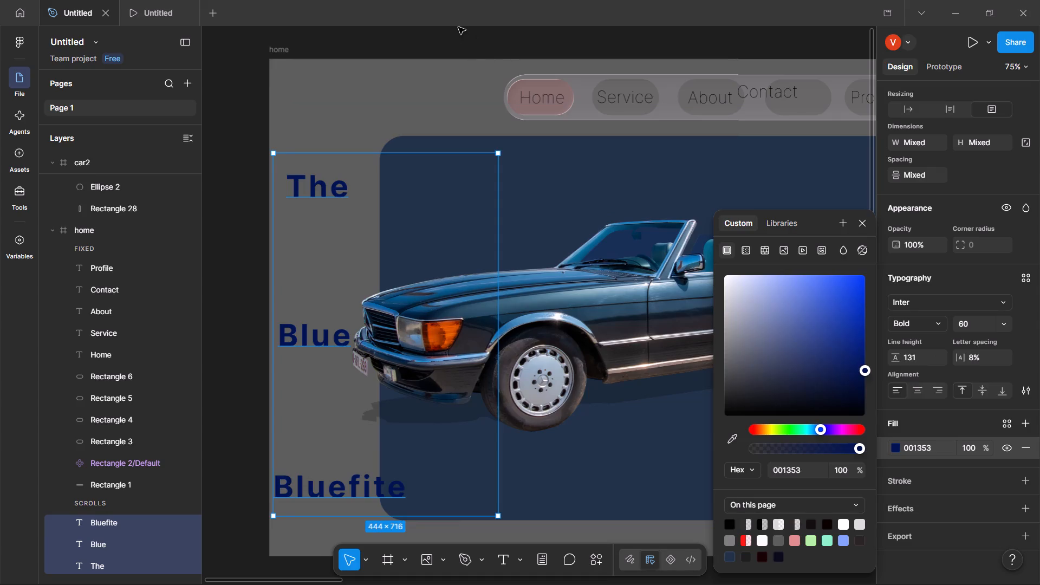
click(458, 41)
click(304, 198)
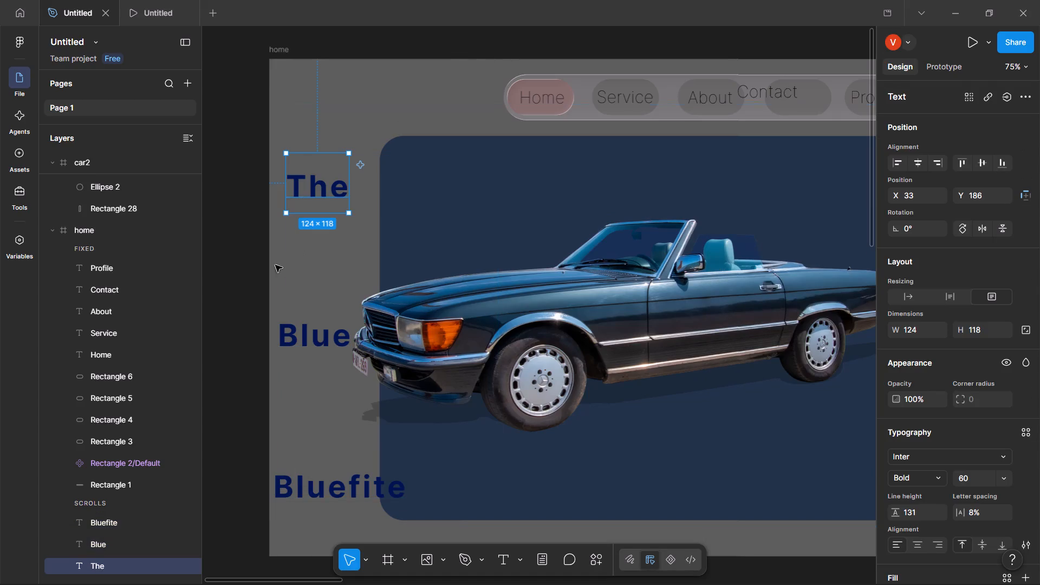
click(230, 259)
Preview the prototype, switching repeatedly between the blue and black car screens with the side-bar car buttons to check the transitions.
scroll(250, 271, down, 1)
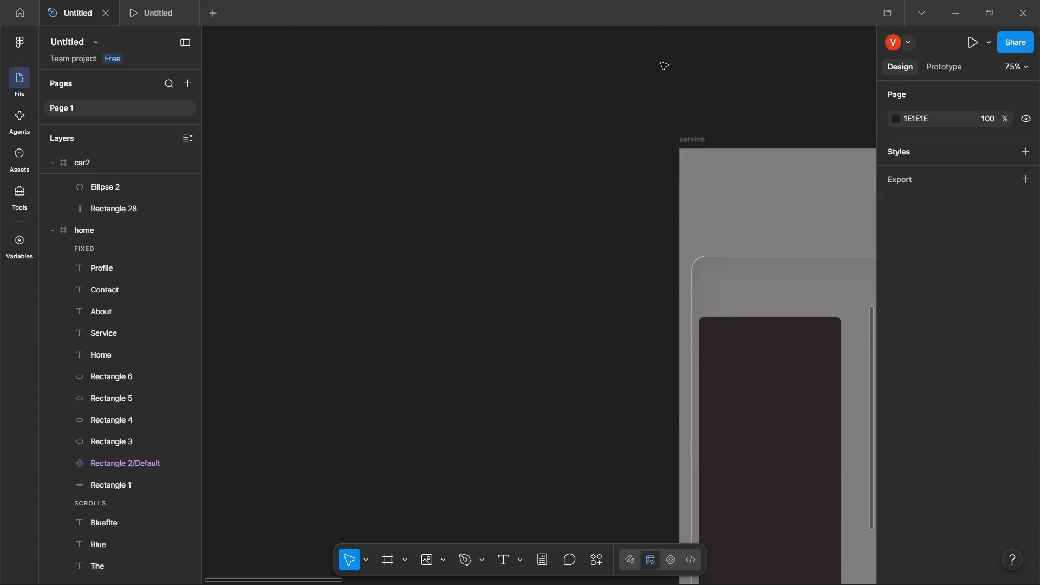
scroll(661, 62, down, 1)
scroll(701, 129, up, 1)
scroll(654, 136, up, 1)
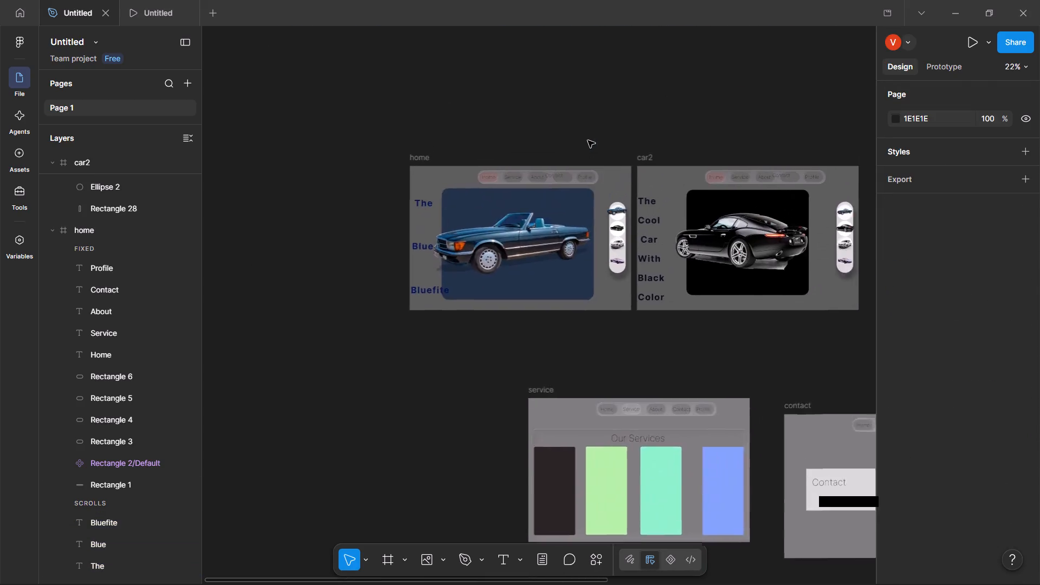
scroll(588, 140, up, 2)
click(139, 9)
scroll(573, 241, left, 1)
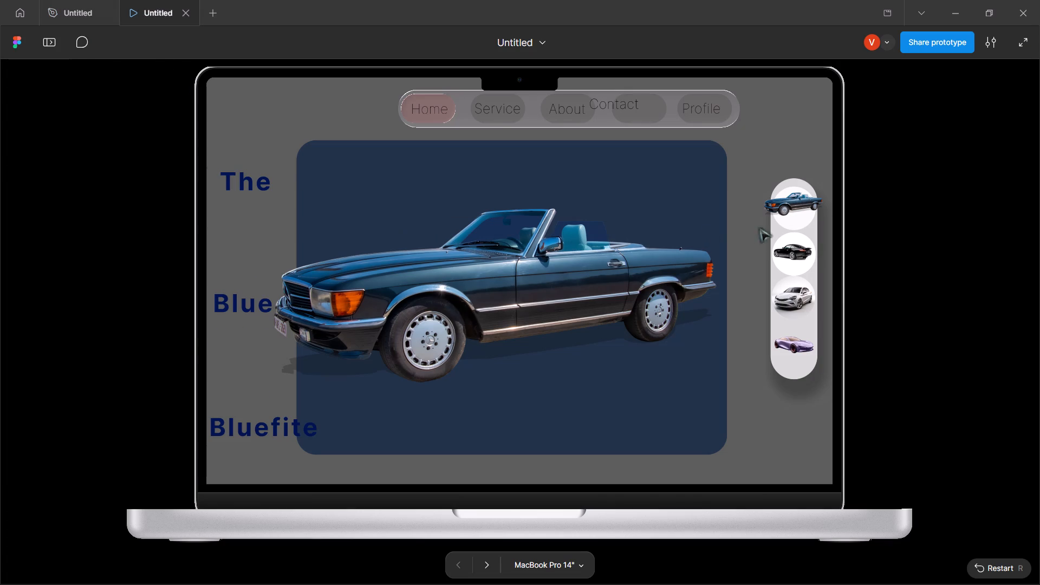
click(781, 244)
click(798, 211)
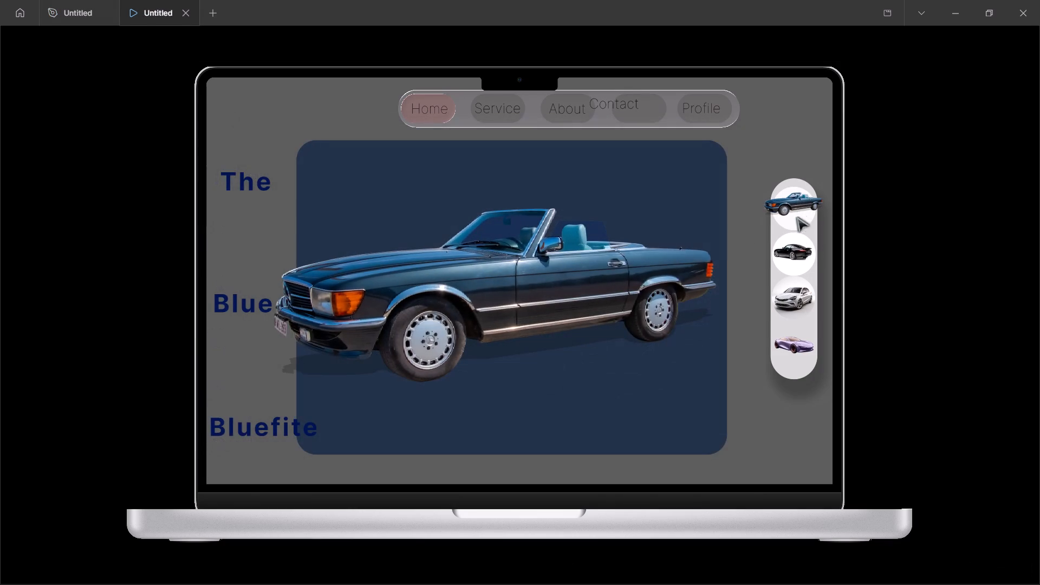
click(791, 257)
click(794, 218)
click(796, 251)
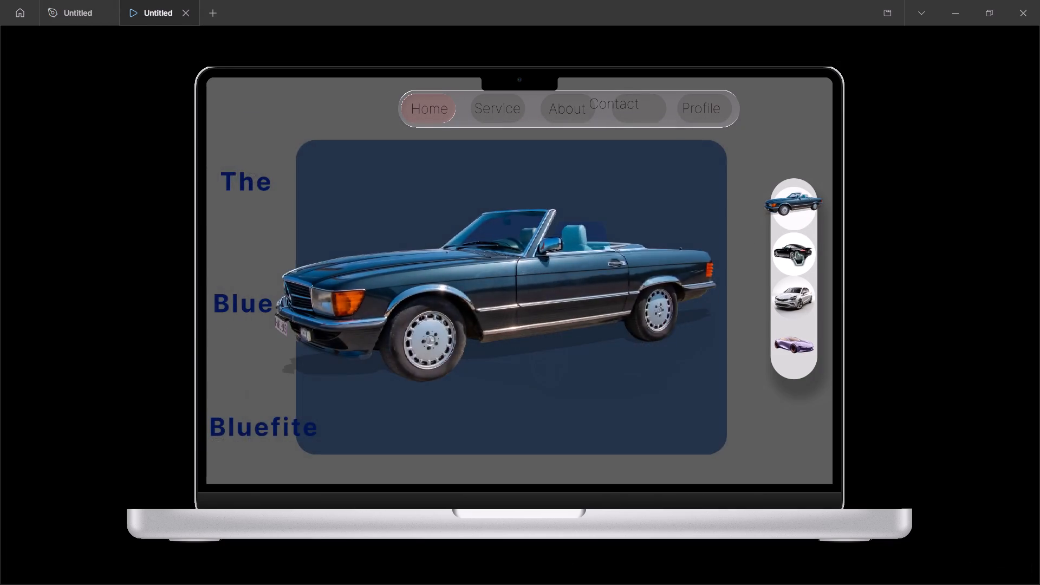
click(794, 226)
click(794, 253)
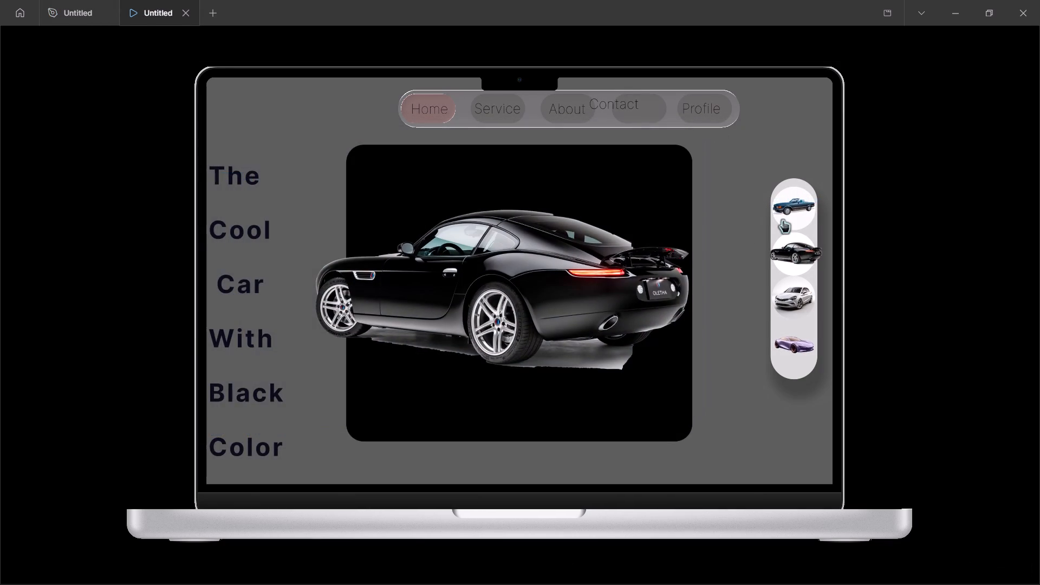
click(783, 203)
click(794, 251)
click(792, 217)
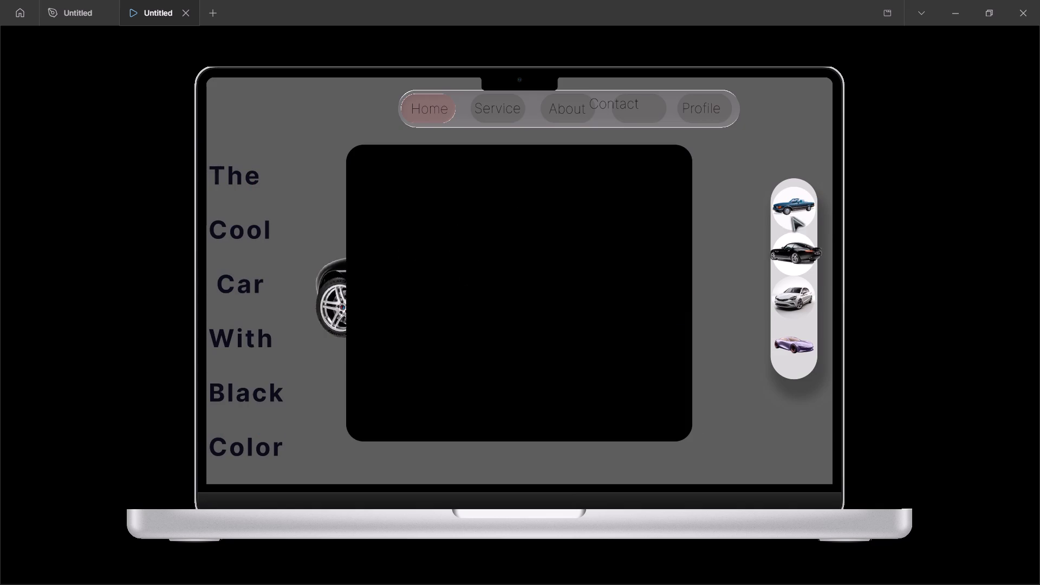
Preview the black and blue car screens with the side-bar buttons, and test the Service and Home navigation links.
click(797, 248)
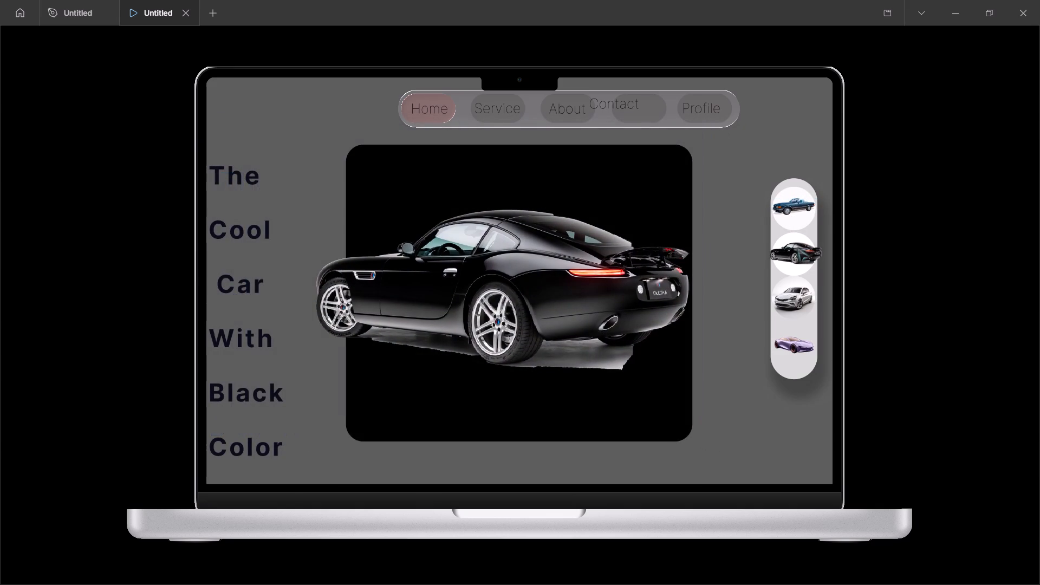
click(797, 198)
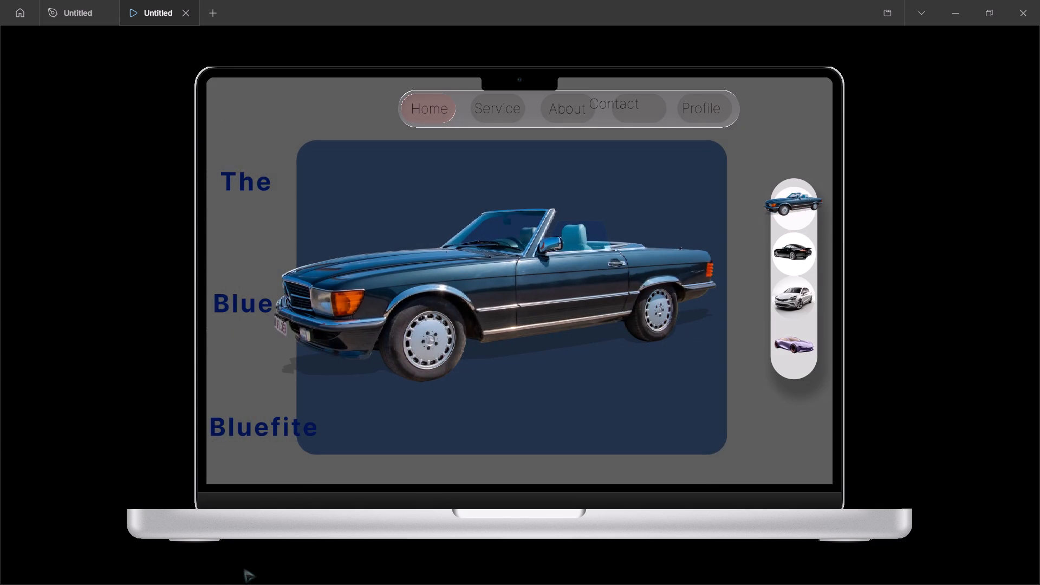
click(478, 104)
click(419, 103)
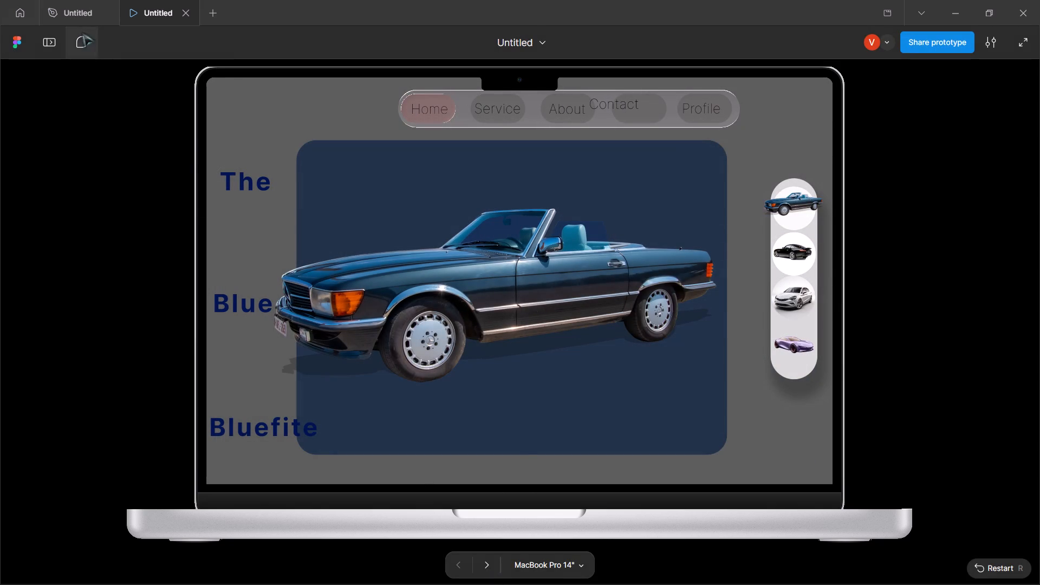
Move the "Contact" label in the home frame's navigation bar onto its pill, at about X 983, Y 55.
click(77, 16)
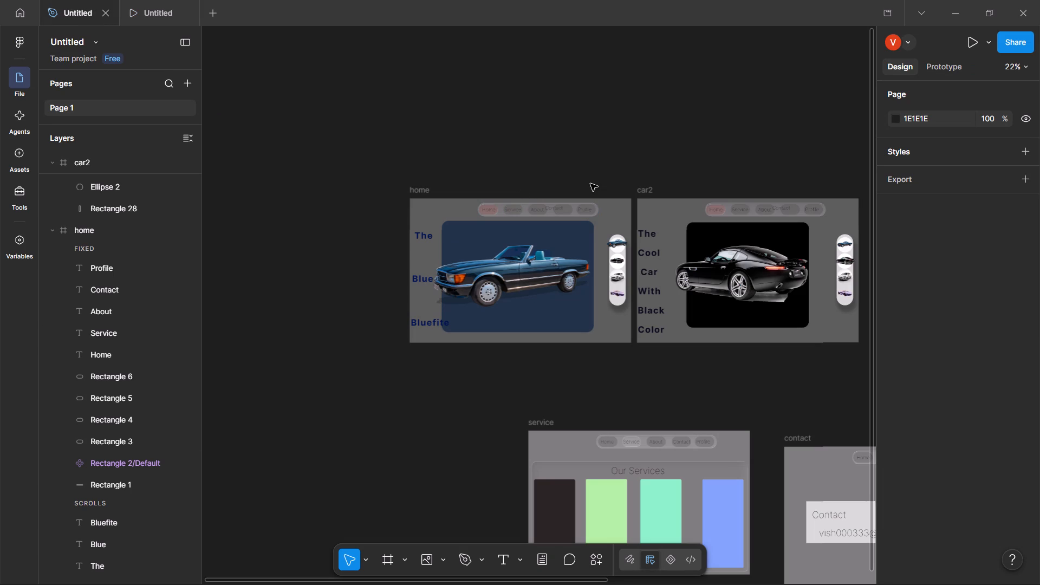
scroll(590, 182, up, 1)
drag(479, 266, 494, 272)
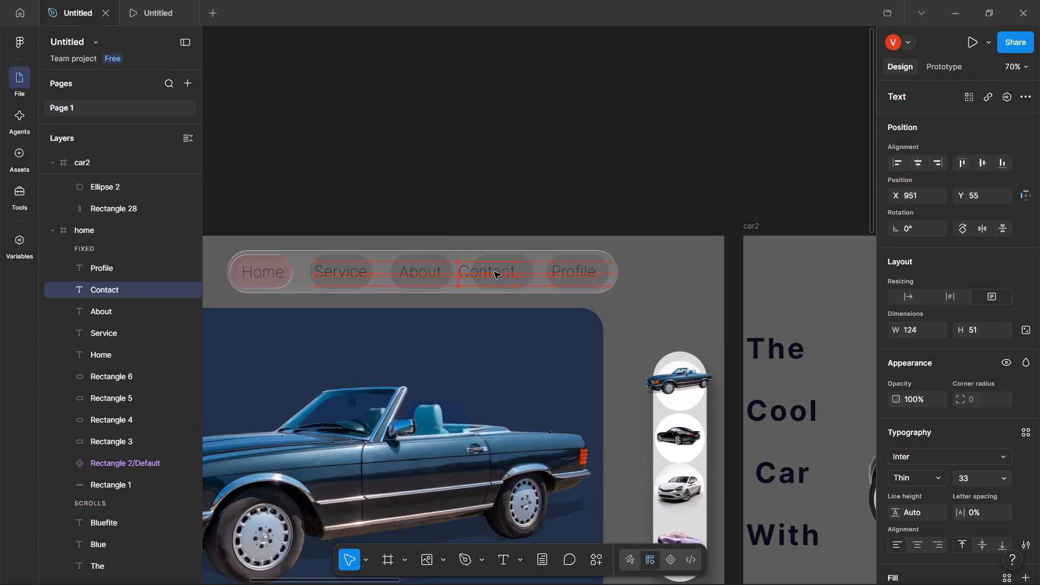
drag(494, 272, 507, 271)
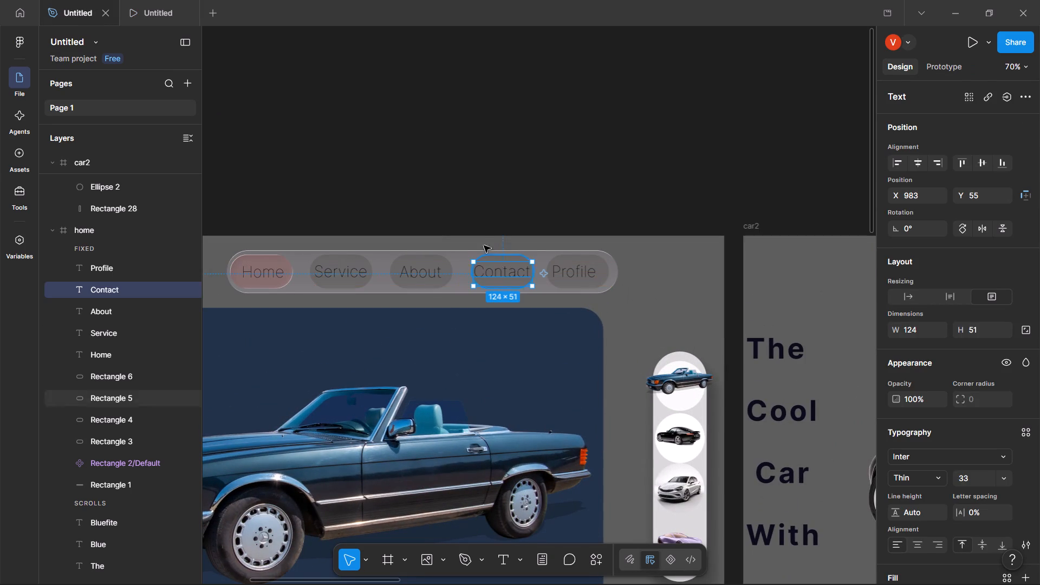
click(441, 197)
Remove the red FF1717 fill from the pill behind "Home" in the home frame's navigation bar.
click(282, 278)
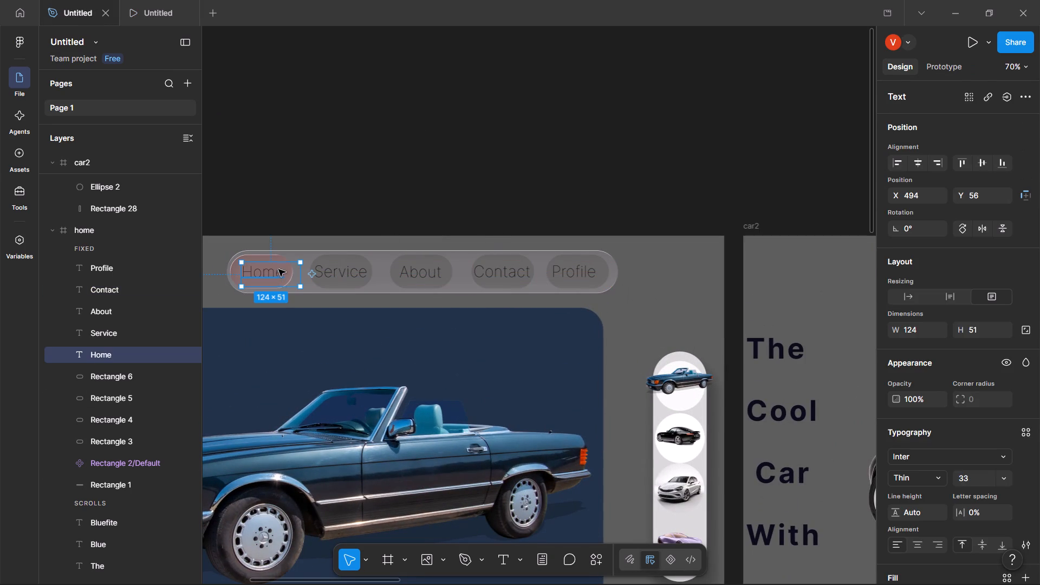
click(278, 269)
scroll(1005, 486, down, 2)
scroll(926, 479, down, 1)
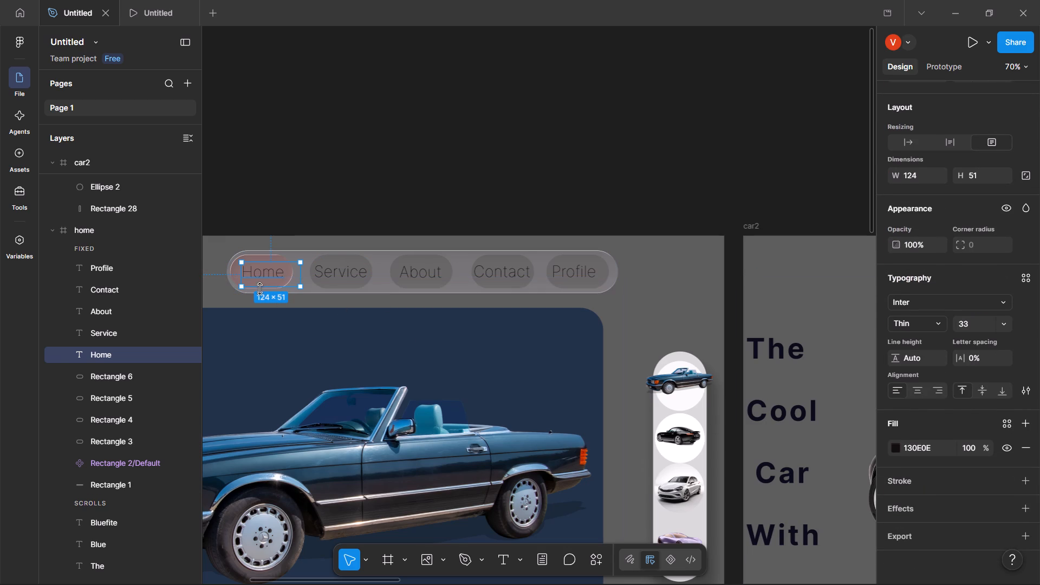
click(240, 293)
click(232, 275)
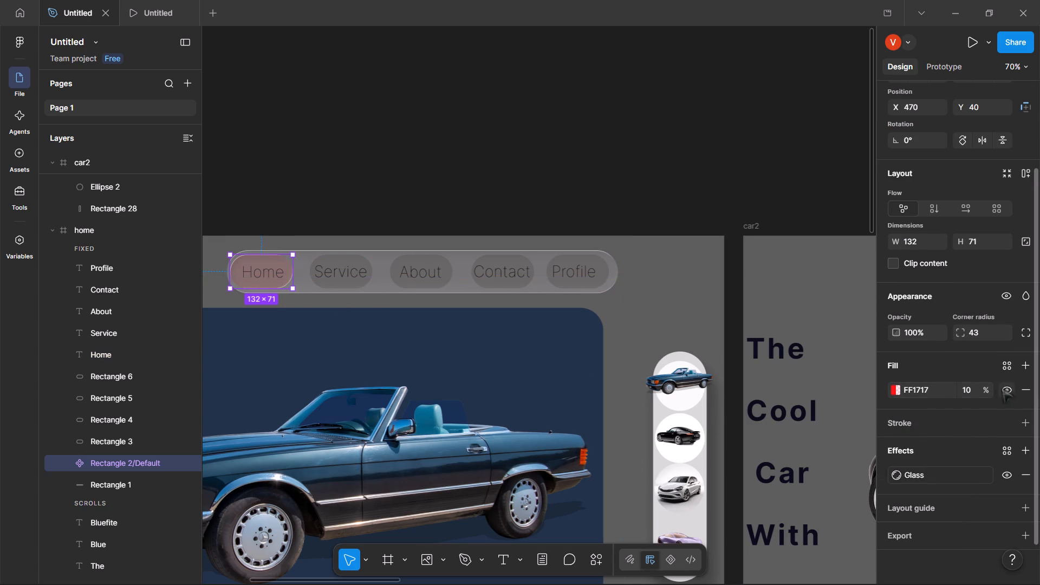
click(1022, 388)
click(523, 194)
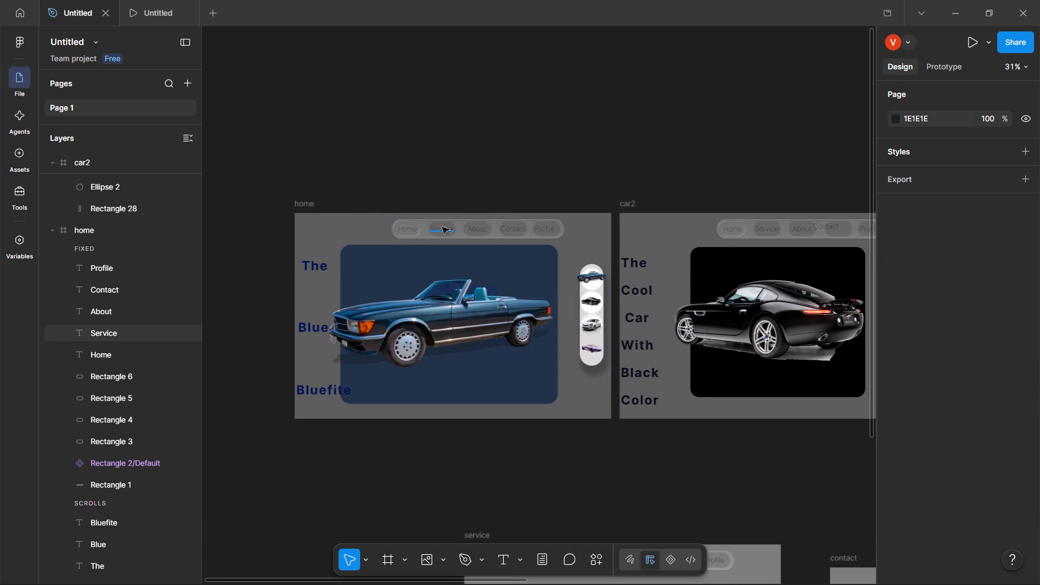
Preview the prototype and follow the Service, Home and About navigation links to check the screens they open.
click(159, 3)
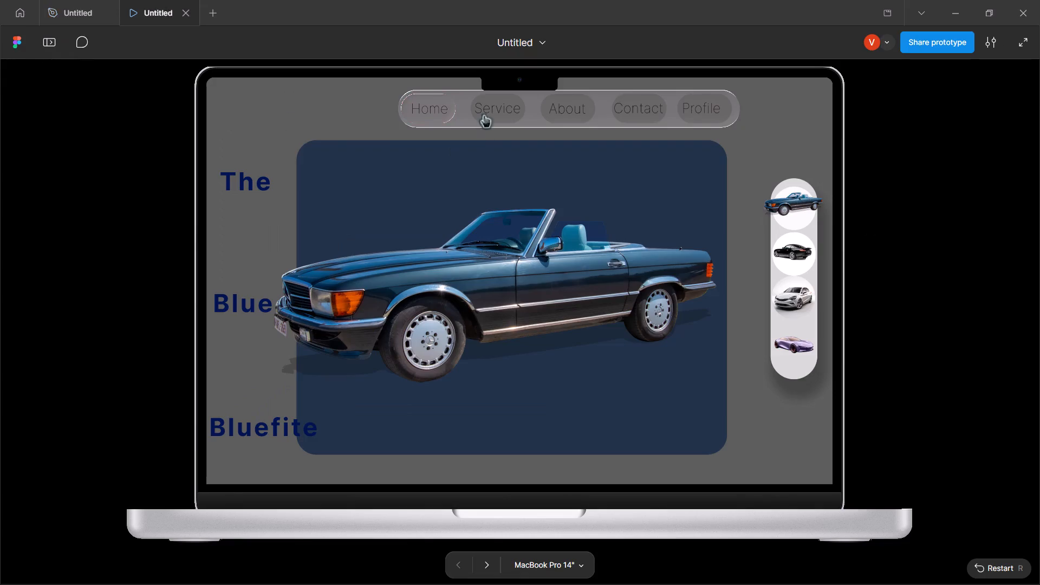
click(486, 109)
click(425, 114)
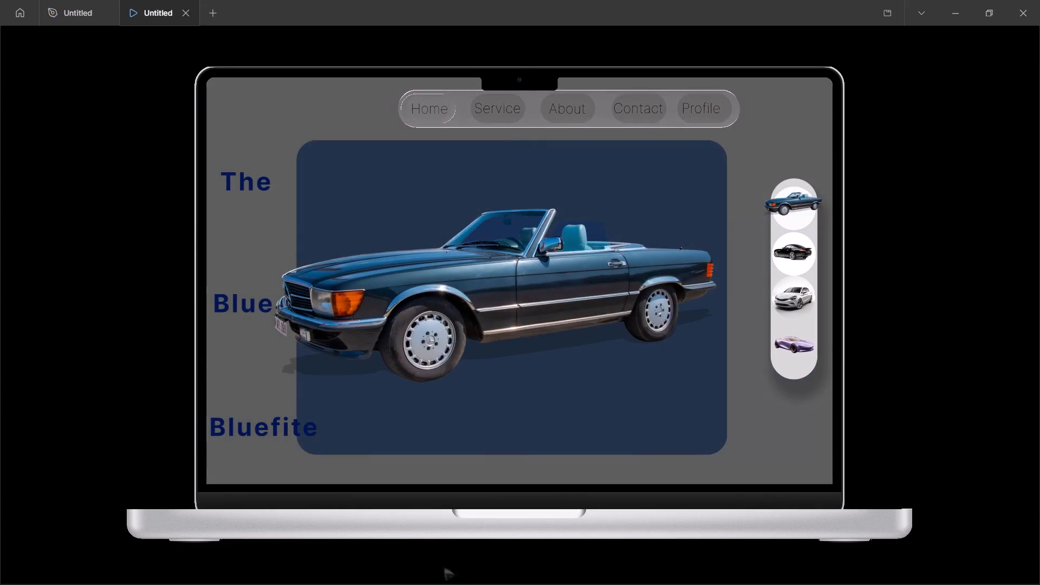
click(422, 107)
click(493, 107)
click(563, 107)
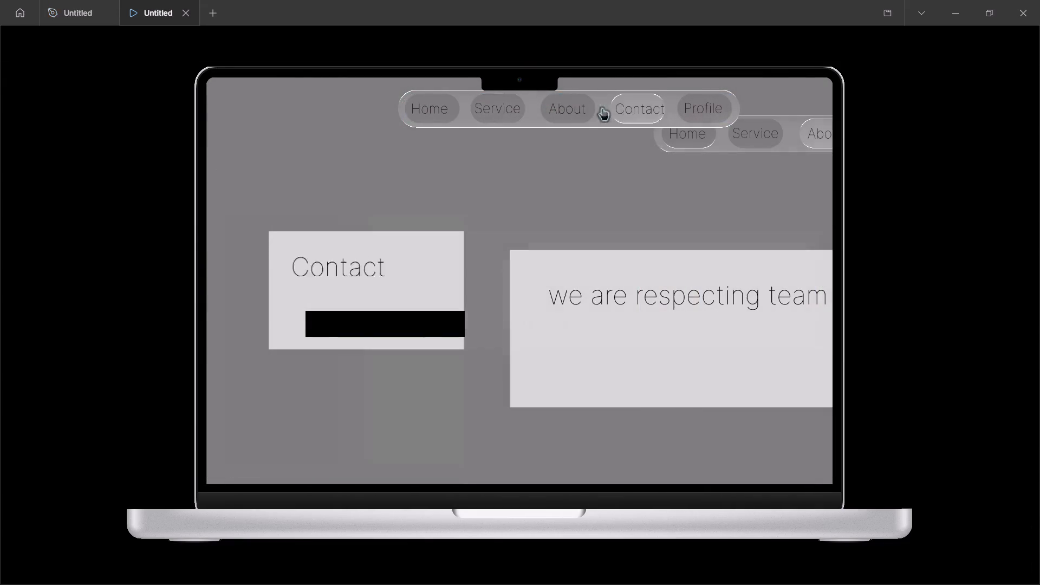
scroll(677, 110, left, 2)
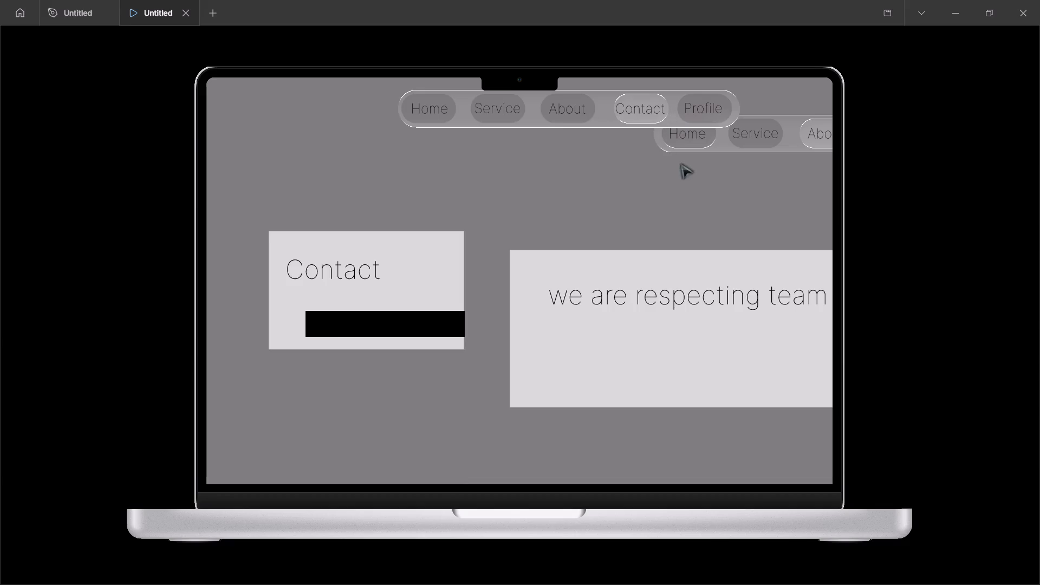
click(509, 236)
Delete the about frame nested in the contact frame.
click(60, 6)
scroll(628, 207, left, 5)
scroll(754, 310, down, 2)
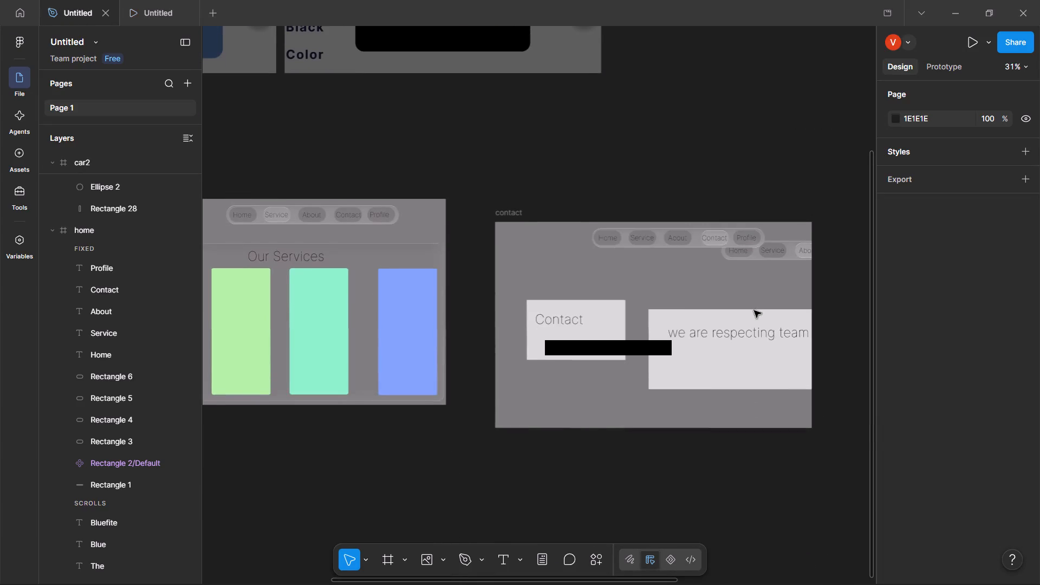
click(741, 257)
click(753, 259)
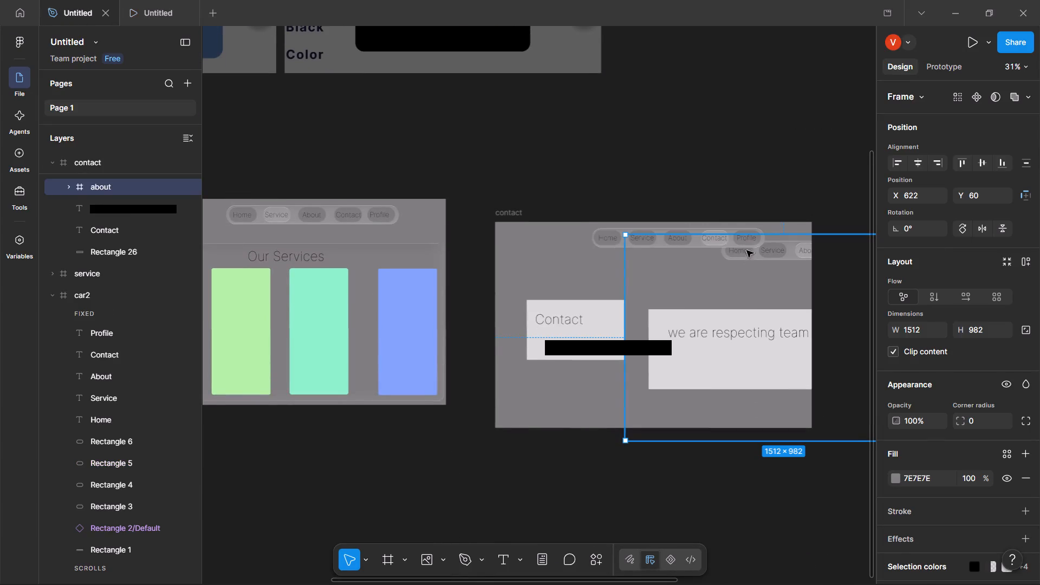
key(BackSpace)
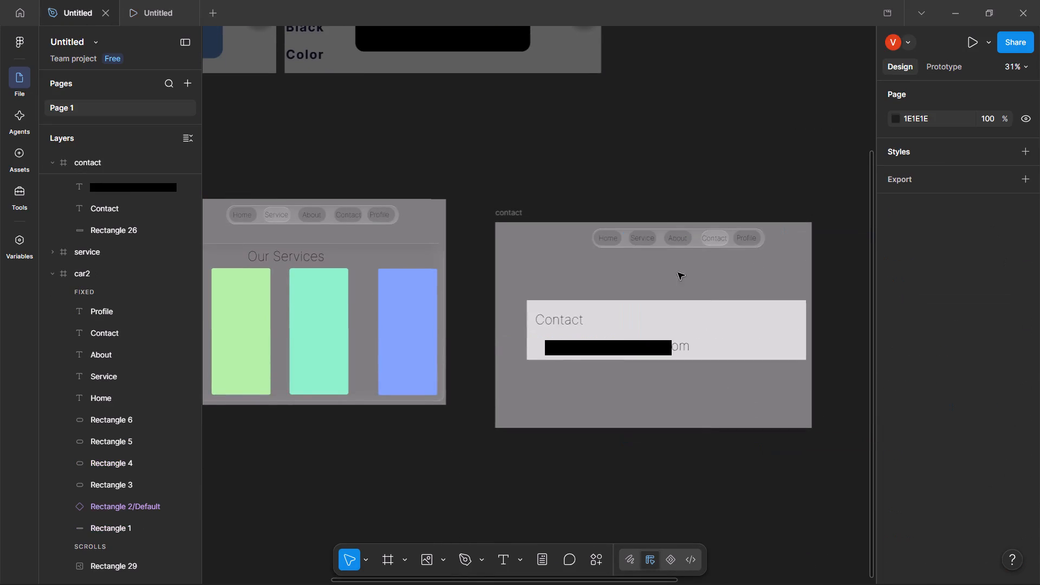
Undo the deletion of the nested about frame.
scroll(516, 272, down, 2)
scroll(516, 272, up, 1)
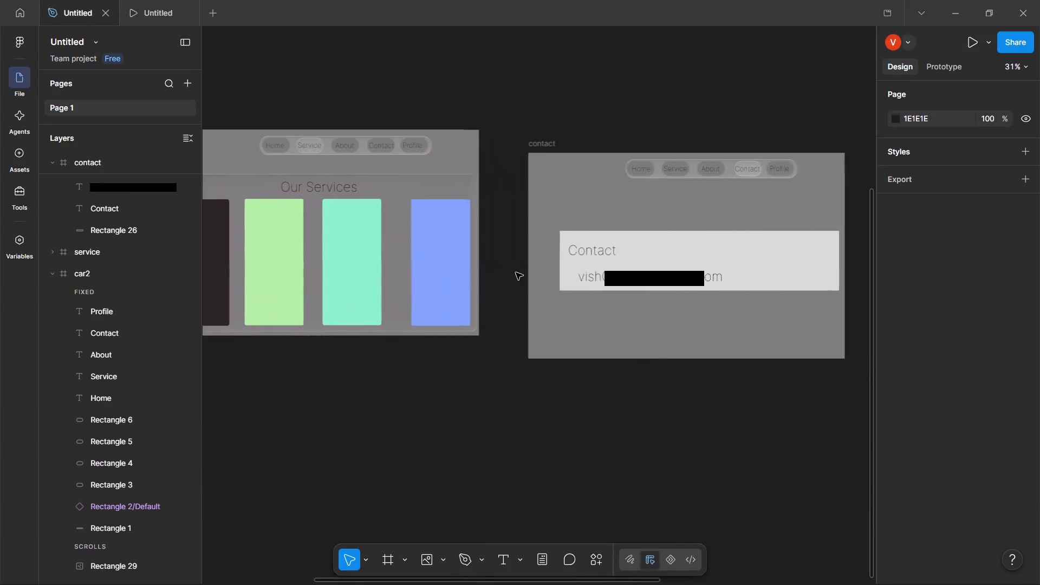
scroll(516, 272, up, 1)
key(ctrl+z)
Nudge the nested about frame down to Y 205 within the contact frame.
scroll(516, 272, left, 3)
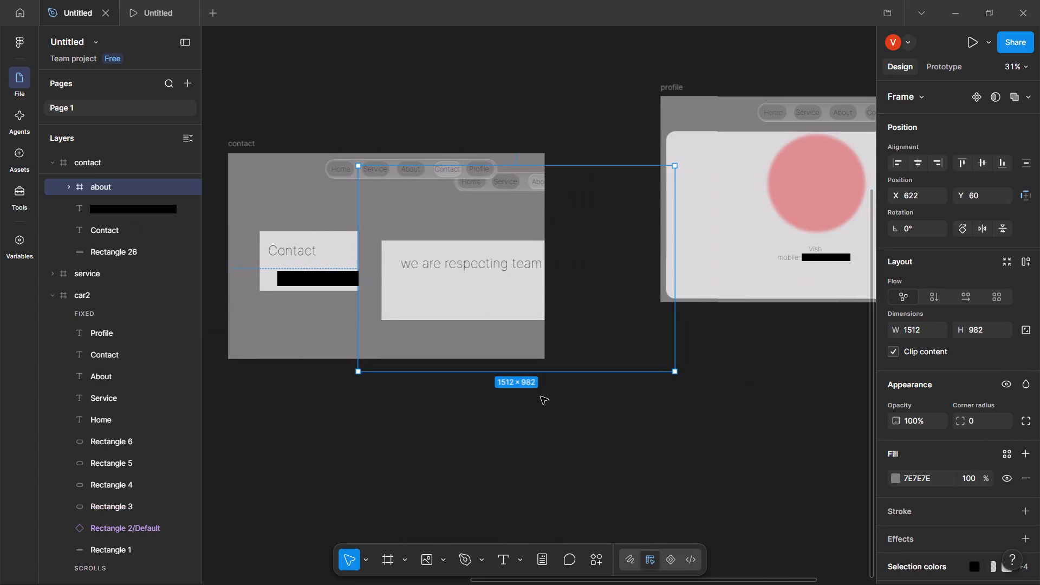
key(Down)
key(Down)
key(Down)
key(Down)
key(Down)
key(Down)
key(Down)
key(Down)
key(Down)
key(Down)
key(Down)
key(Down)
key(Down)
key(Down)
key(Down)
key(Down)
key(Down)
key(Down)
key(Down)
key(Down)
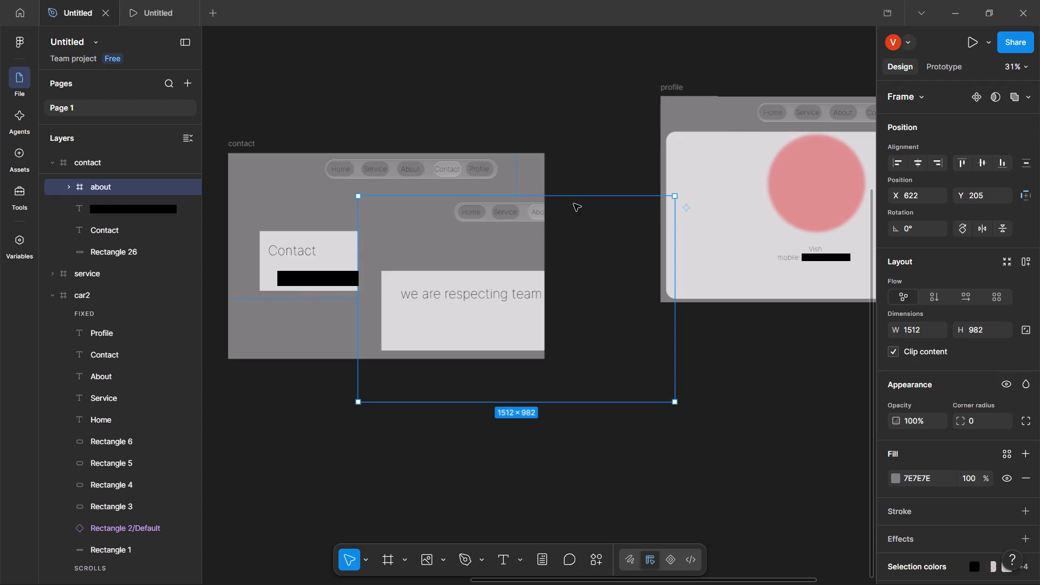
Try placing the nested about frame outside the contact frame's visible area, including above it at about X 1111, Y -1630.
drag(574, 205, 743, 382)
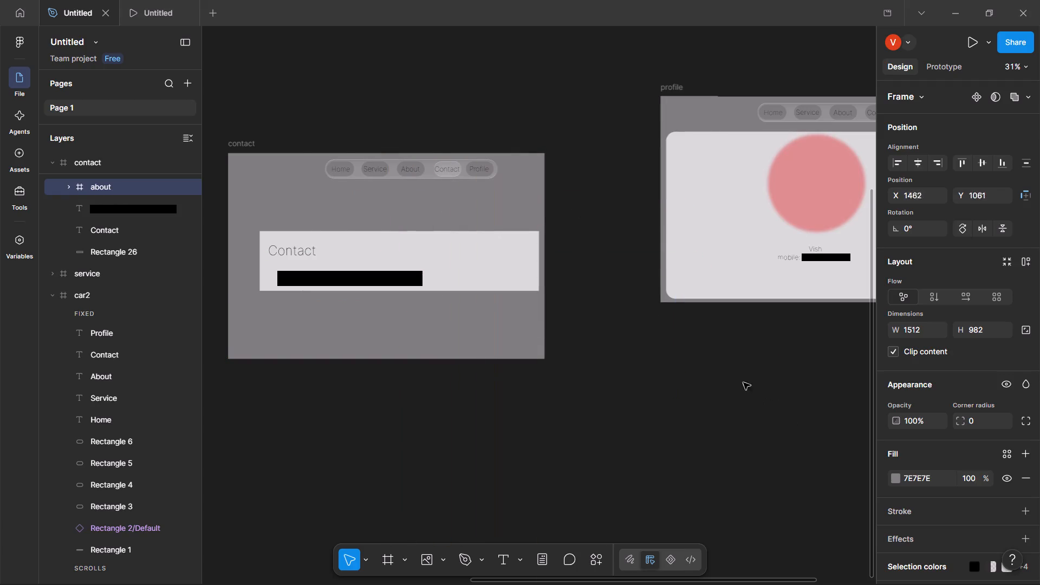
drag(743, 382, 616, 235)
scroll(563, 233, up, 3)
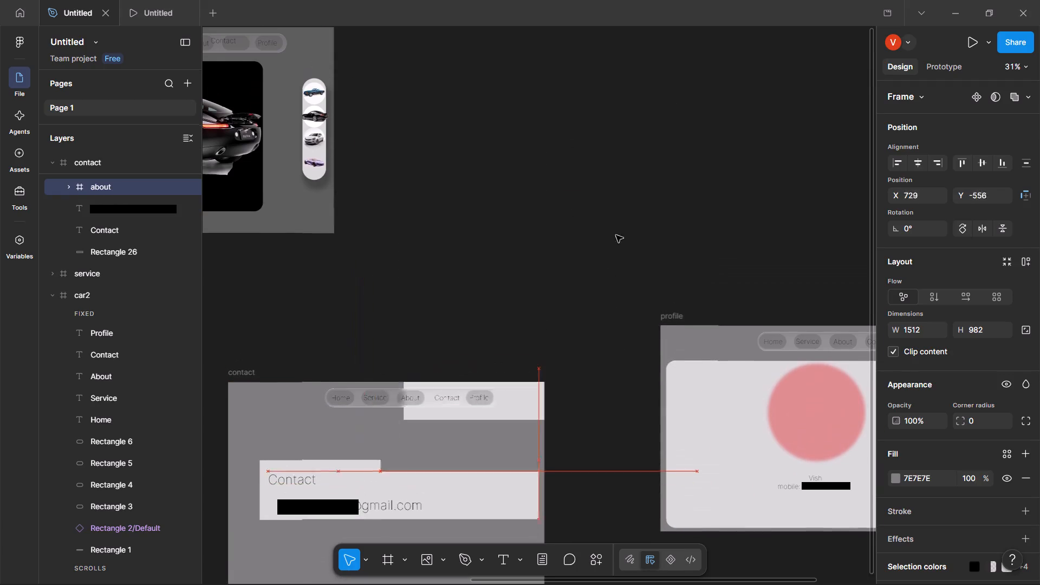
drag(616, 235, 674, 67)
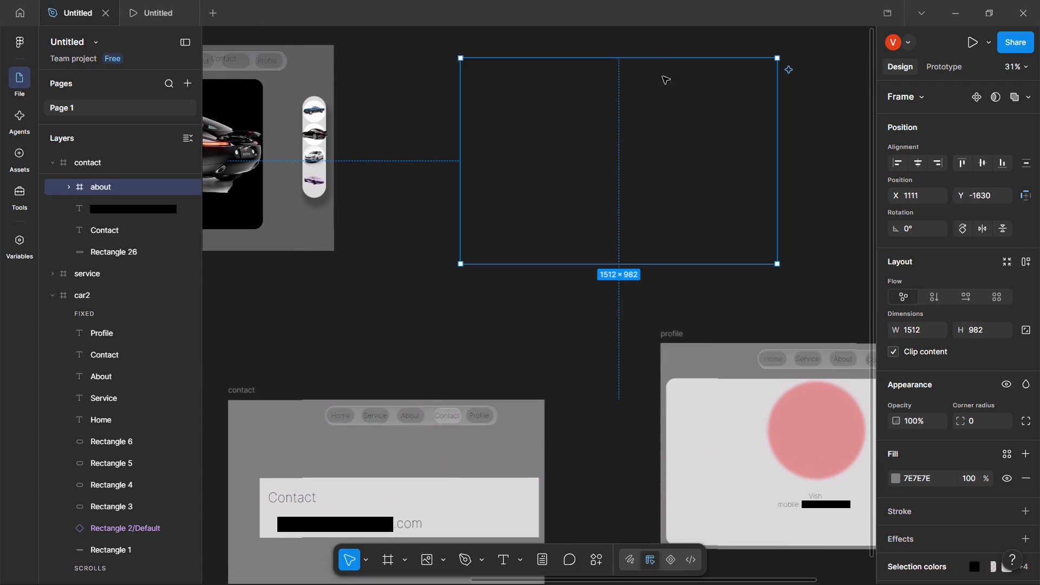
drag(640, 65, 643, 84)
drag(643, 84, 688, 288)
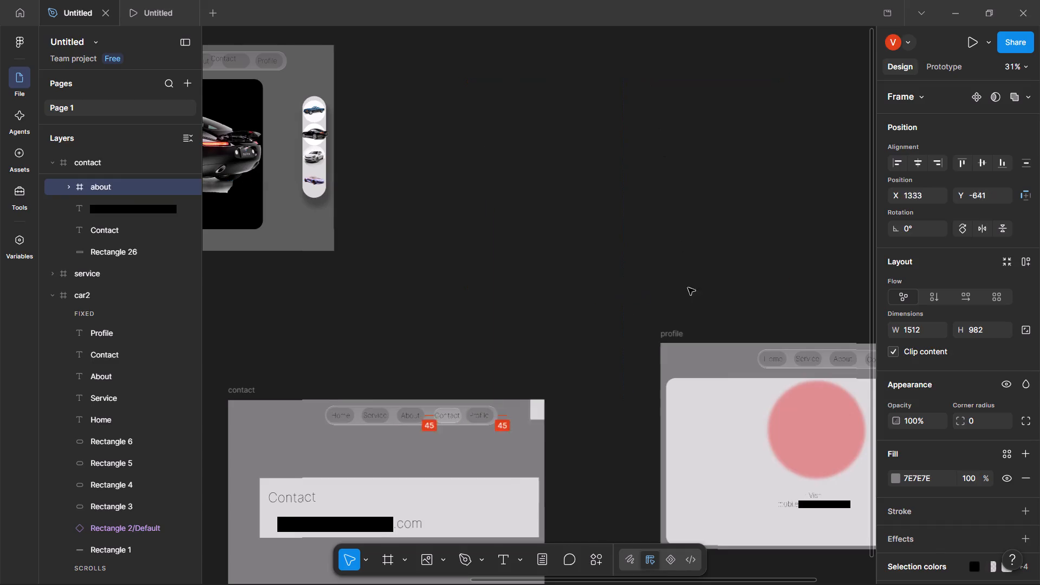
Move the nested about frame below and to the right of the contact frame, to about X 1460, Y 1463.
drag(688, 288, 664, 373)
scroll(726, 400, down, 5)
scroll(674, 374, down, 1)
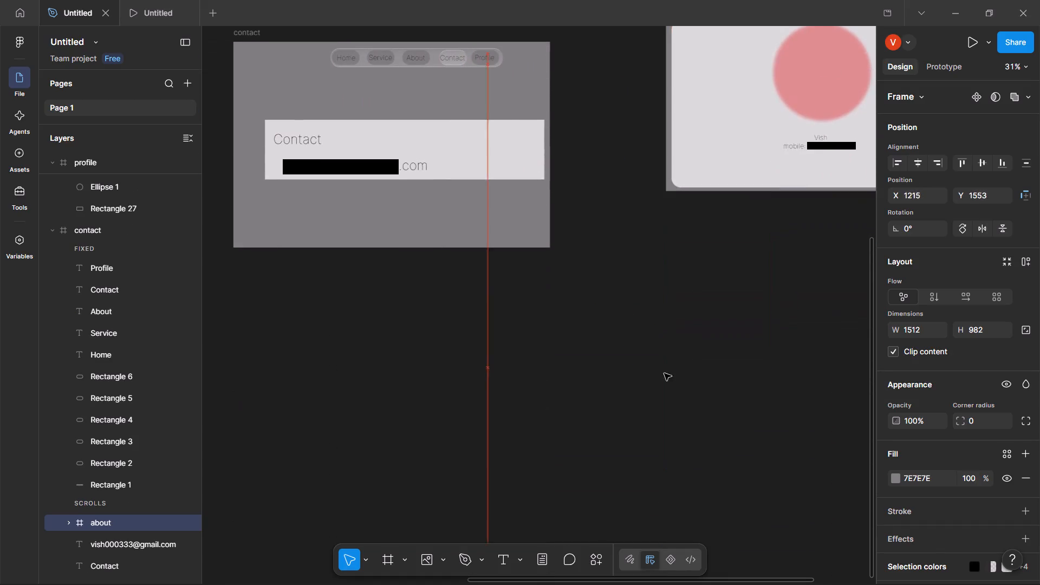
scroll(664, 373, down, 1)
drag(664, 373, 717, 346)
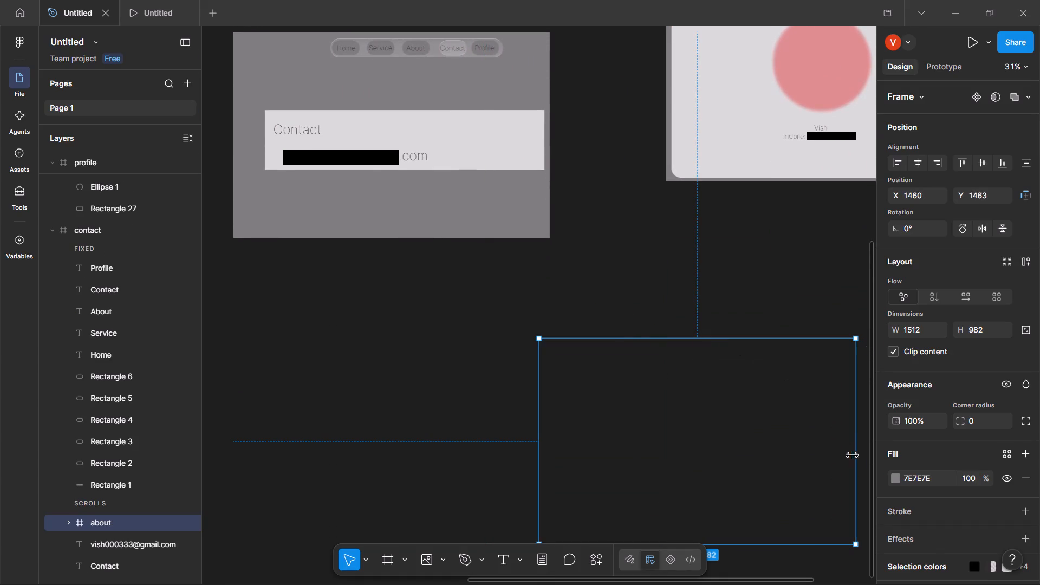
Change the about frame's fill to the pale pink D9C1C1 and deselect it.
click(898, 477)
drag(778, 362, 747, 284)
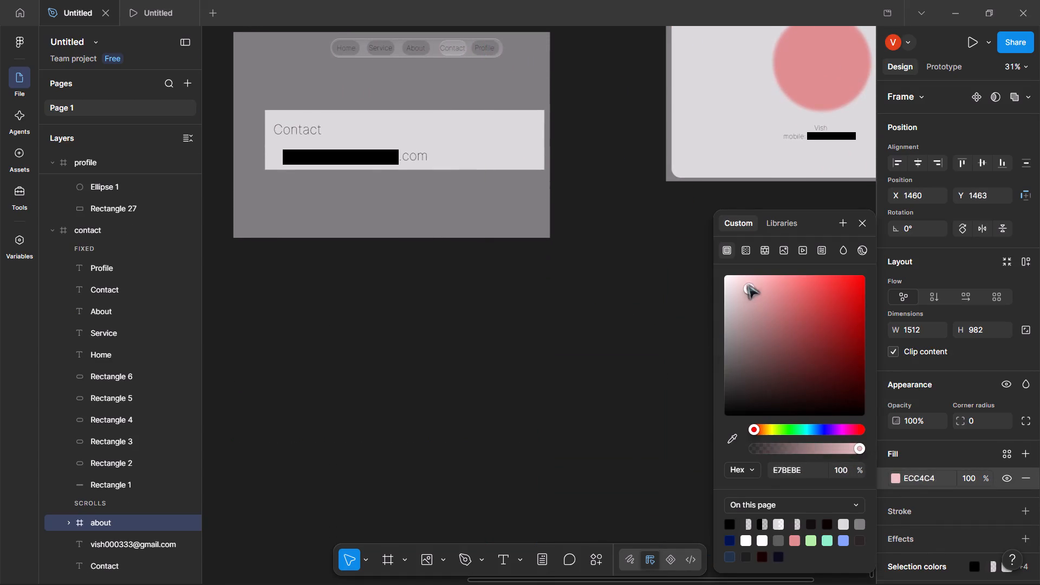
drag(747, 284, 740, 296)
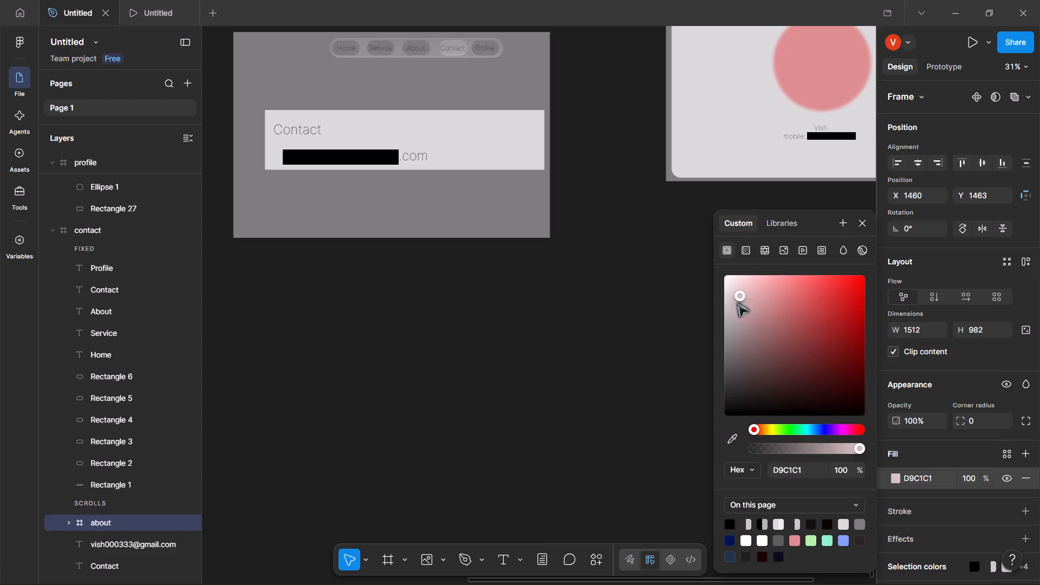
click(559, 346)
click(615, 367)
click(626, 403)
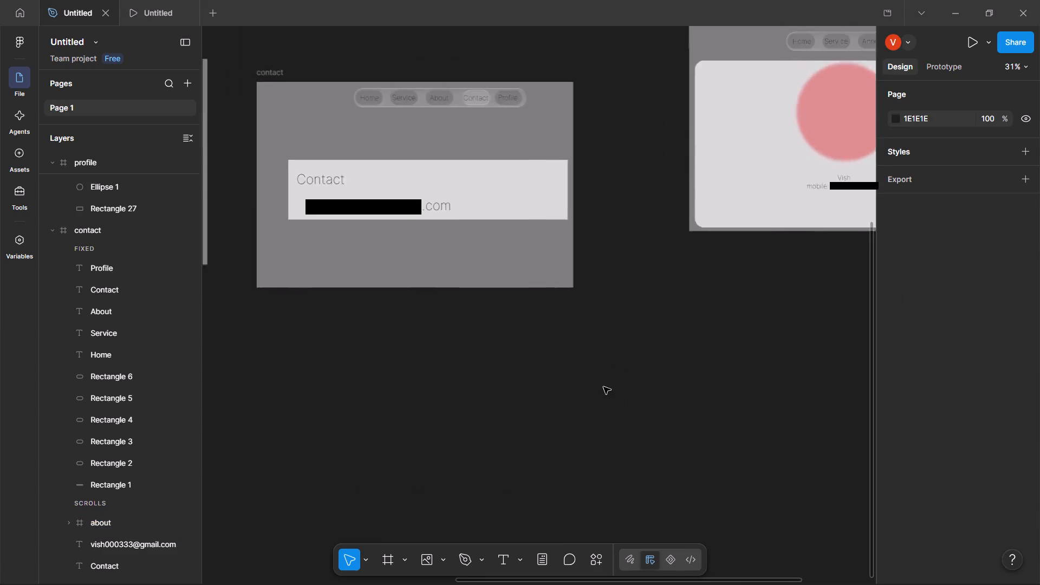
Preview the prototype again and follow the Profile, Contact and About navigation links to check their screens.
scroll(603, 387, up, 2)
scroll(586, 387, down, 1)
scroll(553, 316, up, 2)
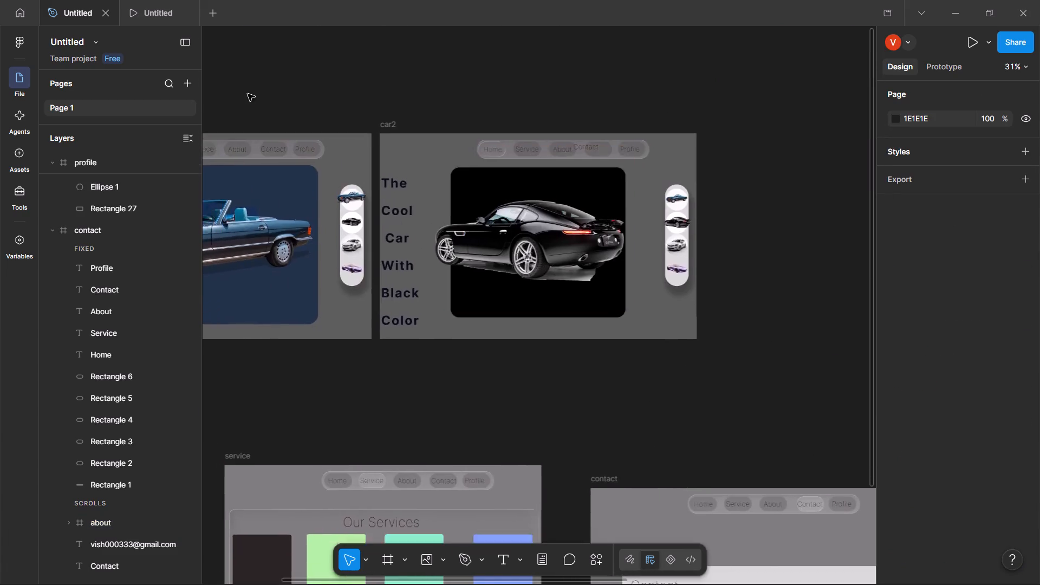
click(152, 7)
click(700, 109)
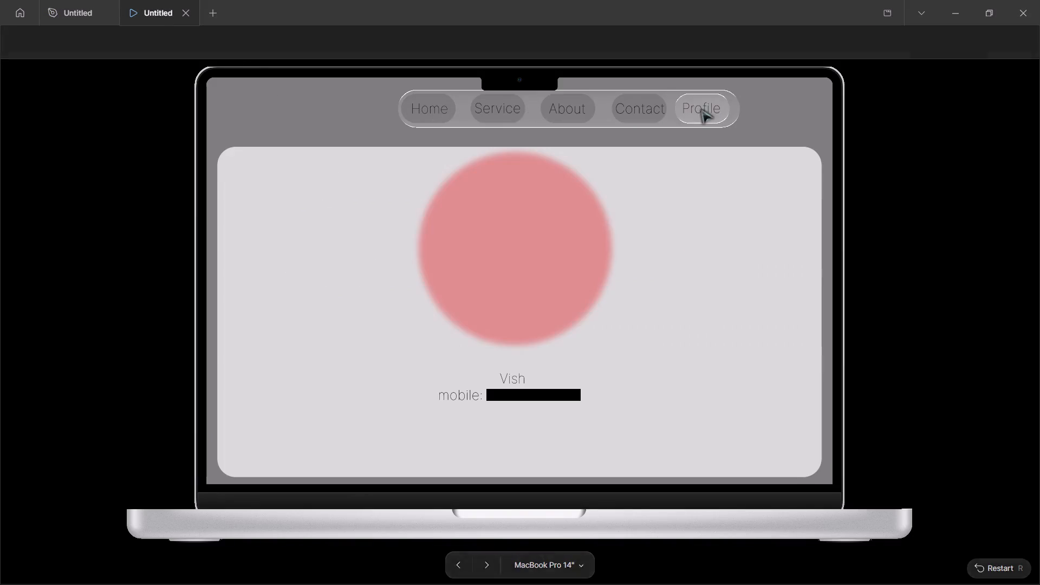
click(660, 116)
click(585, 105)
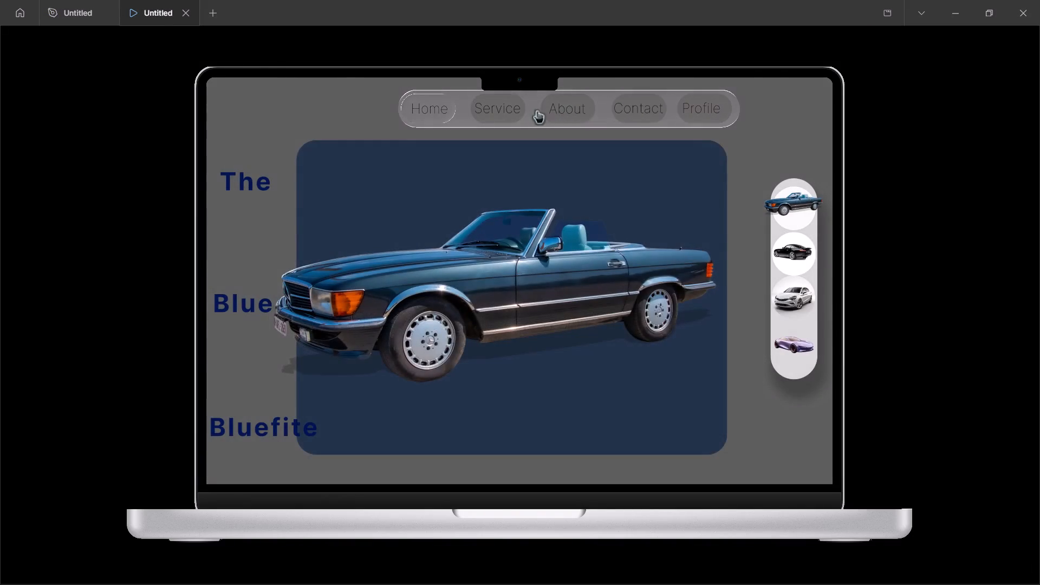
click(553, 109)
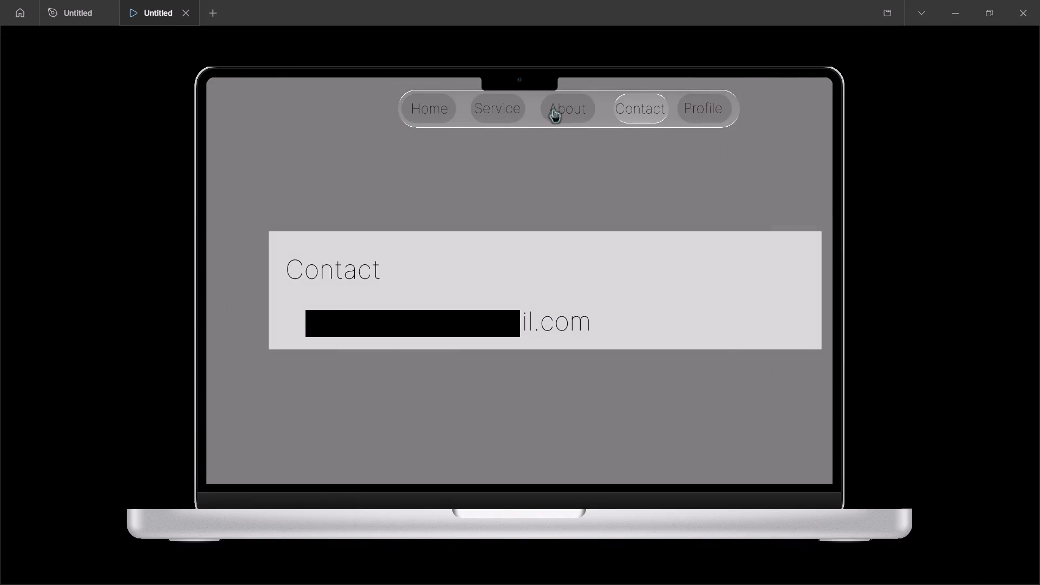
click(553, 109)
click(553, 109)
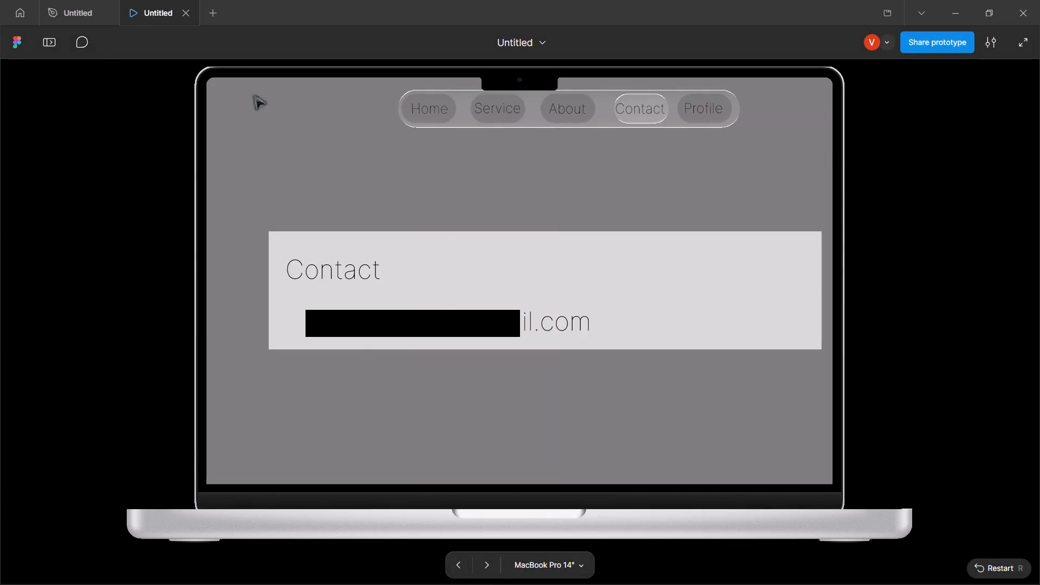
Return to the design file, duplicate the car2 frame beside the original and rename the copy car3.
click(48, 1)
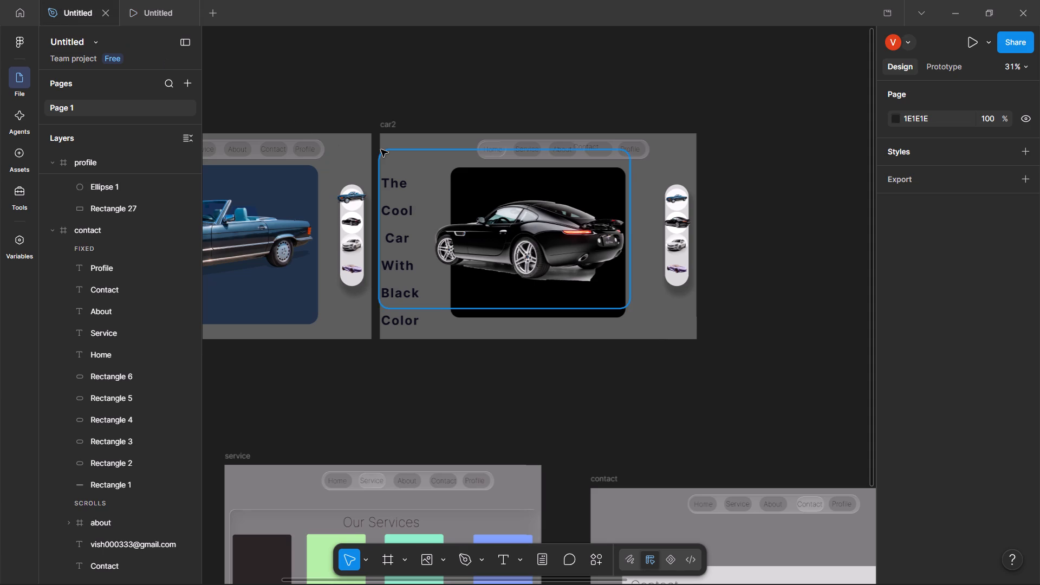
scroll(382, 132, right, 2)
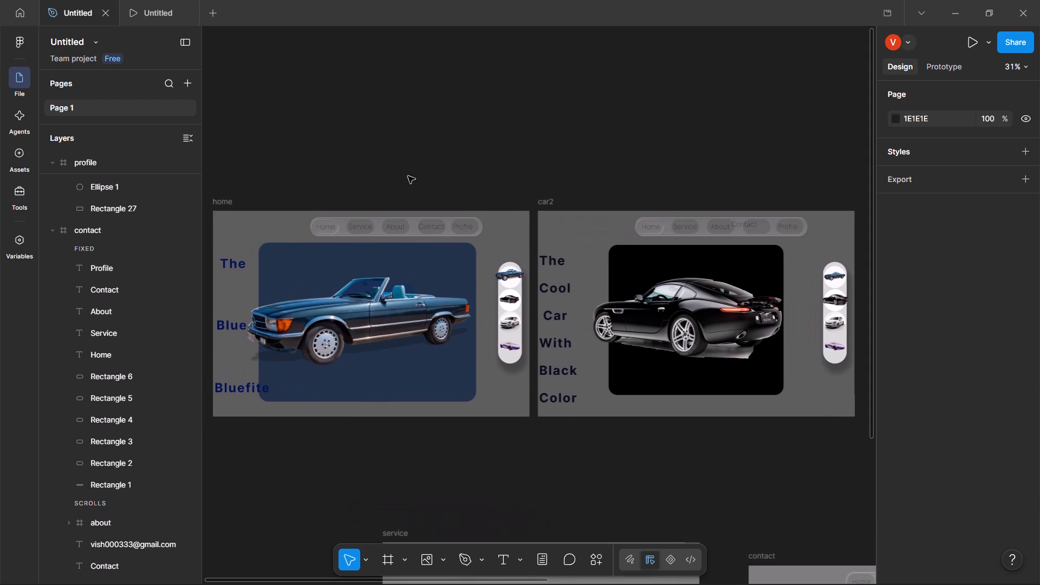
scroll(493, 196, left, 3)
click(543, 139)
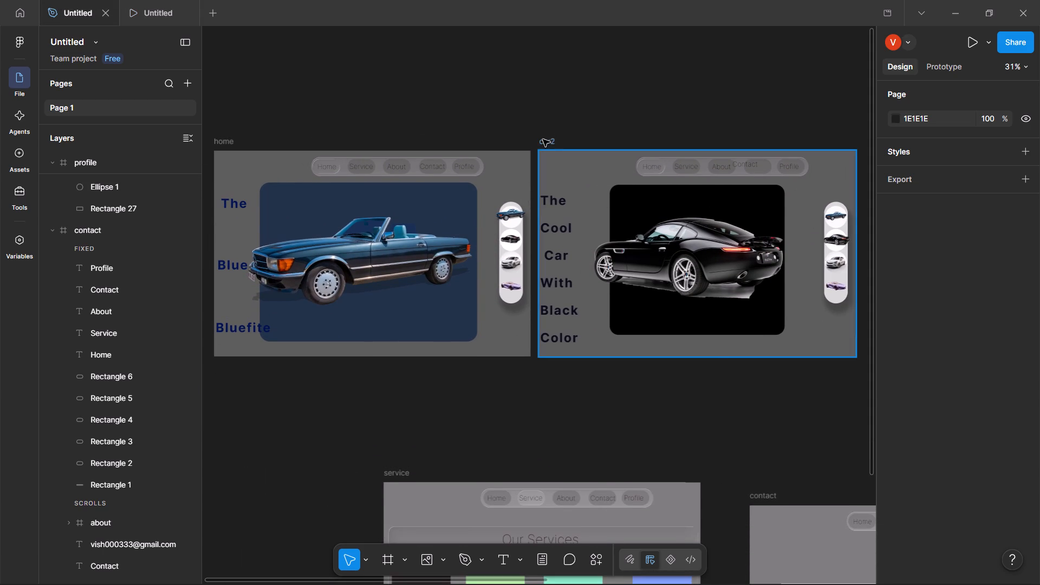
scroll(550, 154, left, 3)
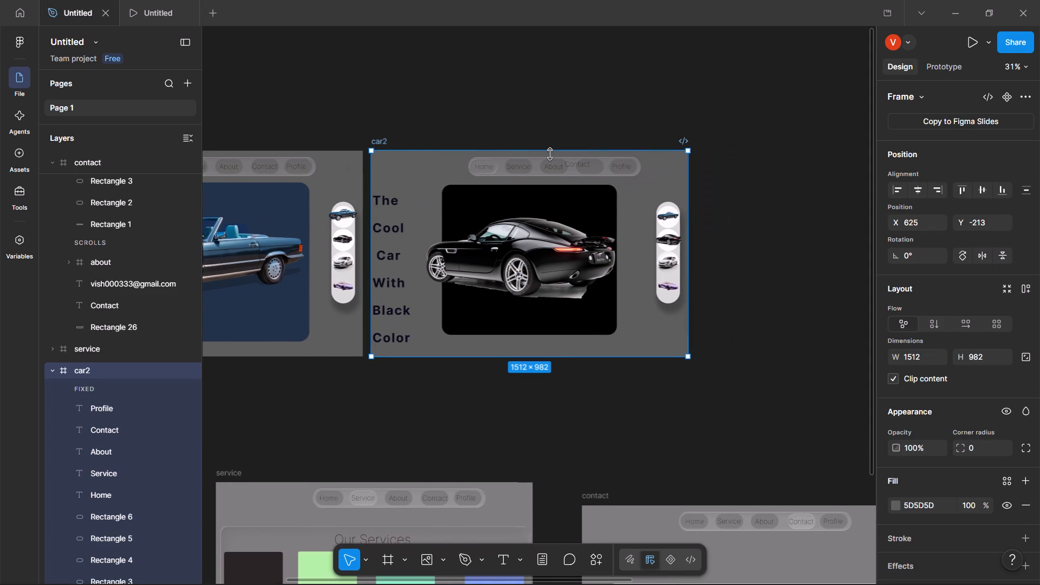
key(ctrl+d)
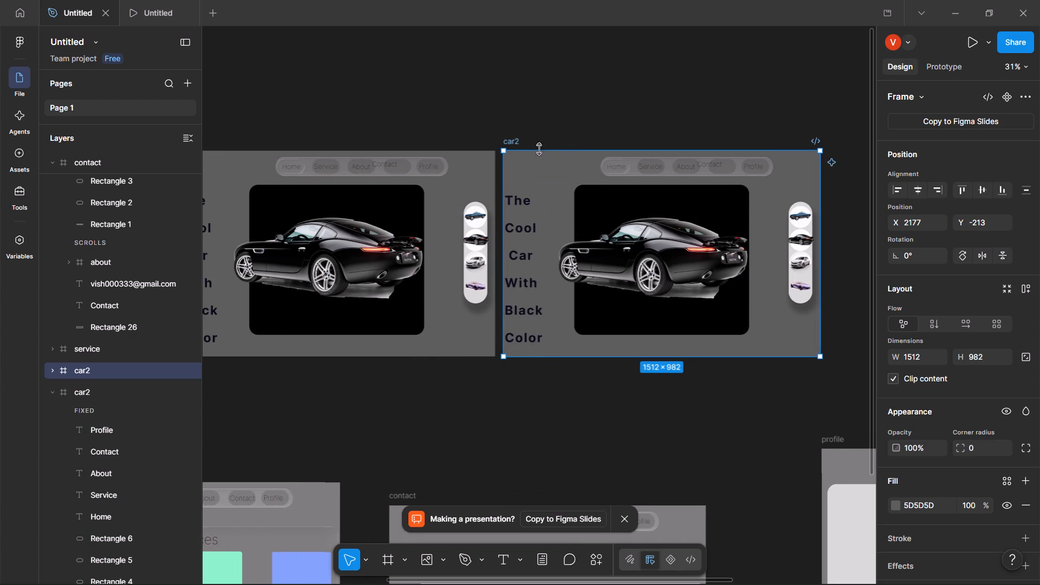
click(514, 142)
triple_click(517, 142)
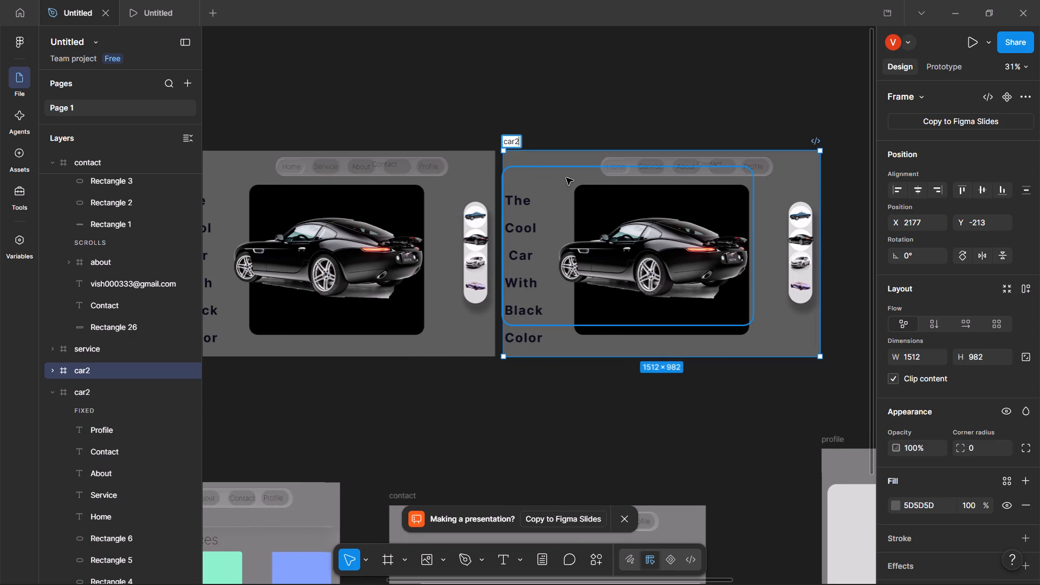
key(BackSpace)
key(3)
key(Return)
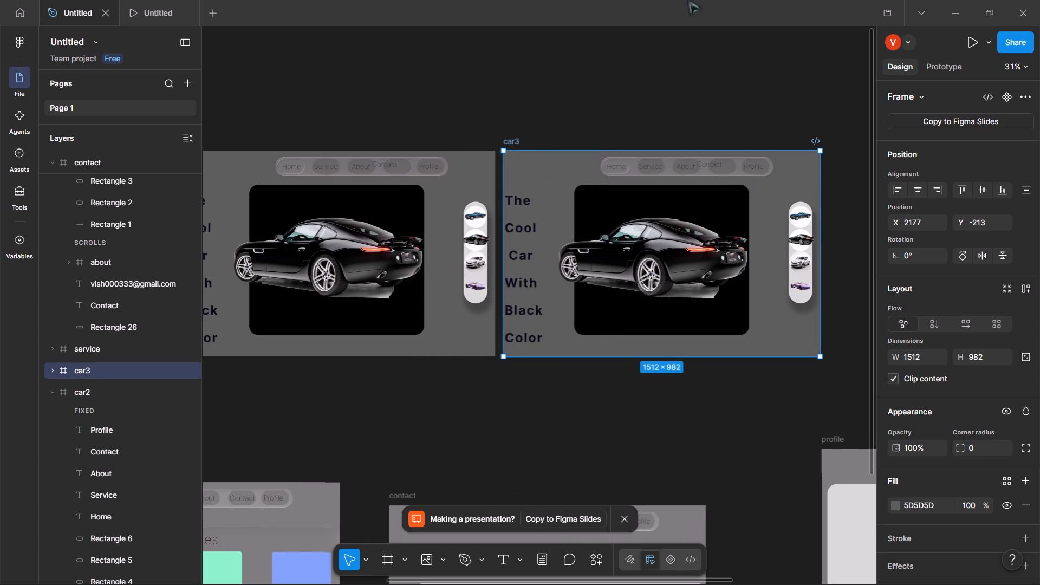
Delete the black car image from the car3 frame.
scroll(724, 0, left, 2)
scroll(783, 113, left, 2)
click(659, 264)
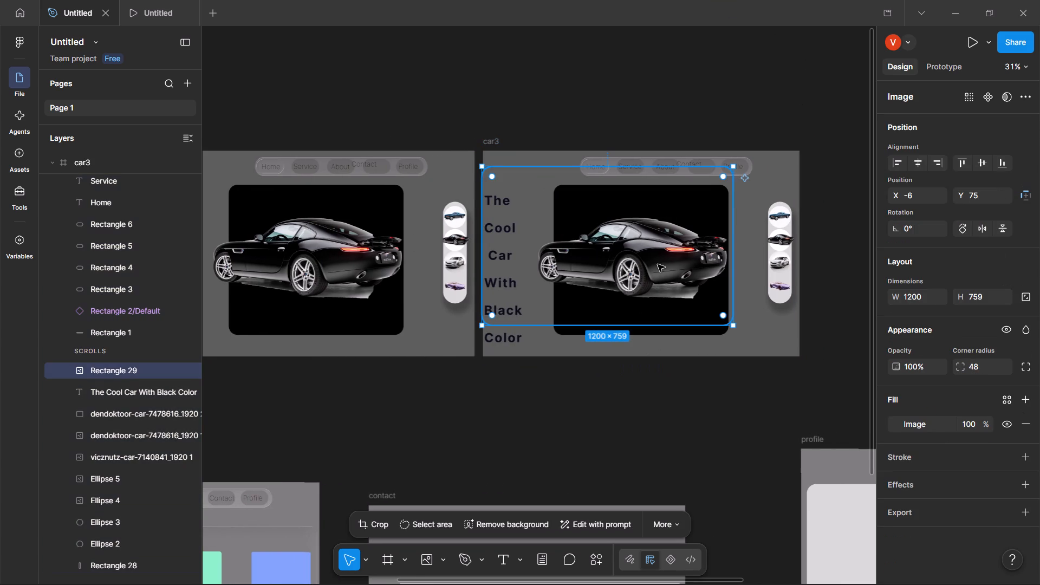
scroll(657, 264, left, 1)
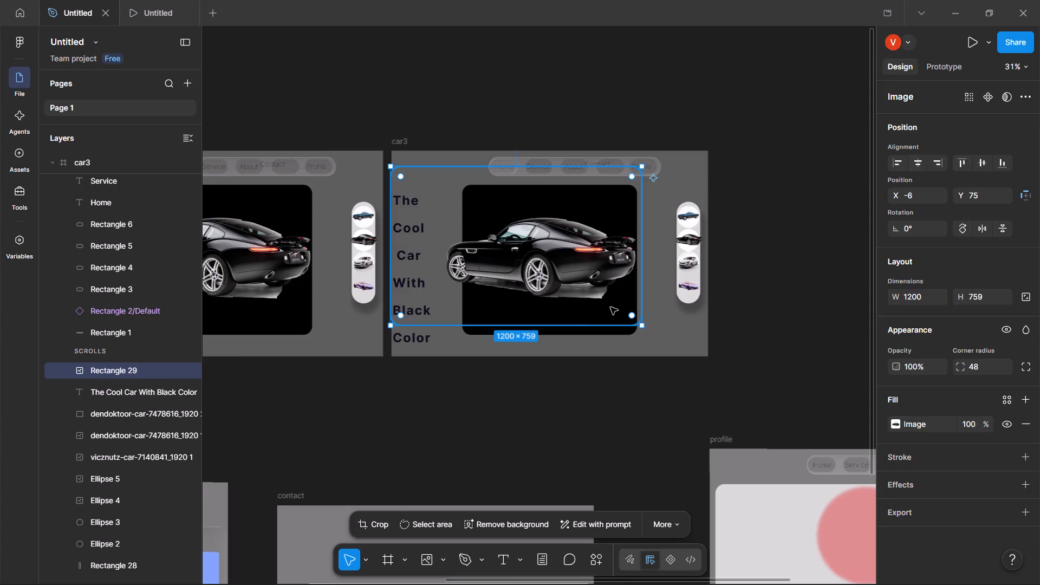
key(BackSpace)
Widen the black rounded rectangle in car3 to about 931 and deselect it.
click(544, 284)
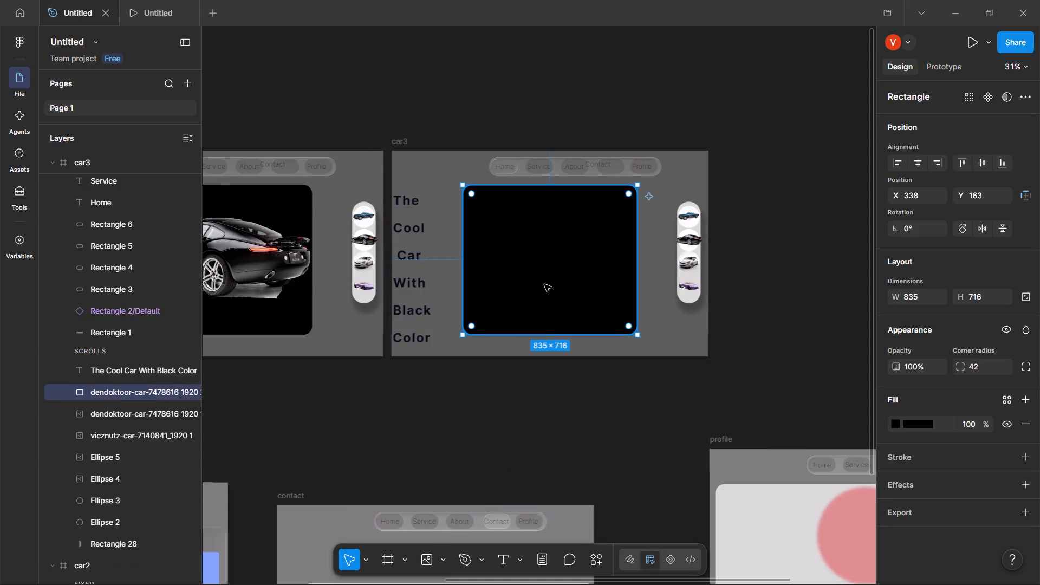
drag(638, 265, 651, 265)
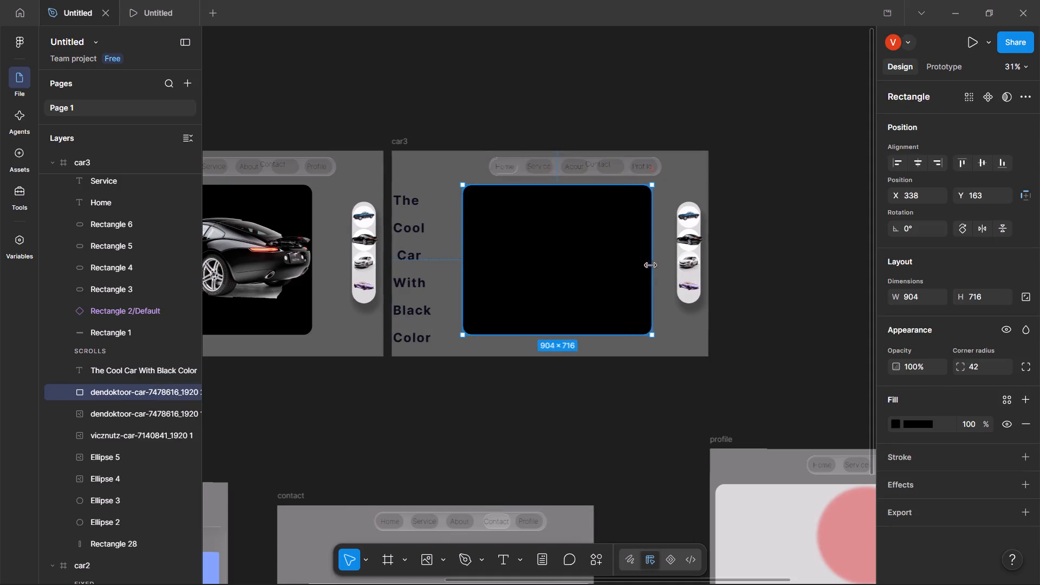
drag(651, 265, 655, 265)
click(643, 405)
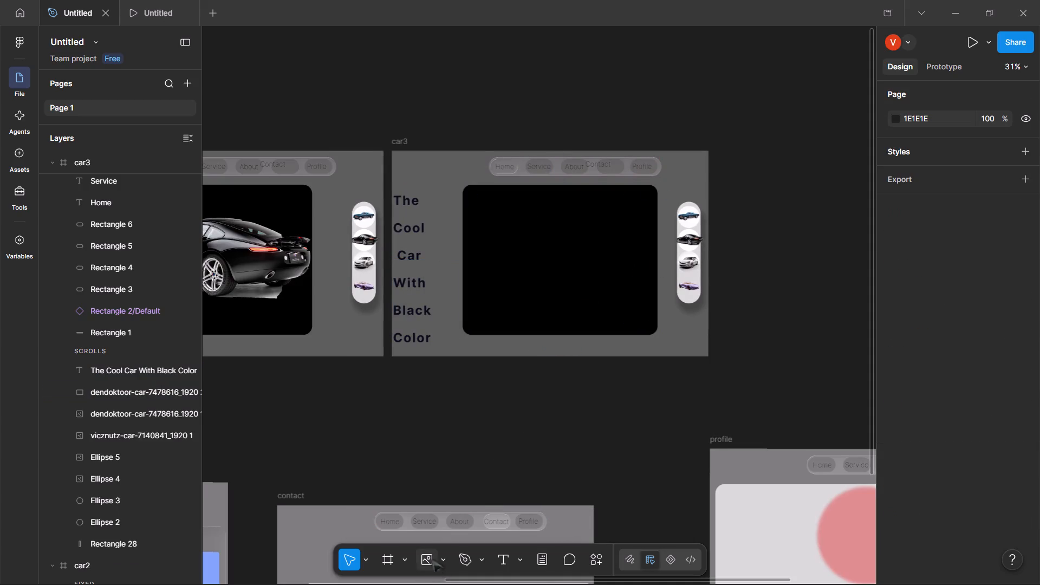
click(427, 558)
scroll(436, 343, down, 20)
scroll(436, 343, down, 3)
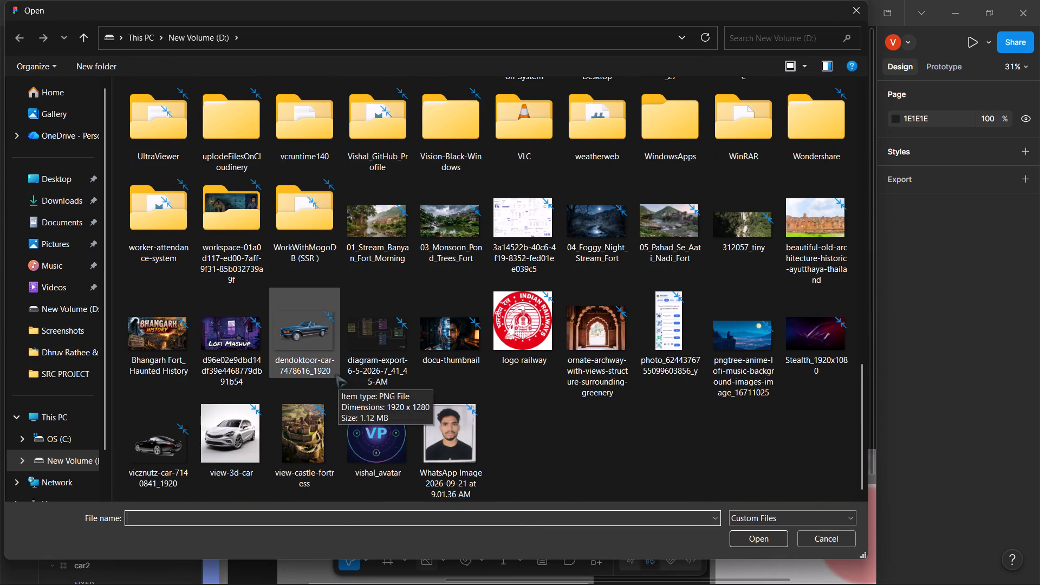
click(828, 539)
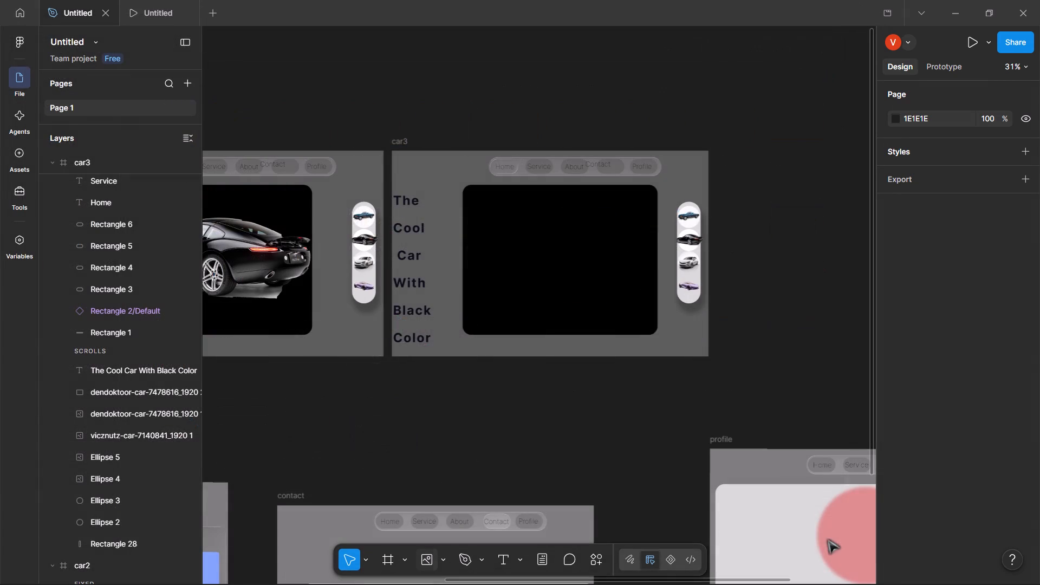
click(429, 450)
Import the view-3d-car image from the New Volume (D:) drive and place it on the canvas below car3.
click(421, 561)
scroll(363, 359, down, 8)
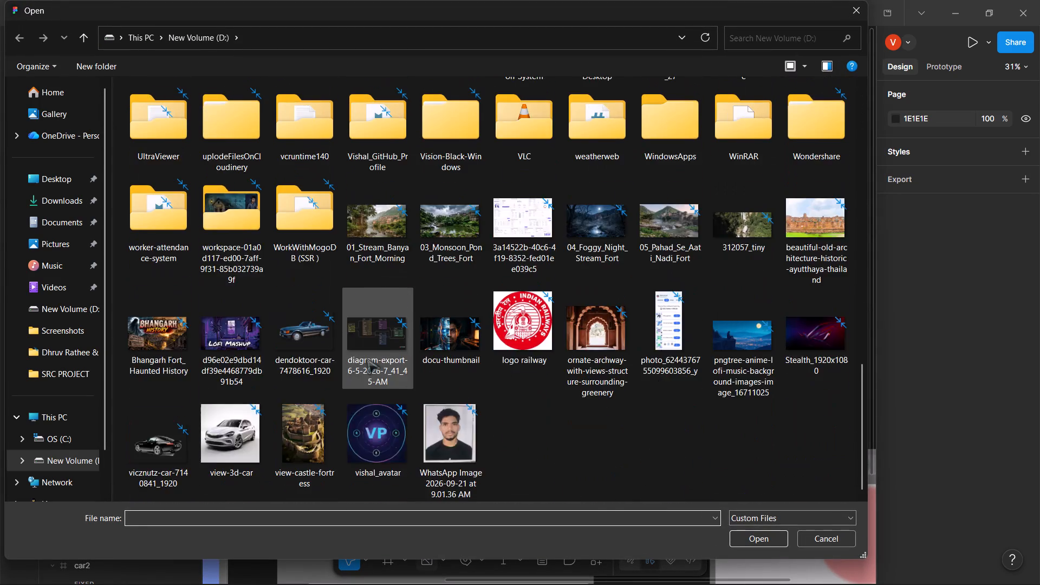
scroll(367, 359, down, 6)
click(235, 415)
key(Return)
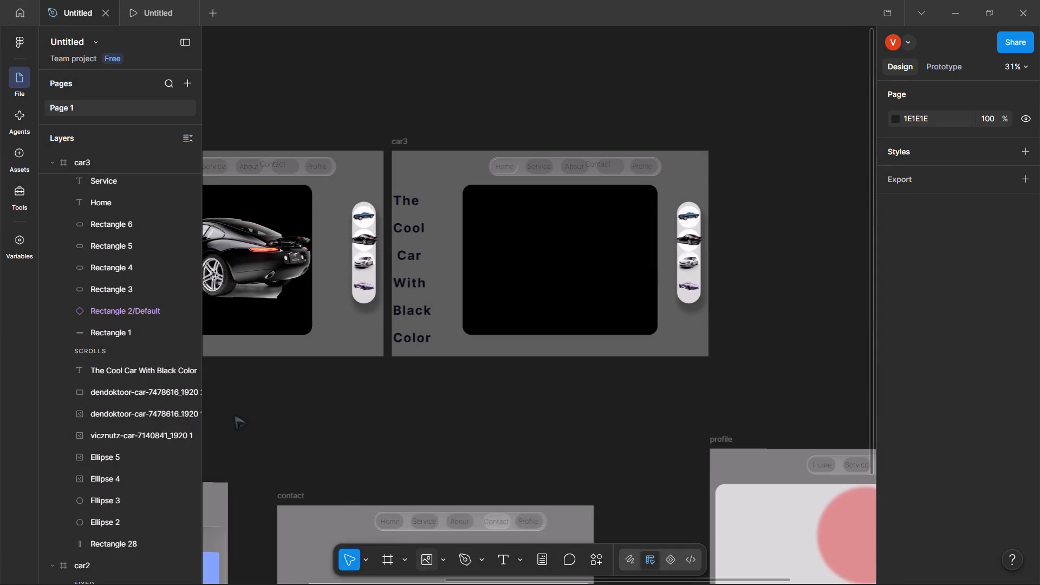
click(497, 378)
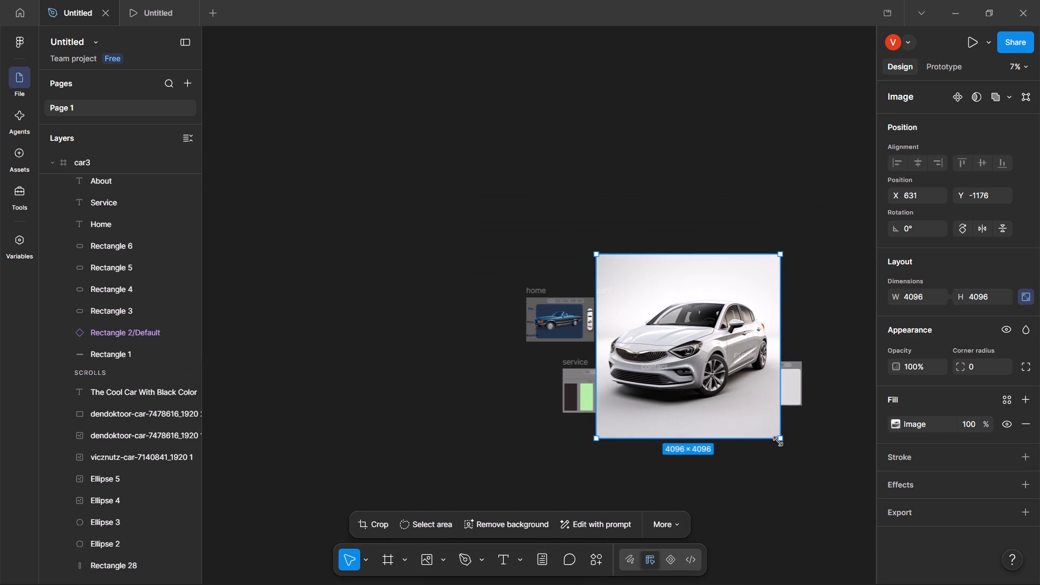
Scale the white car image down to about 534 × 534 and move it onto the black rectangle in car3.
drag(781, 440, 685, 263)
drag(595, 250, 632, 287)
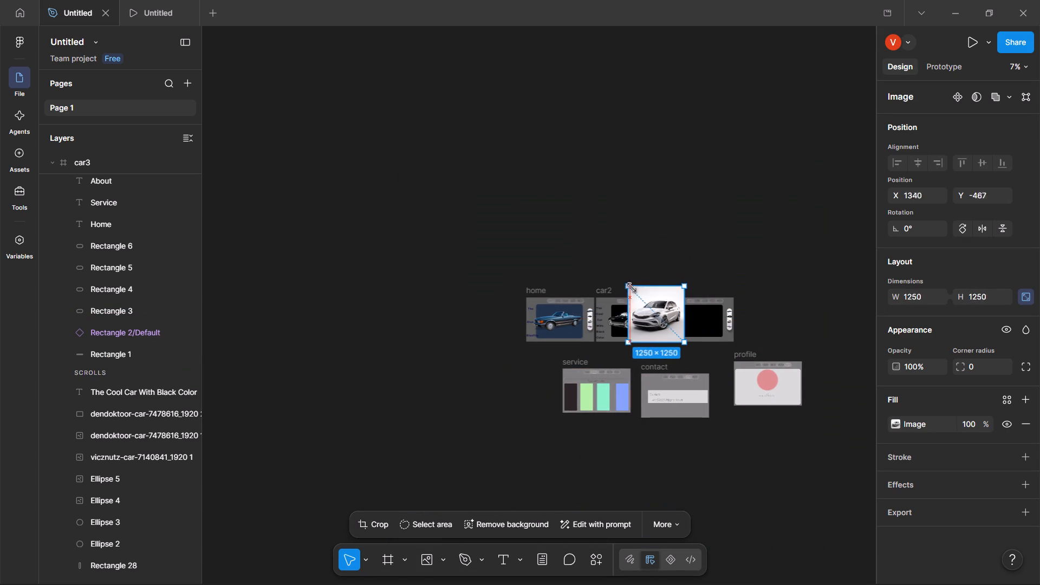
drag(632, 287, 639, 298)
scroll(637, 294, up, 1)
scroll(637, 294, left, 2)
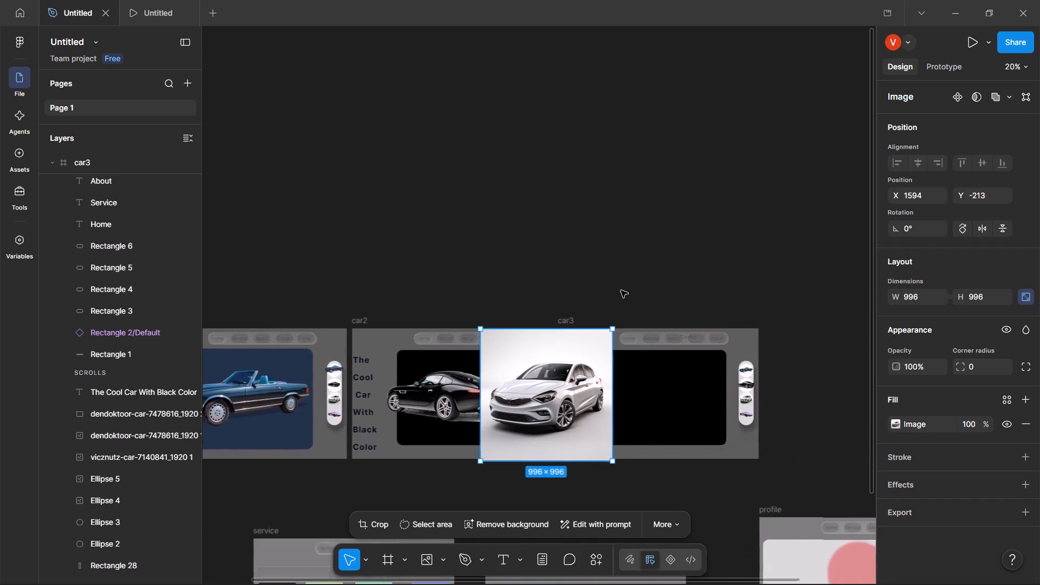
scroll(621, 290, left, 1)
drag(559, 462, 495, 399)
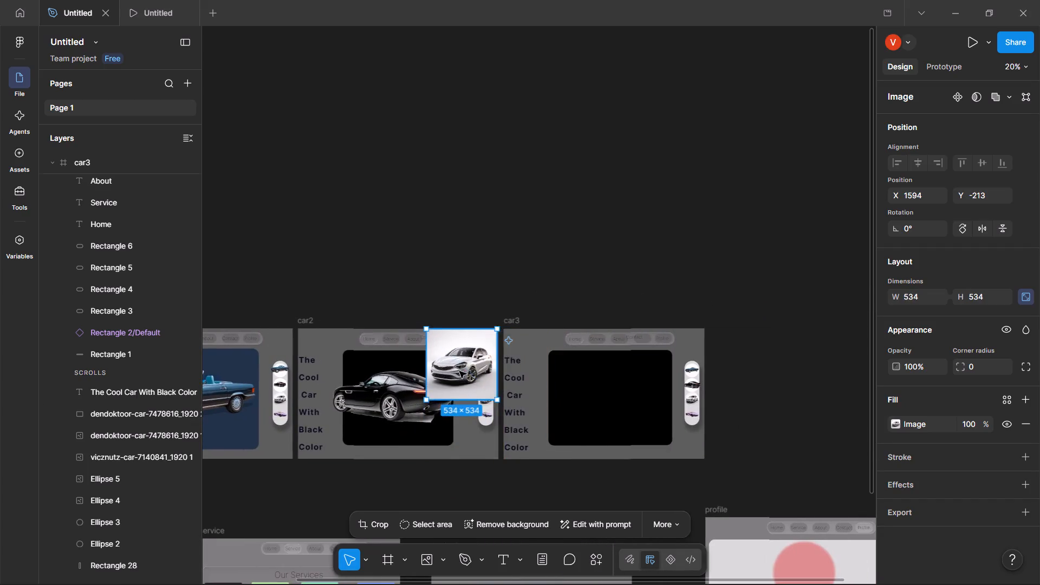
drag(459, 371, 611, 402)
Change the fill of the rectangle behind the white car to white FFFFFF at full opacity and deselect it.
click(564, 436)
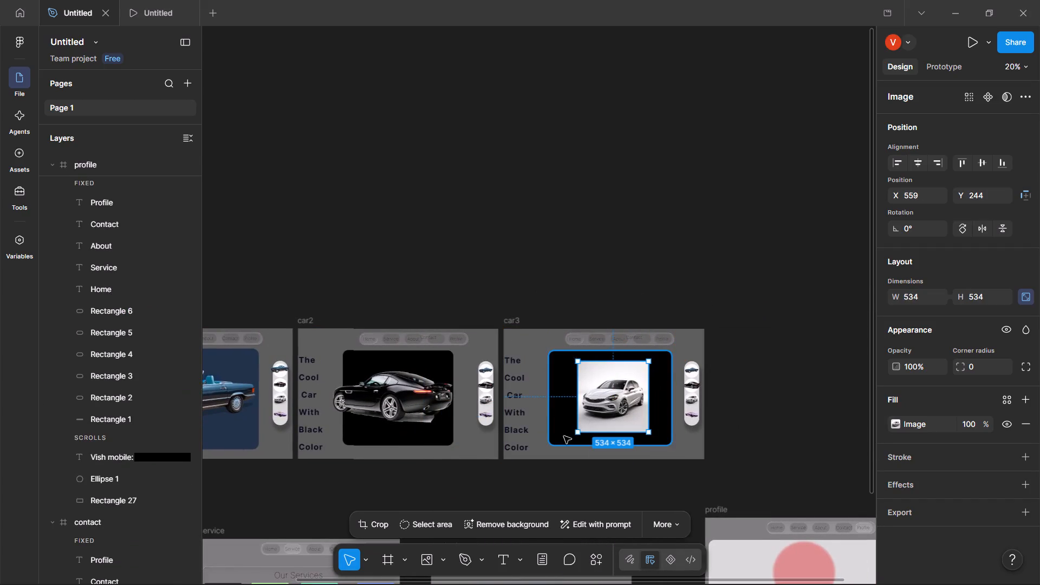
click(895, 425)
drag(772, 336, 720, 291)
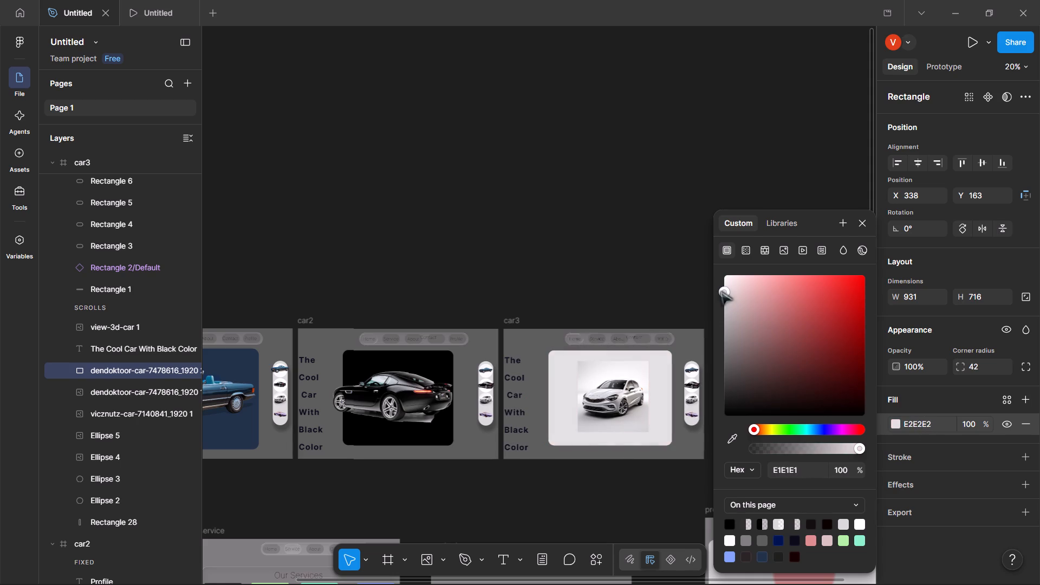
drag(720, 291, 711, 285)
drag(711, 285, 717, 328)
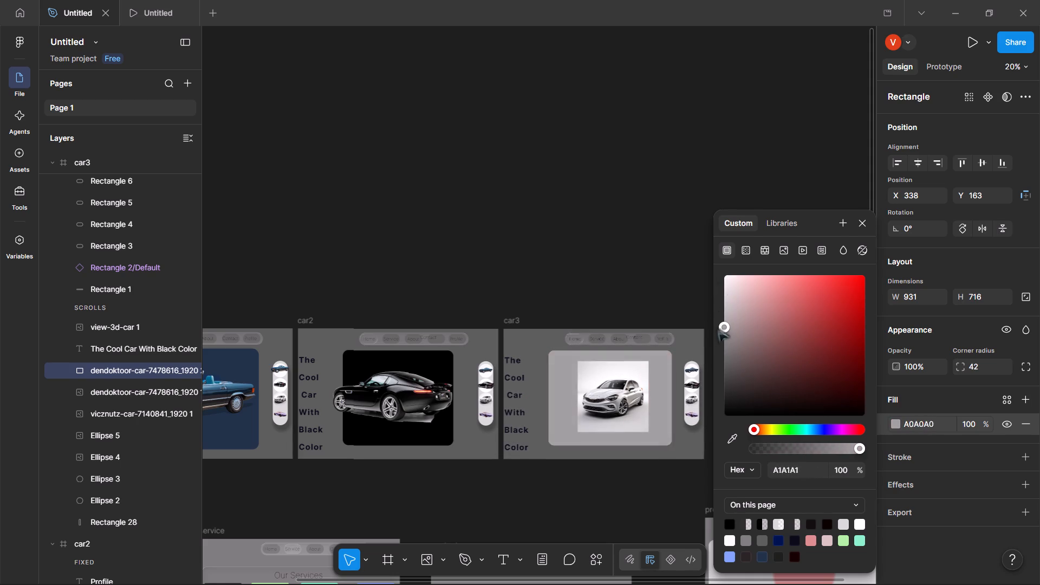
drag(717, 328, 716, 270)
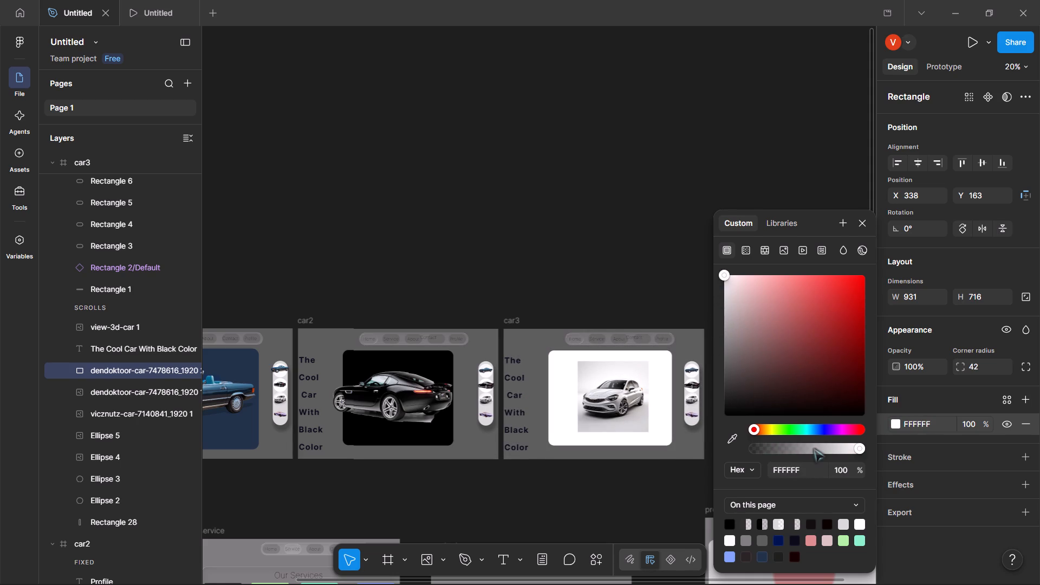
drag(814, 448, 880, 448)
click(509, 267)
Adjust the white car image in car3 to about 551 × 551, with a rotation of about 0.16°.
scroll(622, 309, down, 2)
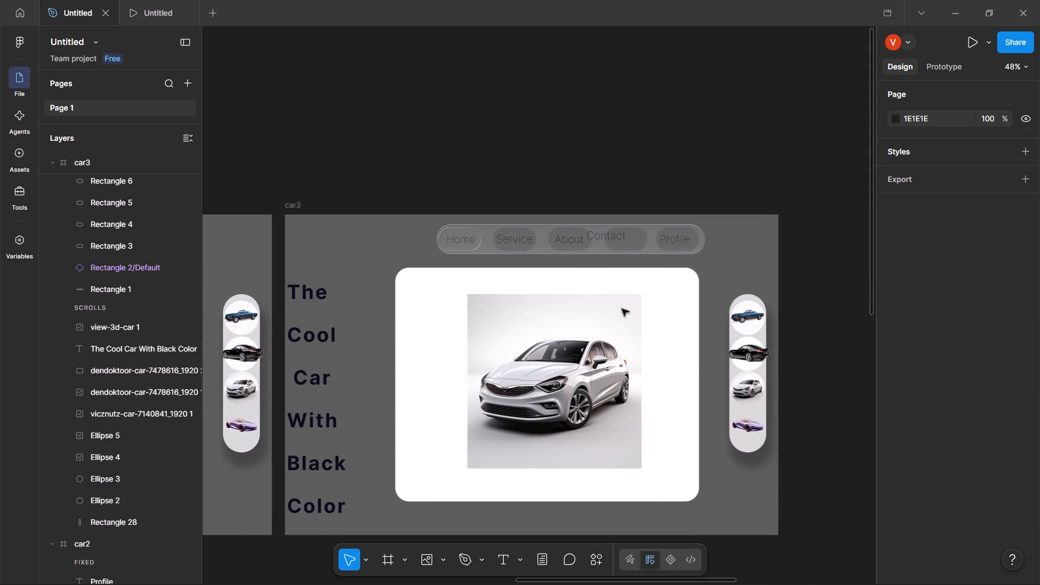
click(598, 454)
scroll(598, 454, down, 1)
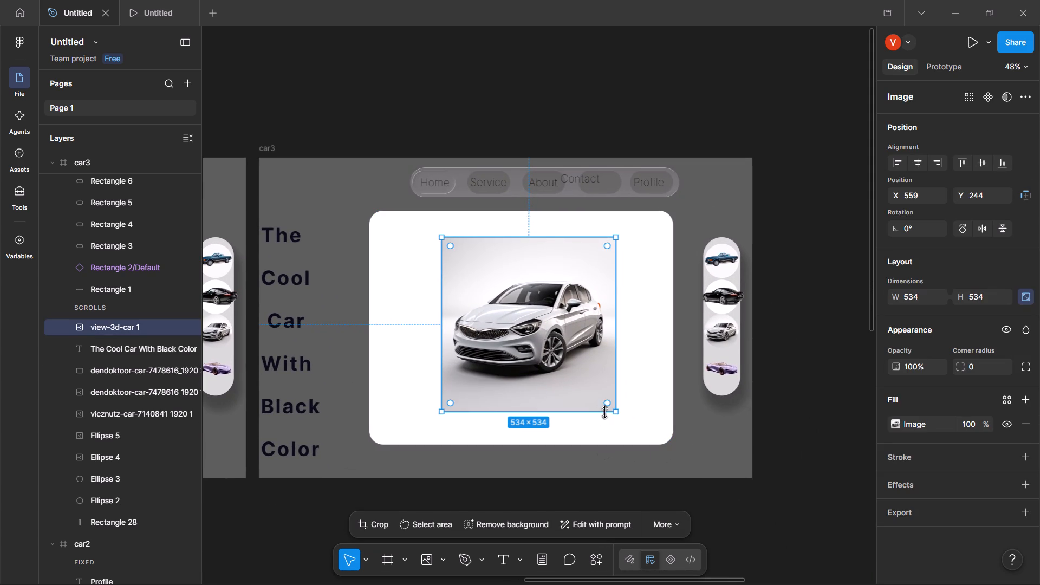
drag(621, 413, 606, 406)
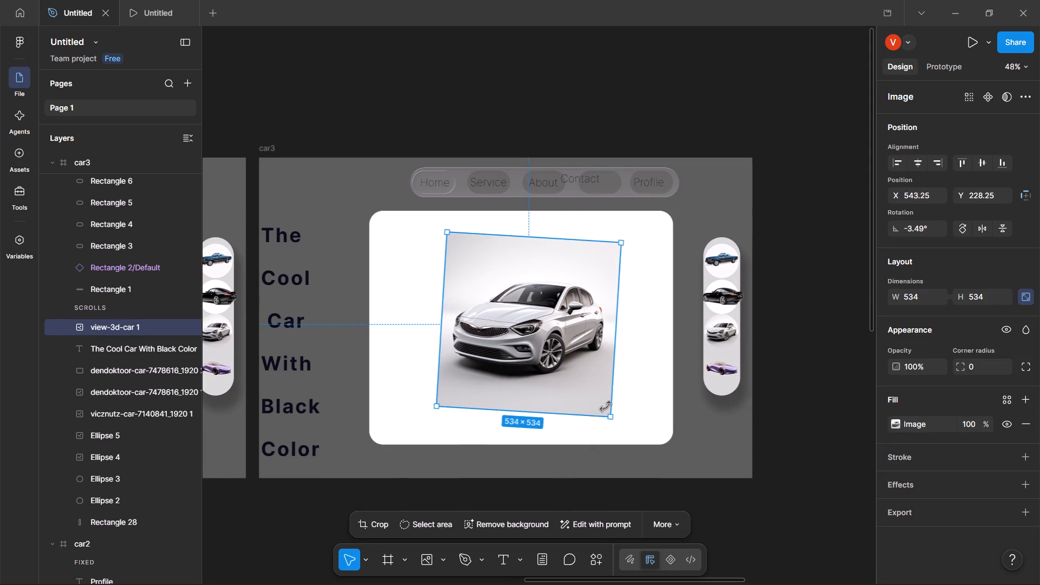
drag(606, 406, 611, 402)
drag(616, 411, 608, 400)
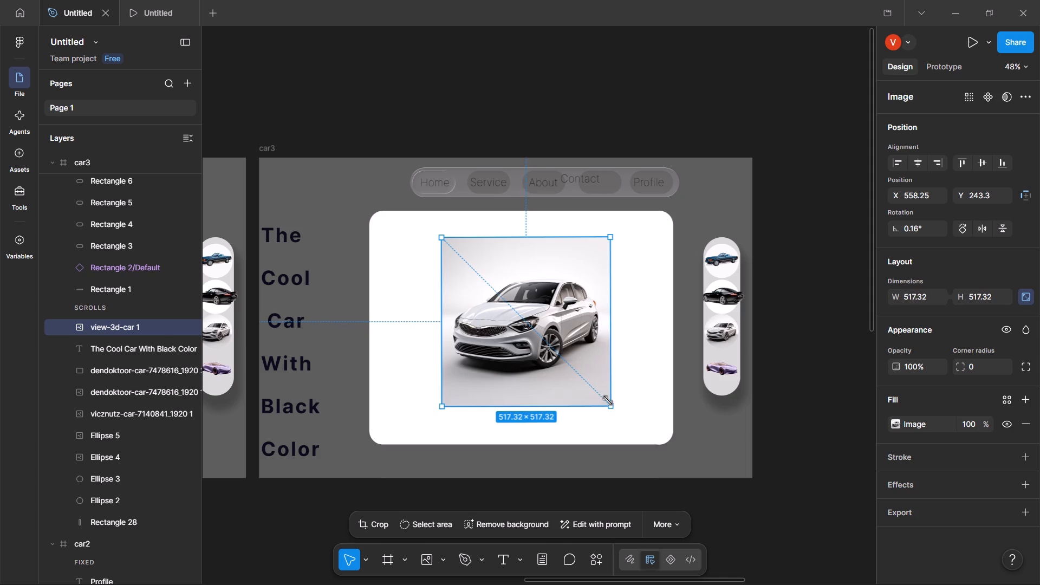
drag(608, 400, 622, 412)
Crop the bottom and right edges of the white car image in car3 to about 513 × 441.
double_click(592, 387)
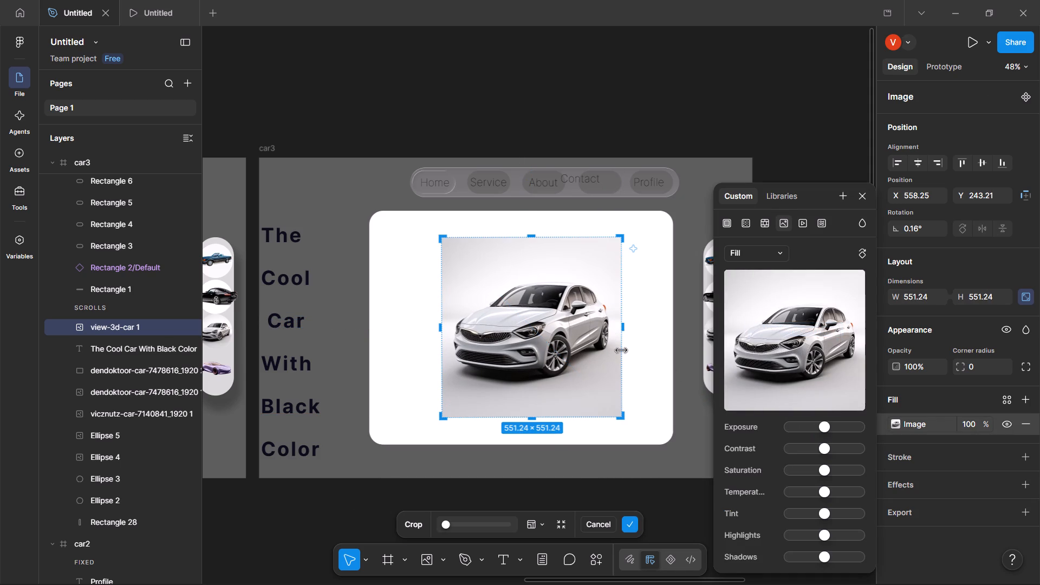
drag(532, 413, 531, 393)
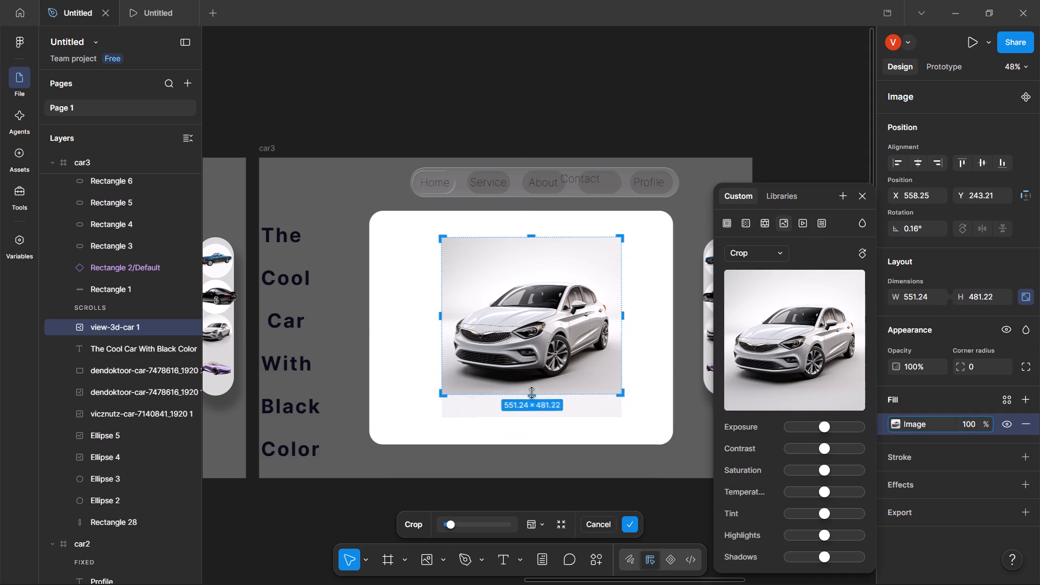
drag(531, 393, 524, 379)
scroll(537, 396, left, 1)
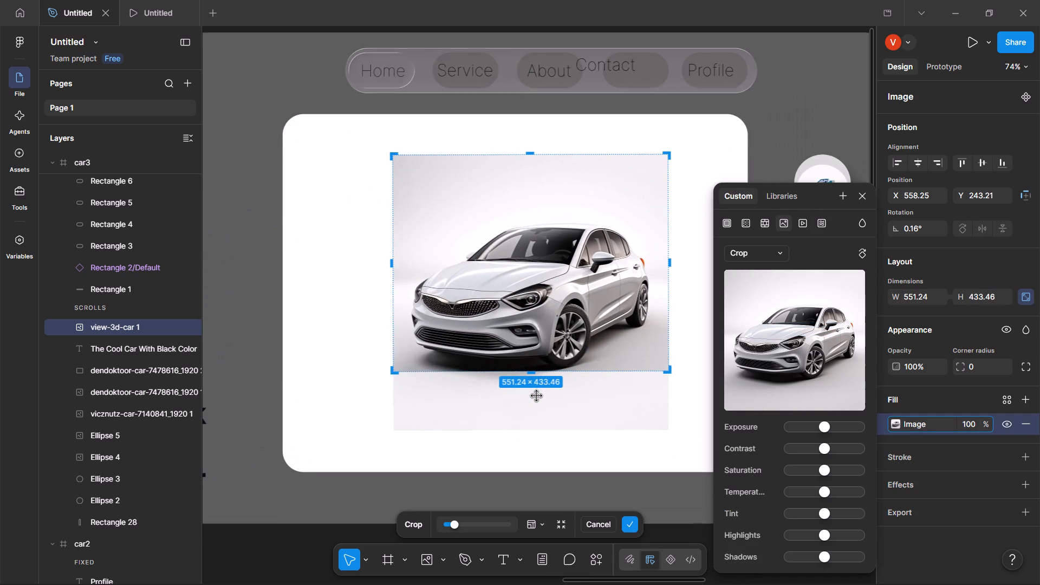
scroll(537, 396, left, 3)
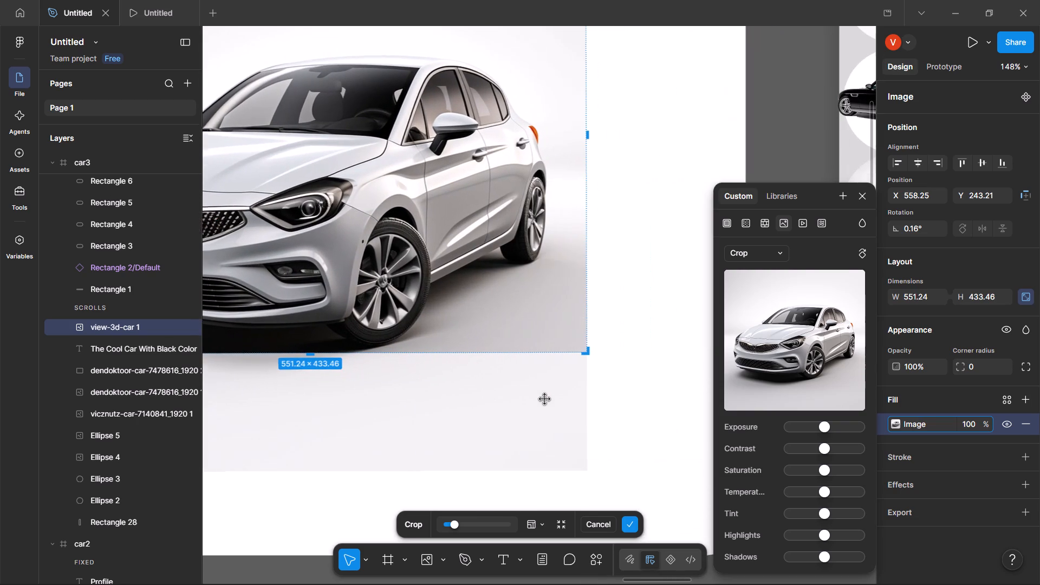
drag(578, 354, 555, 355)
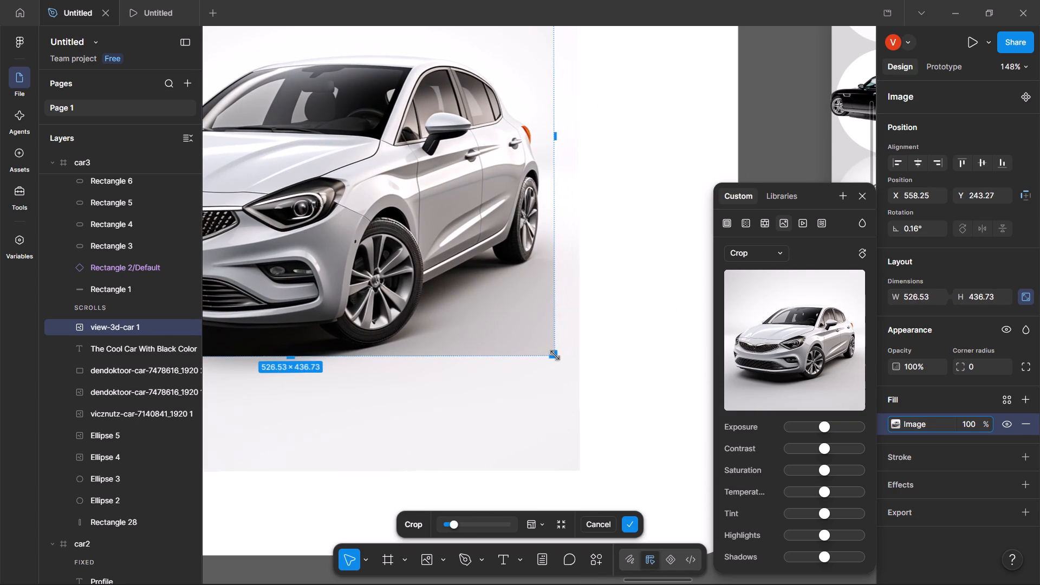
drag(555, 355, 540, 360)
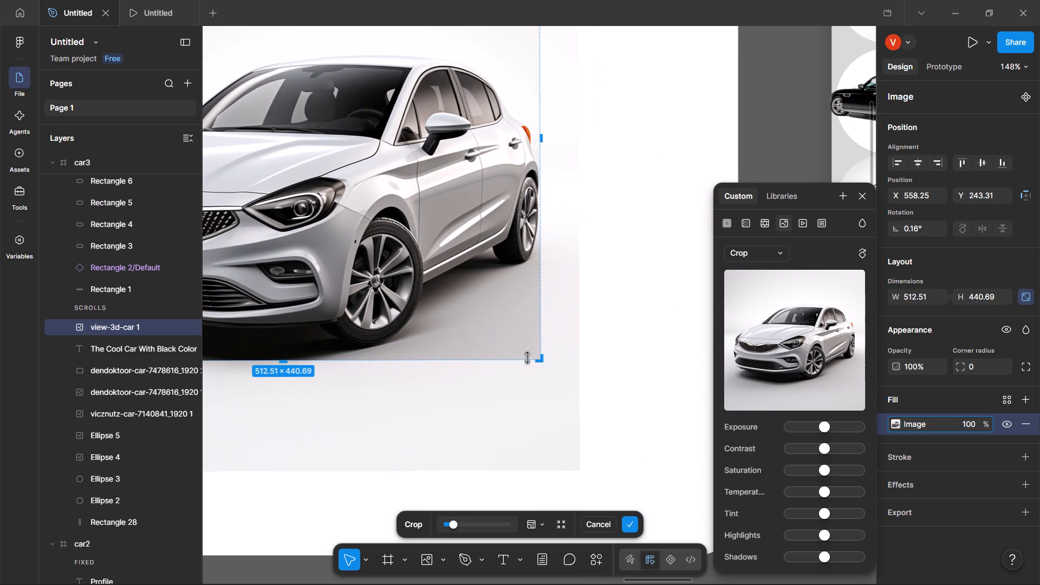
Crop the left and top edges of the white car image close to the car, to about 479 × 304.
scroll(507, 355, right, 2)
scroll(418, 363, right, 2)
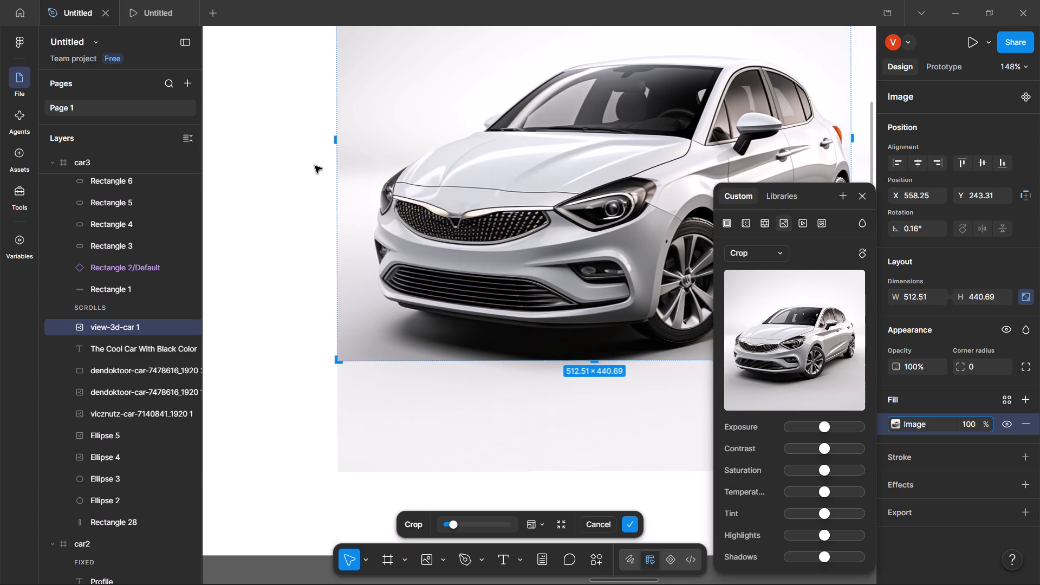
drag(336, 142, 368, 159)
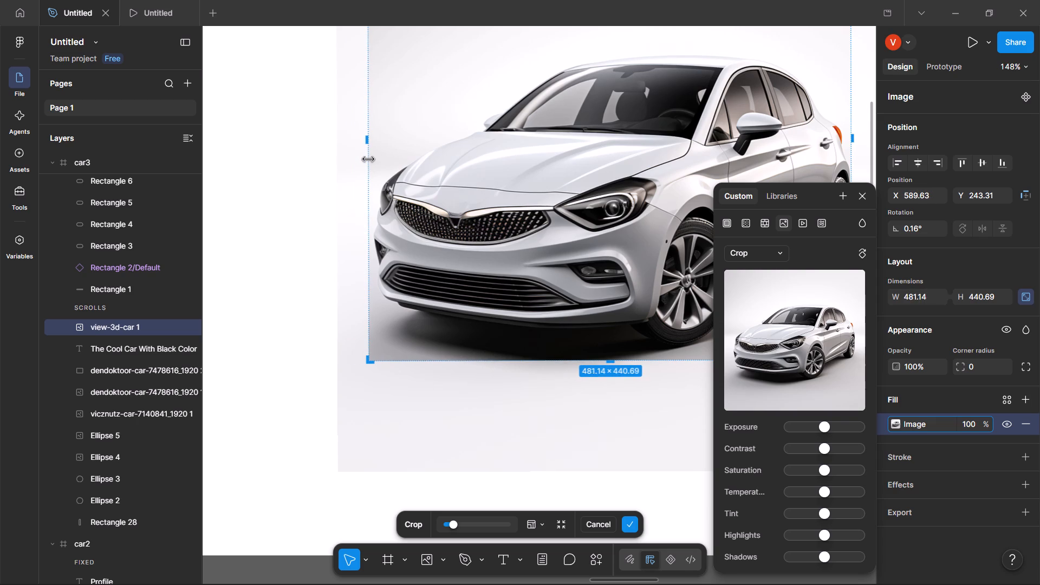
drag(368, 159, 370, 159)
scroll(369, 168, up, 2)
scroll(595, 195, left, 2)
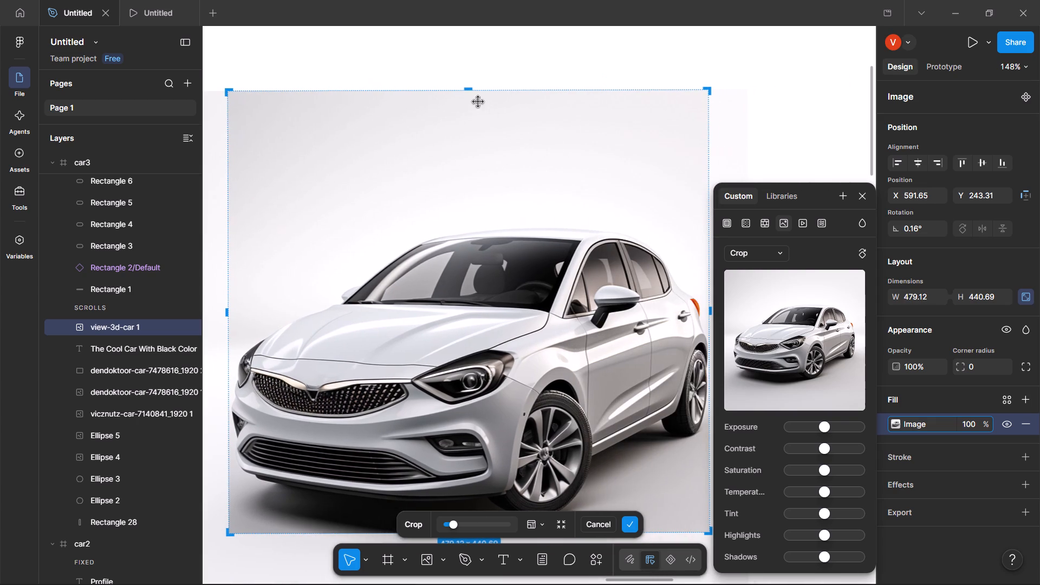
drag(465, 90, 477, 227)
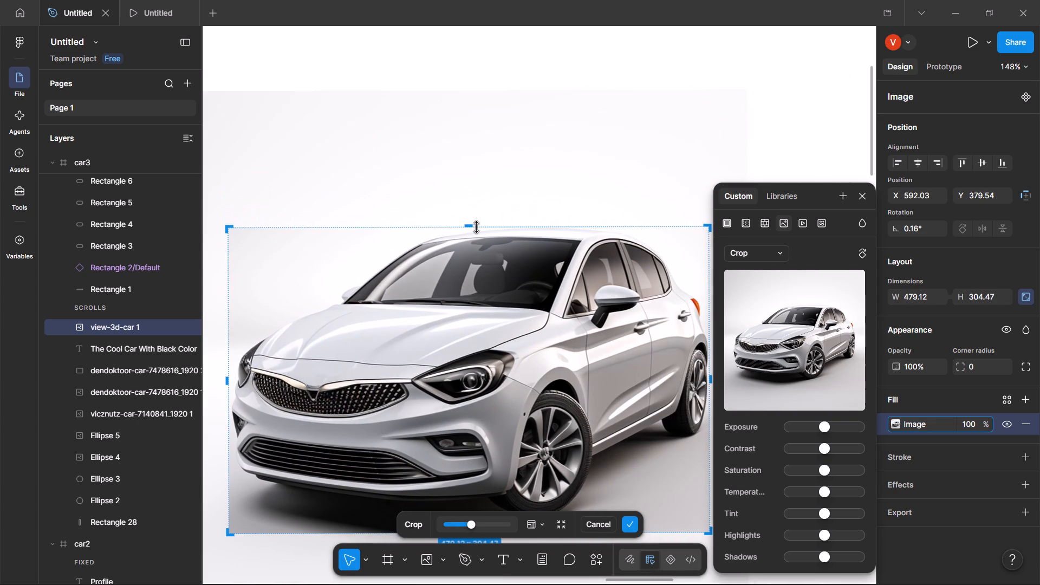
drag(477, 227, 477, 227)
Raise the white car image's exposure slightly and lower its contrast slightly.
scroll(627, 292, down, 2)
drag(819, 424, 845, 422)
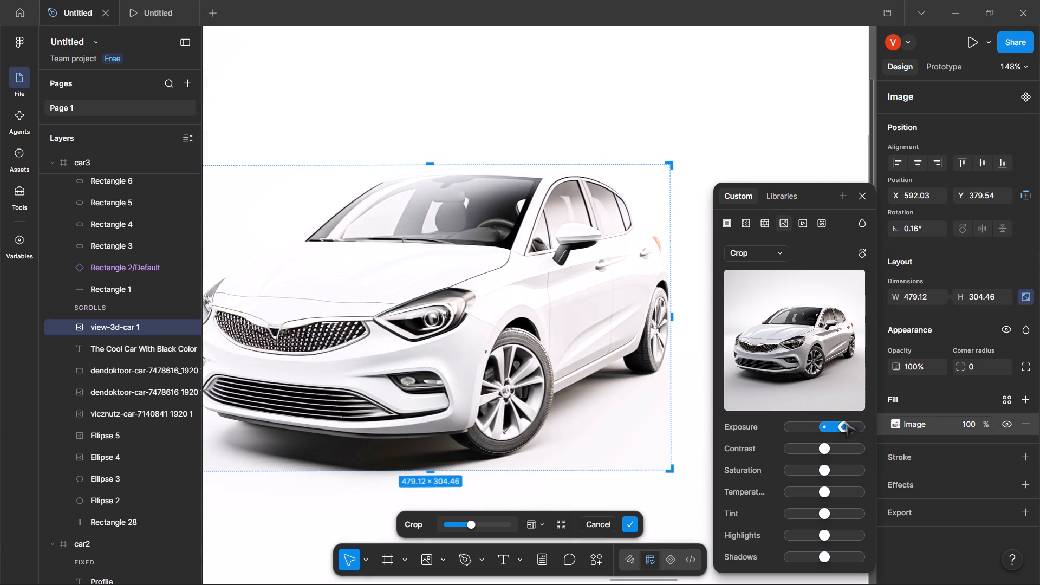
drag(845, 422, 831, 430)
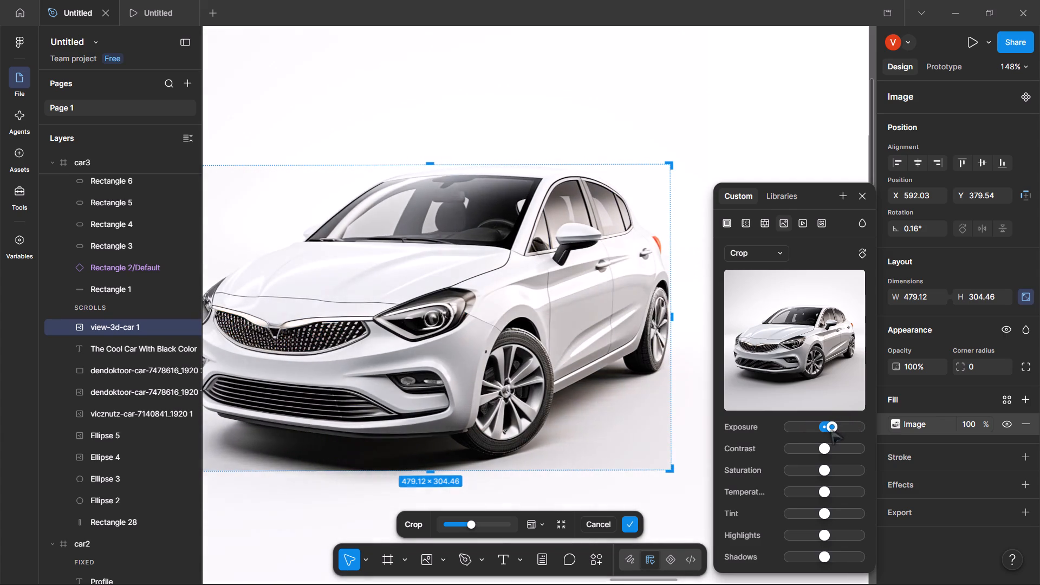
drag(831, 430, 829, 432)
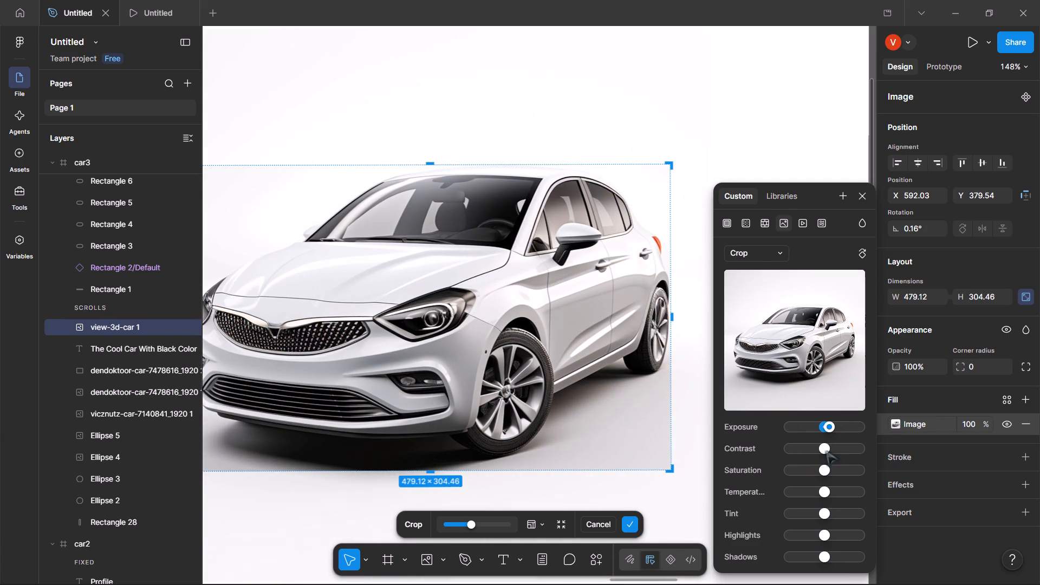
drag(826, 451, 838, 471)
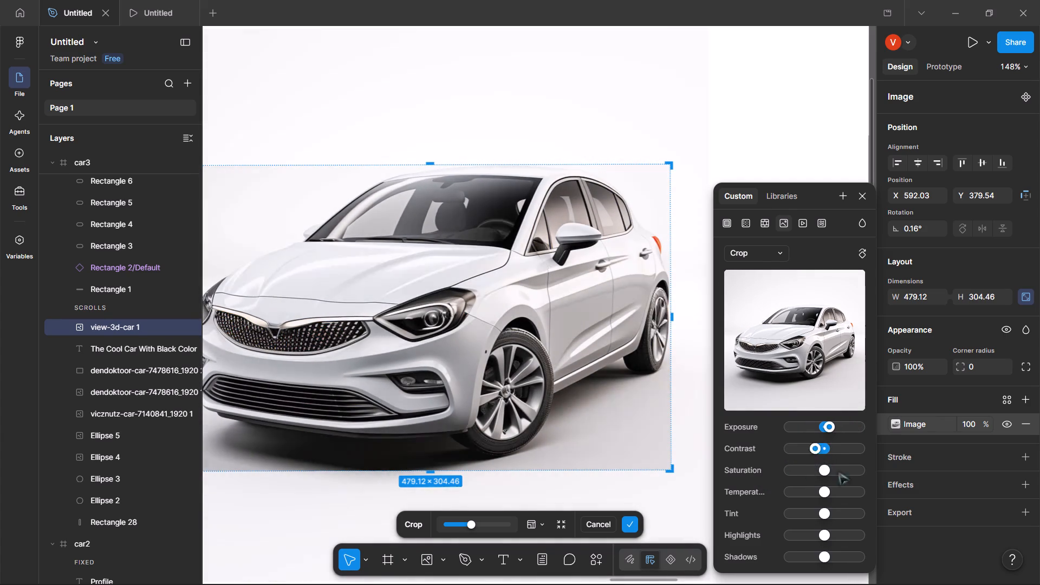
drag(838, 471, 812, 467)
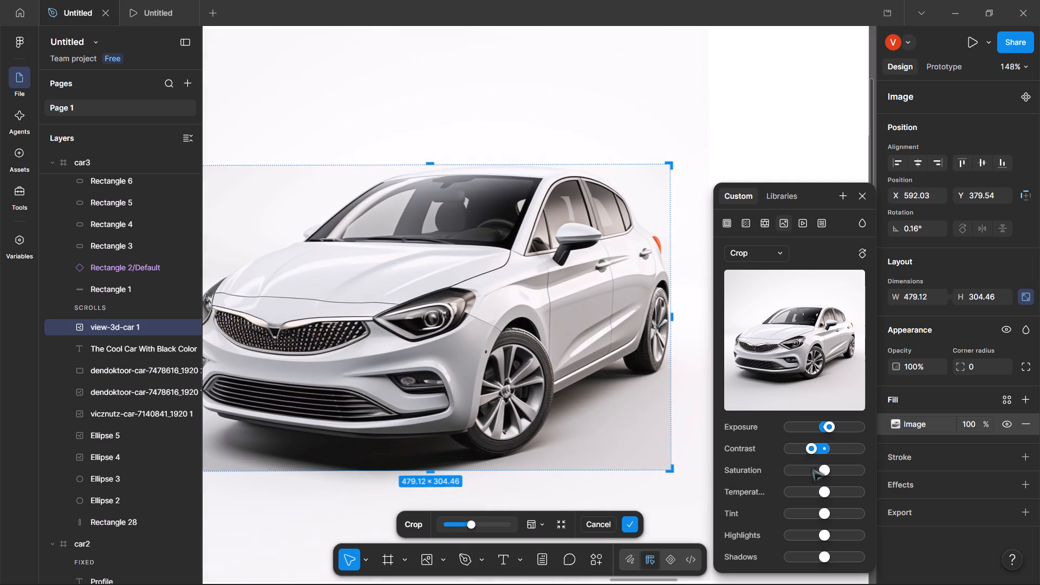
drag(812, 467, 820, 467)
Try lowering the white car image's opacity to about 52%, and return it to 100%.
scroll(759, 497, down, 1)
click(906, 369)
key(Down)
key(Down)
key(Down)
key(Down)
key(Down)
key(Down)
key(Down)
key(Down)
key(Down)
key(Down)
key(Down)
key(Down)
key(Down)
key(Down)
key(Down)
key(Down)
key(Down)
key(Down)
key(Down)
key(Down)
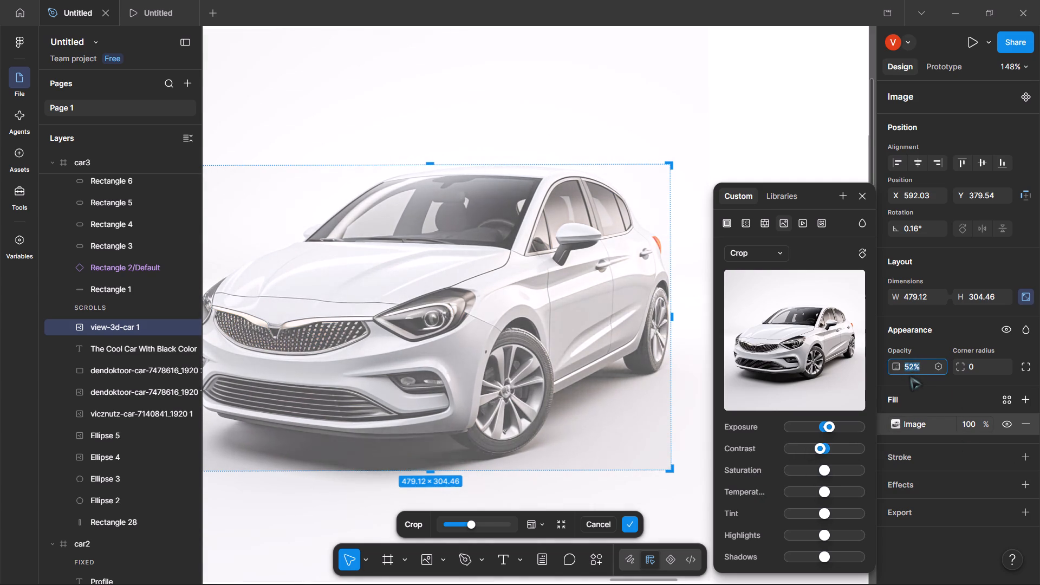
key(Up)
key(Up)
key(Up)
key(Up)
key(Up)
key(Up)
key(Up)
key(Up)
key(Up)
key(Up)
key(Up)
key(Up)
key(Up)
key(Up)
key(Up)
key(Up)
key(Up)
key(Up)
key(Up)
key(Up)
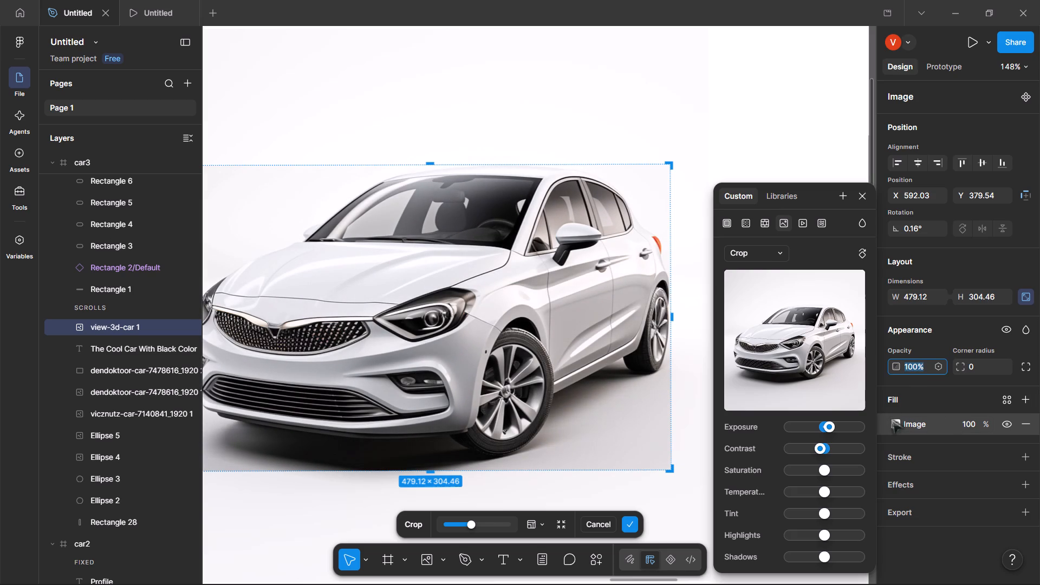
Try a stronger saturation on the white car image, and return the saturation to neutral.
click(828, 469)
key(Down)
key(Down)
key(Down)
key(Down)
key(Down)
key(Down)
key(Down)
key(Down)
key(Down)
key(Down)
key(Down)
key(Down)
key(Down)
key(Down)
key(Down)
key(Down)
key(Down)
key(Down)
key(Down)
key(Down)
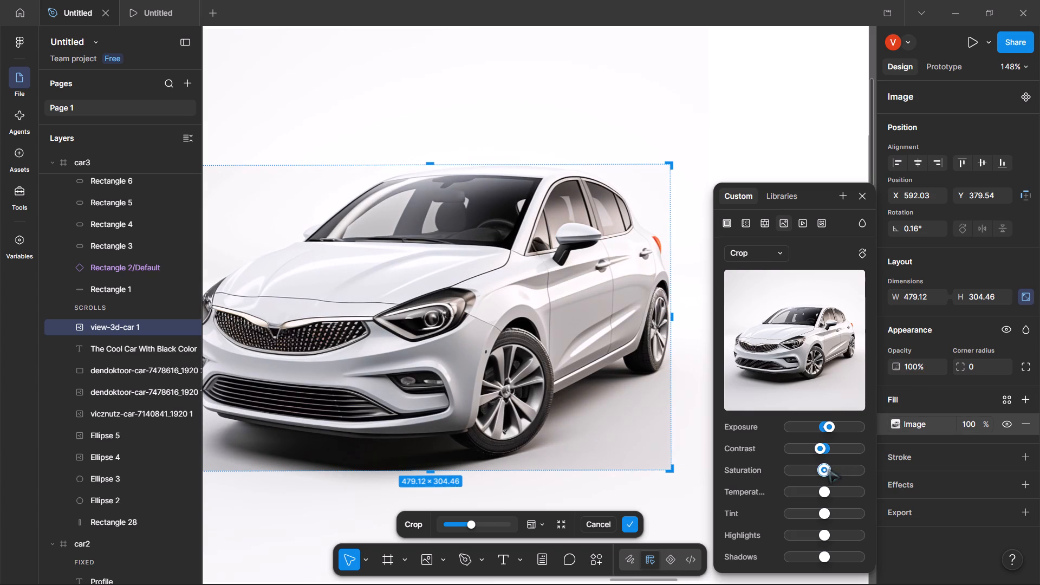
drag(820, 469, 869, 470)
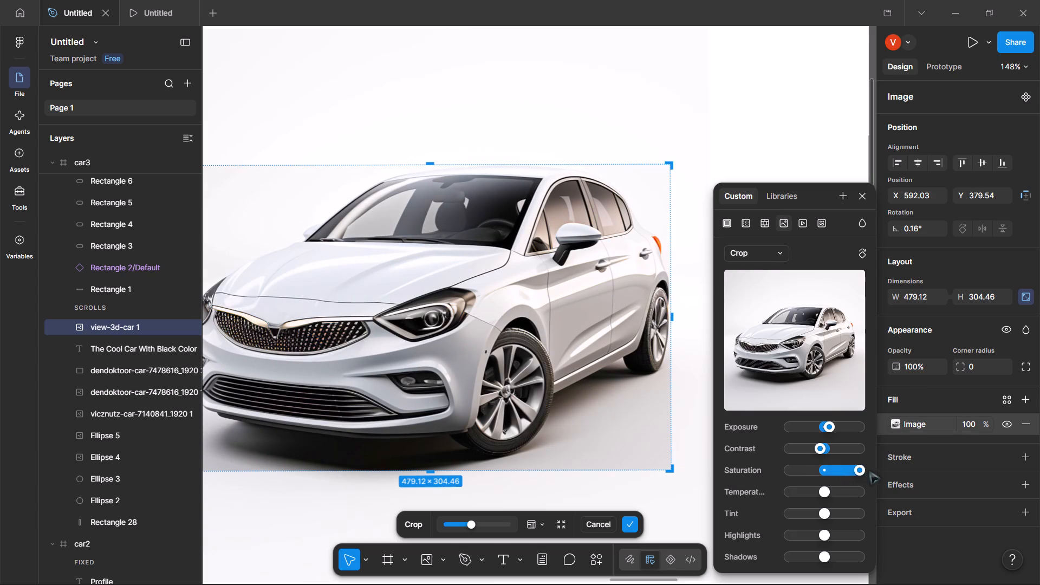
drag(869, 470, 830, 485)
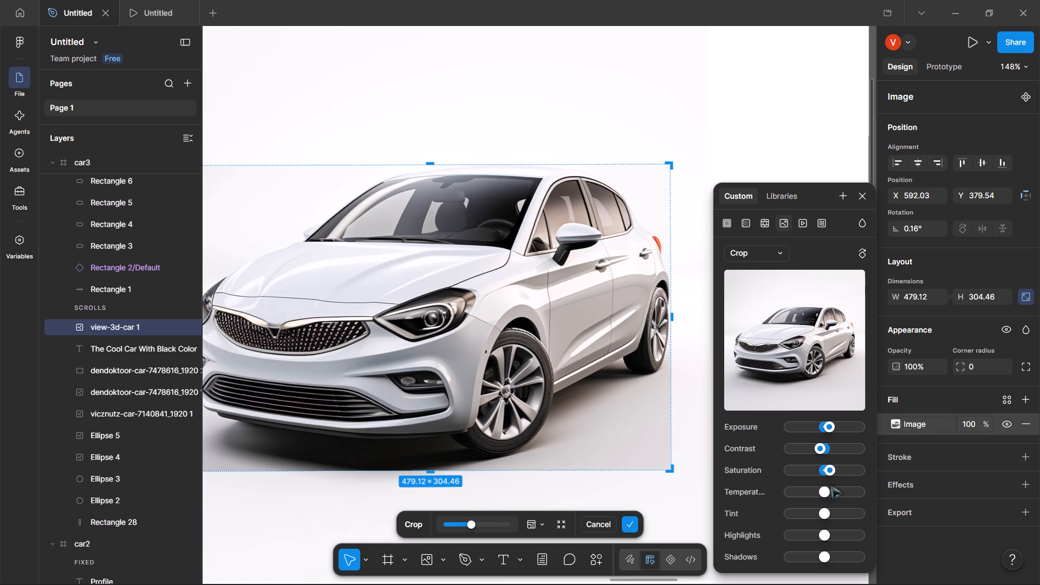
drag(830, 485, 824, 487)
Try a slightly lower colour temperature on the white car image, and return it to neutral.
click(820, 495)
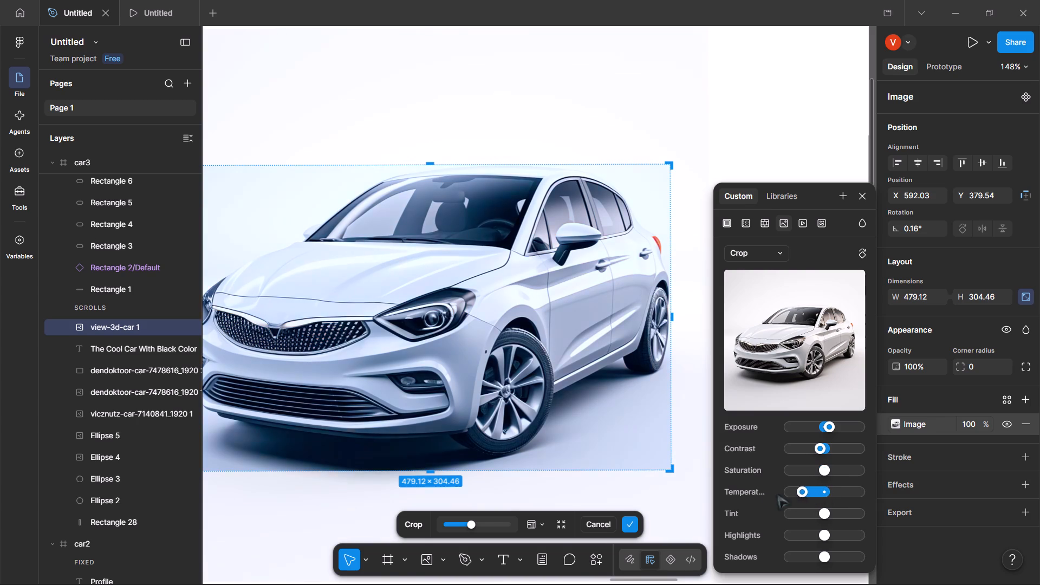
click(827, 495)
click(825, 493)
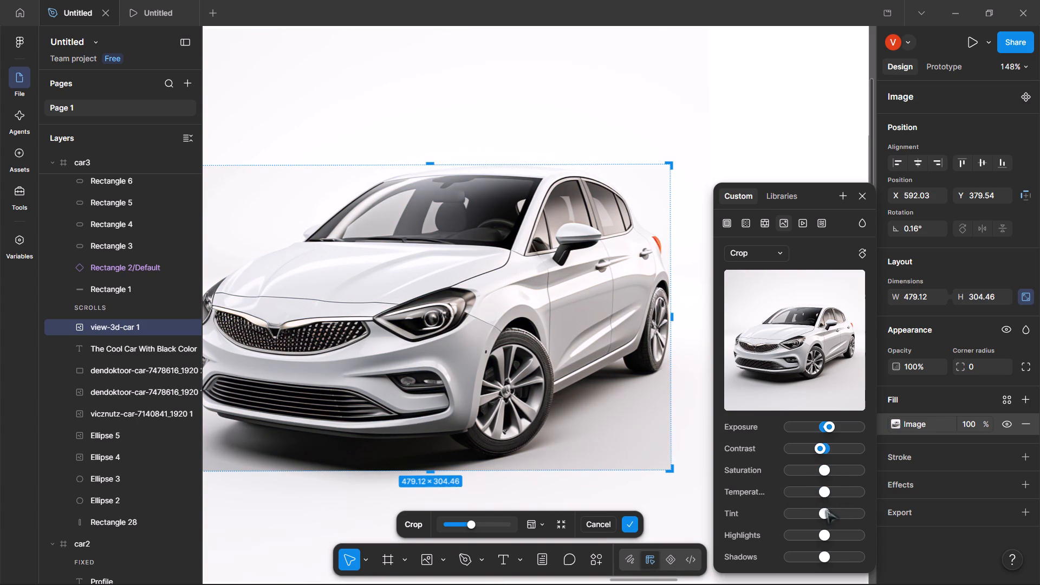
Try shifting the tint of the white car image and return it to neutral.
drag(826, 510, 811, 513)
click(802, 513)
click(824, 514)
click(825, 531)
Lower the shadows of the view-3d-car 1 image fill to the minimum.
drag(822, 556, 881, 561)
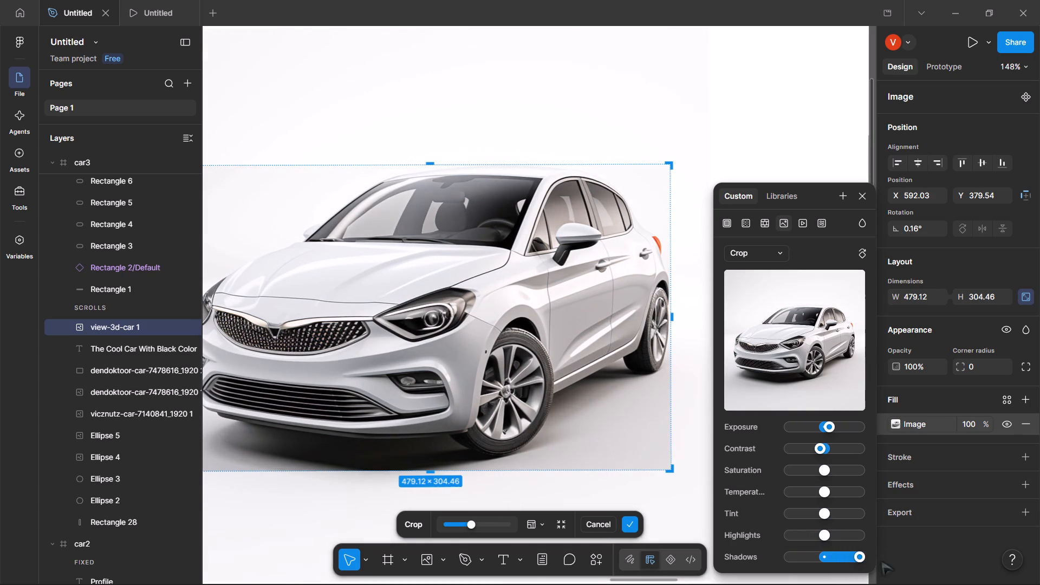
drag(881, 561, 789, 556)
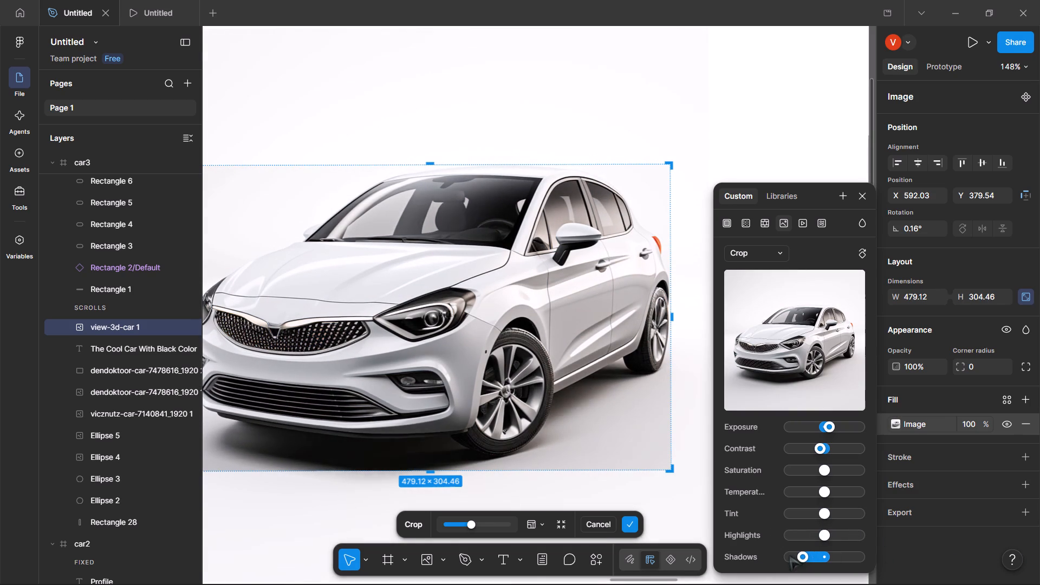
drag(789, 556, 718, 556)
scroll(728, 512, down, 3)
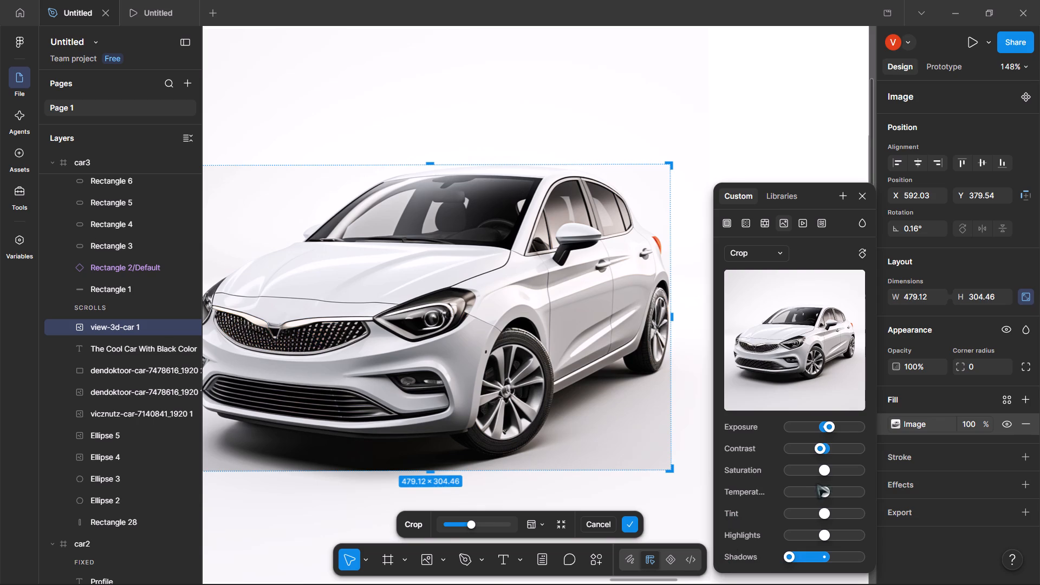
click(793, 320)
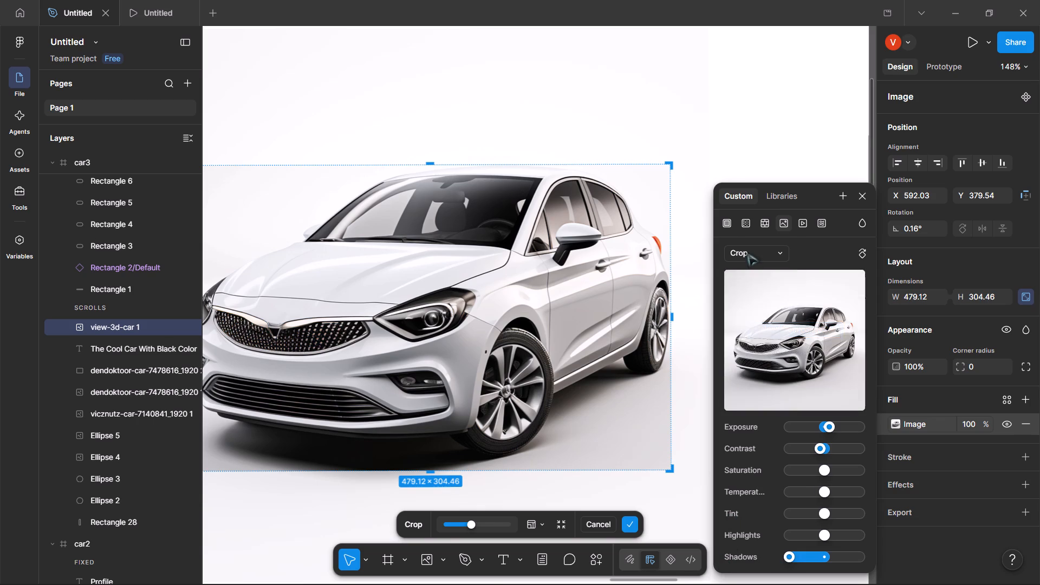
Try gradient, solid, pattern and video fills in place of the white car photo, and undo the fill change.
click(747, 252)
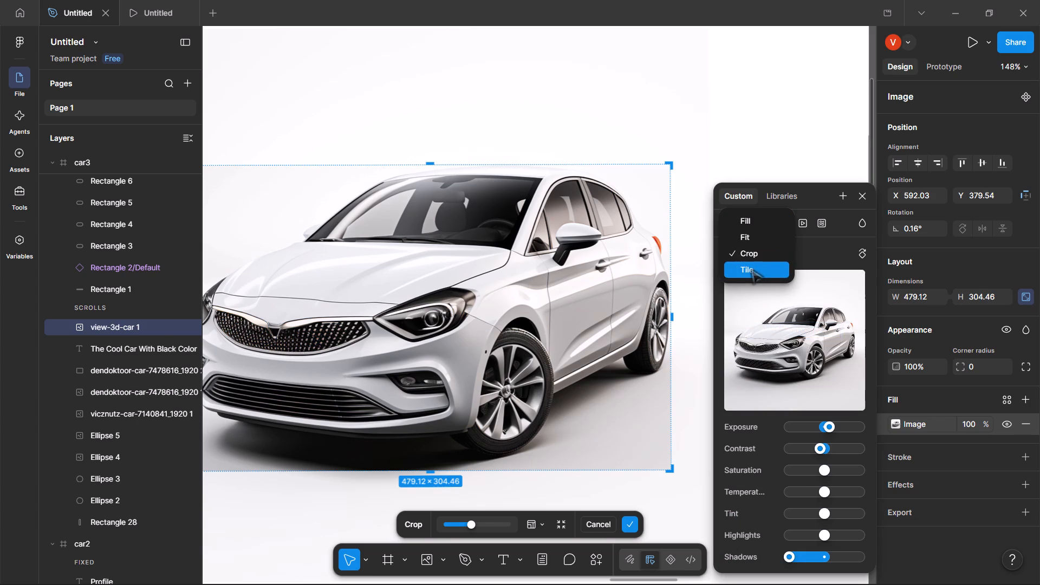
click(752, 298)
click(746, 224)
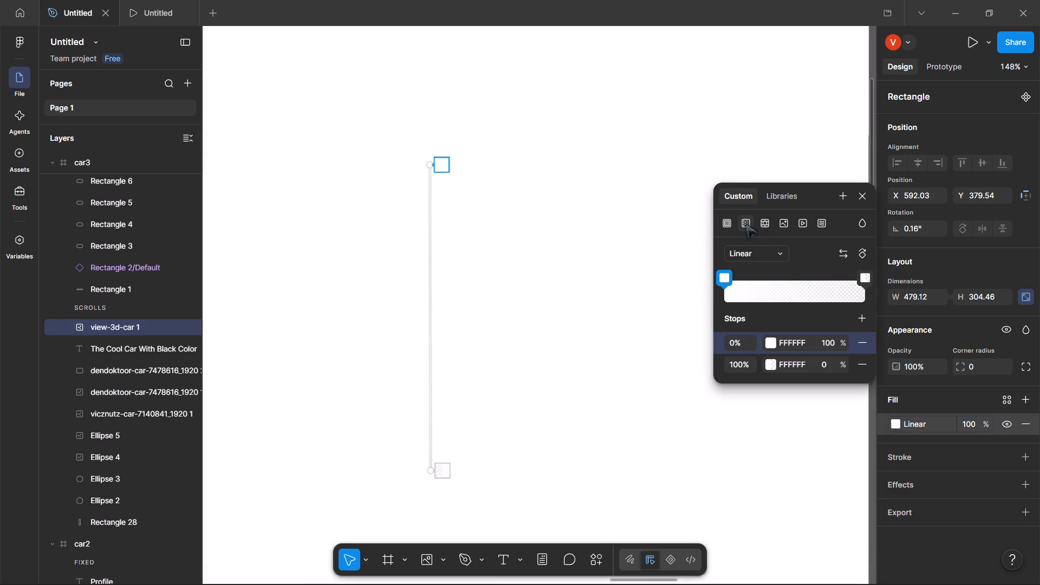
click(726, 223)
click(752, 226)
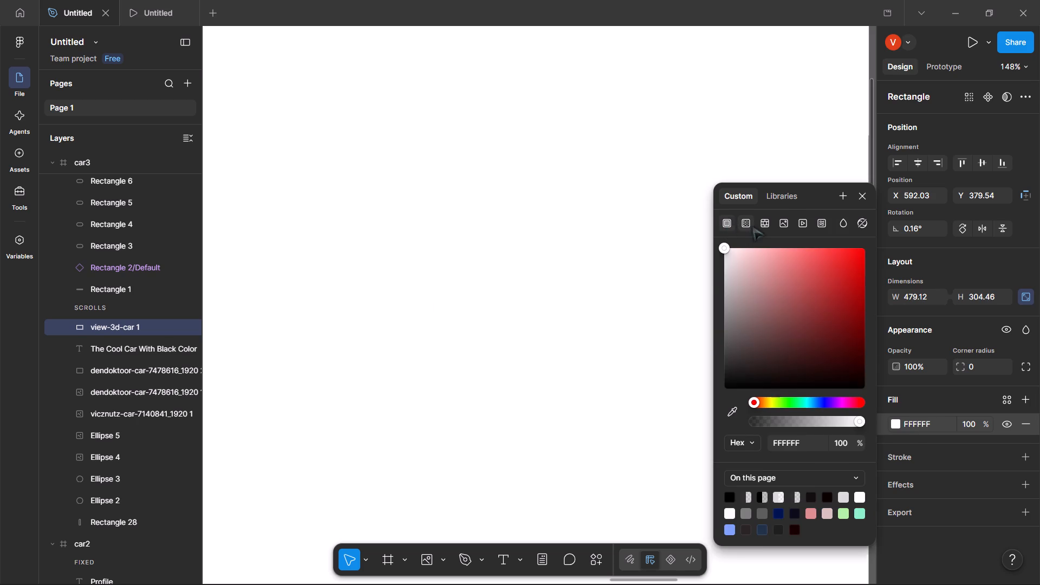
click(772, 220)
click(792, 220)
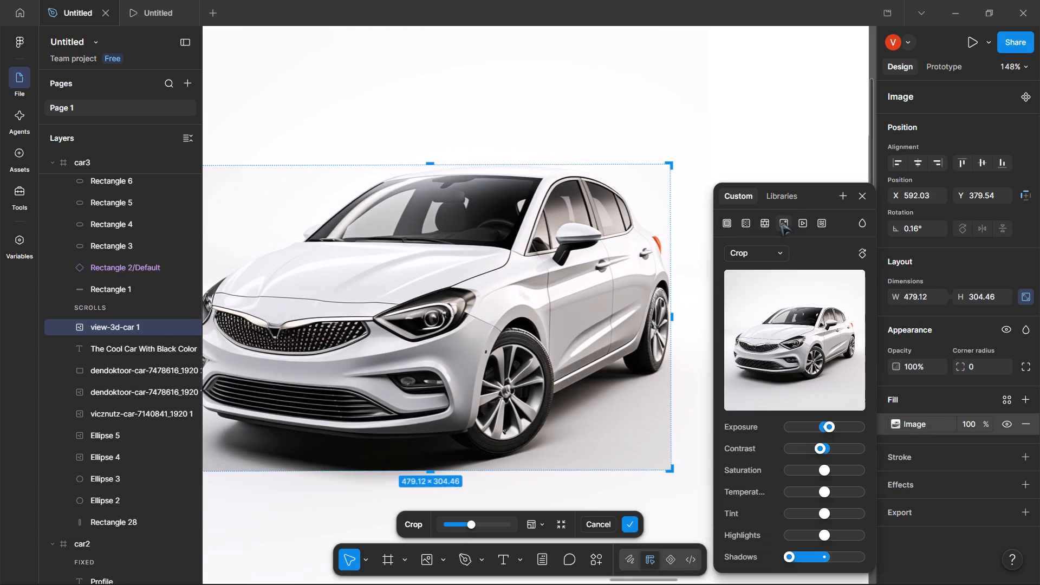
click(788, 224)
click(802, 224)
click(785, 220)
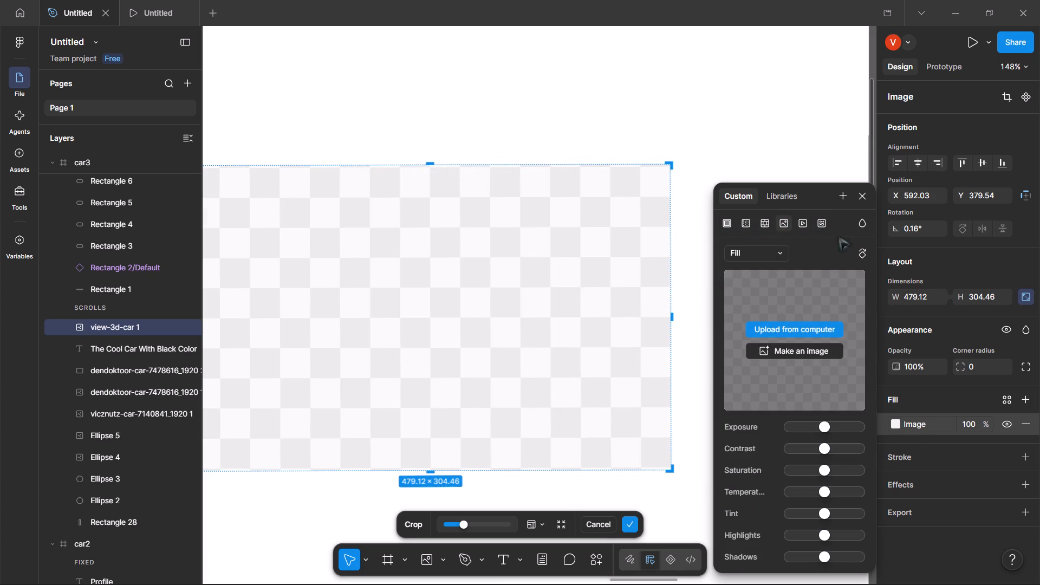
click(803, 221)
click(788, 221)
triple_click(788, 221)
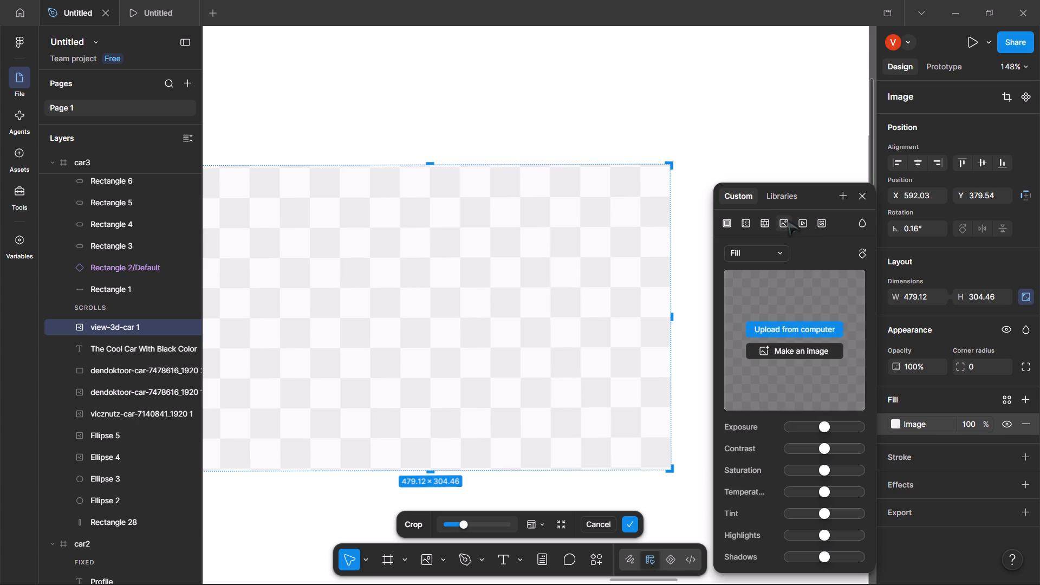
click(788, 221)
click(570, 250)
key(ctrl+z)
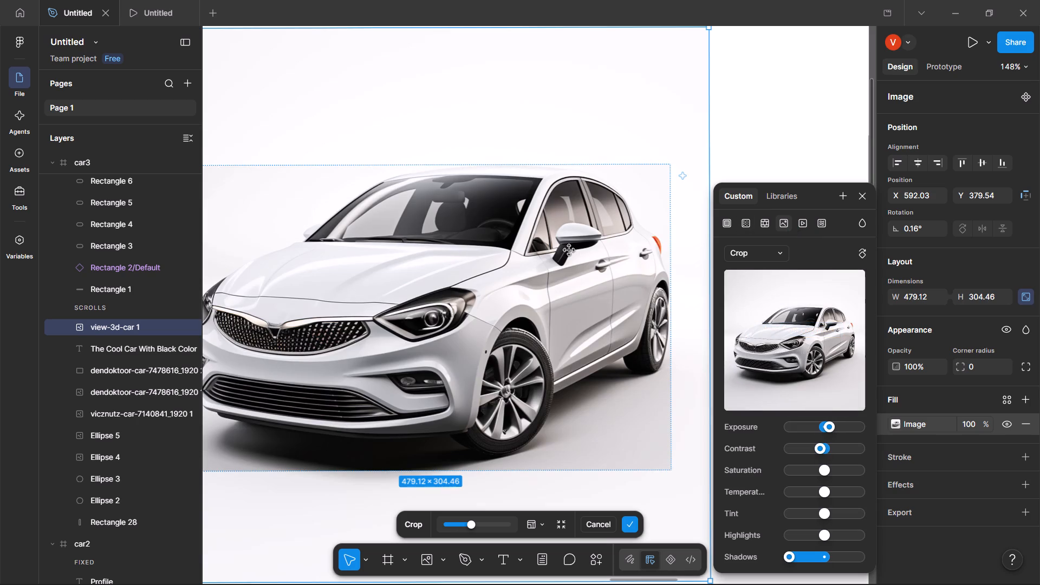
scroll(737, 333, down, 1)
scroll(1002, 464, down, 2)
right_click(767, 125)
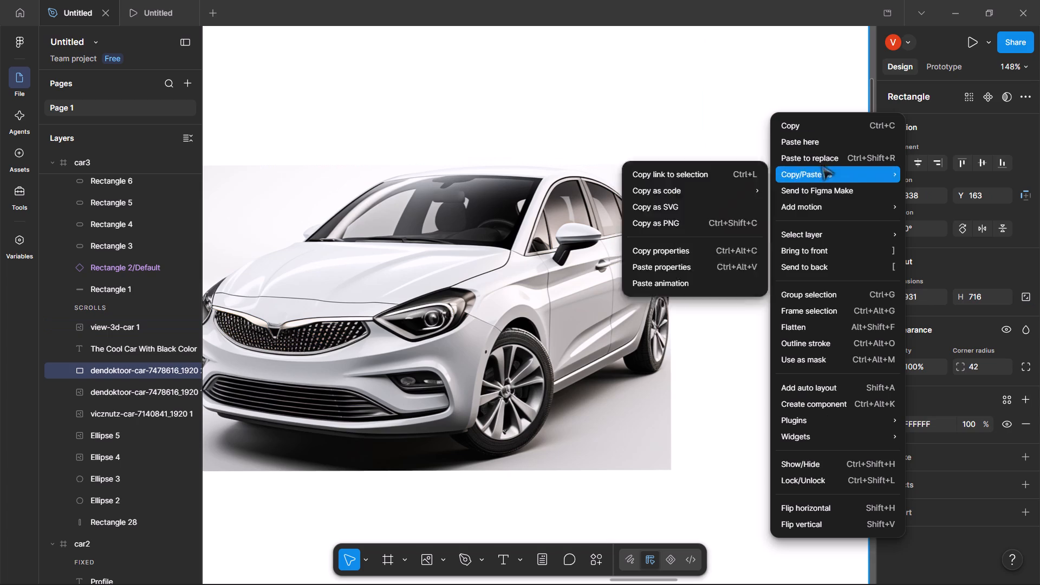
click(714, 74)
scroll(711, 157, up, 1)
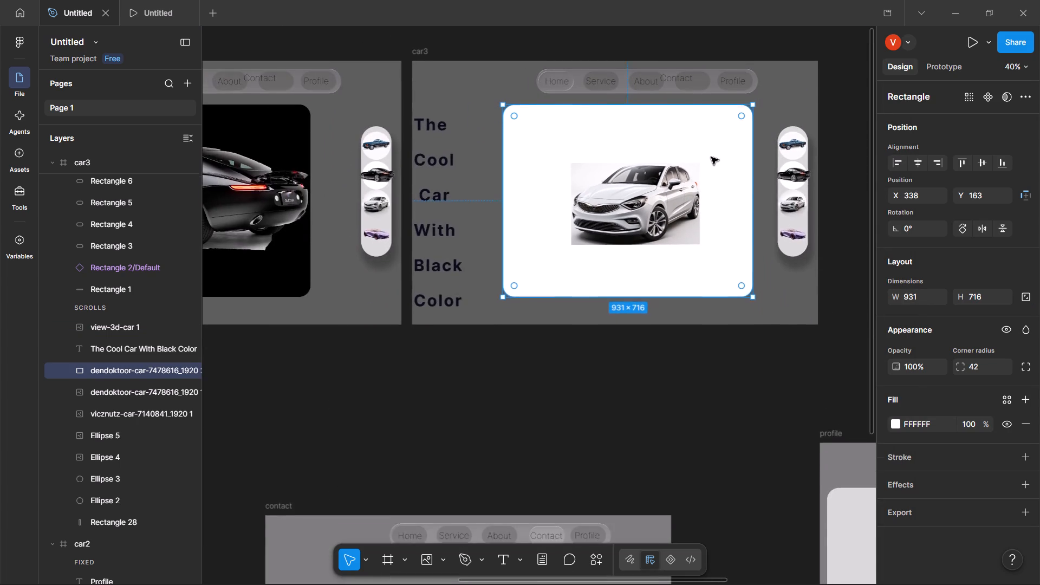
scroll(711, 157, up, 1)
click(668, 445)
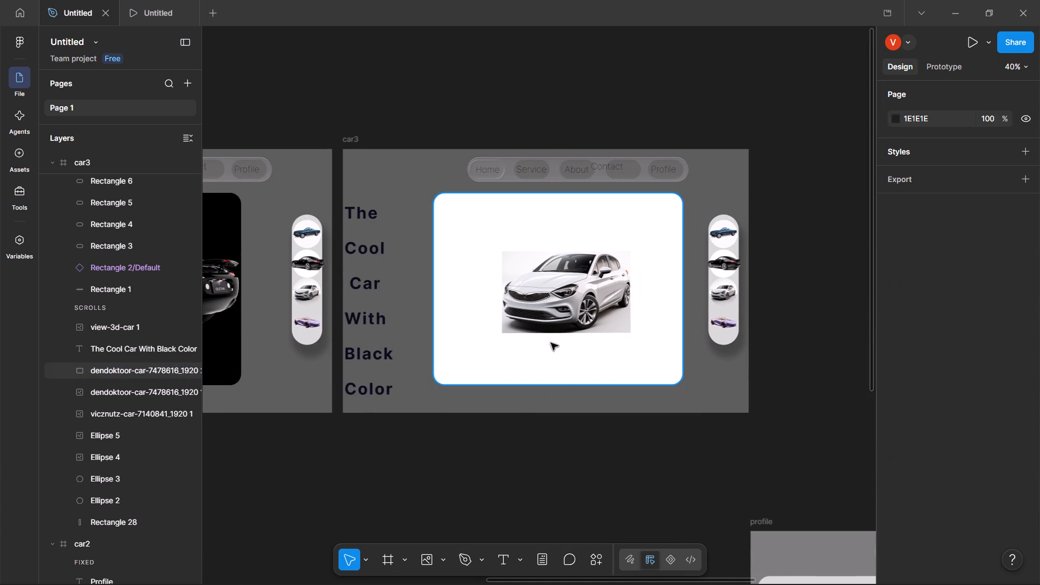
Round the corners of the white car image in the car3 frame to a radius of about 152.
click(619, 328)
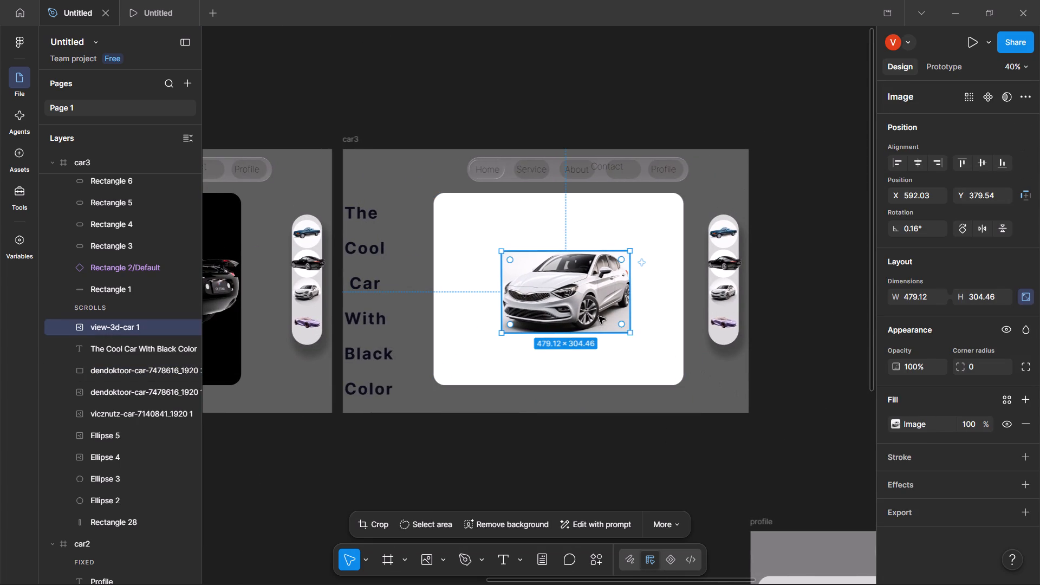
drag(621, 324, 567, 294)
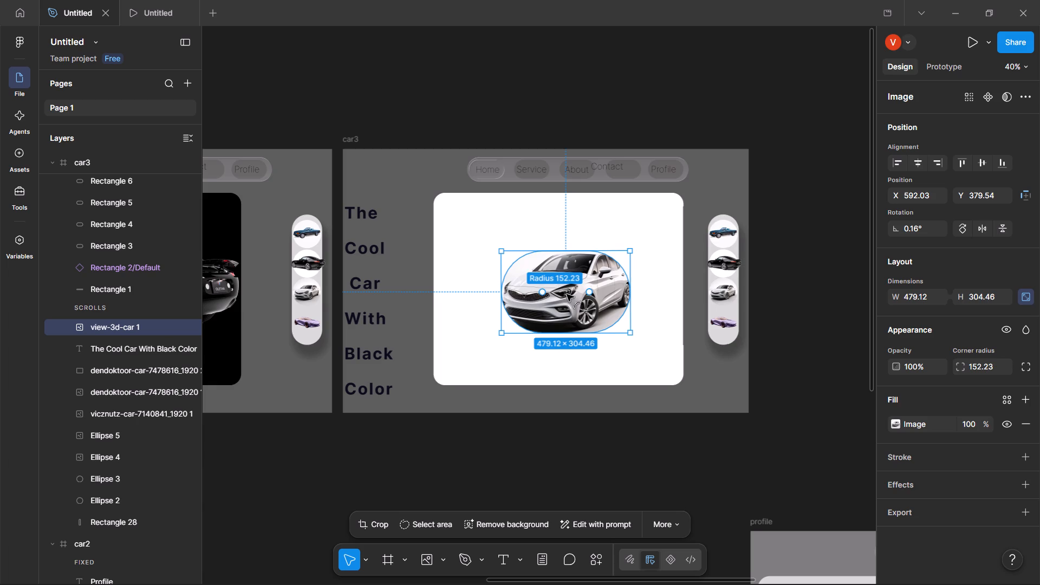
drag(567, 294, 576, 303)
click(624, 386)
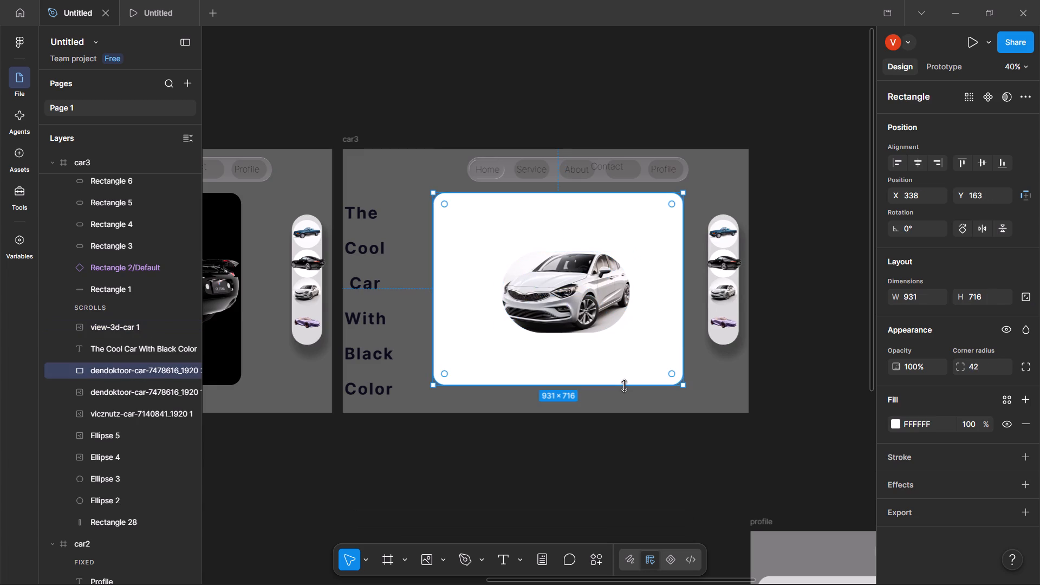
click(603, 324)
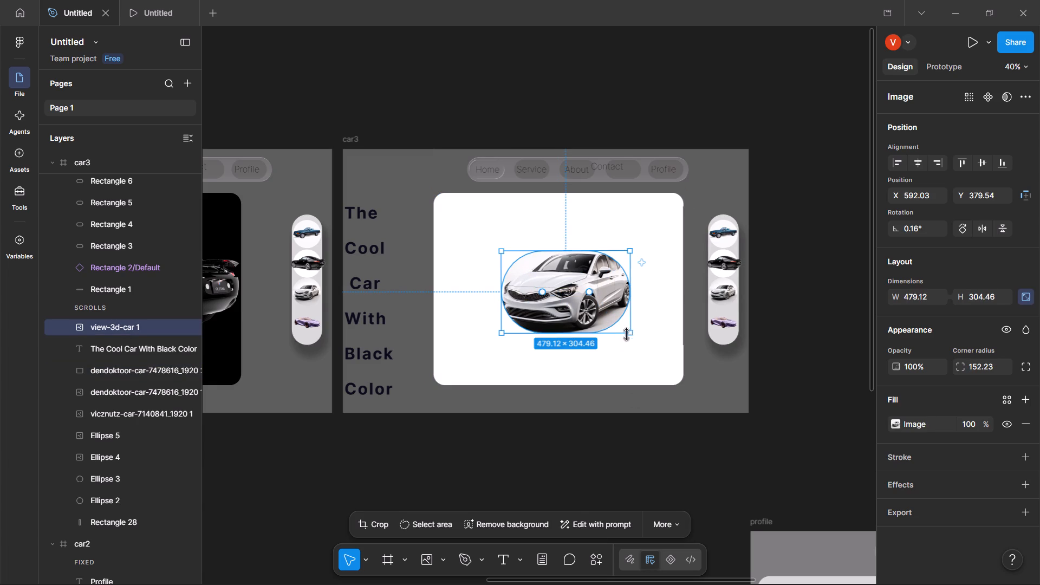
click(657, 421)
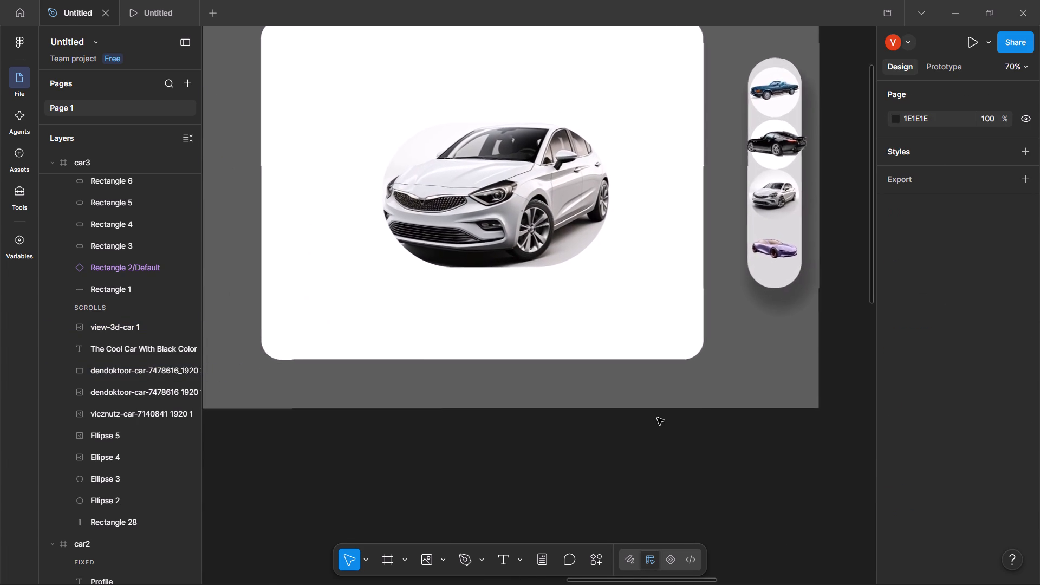
Reduce the white car image's corner radius to about 117.
scroll(657, 418, up, 1)
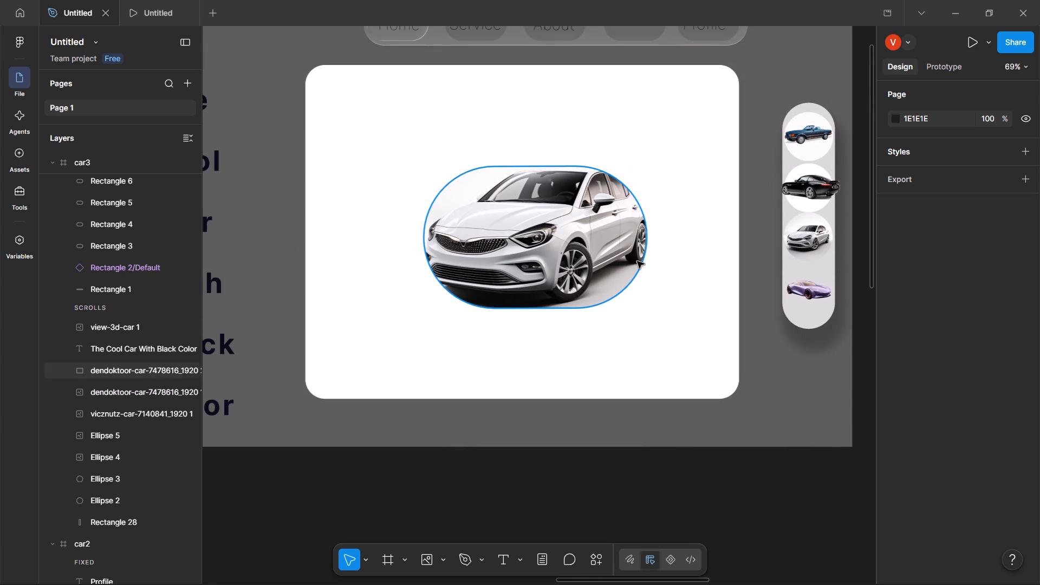
click(621, 187)
drag(578, 233, 580, 233)
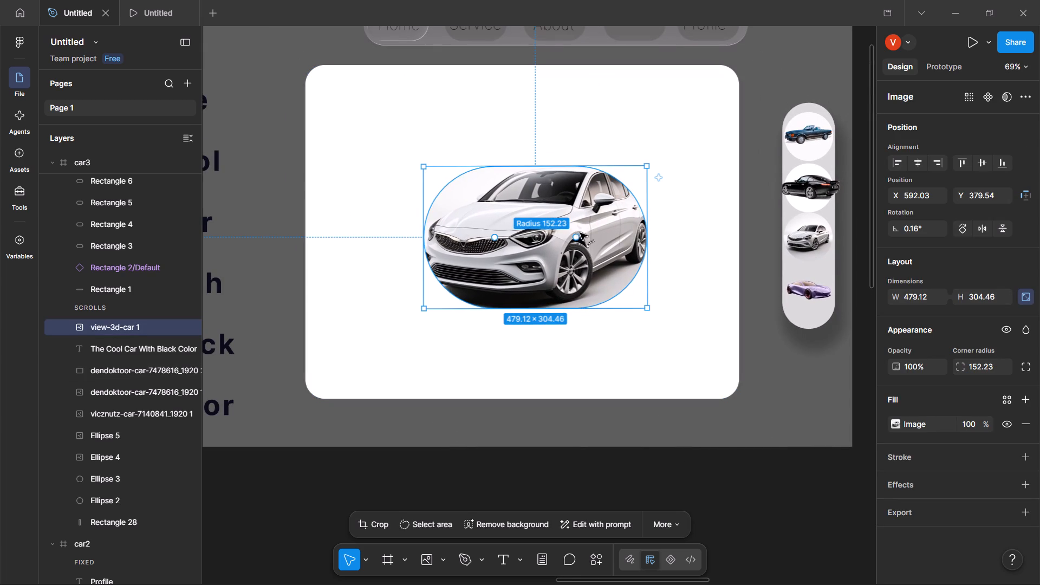
drag(580, 233, 597, 215)
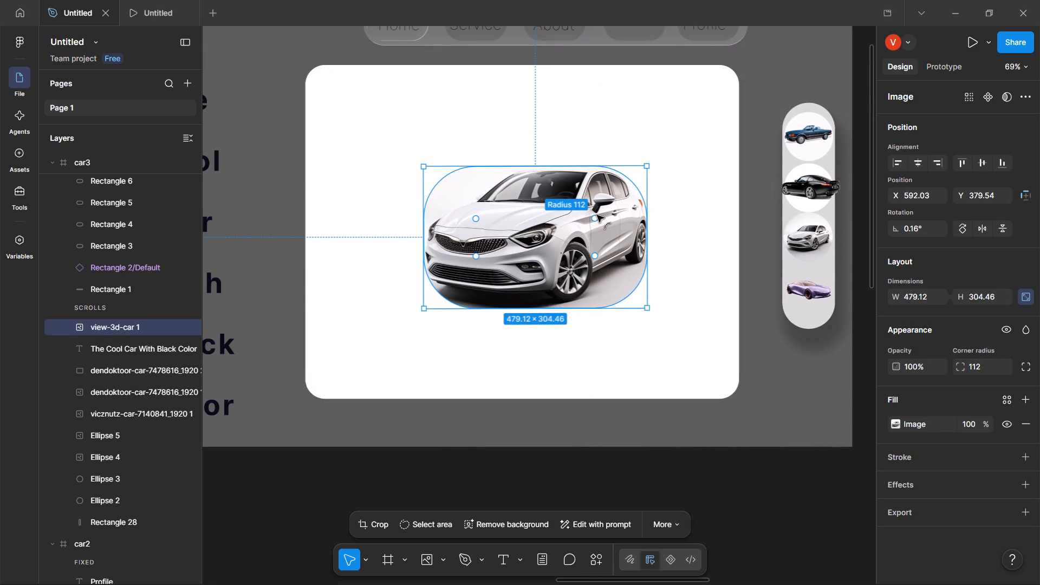
drag(597, 215, 595, 217)
click(628, 440)
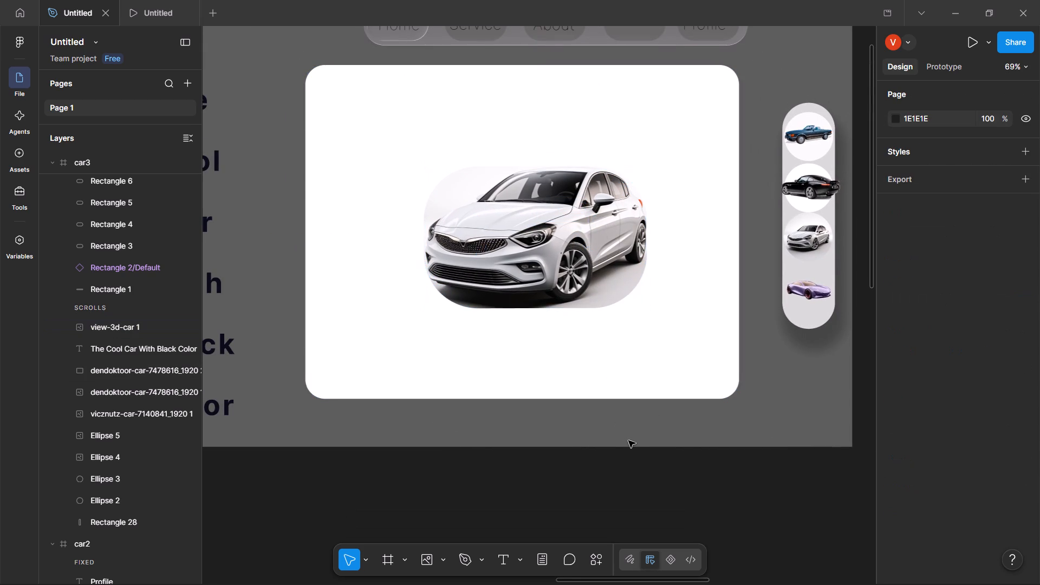
click(628, 435)
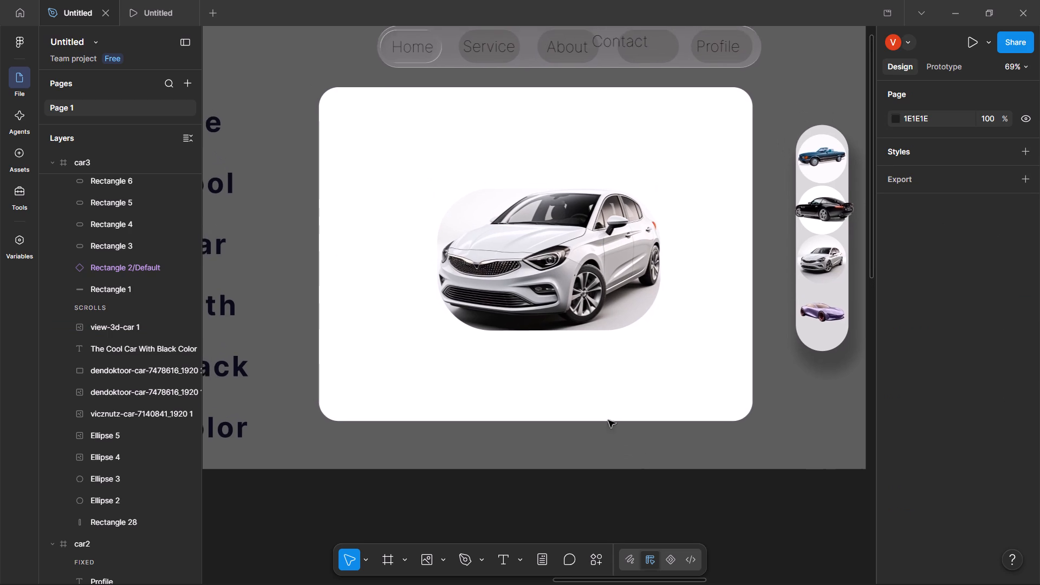
Enlarge the white car image in the car3 frame proportionally to about 850 × 540.
click(554, 389)
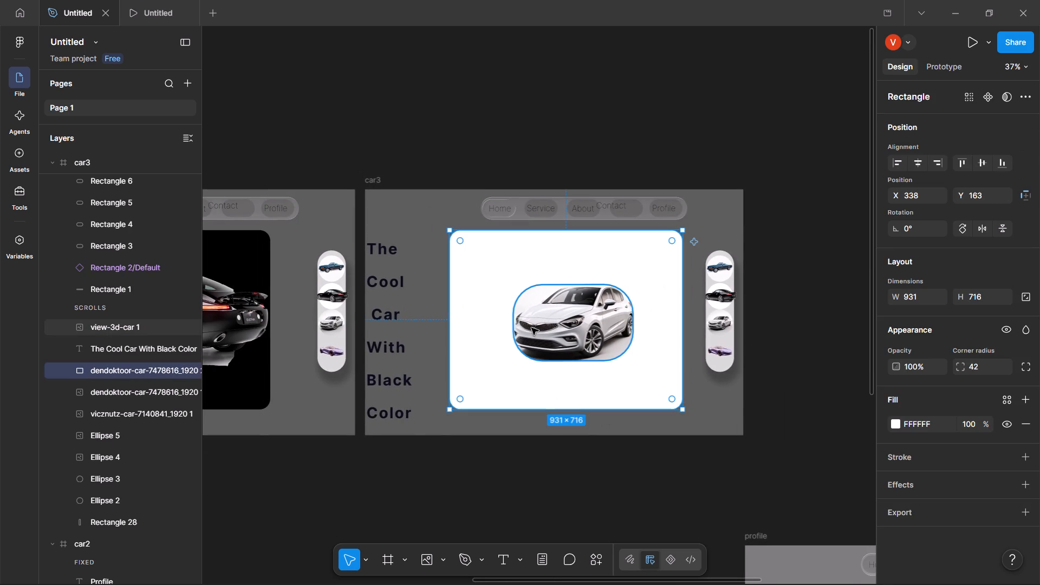
click(619, 351)
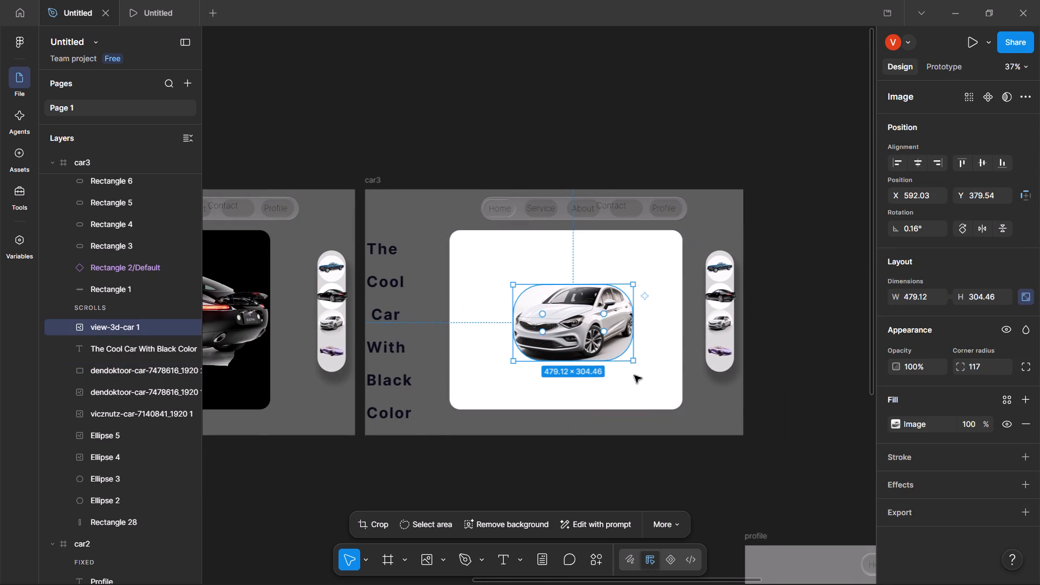
drag(631, 357, 661, 386)
click(661, 386)
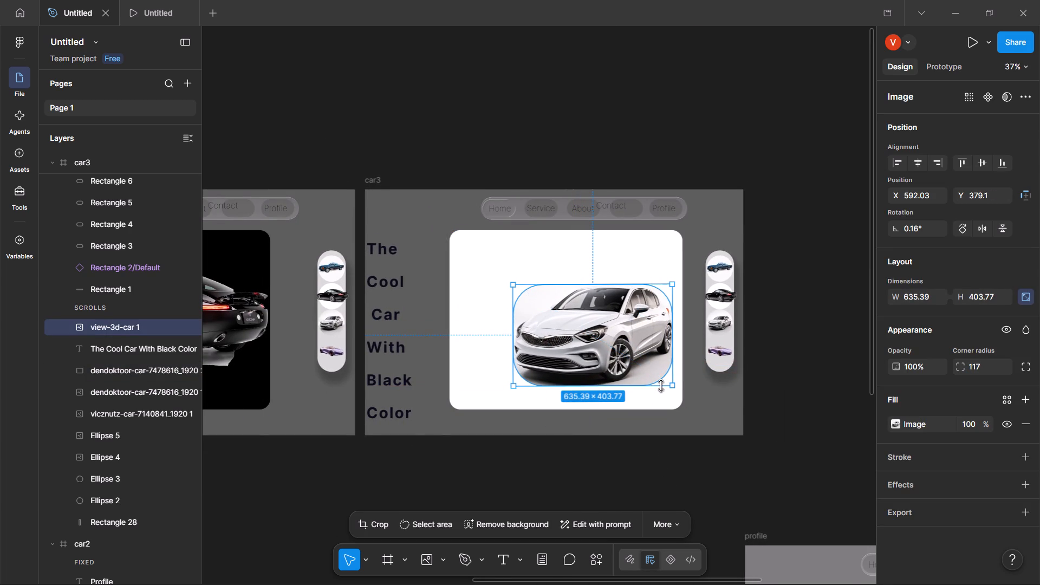
drag(627, 354, 595, 375)
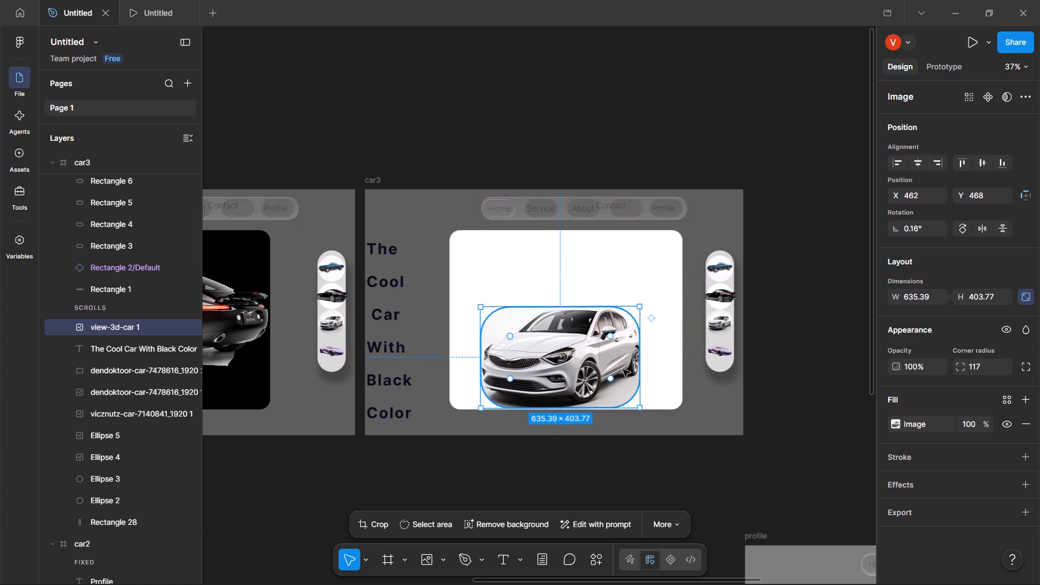
drag(639, 408, 662, 438)
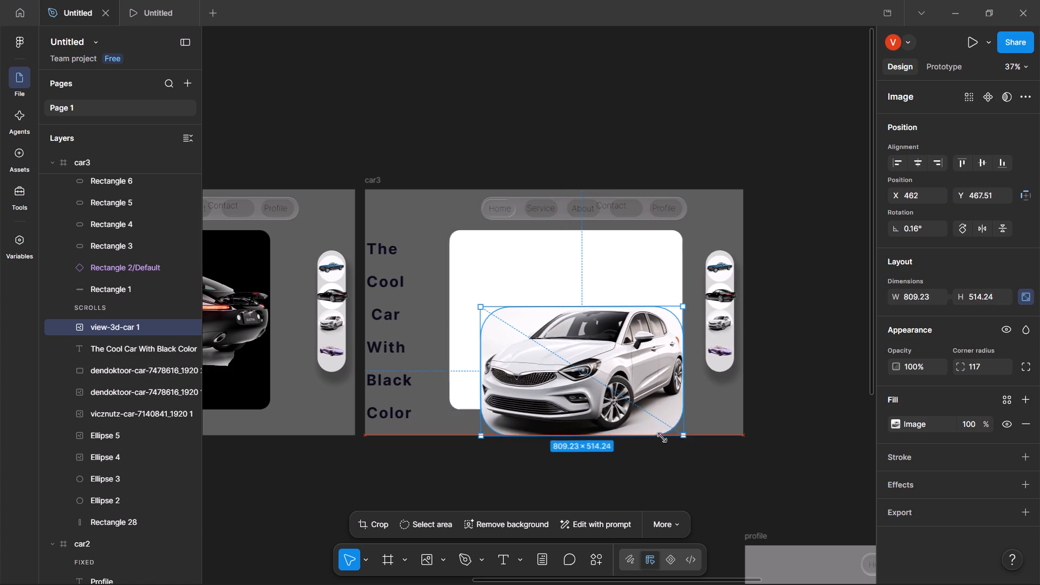
drag(662, 438, 663, 441)
Move the white car image within the white card of the car3 frame to about X 353, Y 313.
drag(625, 381, 599, 327)
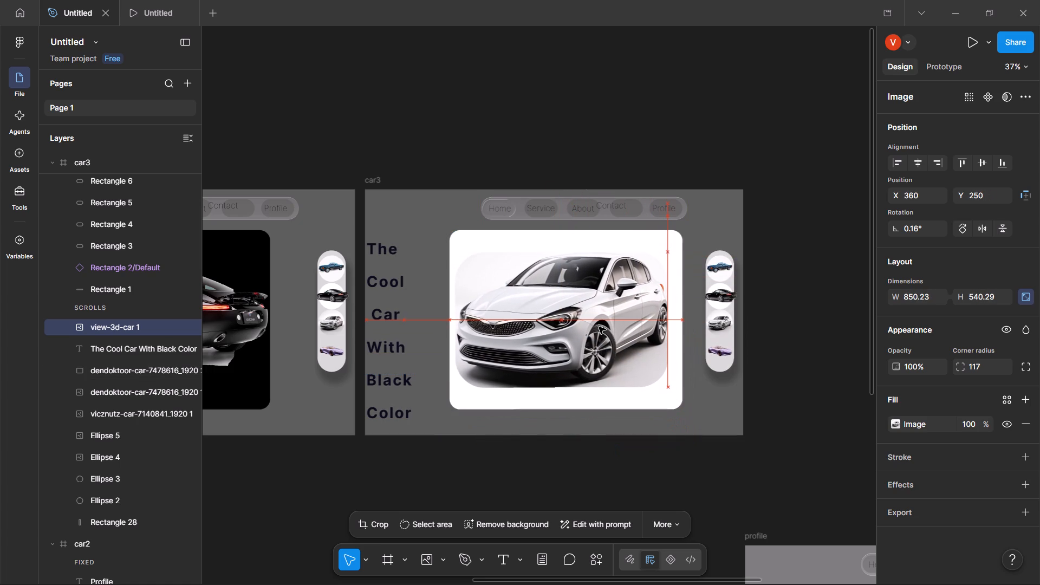
drag(599, 327, 598, 350)
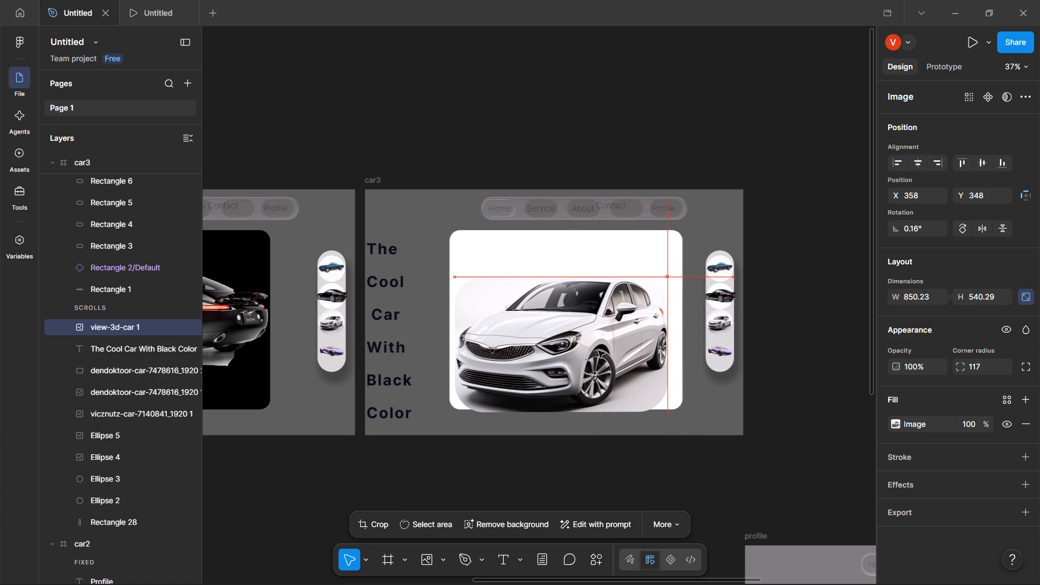
drag(598, 350, 597, 342)
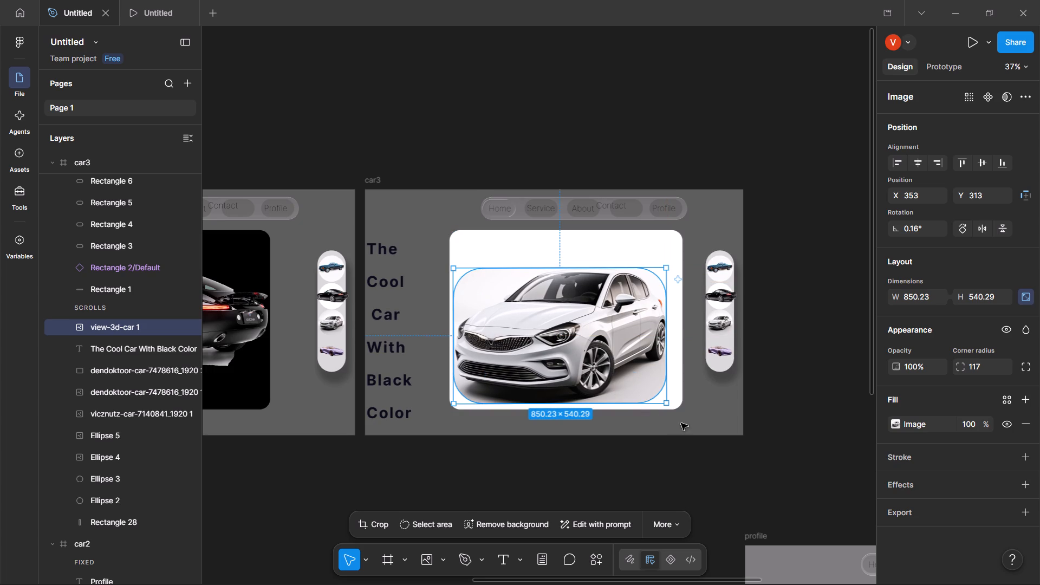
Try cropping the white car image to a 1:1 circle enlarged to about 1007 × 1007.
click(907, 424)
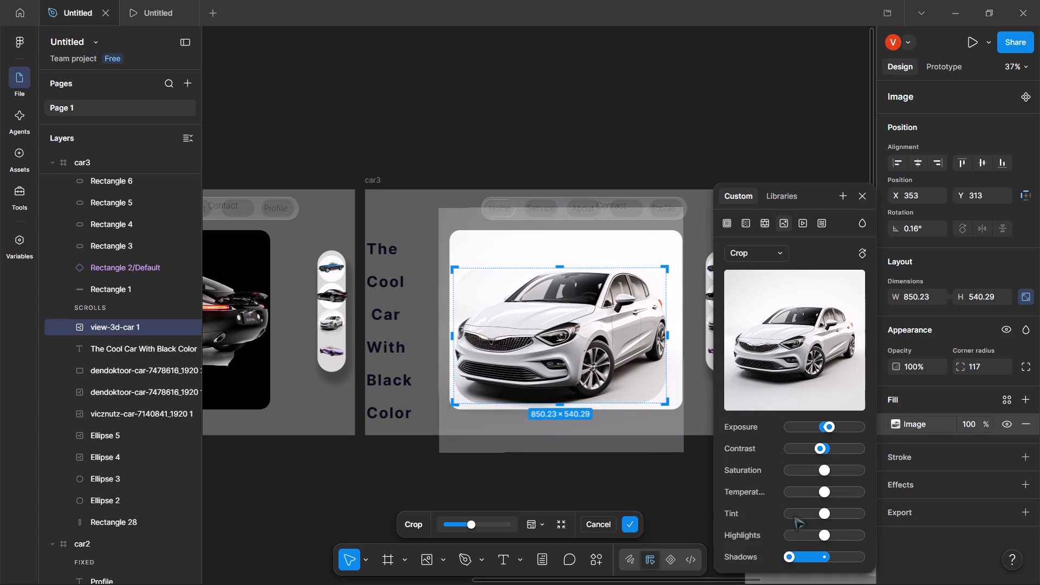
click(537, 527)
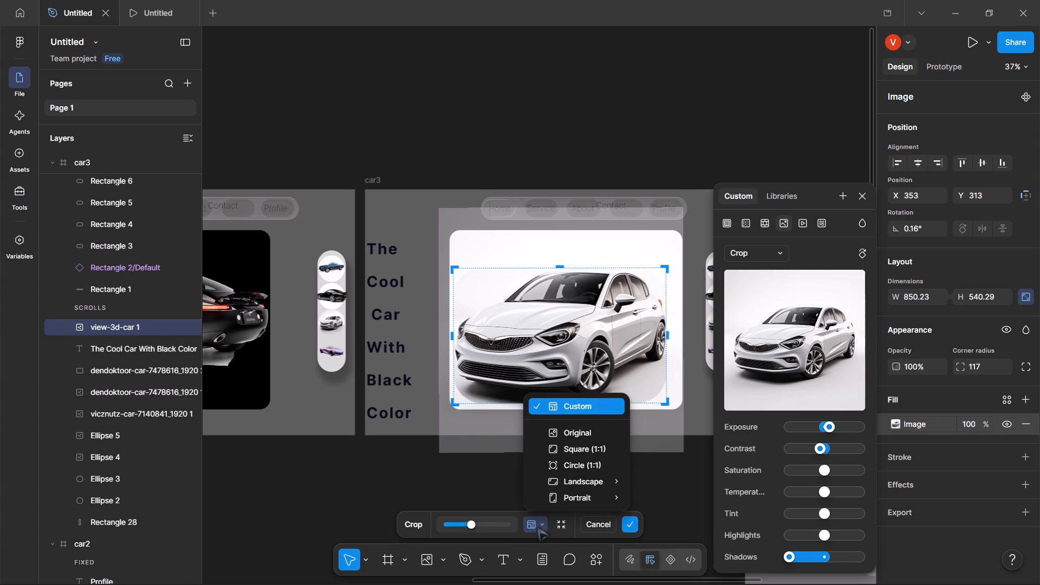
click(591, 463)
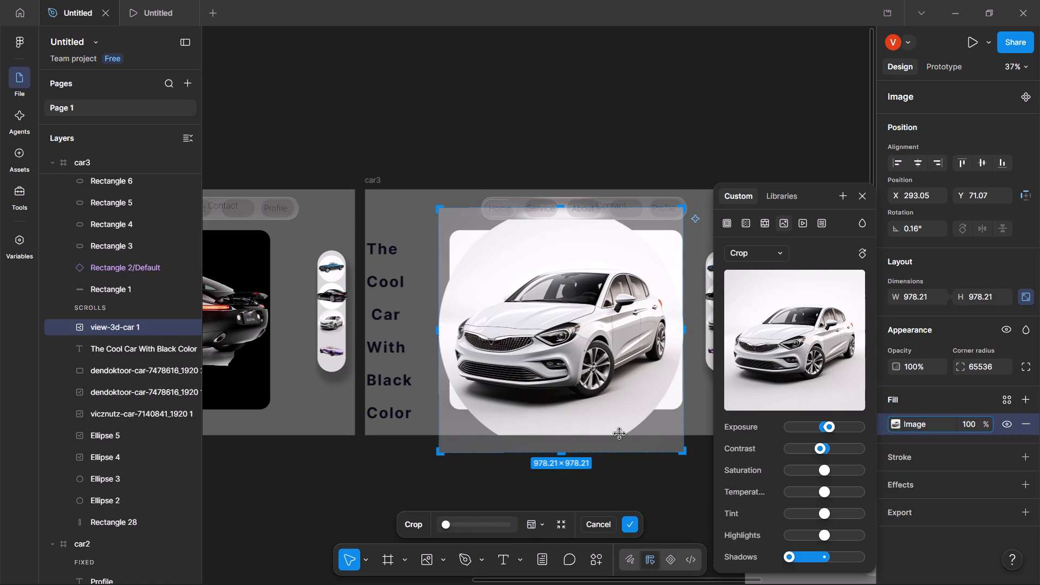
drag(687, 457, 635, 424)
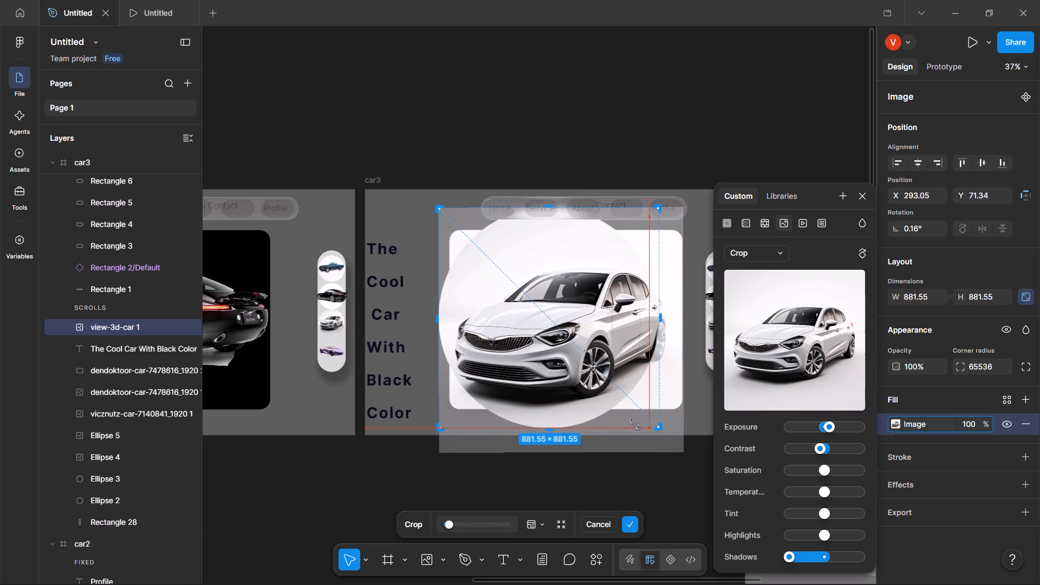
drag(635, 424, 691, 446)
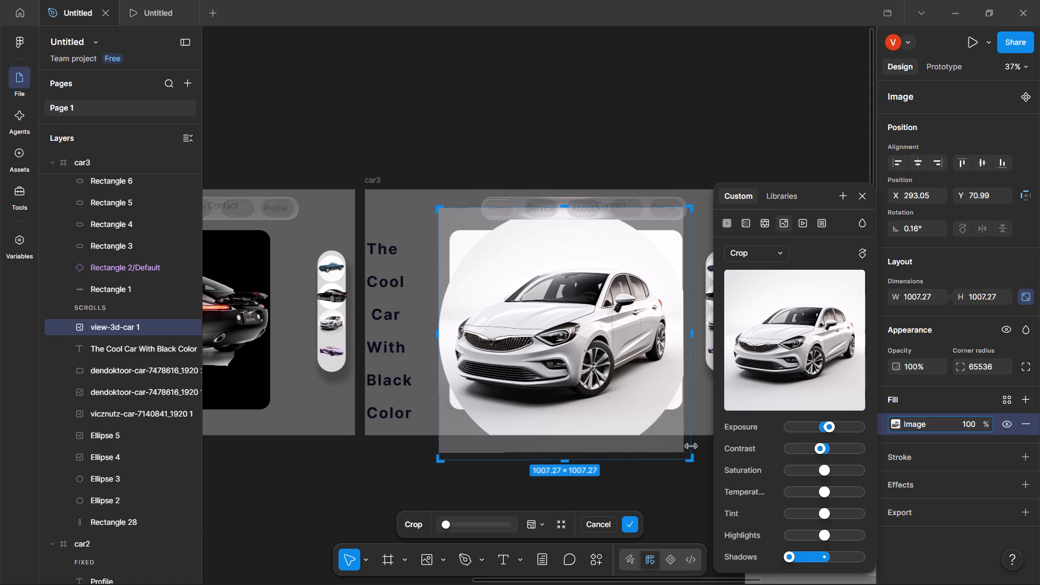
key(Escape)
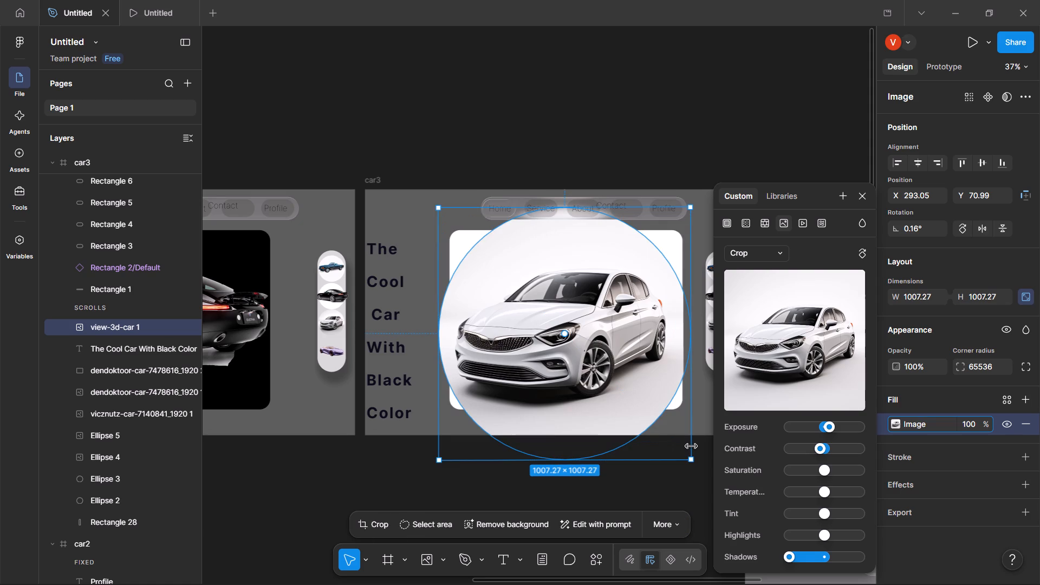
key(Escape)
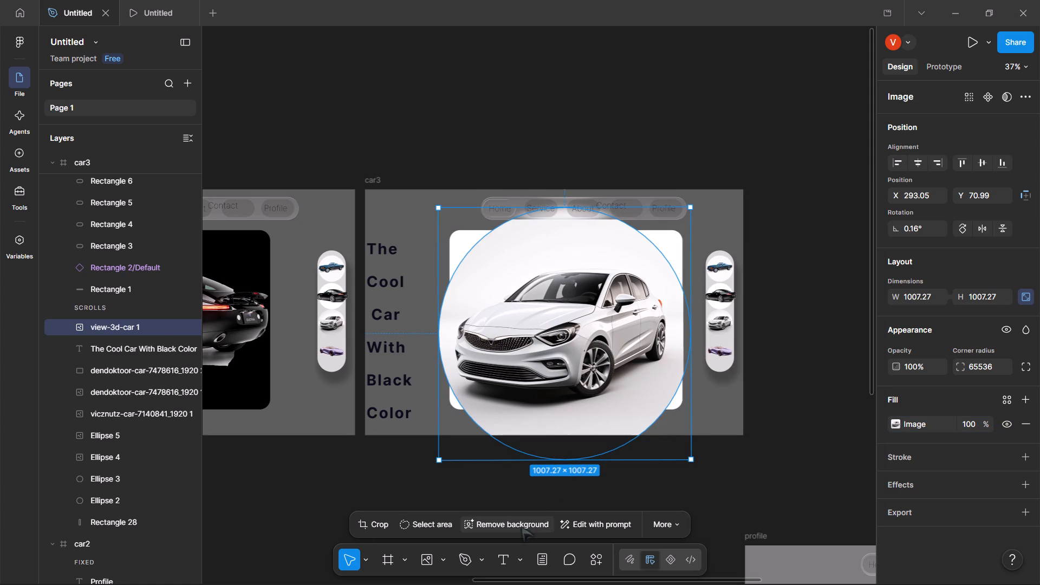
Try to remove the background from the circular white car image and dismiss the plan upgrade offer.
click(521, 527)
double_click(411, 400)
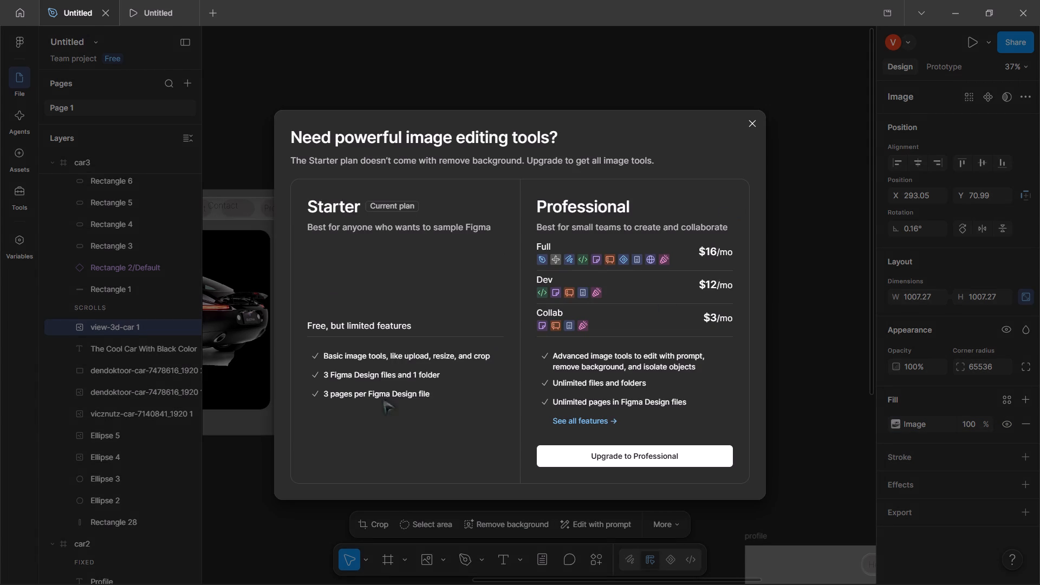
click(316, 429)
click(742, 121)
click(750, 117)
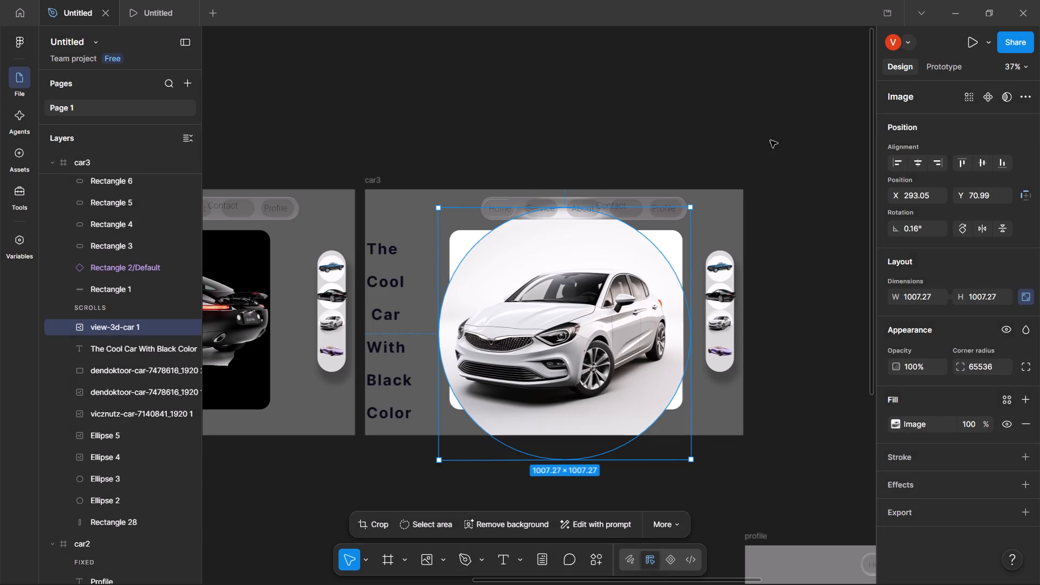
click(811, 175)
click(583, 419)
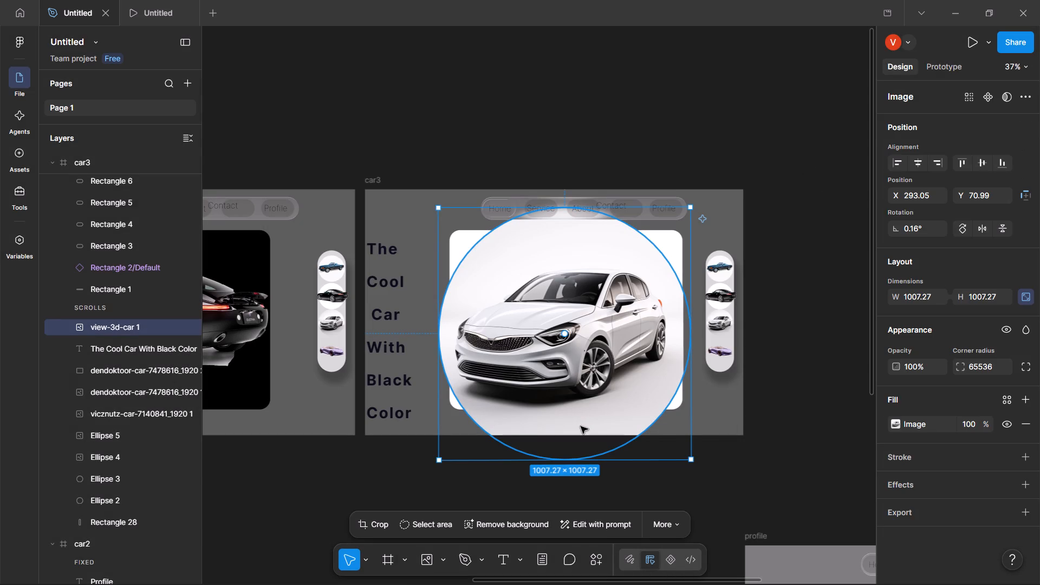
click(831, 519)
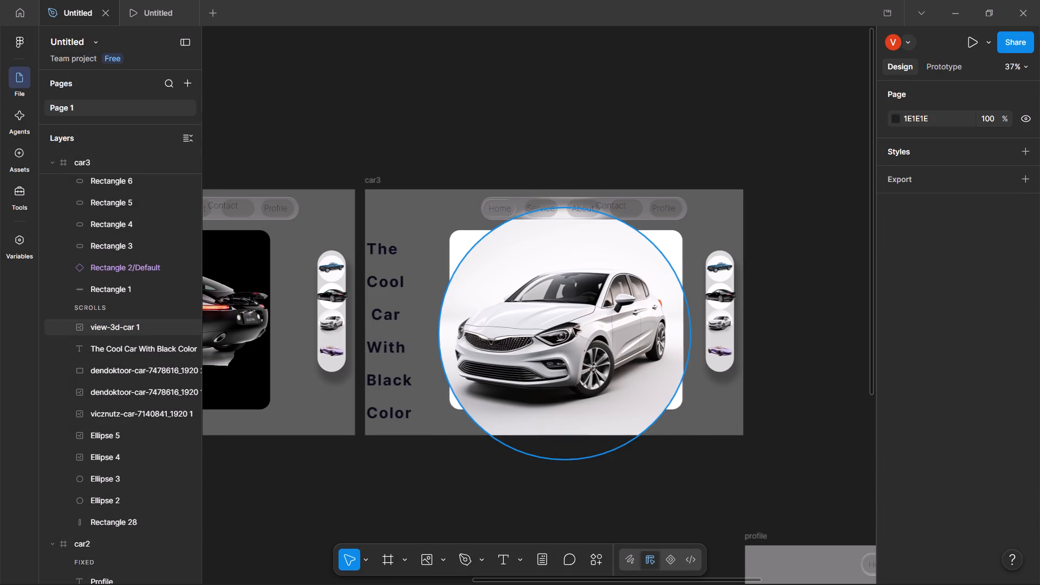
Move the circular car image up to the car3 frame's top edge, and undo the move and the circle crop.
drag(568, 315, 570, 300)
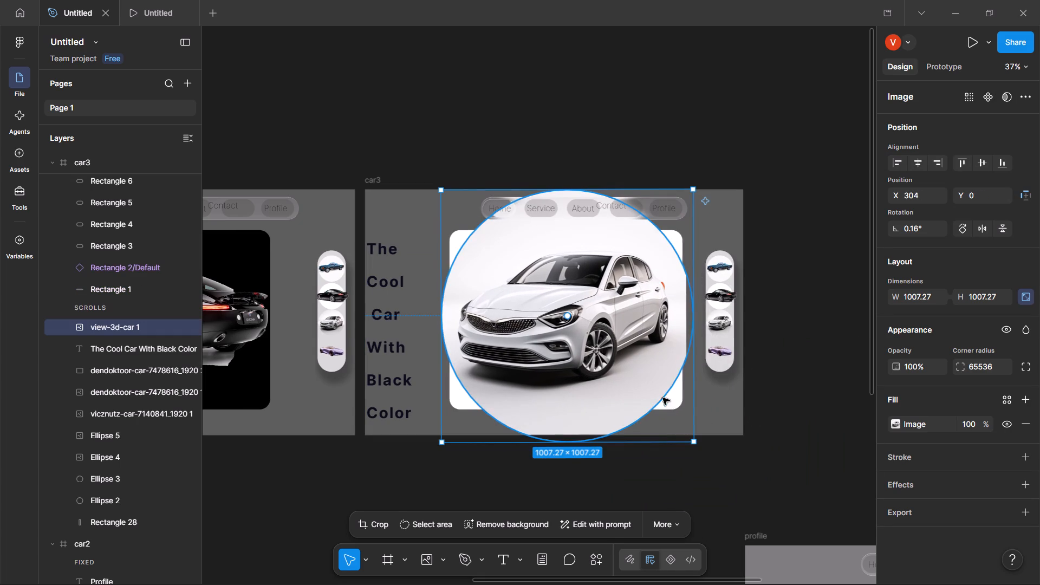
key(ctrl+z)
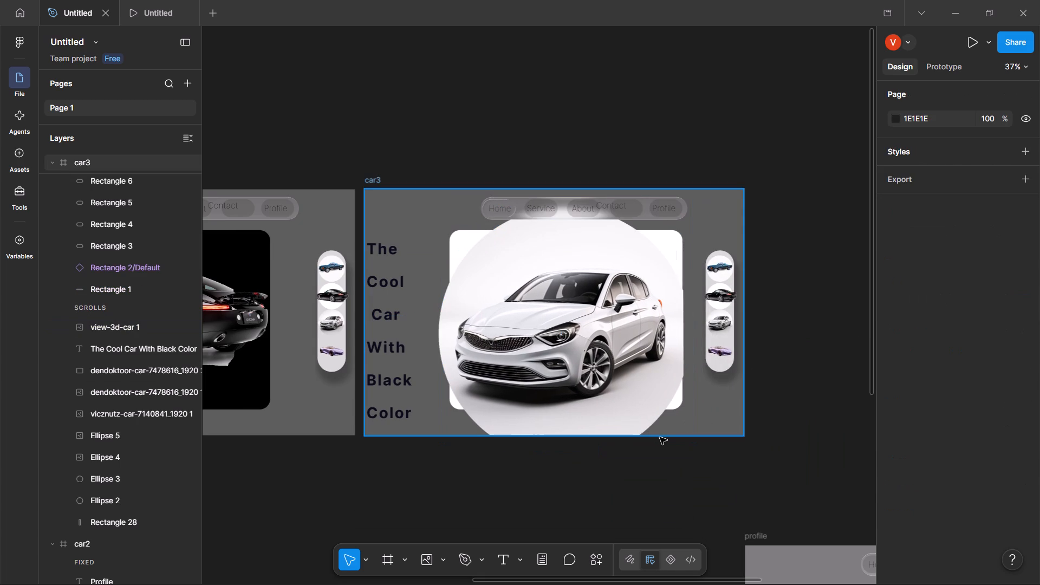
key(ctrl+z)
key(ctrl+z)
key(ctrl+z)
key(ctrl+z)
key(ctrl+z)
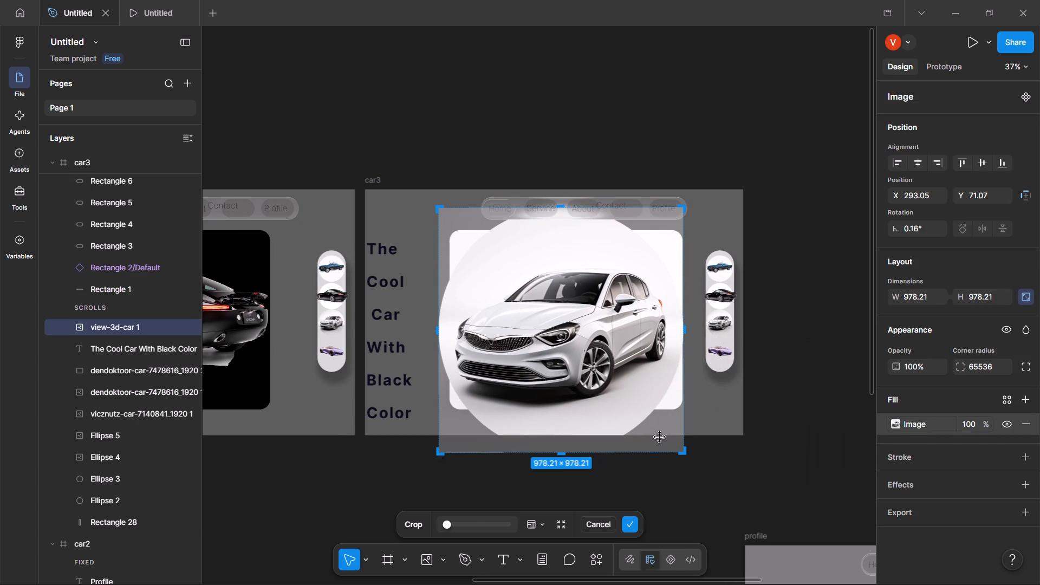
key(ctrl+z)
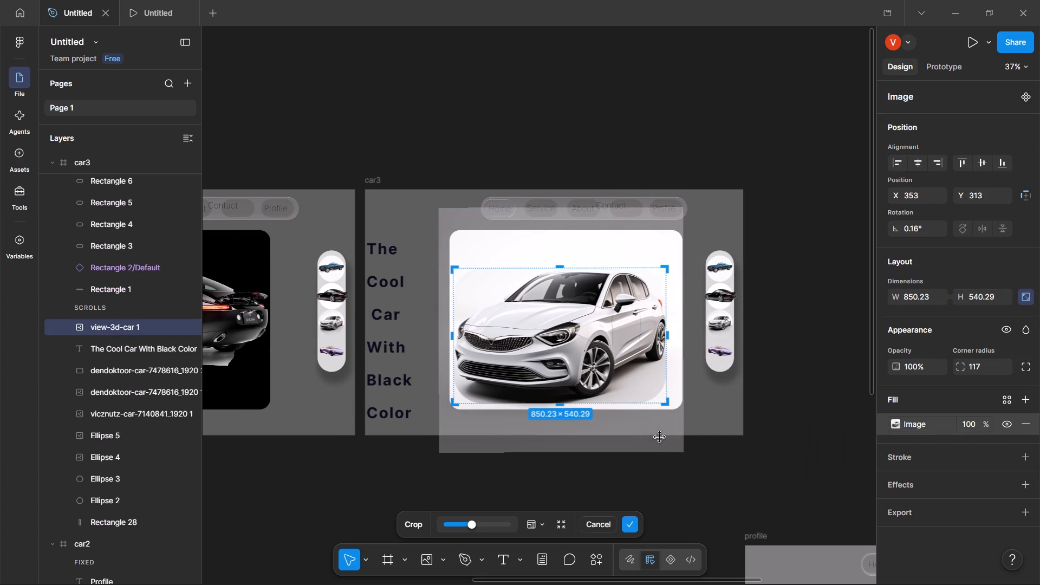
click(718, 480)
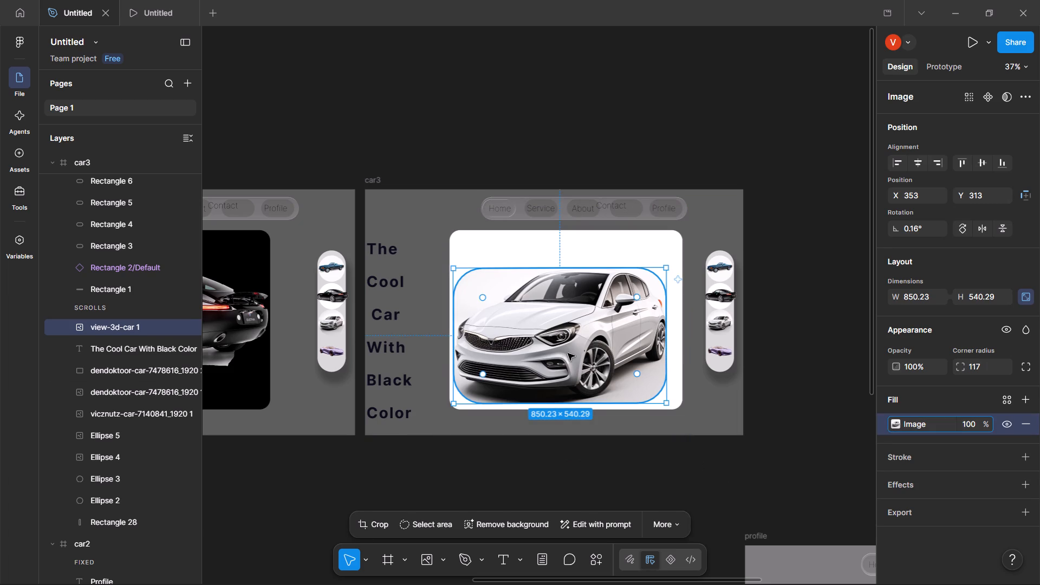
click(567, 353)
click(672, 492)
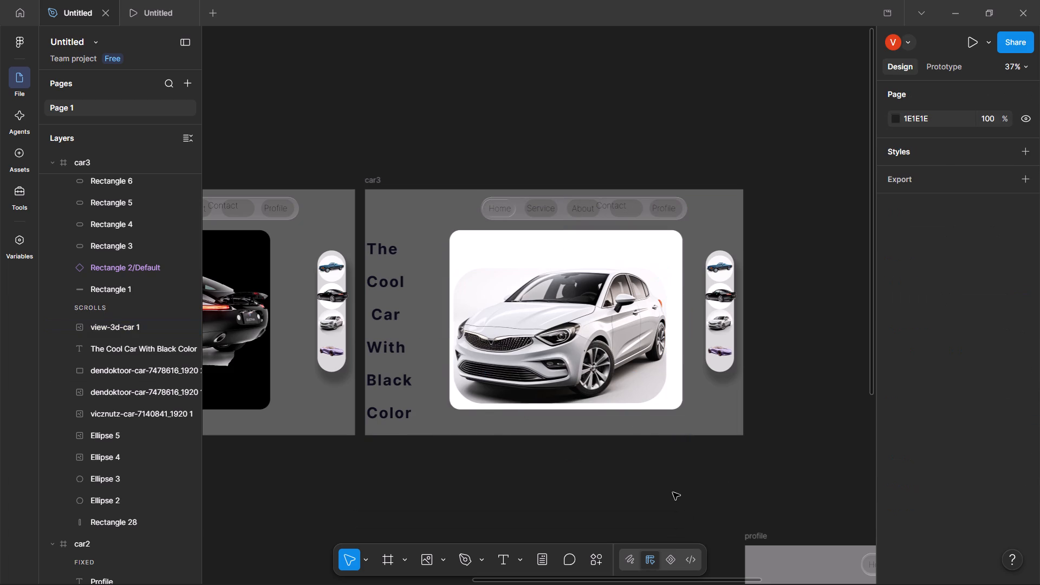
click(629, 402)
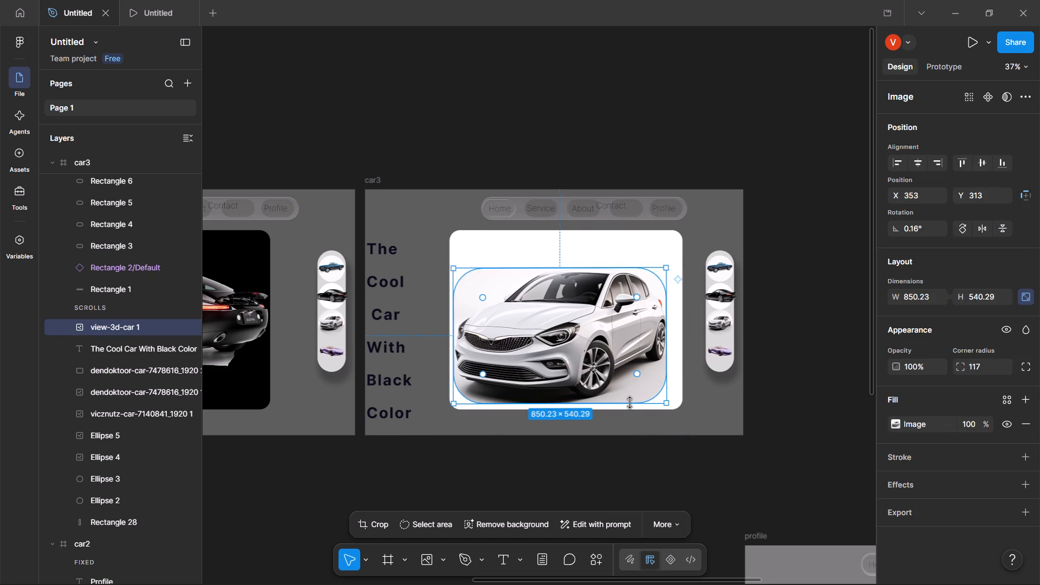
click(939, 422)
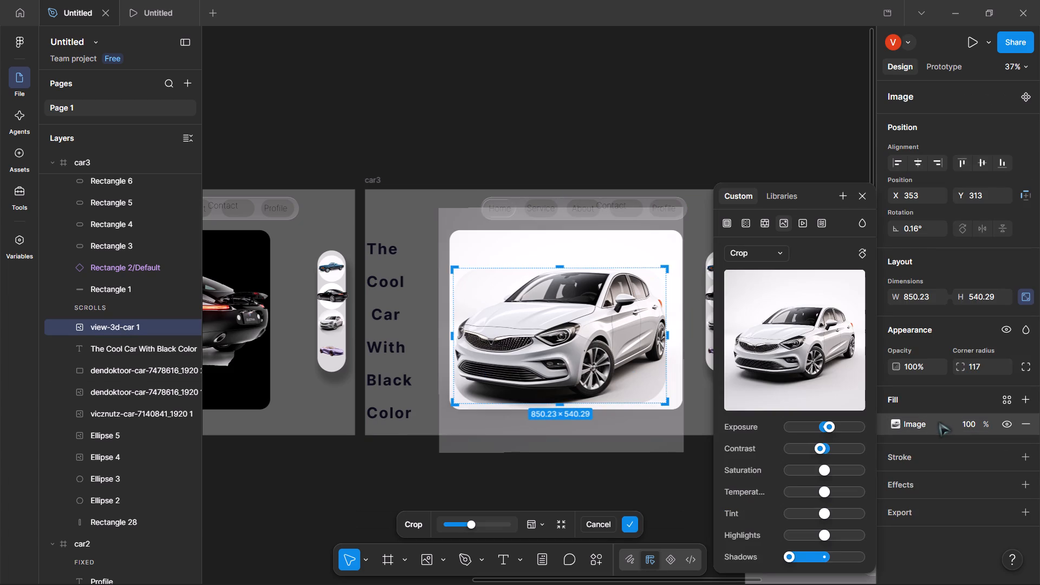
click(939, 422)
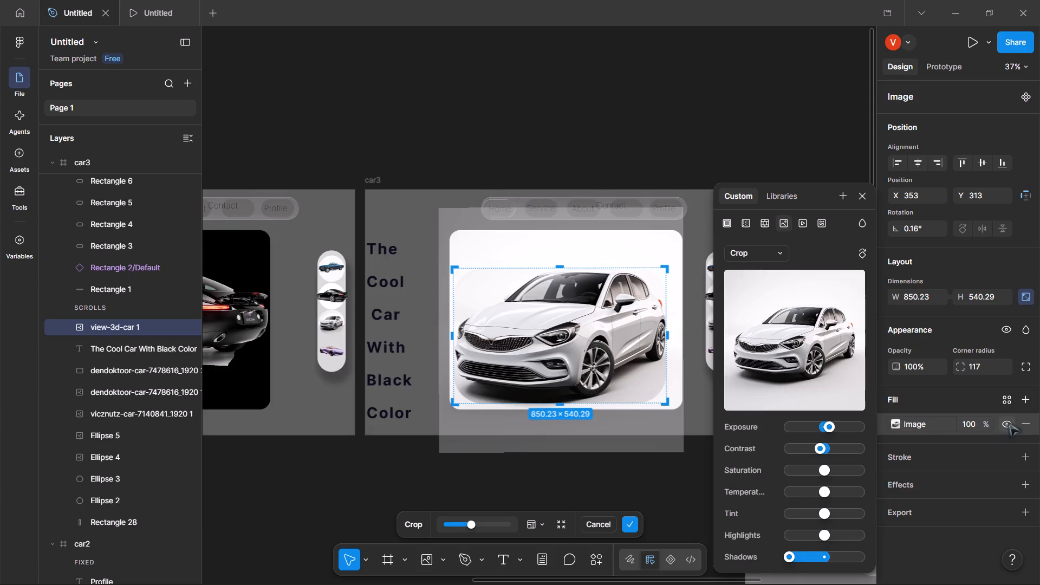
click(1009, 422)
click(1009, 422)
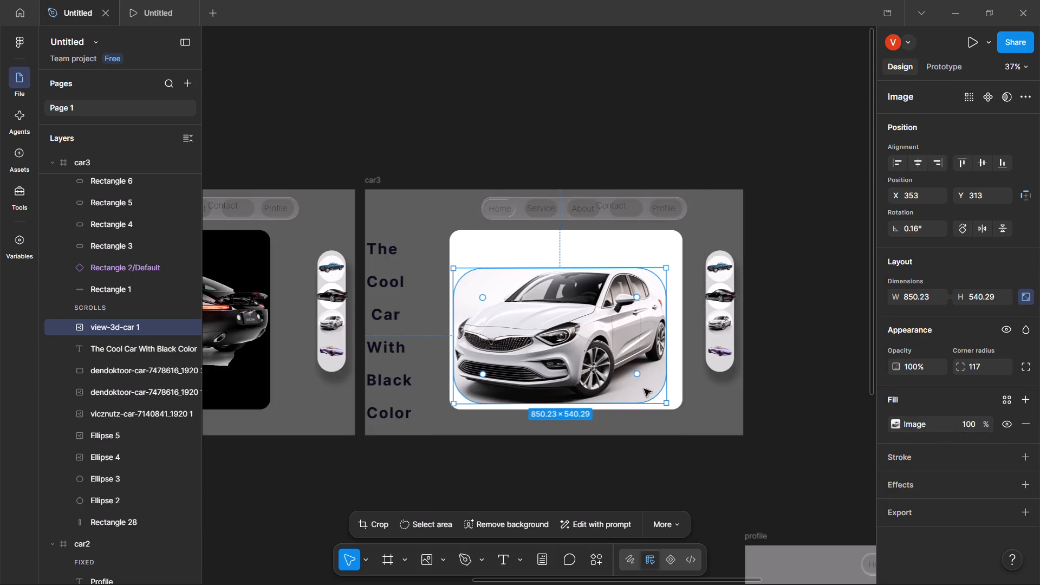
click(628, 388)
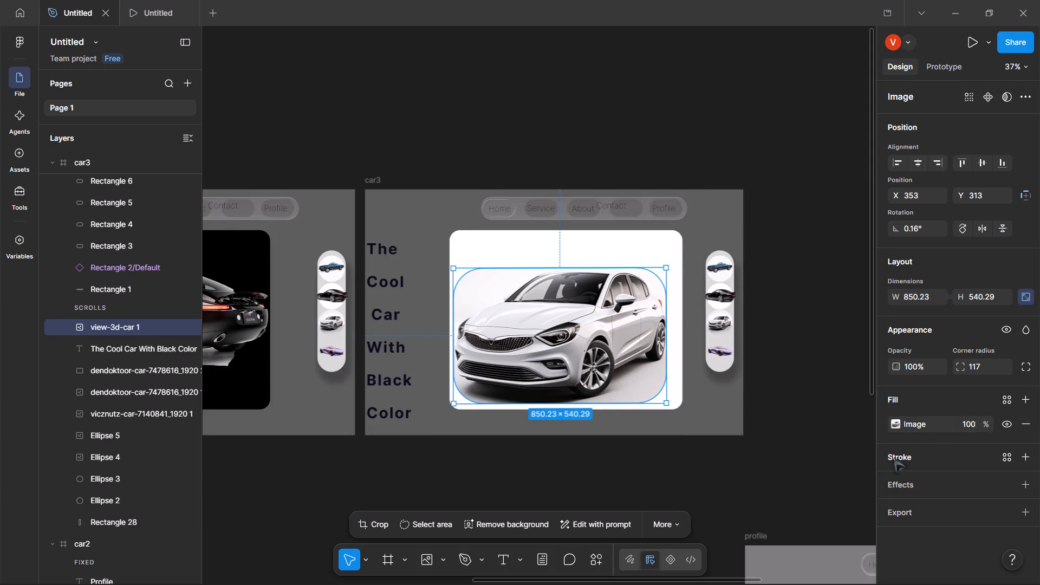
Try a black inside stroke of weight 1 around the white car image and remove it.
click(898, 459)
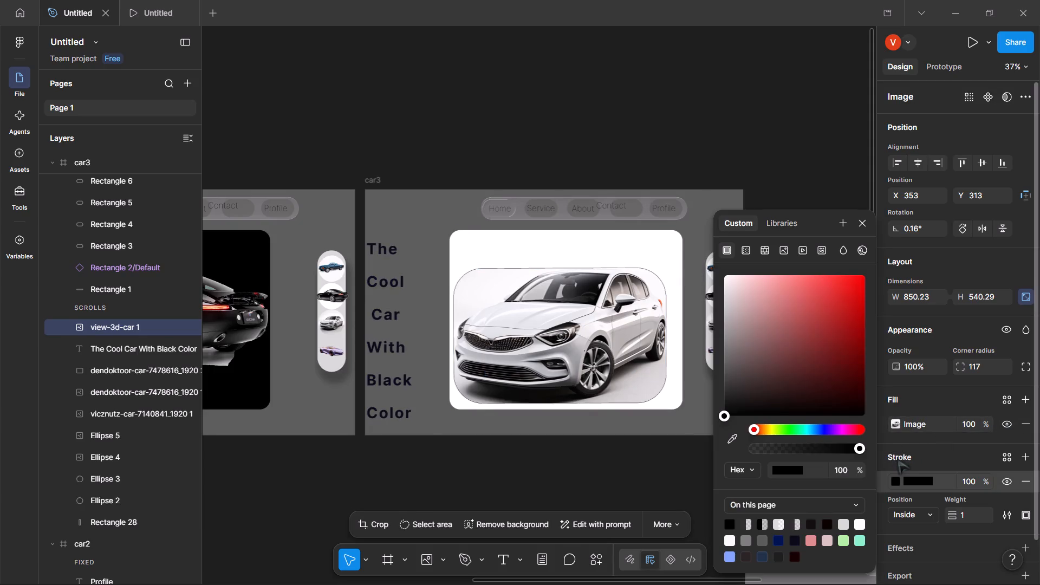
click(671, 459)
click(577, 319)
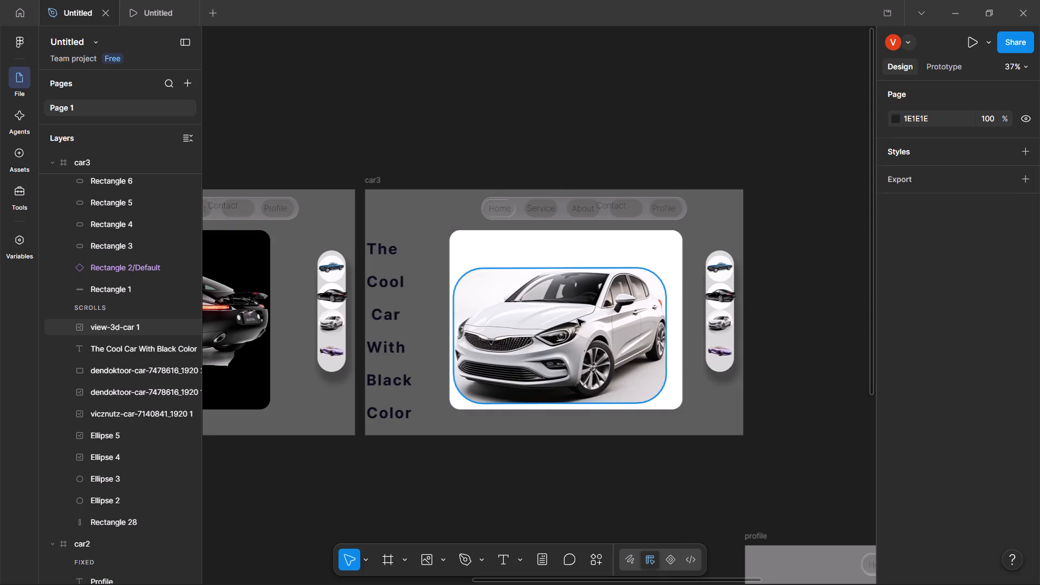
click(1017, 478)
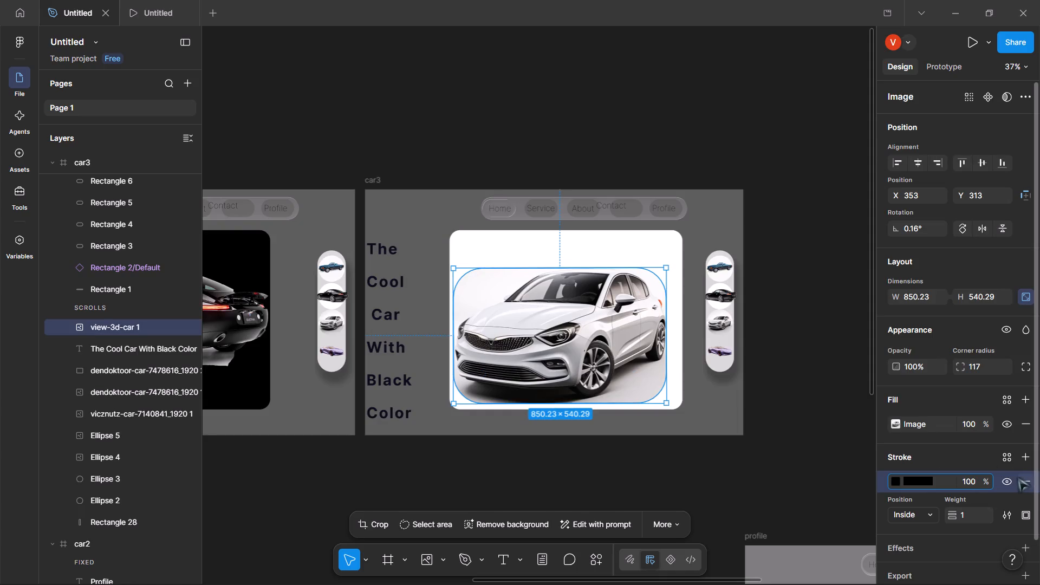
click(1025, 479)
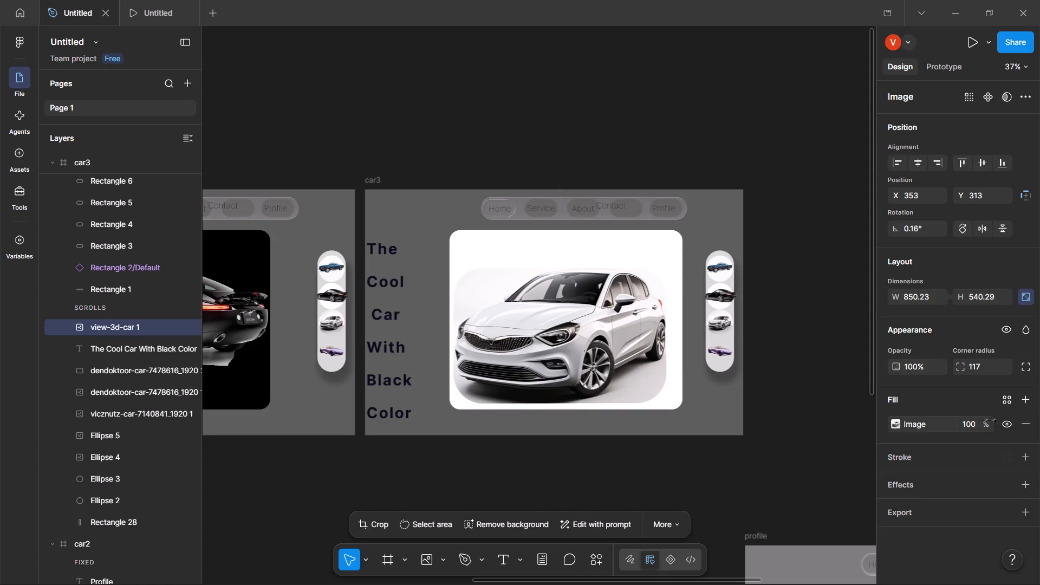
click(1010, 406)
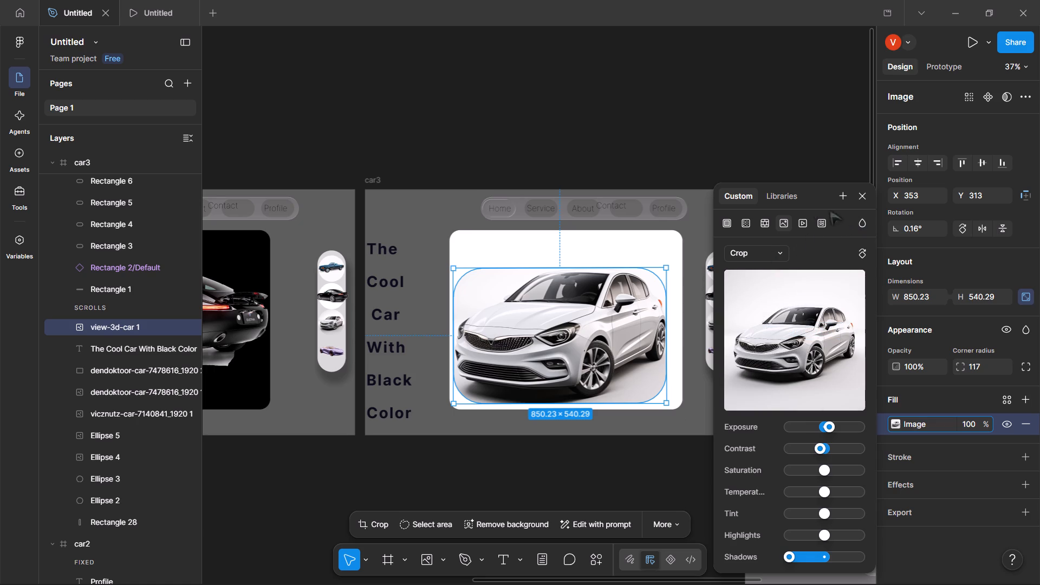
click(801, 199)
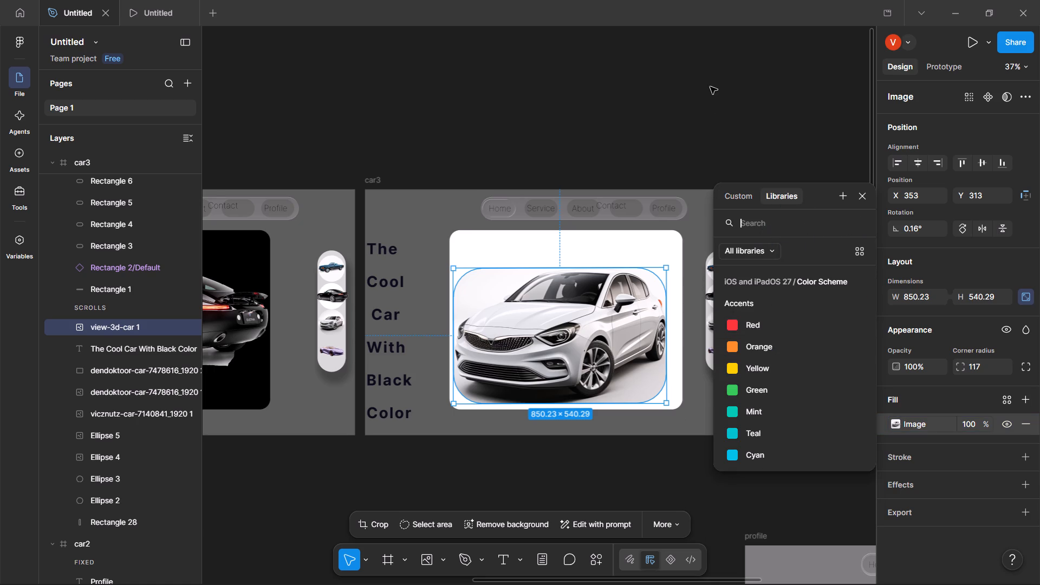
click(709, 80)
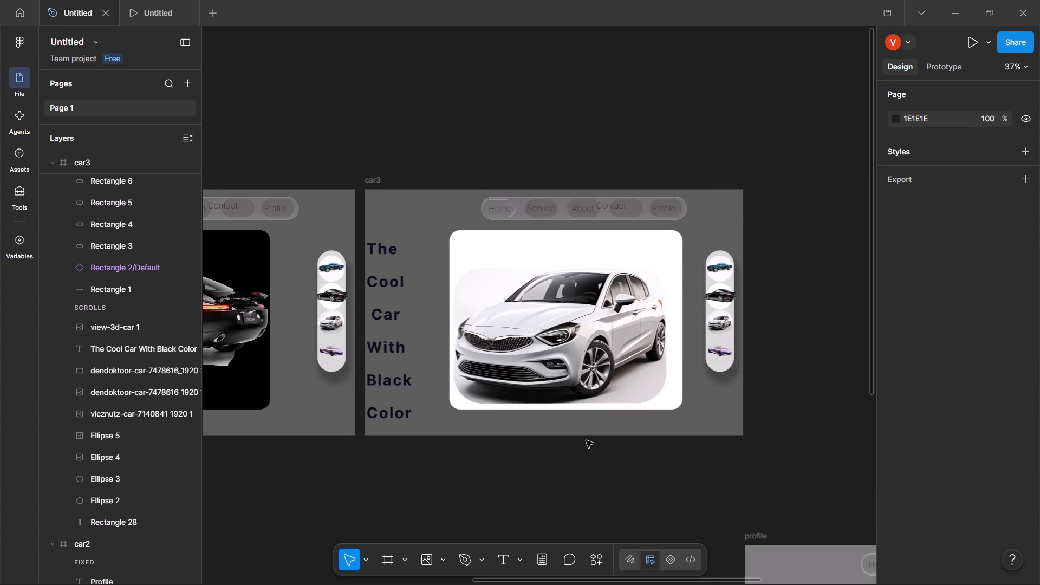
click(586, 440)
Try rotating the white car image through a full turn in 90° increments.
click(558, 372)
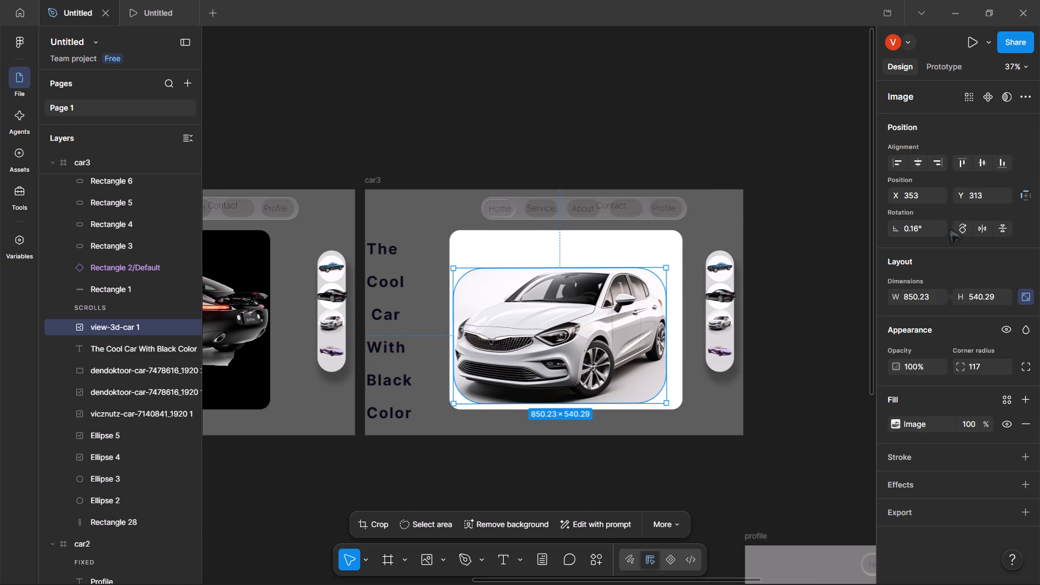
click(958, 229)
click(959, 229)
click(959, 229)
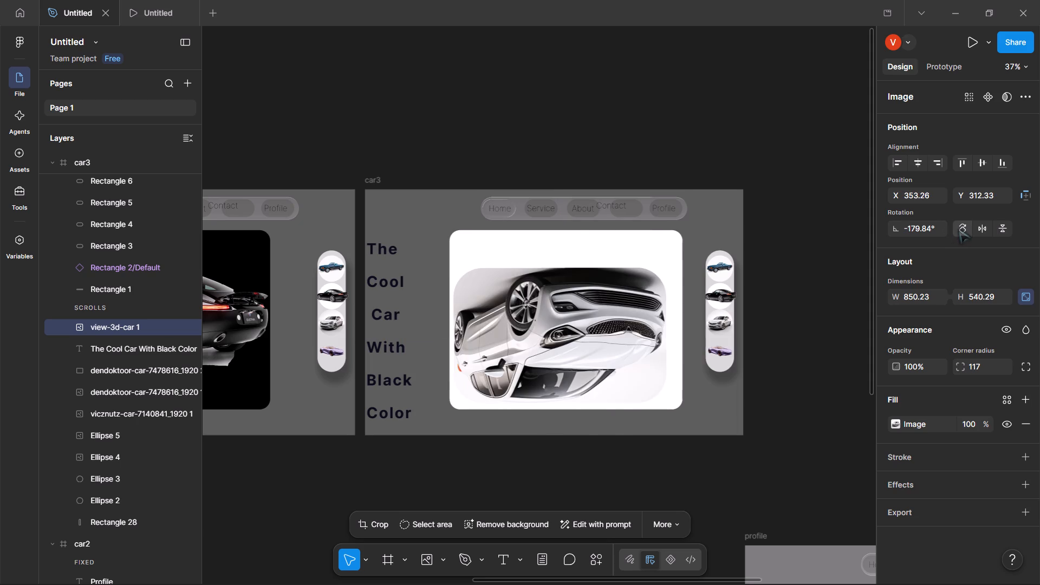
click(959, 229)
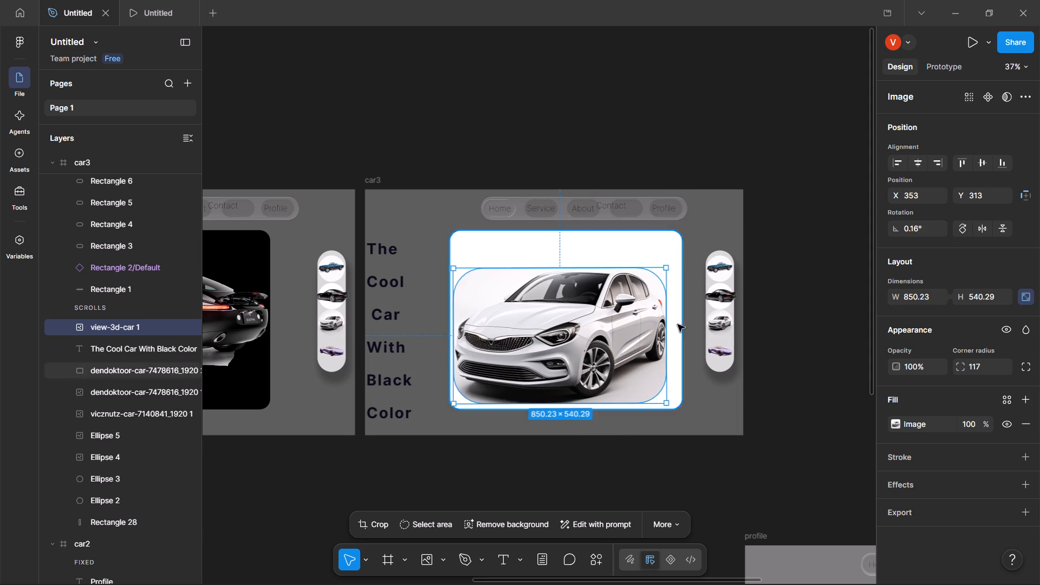
Enlarge the white car image to about 893 × 568 and shift it to about X 336, Y 299 on the card.
drag(453, 336, 445, 336)
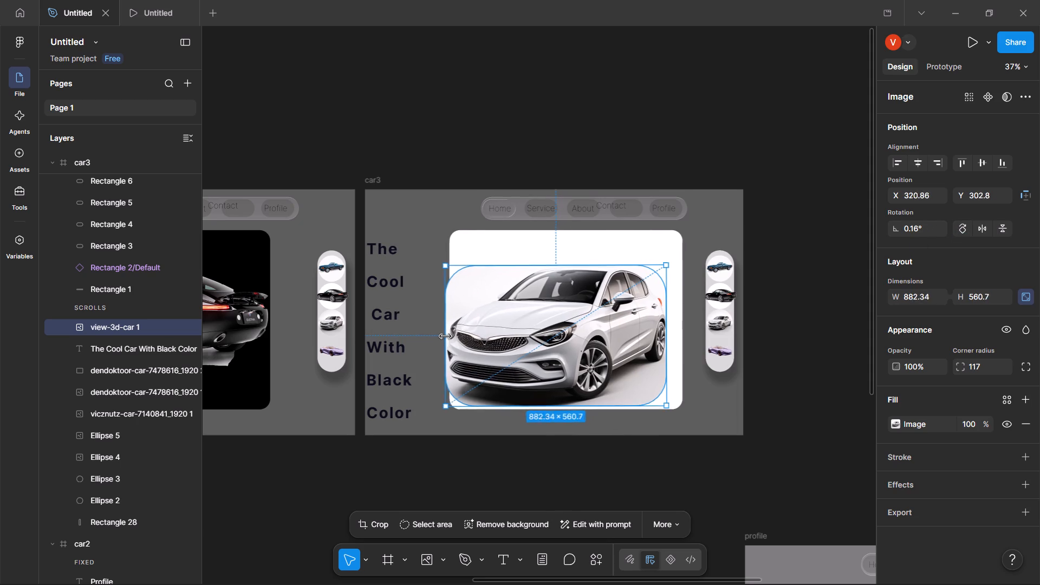
drag(445, 336, 443, 336)
click(466, 450)
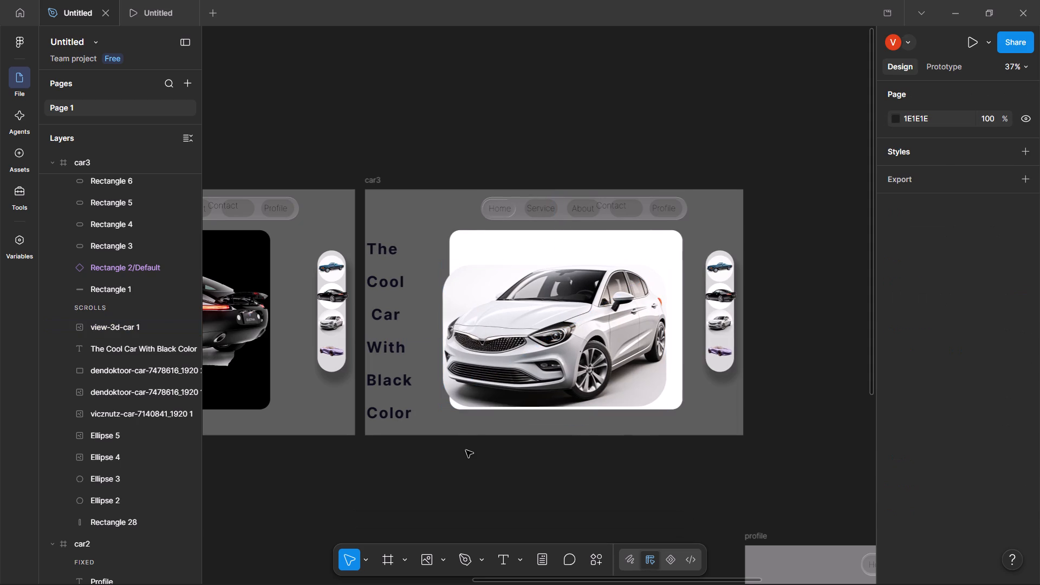
click(439, 354)
drag(443, 356, 445, 356)
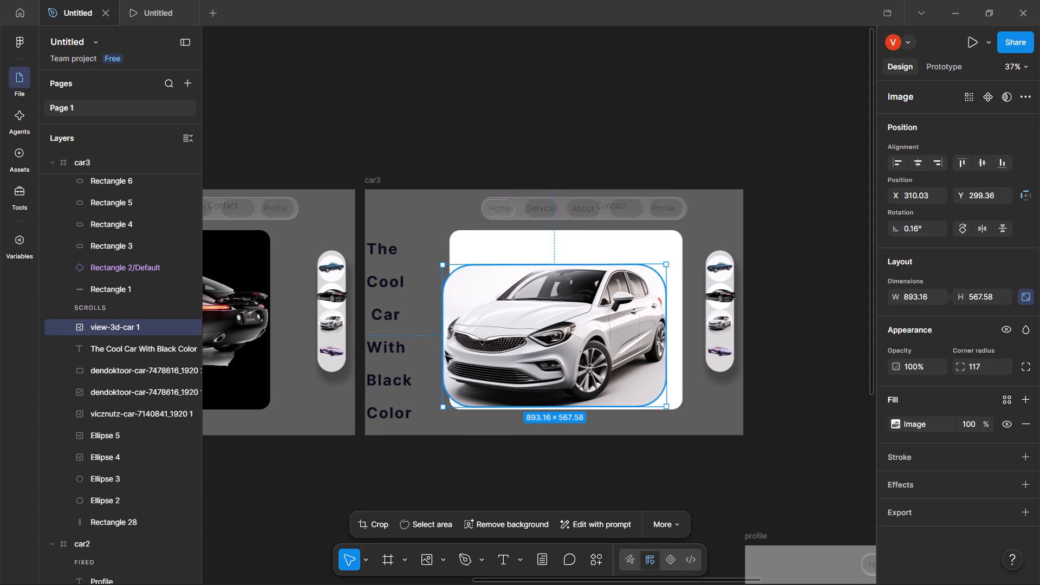
drag(445, 356, 448, 356)
click(575, 448)
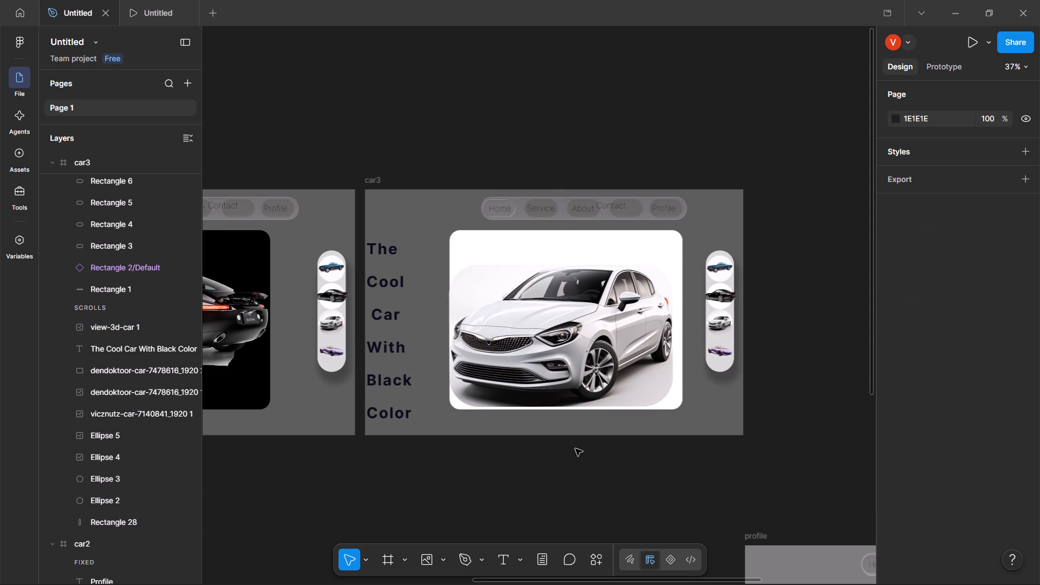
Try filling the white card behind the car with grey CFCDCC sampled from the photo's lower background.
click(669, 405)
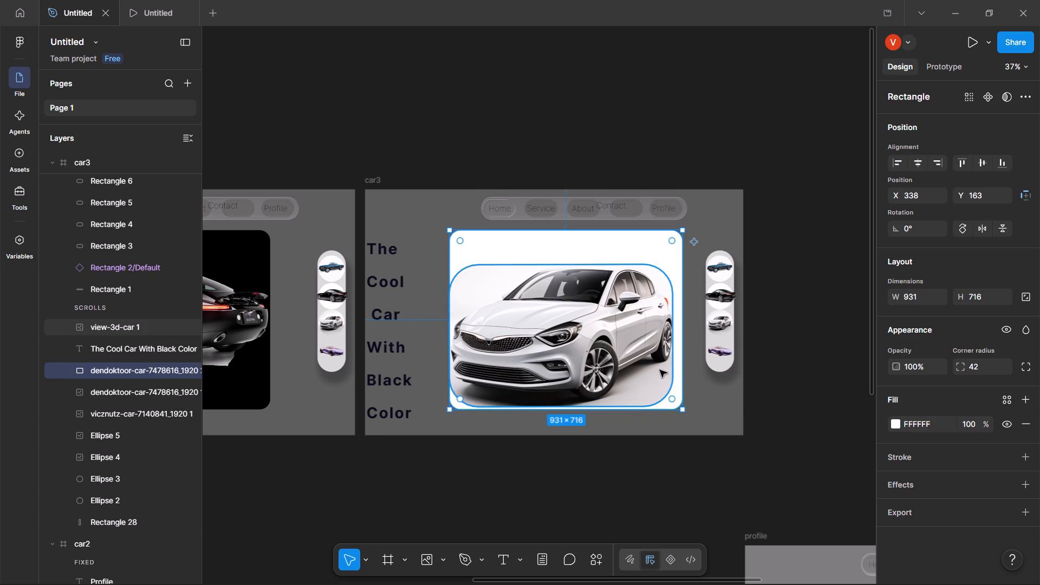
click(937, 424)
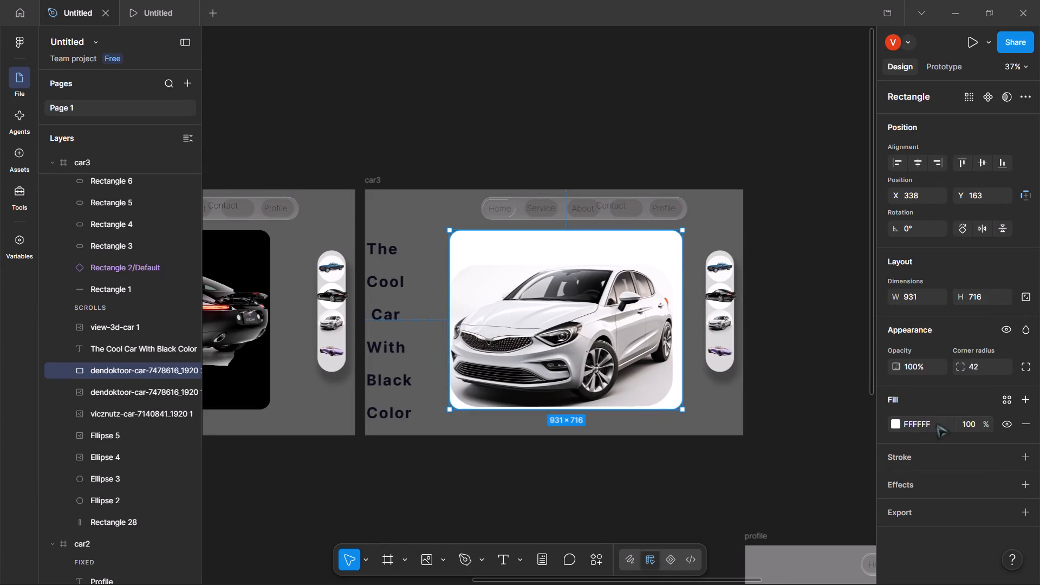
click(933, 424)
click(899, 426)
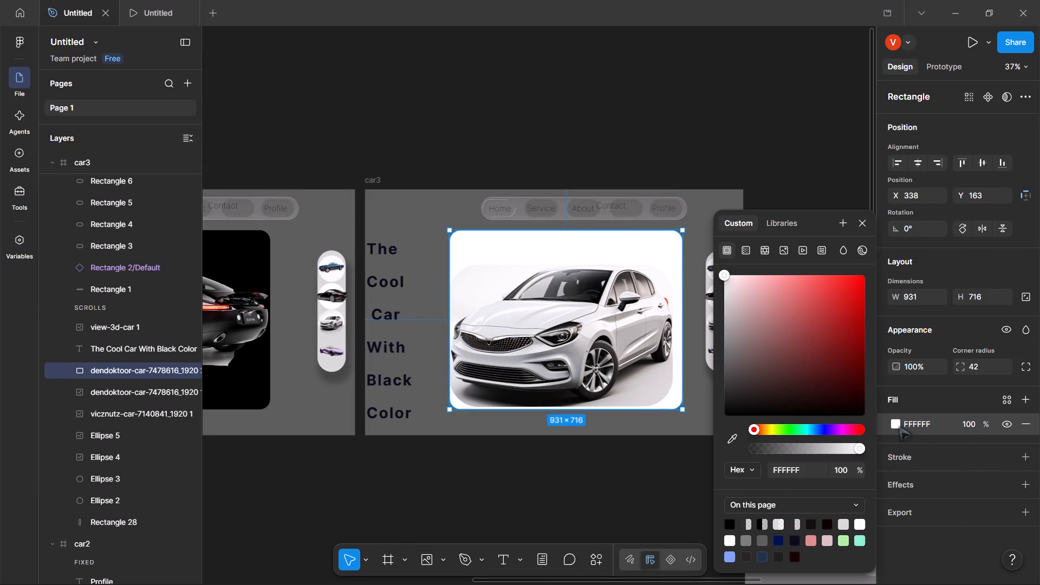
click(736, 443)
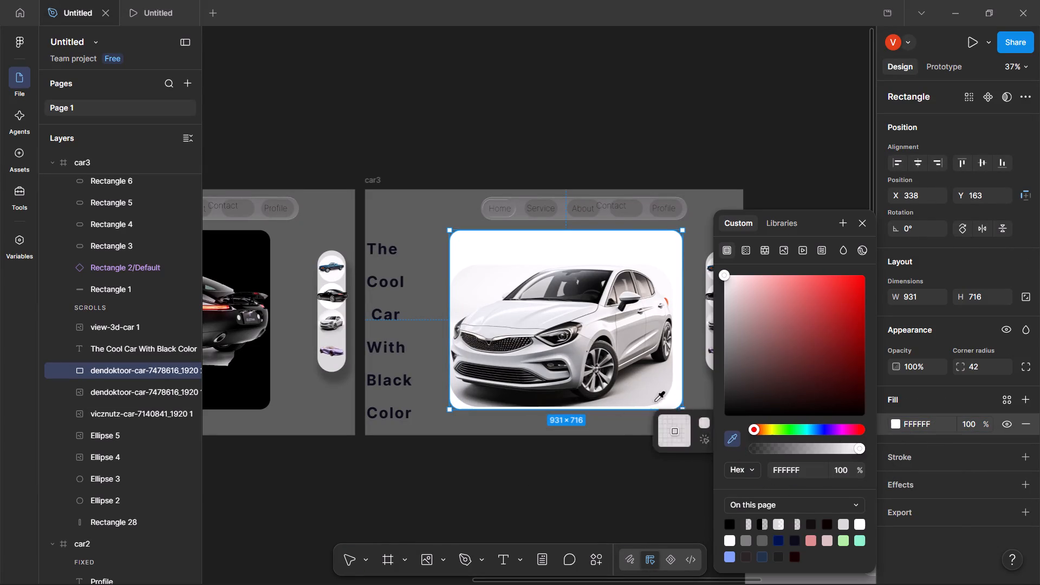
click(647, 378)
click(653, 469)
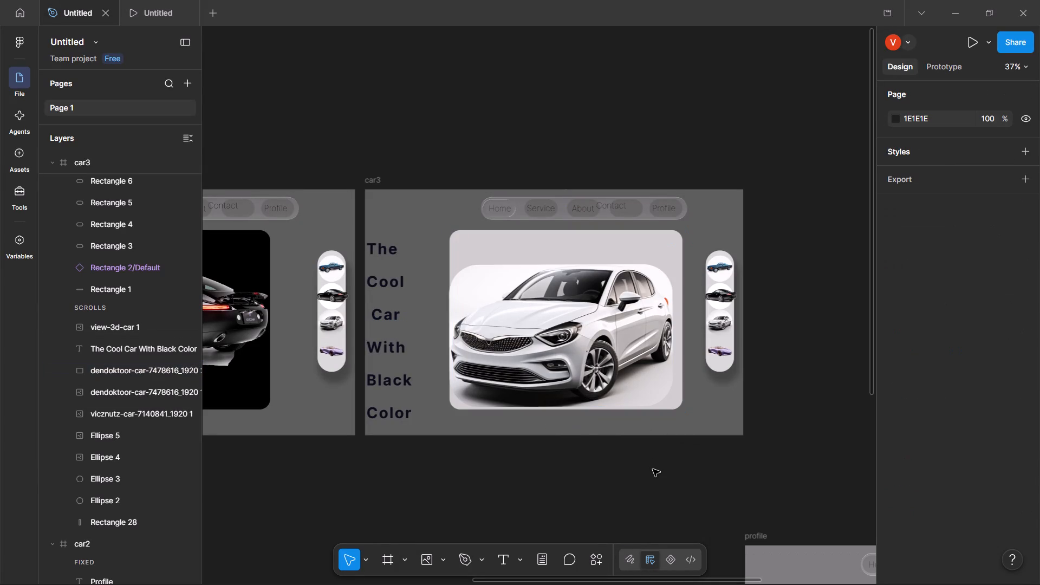
Fill the card behind the car with F9F9F9 sampled from the light upper area of the photo's background.
click(492, 293)
click(649, 396)
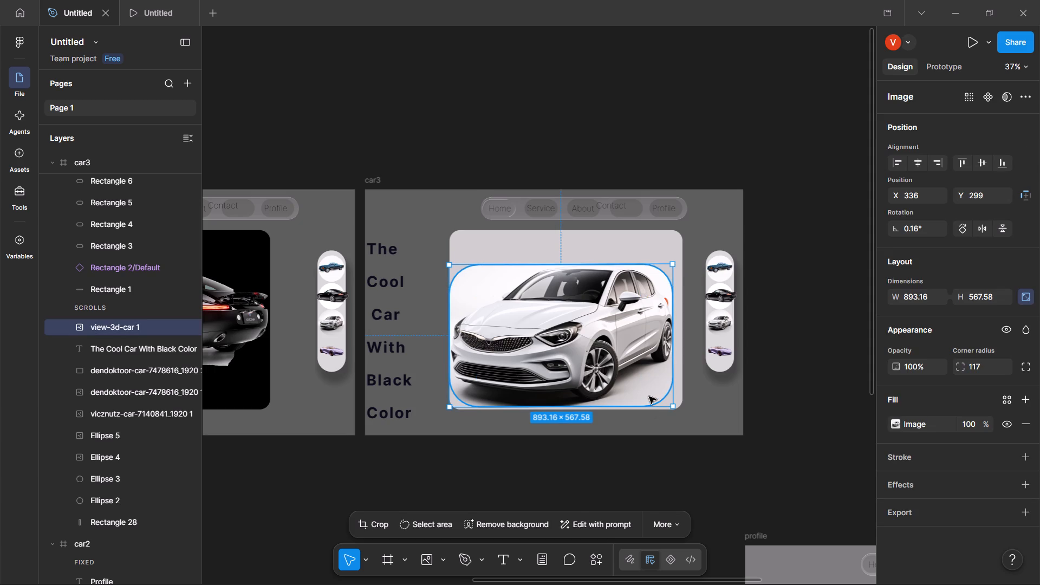
click(682, 395)
click(892, 423)
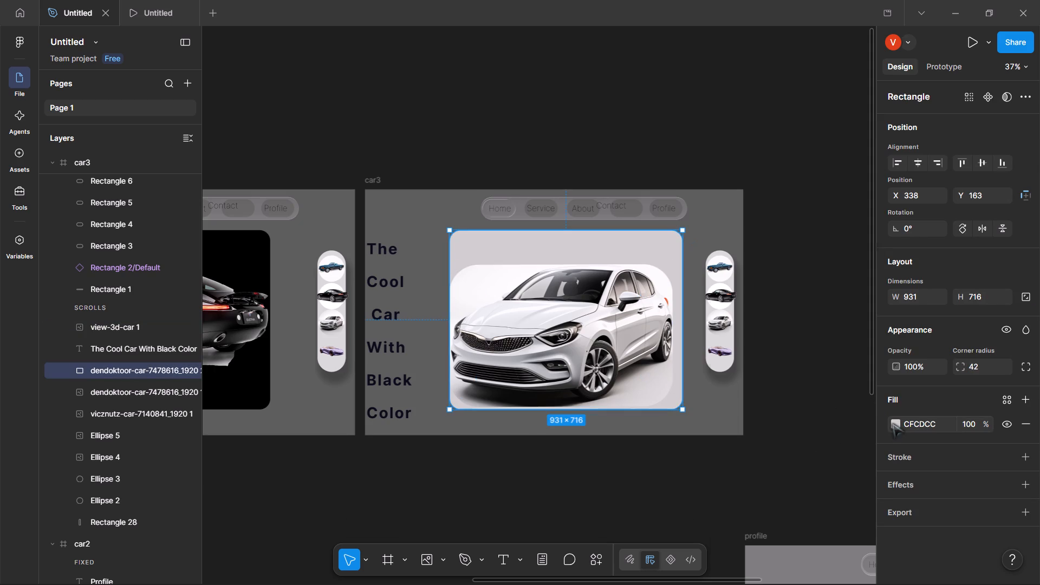
click(733, 435)
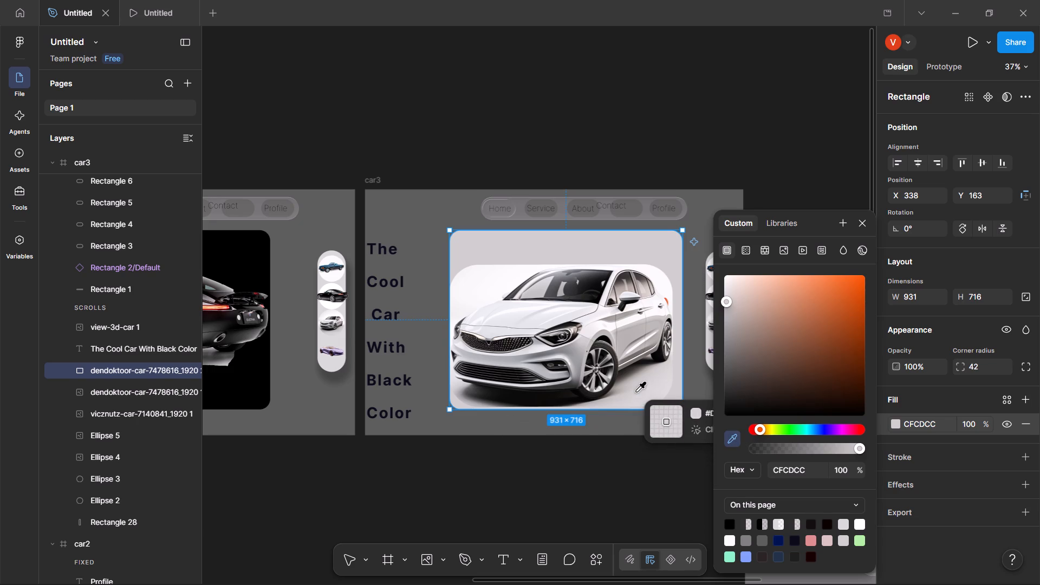
click(477, 289)
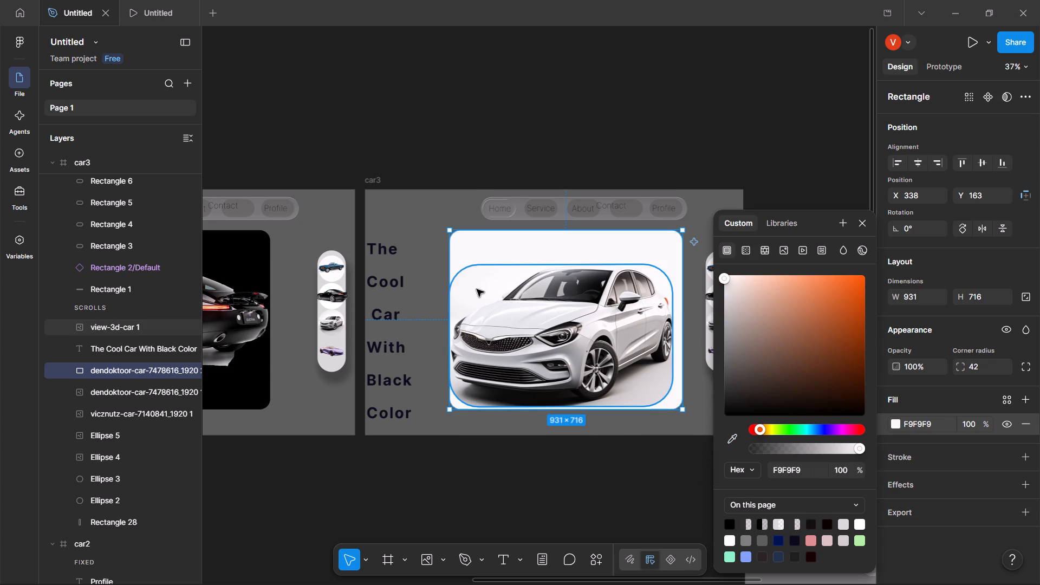
click(557, 482)
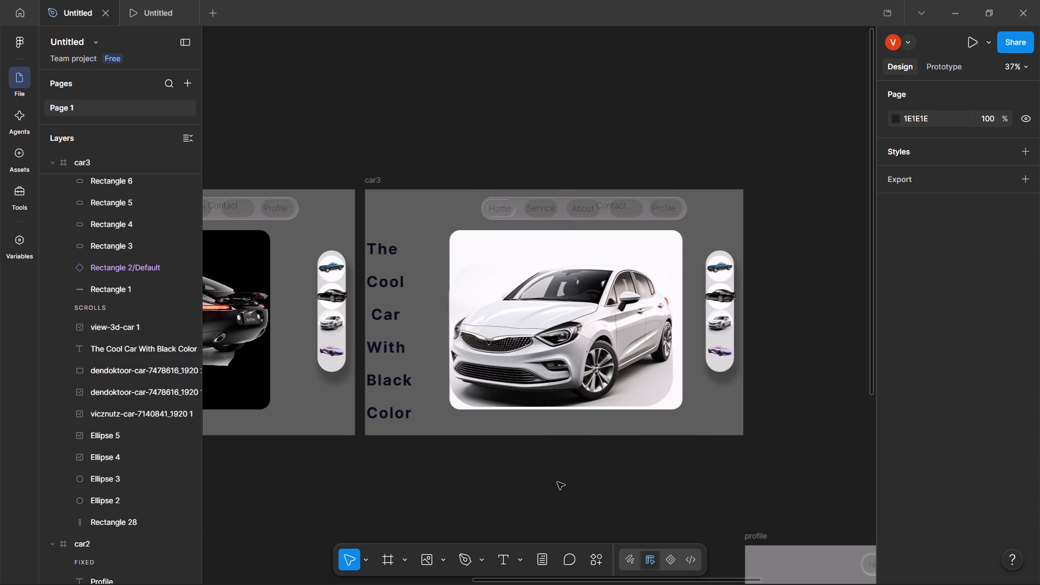
Reset the shadows, contrast and exposure of the white car image to neutral.
click(643, 395)
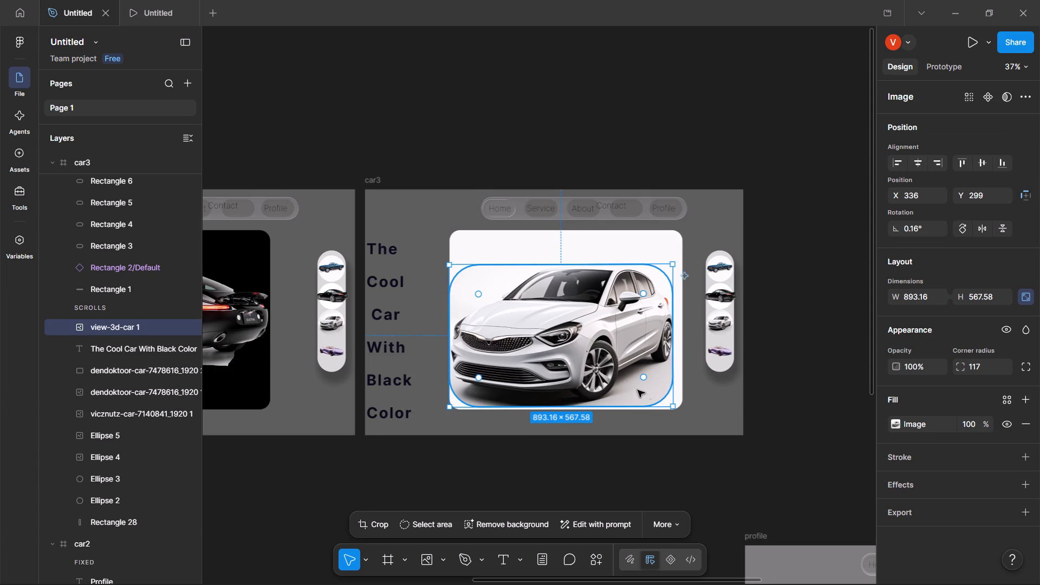
double_click(545, 330)
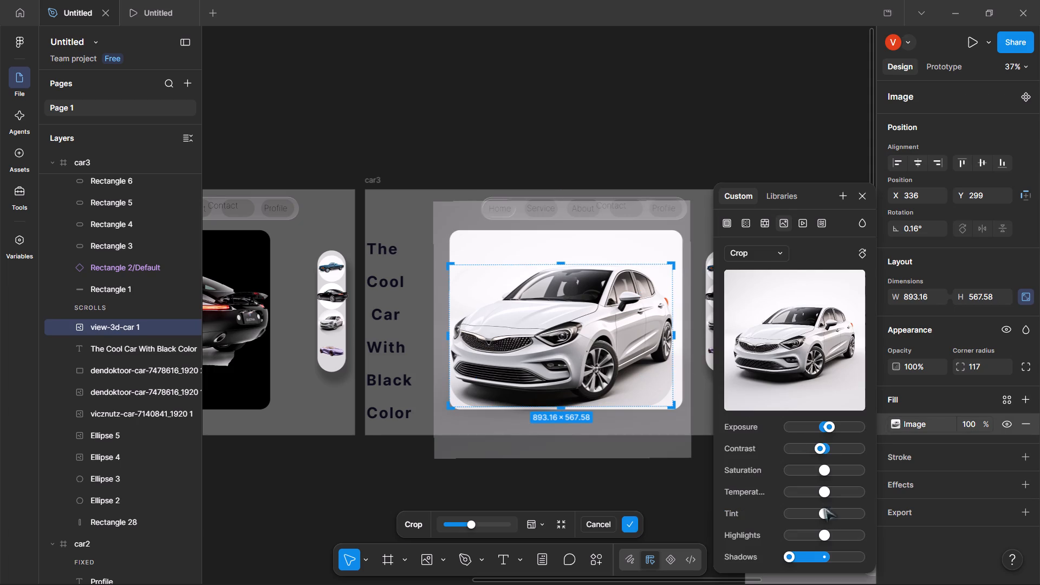
right_click(814, 280)
scroll(764, 483, up, 20)
scroll(764, 483, up, 20)
scroll(764, 483, up, 20)
scroll(764, 483, down, 20)
scroll(764, 483, down, 20)
scroll(764, 483, down, 20)
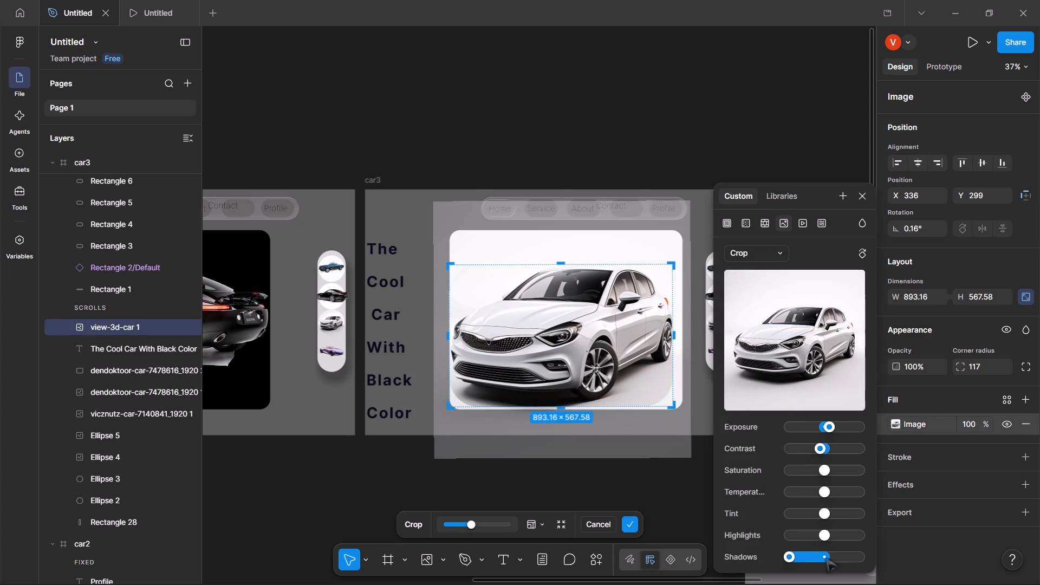
click(826, 558)
click(821, 445)
click(825, 448)
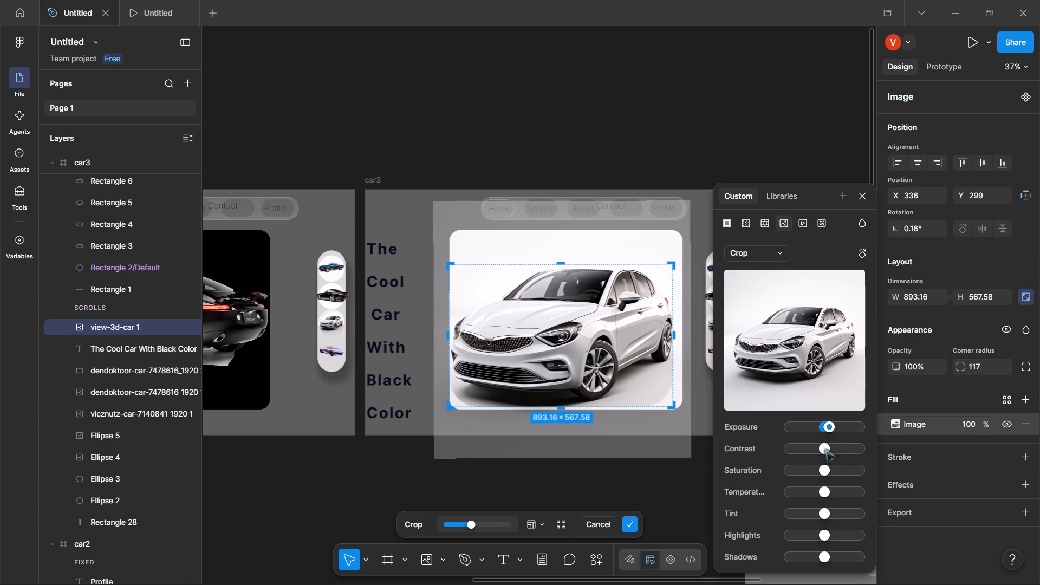
click(823, 426)
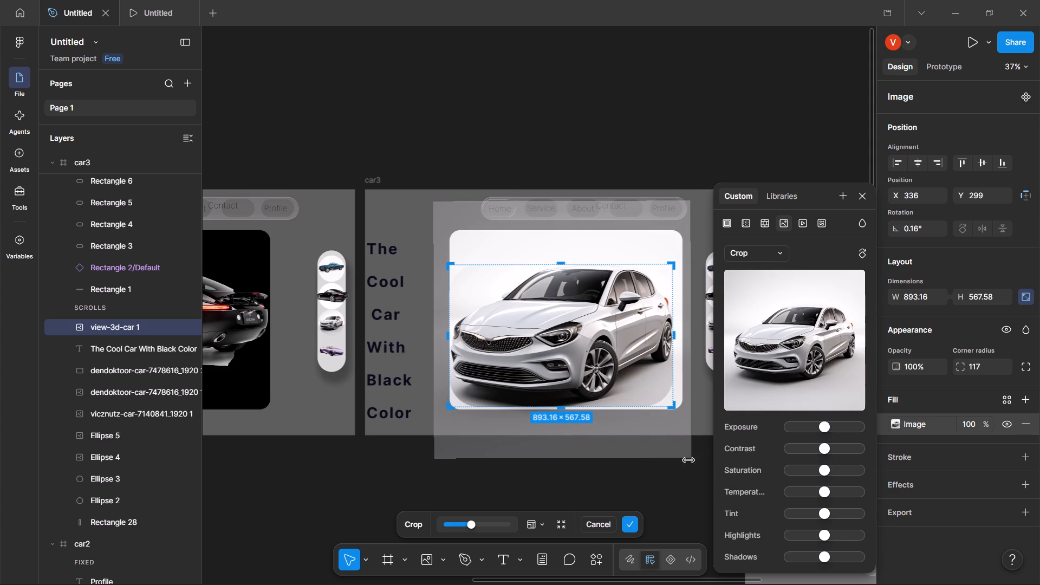
click(635, 502)
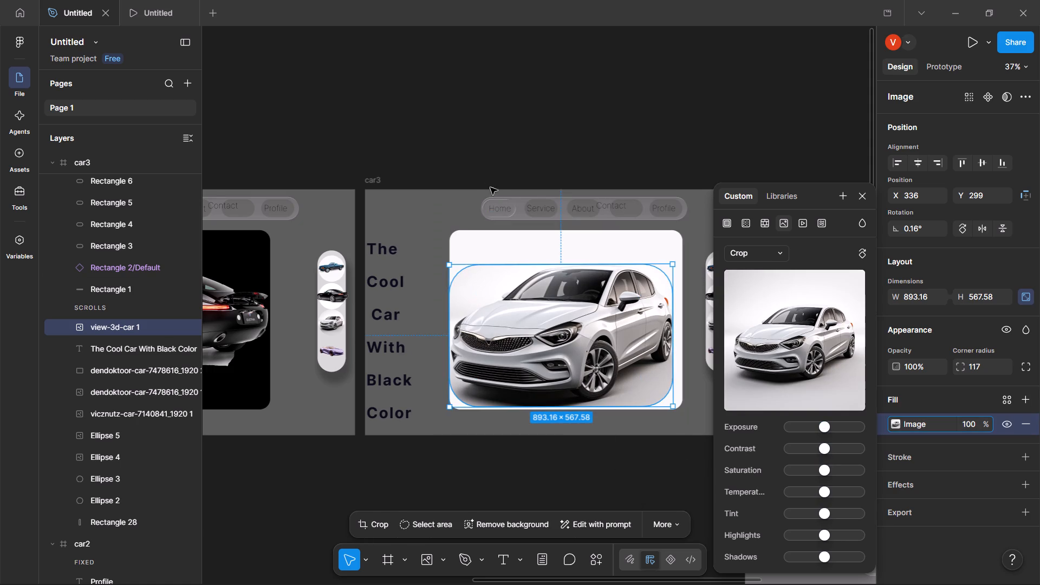
click(482, 162)
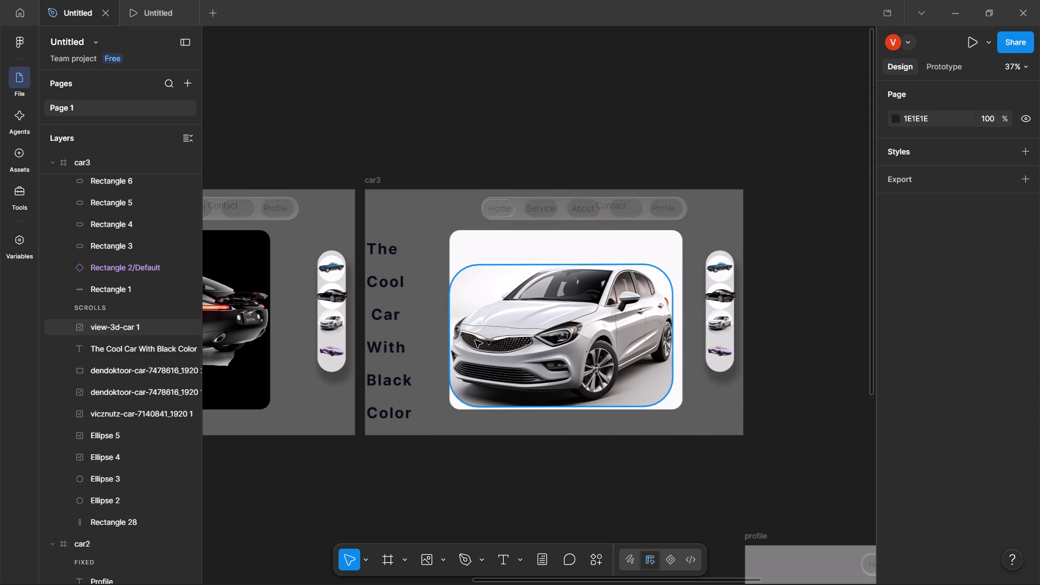
click(567, 507)
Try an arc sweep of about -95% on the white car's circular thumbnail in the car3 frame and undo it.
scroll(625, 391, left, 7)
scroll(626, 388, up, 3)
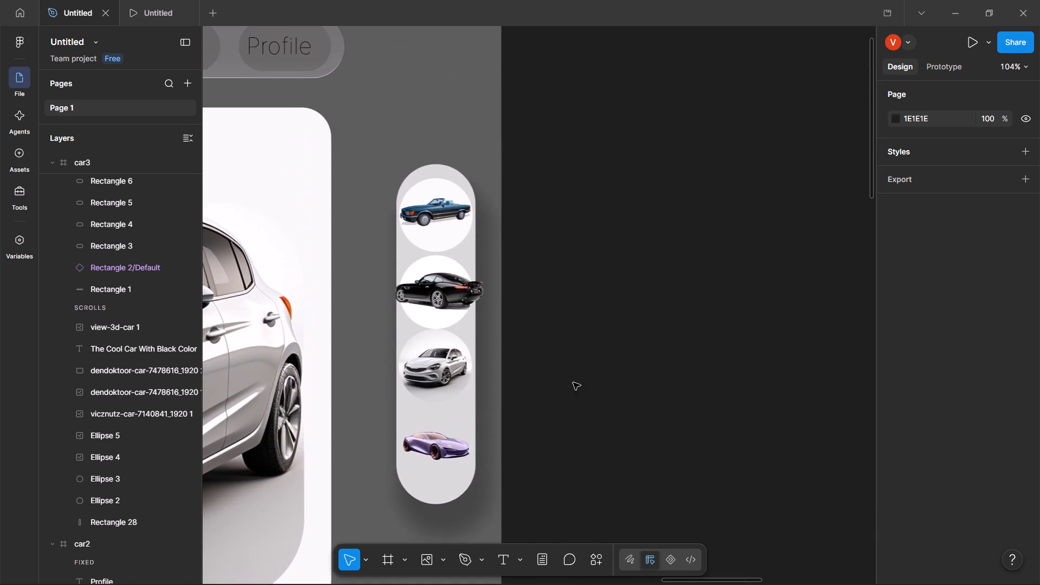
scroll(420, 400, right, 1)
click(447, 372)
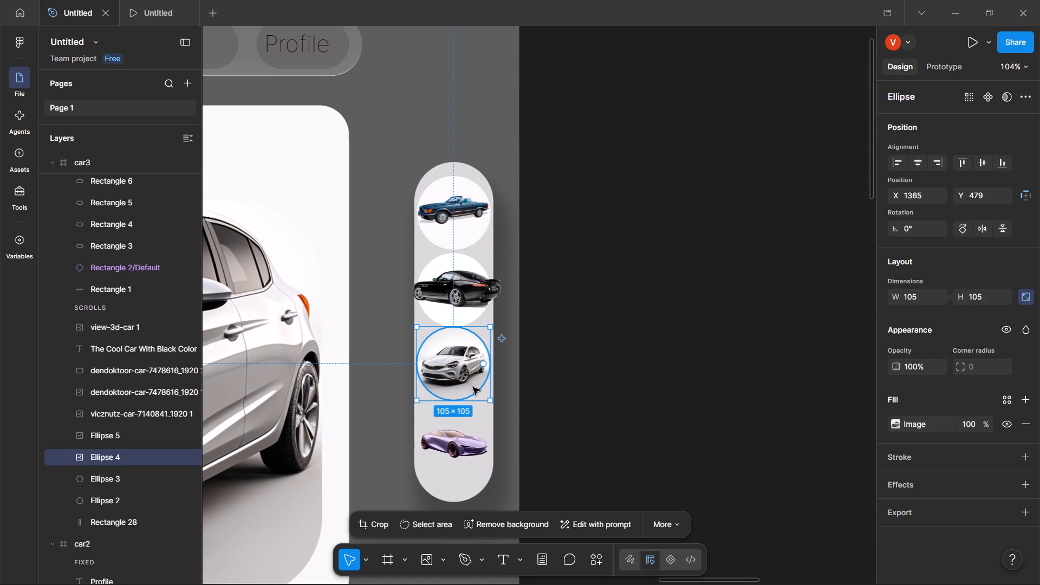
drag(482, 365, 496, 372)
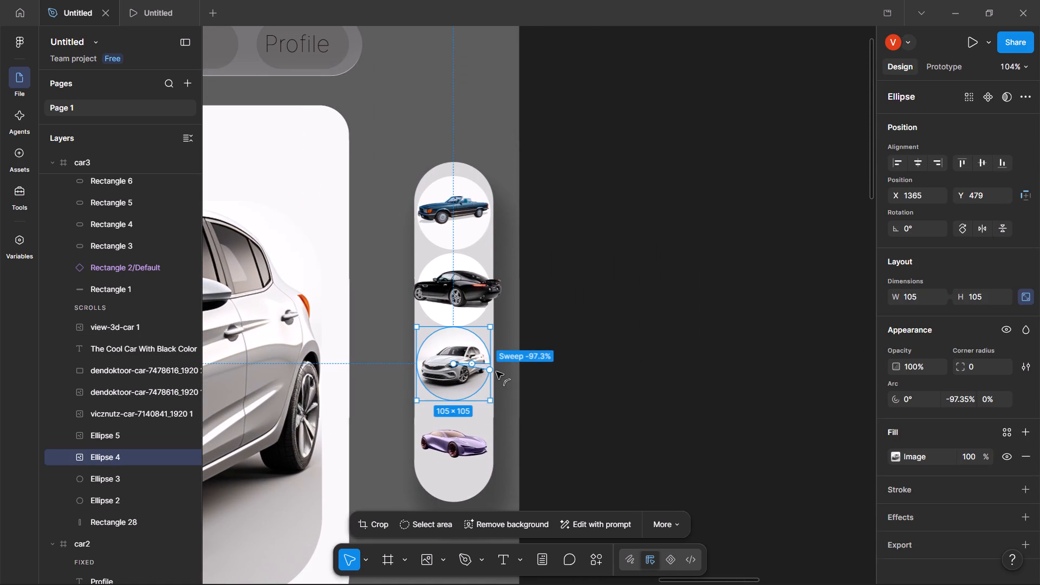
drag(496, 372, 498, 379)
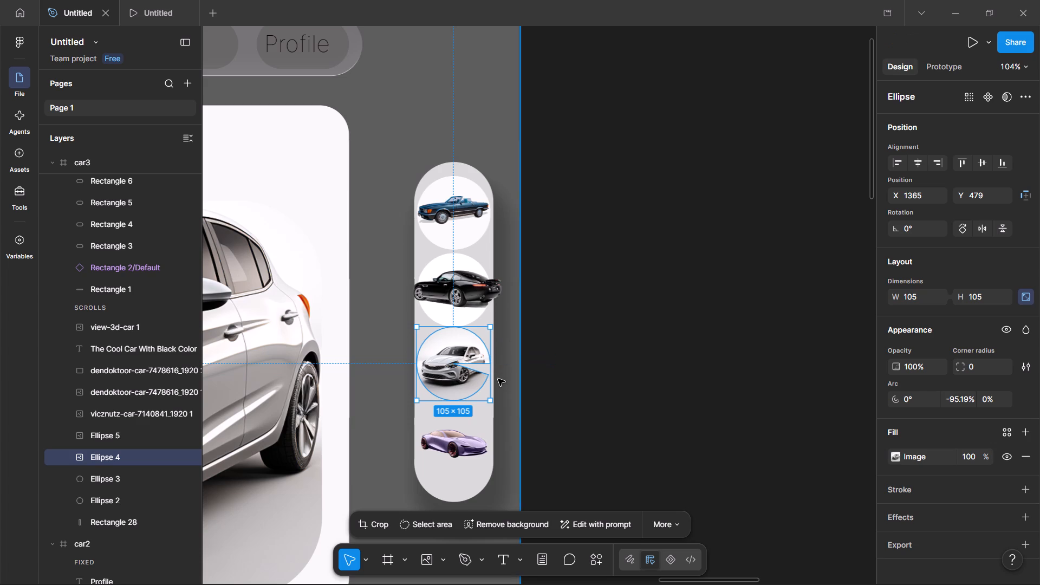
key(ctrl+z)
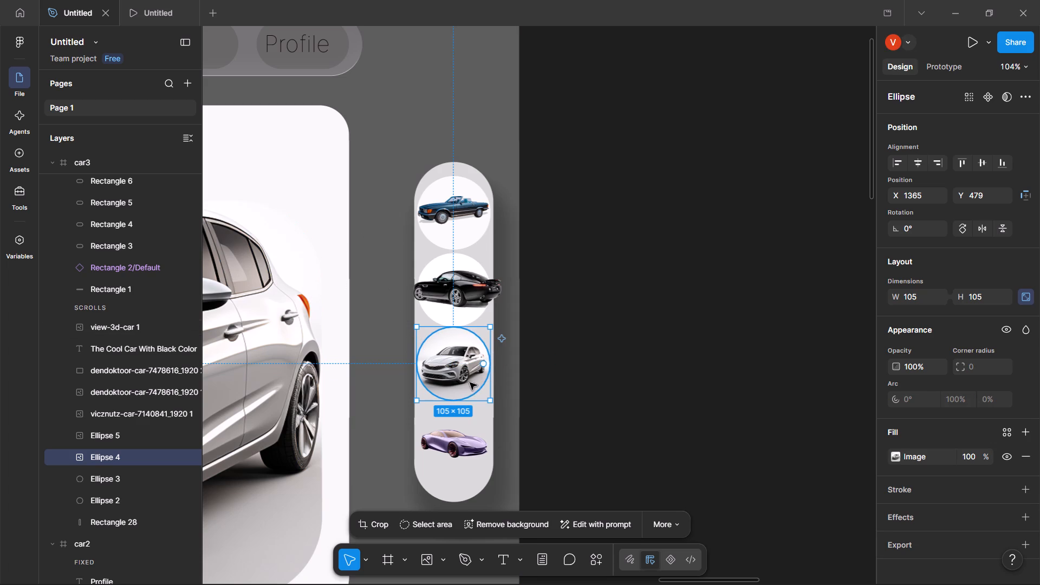
Enlarge the white car's circular thumbnail to 134 × 134 and centre it on the thumbnail strip at X 1349, Y 479.
click(471, 379)
drag(491, 401, 511, 410)
drag(457, 369, 456, 367)
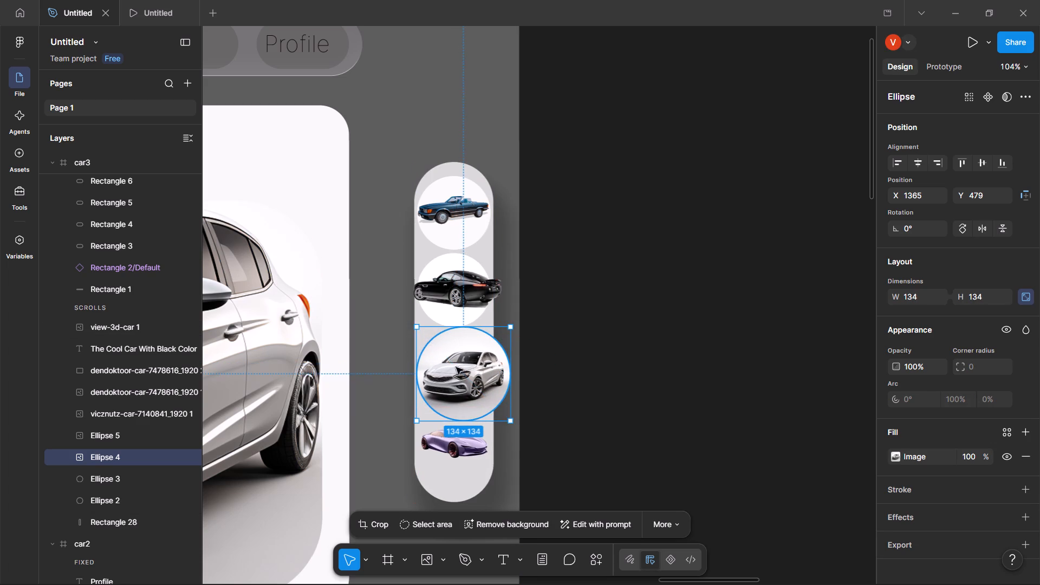
drag(456, 367, 445, 368)
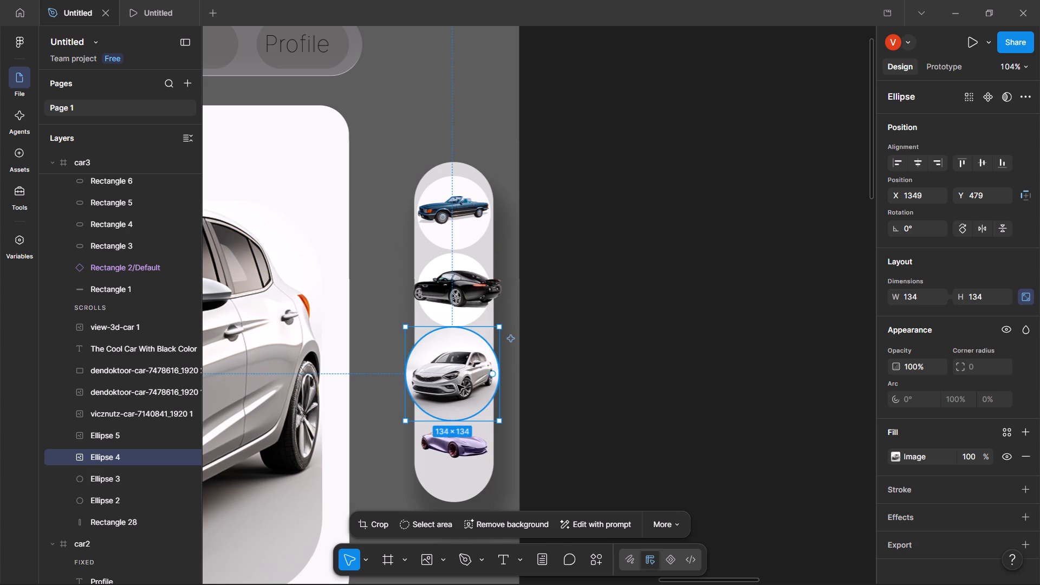
click(570, 401)
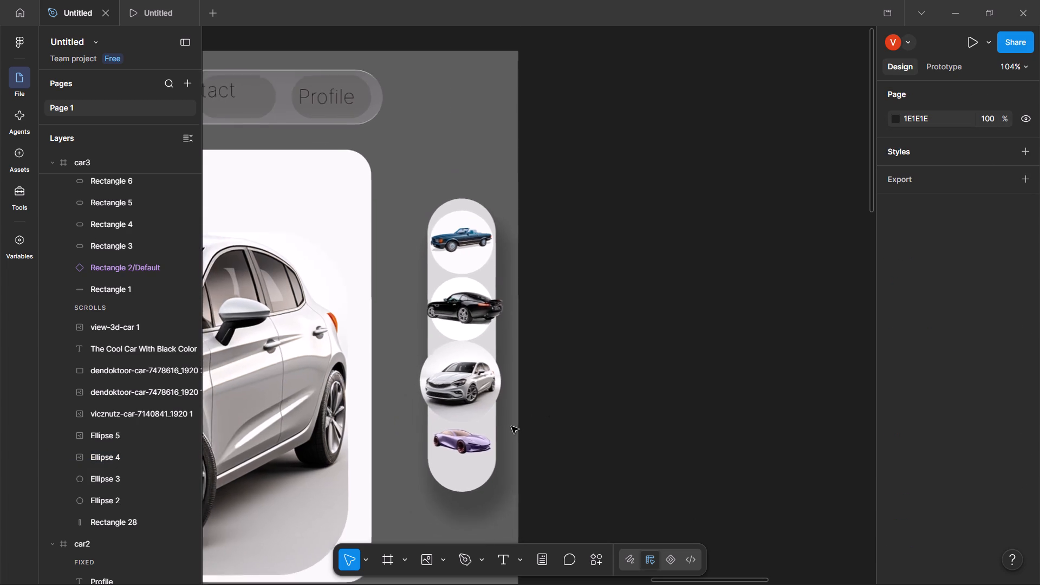
scroll(391, 459, right, 3)
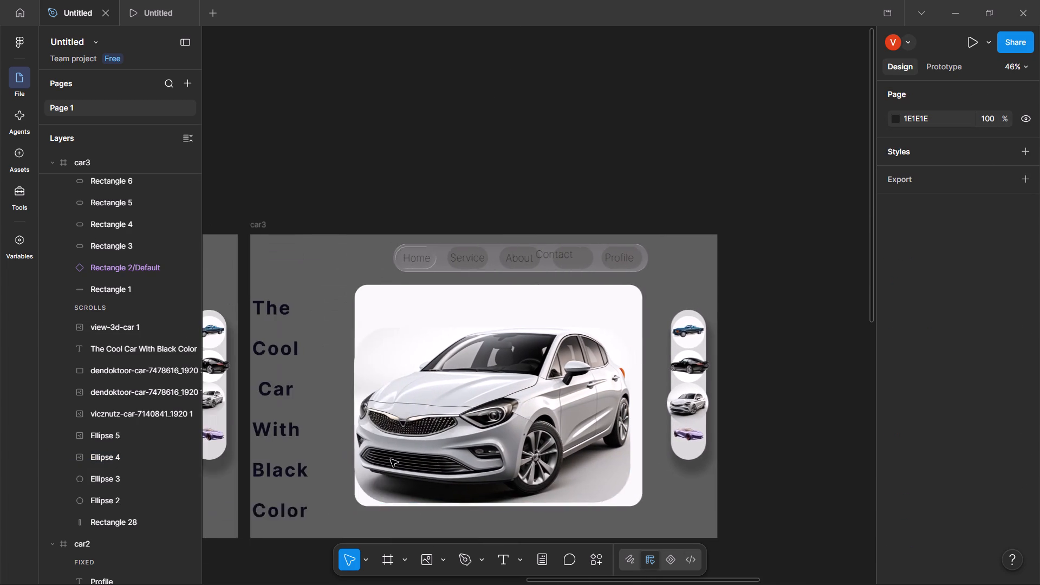
Delete the caption "The Cool Car With Black Color" from the car3 frame.
scroll(391, 459, right, 1)
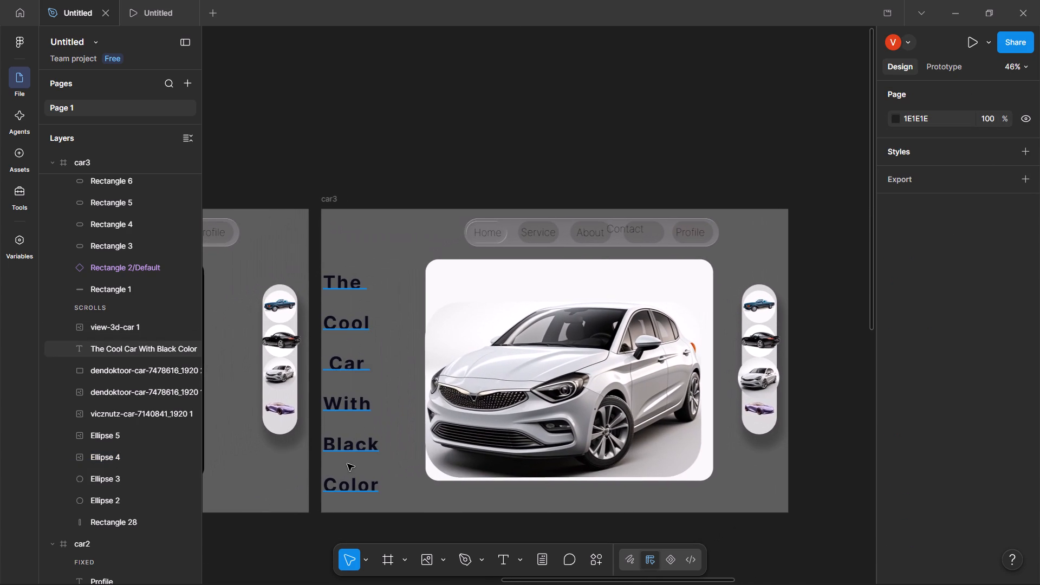
click(336, 490)
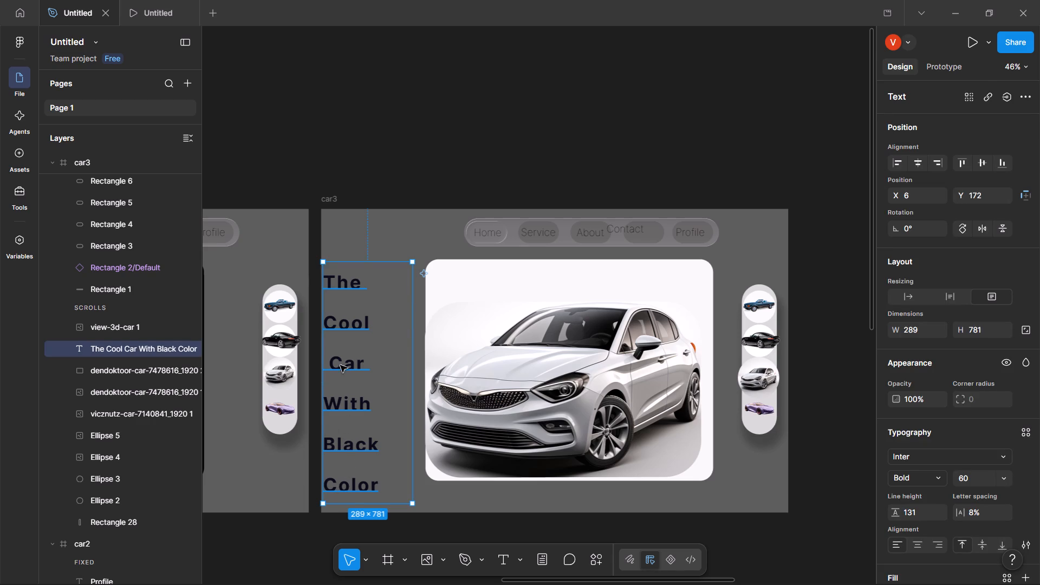
drag(376, 497, 378, 493)
drag(378, 493, 389, 490)
click(385, 477)
key(BackSpace)
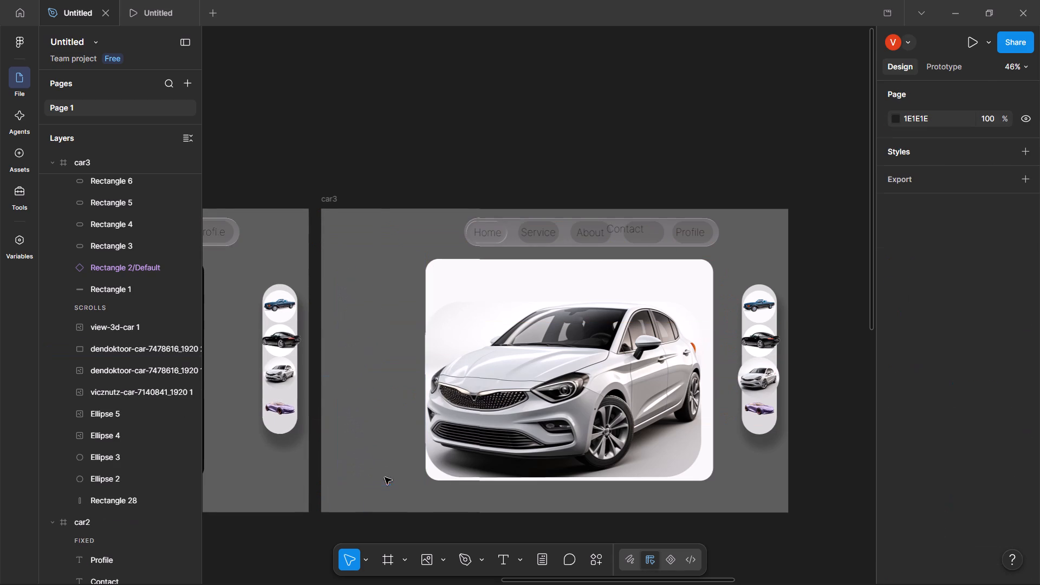
Add the word "The" in a text box about 140 × 143 beside the upper part of the car card in car3.
click(517, 561)
click(517, 561)
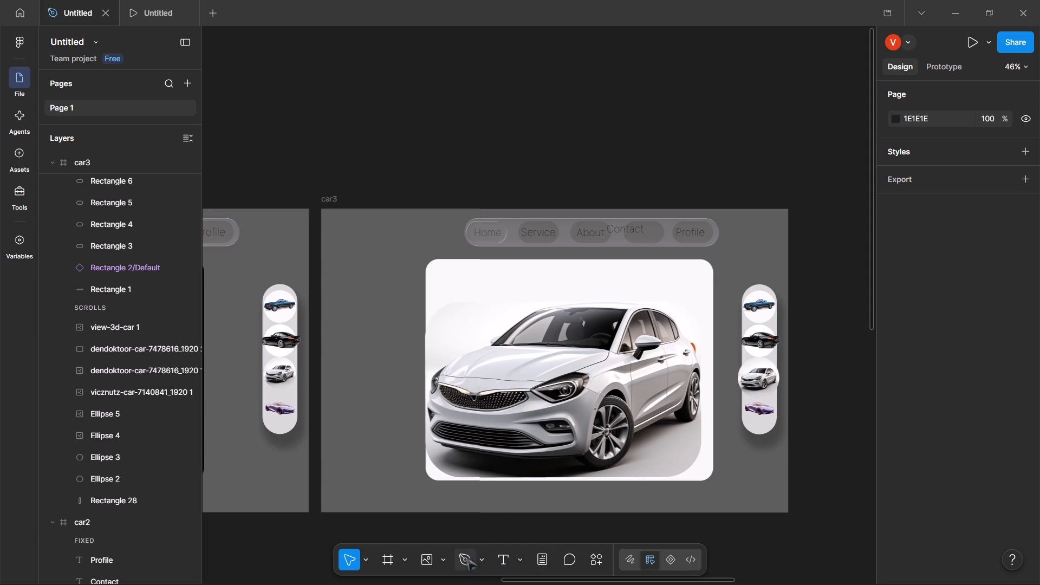
click(445, 558)
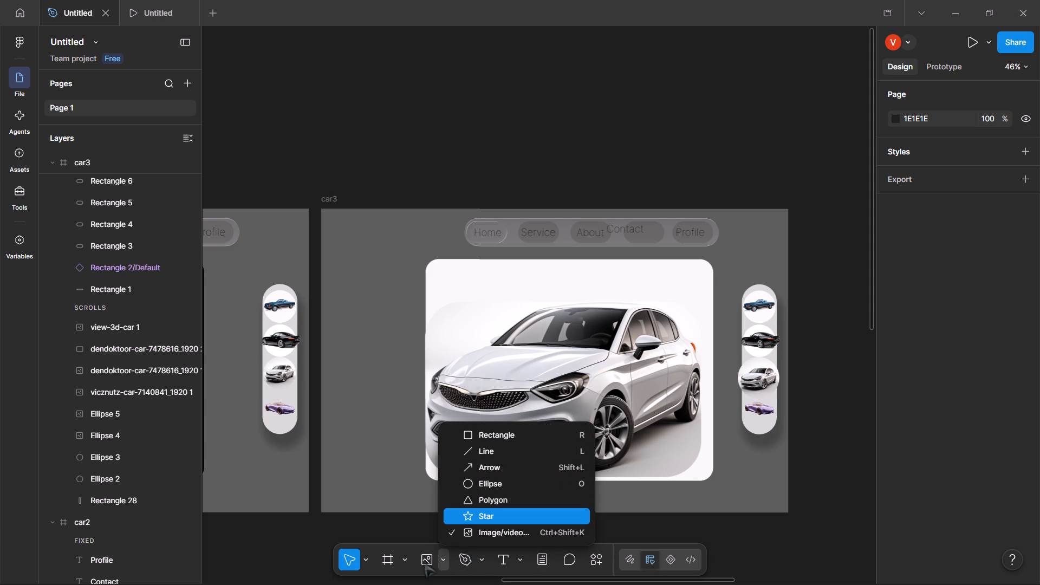
click(499, 556)
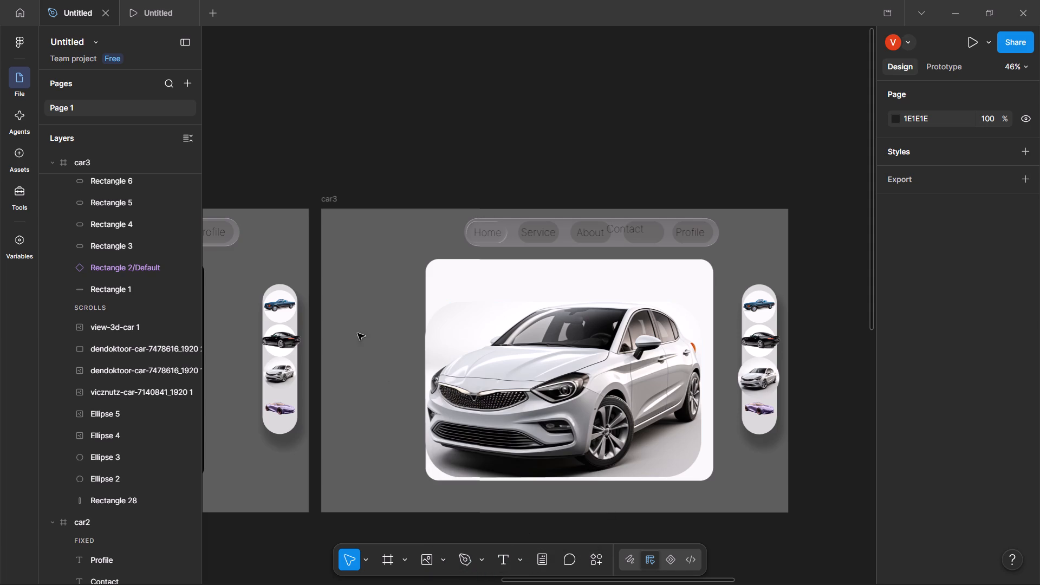
drag(331, 268, 387, 303)
click(502, 563)
drag(336, 277, 380, 320)
text(The)
key(Return)
click(379, 414)
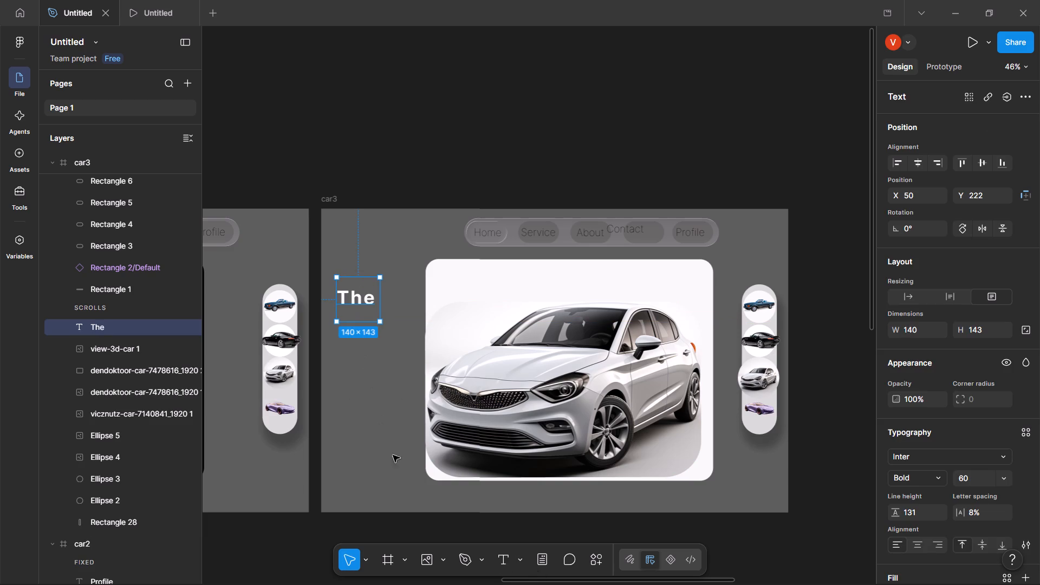
scroll(916, 517, down, 2)
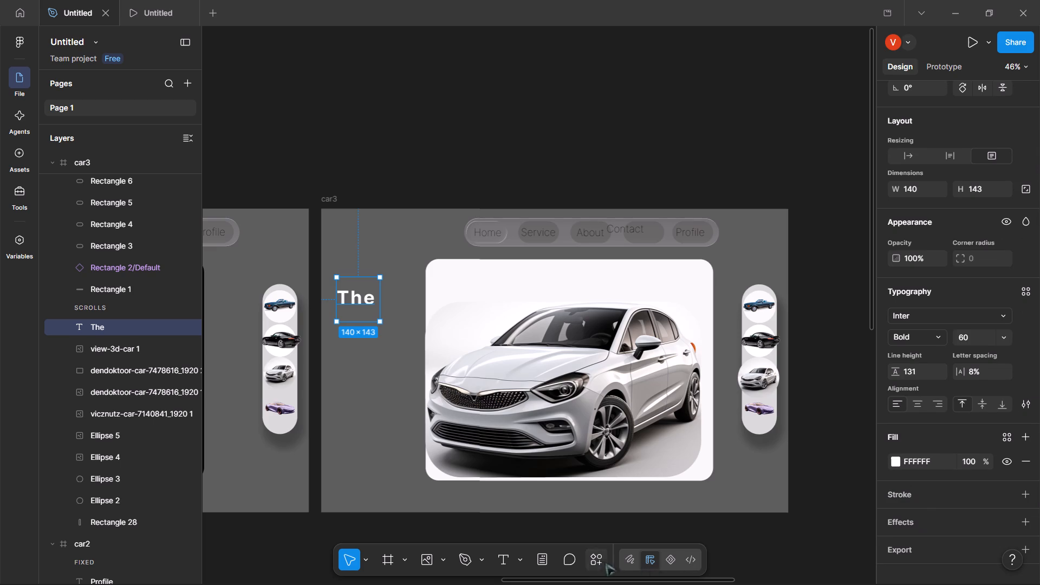
Add the word "White" below "The" and widen its text box to about 214 × 143 so it fits one line.
click(509, 557)
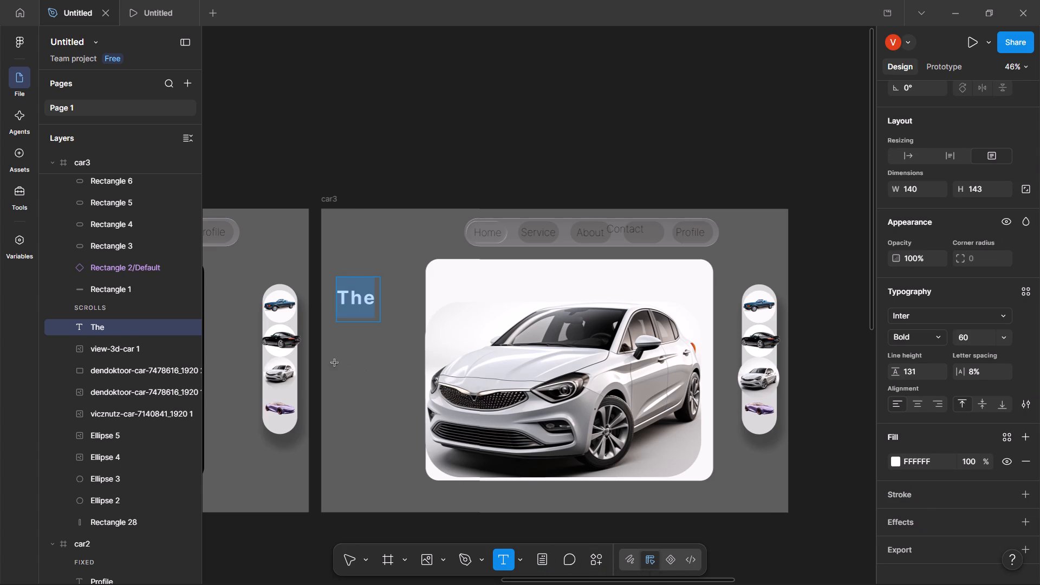
drag(329, 344, 379, 387)
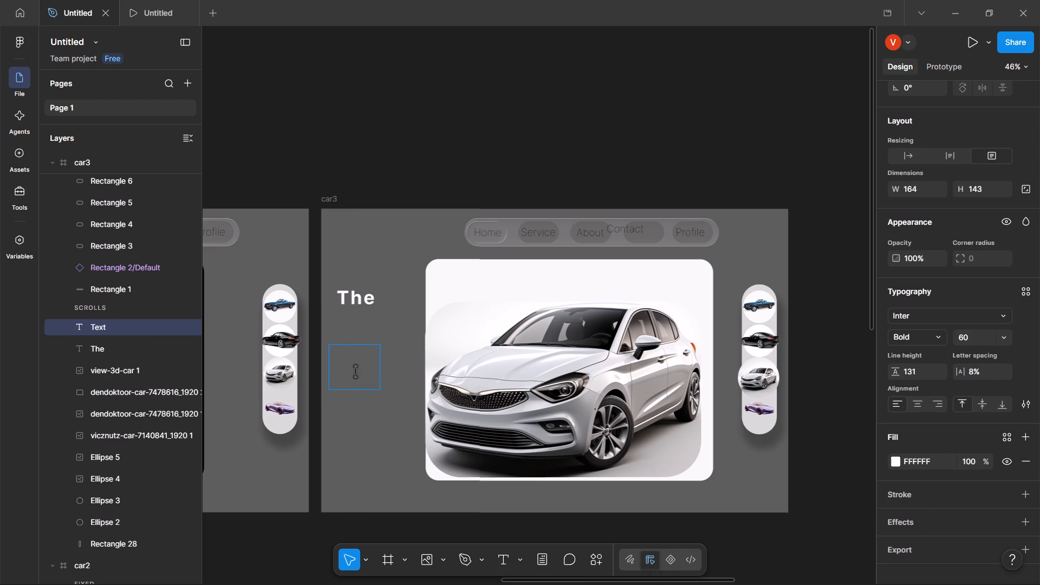
text(White)
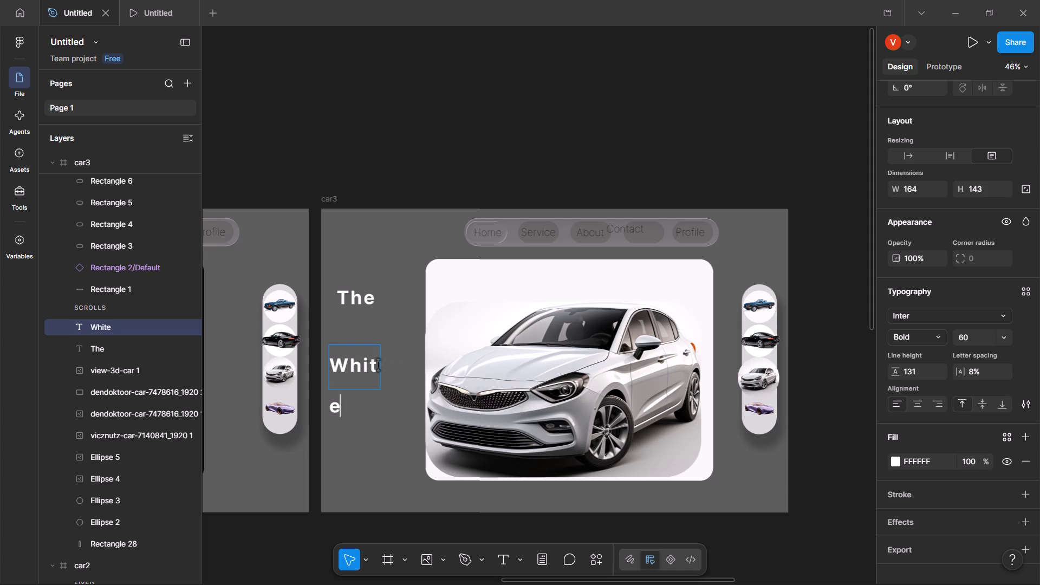
click(378, 365)
click(371, 430)
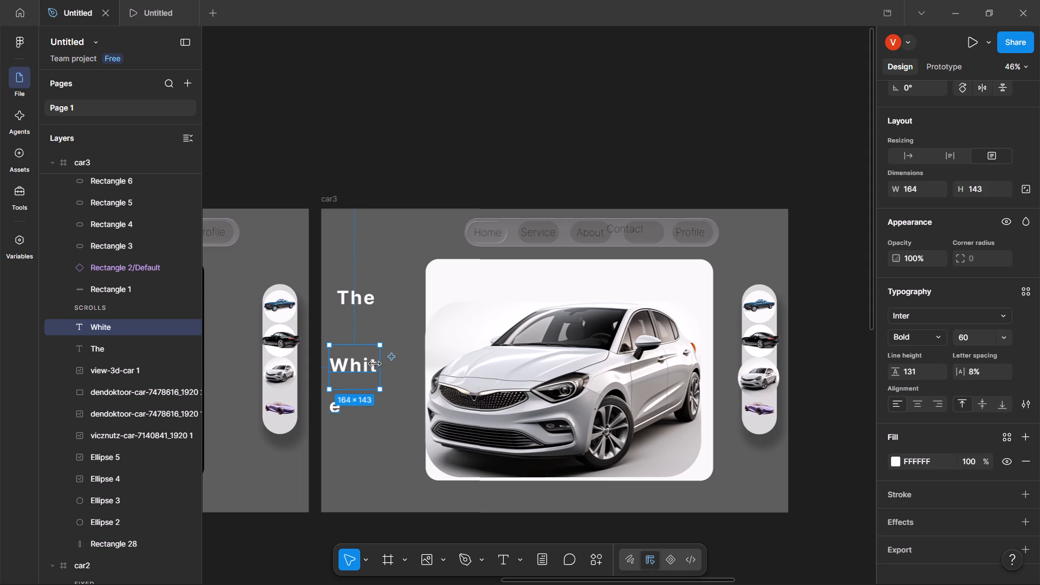
drag(379, 370, 396, 371)
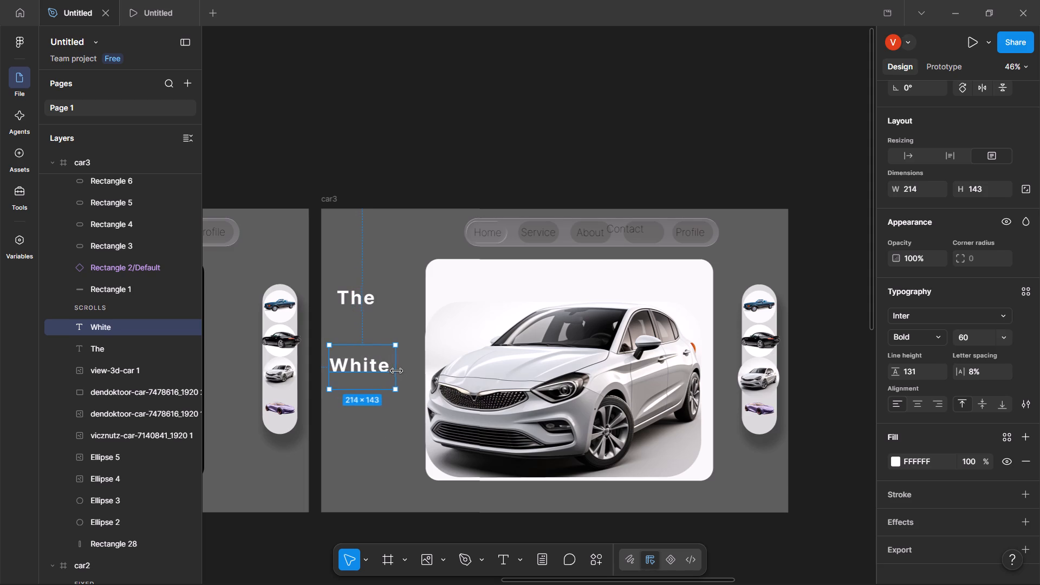
drag(396, 371, 397, 371)
click(412, 155)
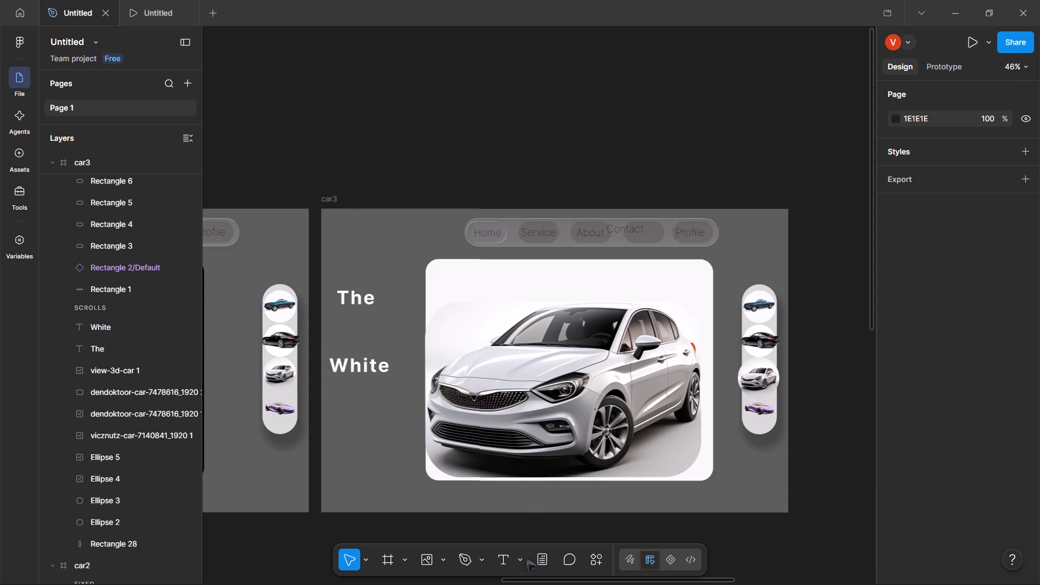
Add the word "Horse" below "White" and widen its text box to about 234 × 120 so it fits one line.
click(496, 555)
drag(333, 412, 378, 440)
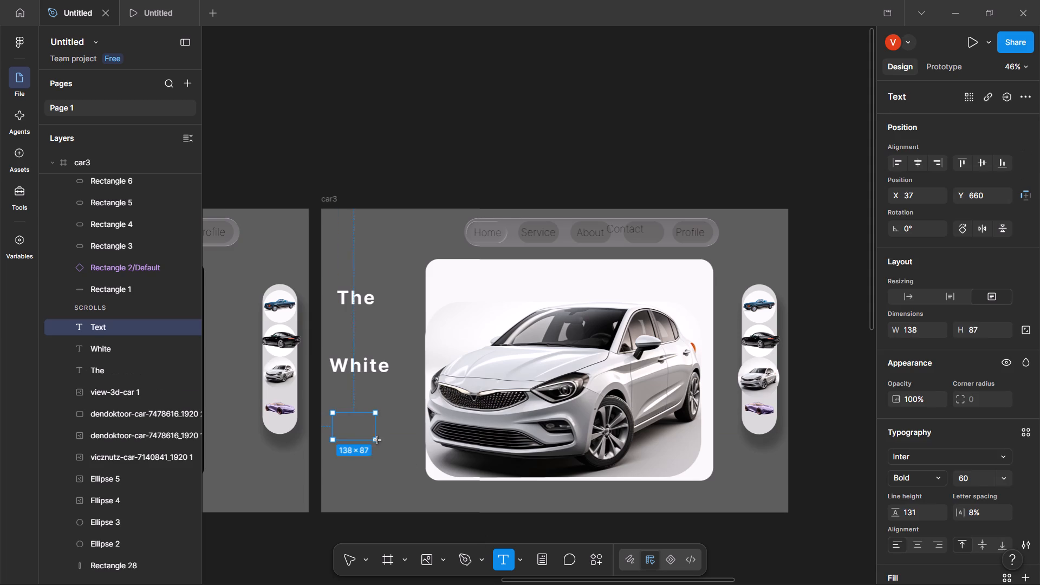
drag(378, 440, 388, 450)
text(Hou)
key(BackSpace)
key(r)
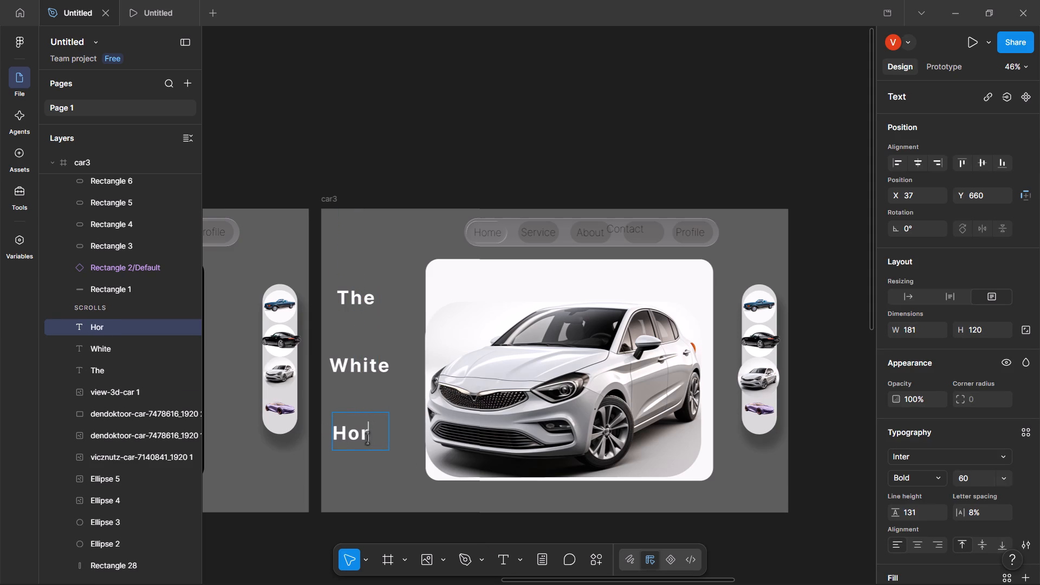
text(se)
drag(387, 441, 394, 440)
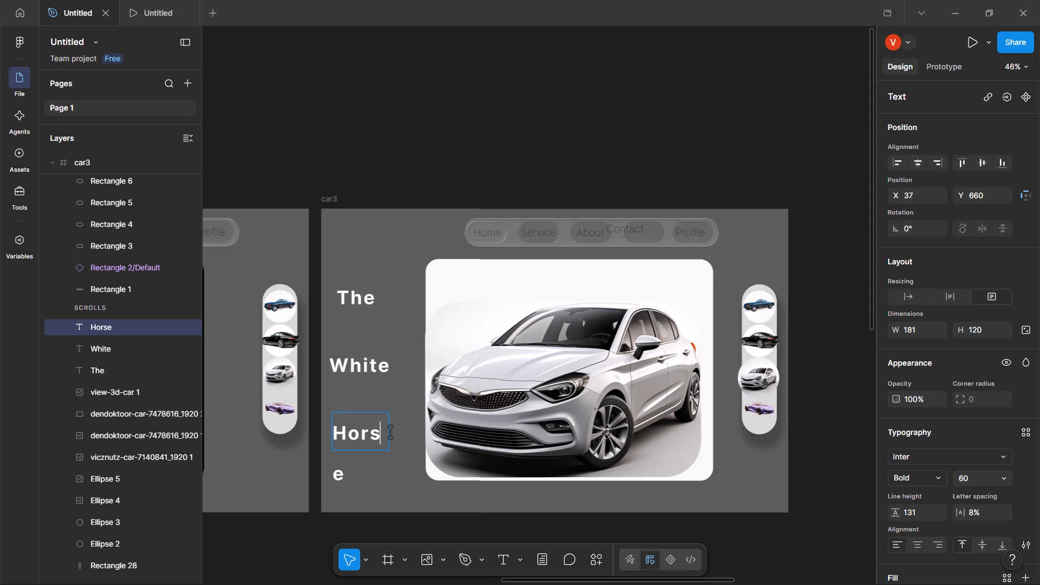
click(390, 432)
click(389, 472)
drag(391, 434, 405, 433)
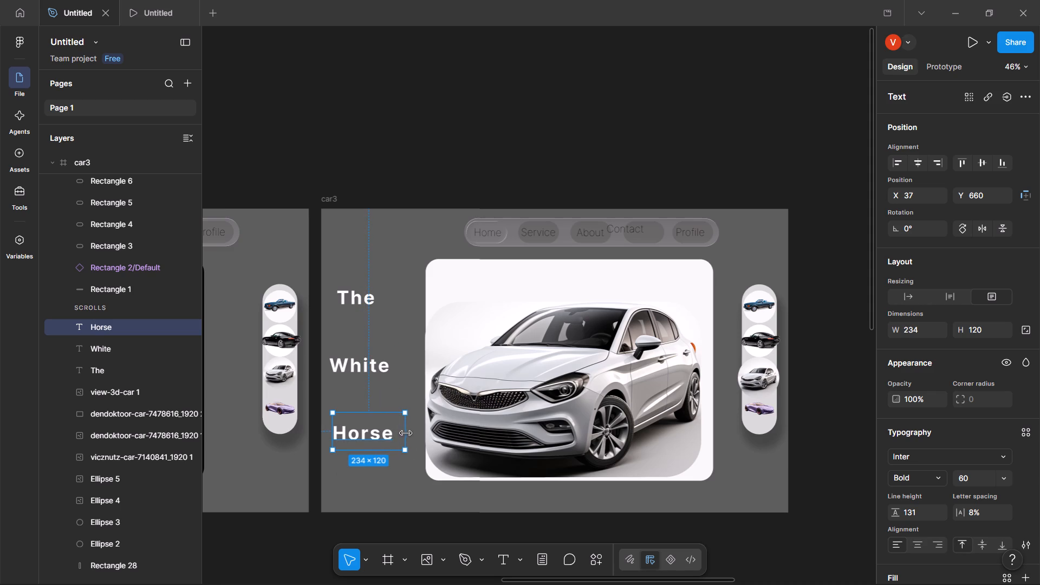
click(390, 530)
click(454, 141)
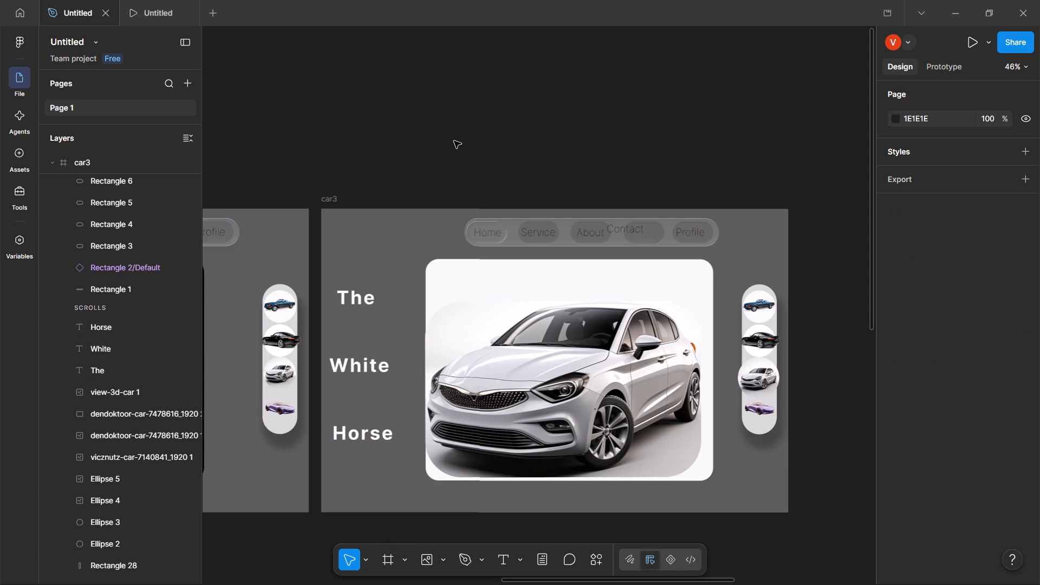
Reposition the white car image in the lower part of its card, at about X 346, Y 317.
drag(573, 353, 591, 337)
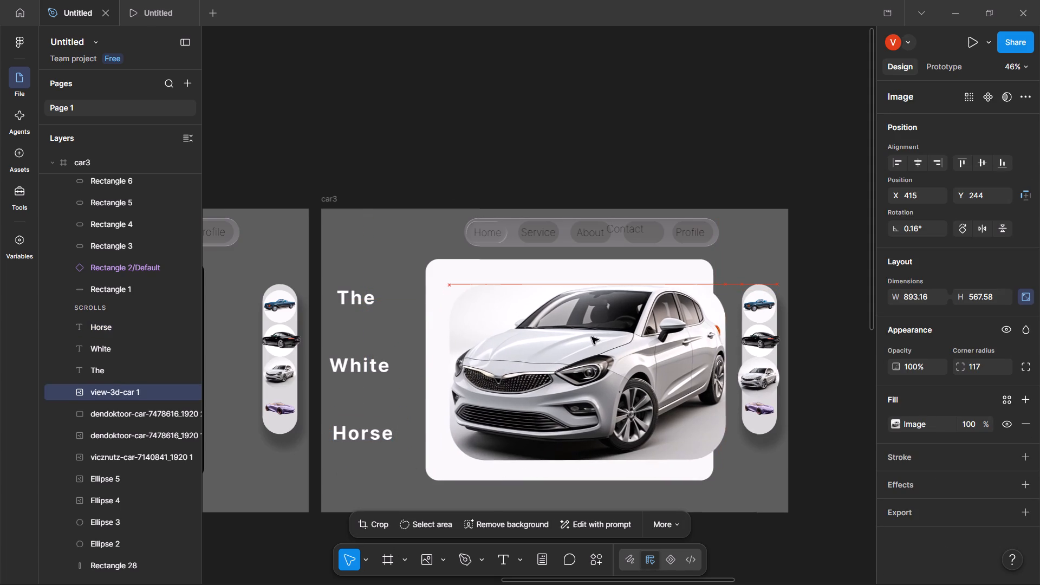
drag(591, 337, 567, 327)
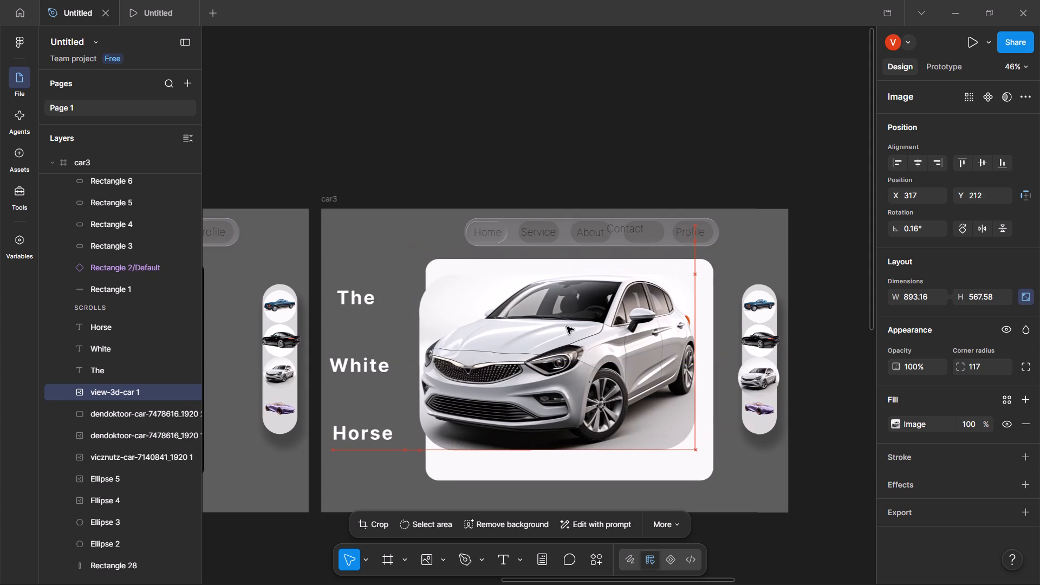
drag(567, 327, 579, 361)
drag(572, 356, 571, 356)
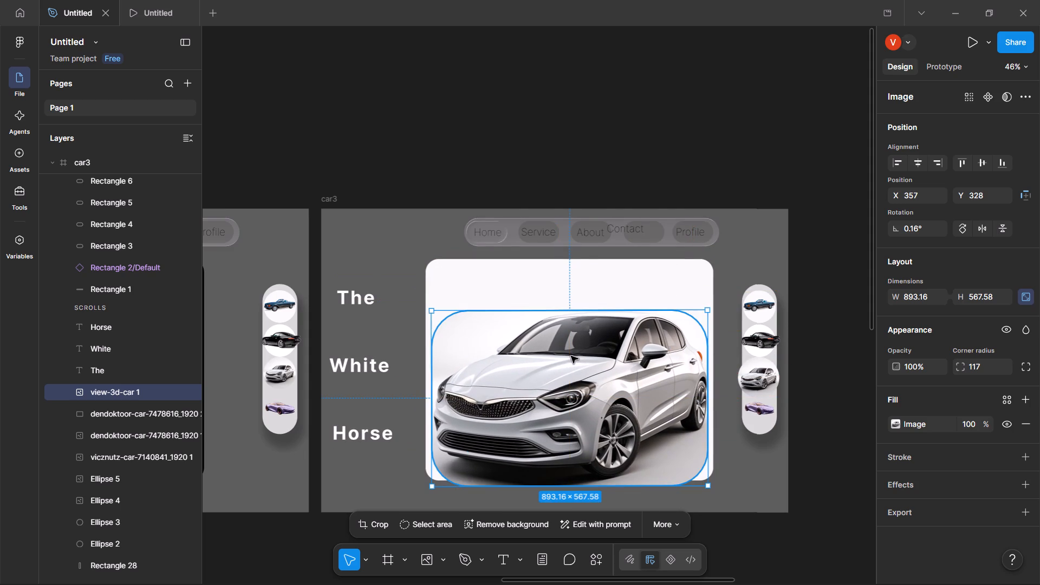
drag(571, 356, 562, 350)
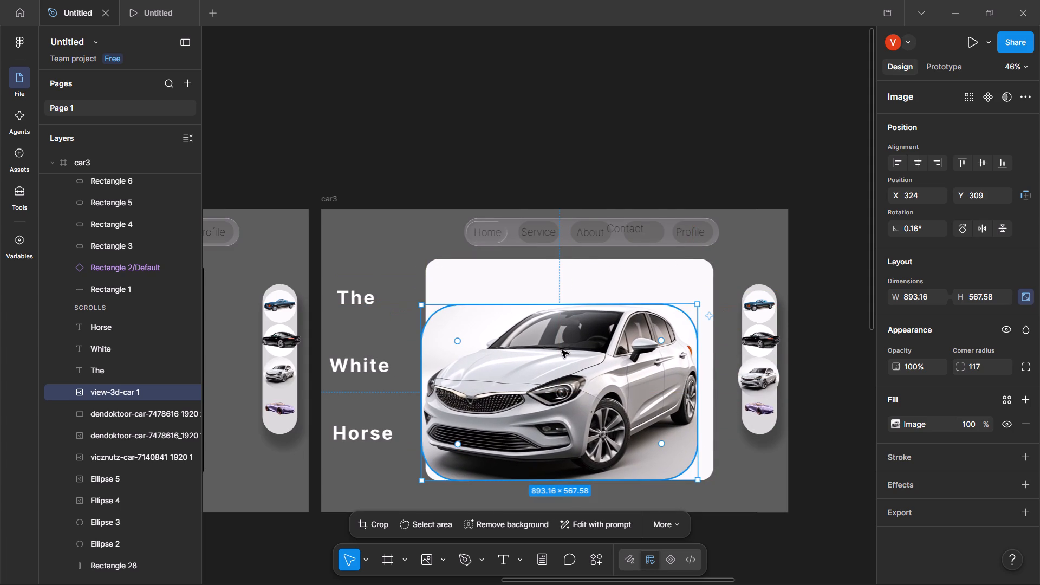
drag(546, 391, 538, 402)
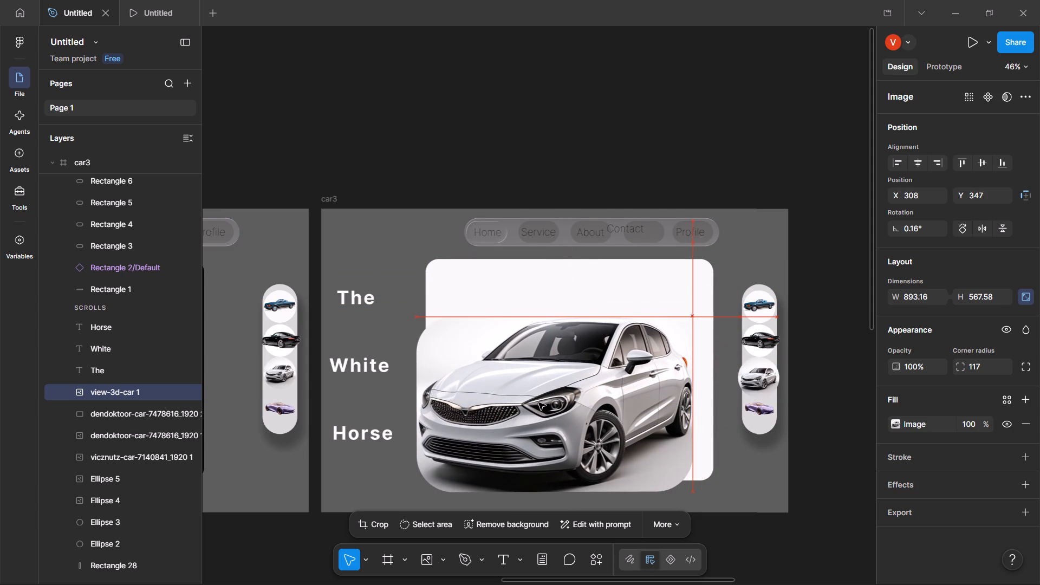
drag(538, 402, 549, 413)
click(679, 169)
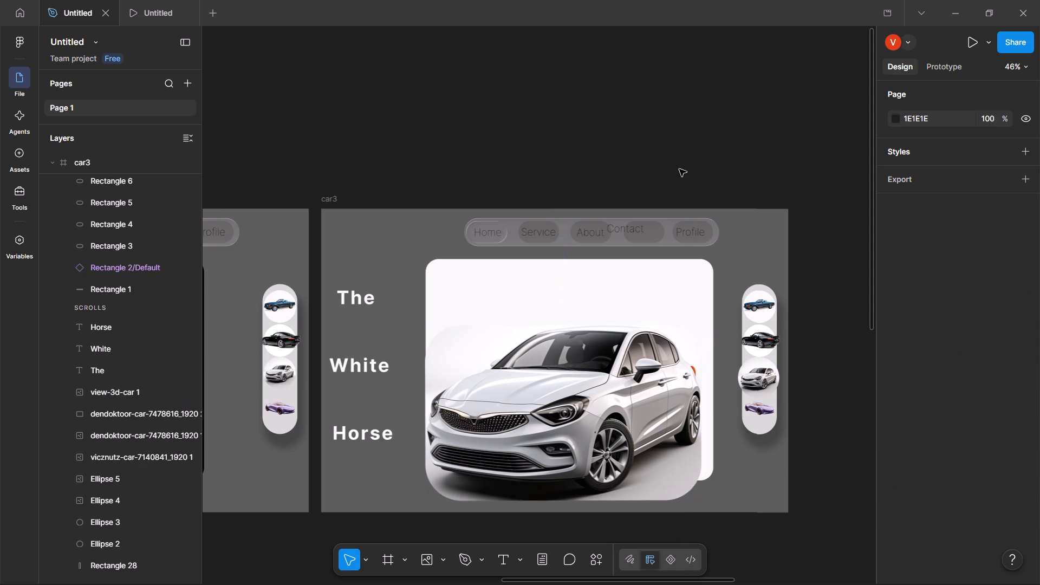
scroll(632, 203, down, 1)
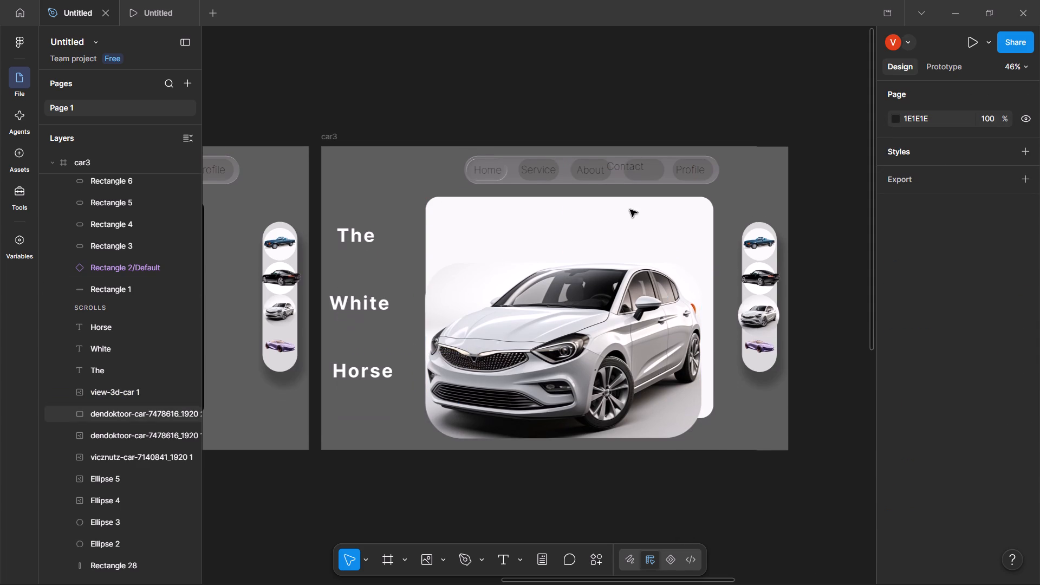
scroll(630, 210, down, 1)
drag(641, 386, 643, 362)
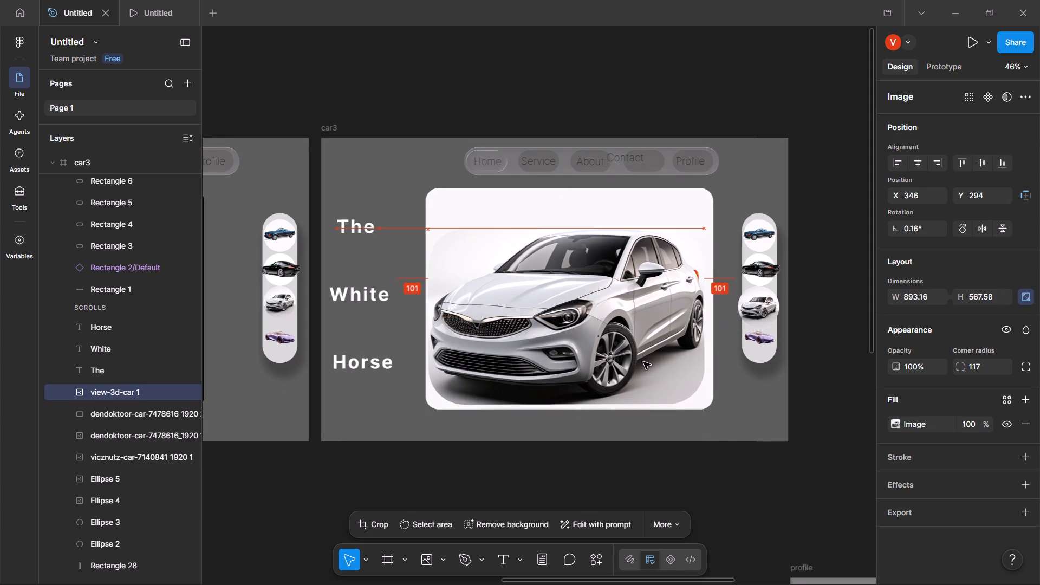
drag(643, 362, 644, 368)
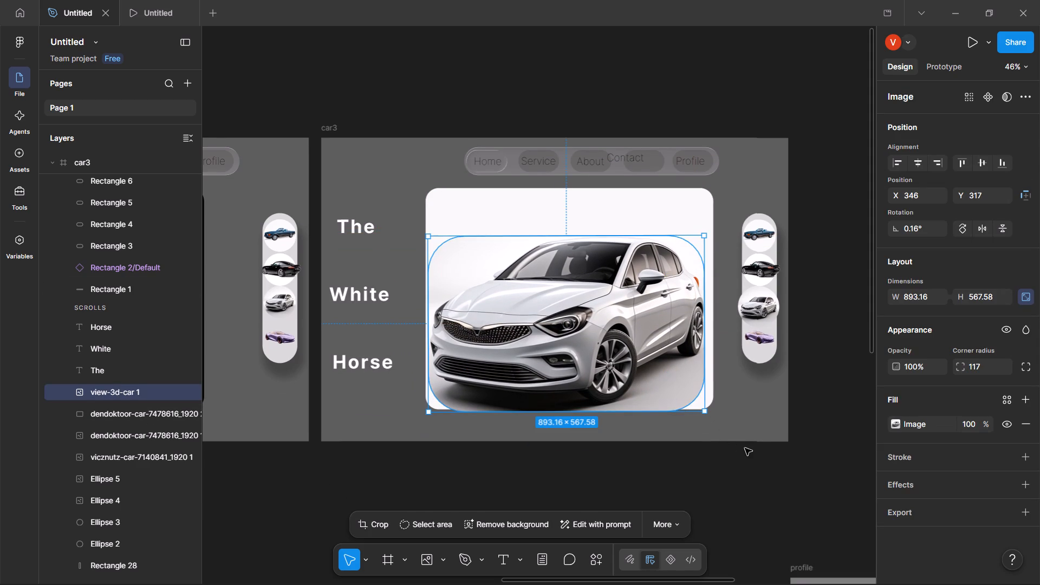
click(745, 448)
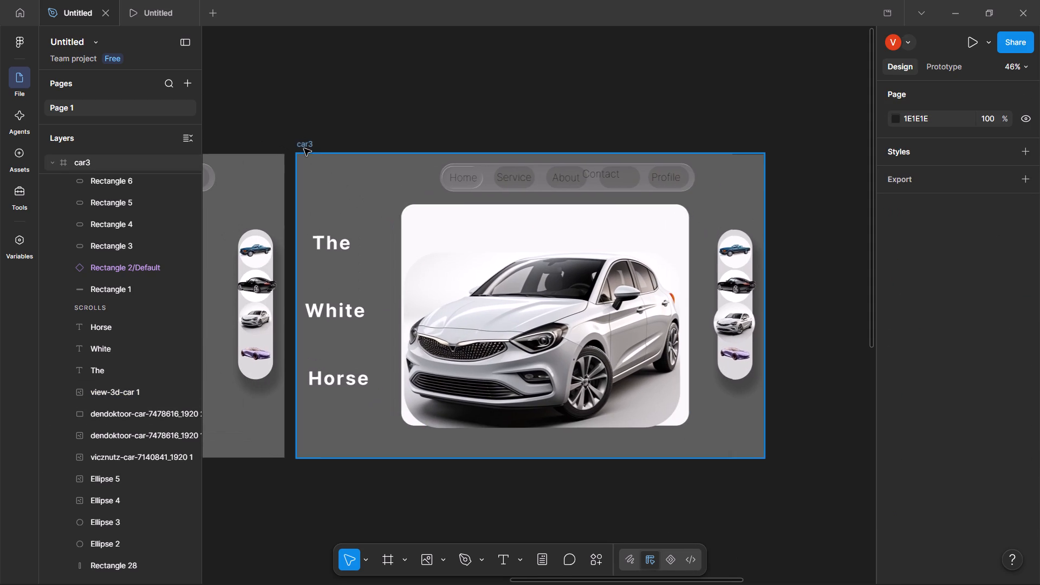
Duplicate the finished car3 frame to obtain a base for the next car's frame.
click(303, 147)
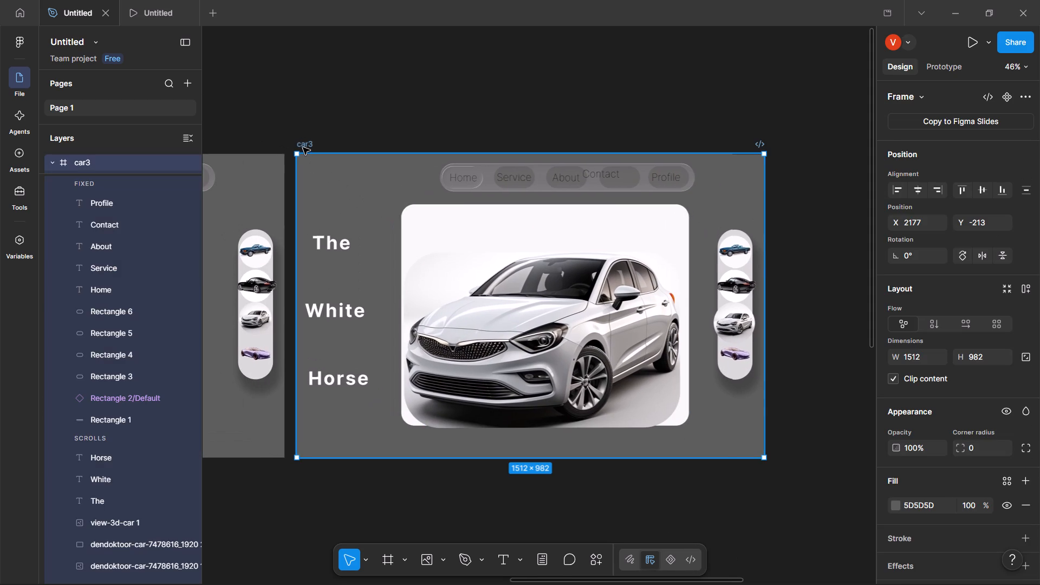
key(ctrl+d)
scroll(303, 147, left, 1)
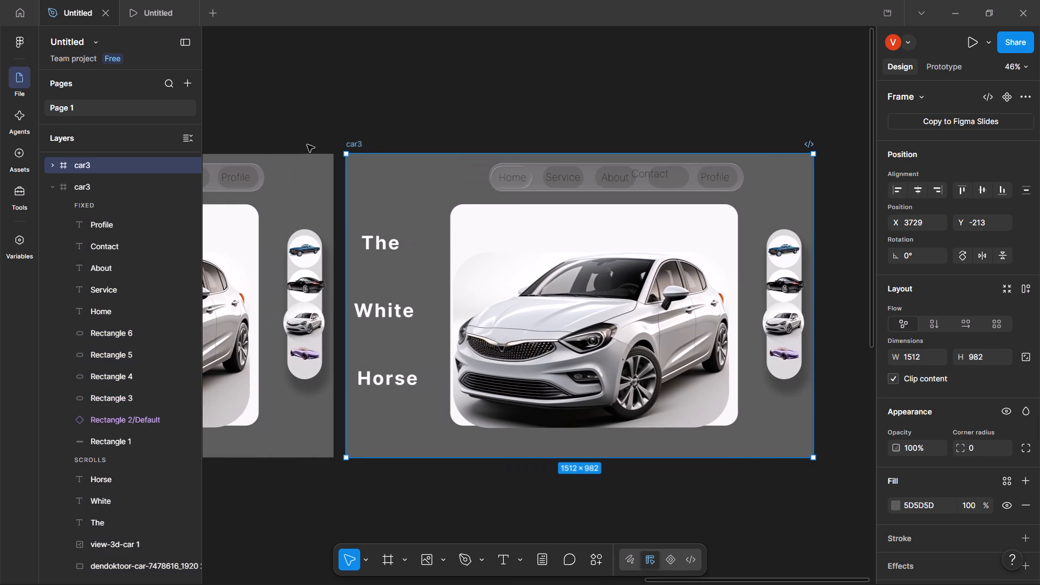
Rename the duplicated frame as car4.
double_click(354, 147)
click(365, 147)
triple_click(360, 145)
key(Right)
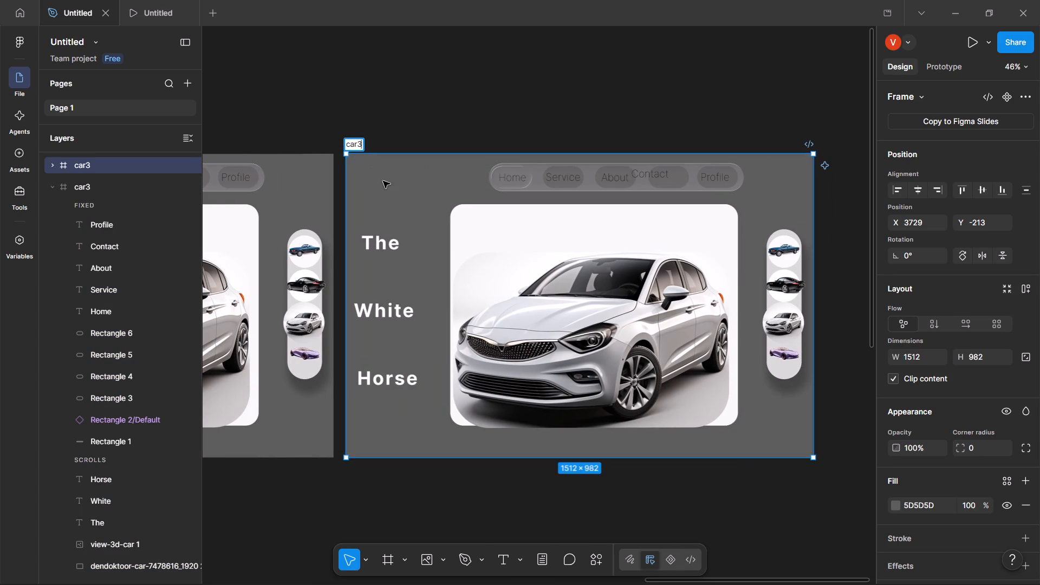
key(BackSpace)
key(4)
key(Return)
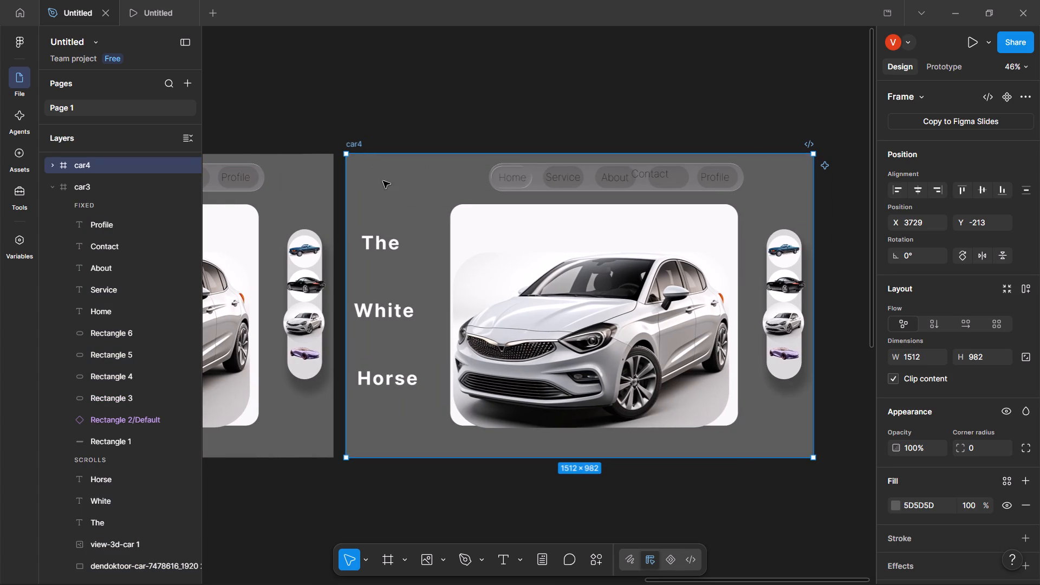
Delete the large white car image from the car4 frame's card.
click(597, 314)
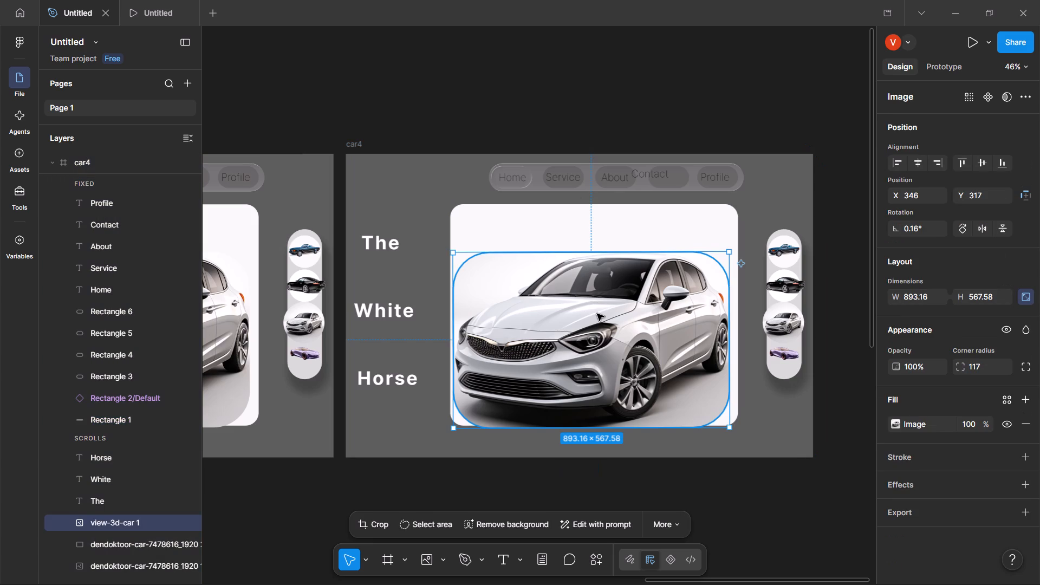
click(600, 327)
key(BackSpace)
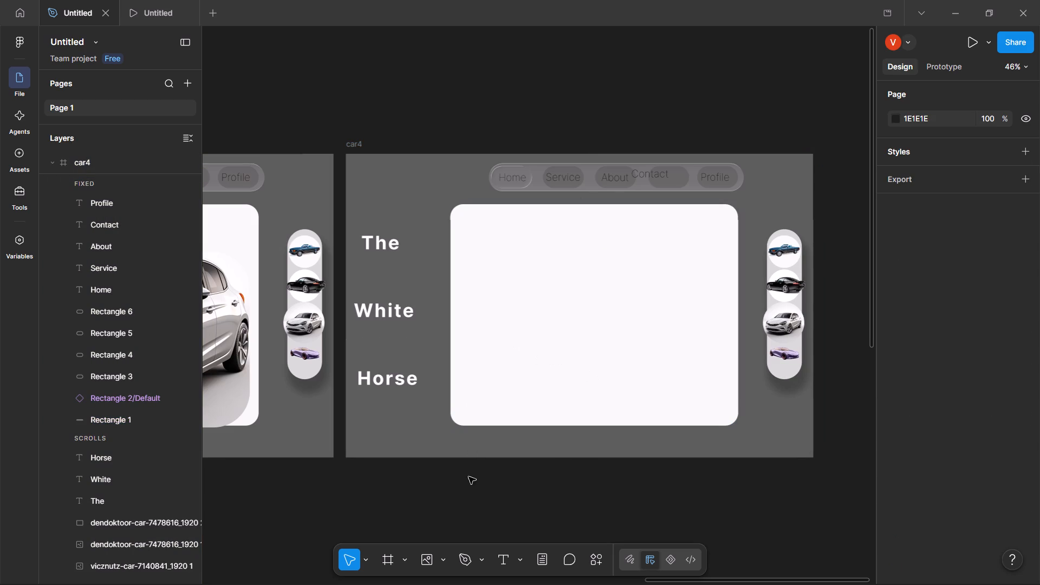
click(466, 493)
Shrink the white car thumbnail in car4's strip to about 106 × 106 and place it at about X 1367, Y 484.
scroll(466, 493, down, 2)
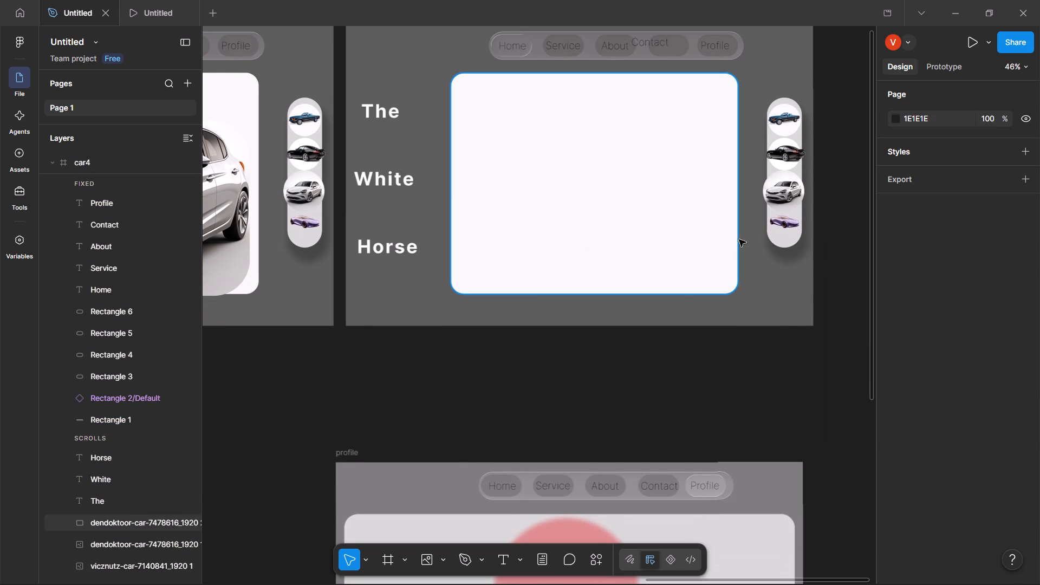
click(763, 194)
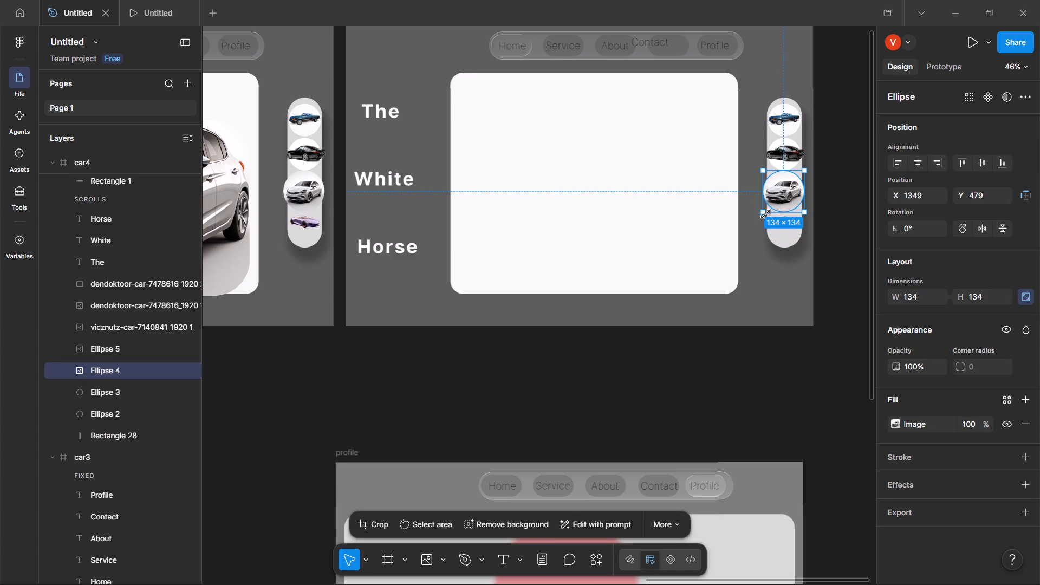
scroll(766, 212, left, 4)
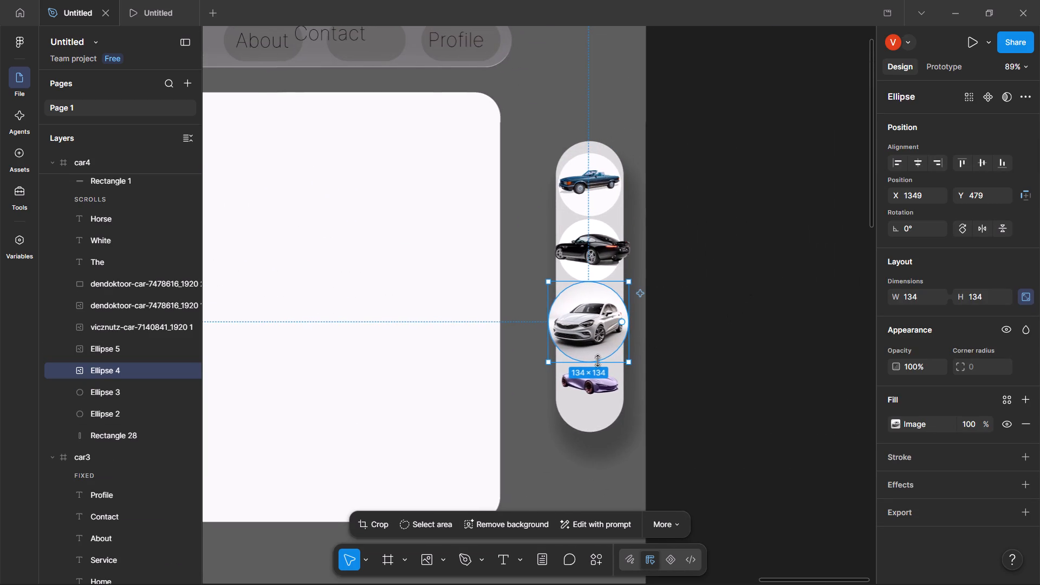
drag(547, 361, 560, 350)
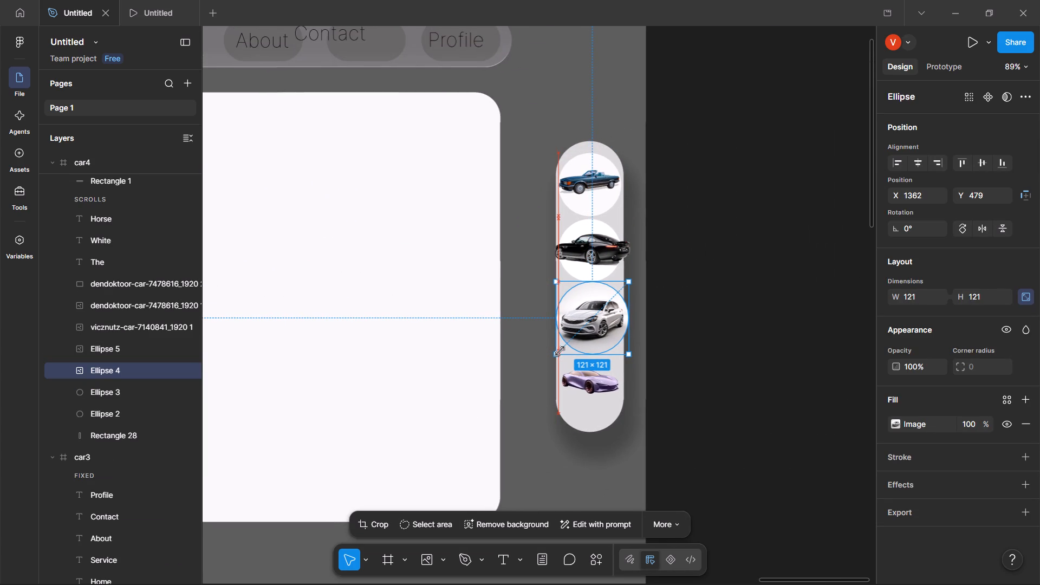
drag(560, 350, 565, 341)
drag(583, 334, 580, 334)
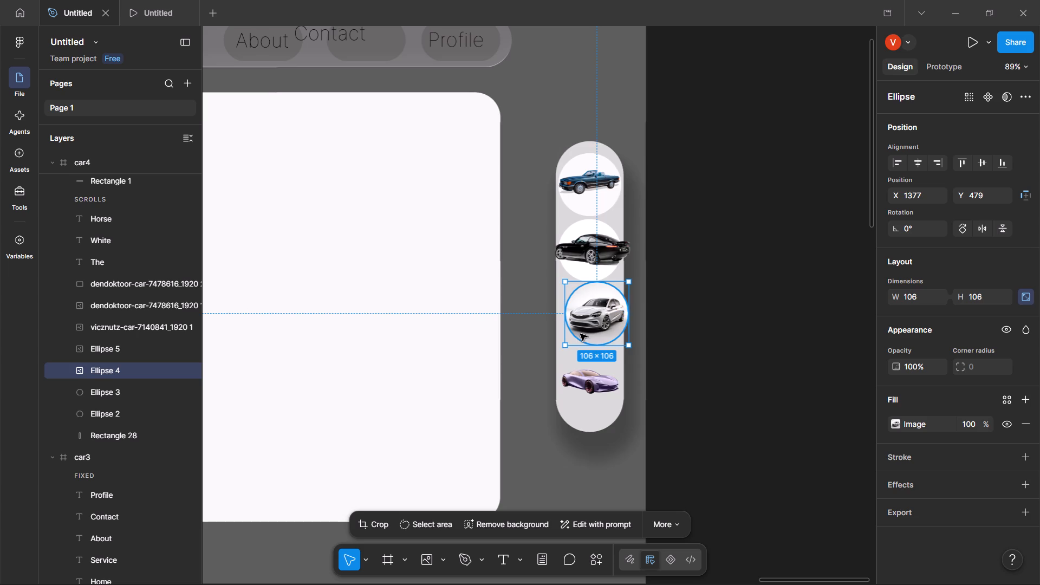
drag(580, 334, 577, 343)
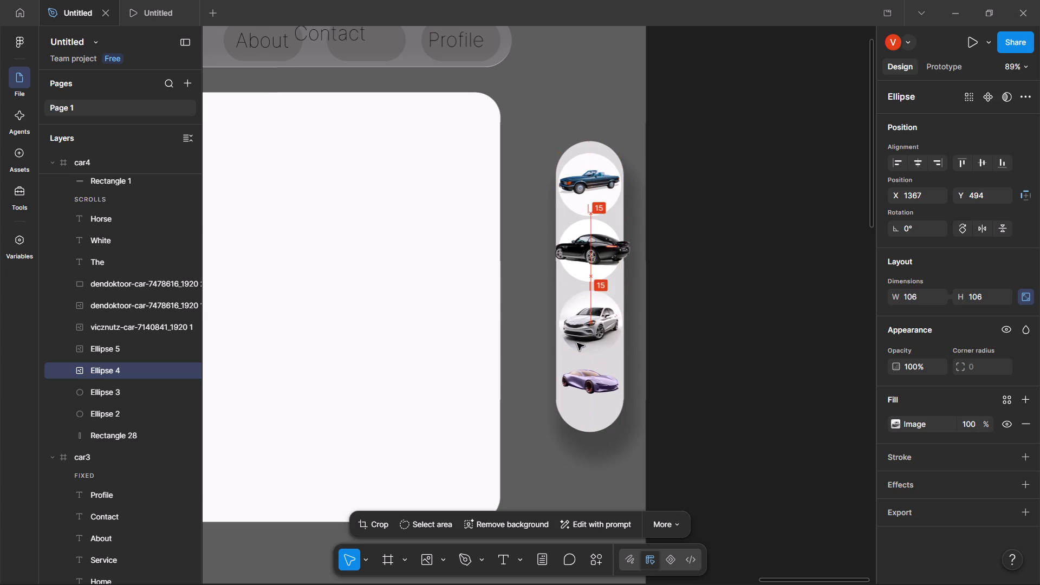
drag(577, 343, 577, 337)
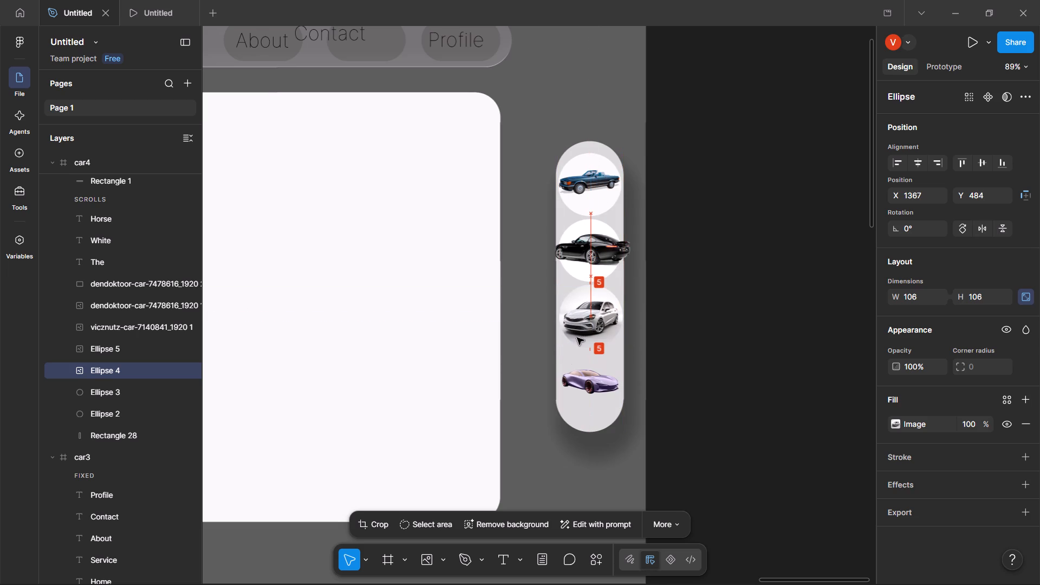
Adjust the strip spacing by moving the purple car thumbnail to about Y 604 and the blue car's circle to about Y 255.
drag(581, 383, 581, 389)
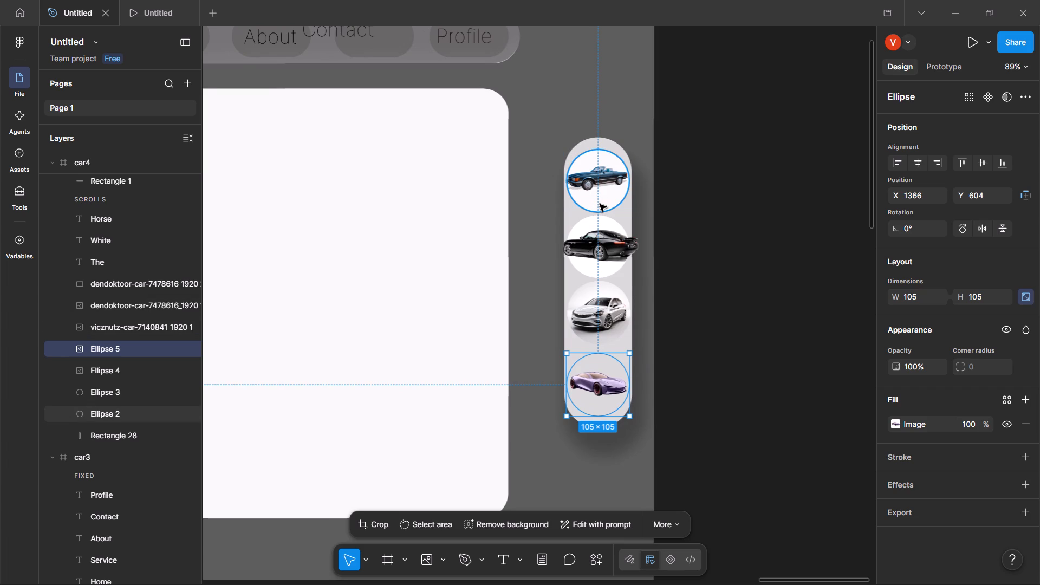
drag(600, 204, 599, 198)
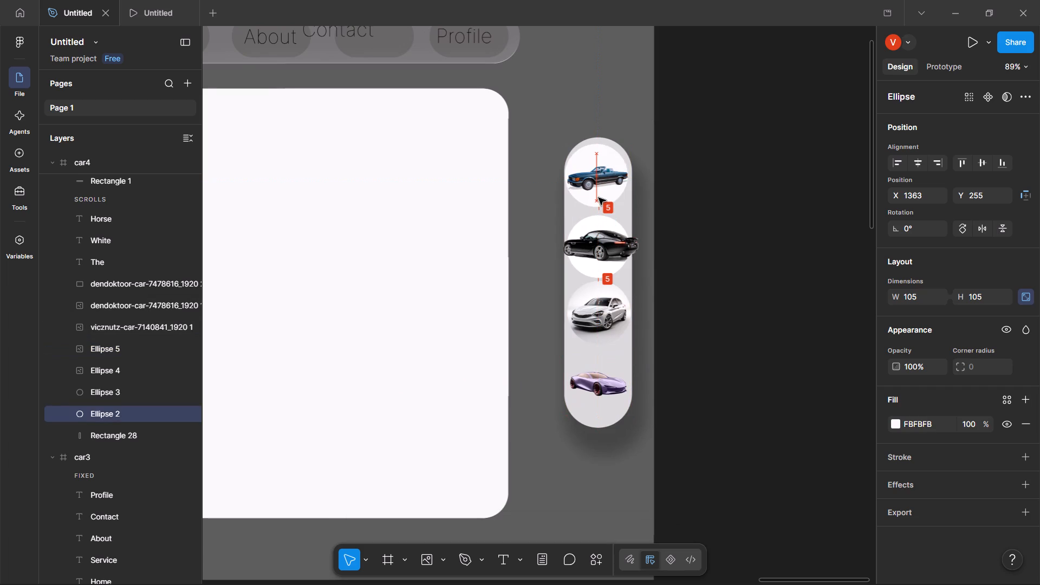
drag(599, 198, 600, 198)
click(660, 250)
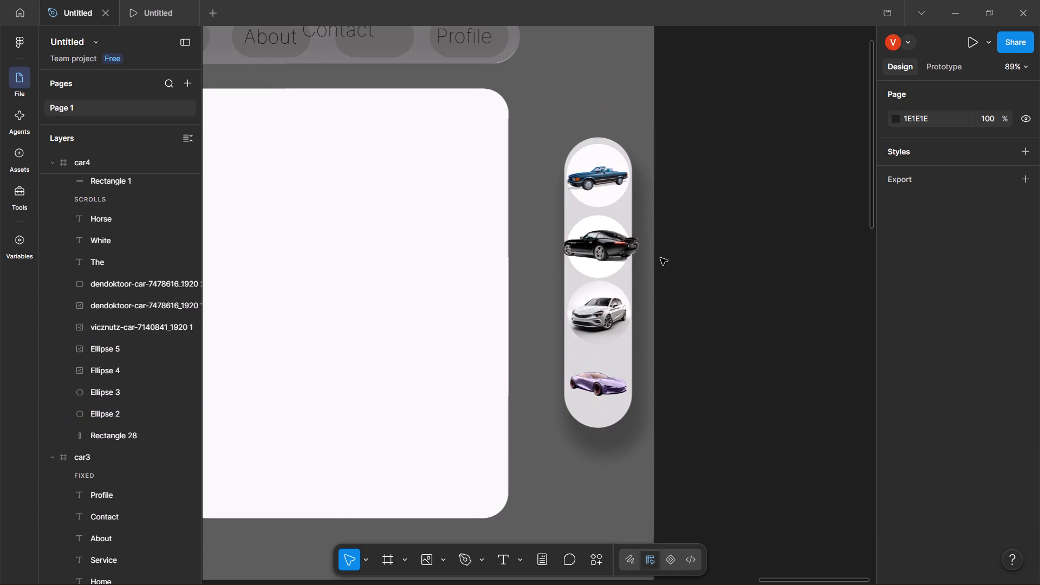
Enlarge the purple car thumbnail to about 140 × 140 and position it at about X 1350, Y 590.
scroll(561, 352, right, 2)
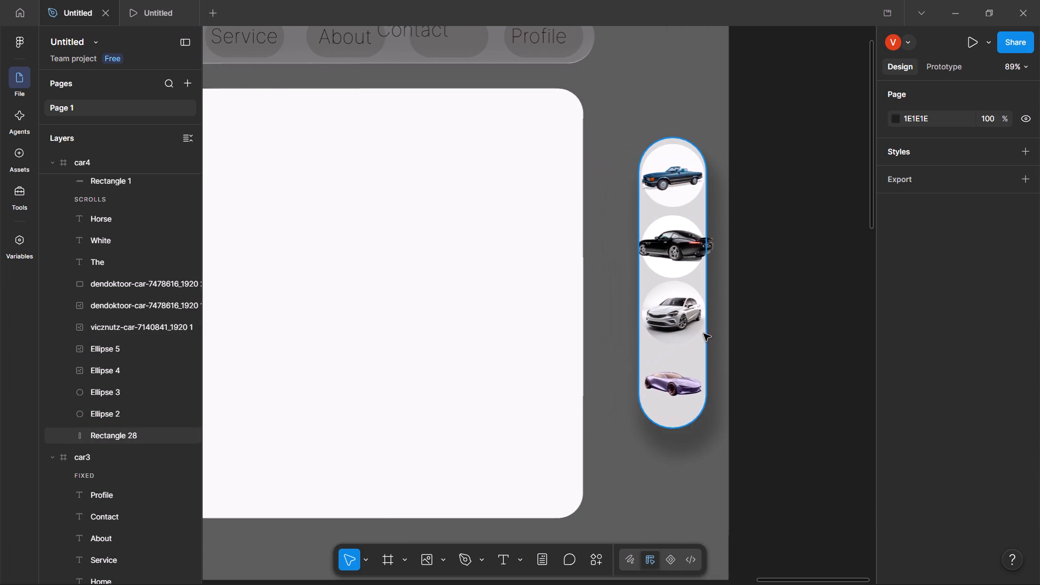
click(674, 367)
click(674, 388)
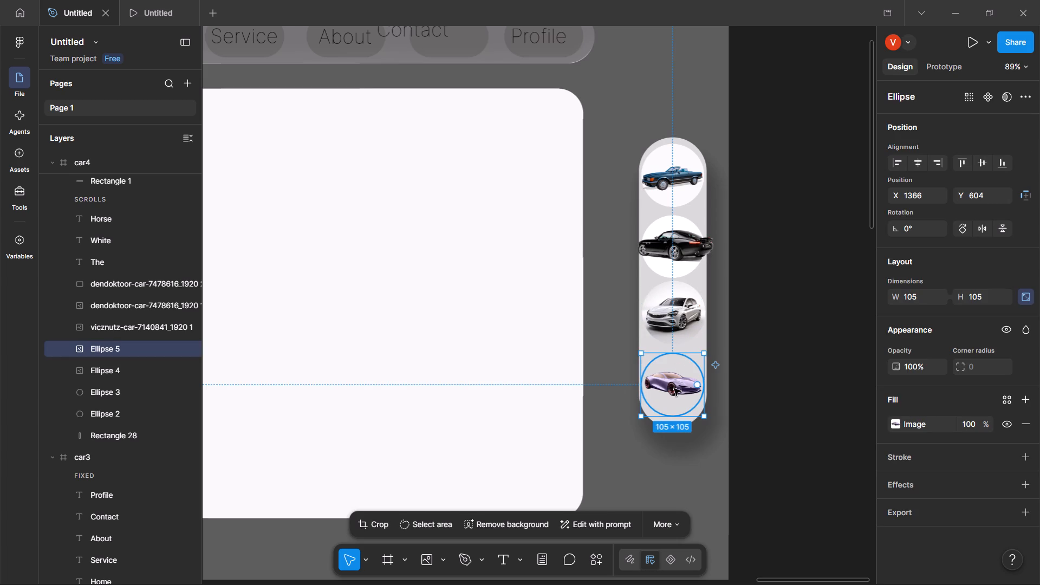
drag(698, 407, 701, 410)
drag(701, 410, 703, 412)
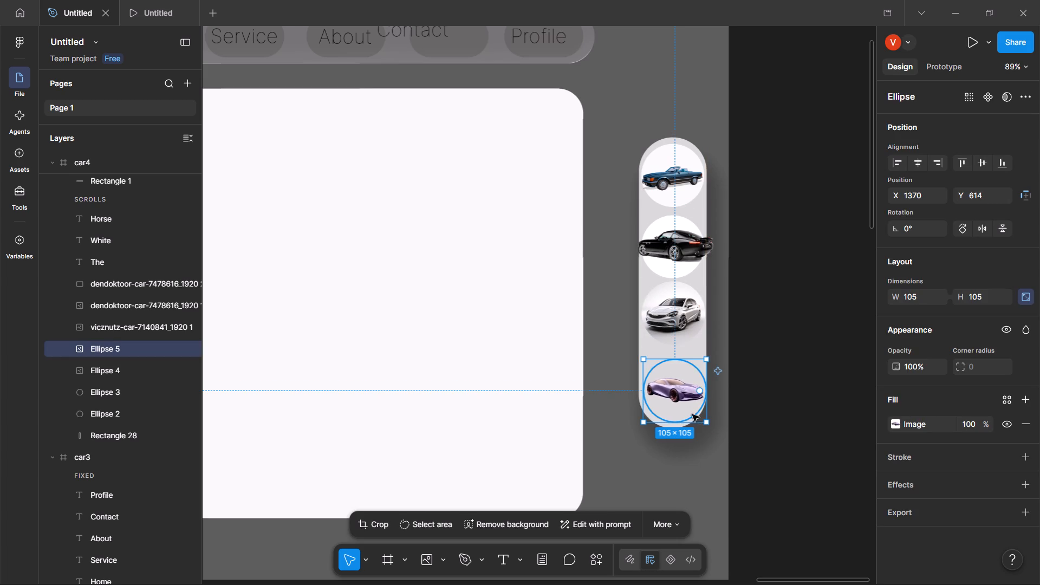
click(679, 401)
drag(709, 424, 719, 436)
drag(688, 404, 677, 395)
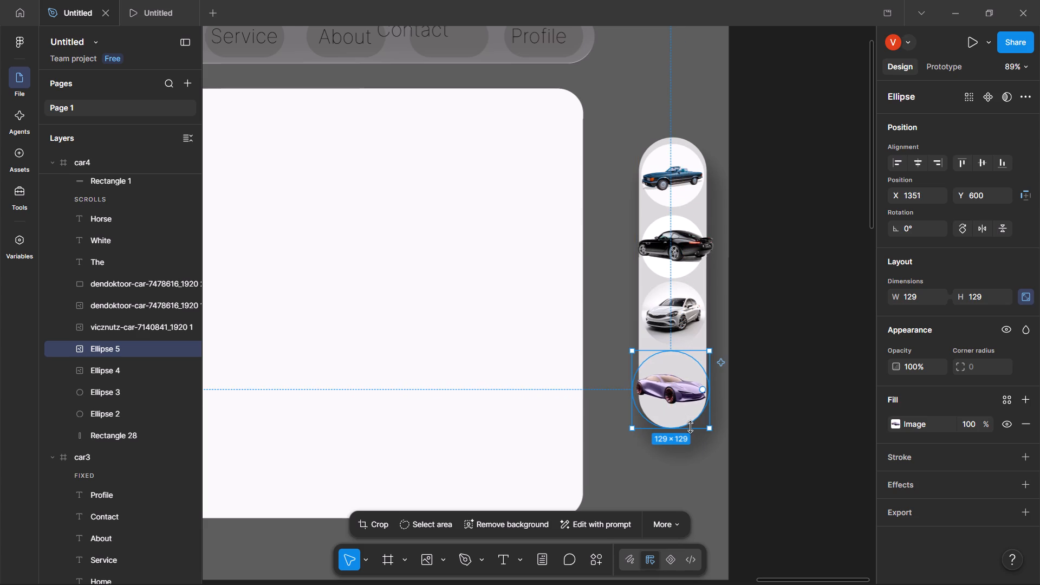
drag(711, 428, 715, 435)
click(682, 398)
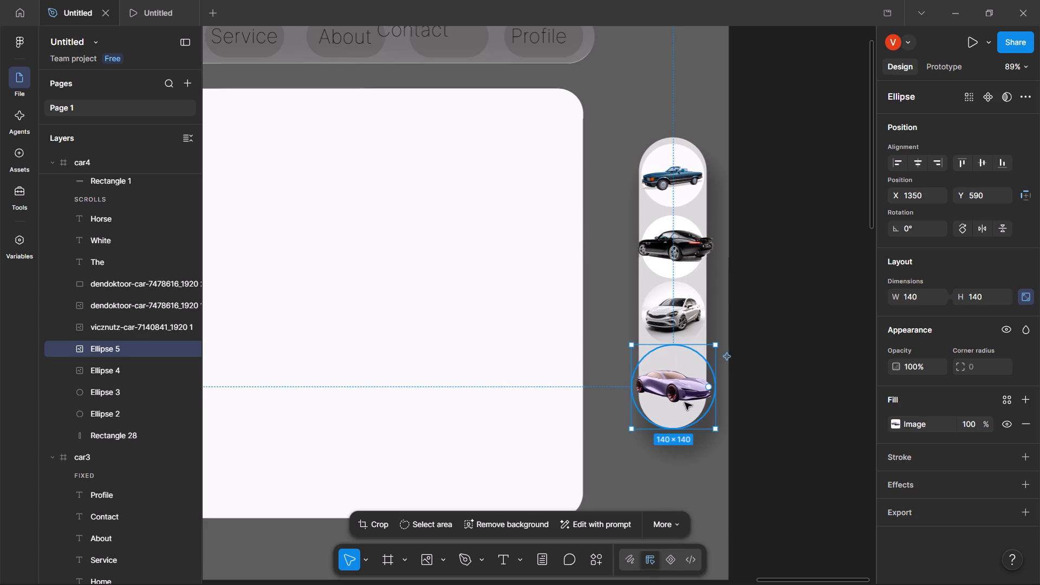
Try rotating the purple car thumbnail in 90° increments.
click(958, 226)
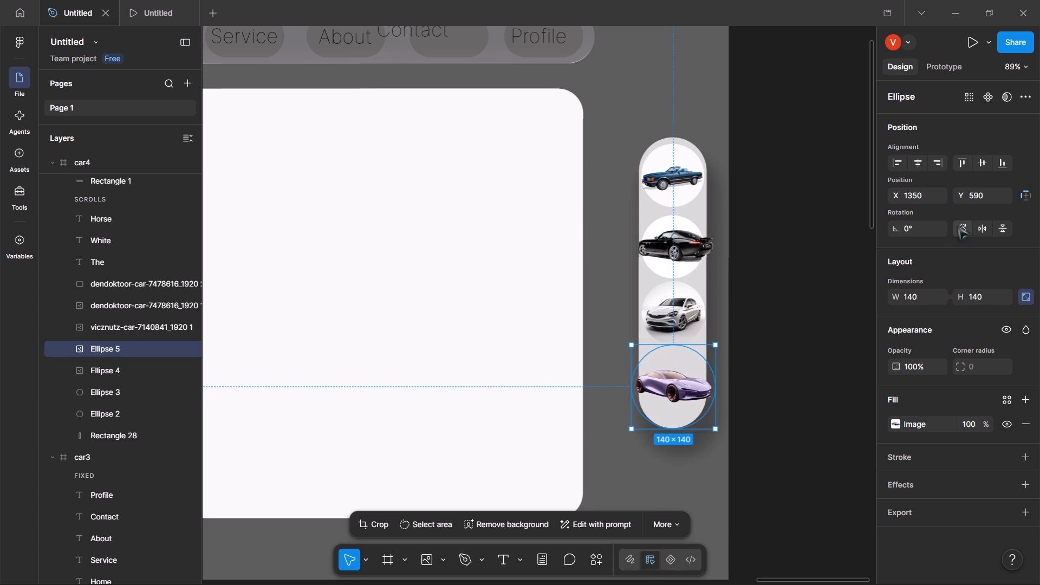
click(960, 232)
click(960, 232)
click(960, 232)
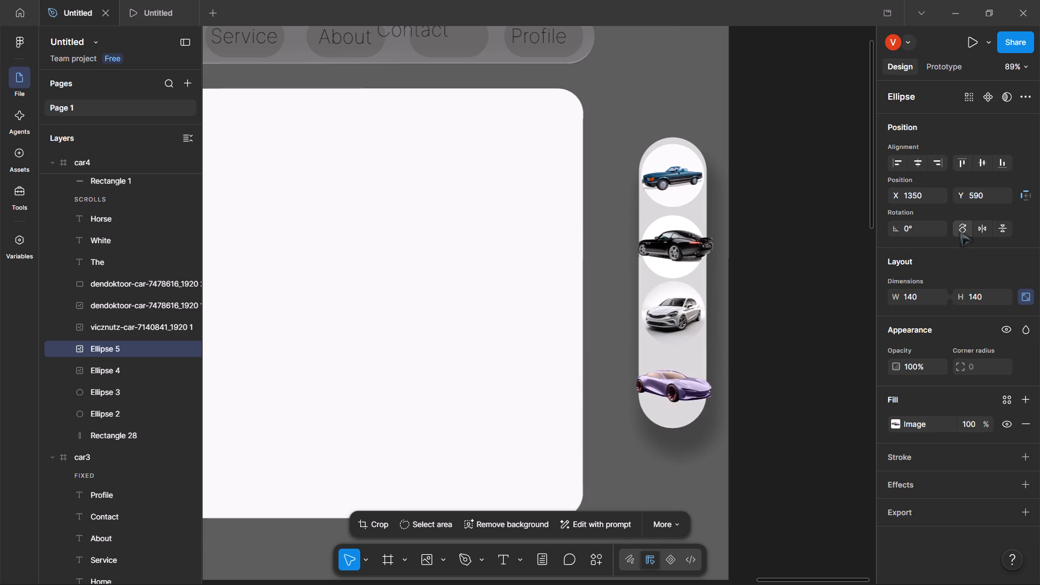
Flip the purple car thumbnail horizontally so the car faces the opposite way.
click(980, 228)
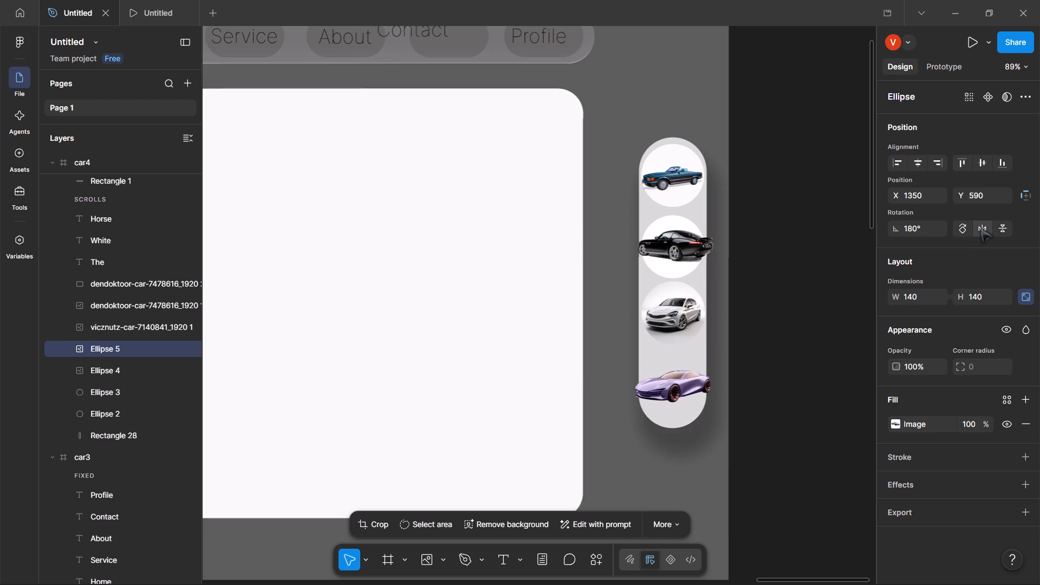
click(980, 228)
click(980, 228)
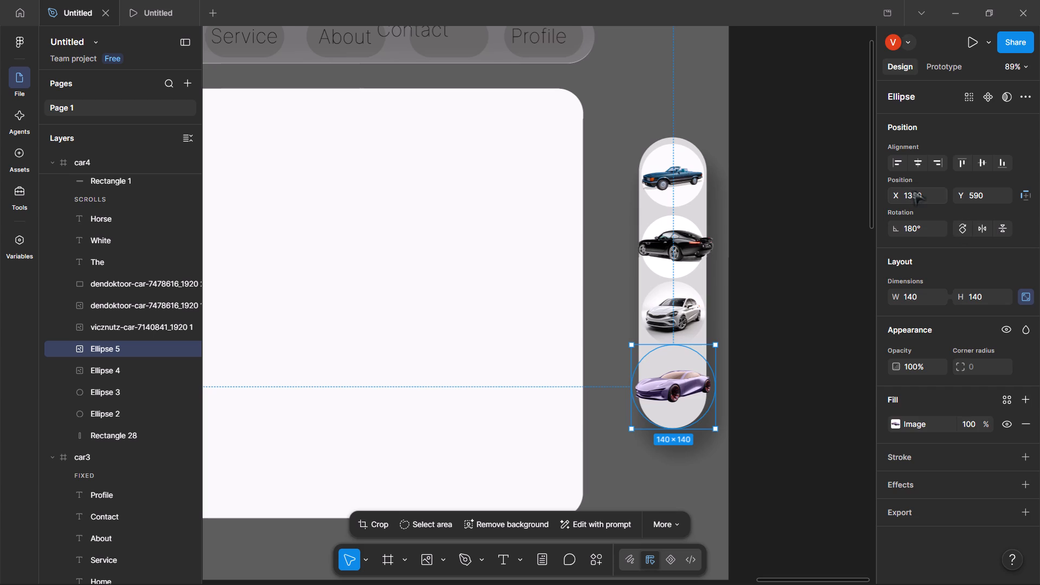
Enlarge the flipped purple car thumbnail to about 149 × 149, extending it to about X 1341, Y 590.
drag(630, 430, 629, 430)
drag(629, 430, 625, 433)
click(778, 441)
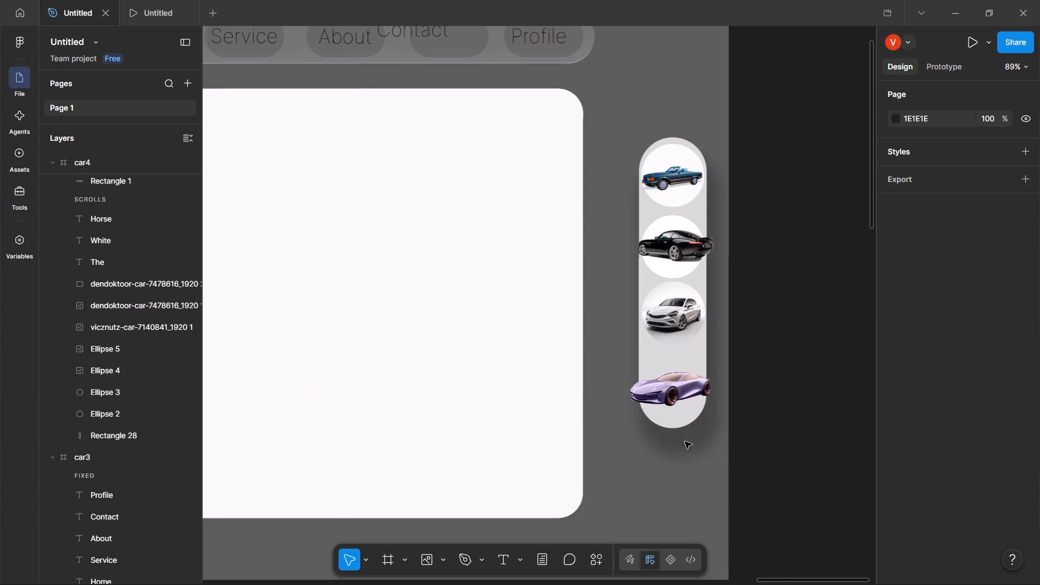
scroll(672, 445, right, 1)
click(716, 420)
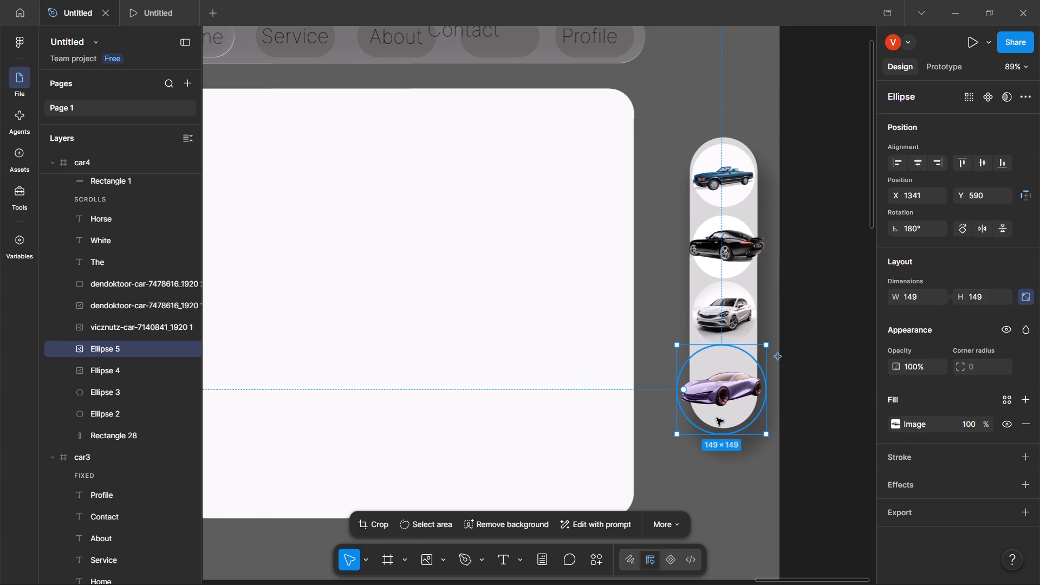
click(706, 395)
click(694, 361)
click(688, 489)
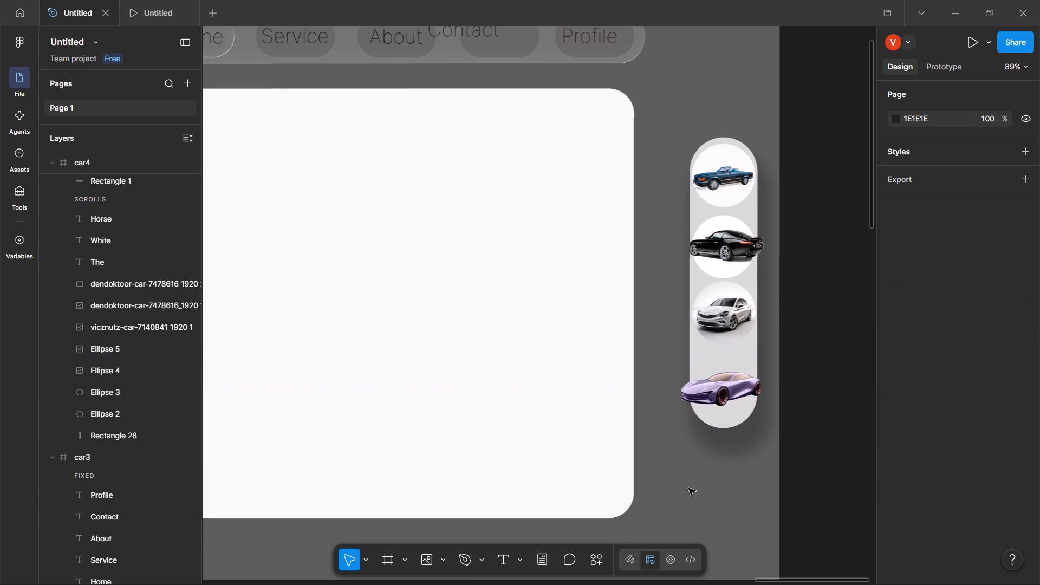
Insert the purple car image 10815865 from the modern-car-isolated folder onto the canvas.
scroll(688, 488, right, 1)
scroll(704, 493, down, 1)
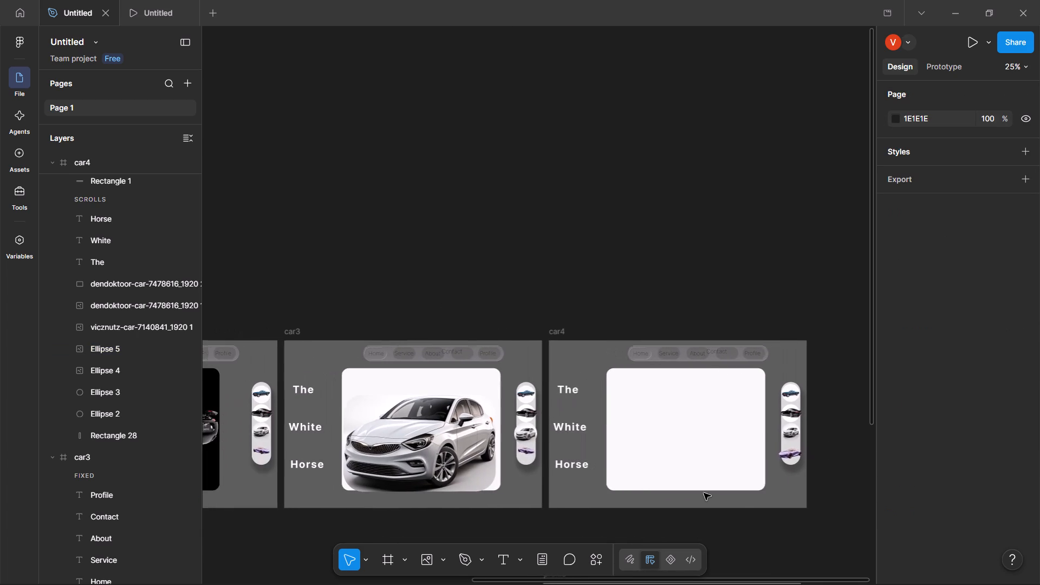
scroll(704, 493, down, 1)
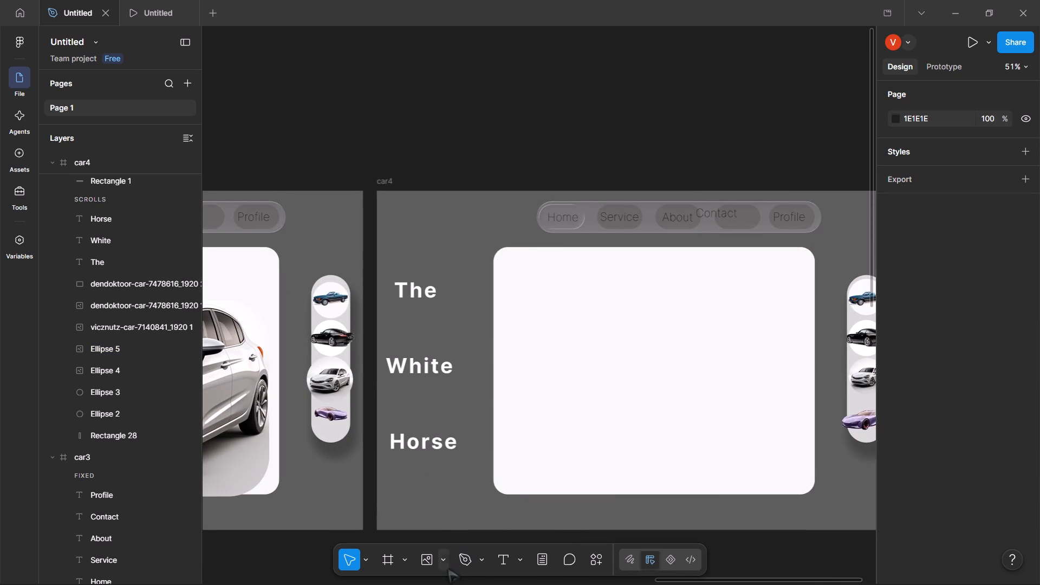
click(431, 563)
scroll(441, 335, down, 3)
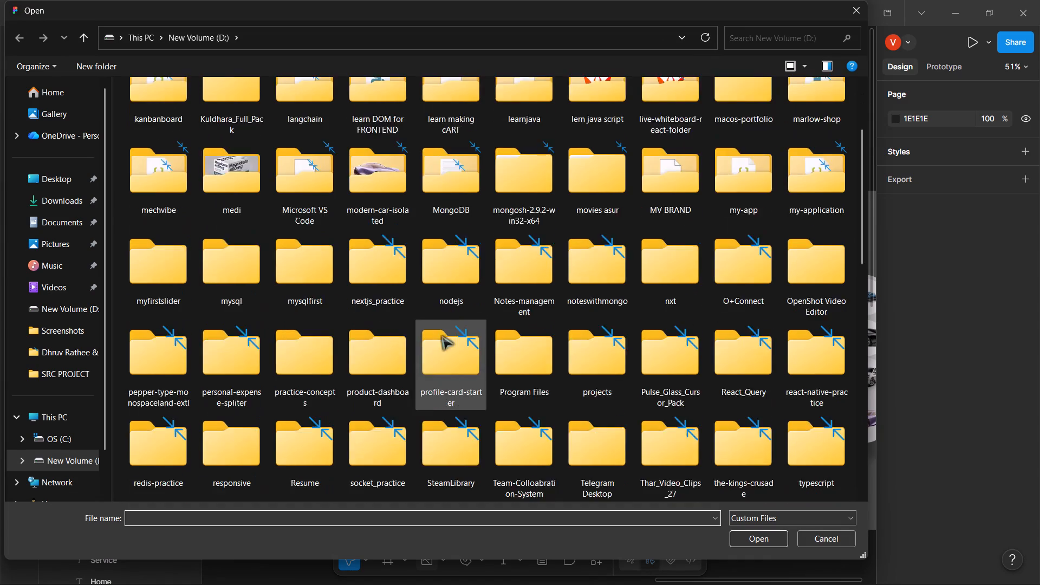
scroll(441, 335, down, 10)
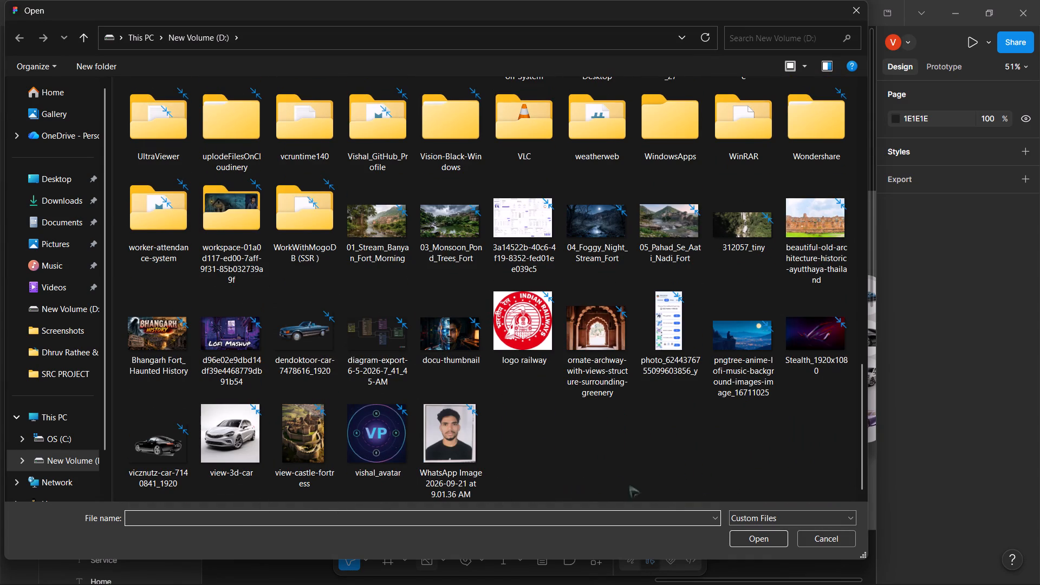
scroll(278, 278, up, 1)
click(366, 284)
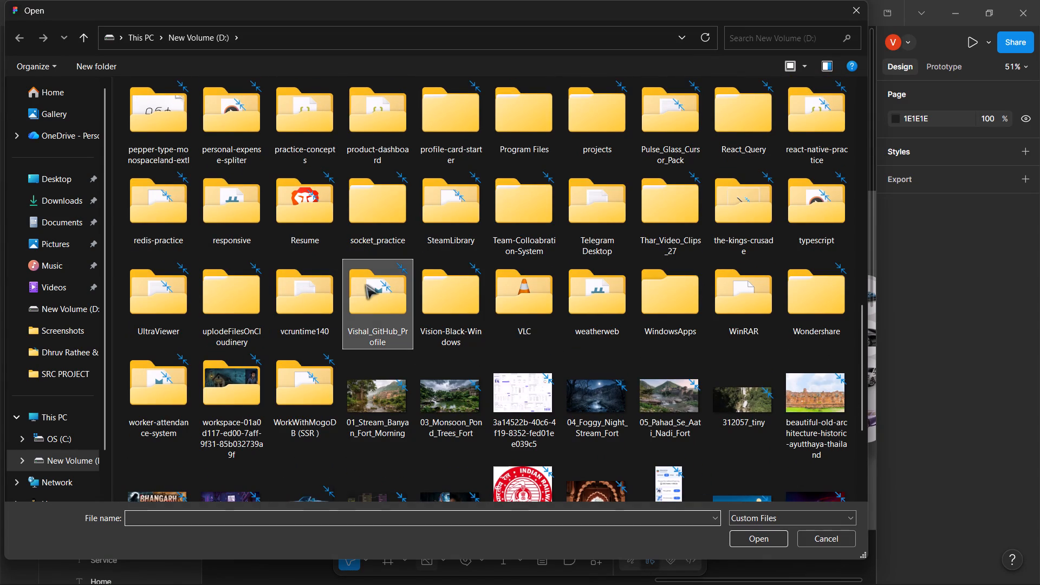
click(366, 284)
key(m)
text(mm)
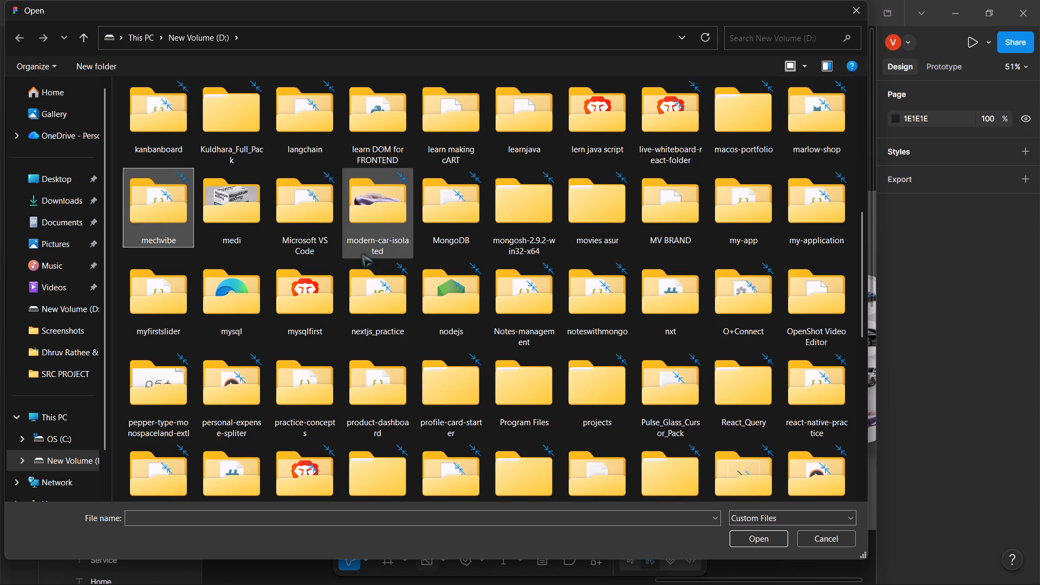
double_click(359, 224)
click(145, 120)
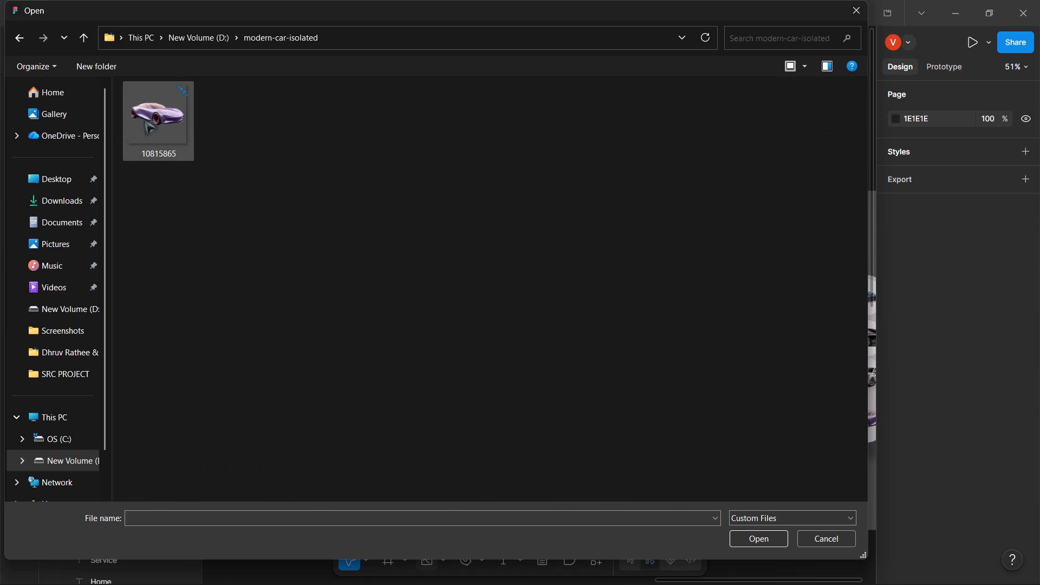
key(Return)
click(514, 136)
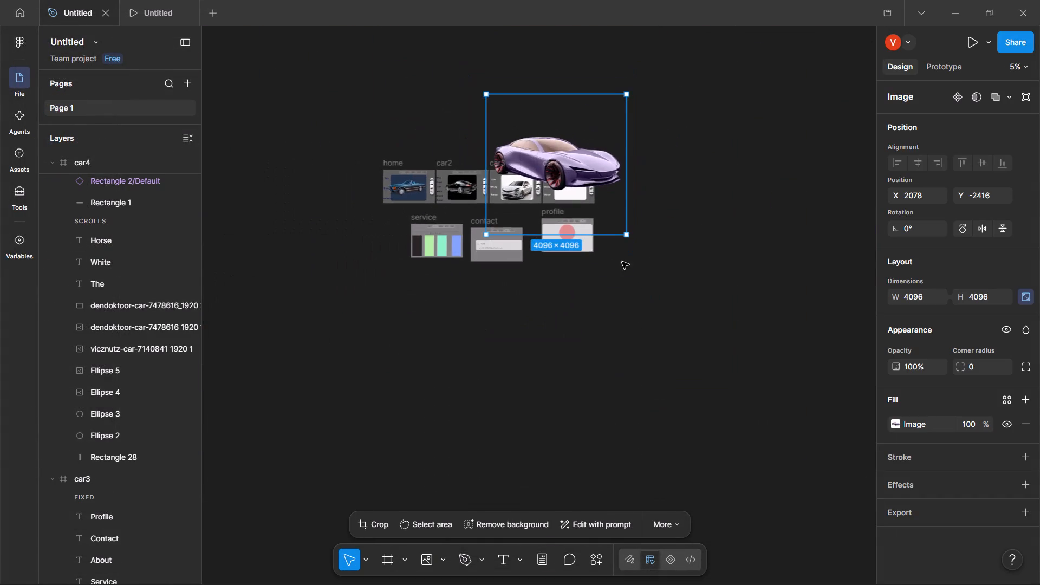
Shrink the inserted purple car image to about 883 × 883 and move it over the white panel in the car4 frame.
drag(632, 237, 582, 201)
click(613, 252)
drag(614, 246, 615, 245)
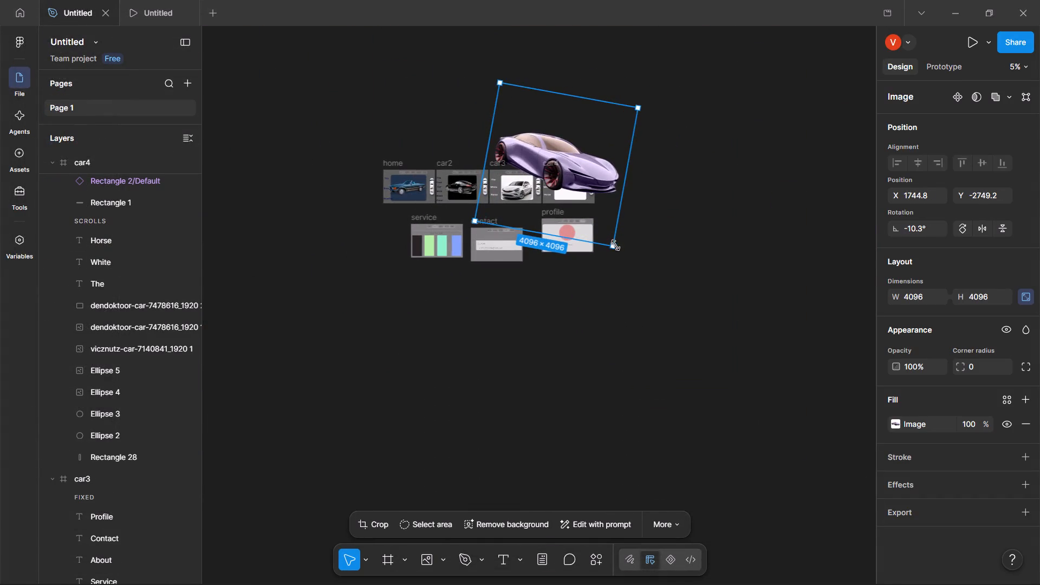
drag(615, 245, 527, 105)
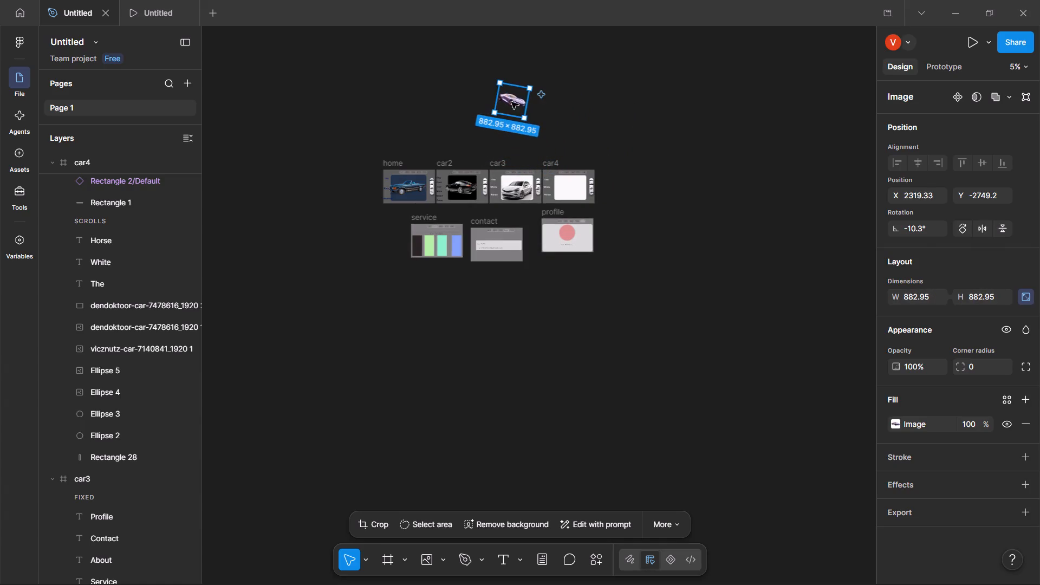
drag(511, 101, 569, 188)
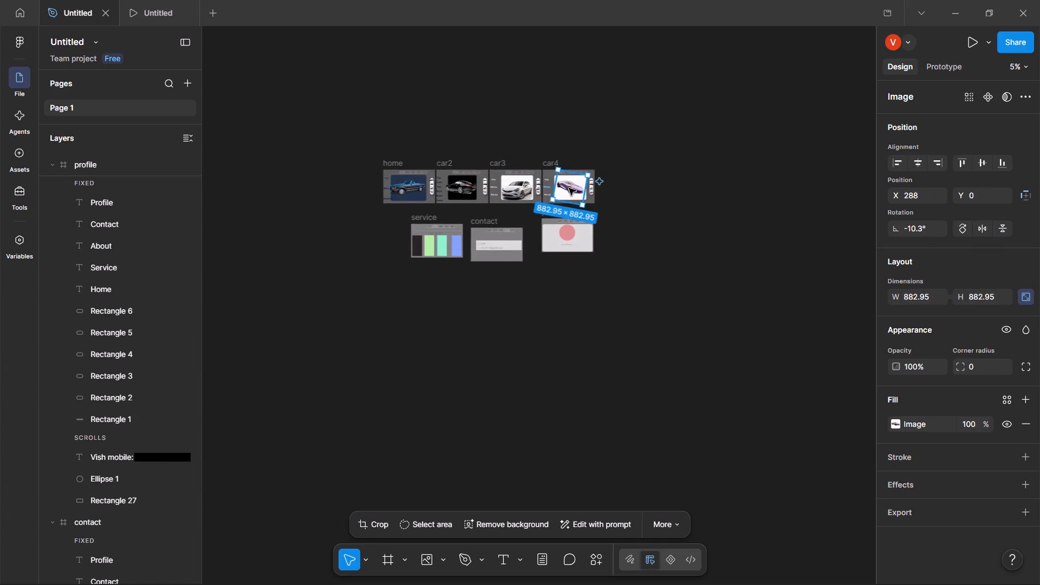
Straighten the large purple car image by setting its rotation to 0°.
scroll(569, 188, up, 1)
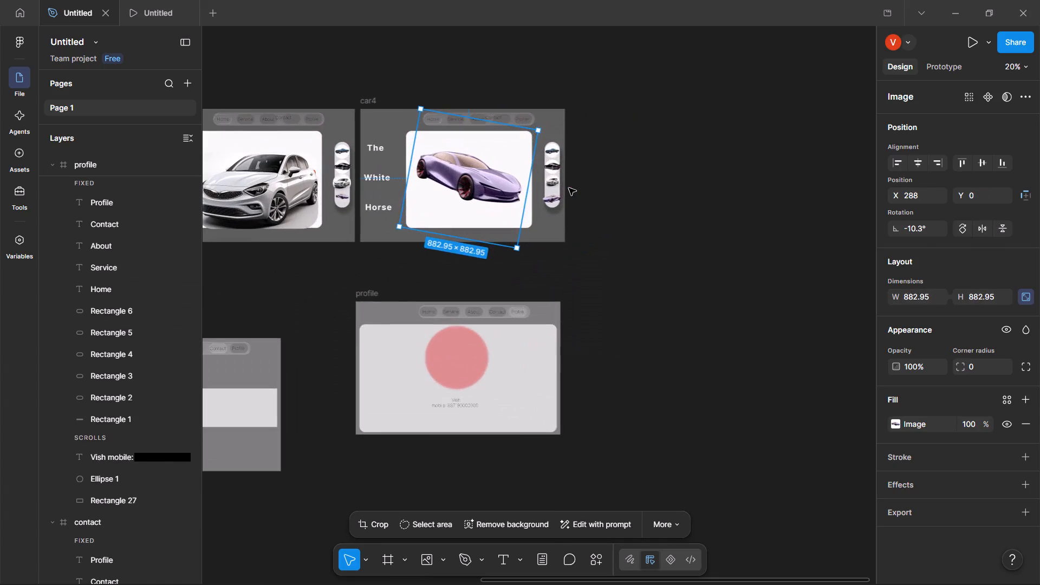
scroll(569, 192, right, 5)
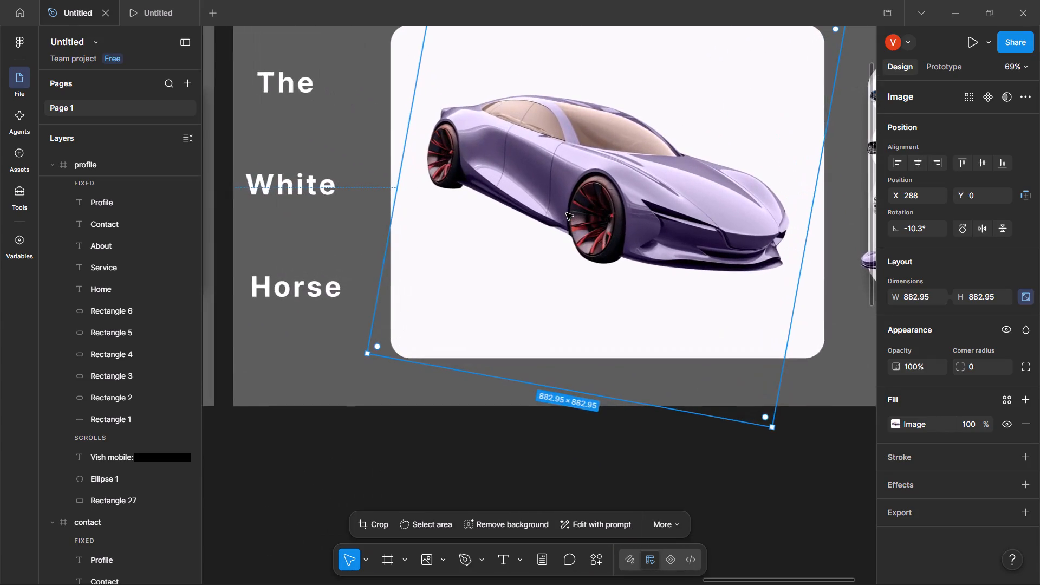
scroll(566, 213, left, 1)
click(923, 230)
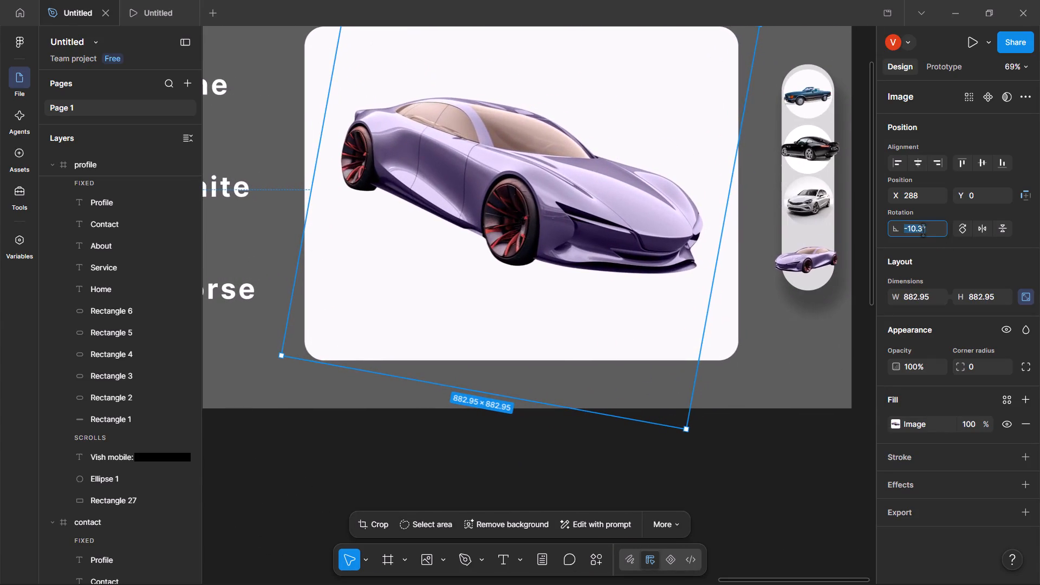
key(Down)
key(Down)
key(Down)
key(Down)
key(Down)
key(Down)
key(Down)
key(Down)
key(Down)
key(Down)
key(Down)
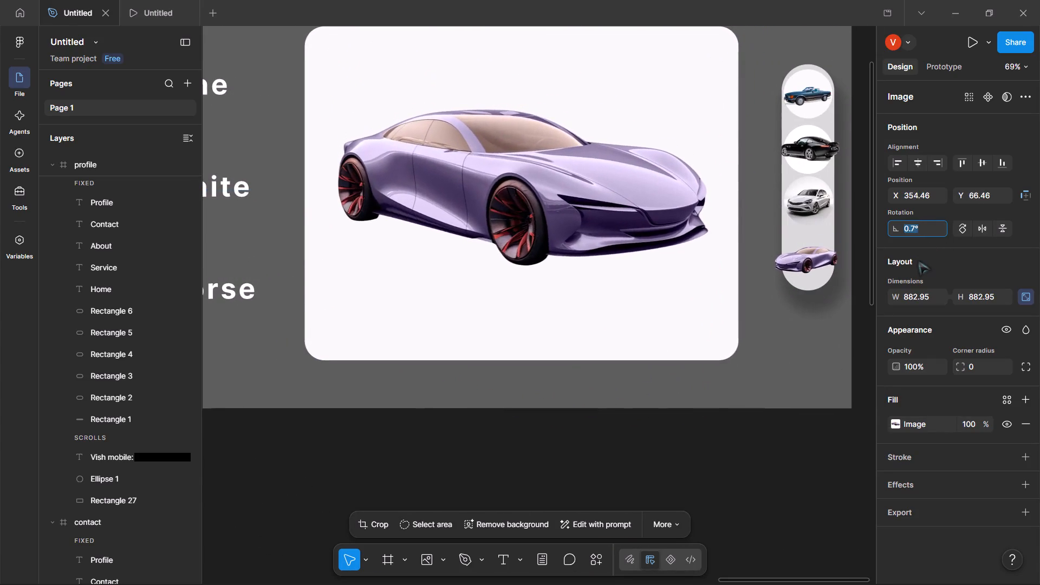
key(Down)
key(Down)
key(Down)
key(Up)
key(Up)
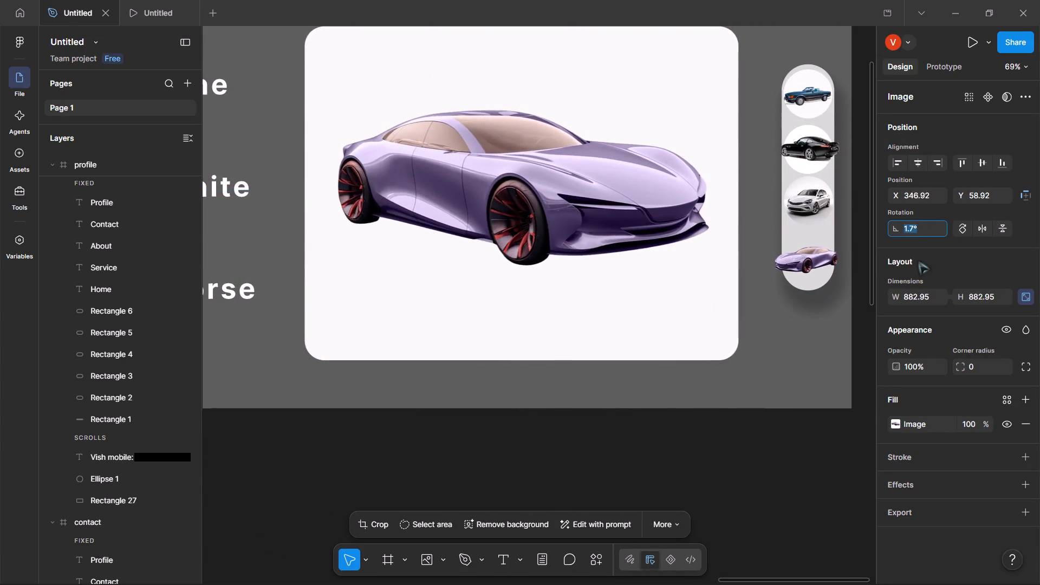
key(Up)
double_click(919, 226)
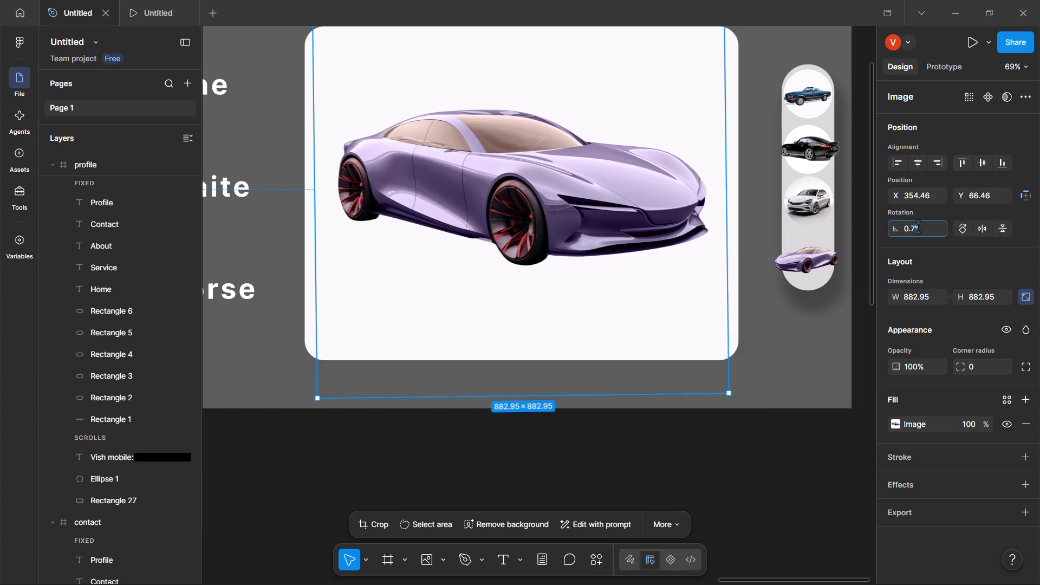
key(BackSpace)
key(BackSpace)
key(BackSpace)
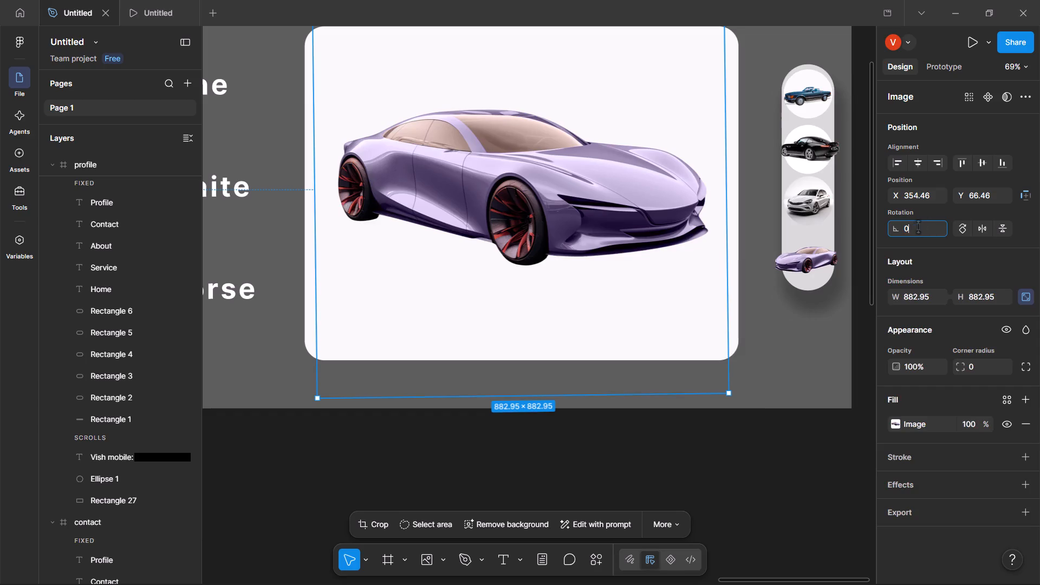
key(Return)
click(654, 300)
Enlarge the large purple car image proportionally to 1024 × 1024, with its upper-left corner at X 360, Y 72.
scroll(654, 300, up, 1)
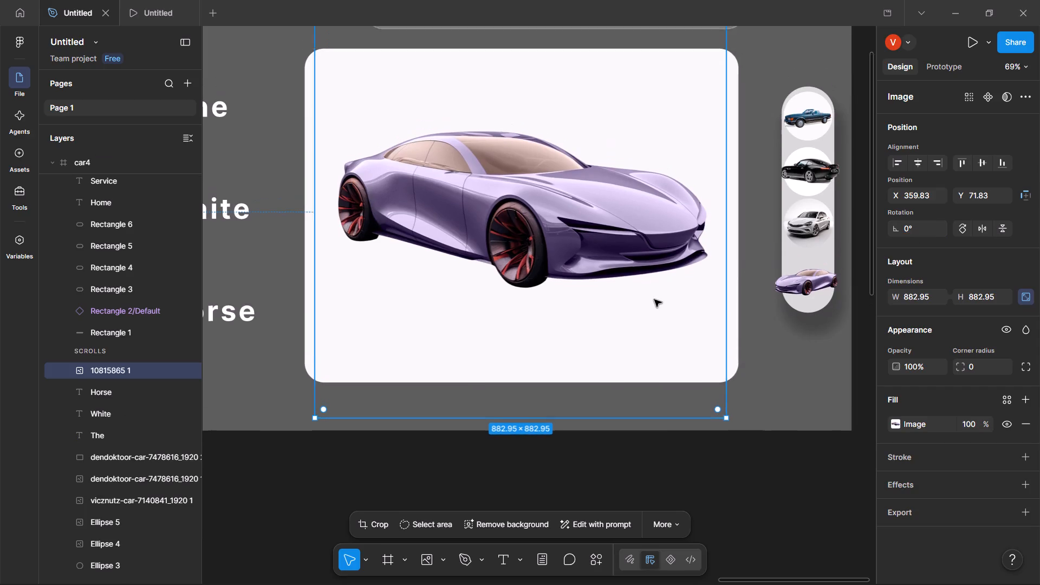
scroll(654, 300, up, 1)
click(592, 348)
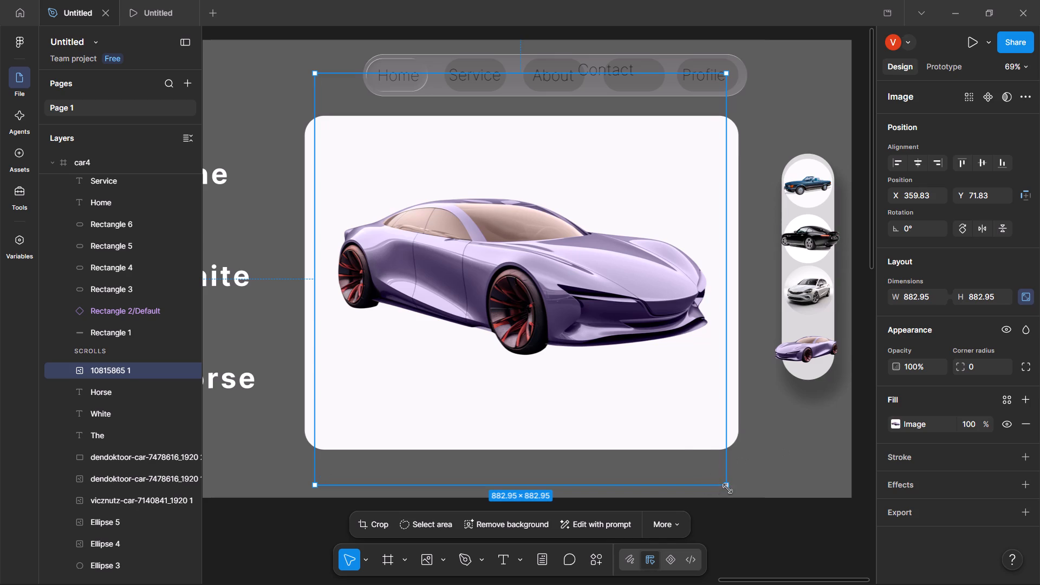
drag(727, 489, 794, 496)
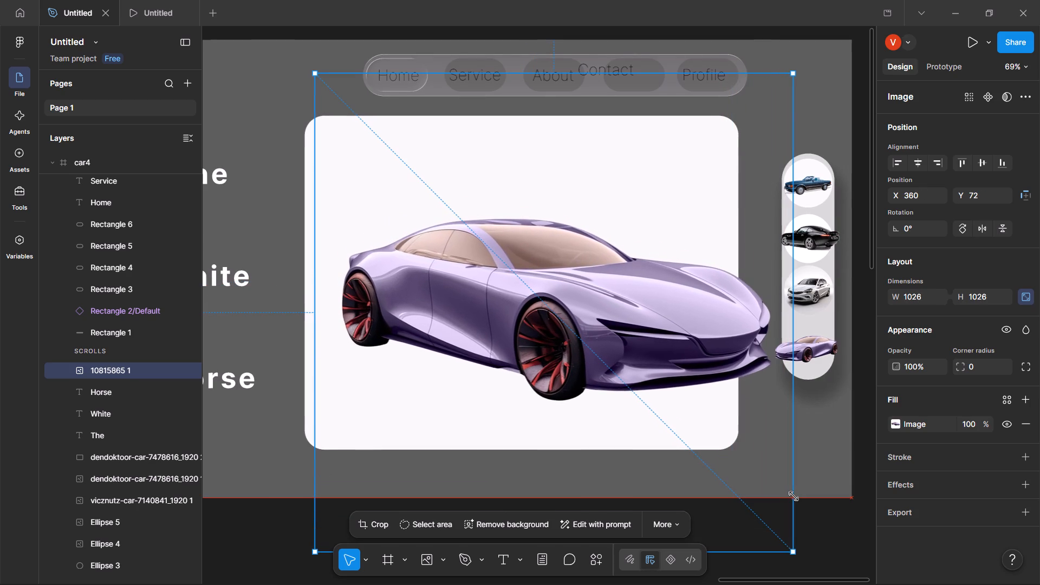
drag(794, 496, 792, 495)
click(492, 417)
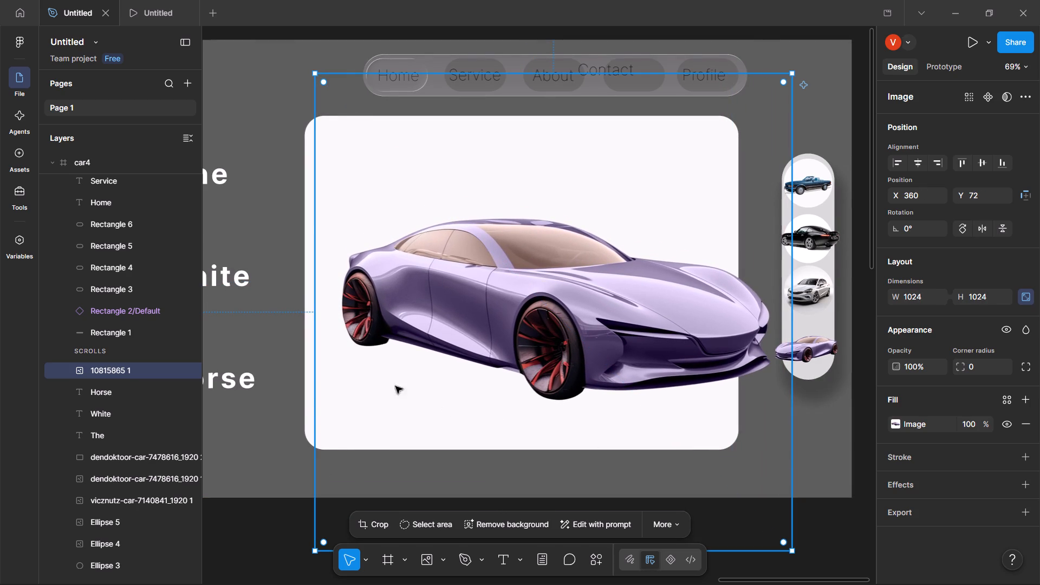
Shift the white panel behind the purple car horizontally to X 304.
click(312, 405)
click(306, 405)
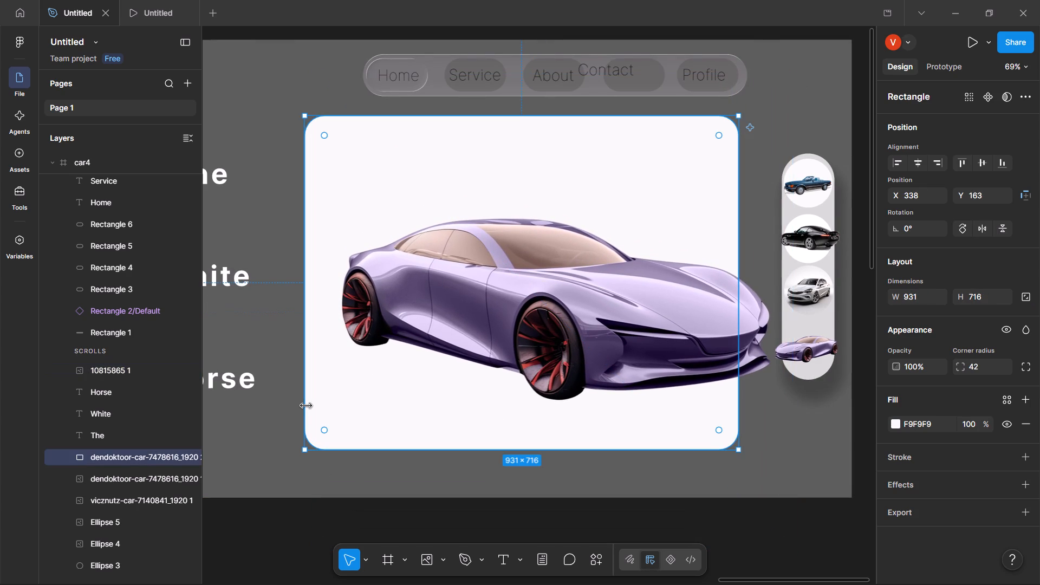
key(Left)
key(Left)
key(Left)
key(Left)
key(Left)
key(Left)
key(Left)
key(Left)
key(Left)
key(Left)
key(Left)
key(Left)
key(Left)
key(Left)
key(Left)
key(Left)
key(Left)
key(Left)
key(Left)
key(Left)
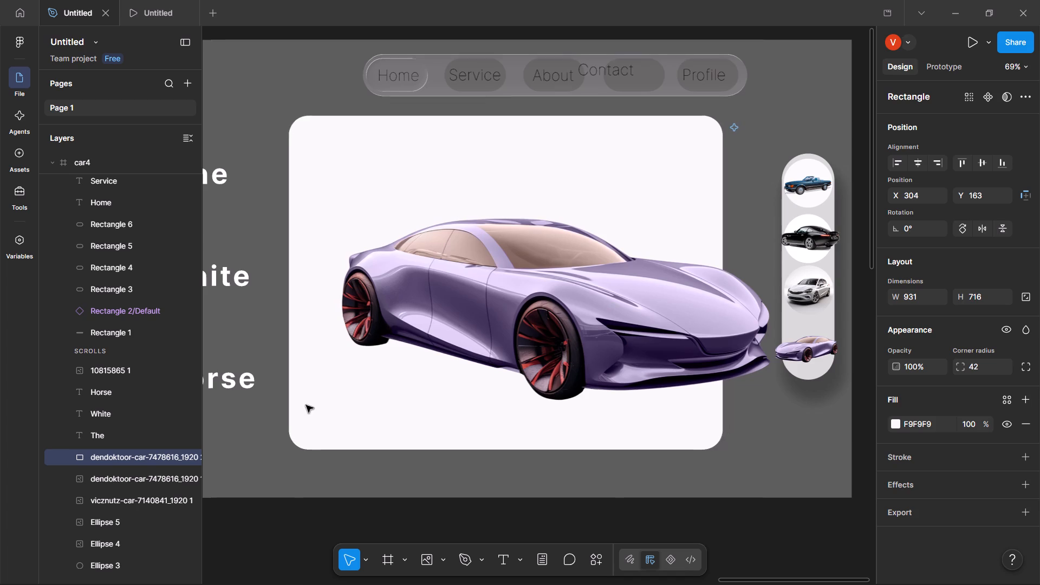
Shift the large purple car image horizontally to X 332, keeping Y at 72, and deselect it.
click(431, 317)
key(Left)
key(Left)
key(Left)
key(Left)
key(Left)
key(Left)
key(Left)
key(Left)
key(Left)
key(Left)
key(Left)
key(Left)
key(Left)
key(Left)
key(Left)
key(Left)
key(Left)
key(Left)
key(Left)
key(Left)
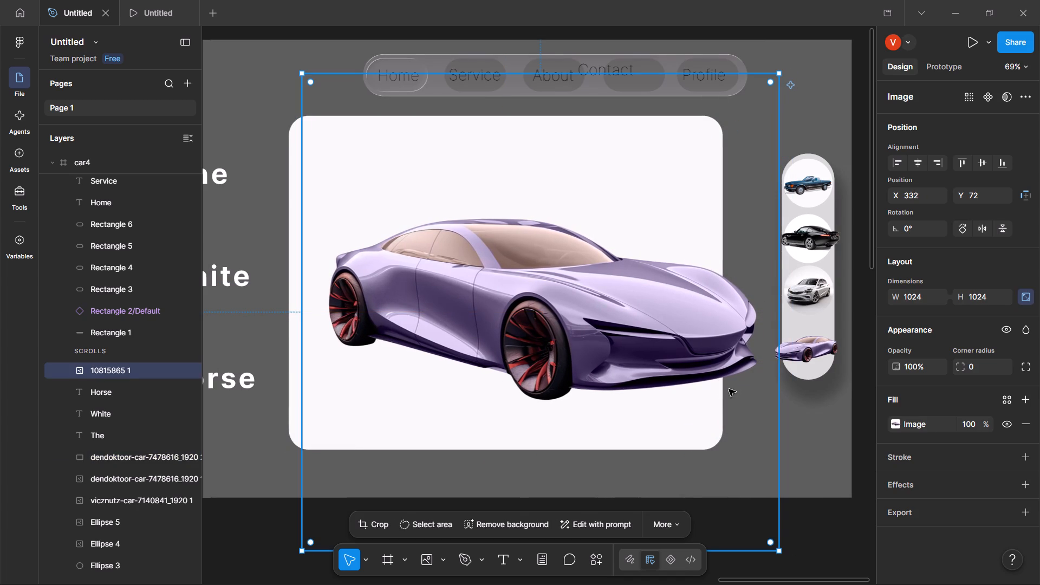
click(682, 423)
click(687, 490)
click(834, 520)
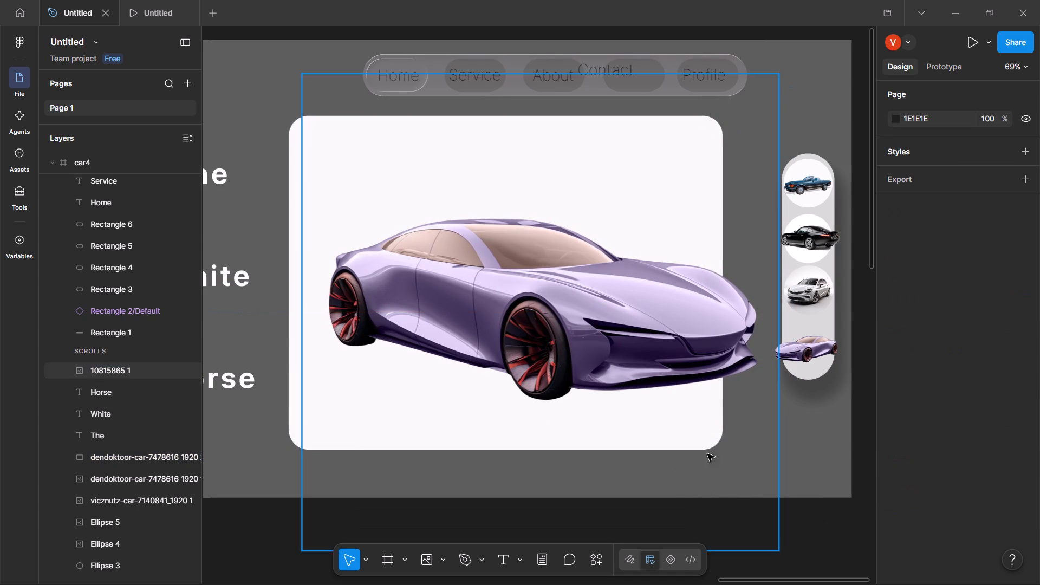
Recolour the white panel behind the purple car with a light purple solid fill, using the RGB colour model.
click(690, 443)
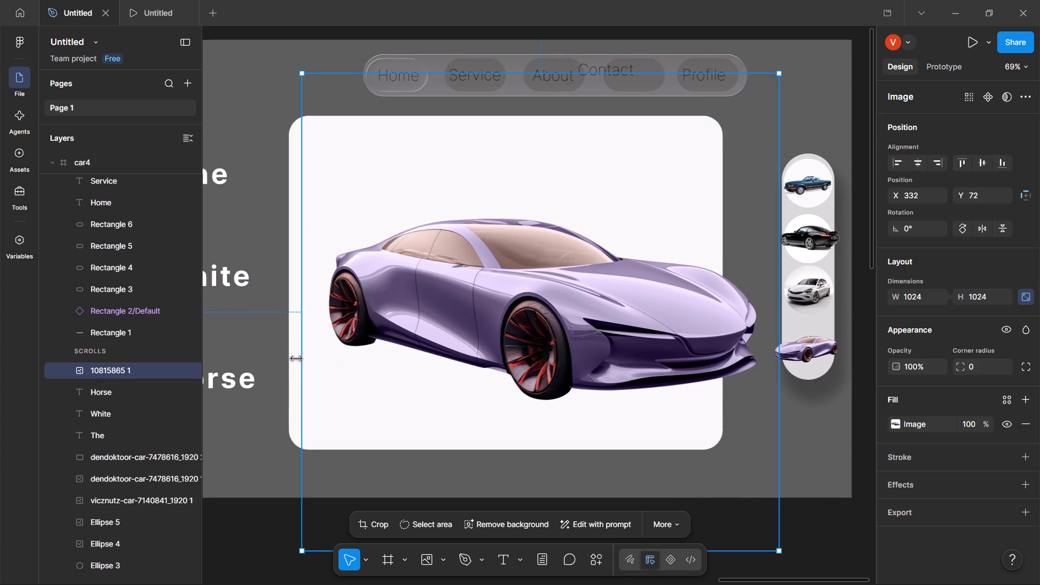
click(296, 358)
click(290, 367)
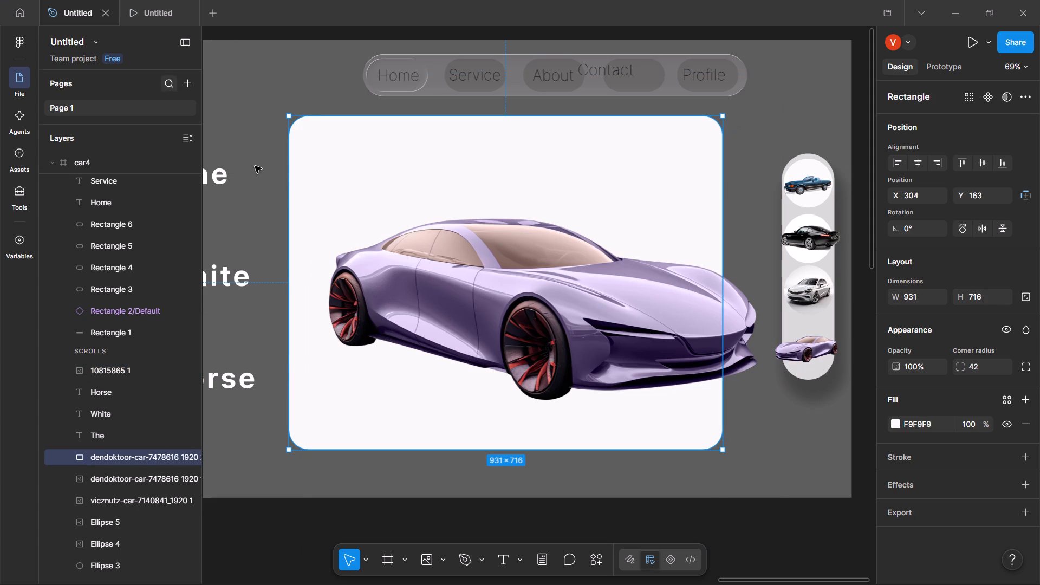
click(895, 424)
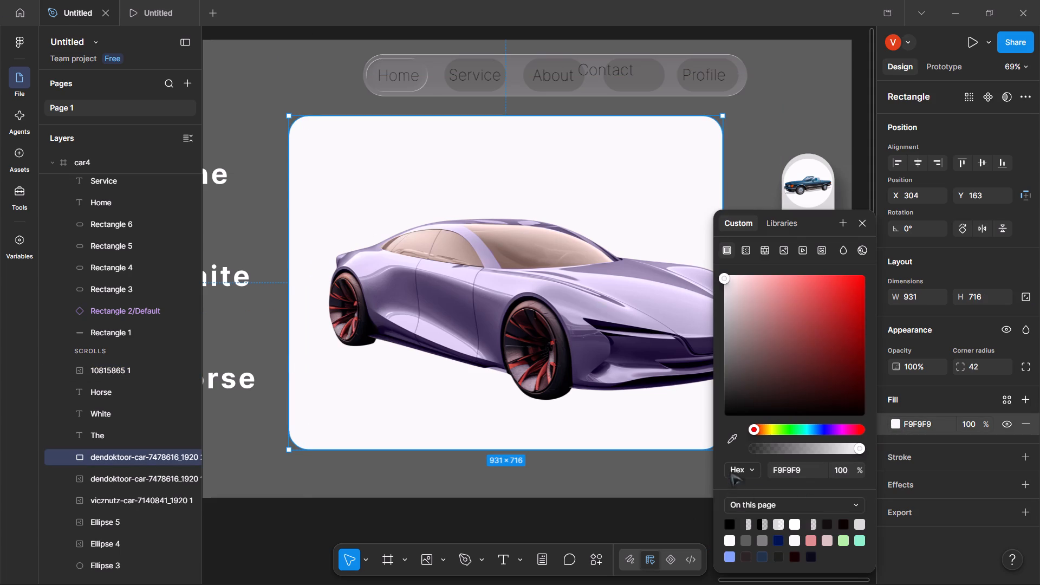
click(749, 471)
click(744, 482)
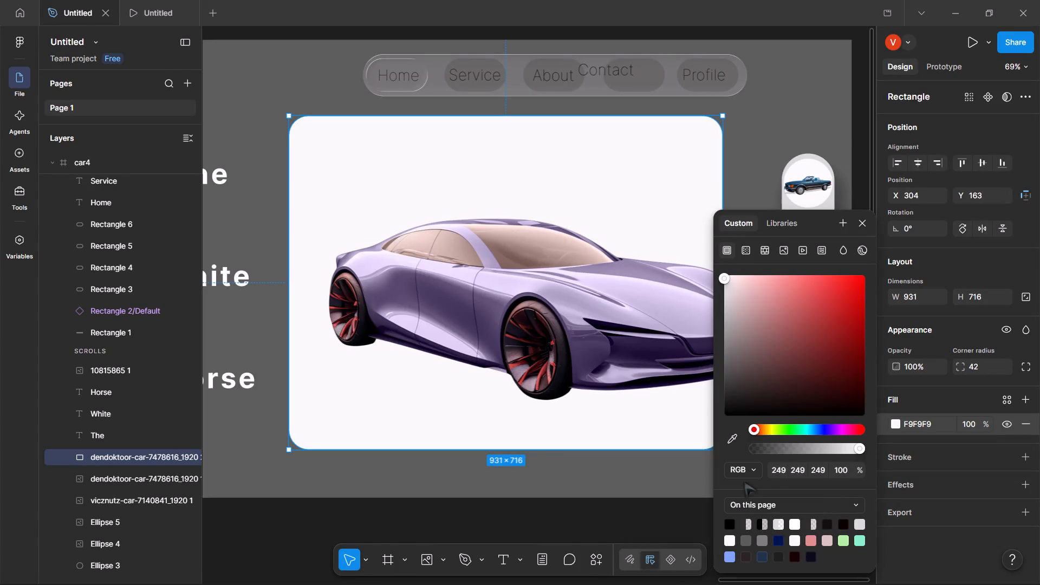
drag(751, 322, 820, 329)
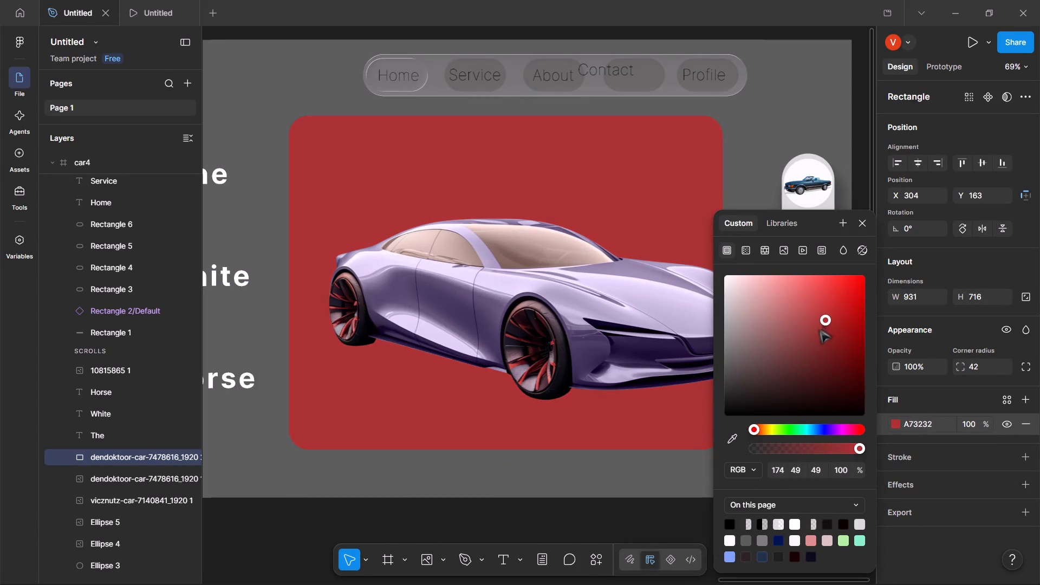
drag(820, 329, 817, 330)
click(820, 425)
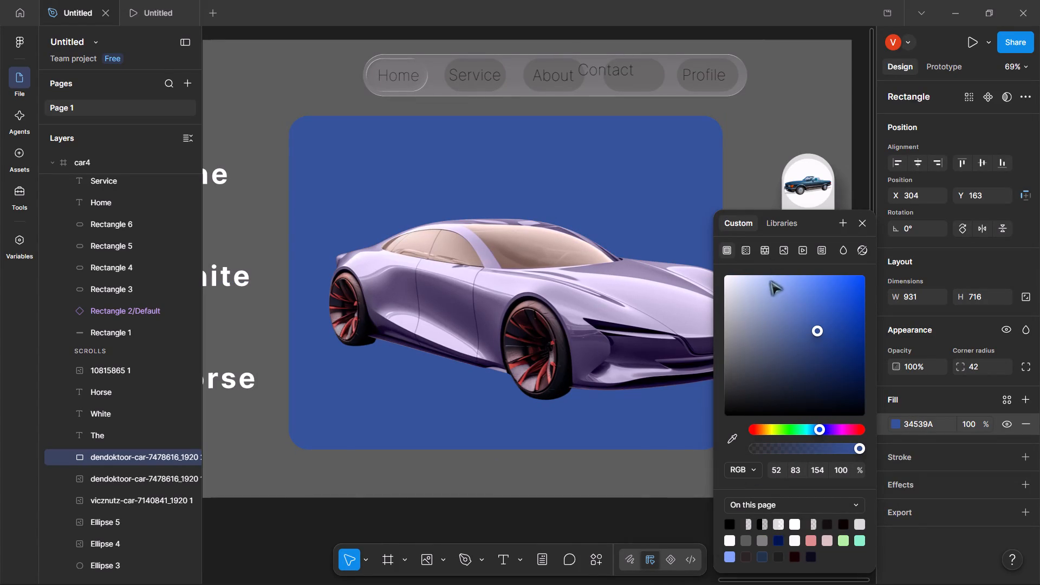
click(828, 428)
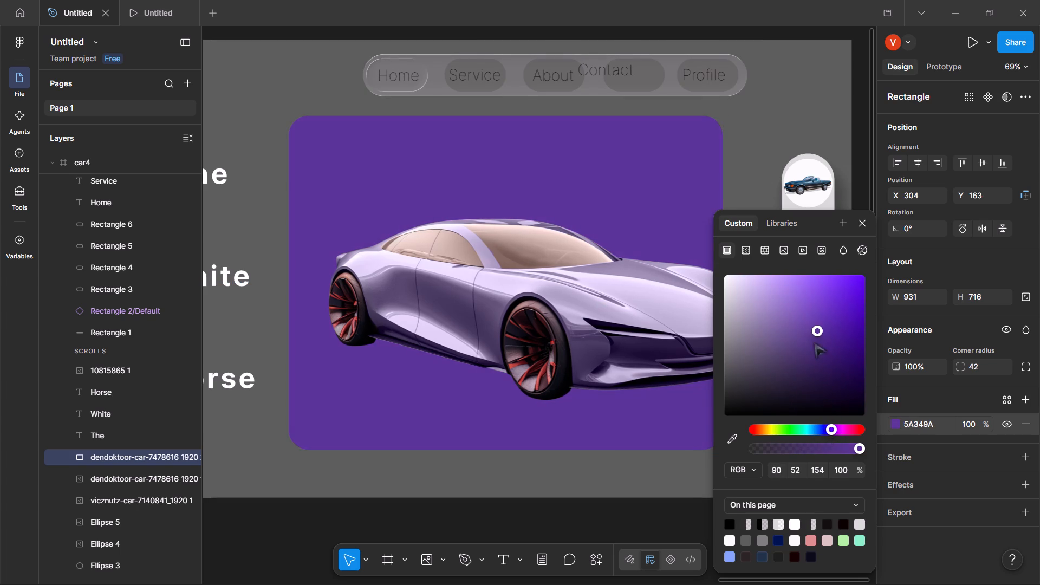
drag(814, 315, 788, 291)
click(807, 82)
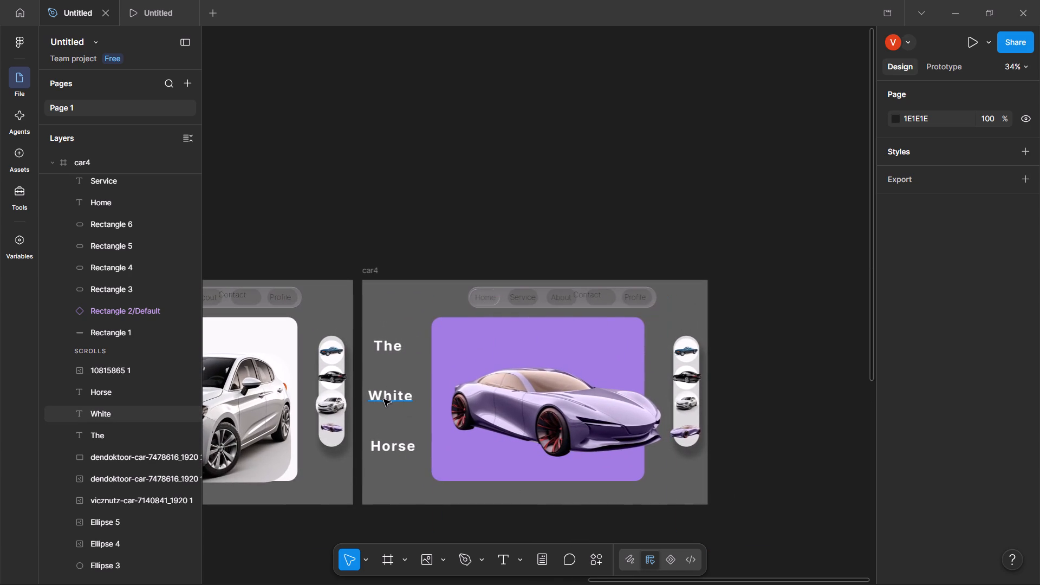
Replace the heading word "White" in the car4 frame with "Monster".
click(383, 399)
double_click(383, 399)
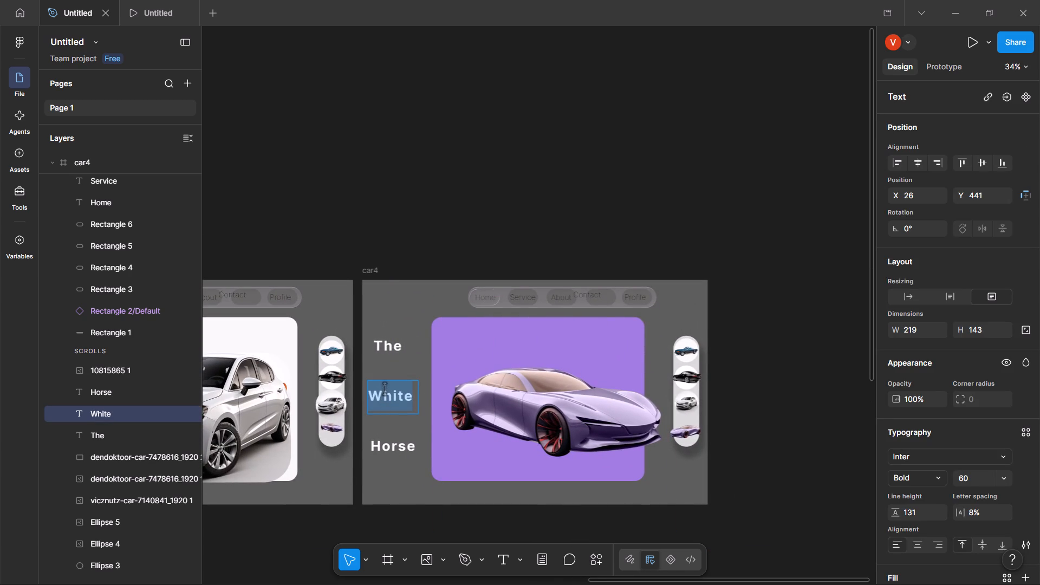
key(BackSpace)
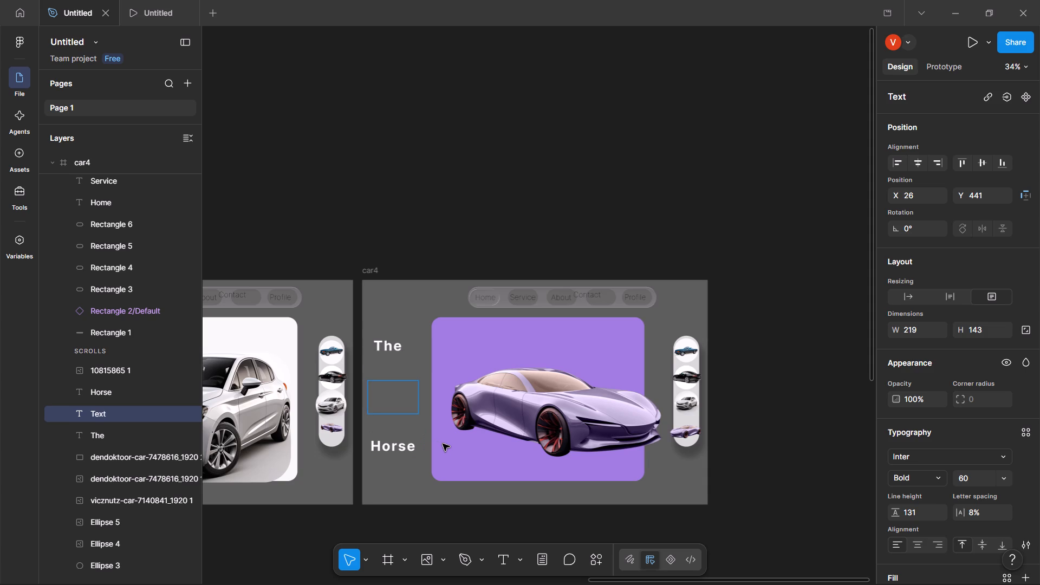
text(Monstrer)
key(BackSpace)
key(BackSpace)
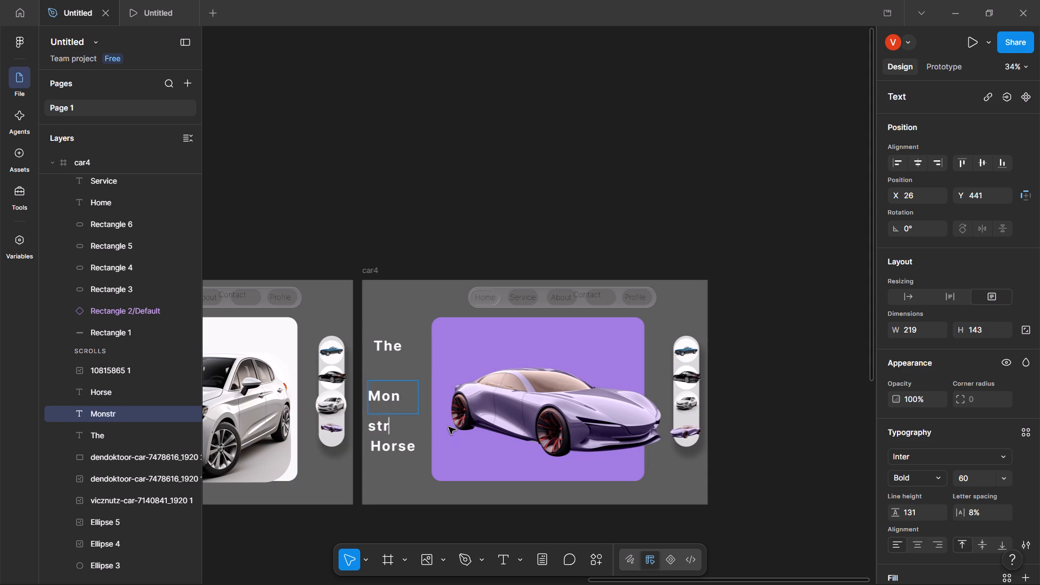
key(BackSpace)
text(er)
Delete the "Horse" text from the car4 frame's heading.
click(416, 450)
key(BackSpace)
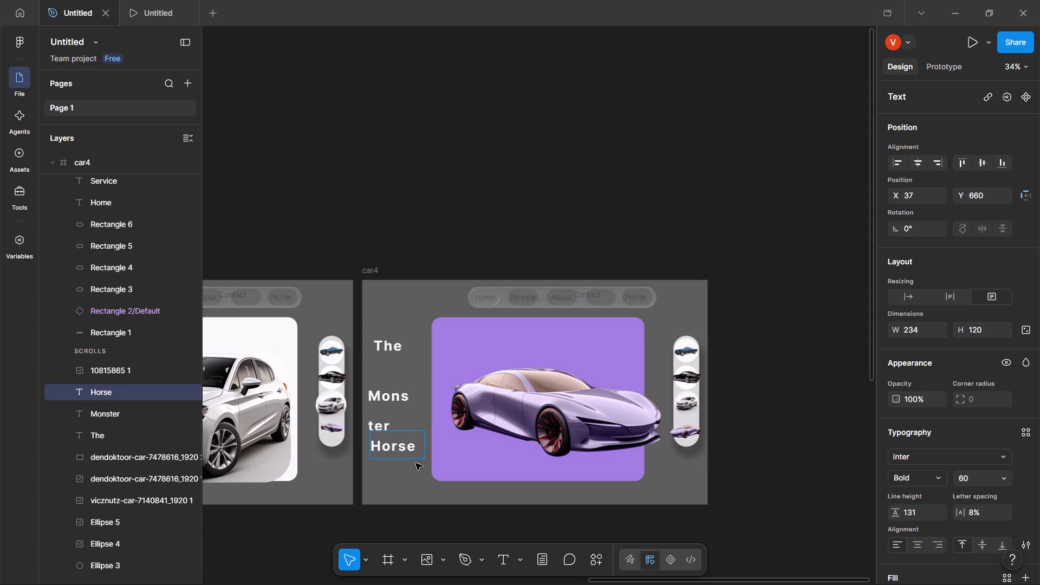
click(414, 456)
key(BackSpace)
click(415, 465)
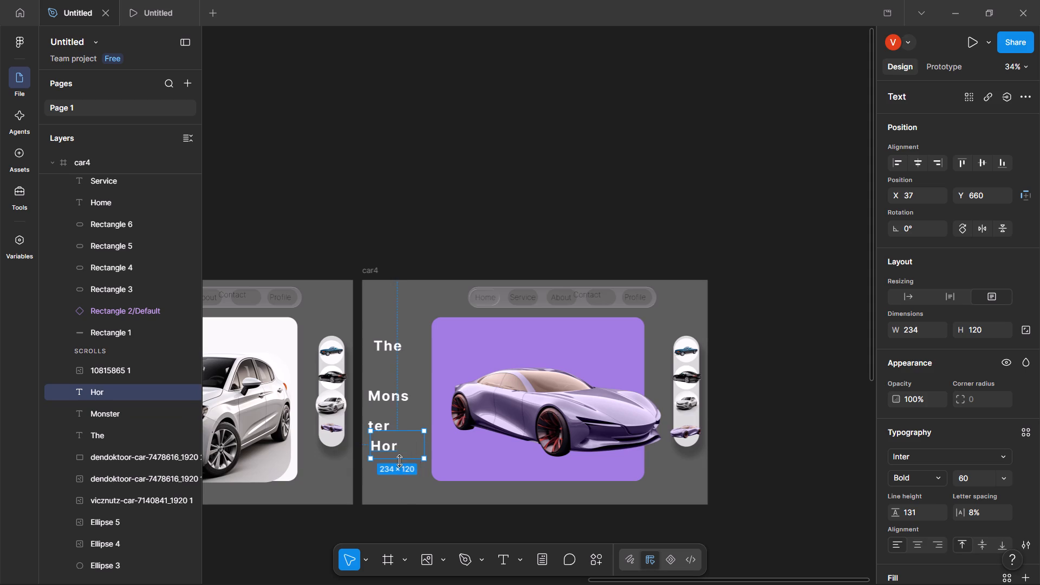
key(BackSpace)
Widen the "Monster" text box to about 339 so the word fits one line, and move it down at X 0.
click(405, 395)
drag(420, 405, 420, 405)
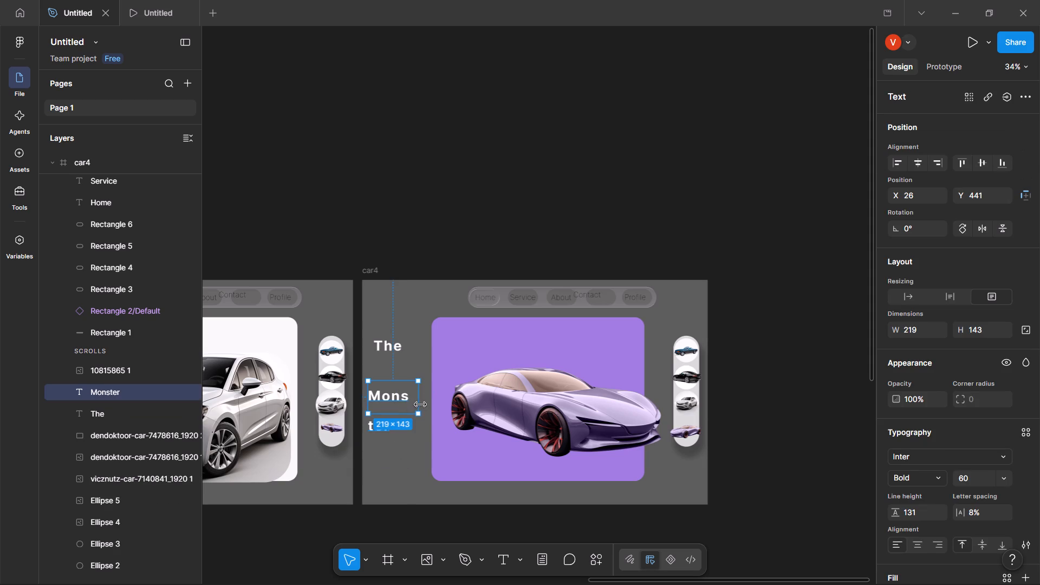
drag(420, 405, 446, 411)
drag(406, 407, 400, 411)
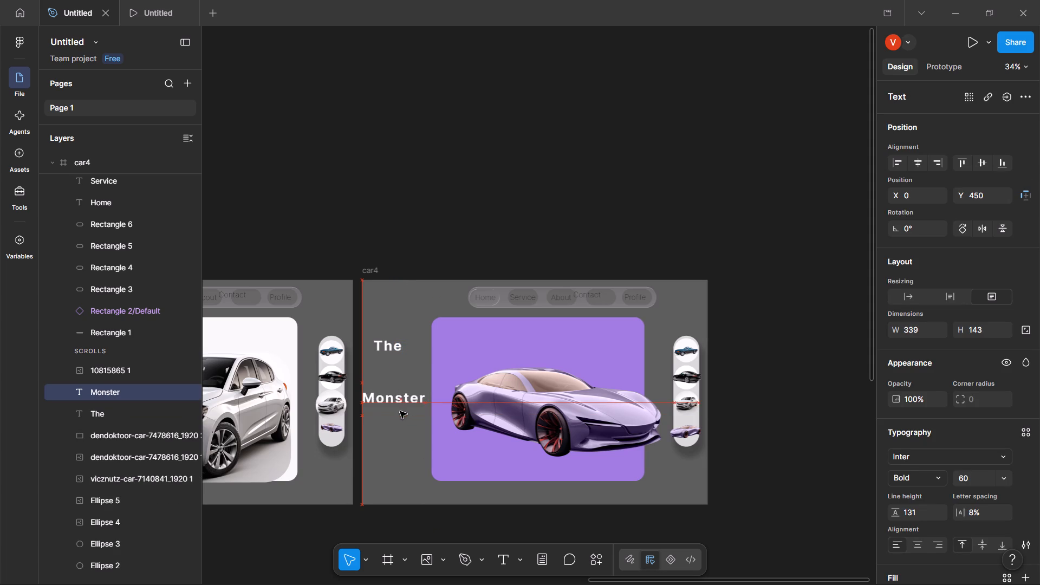
drag(400, 411, 401, 441)
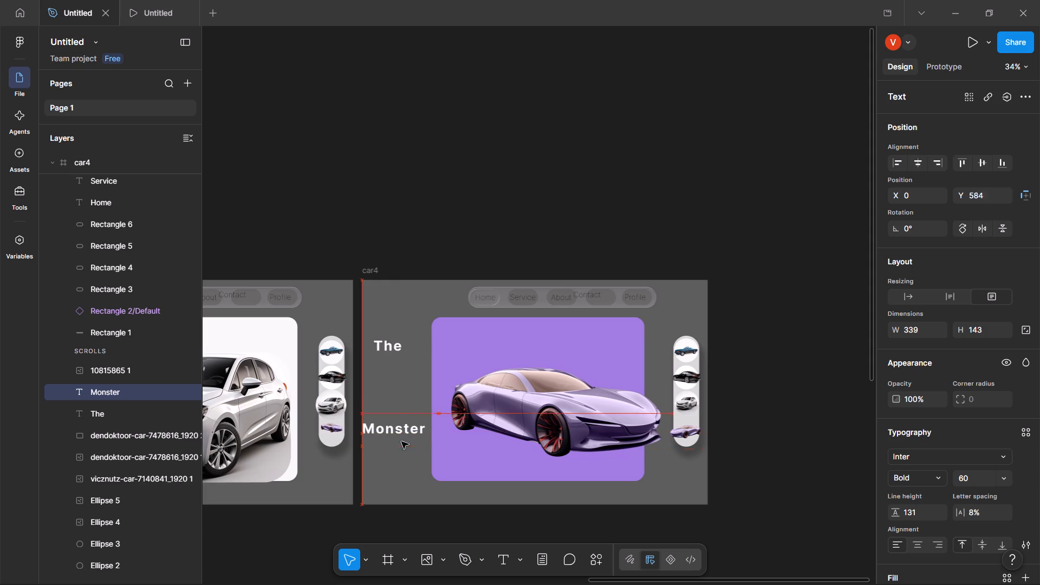
drag(401, 441, 401, 444)
Move the word "The" down to just above "Monster", at about X 58, Y 453.
click(385, 348)
drag(384, 348, 391, 391)
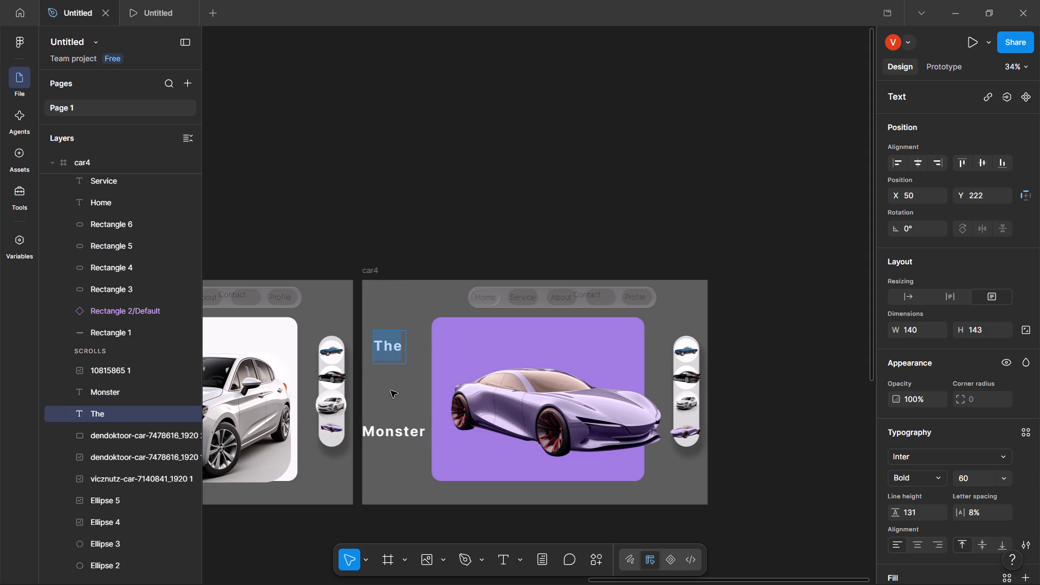
click(391, 388)
drag(386, 349, 389, 402)
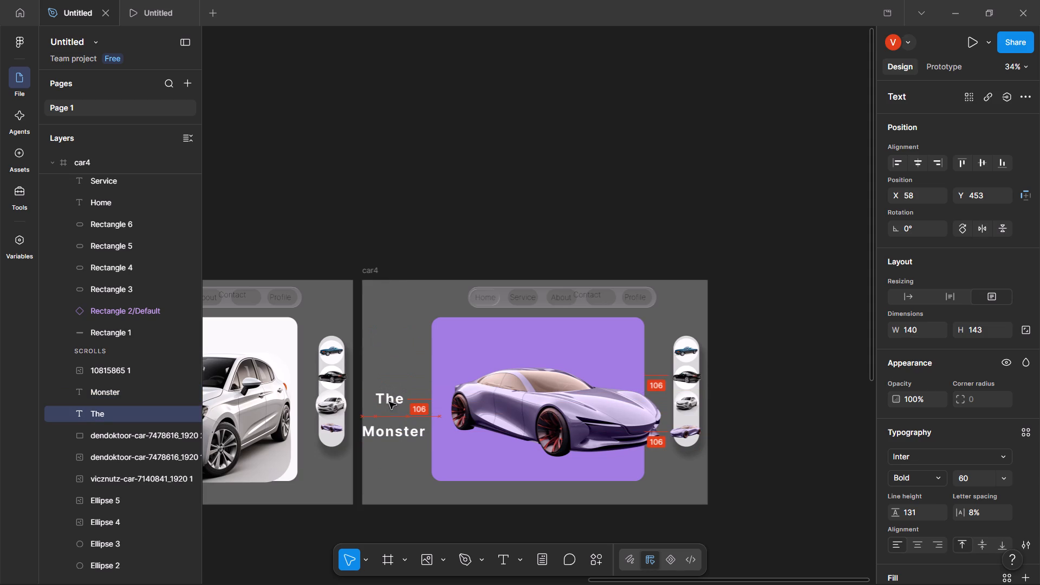
drag(389, 402, 389, 402)
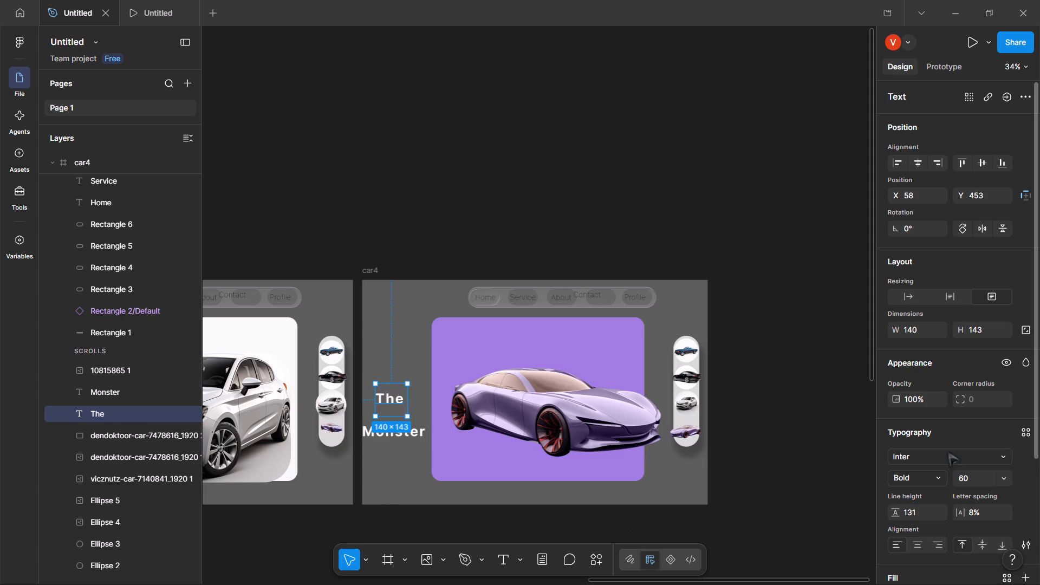
Recolour the word "The" with the purple A07BE1 sampled from the panel behind the car.
scroll(946, 450, down, 6)
click(894, 448)
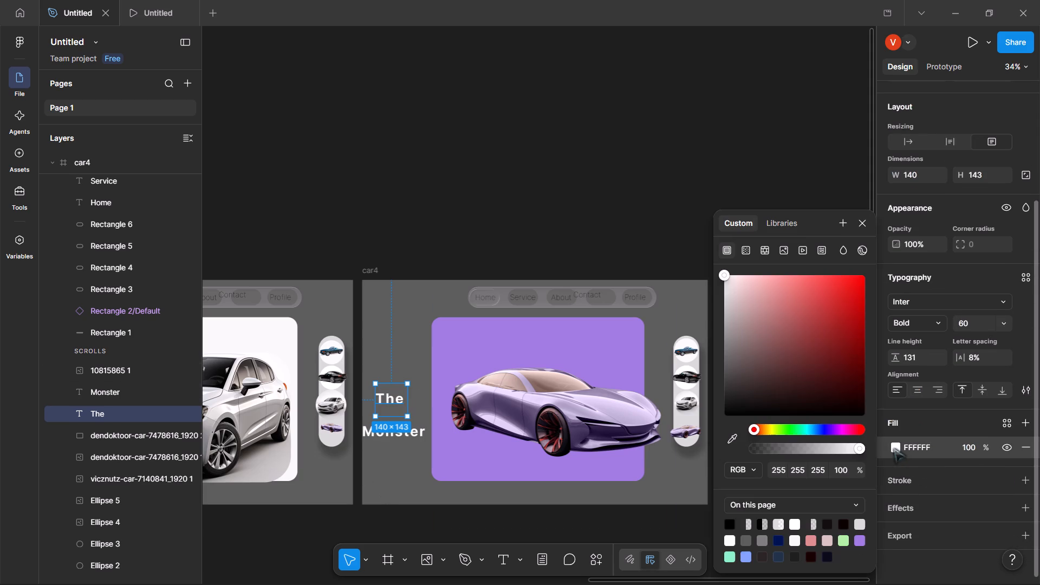
click(734, 446)
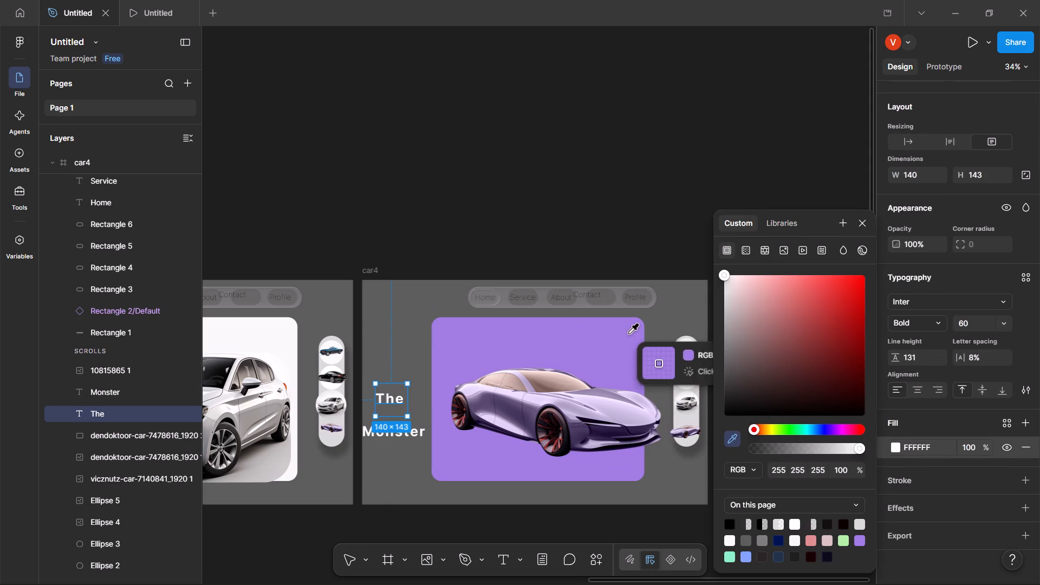
click(568, 337)
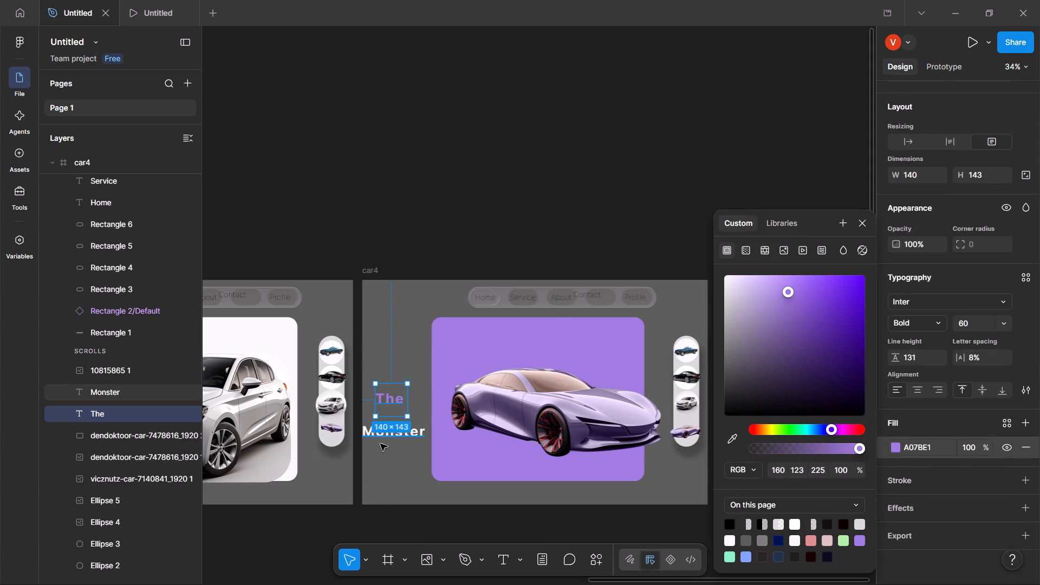
Recolour the word "Monster" with the same purple sampled from the panel, RGB 160 123 225, and deselect it.
click(383, 434)
click(895, 443)
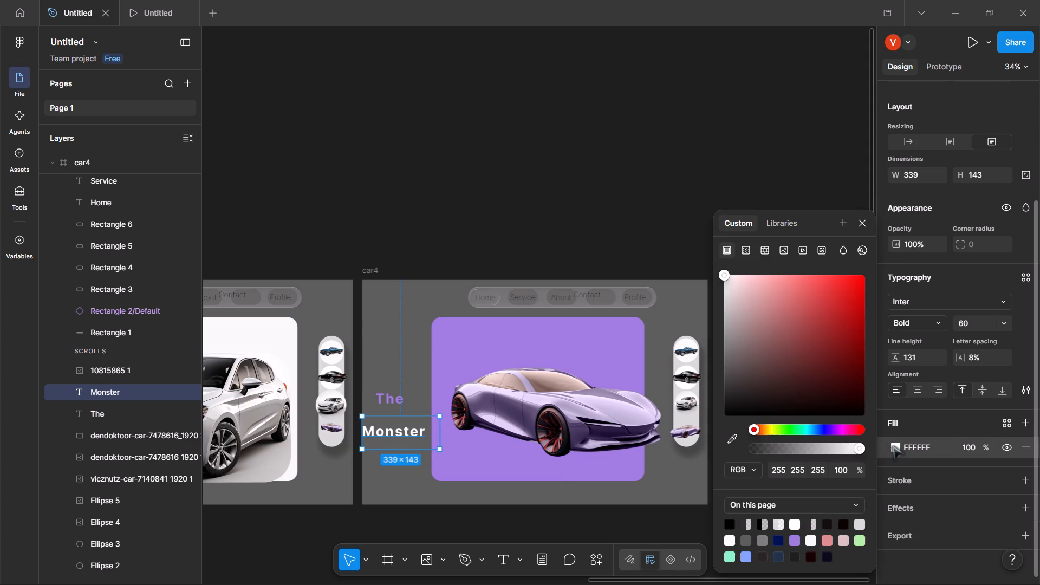
click(730, 440)
click(567, 345)
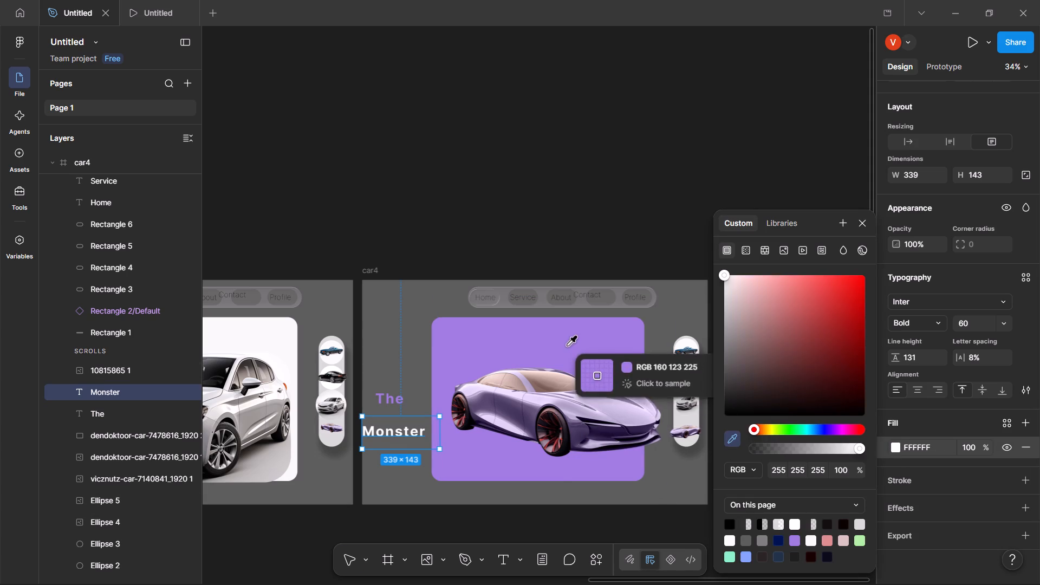
click(497, 218)
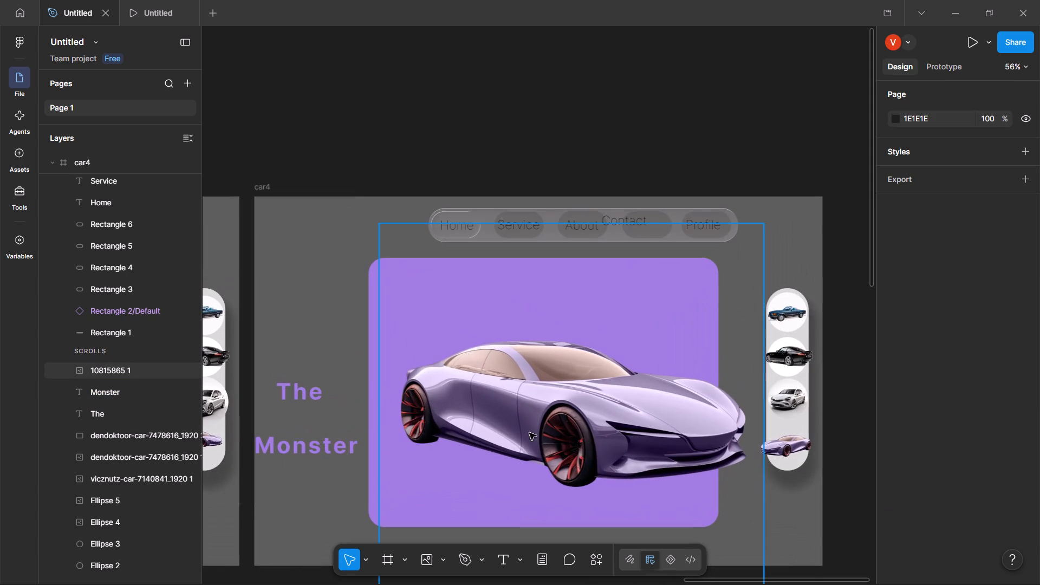
click(628, 159)
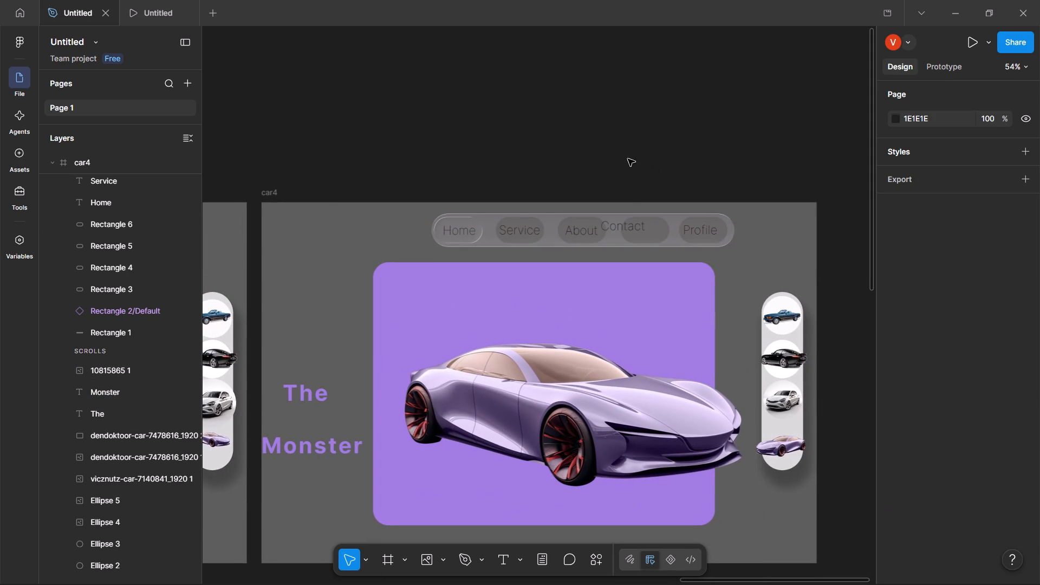
Move the Contact label in car4's navigation bar onto its button between About and Profile.
drag(623, 229, 645, 231)
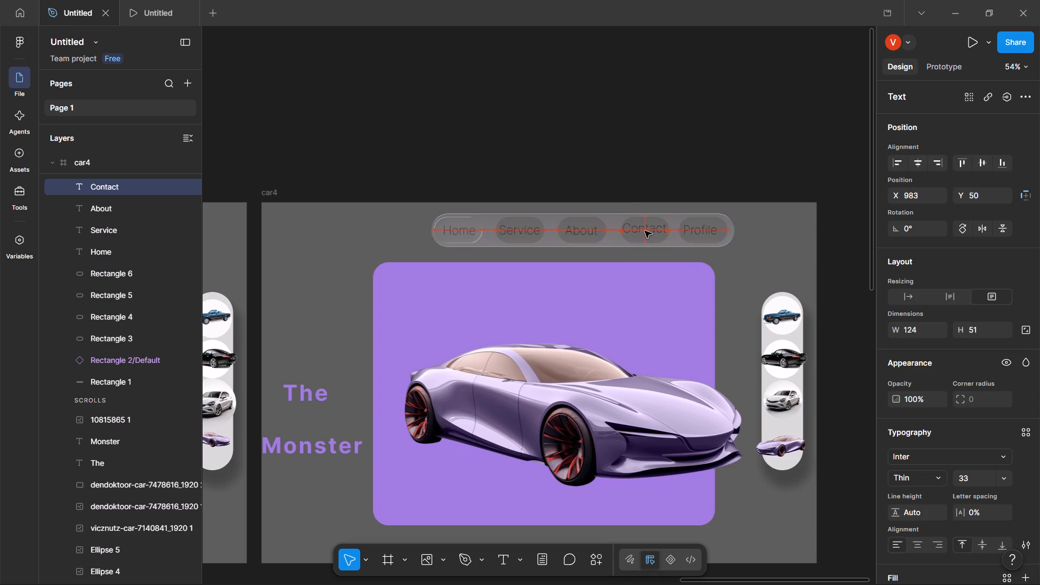
Drop car4's Contact label on its button at about X 983, Y 50, and deselect it.
drag(645, 231, 645, 231)
click(586, 97)
Move the Contact label in car3's navigation bar onto its button between About and Profile, at about X 988, Y 51.
scroll(582, 111, right, 1)
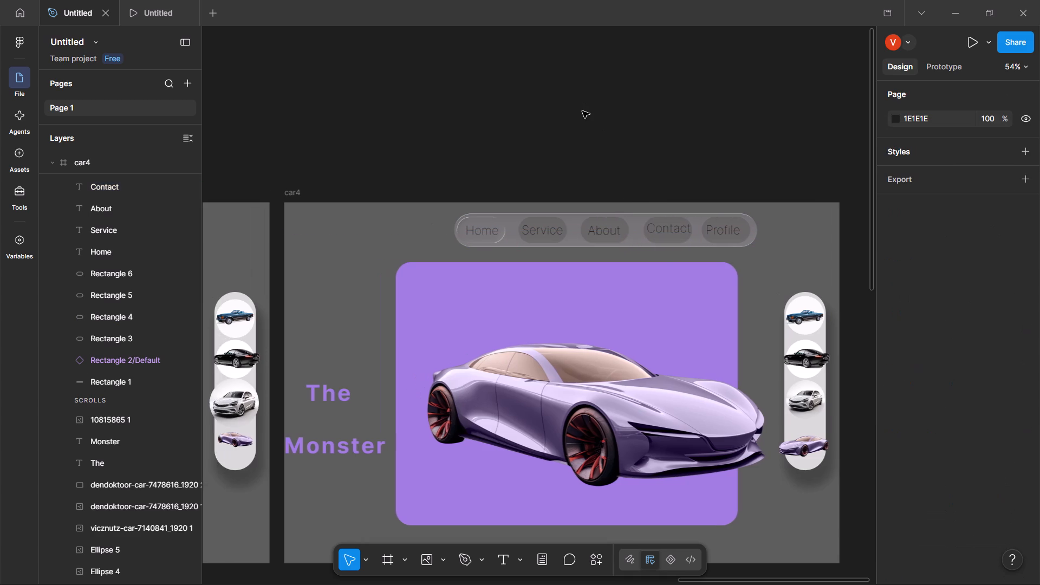
scroll(582, 111, right, 3)
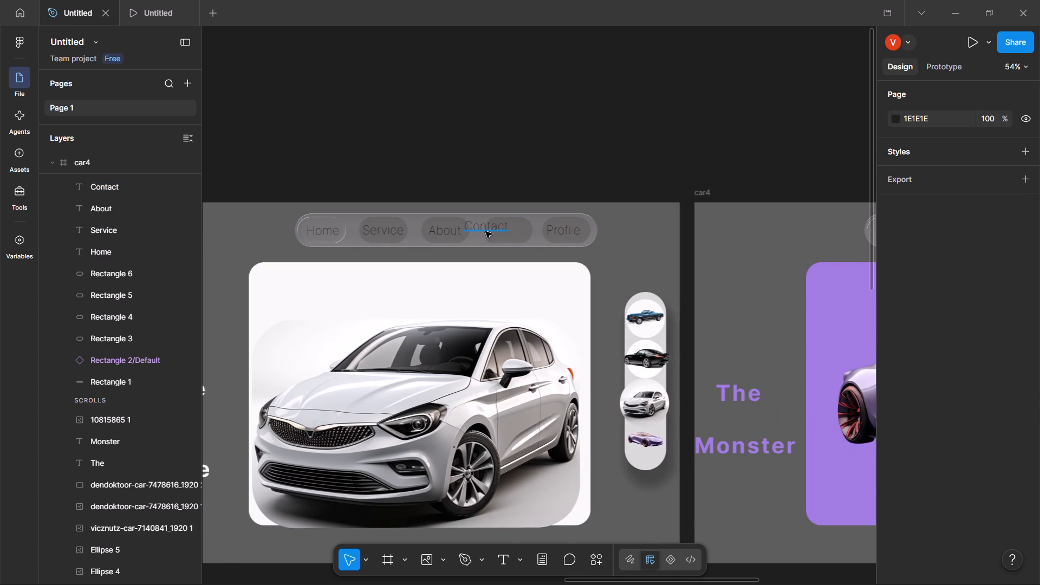
drag(484, 226, 507, 229)
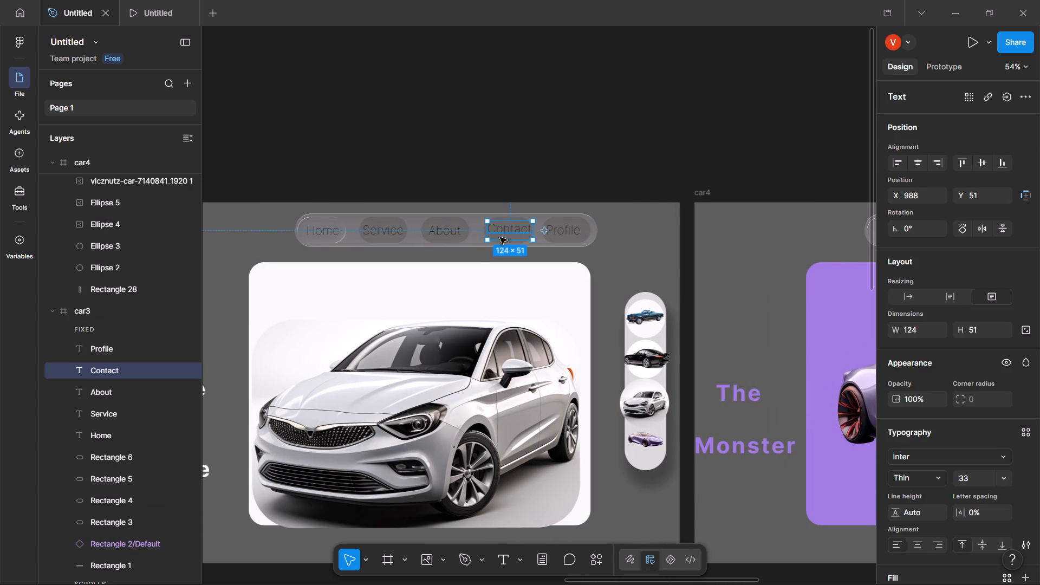
Move the Contact label in car2's navigation bar onto its button at about X 976, Y 55, and deselect it.
scroll(482, 249, right, 5)
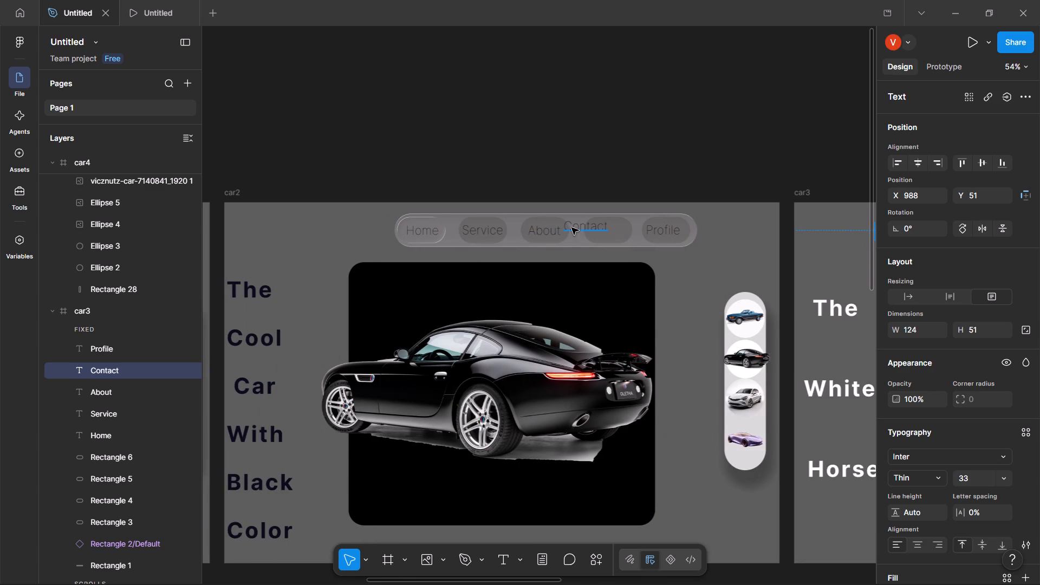
drag(574, 227, 591, 232)
click(594, 231)
scroll(396, 183, right, 1)
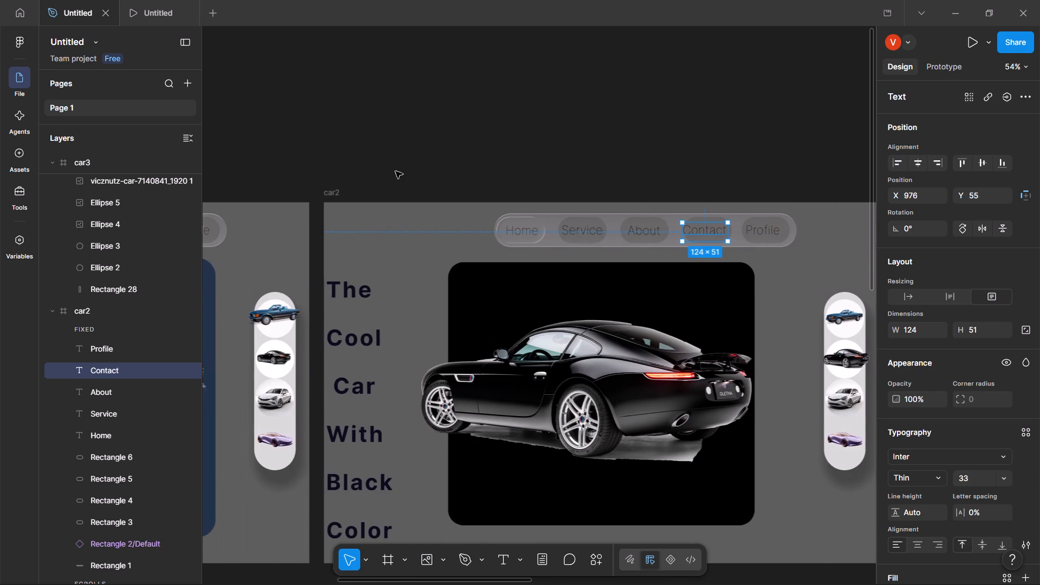
scroll(395, 171, right, 1)
click(445, 145)
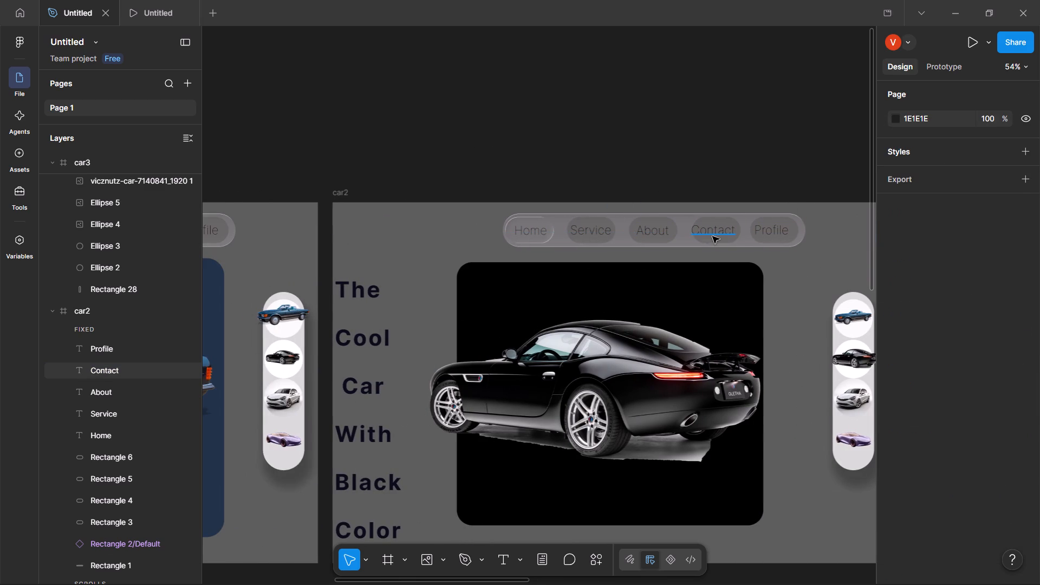
Nudge car2's Contact label 8 px to the right to centre it on its button, and deselect it.
click(712, 236)
key(Right)
key(Right)
key(Right)
key(Right)
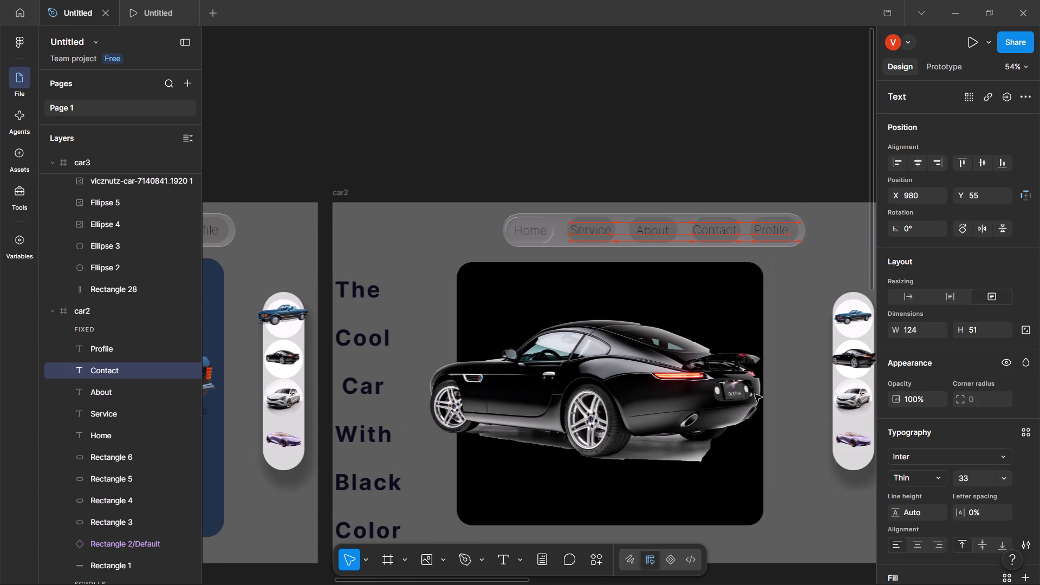
key(Right)
key(Right)
key(Right)
key(Right)
click(578, 113)
Switch to the prototype preview, go from the Contact page to the Home page, and check which areas there are clickable.
scroll(567, 176, right, 3)
scroll(496, 236, right, 2)
scroll(406, 290, right, 3)
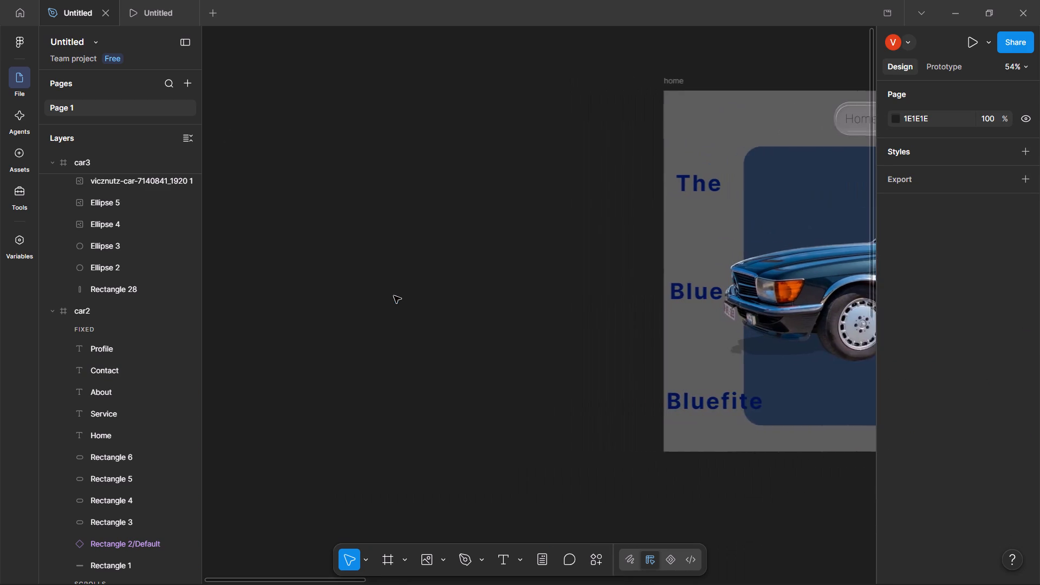
scroll(323, 231, left, 2)
click(134, 10)
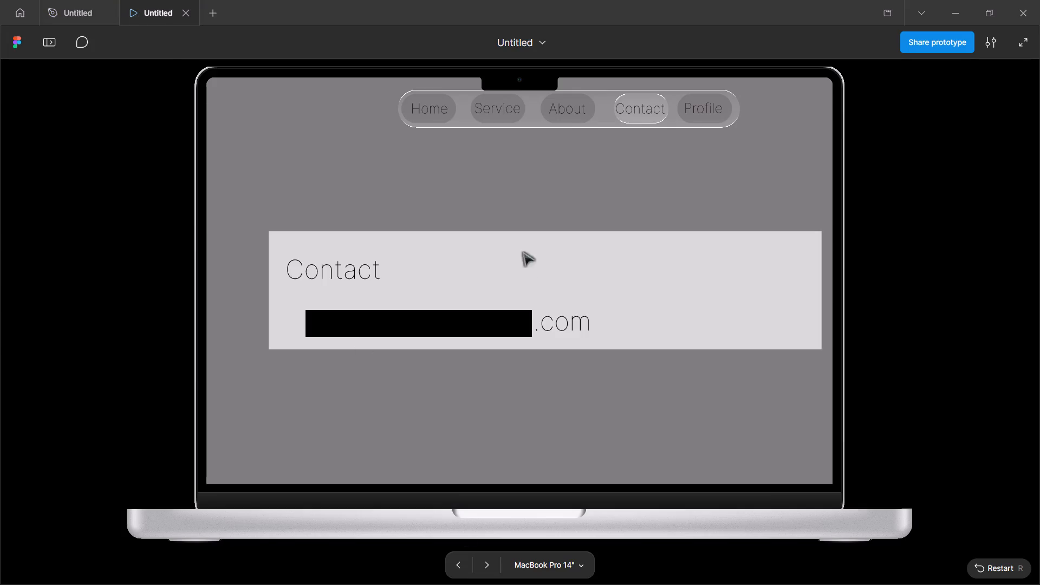
click(408, 110)
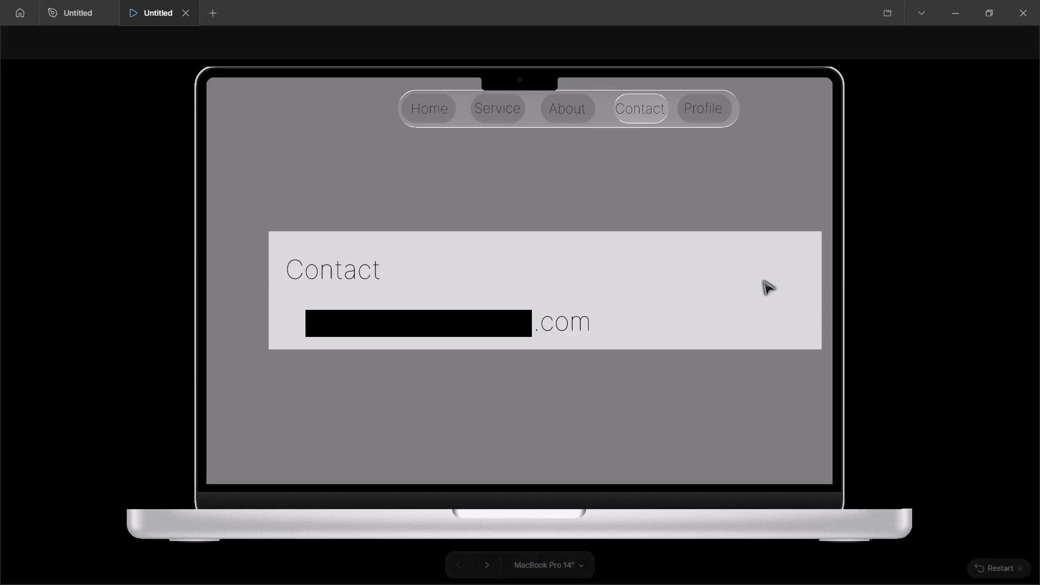
click(441, 99)
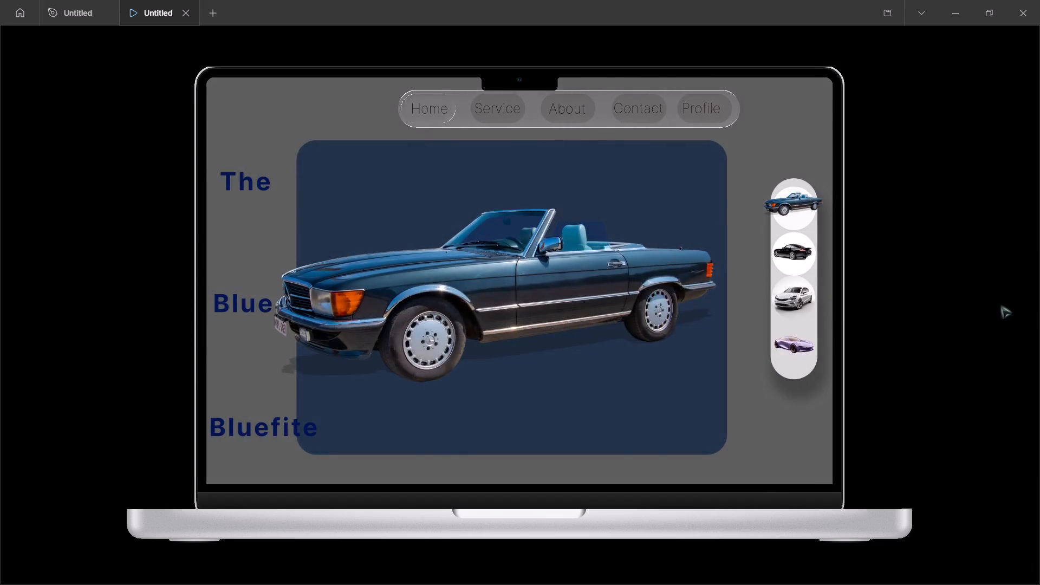
click(985, 274)
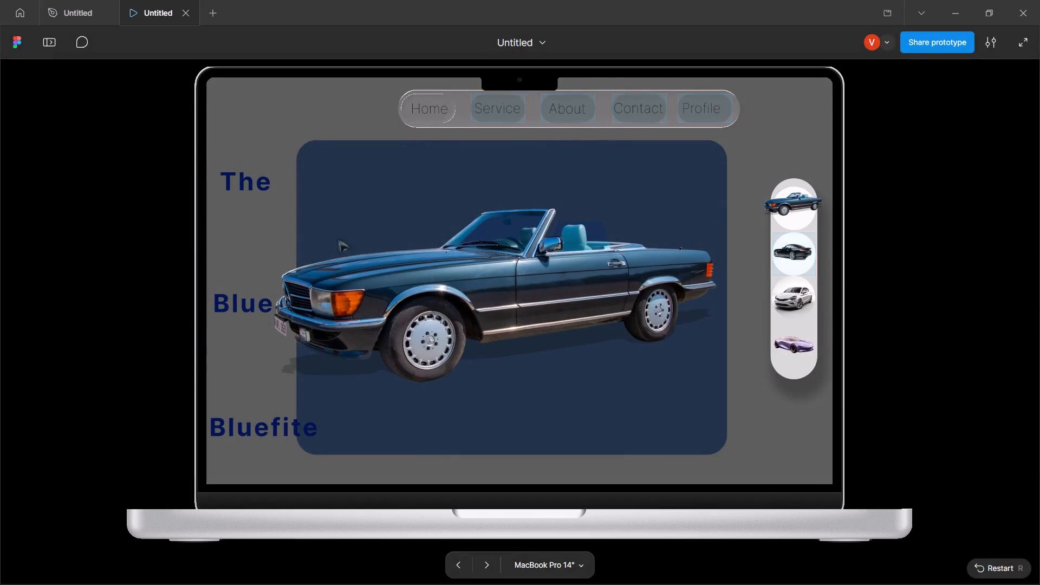
click(166, 197)
click(291, 133)
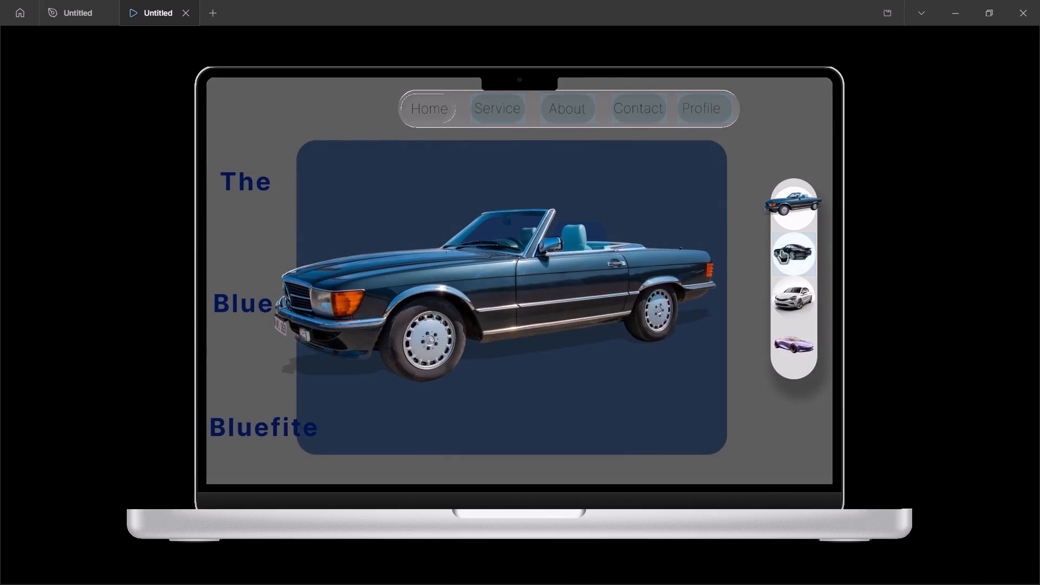
Test the black and white car thumbnails in the prototype preview, and return to the design file.
click(784, 252)
click(796, 303)
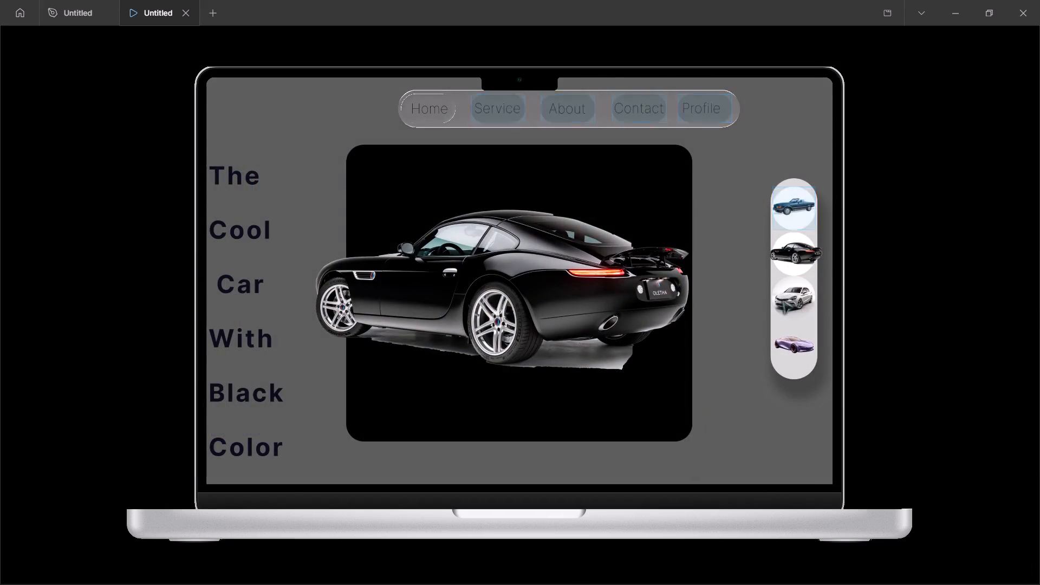
click(782, 299)
triple_click(791, 299)
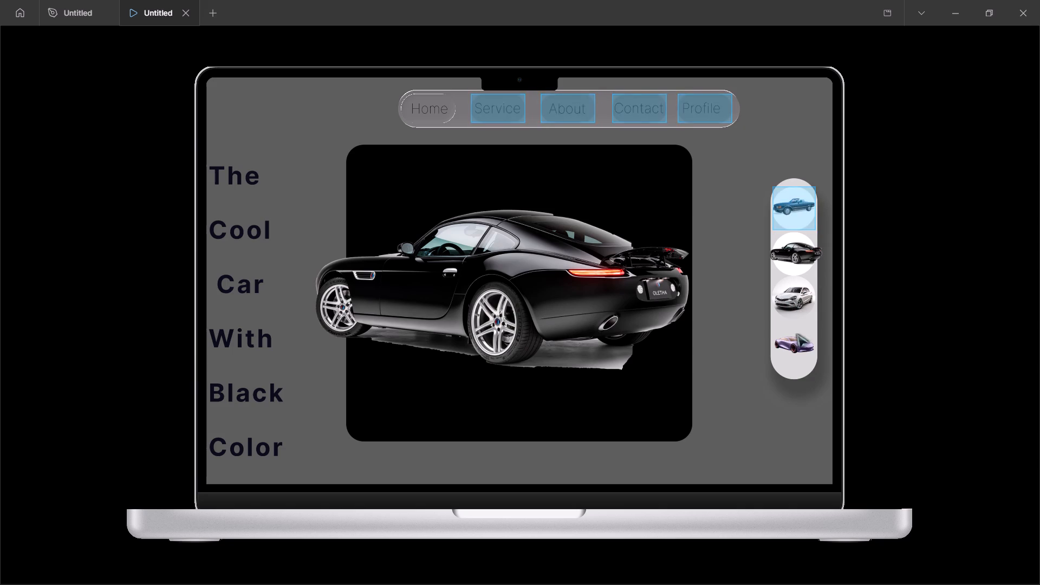
click(66, 4)
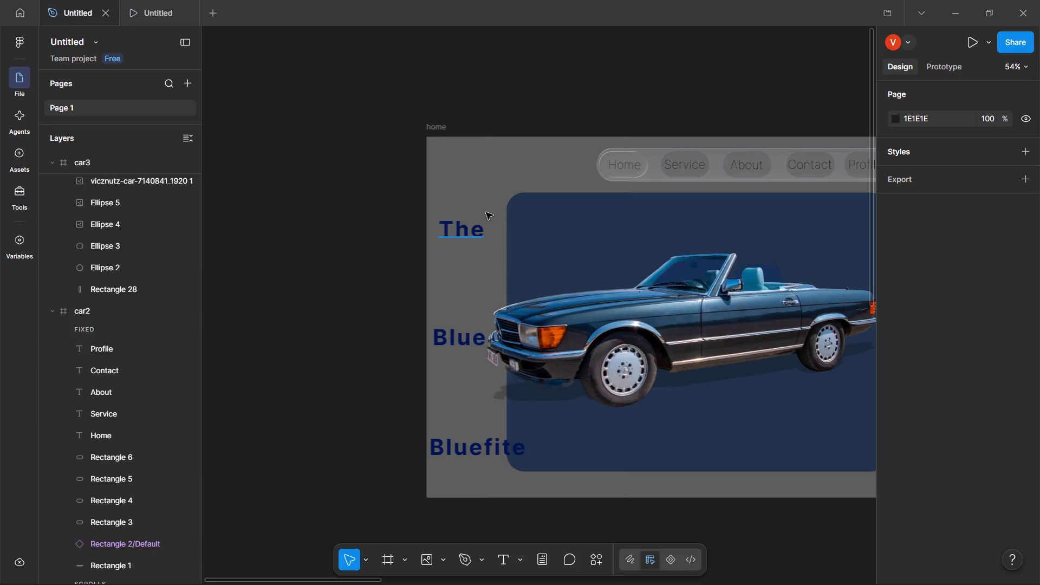
Link the white car thumbnail in the home frame to car3 with an on-click Navigate to interaction using Smart animate, Ease out, 300ms.
scroll(487, 211, left, 6)
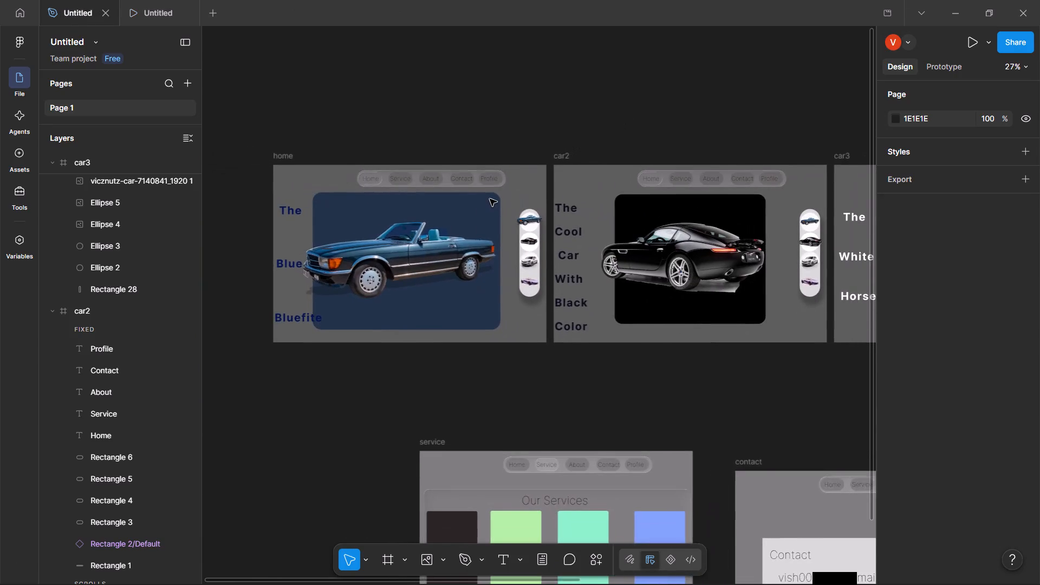
scroll(490, 199, left, 5)
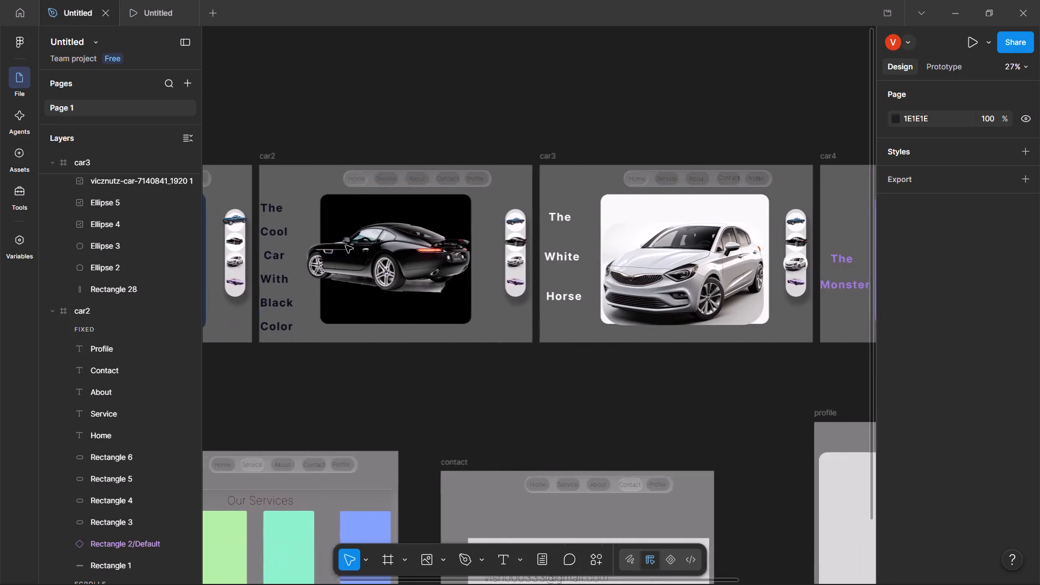
scroll(942, 126, right, 2)
click(192, 45)
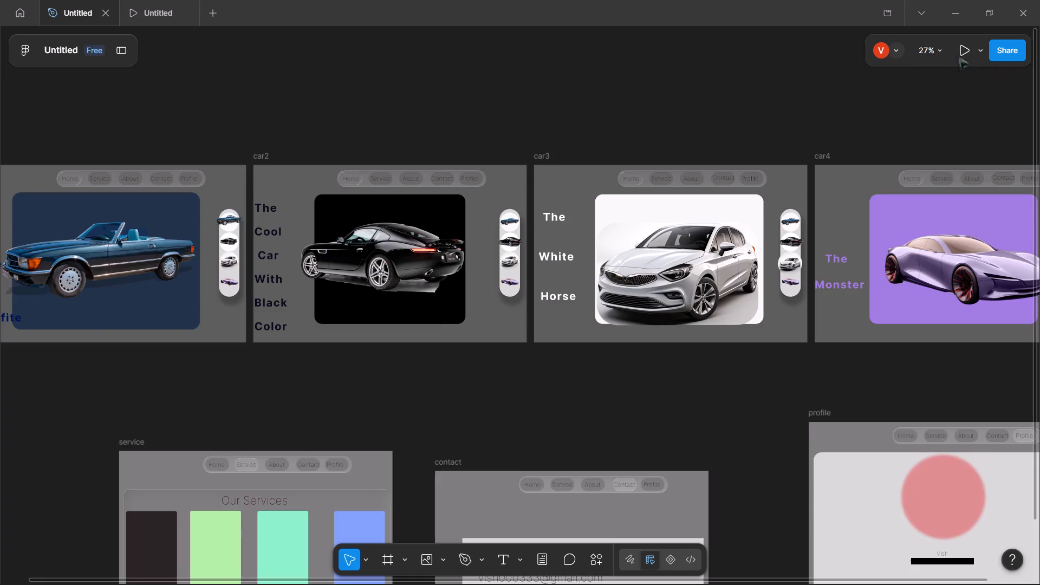
click(233, 262)
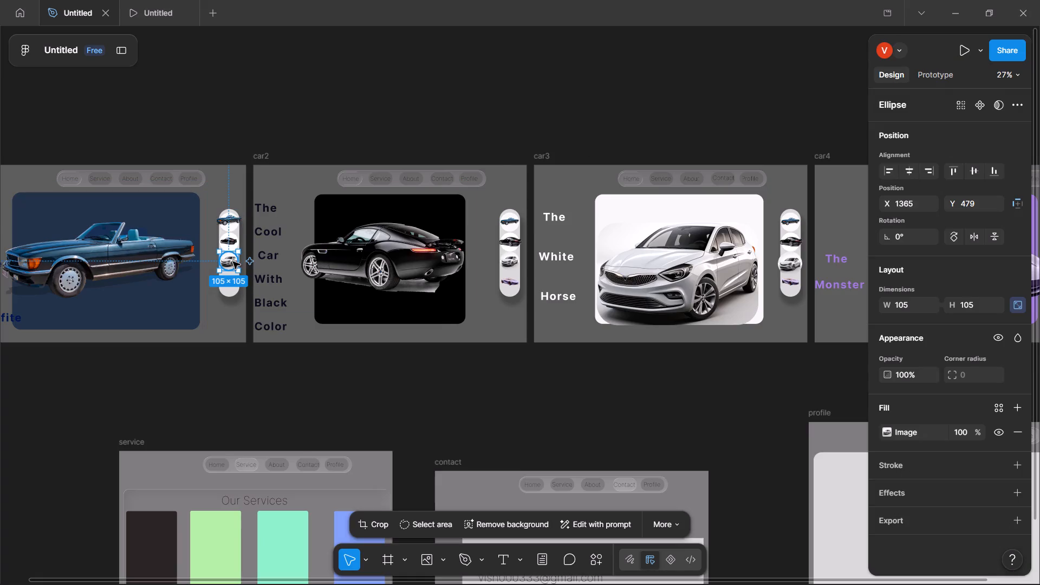
click(934, 71)
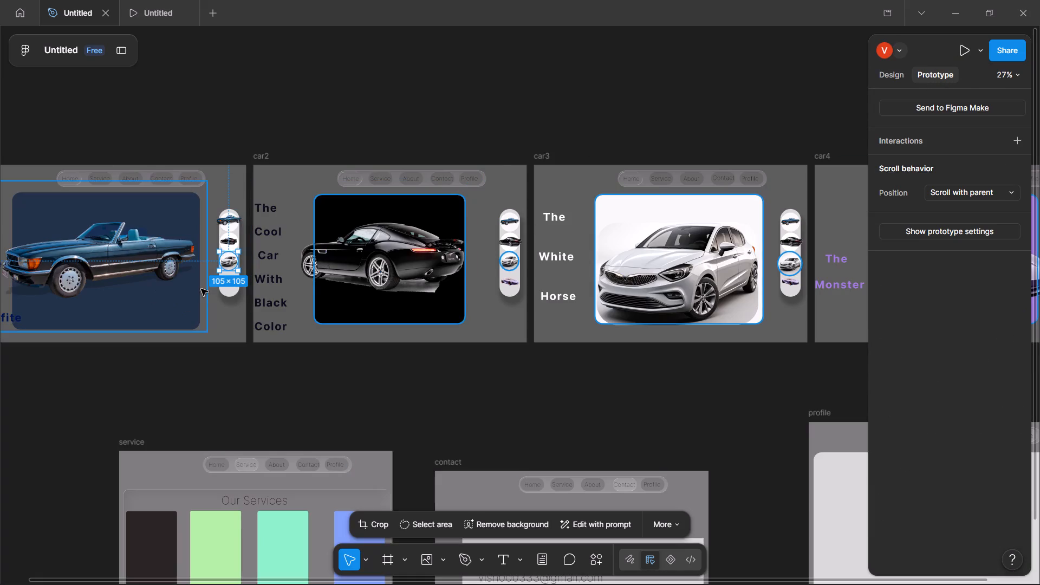
click(204, 356)
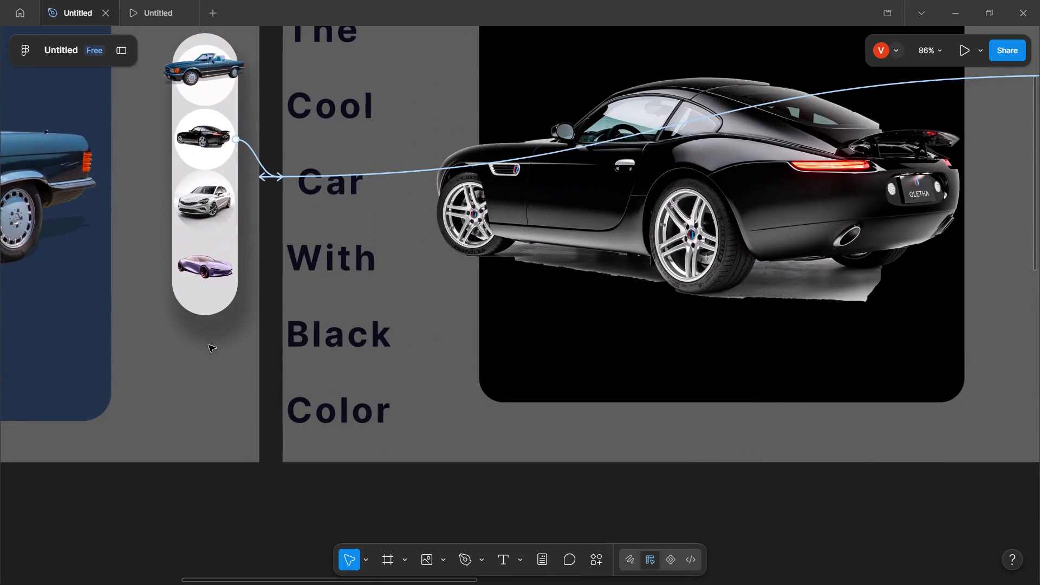
drag(235, 201, 252, 171)
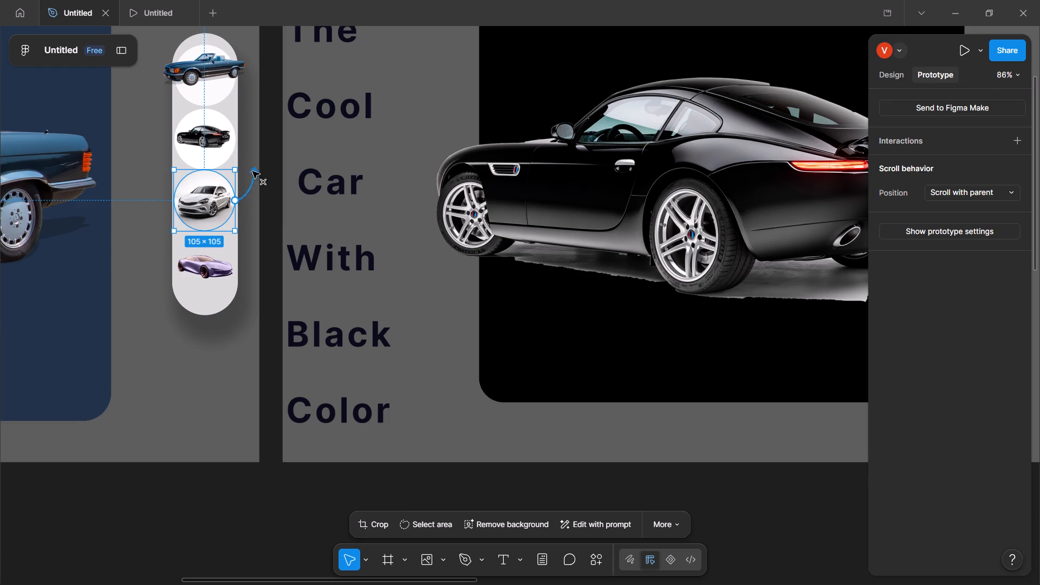
drag(252, 171, 773, 256)
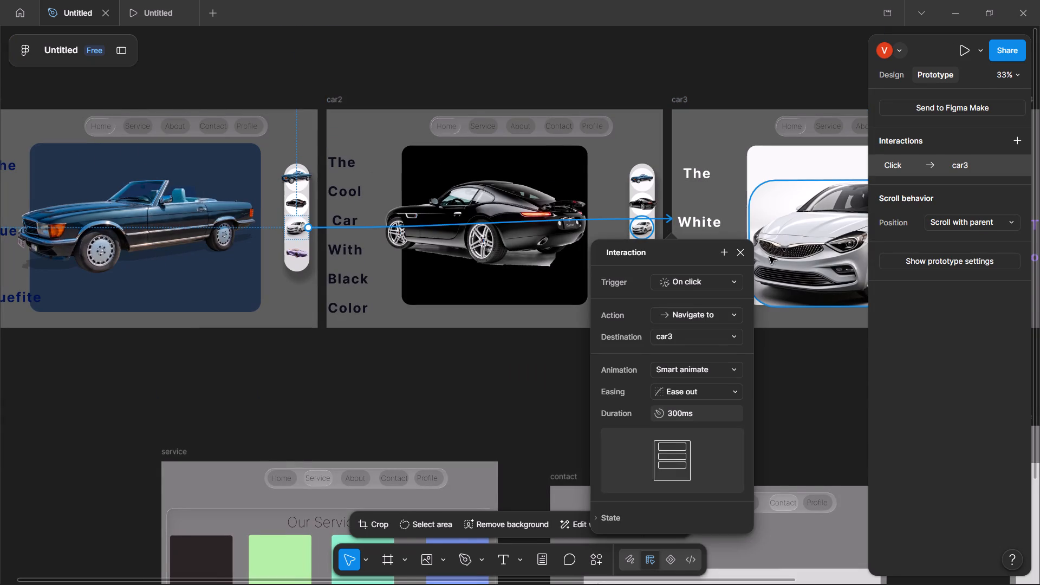
Link the purple car thumbnail in the home frame to car4 with an on-click Navigate to interaction using Smart animate, Ease out, 300ms.
scroll(458, 339, left, 1)
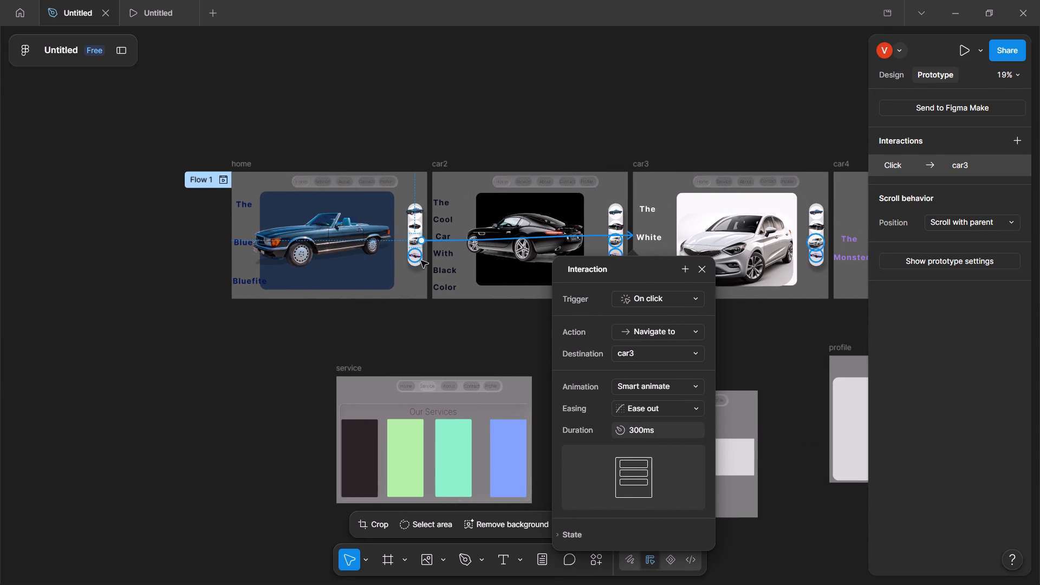
click(421, 259)
drag(424, 257, 612, 288)
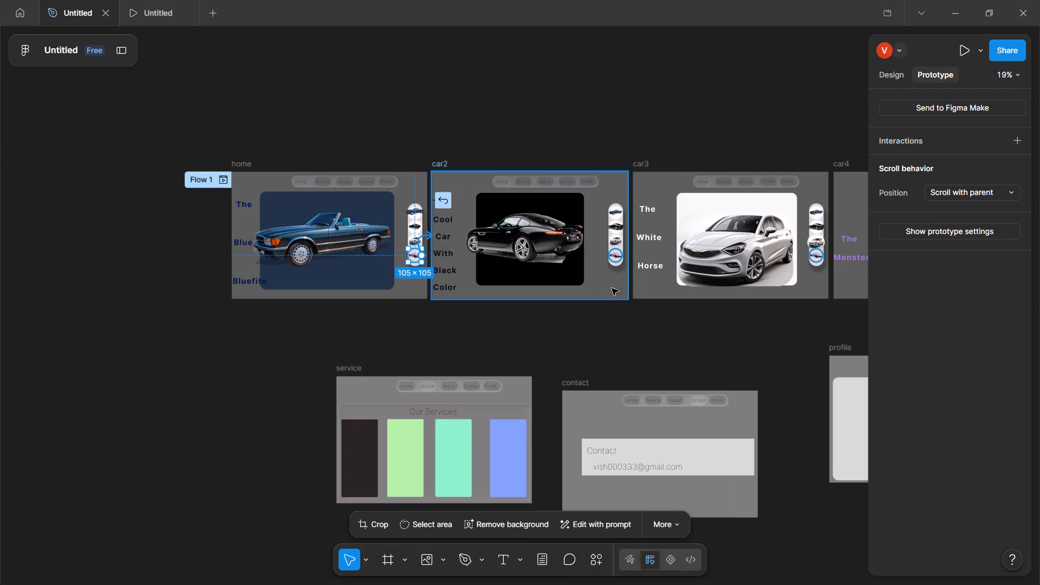
drag(612, 288, 767, 281)
scroll(666, 295, left, 2)
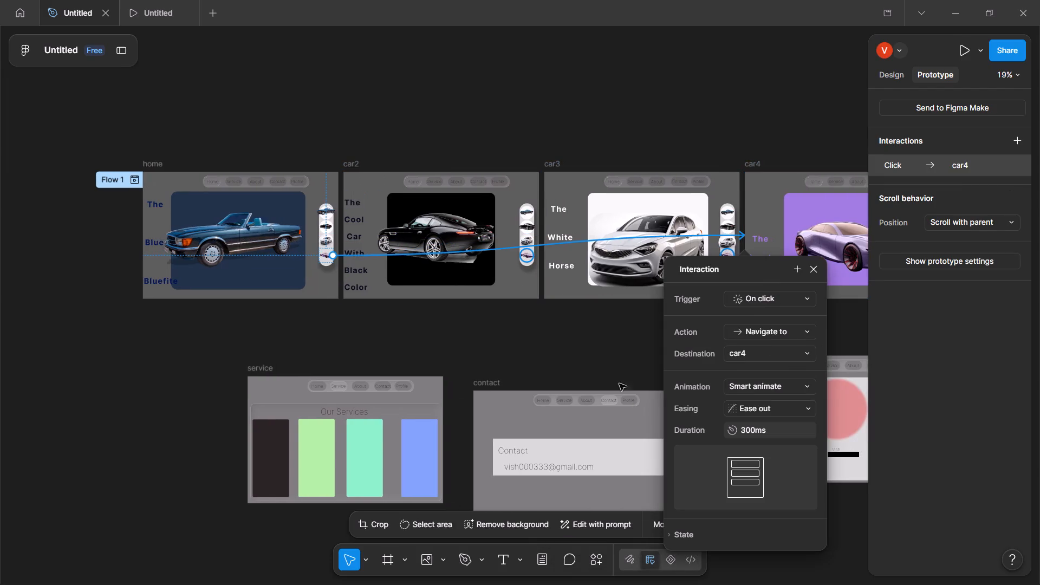
click(588, 368)
scroll(642, 356, left, 1)
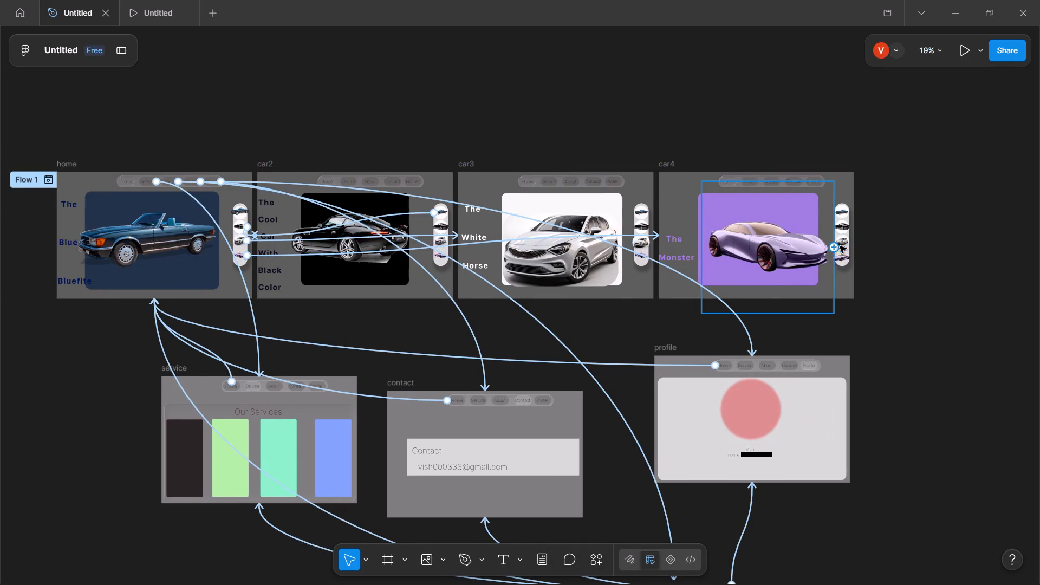
Link the white car thumbnail in the car4 frame to car3 with an on-click Navigate to interaction using Smart animate, Ease out, 300ms.
click(841, 243)
drag(842, 249, 615, 245)
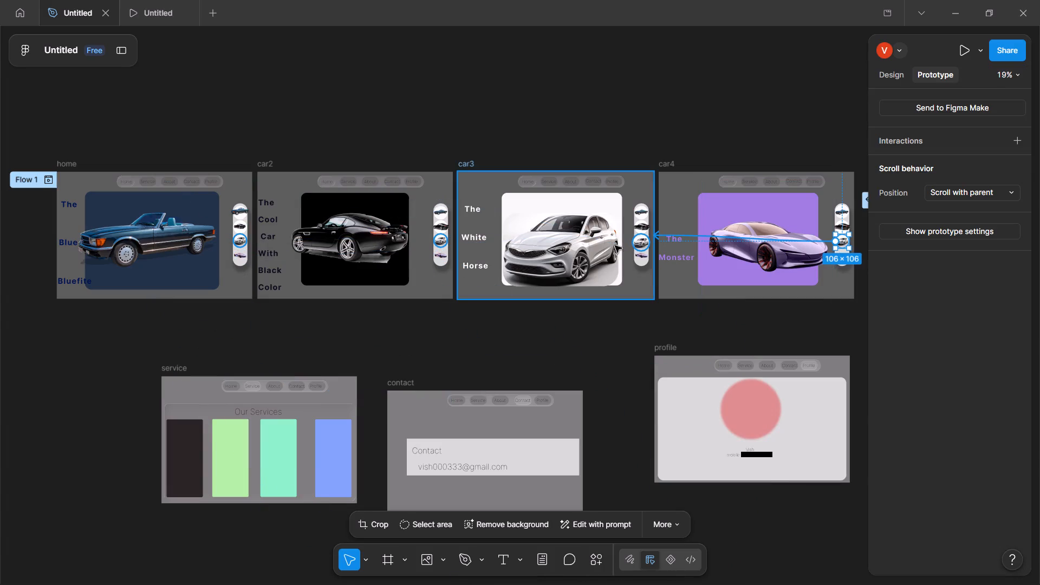
drag(615, 245, 628, 245)
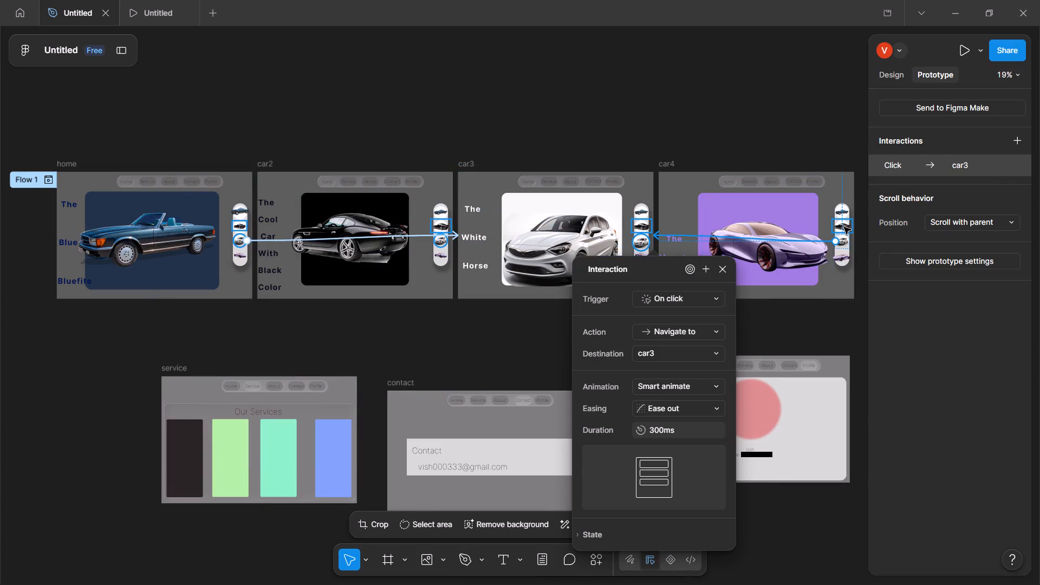
click(842, 227)
Link the circle behind car4's black car thumbnail to the car2 frame with an on-click interaction.
click(837, 225)
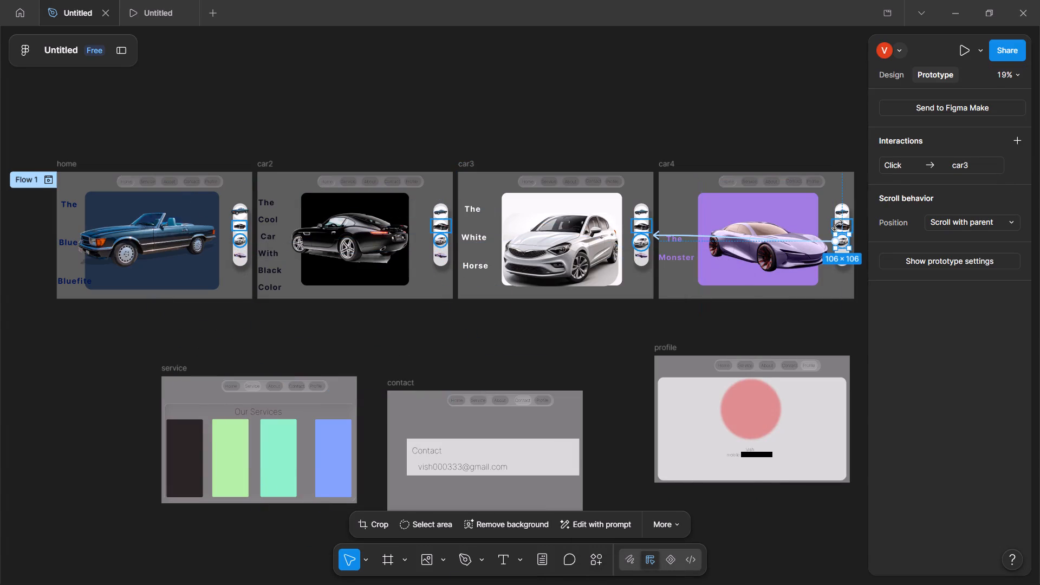
click(842, 226)
scroll(842, 236, up, 1)
scroll(772, 381, up, 1)
scroll(805, 137, left, 1)
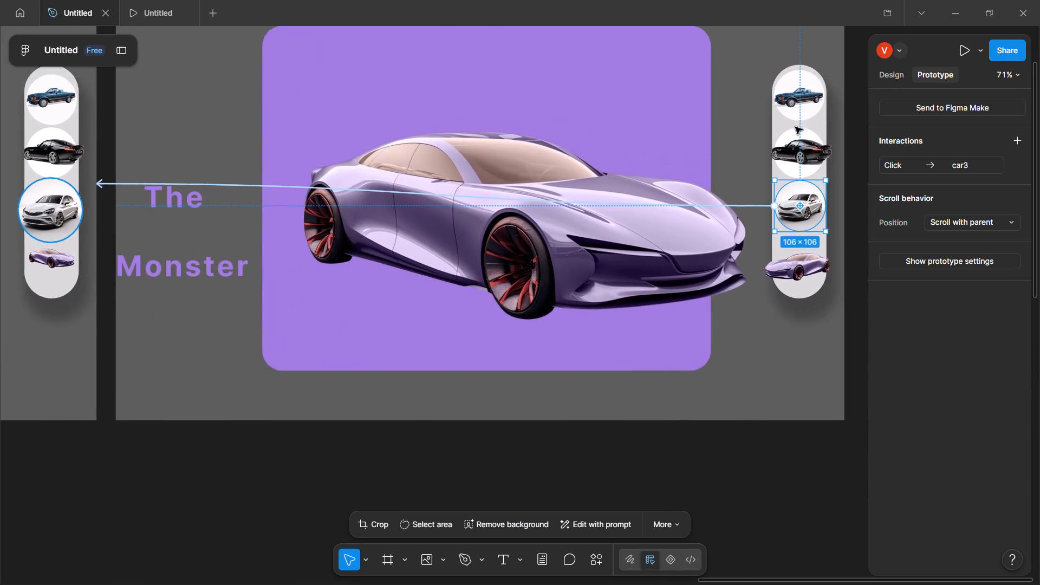
scroll(795, 127, left, 1)
click(795, 87)
click(714, 207)
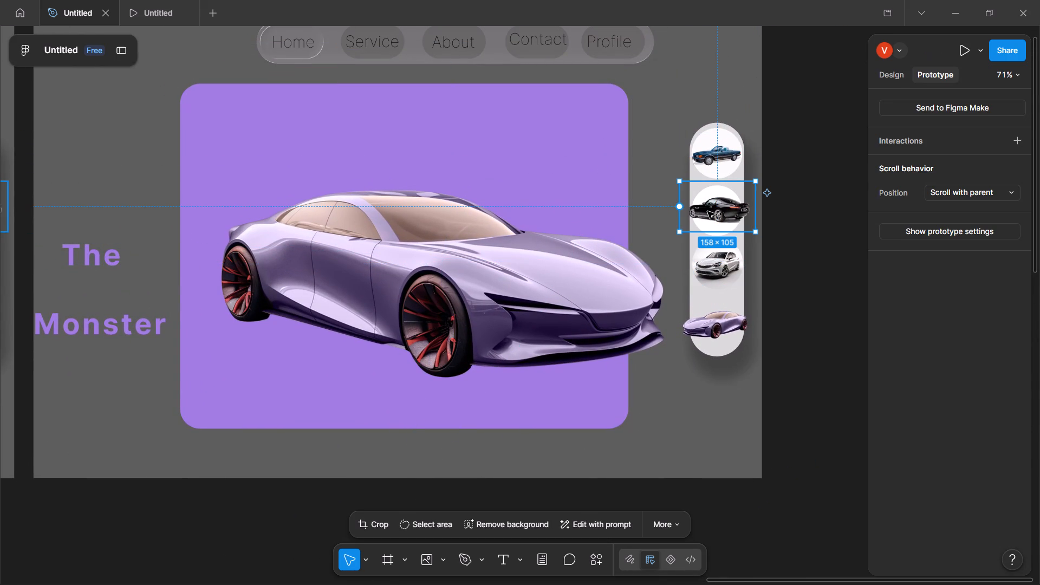
click(702, 232)
click(774, 249)
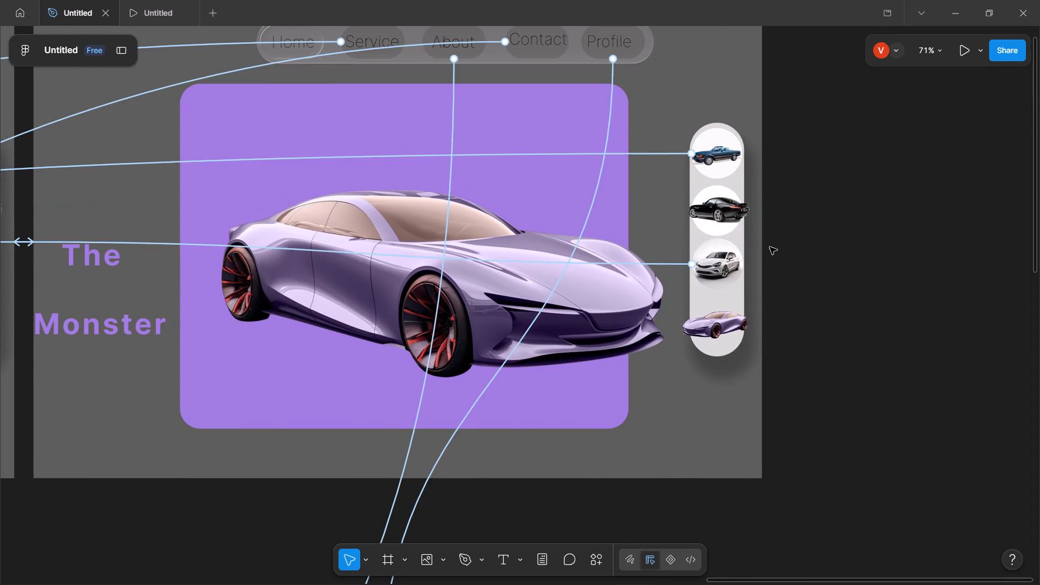
click(726, 235)
drag(716, 236, 714, 237)
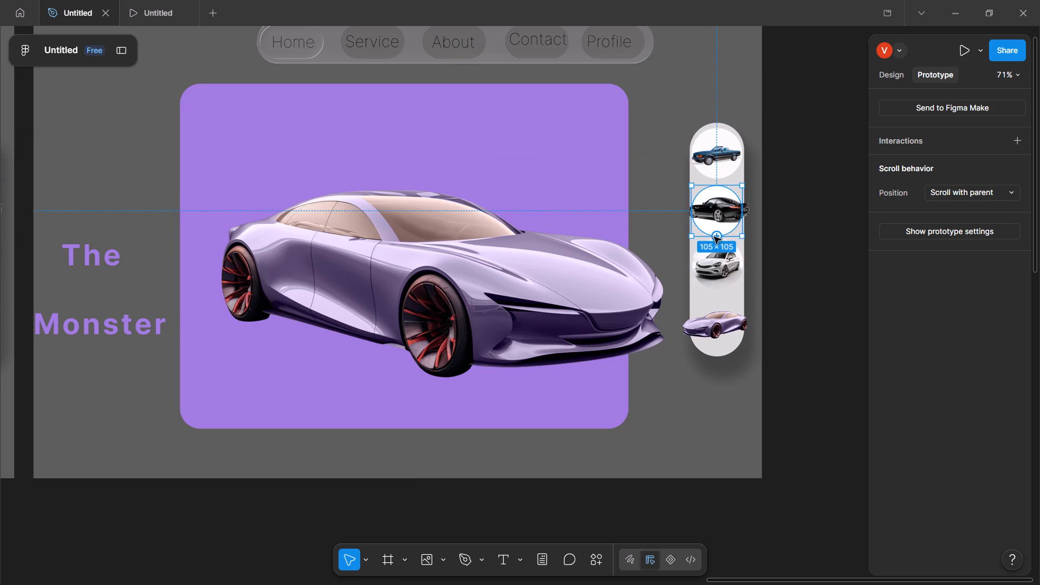
drag(714, 237, 324, 203)
scroll(383, 204, right, 6)
scroll(324, 203, right, 4)
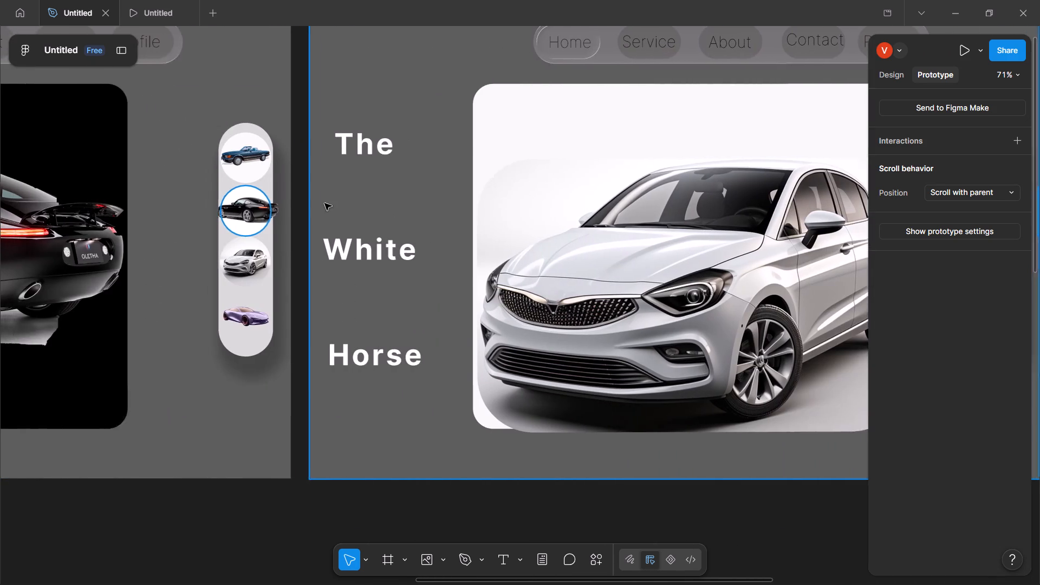
drag(324, 203, 317, 203)
scroll(324, 203, right, 1)
scroll(445, 219, left, 6)
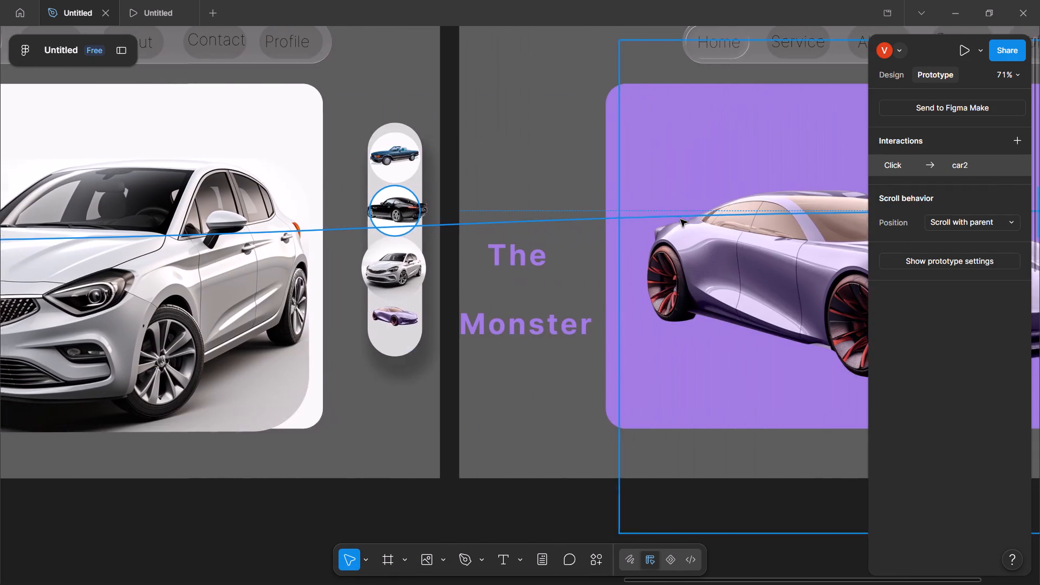
scroll(687, 219, left, 4)
scroll(656, 194, right, 1)
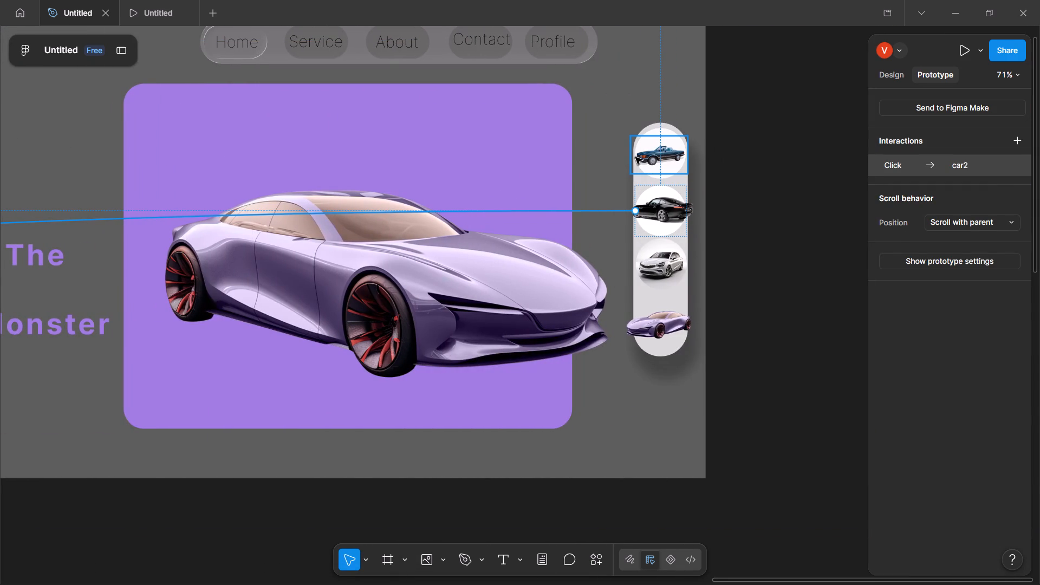
Add an on-drag Navigate to interaction from the circle behind car4's blue car thumbnail to home, using Smart animate, Ease out, 300ms.
click(668, 176)
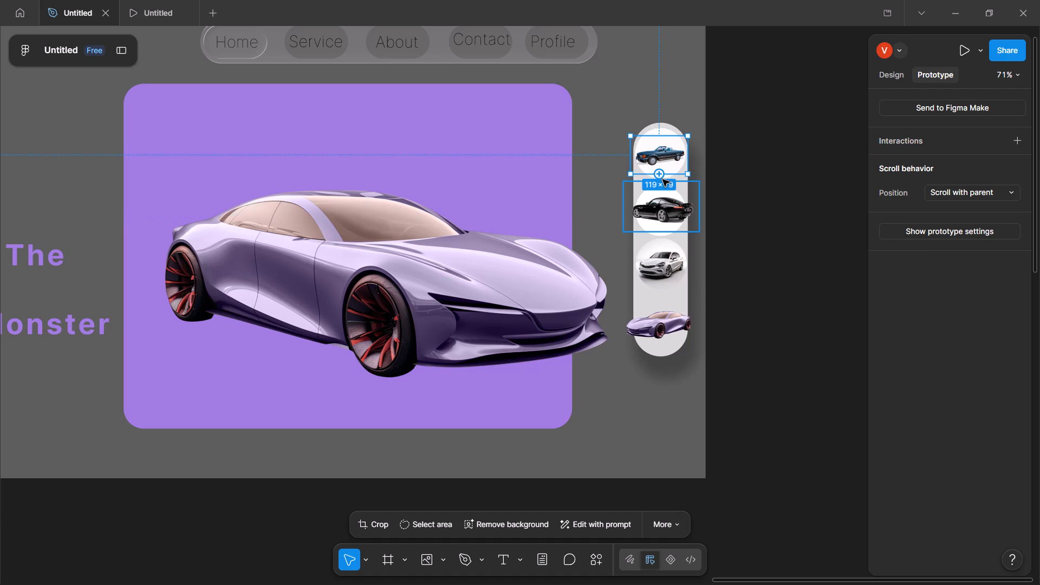
click(660, 177)
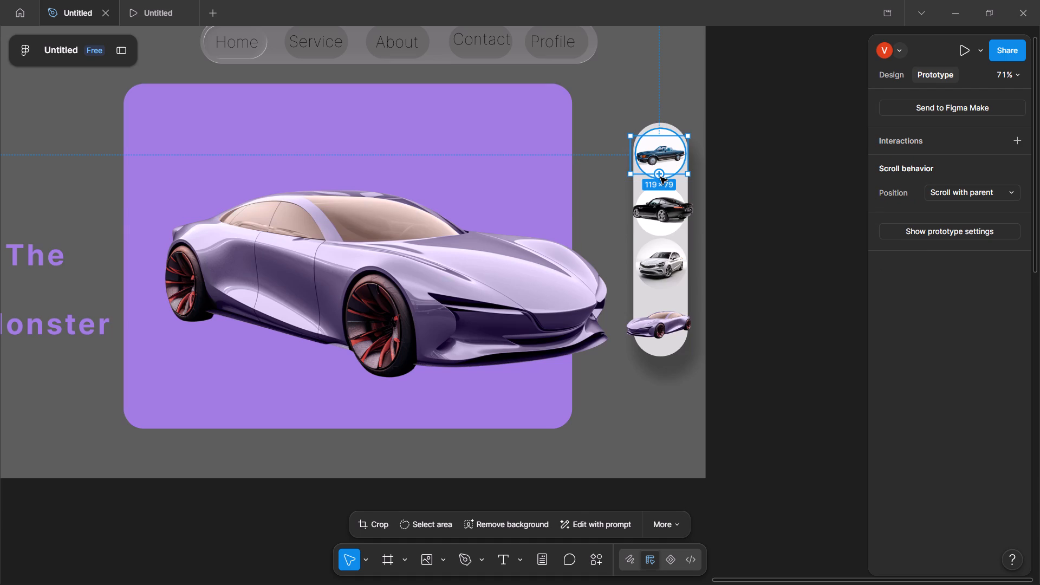
click(662, 178)
click(675, 177)
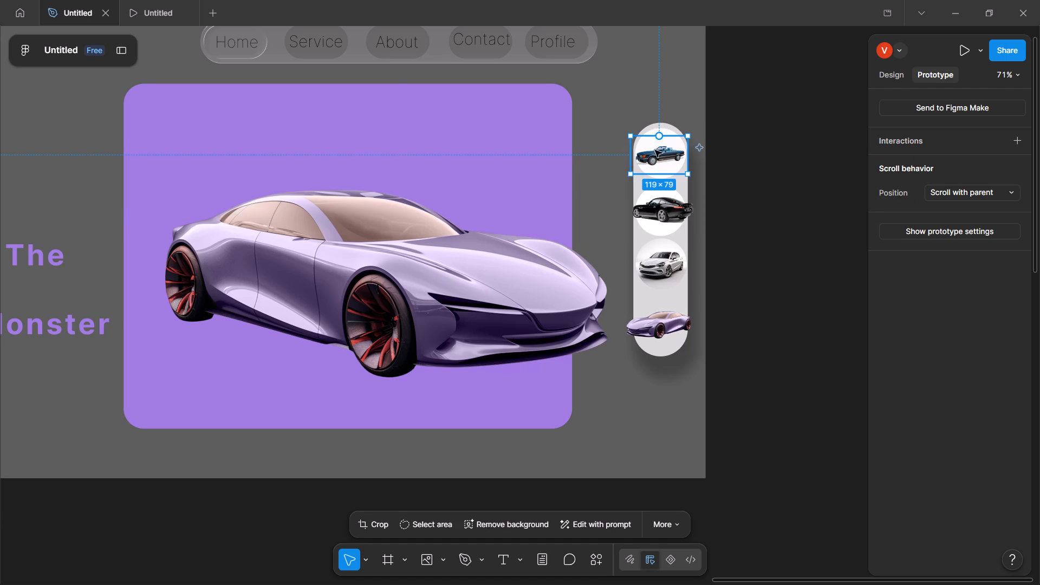
click(733, 169)
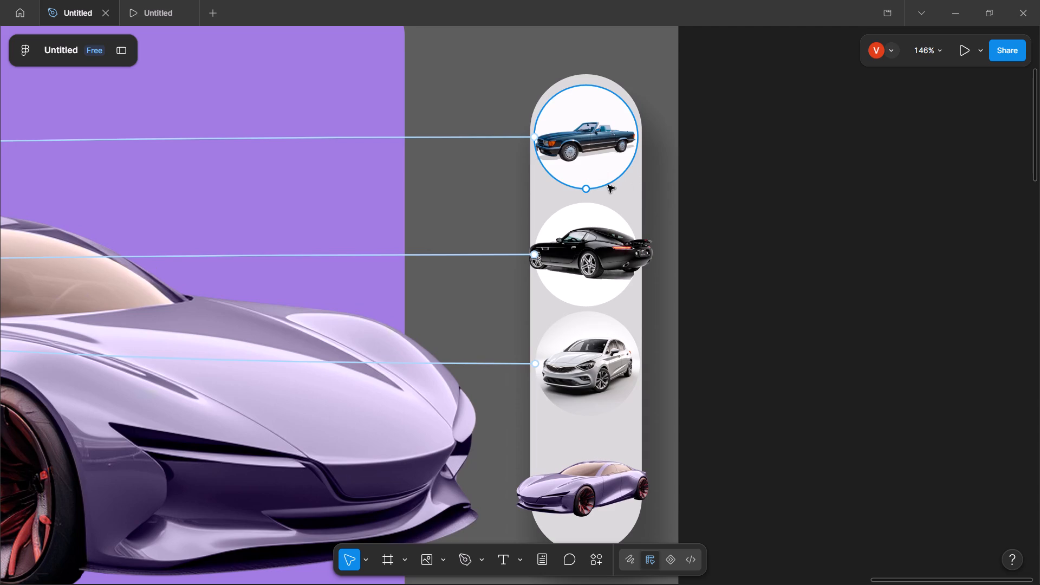
click(605, 186)
drag(588, 188, 376, 187)
scroll(389, 187, right, 19)
scroll(376, 187, left, 11)
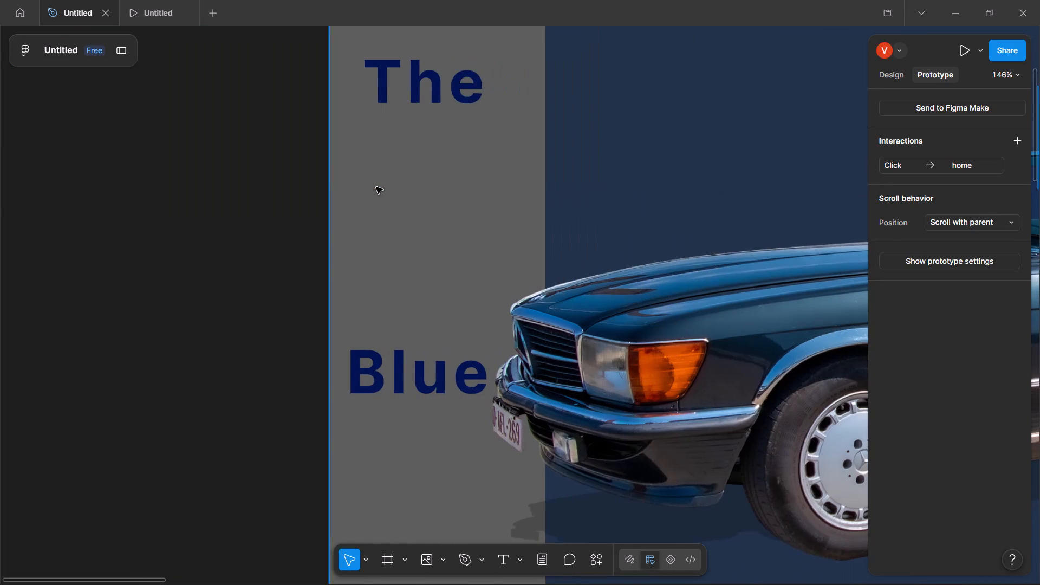
drag(376, 187, 374, 187)
scroll(373, 186, left, 2)
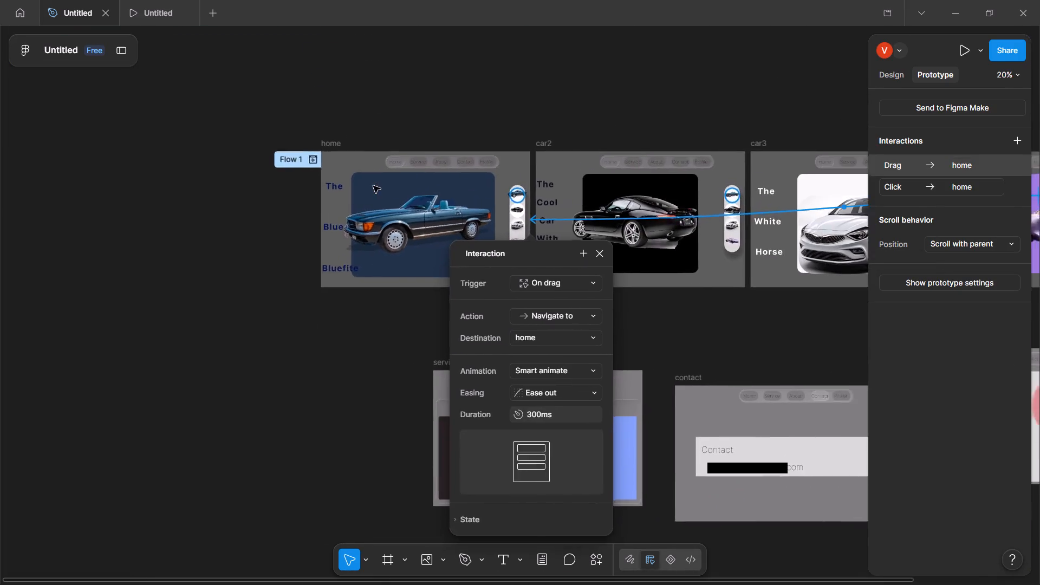
scroll(373, 186, left, 6)
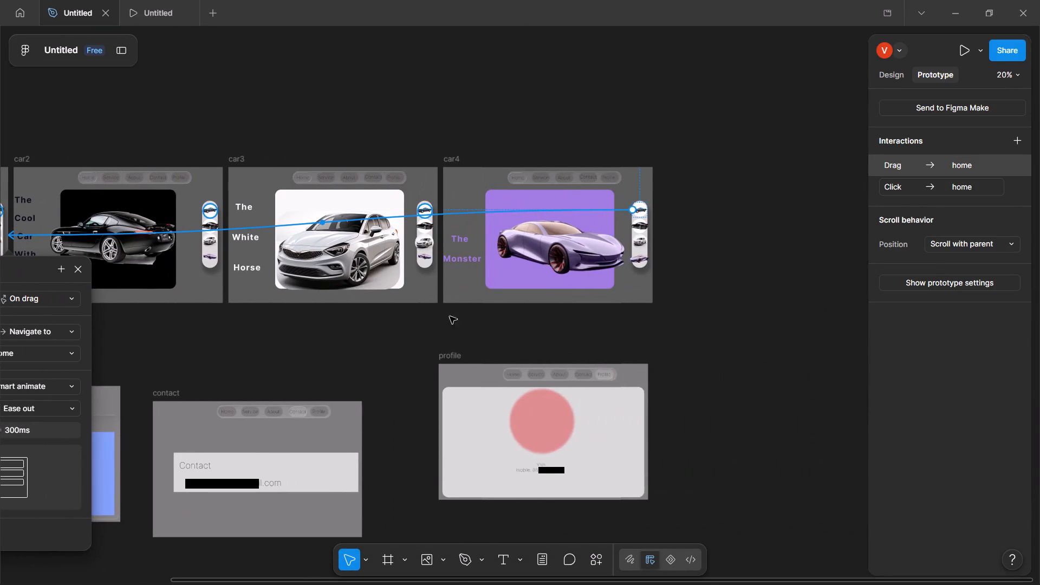
click(453, 323)
Link the purple car thumbnail in the car3 frame to car4 with an on-click Navigate to interaction using Smart animate, Ease out, 300ms.
scroll(415, 250, right, 1)
click(472, 133)
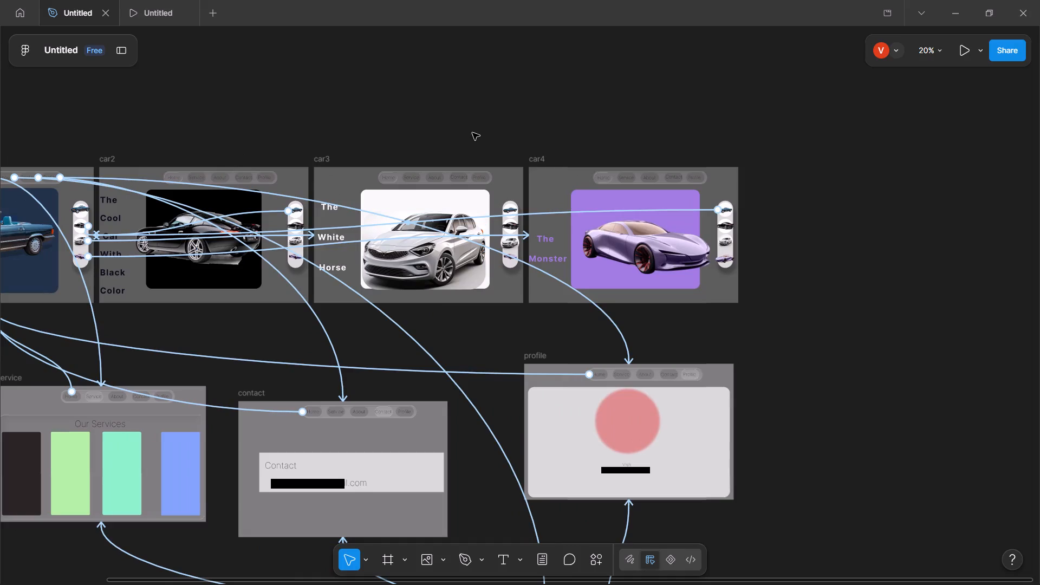
click(472, 132)
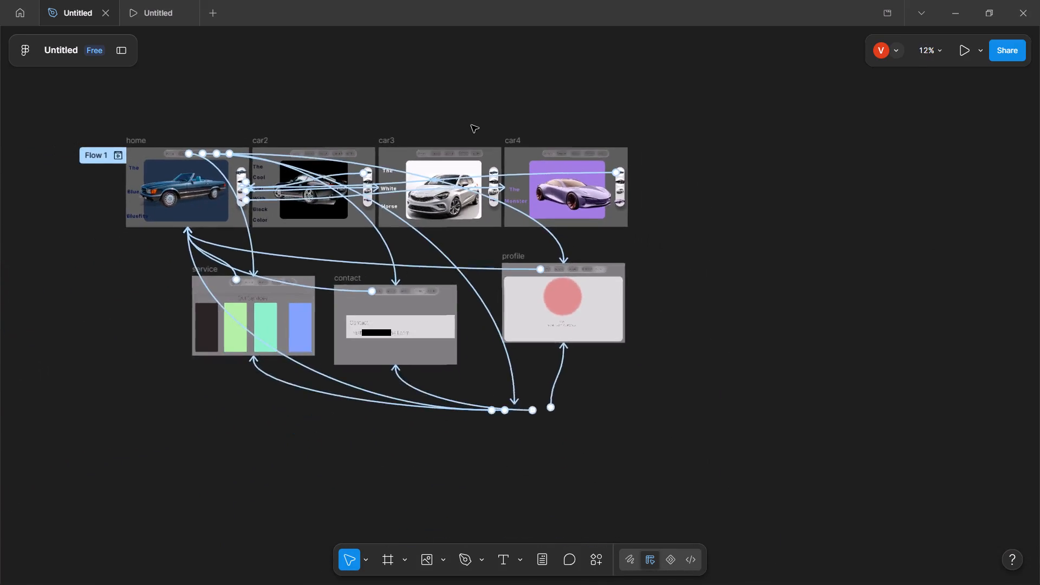
scroll(471, 127, right, 2)
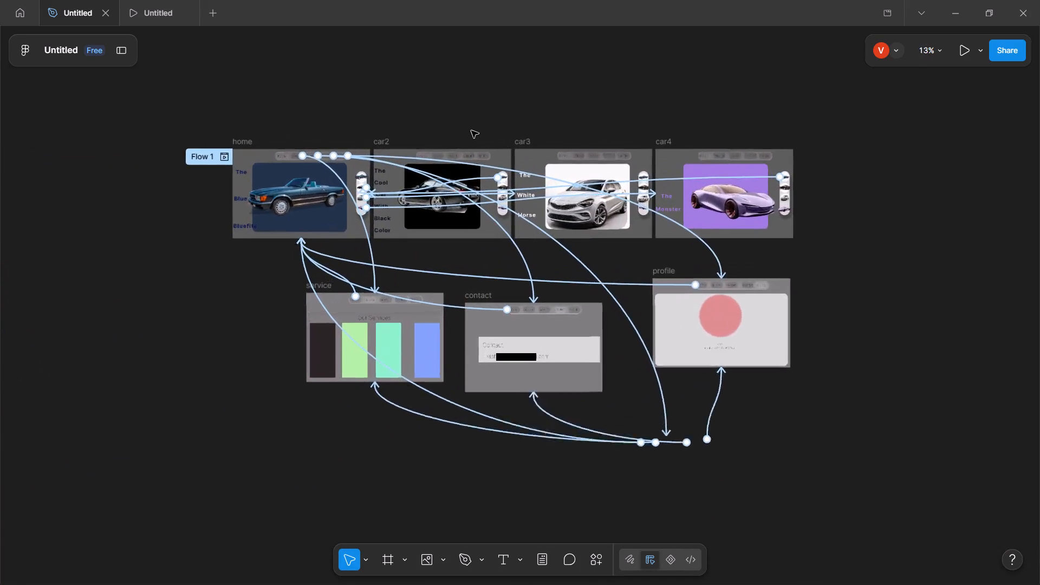
scroll(471, 131, left, 5)
click(483, 107)
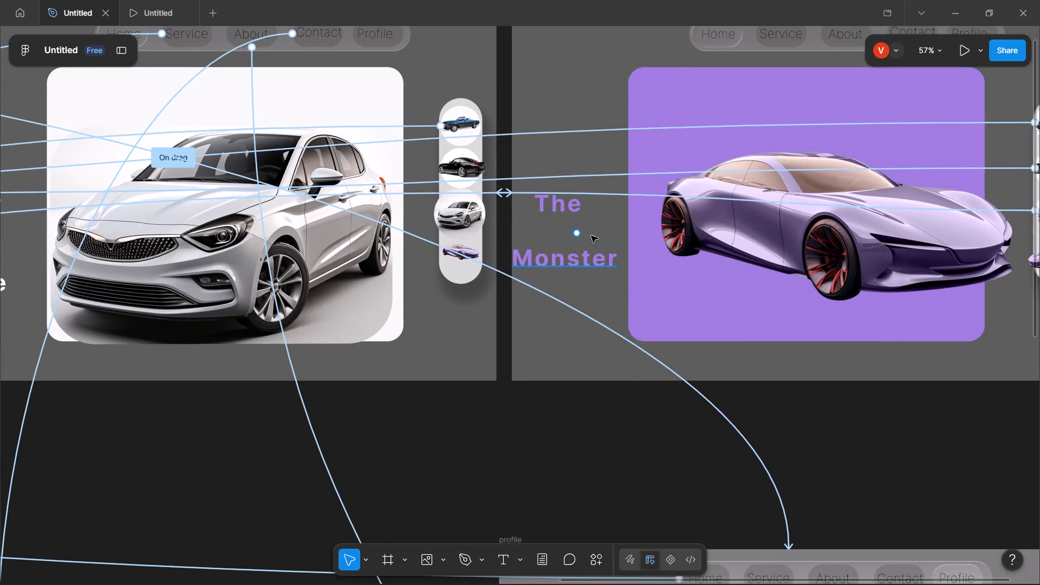
click(472, 239)
drag(482, 252, 593, 253)
drag(477, 229, 428, 95)
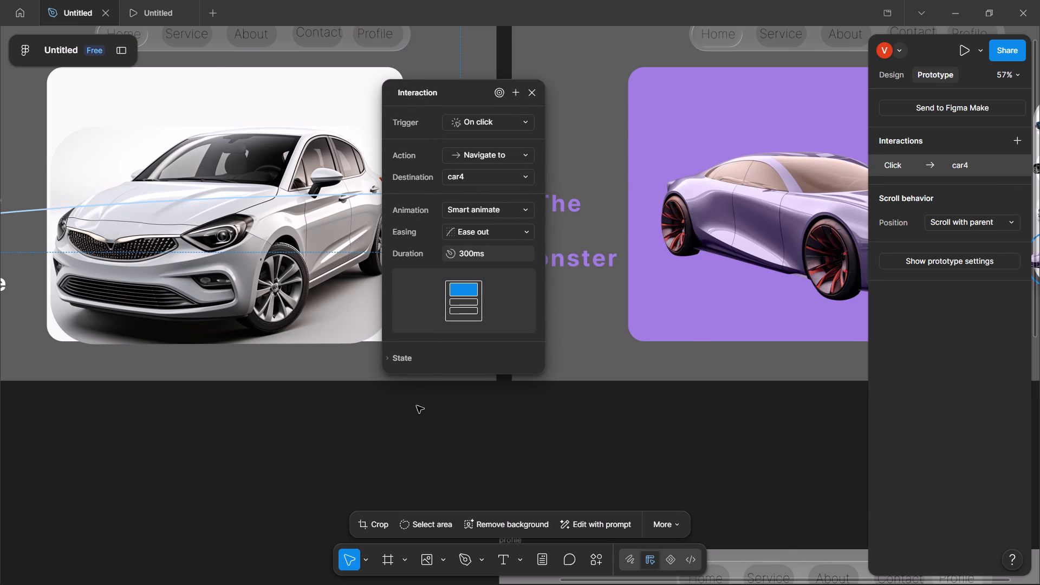
click(419, 425)
Link the circle behind car3's black car thumbnail to car2 with an on-click Navigate to interaction using Smart animate, Ease out, 300ms.
scroll(472, 227, right, 2)
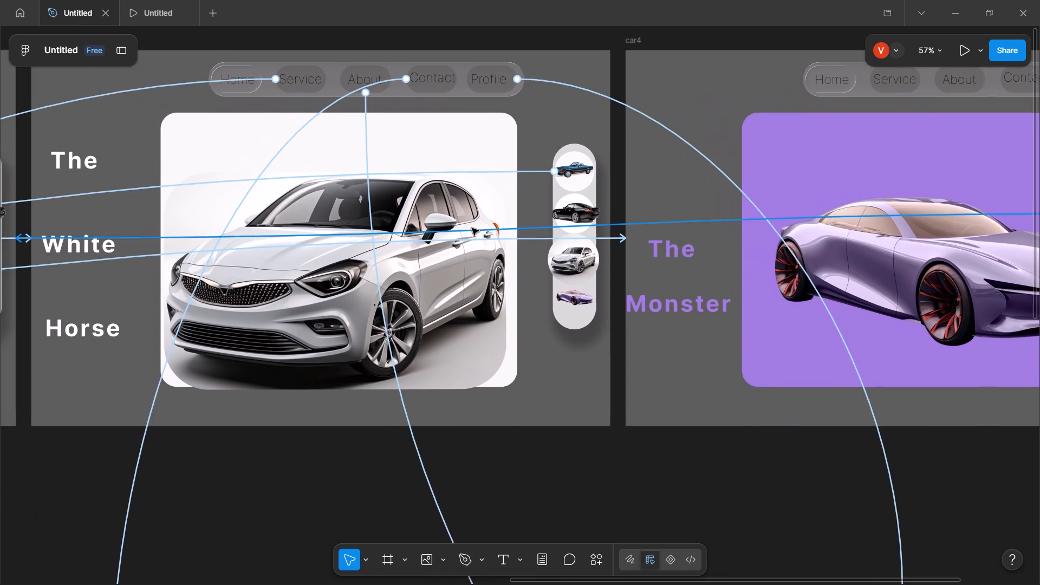
scroll(527, 187, right, 1)
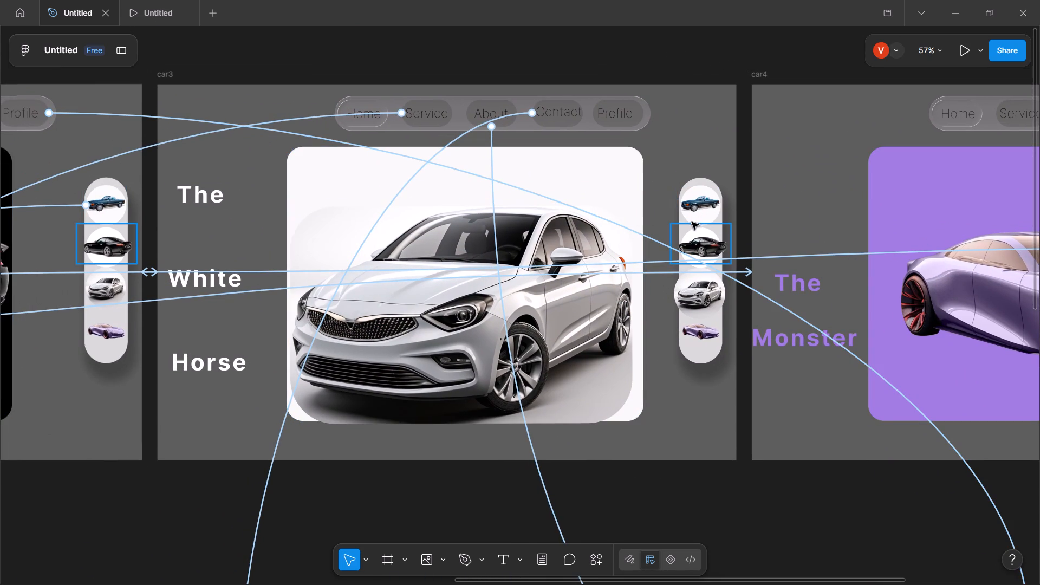
click(692, 222)
click(685, 215)
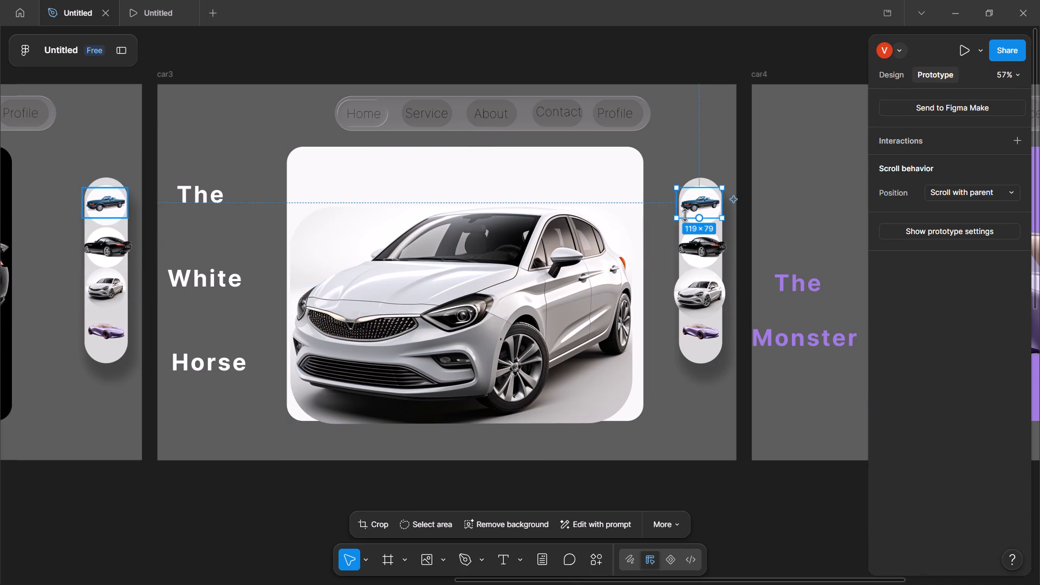
click(691, 227)
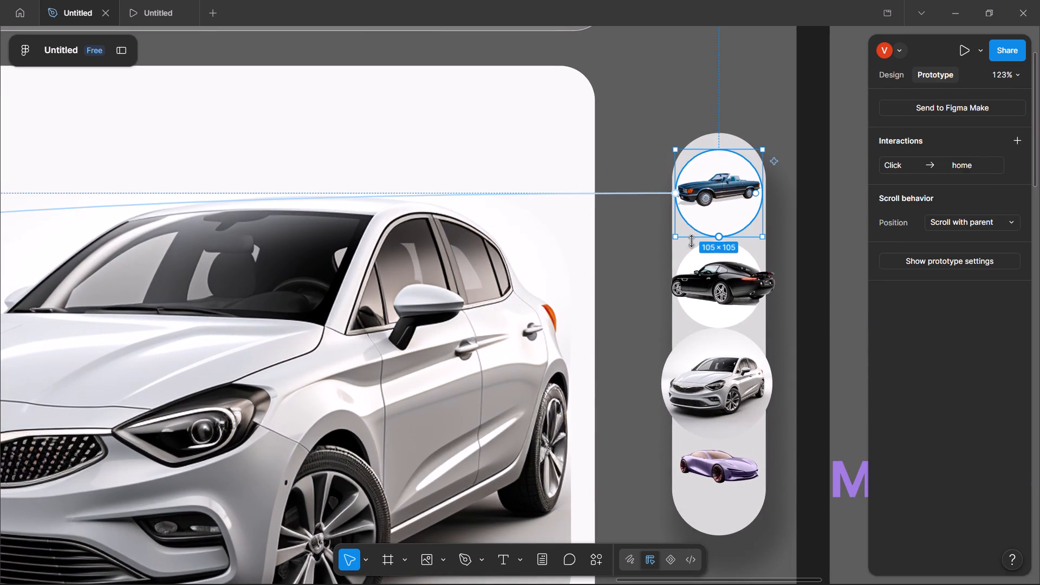
click(697, 324)
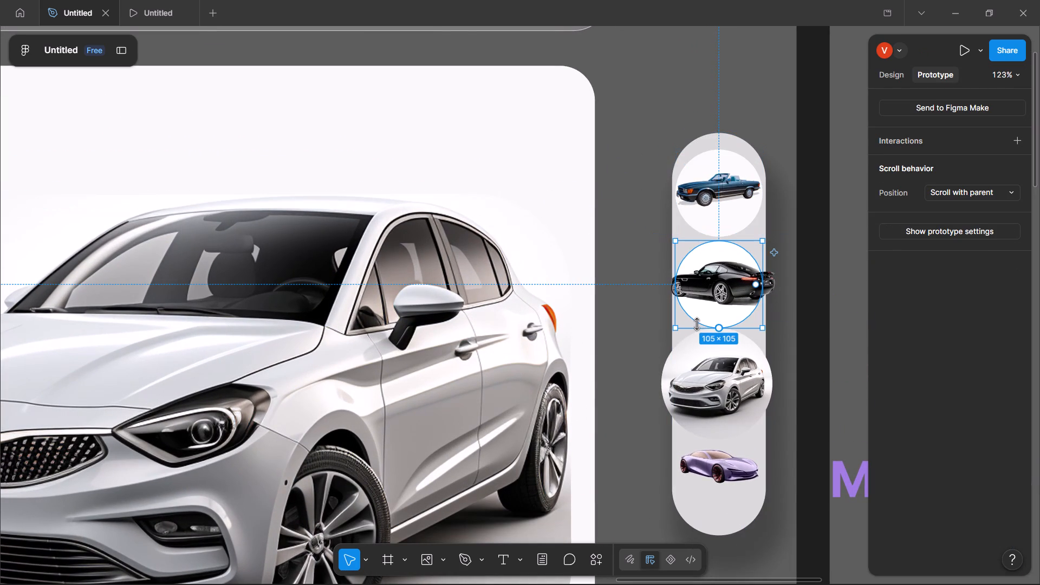
drag(675, 286, 588, 285)
drag(588, 285, 394, 275)
scroll(446, 284, right, 4)
scroll(400, 275, right, 6)
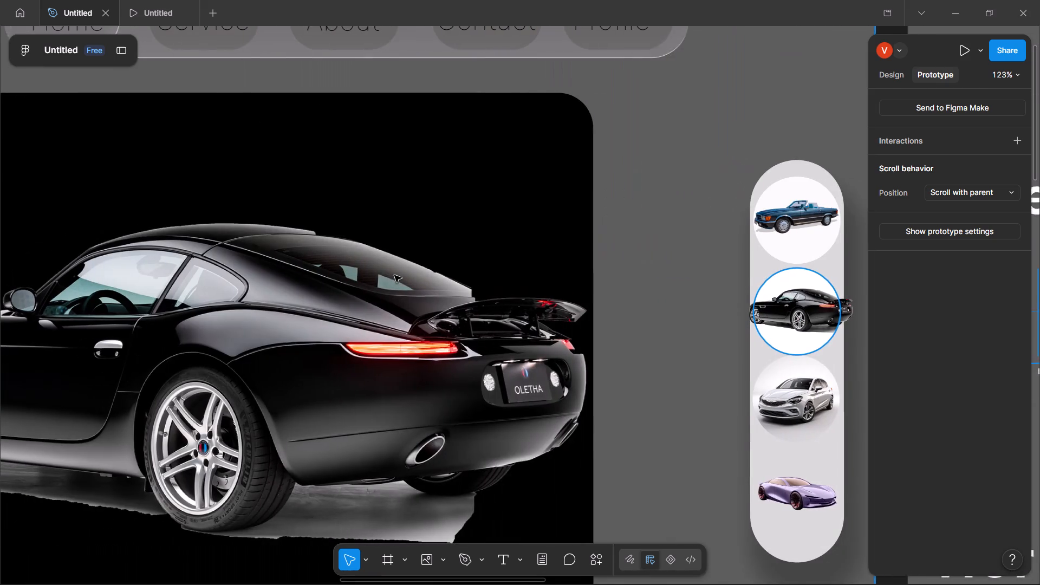
drag(394, 275, 659, 244)
scroll(658, 244, left, 2)
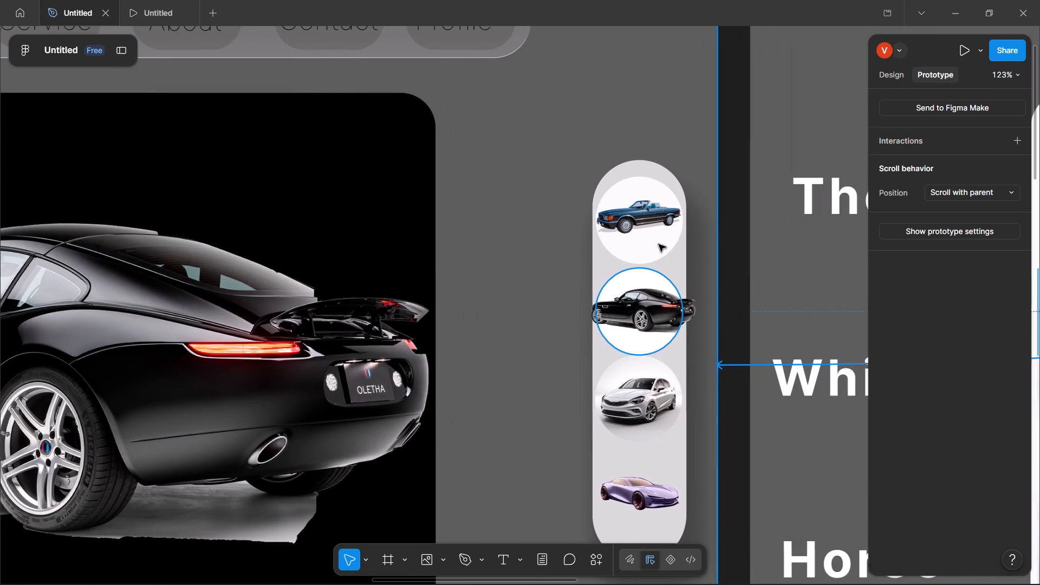
drag(659, 244, 691, 274)
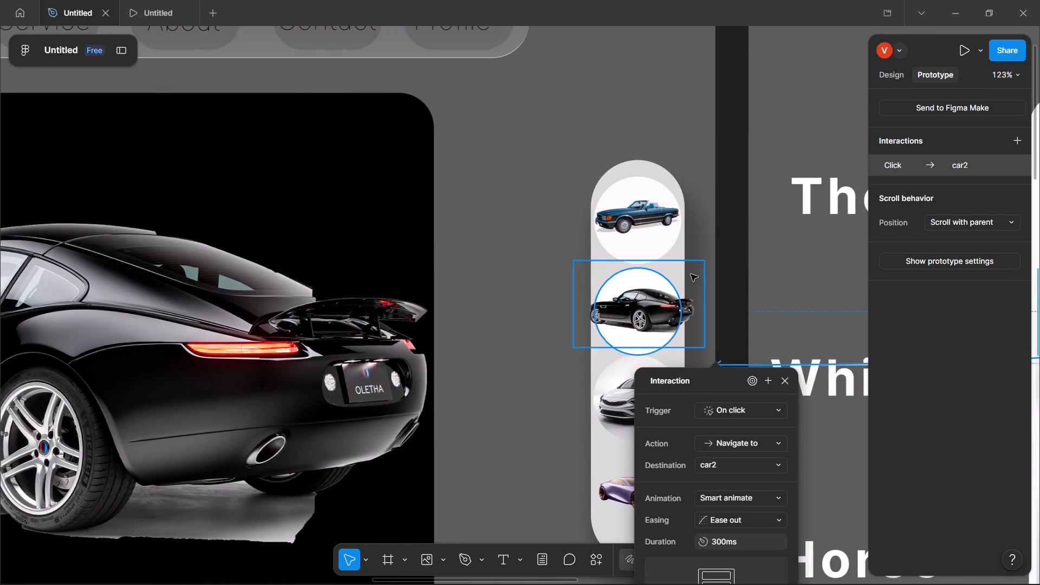
Select the purple car thumbnail in the car3 frame and examine its prototype interaction.
scroll(691, 274, left, 11)
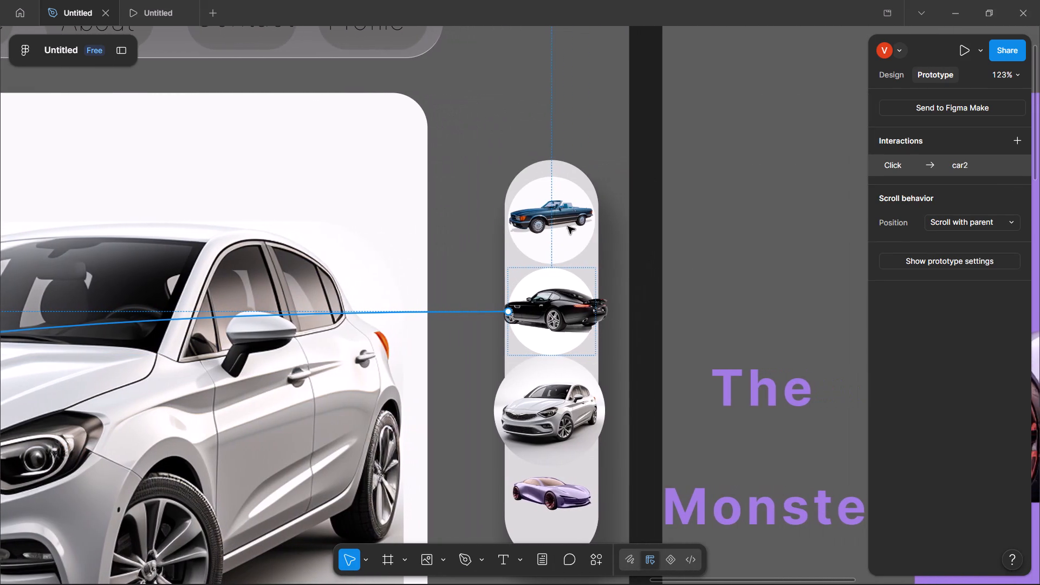
scroll(552, 451, down, 1)
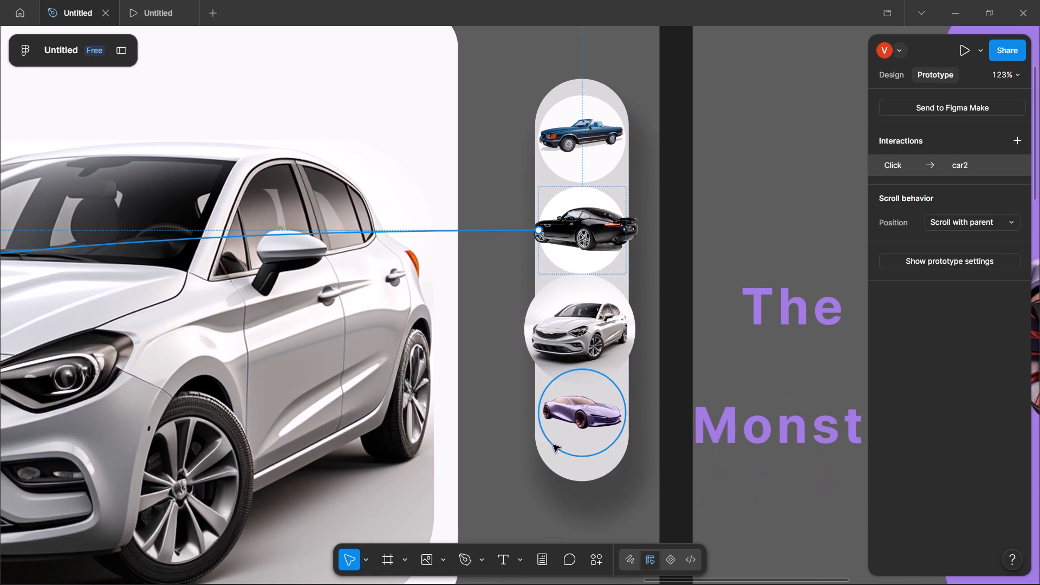
click(574, 433)
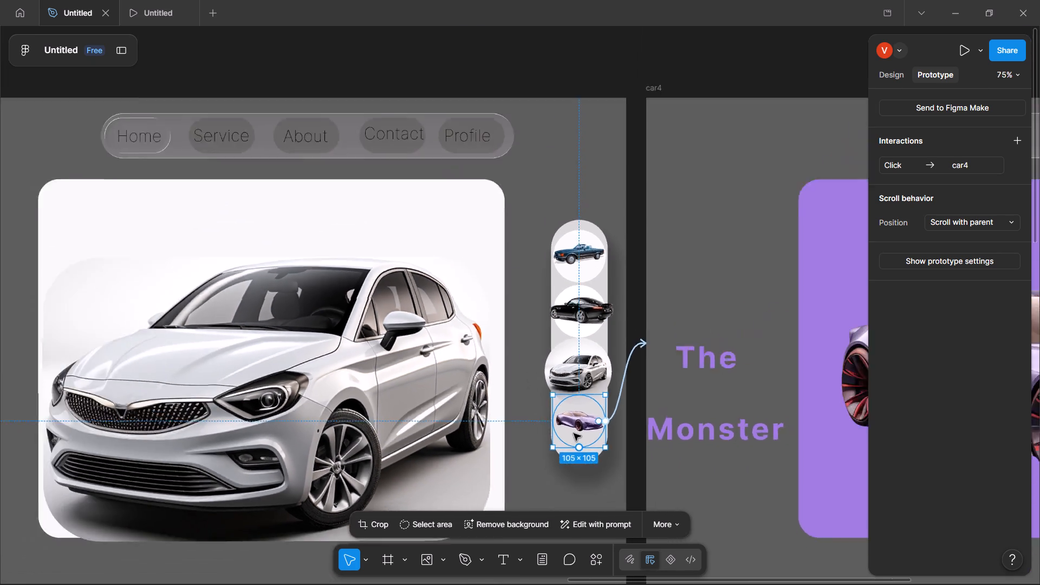
scroll(586, 354, right, 1)
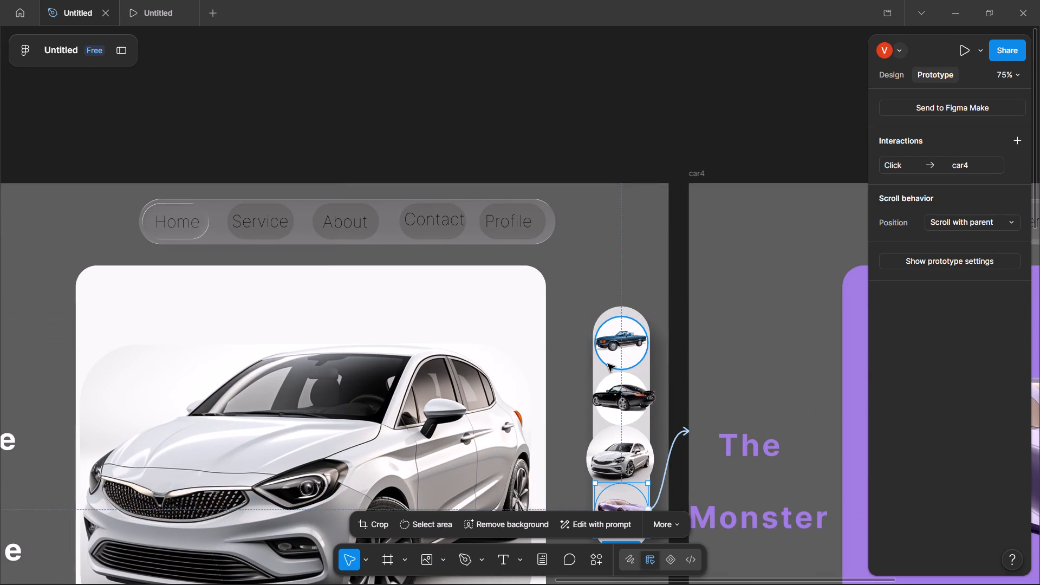
Select the circle behind car3's blue car thumbnail and examine its prototype interaction.
click(608, 364)
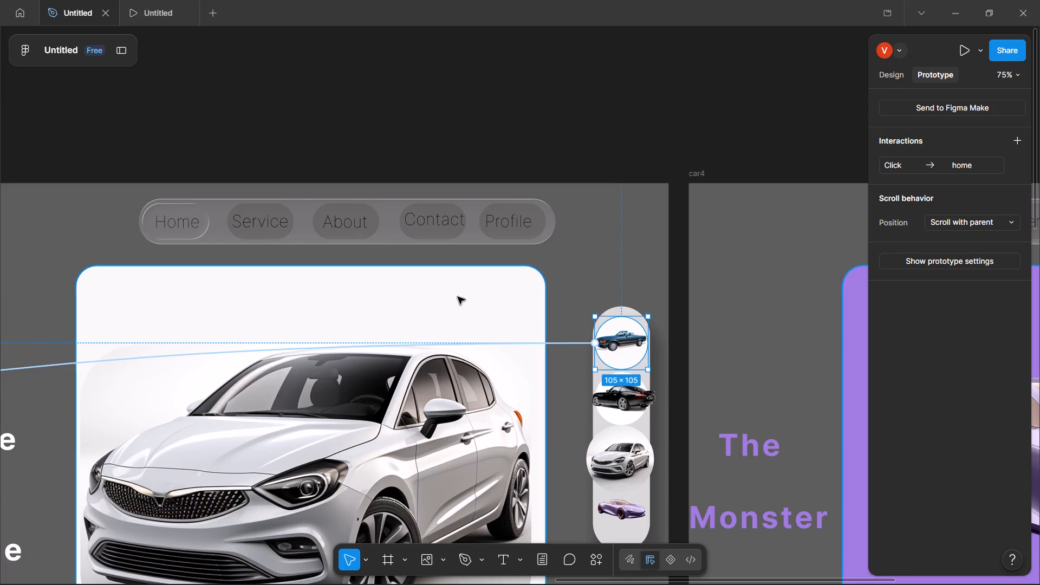
scroll(469, 248, right, 2)
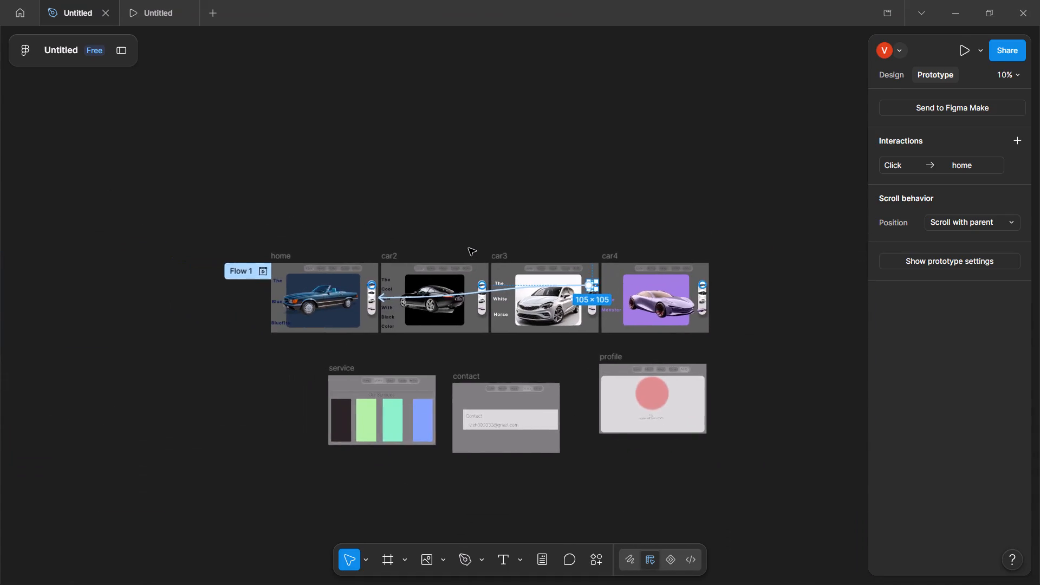
scroll(469, 248, down, 1)
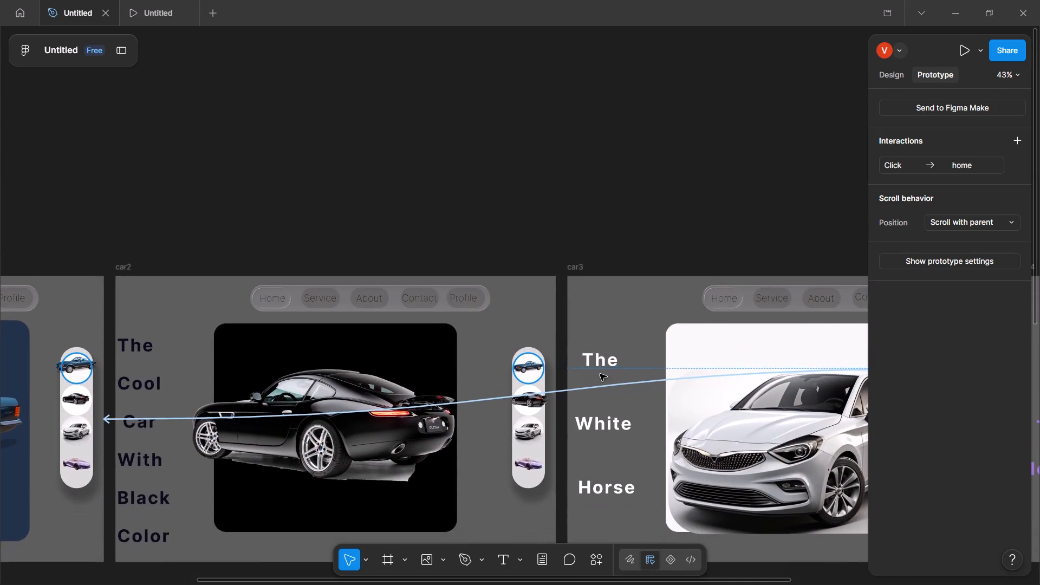
click(513, 221)
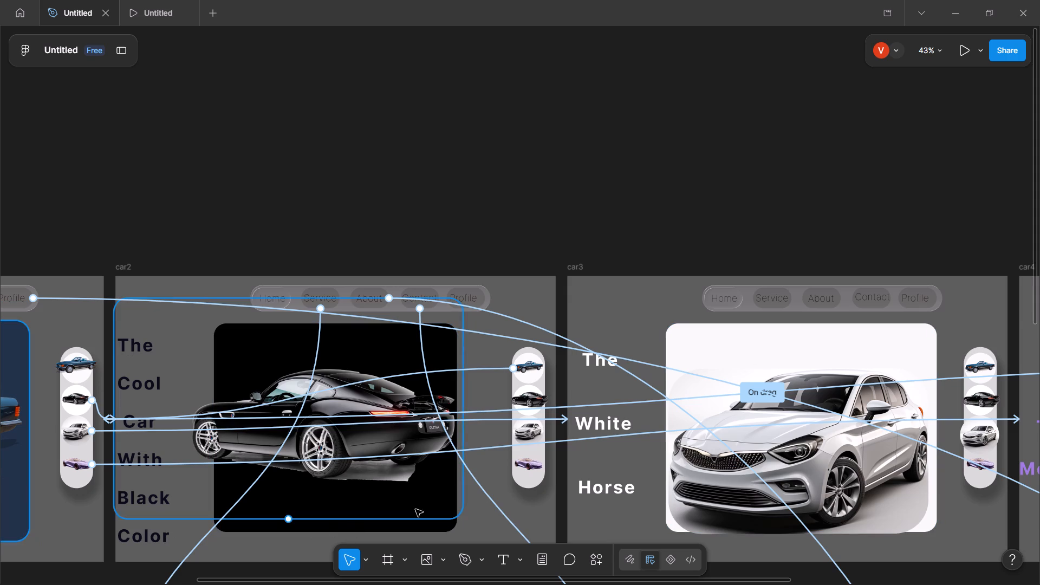
Link the purple car thumbnail in the car2 frame to car4 with an on-click Navigate to interaction using Smart animate, Ease out, 300ms.
drag(529, 479, 641, 487)
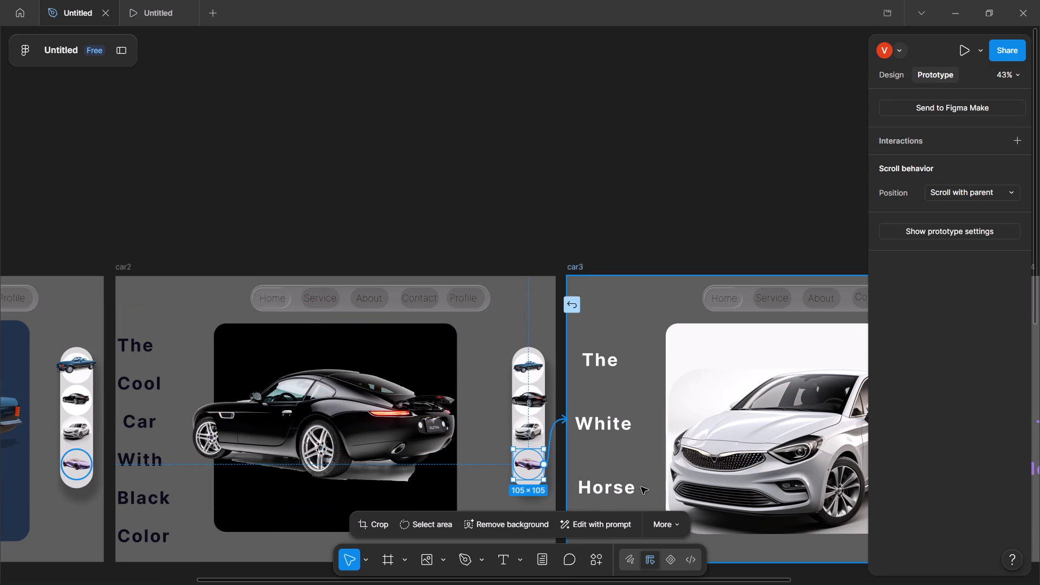
drag(641, 487, 723, 470)
scroll(652, 486, left, 5)
scroll(579, 472, right, 1)
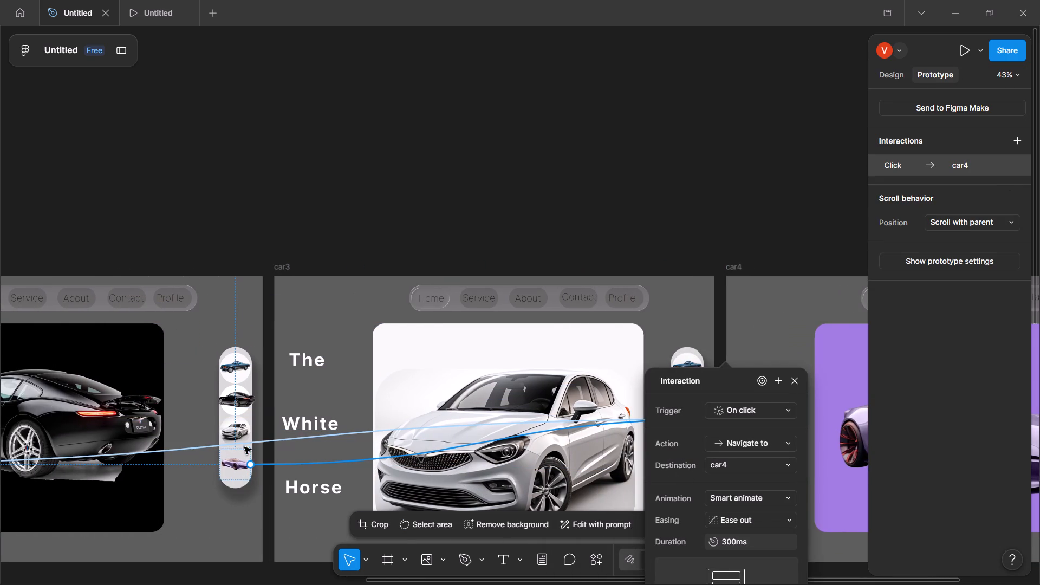
Add a second, on-drag connection from the purple car thumbnail in the car2 frame to the car3 frame.
drag(234, 447, 339, 434)
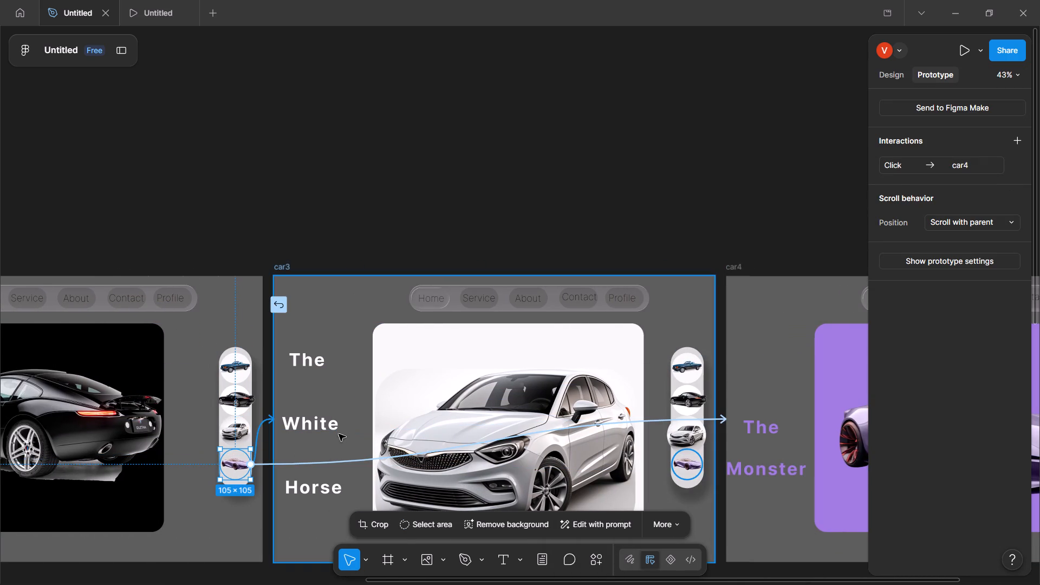
drag(339, 434, 356, 429)
scroll(206, 361, right, 3)
click(366, 217)
scroll(367, 288, right, 2)
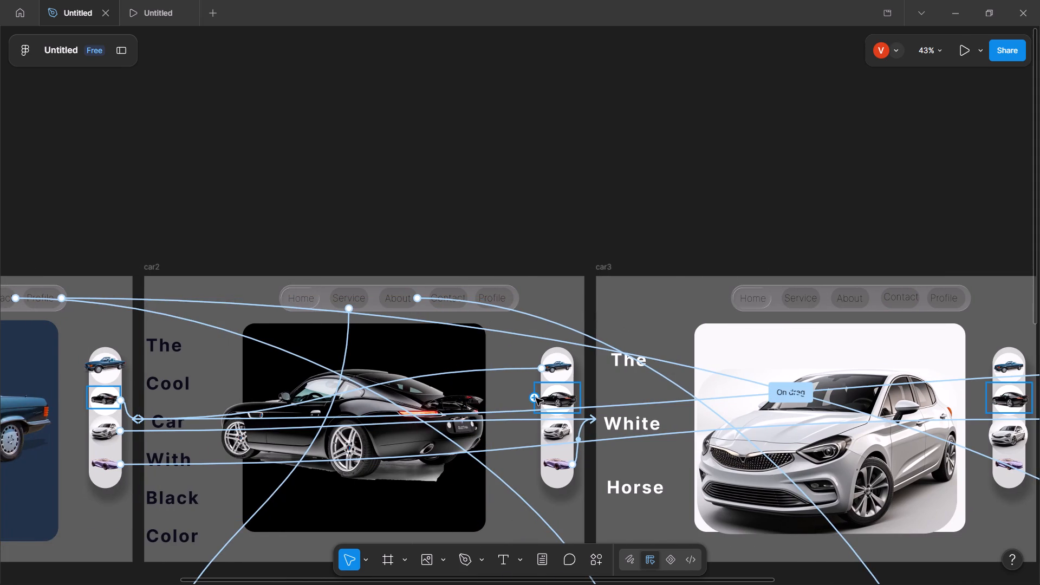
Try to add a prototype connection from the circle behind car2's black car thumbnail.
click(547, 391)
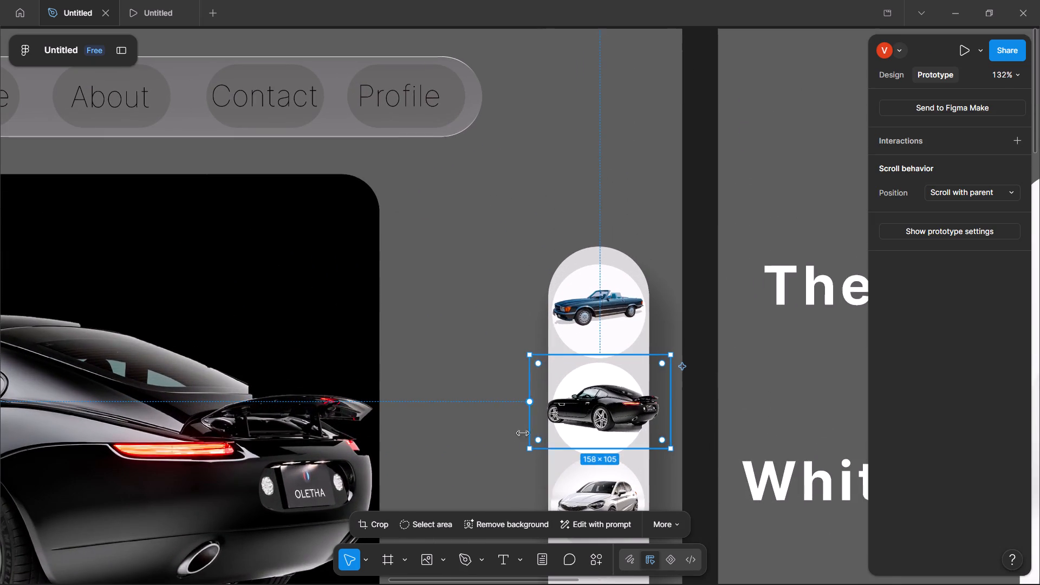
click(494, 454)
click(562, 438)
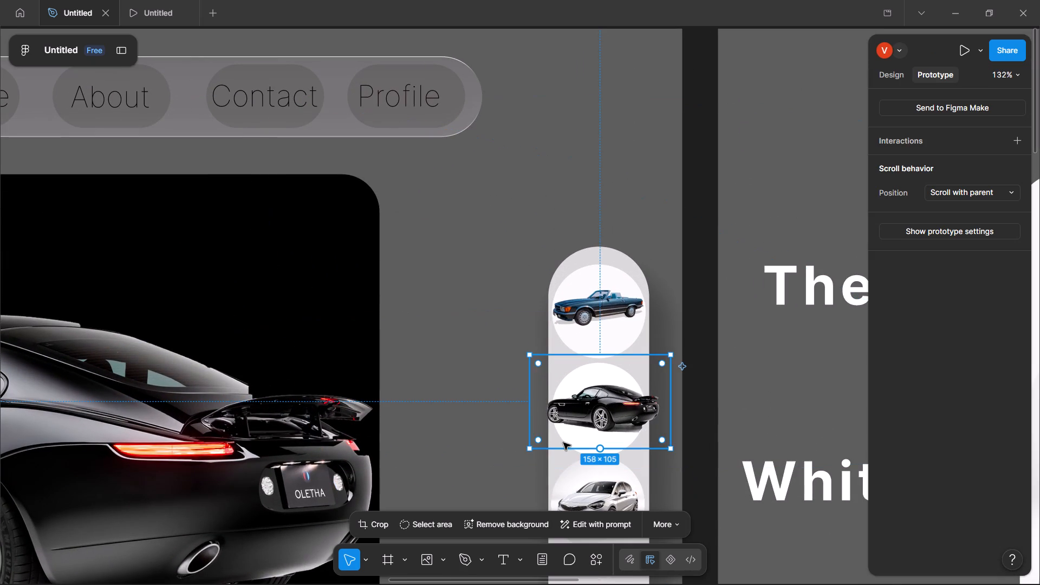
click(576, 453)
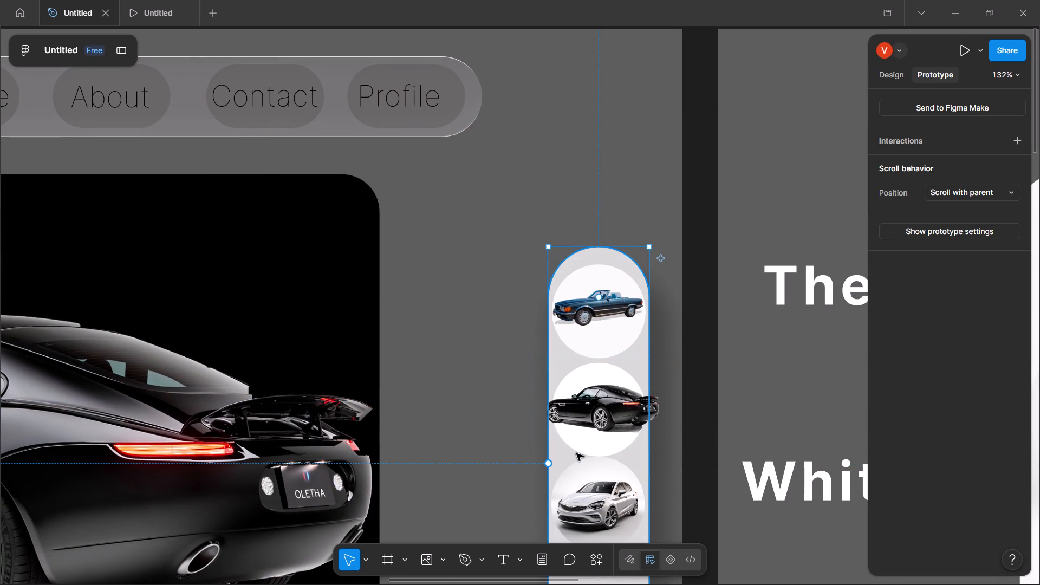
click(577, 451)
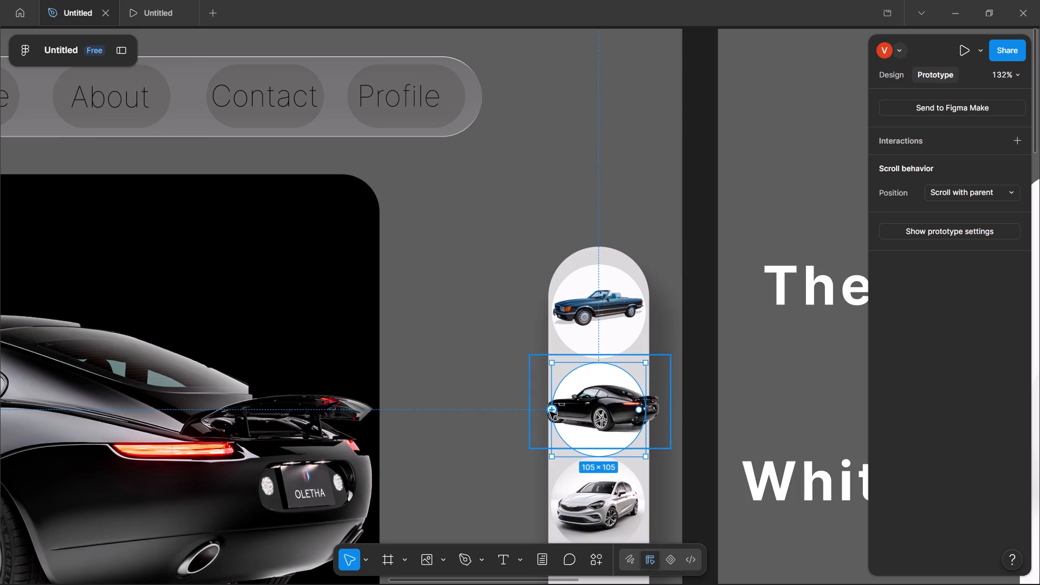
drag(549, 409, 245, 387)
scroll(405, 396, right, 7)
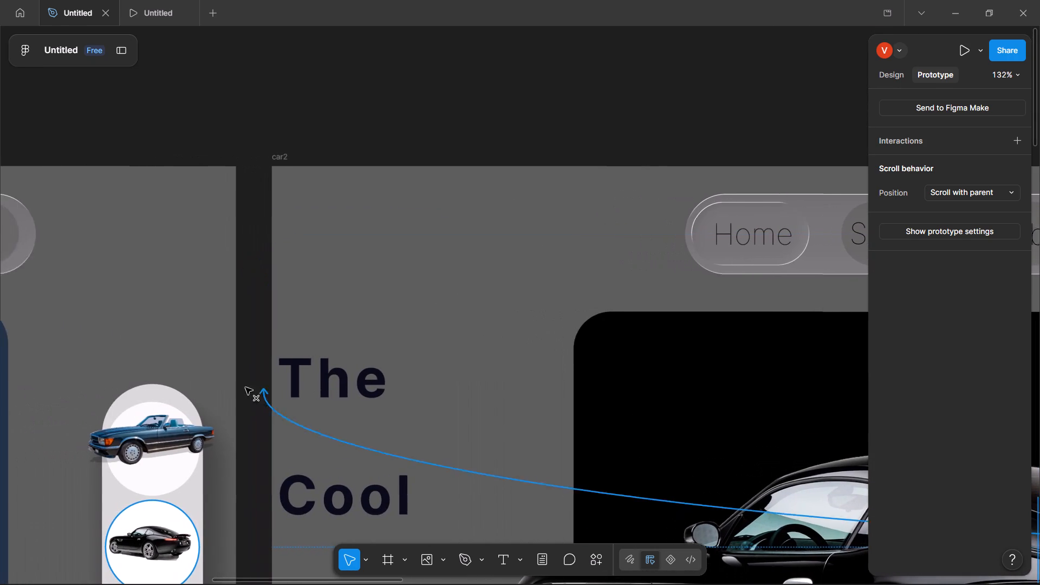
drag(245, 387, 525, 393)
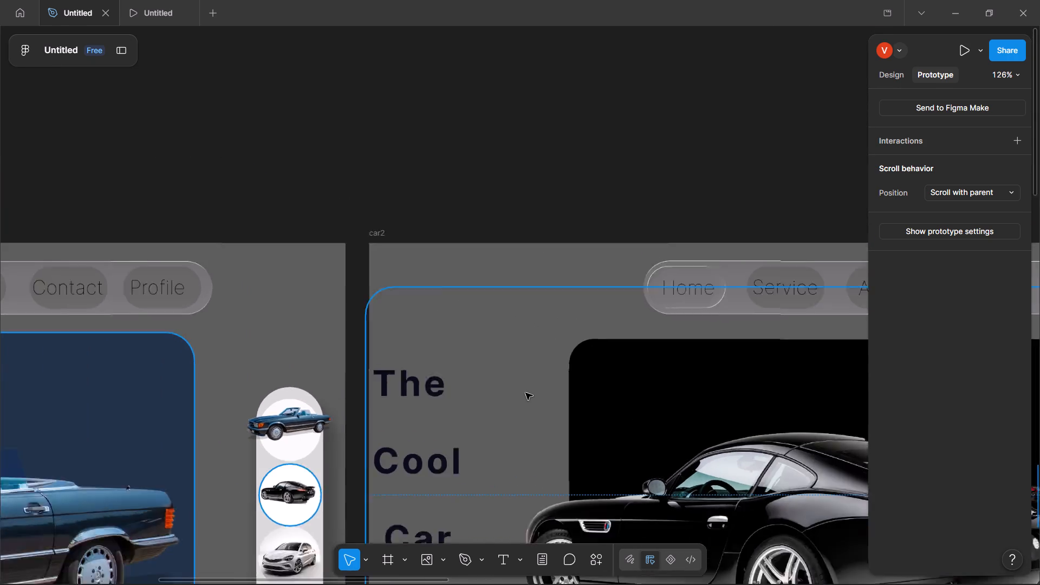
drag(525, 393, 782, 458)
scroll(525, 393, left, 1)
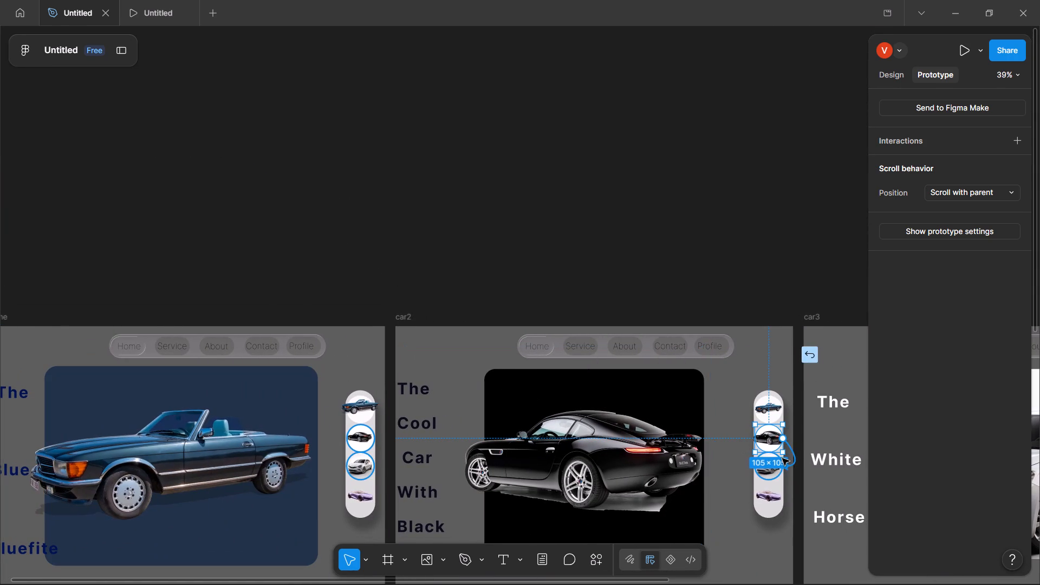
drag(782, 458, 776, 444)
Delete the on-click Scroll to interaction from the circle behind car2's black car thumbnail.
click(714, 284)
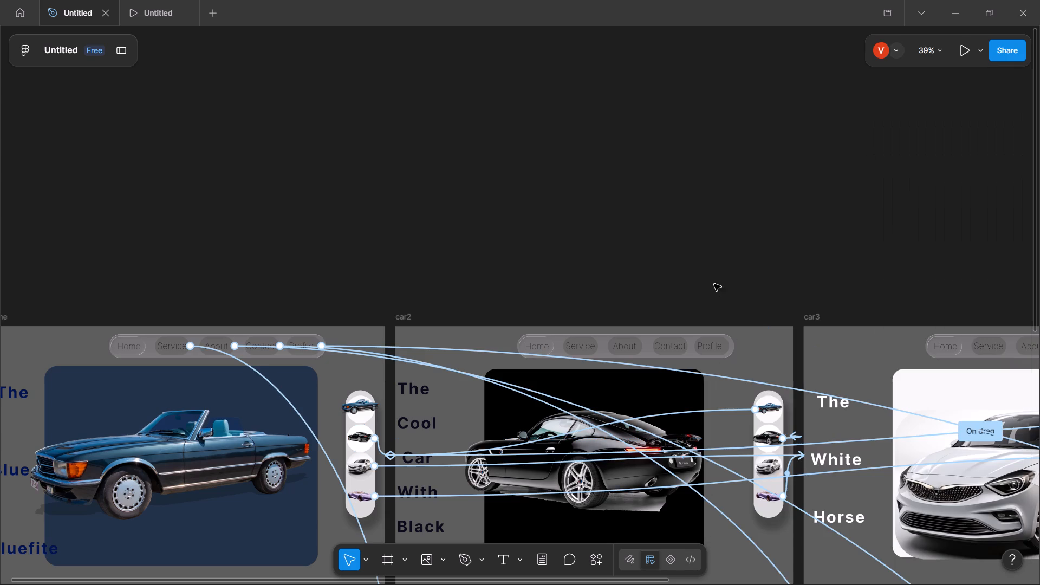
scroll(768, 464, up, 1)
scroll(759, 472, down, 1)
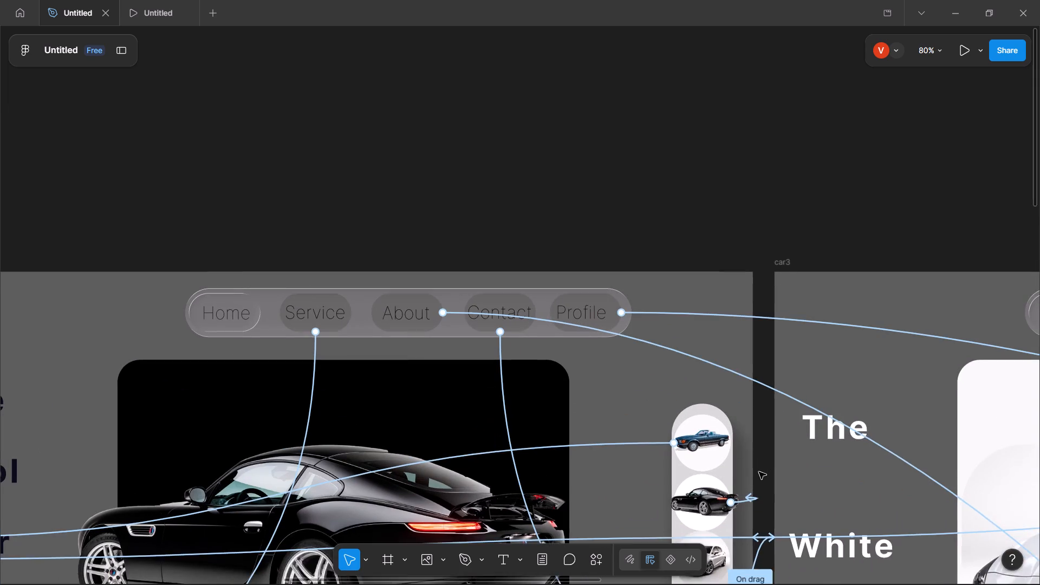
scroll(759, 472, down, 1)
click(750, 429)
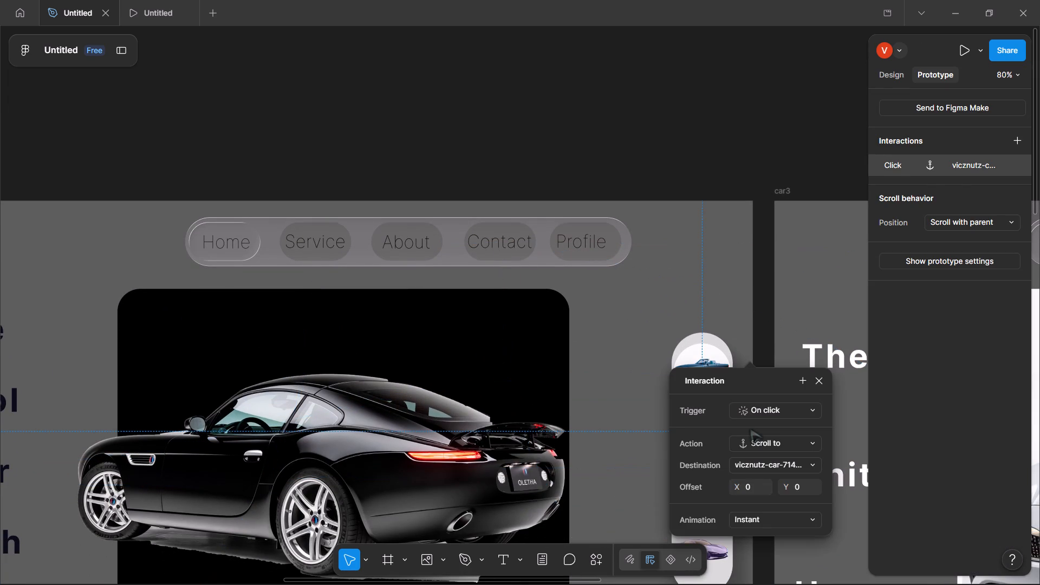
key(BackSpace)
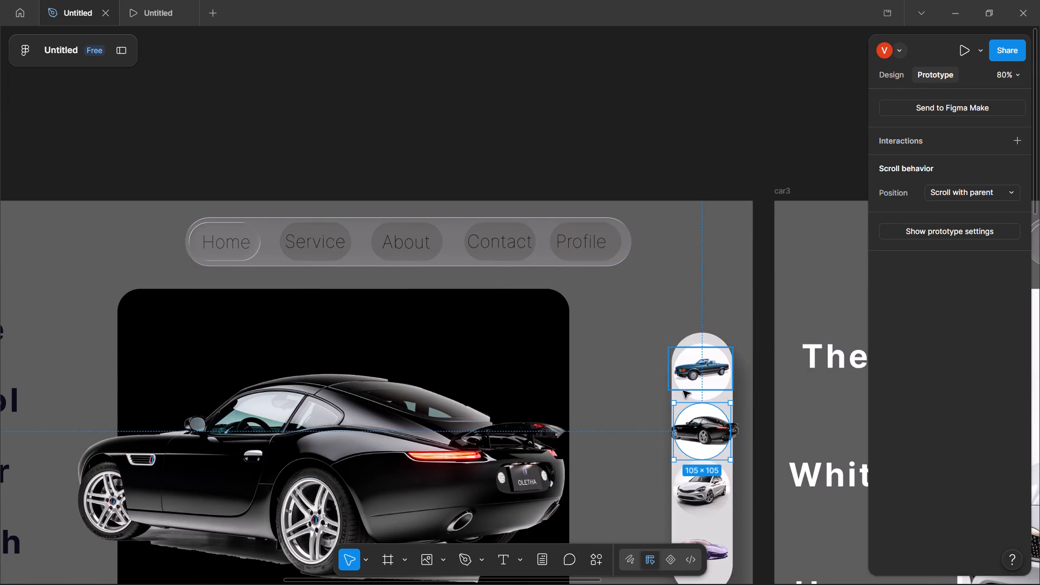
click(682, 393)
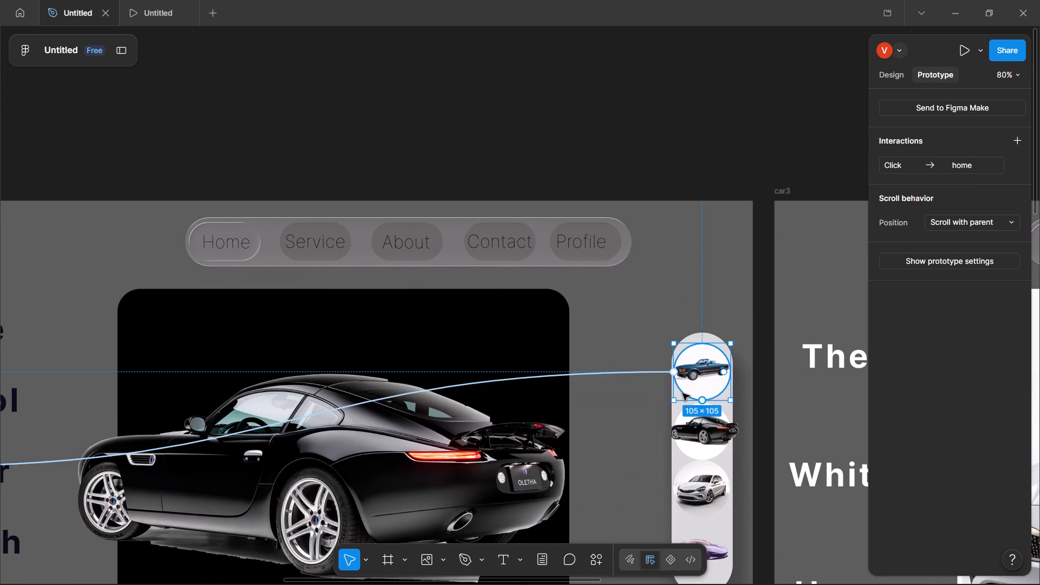
Switch to the prototype preview and test the Service and About navigation links.
click(139, 7)
scroll(324, 141, left, 1)
click(479, 101)
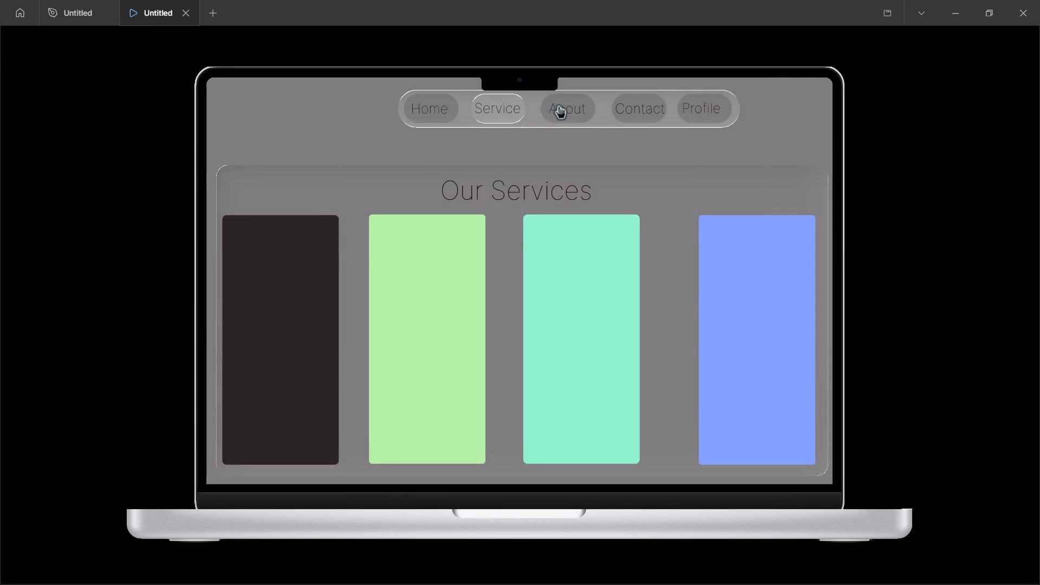
click(558, 105)
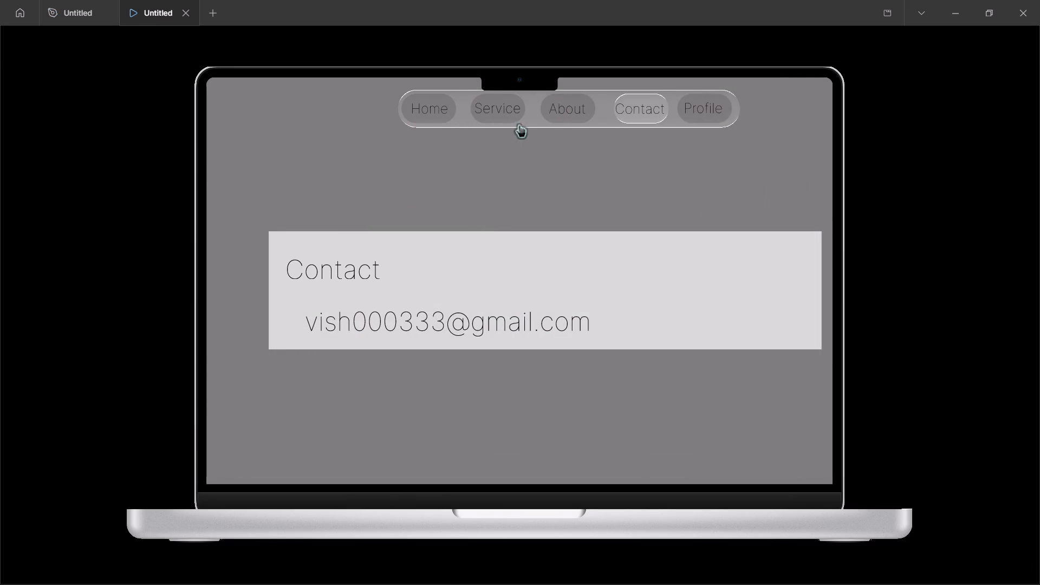
click(507, 108)
click(495, 283)
scroll(494, 283, left, 4)
scroll(492, 279, right, 3)
click(492, 279)
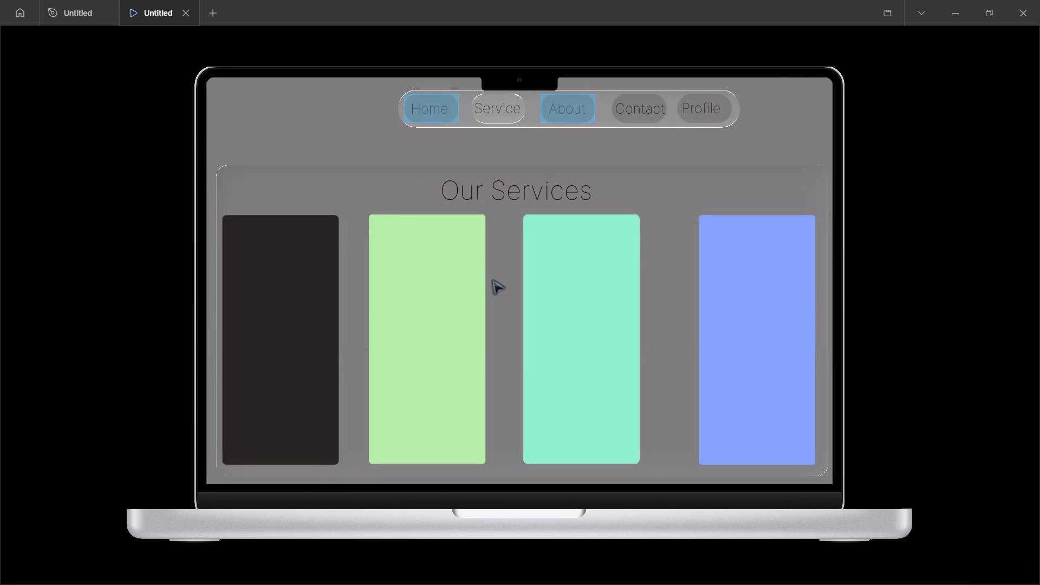
click(523, 265)
click(566, 110)
click(566, 110)
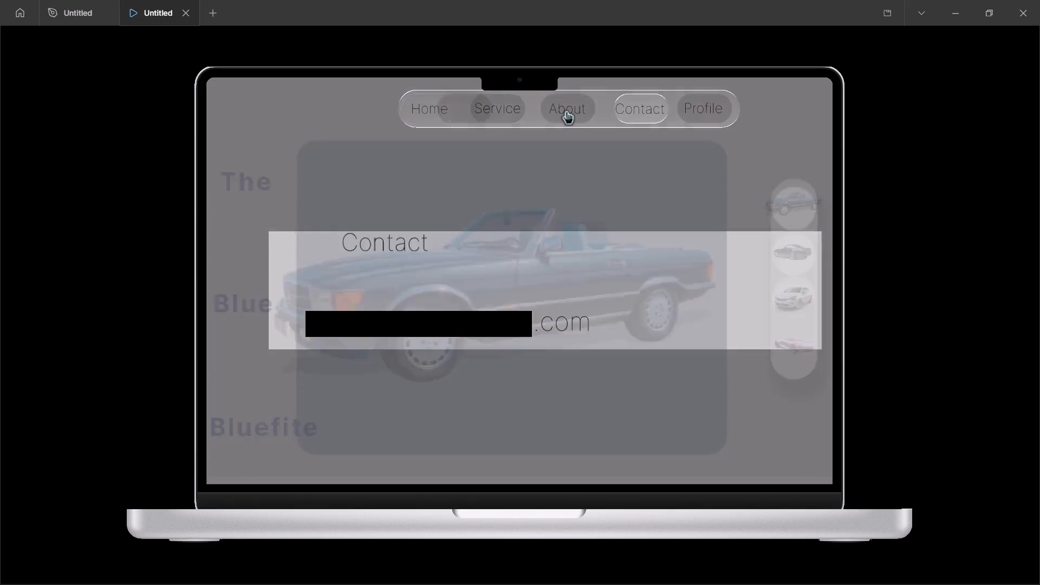
triple_click(566, 110)
triple_click(566, 110)
click(566, 110)
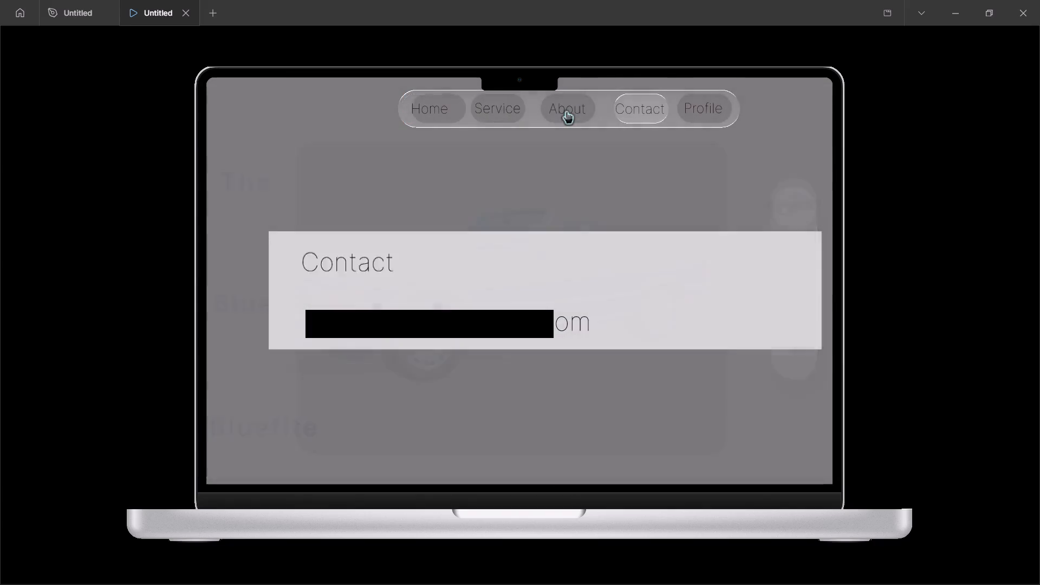
click(566, 110)
Test the black car thumbnail on the home screen and the white car thumbnail on the car2 screen.
click(789, 253)
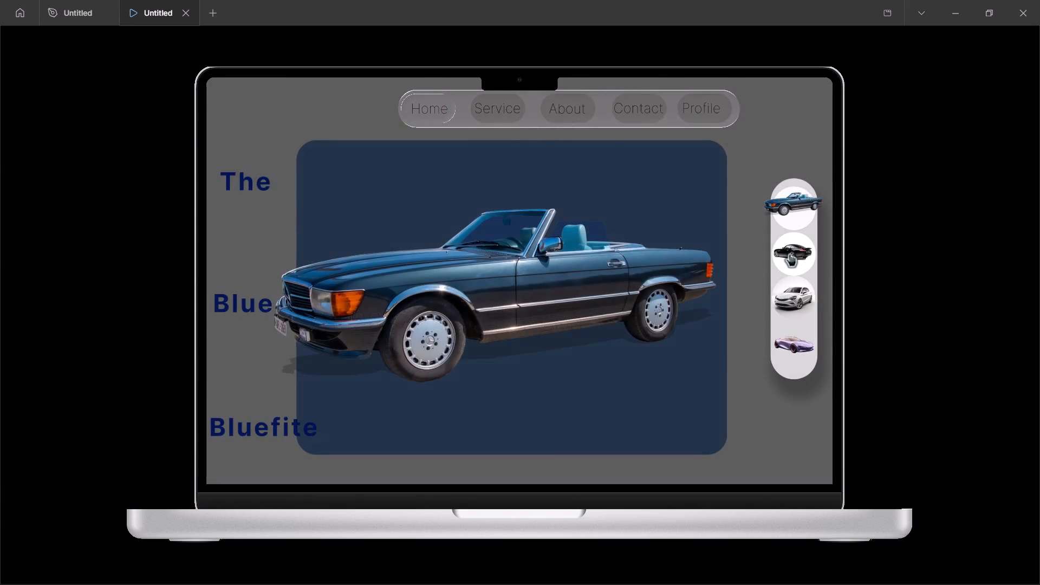
click(793, 294)
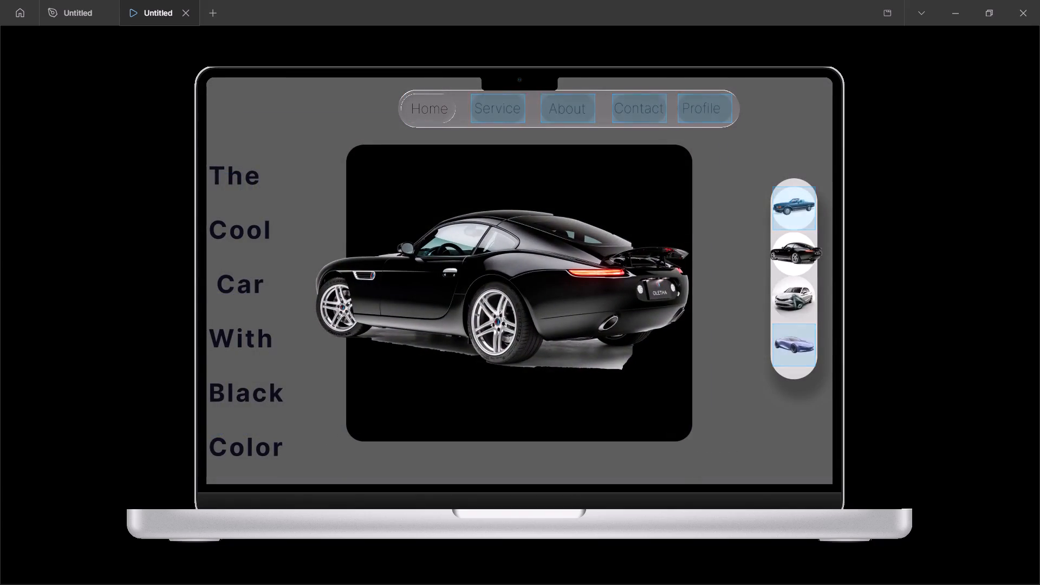
click(792, 295)
click(774, 291)
click(776, 282)
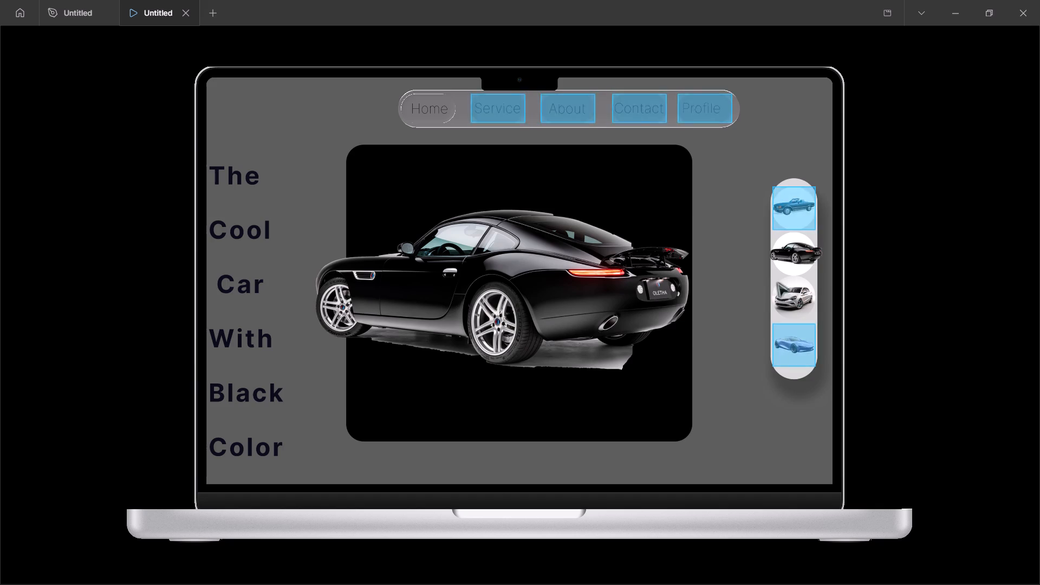
click(782, 282)
click(787, 282)
click(805, 292)
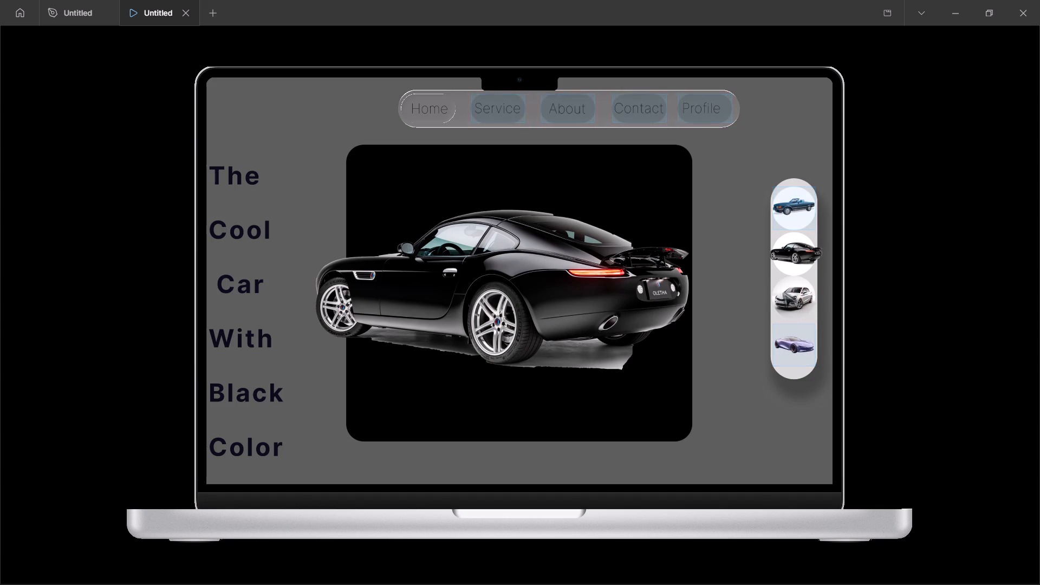
click(801, 297)
double_click(801, 297)
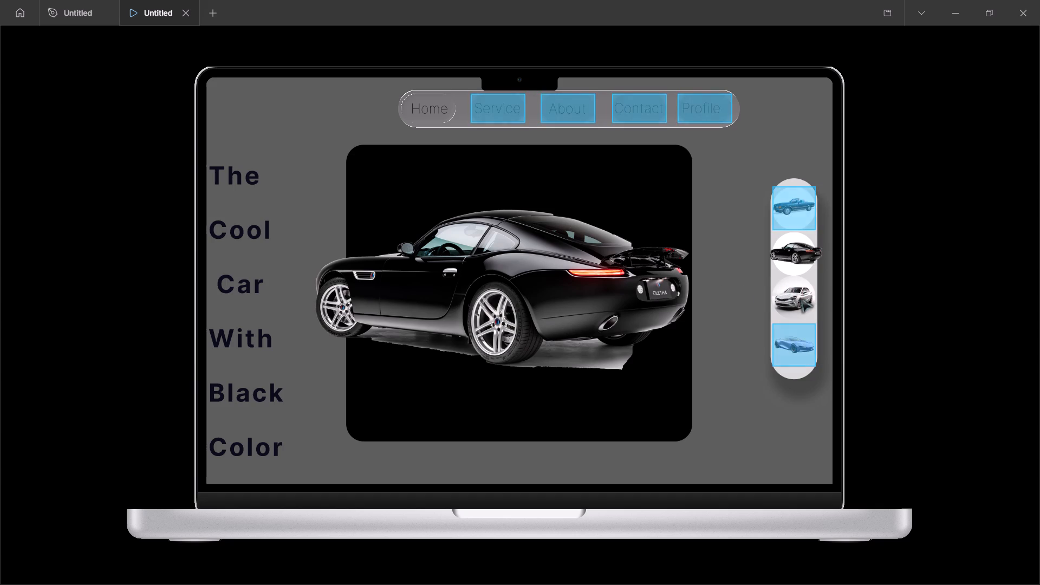
Return to the design file and link the white car thumbnail in the car2 frame to car3.
click(84, 5)
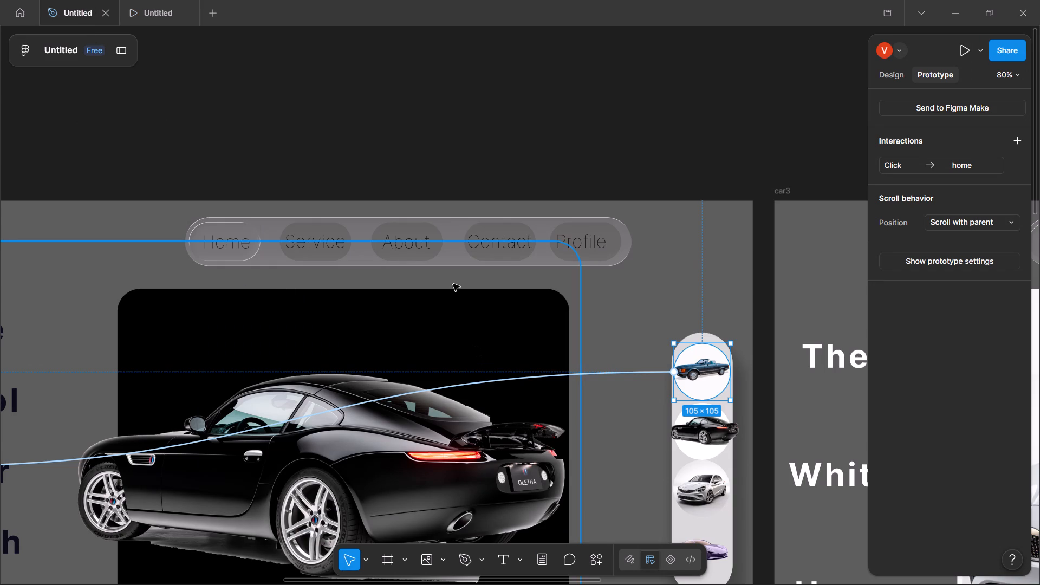
scroll(703, 489, left, 2)
click(607, 447)
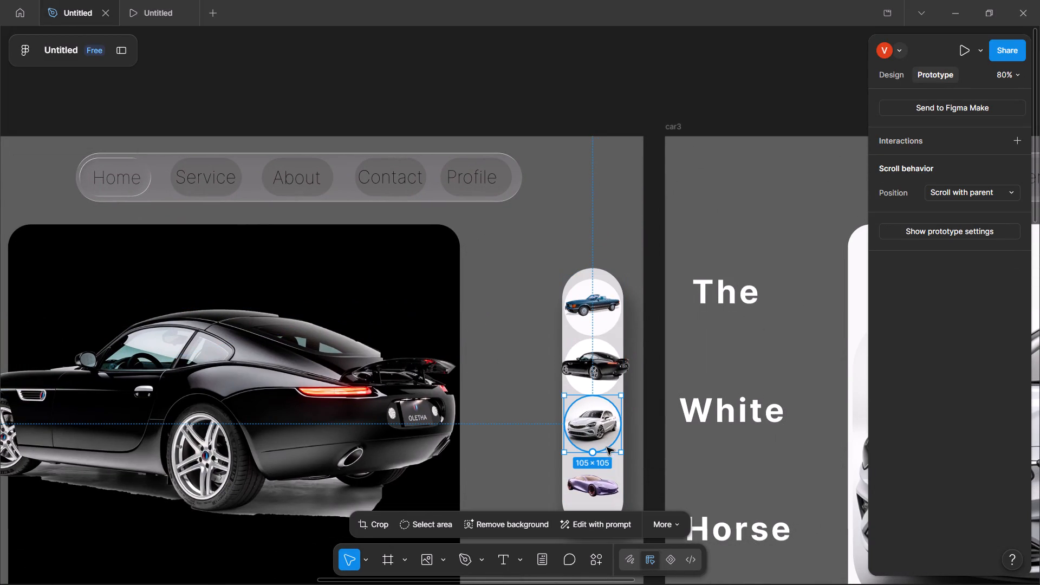
drag(619, 425, 706, 425)
Test the white car thumbnail on the car2 screen in the prototype preview.
click(141, 5)
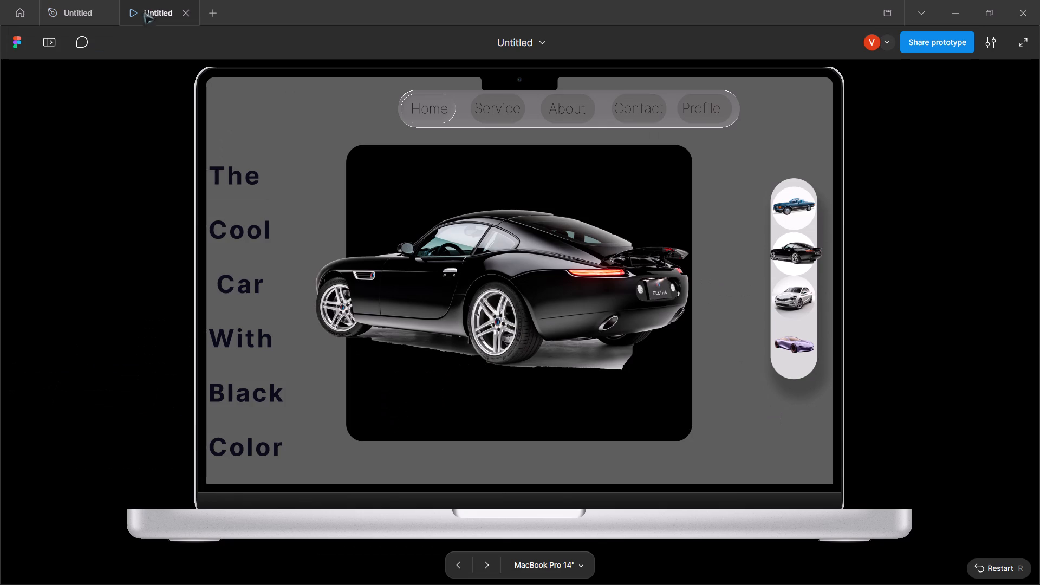
click(809, 300)
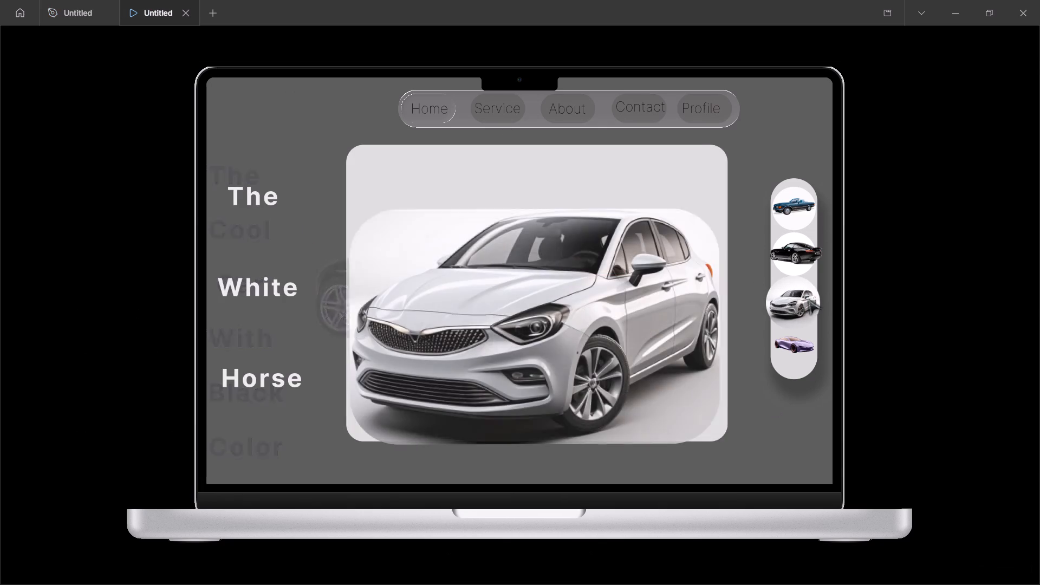
Test the blue, black, white and purple car thumbnails by switching repeatedly between the four car screens in the prototype preview.
click(793, 349)
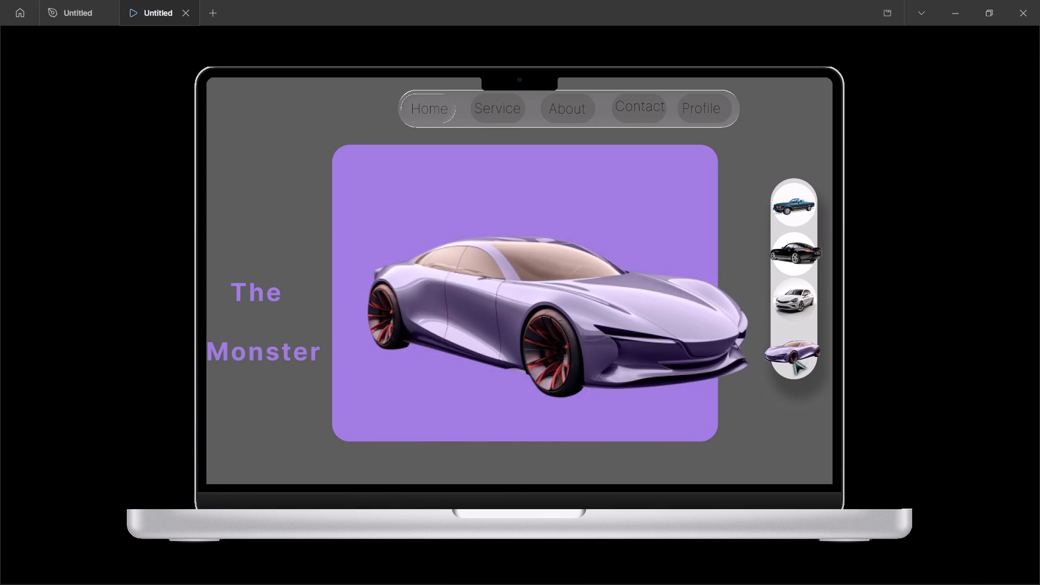
click(794, 346)
click(794, 209)
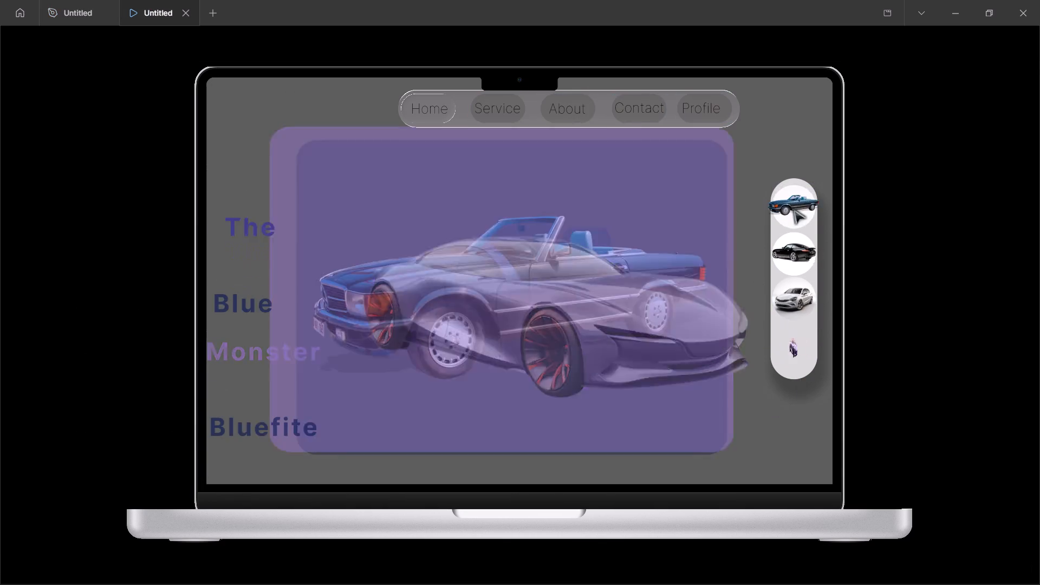
click(796, 336)
click(792, 310)
click(794, 339)
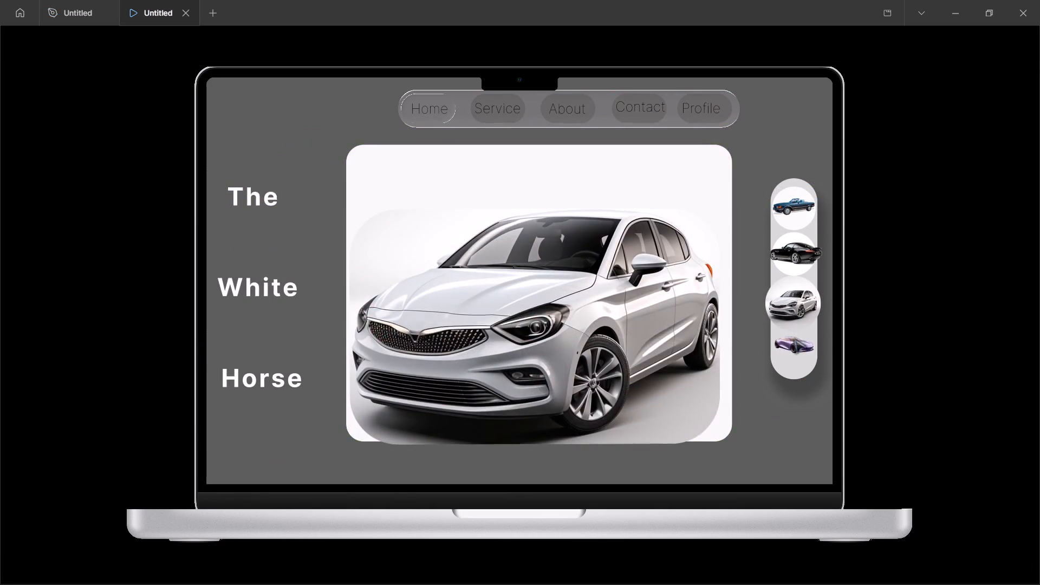
click(793, 259)
click(796, 340)
click(787, 198)
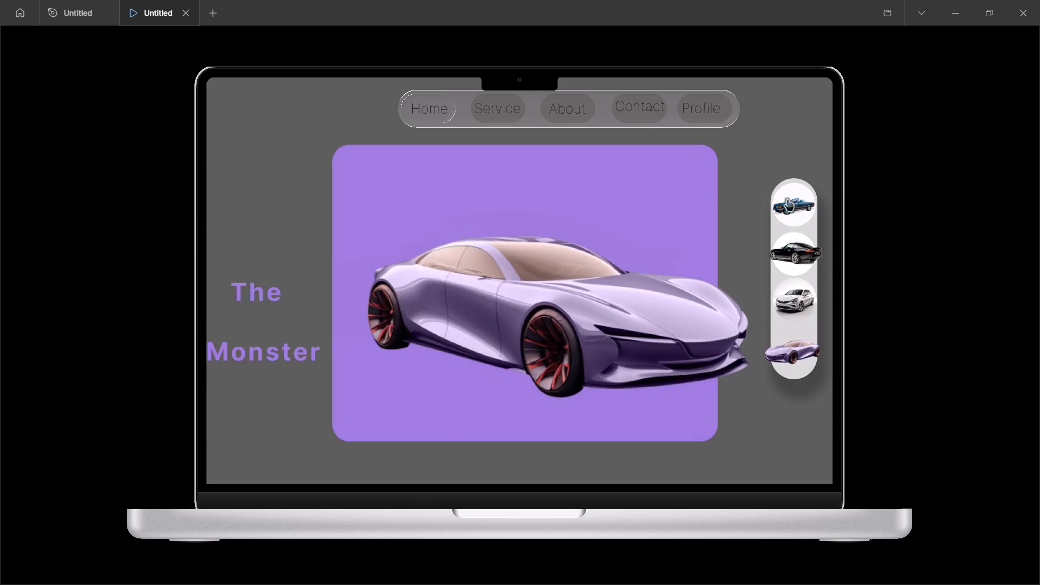
click(795, 337)
click(786, 294)
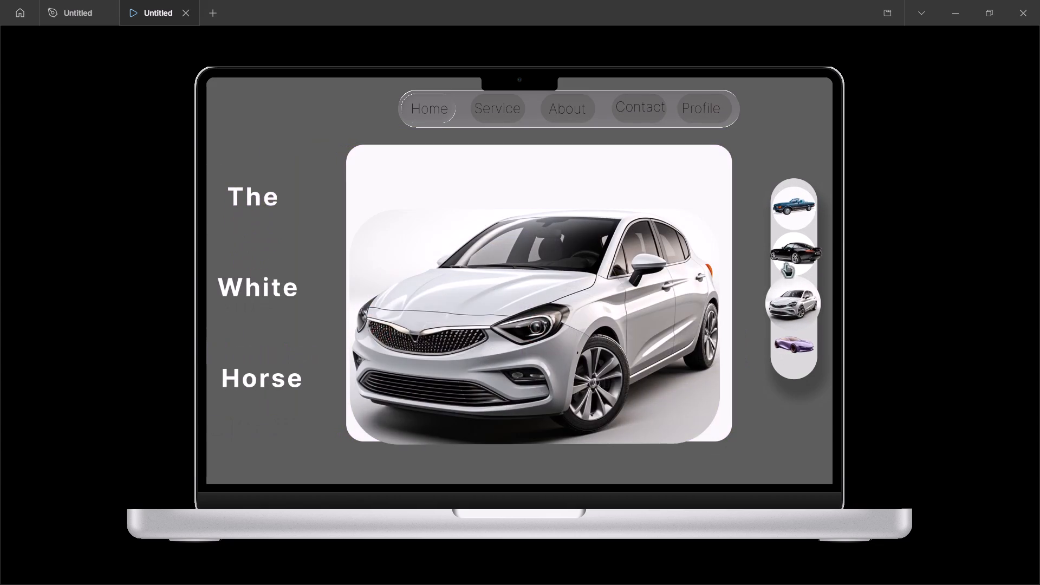
click(787, 255)
click(790, 284)
click(795, 344)
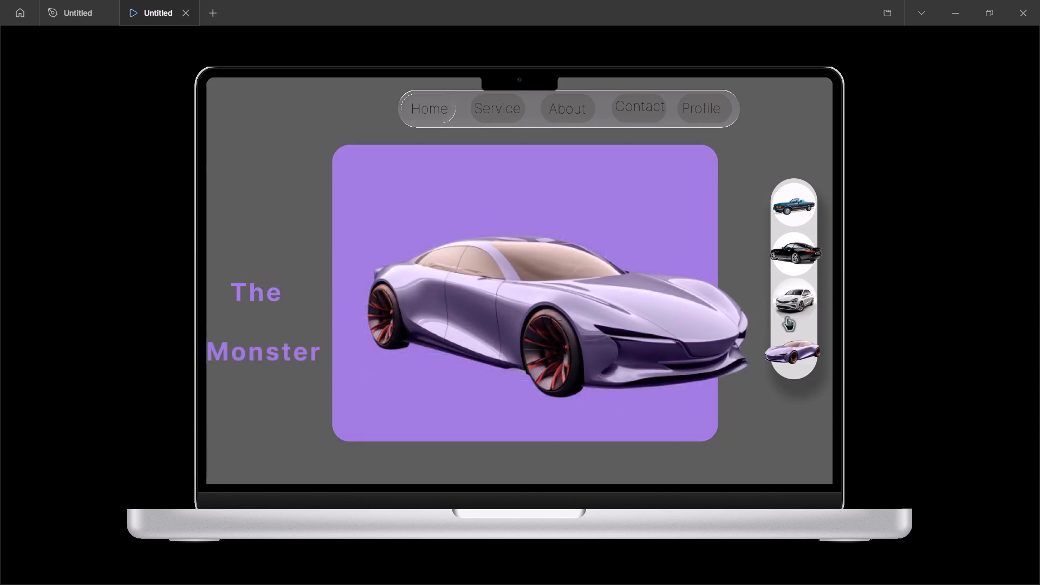
click(787, 317)
click(785, 254)
click(792, 293)
click(782, 211)
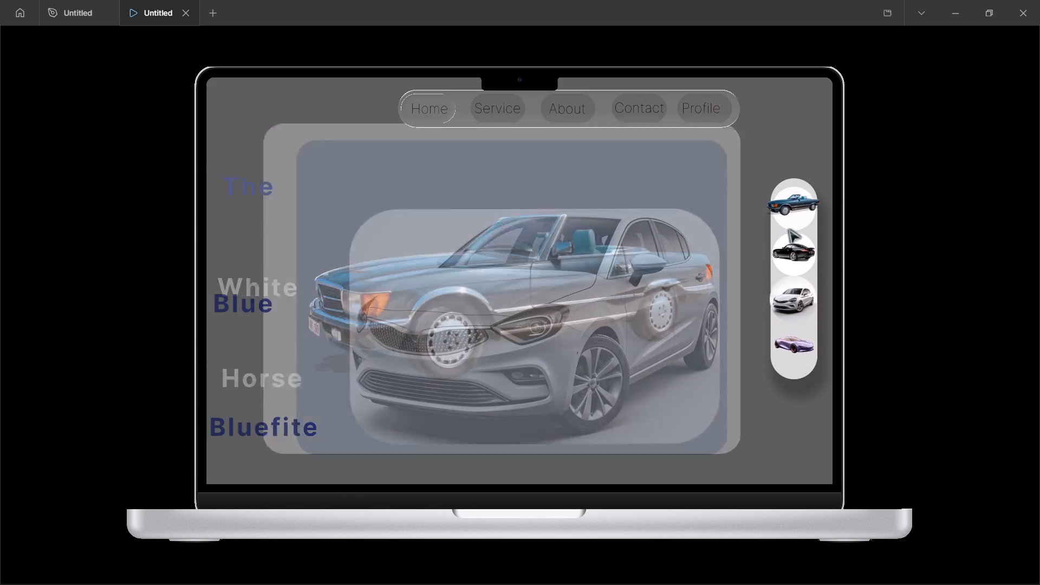
click(790, 249)
click(797, 329)
click(788, 249)
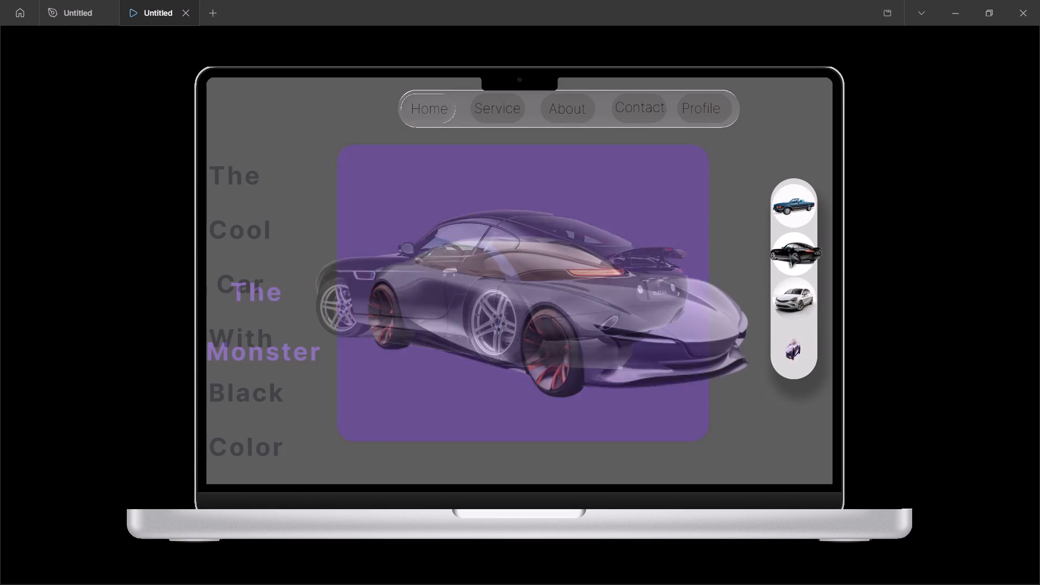
click(794, 286)
click(790, 255)
click(790, 203)
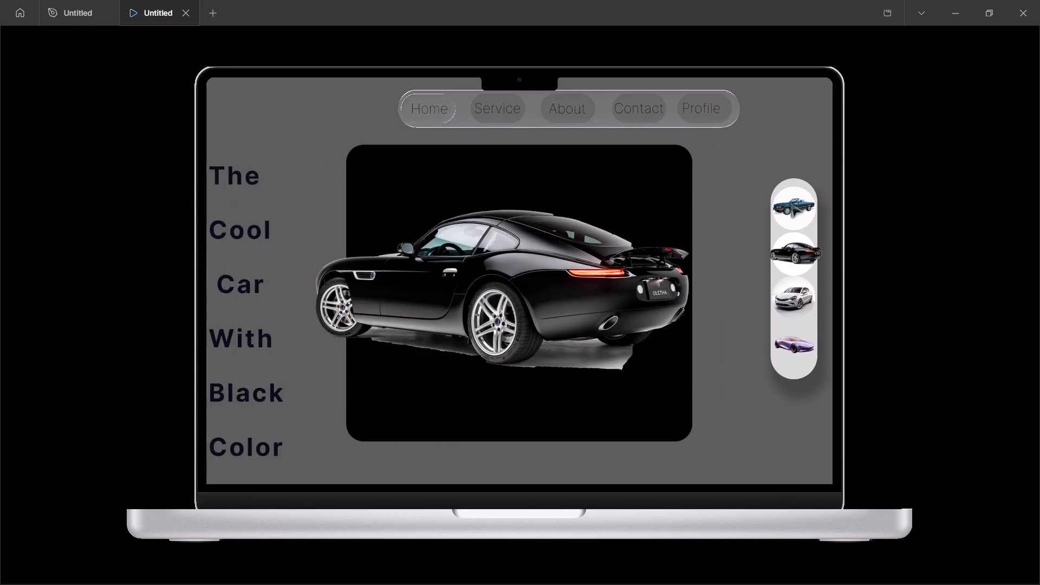
click(790, 203)
click(804, 339)
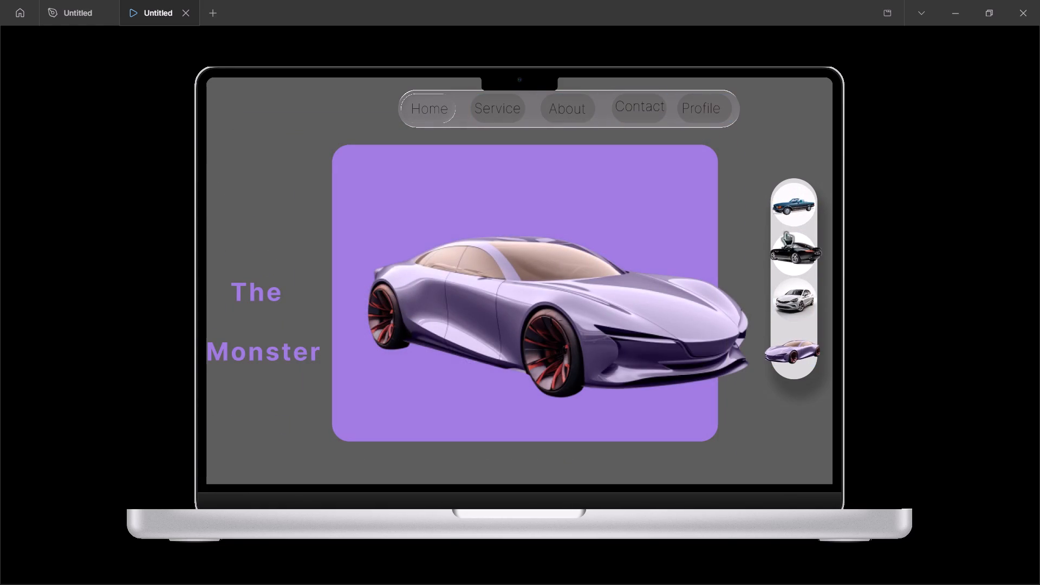
click(784, 196)
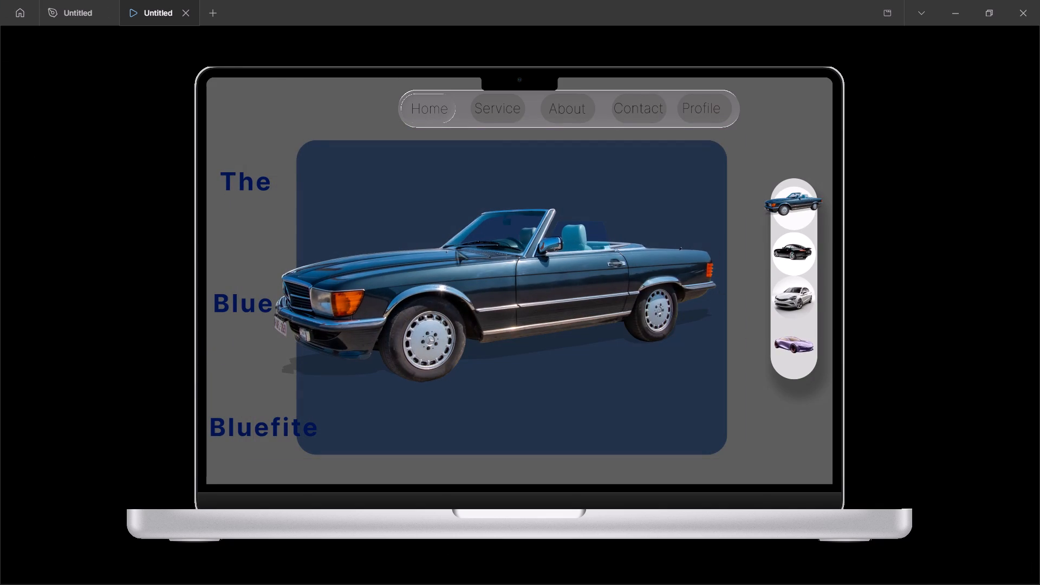
Return to the design file and change the last word of the home frame's headline to "Bluefity".
click(73, 16)
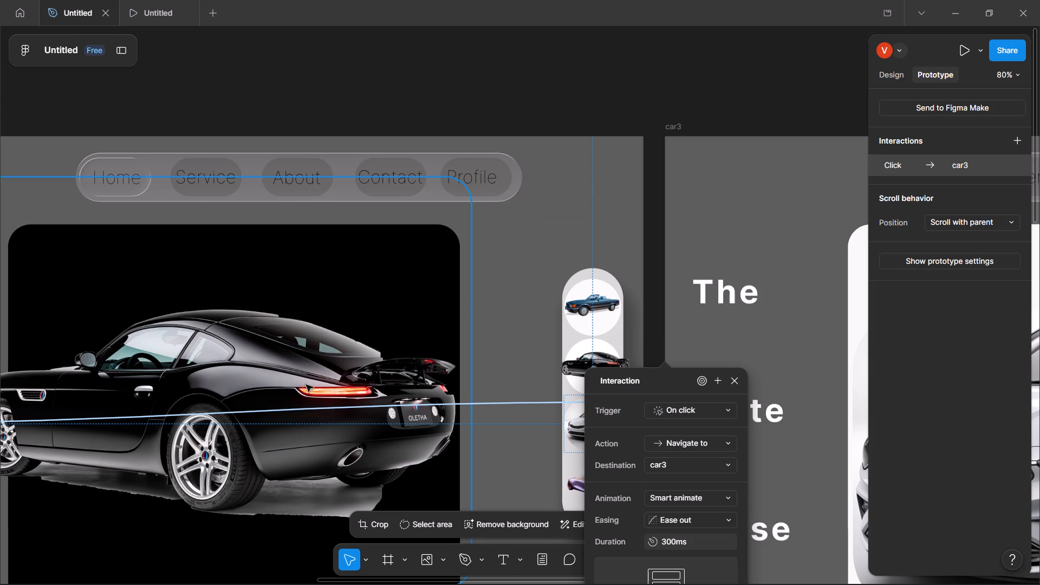
scroll(269, 370, right, 8)
scroll(269, 370, down, 1)
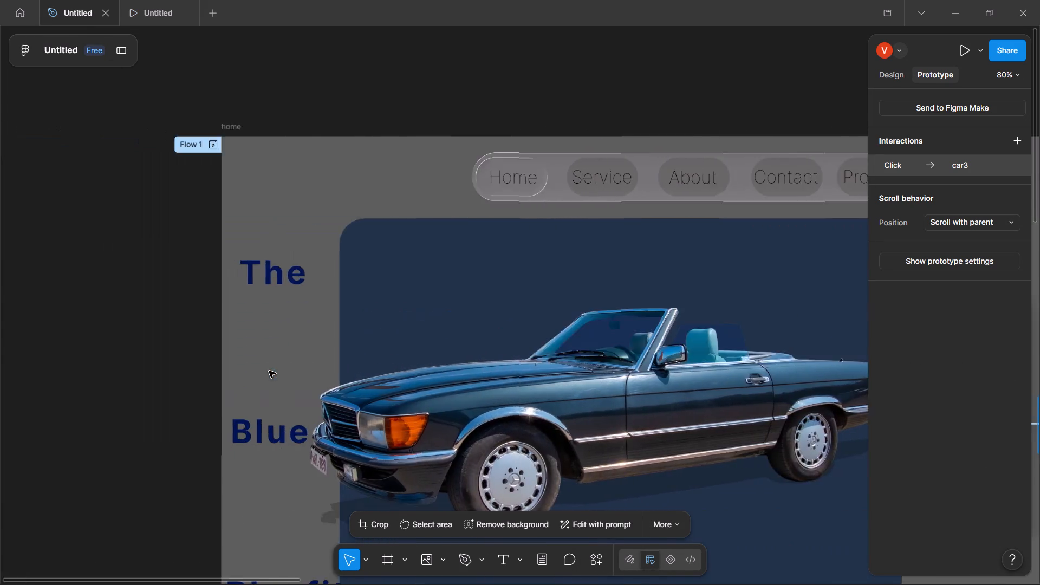
scroll(269, 370, down, 1)
scroll(361, 369, left, 1)
click(560, 399)
click(574, 402)
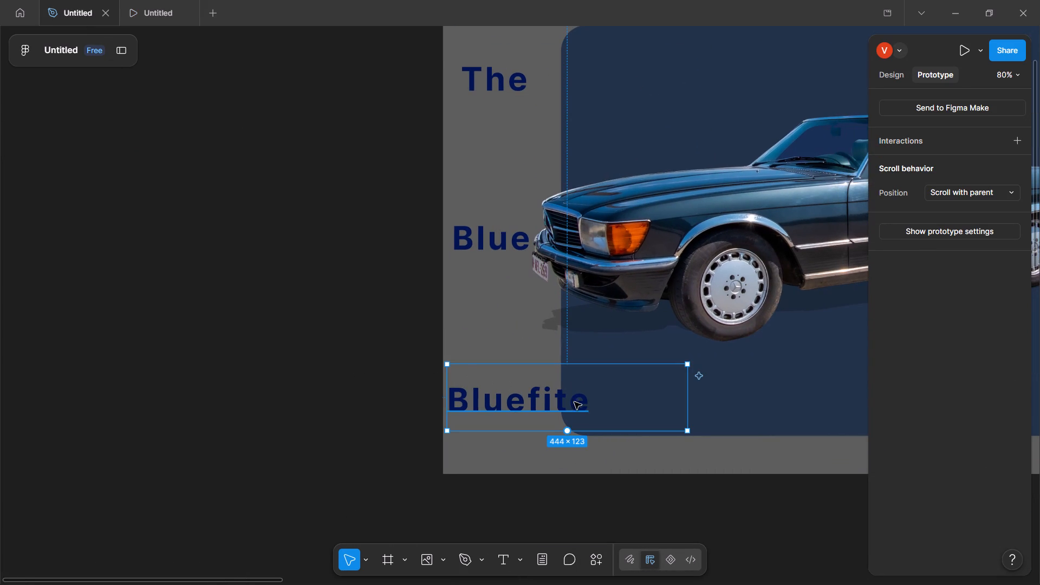
triple_click(593, 406)
click(574, 399)
double_click(511, 403)
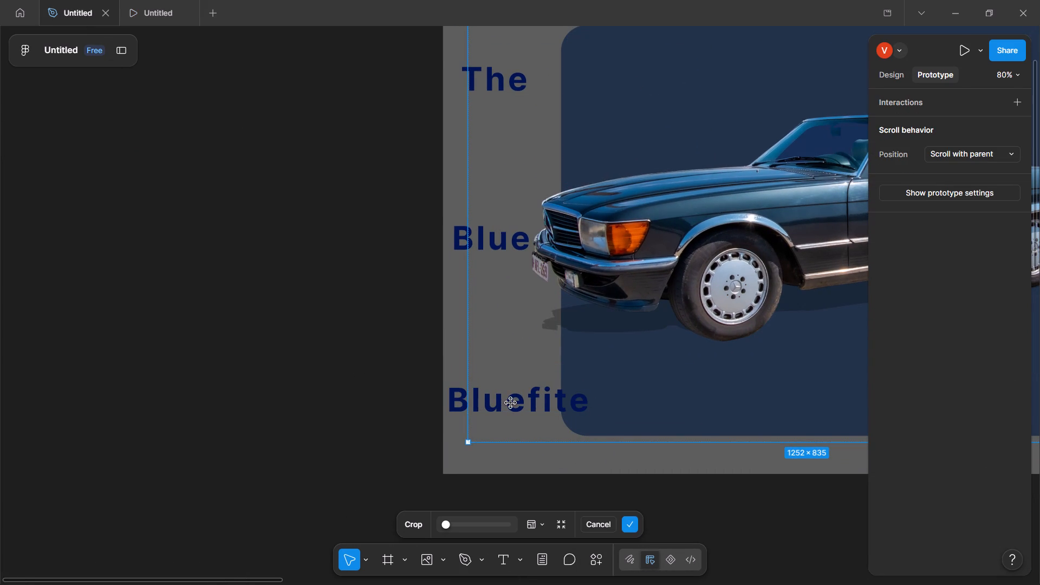
click(473, 462)
double_click(453, 398)
double_click(473, 400)
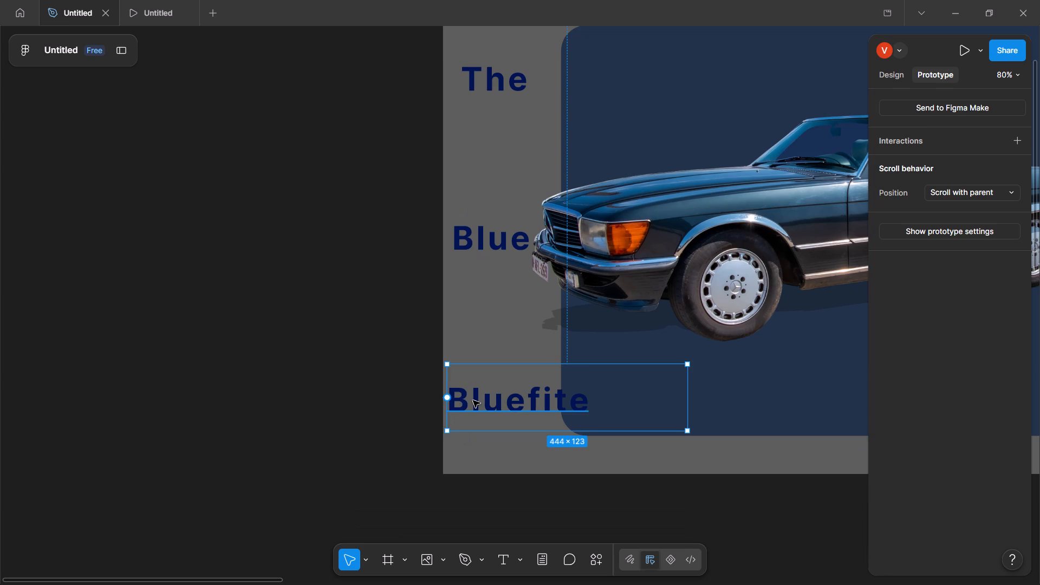
click(570, 402)
click(592, 412)
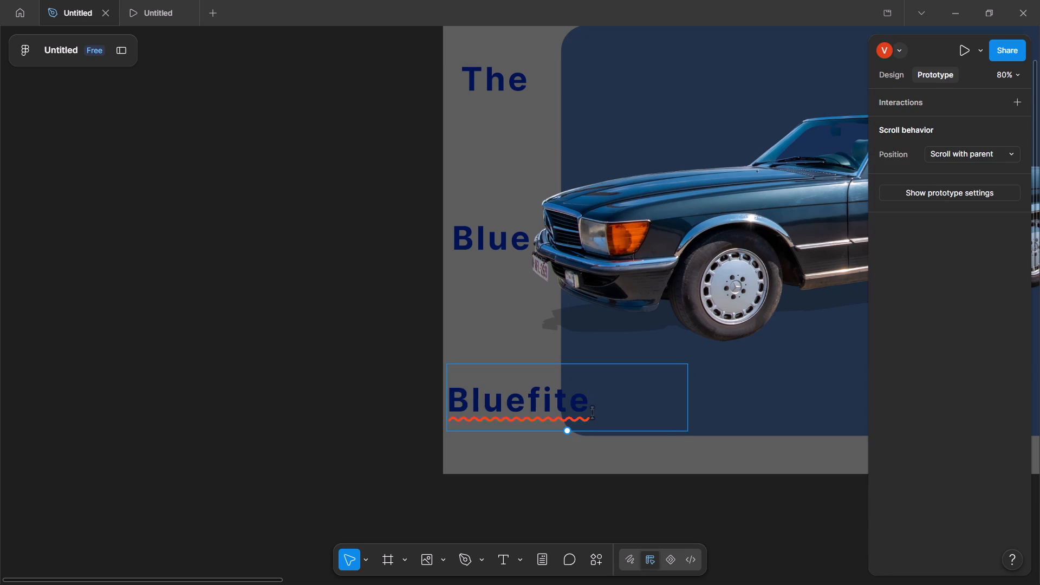
key(BackSpace)
key(y)
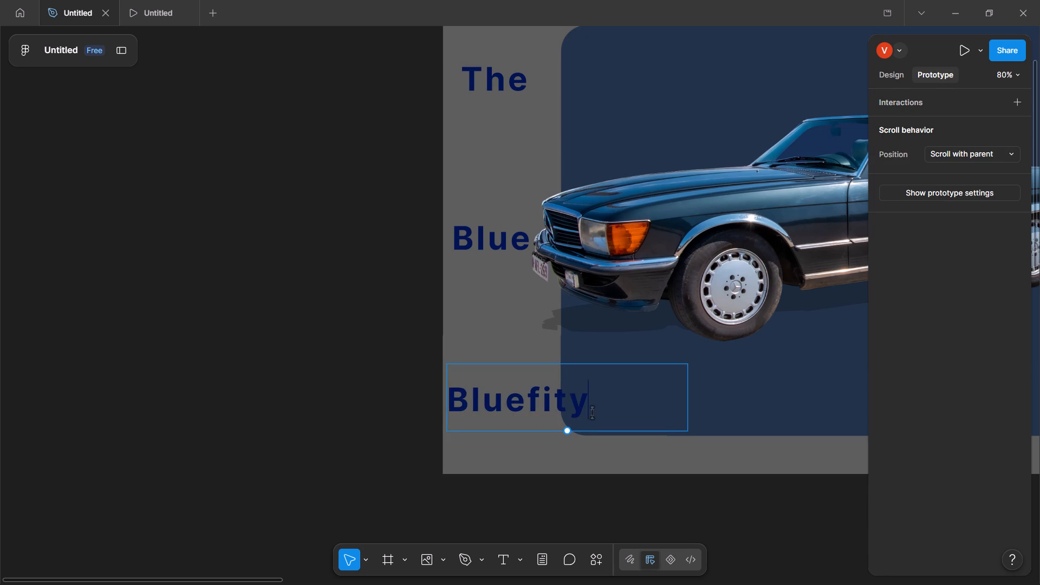
click(538, 463)
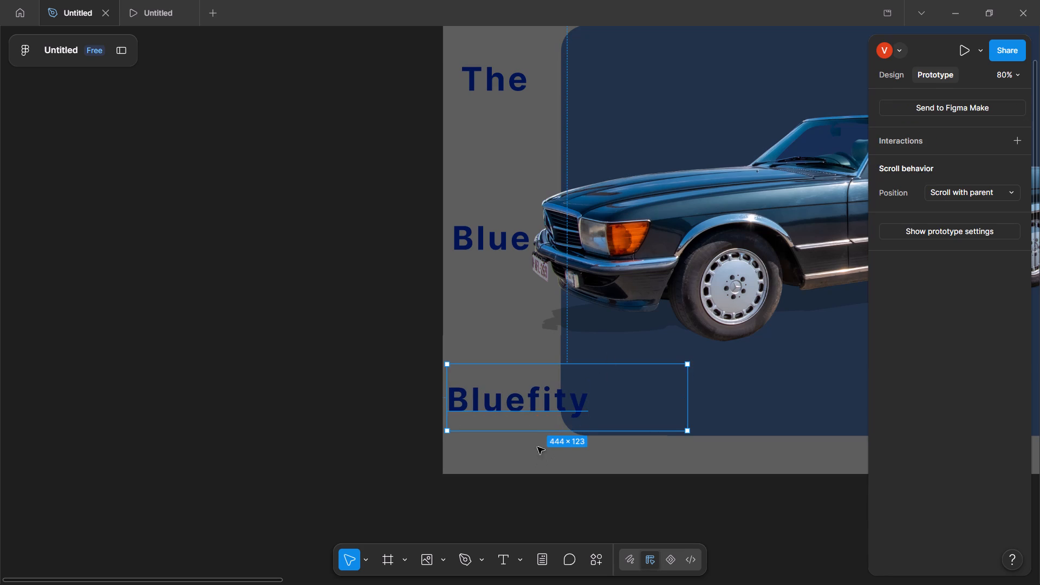
Move the home frame's "Bluefity" text down near the frame's bottom edge and lower the "Blue" text to rebalance the headline spacing.
drag(521, 406, 524, 456)
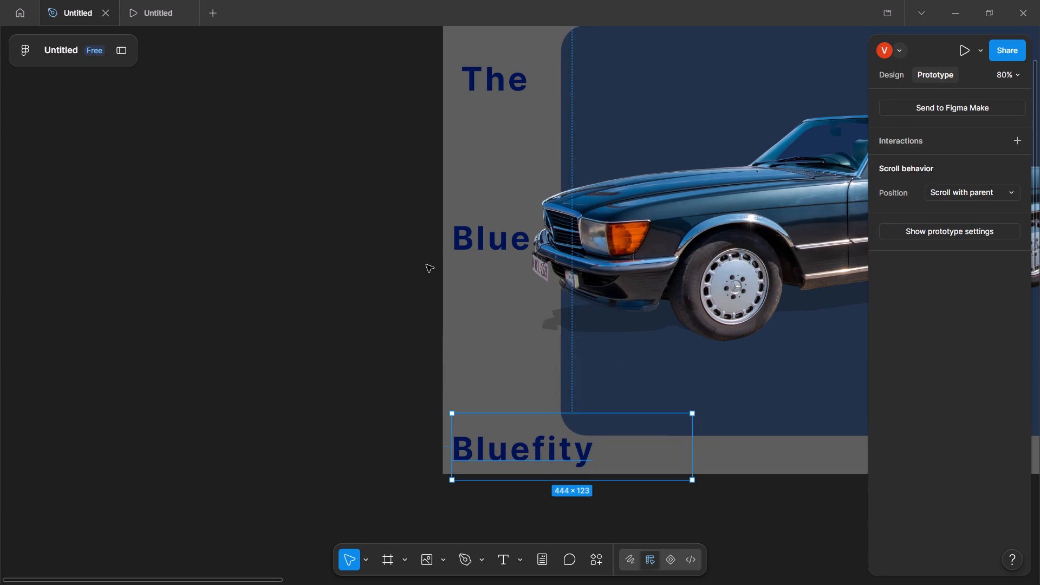
drag(485, 238, 488, 292)
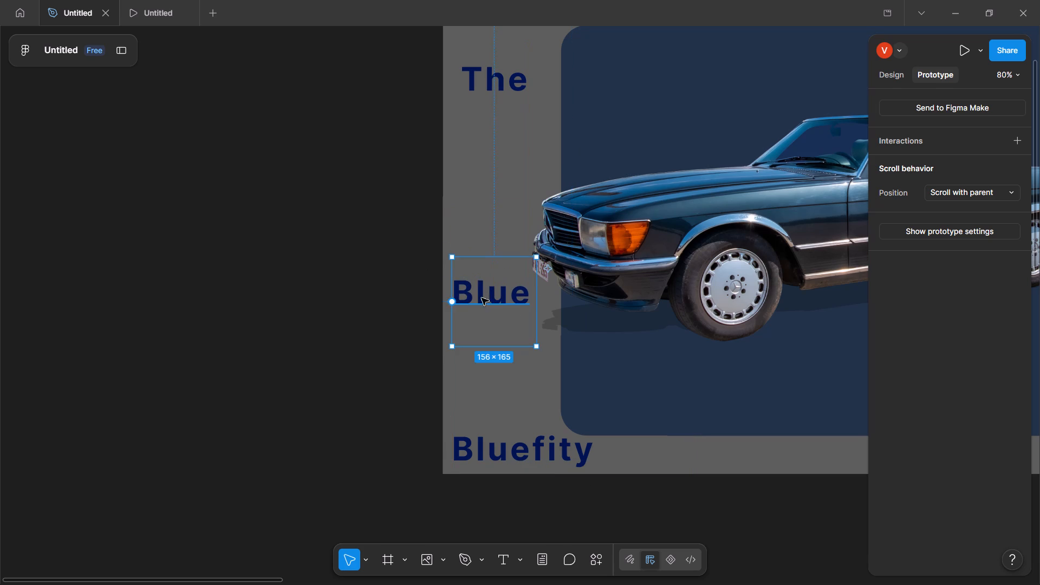
click(347, 326)
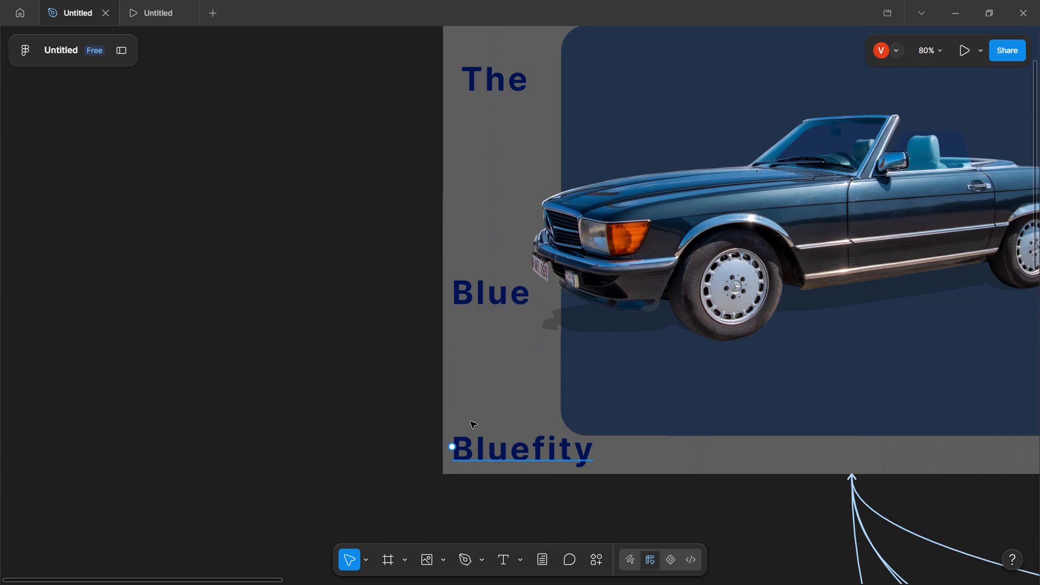
Switch to the prototype preview and test the headline layout and car thumbnails across the home and other car screens.
click(149, 13)
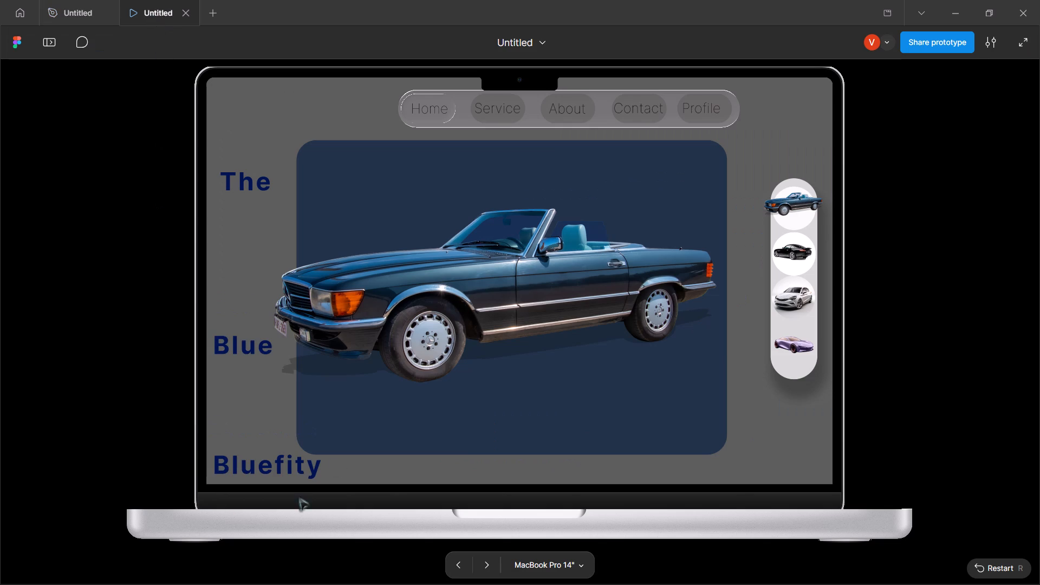
click(781, 251)
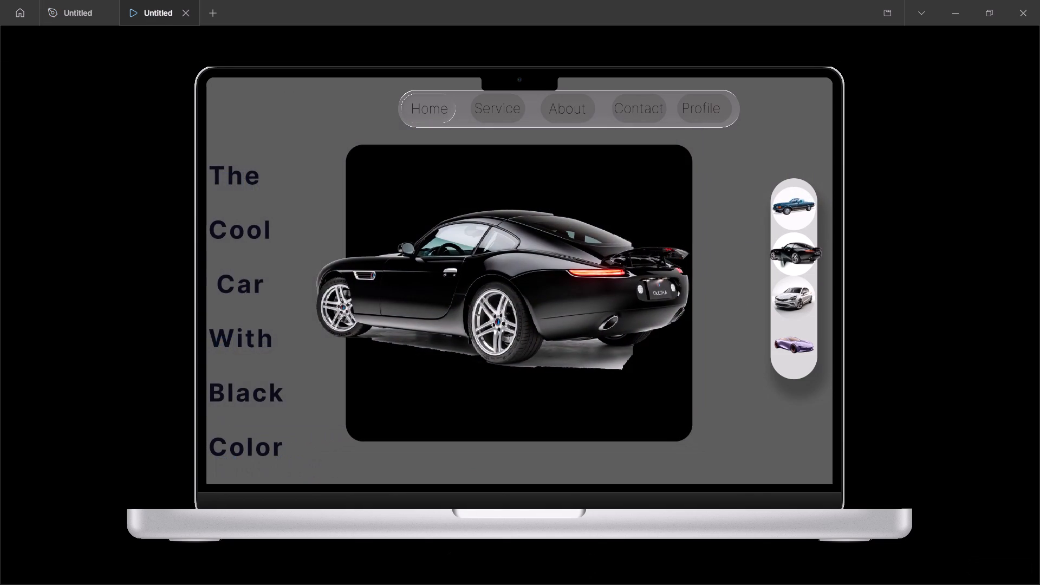
click(788, 303)
click(803, 335)
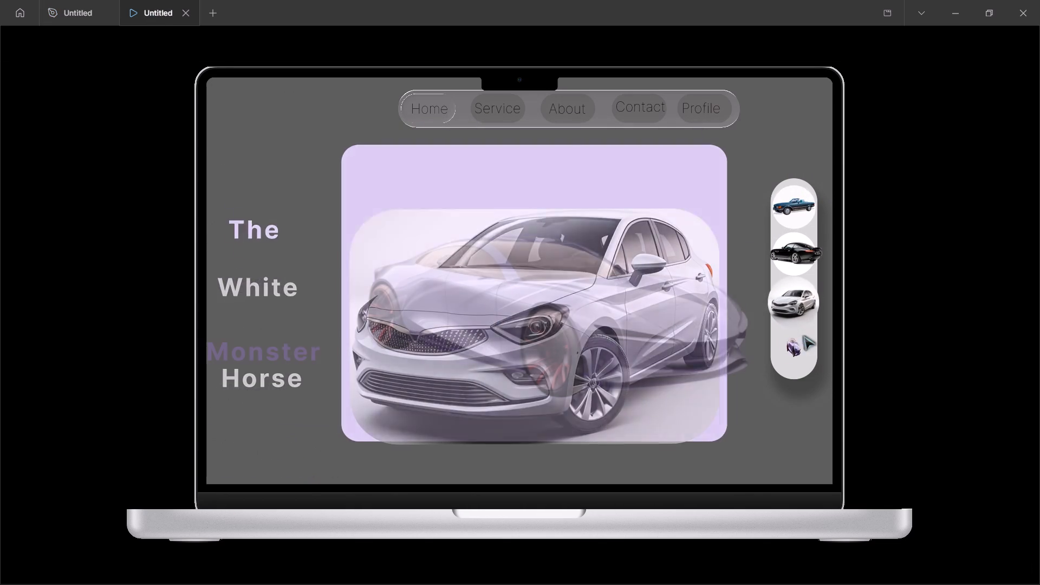
click(799, 317)
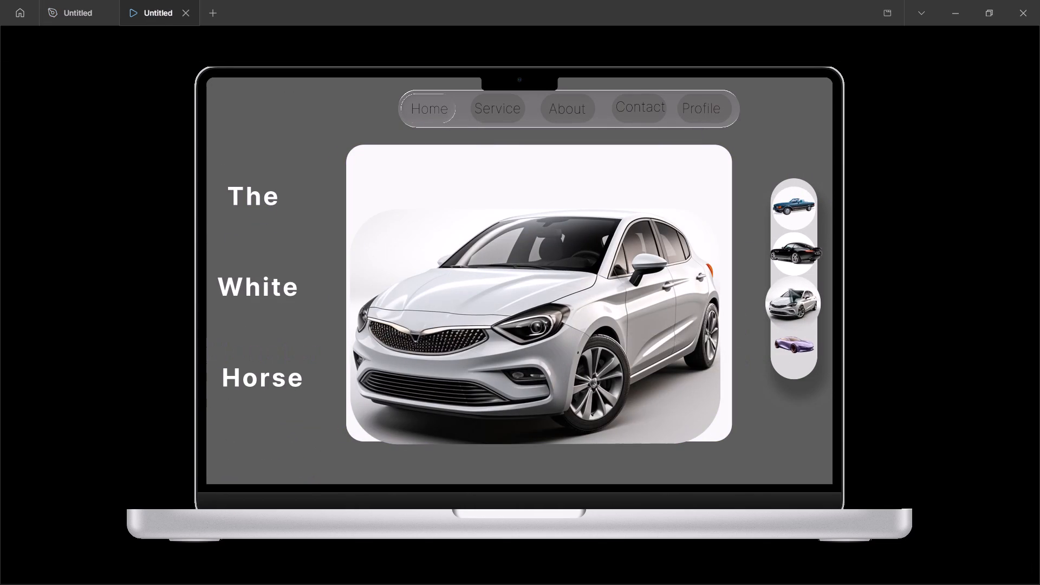
click(791, 245)
click(788, 200)
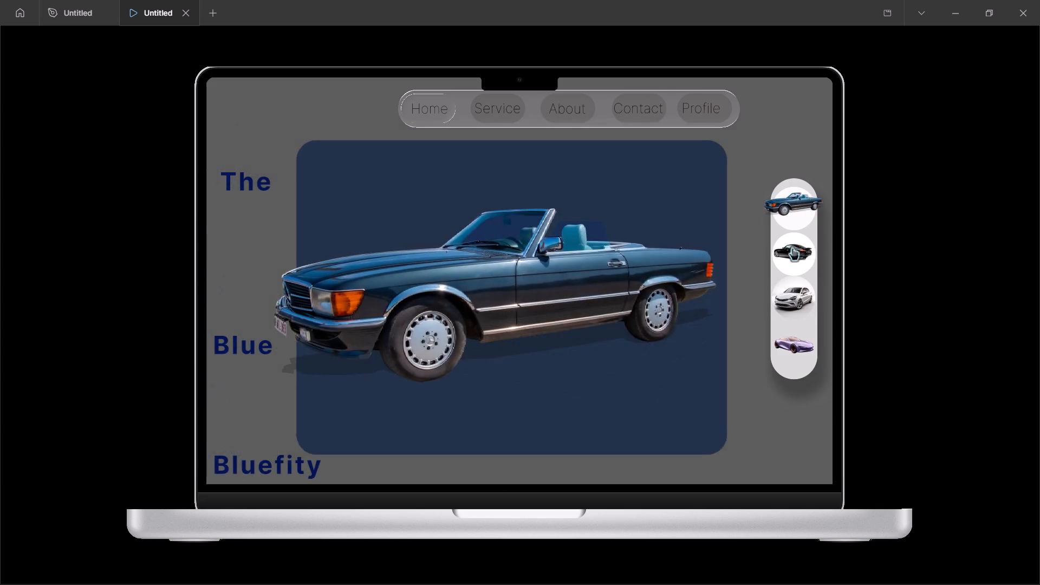
click(792, 247)
click(791, 278)
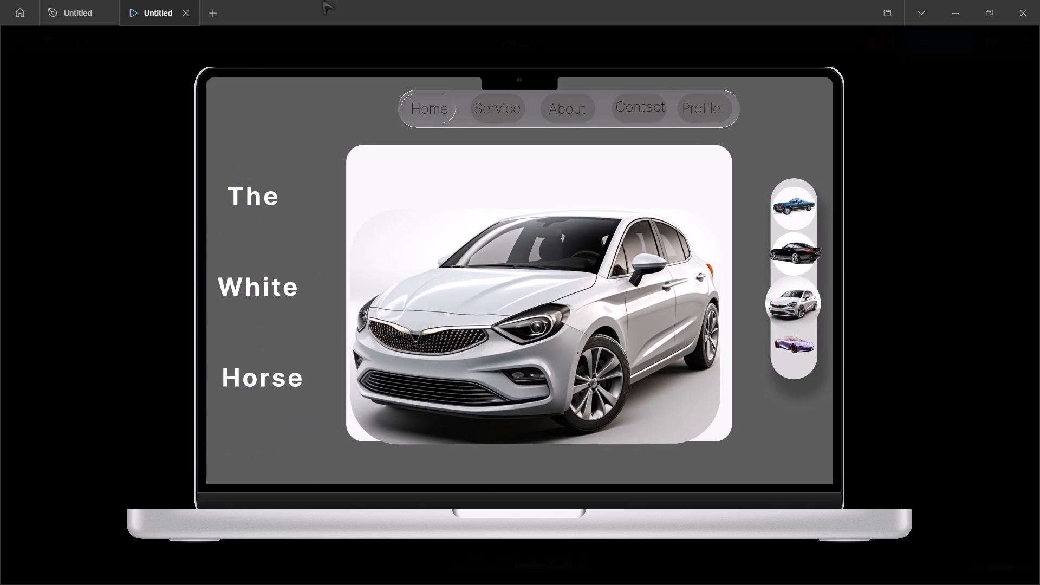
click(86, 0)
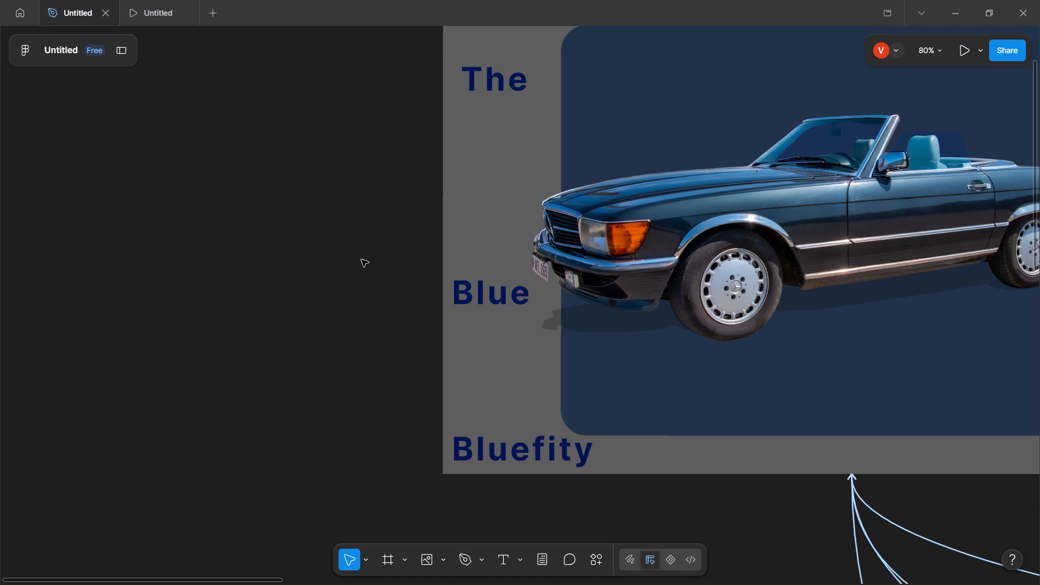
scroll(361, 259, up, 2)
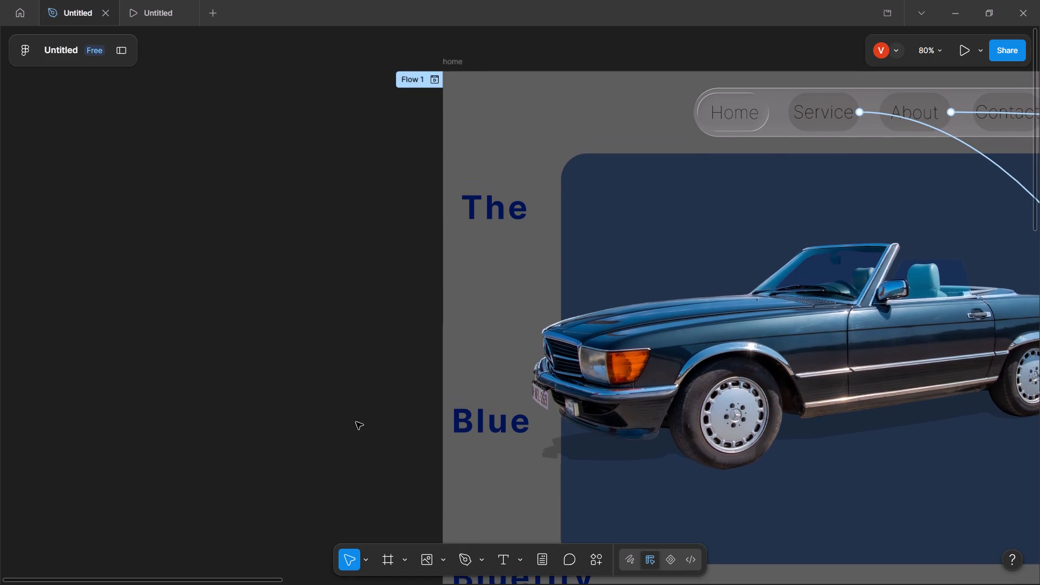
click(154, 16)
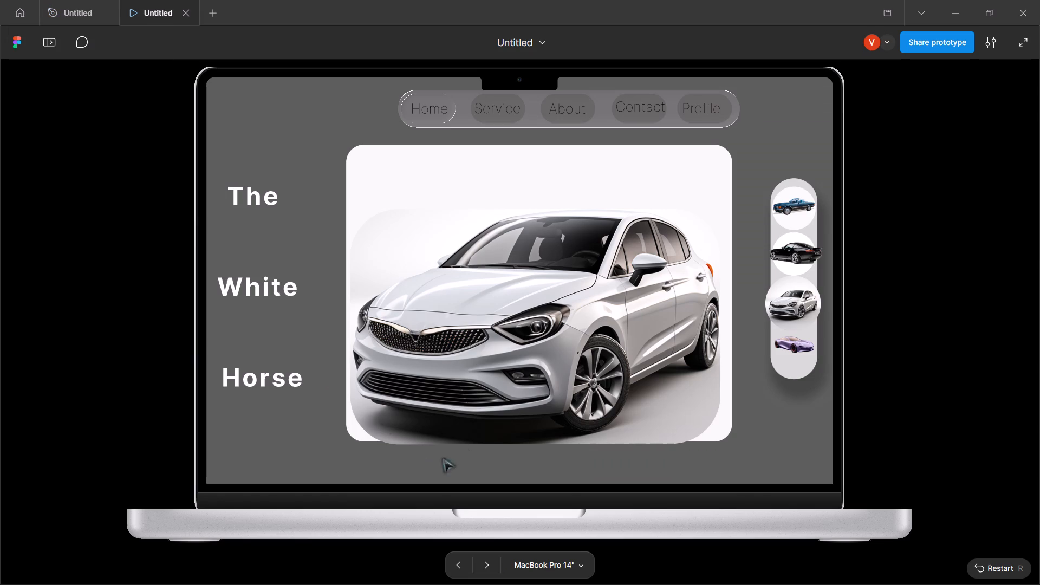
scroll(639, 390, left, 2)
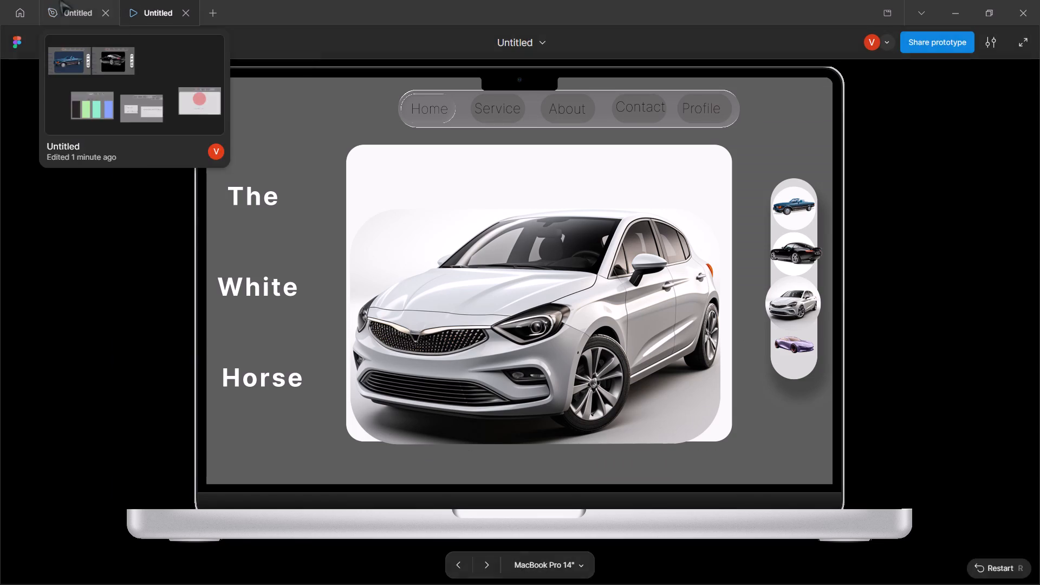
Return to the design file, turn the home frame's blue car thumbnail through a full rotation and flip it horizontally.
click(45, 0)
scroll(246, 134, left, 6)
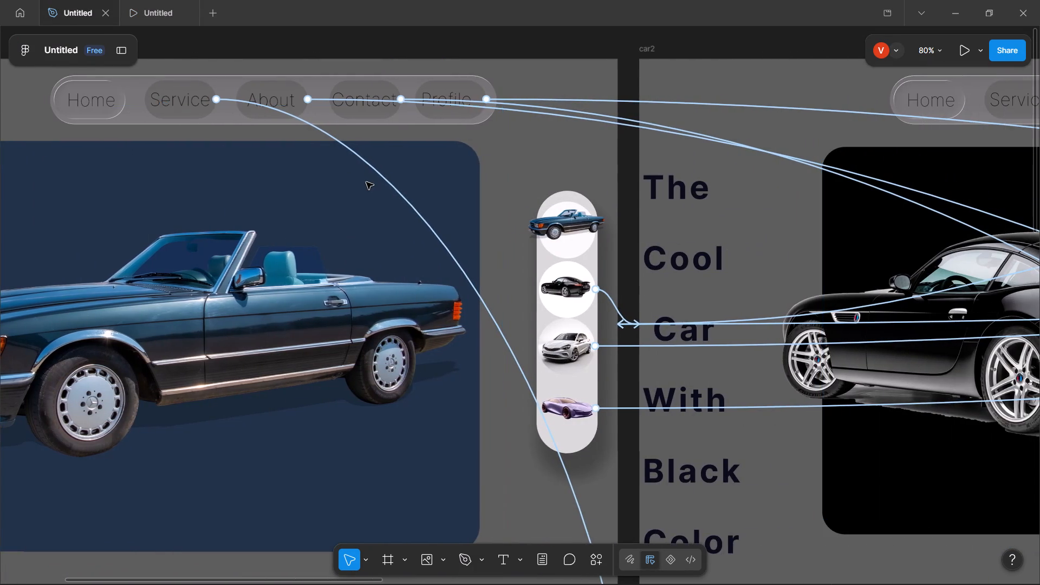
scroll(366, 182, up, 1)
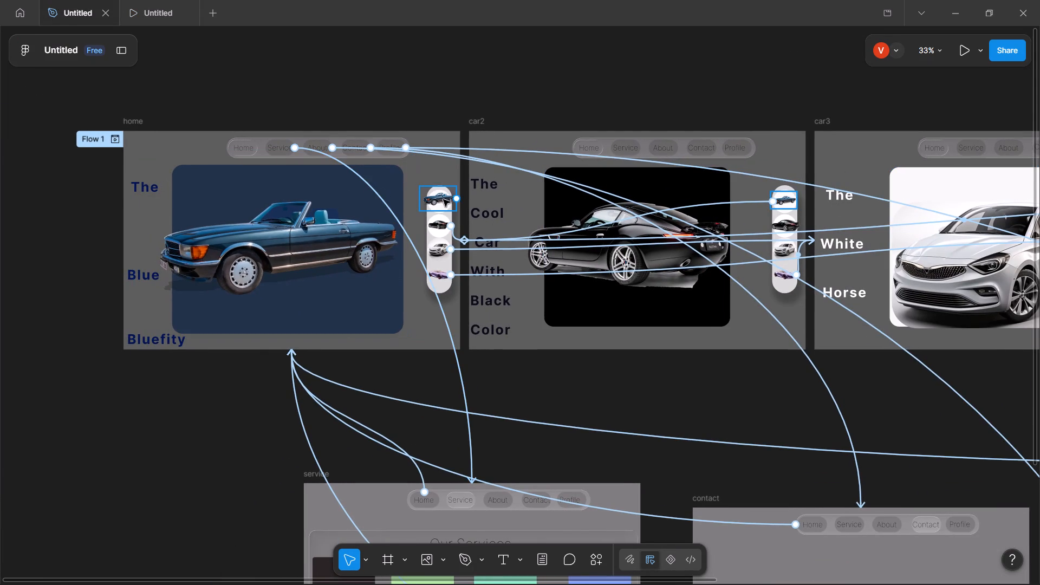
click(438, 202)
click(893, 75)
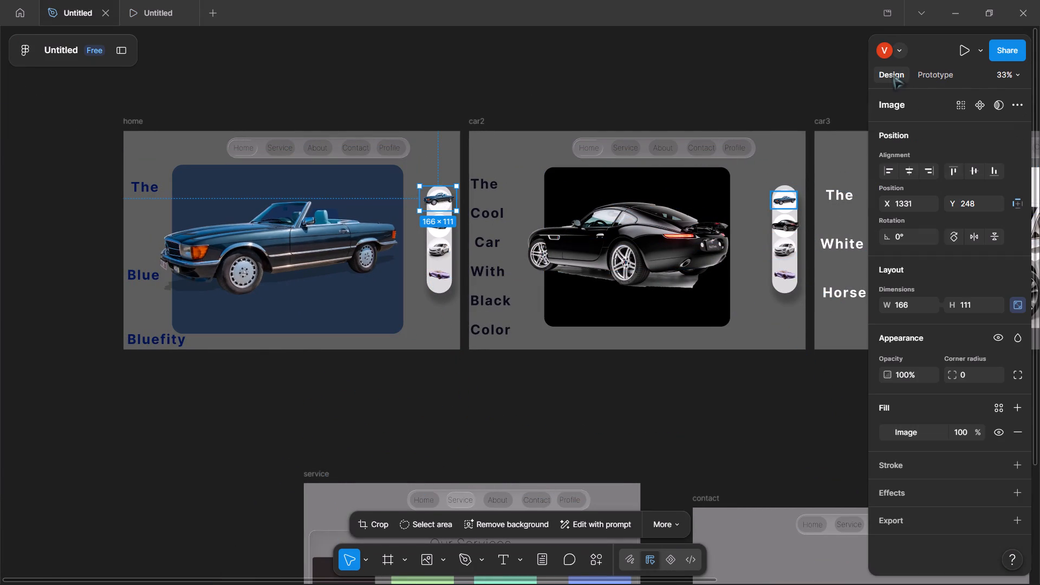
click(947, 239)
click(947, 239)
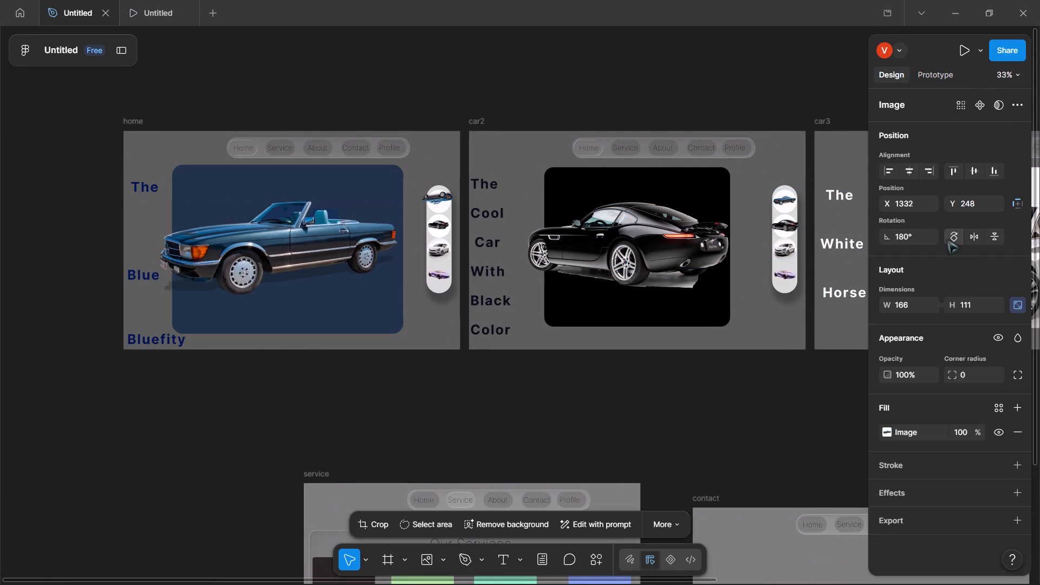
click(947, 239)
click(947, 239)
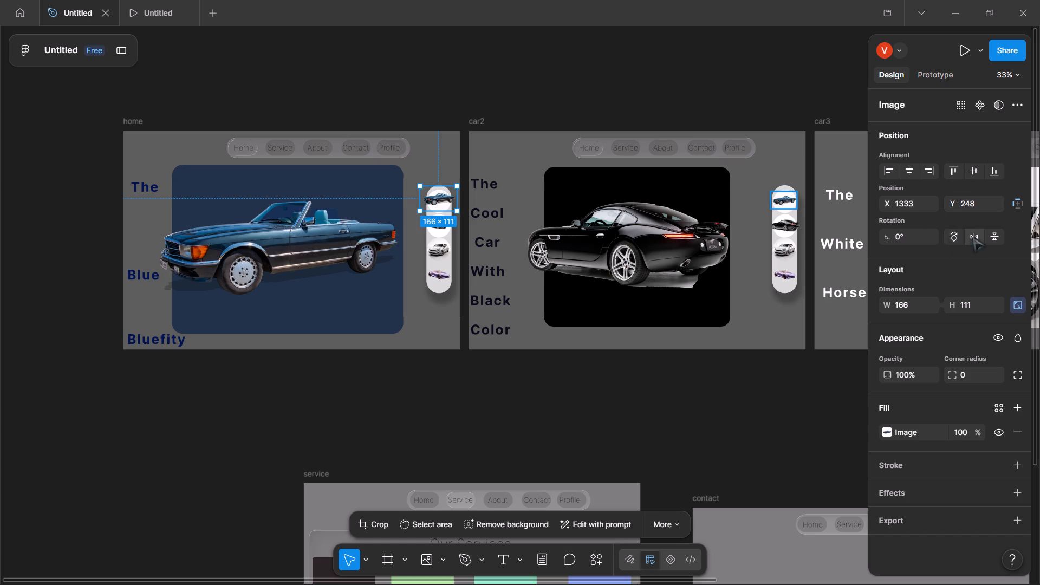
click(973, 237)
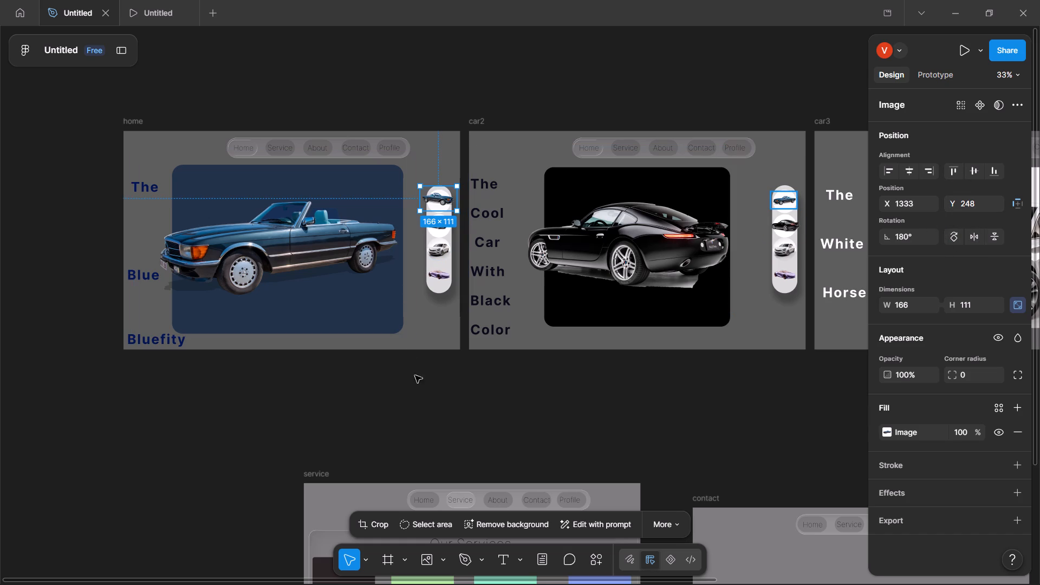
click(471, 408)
Flip the black car thumbnail in the home frame horizontally.
click(435, 224)
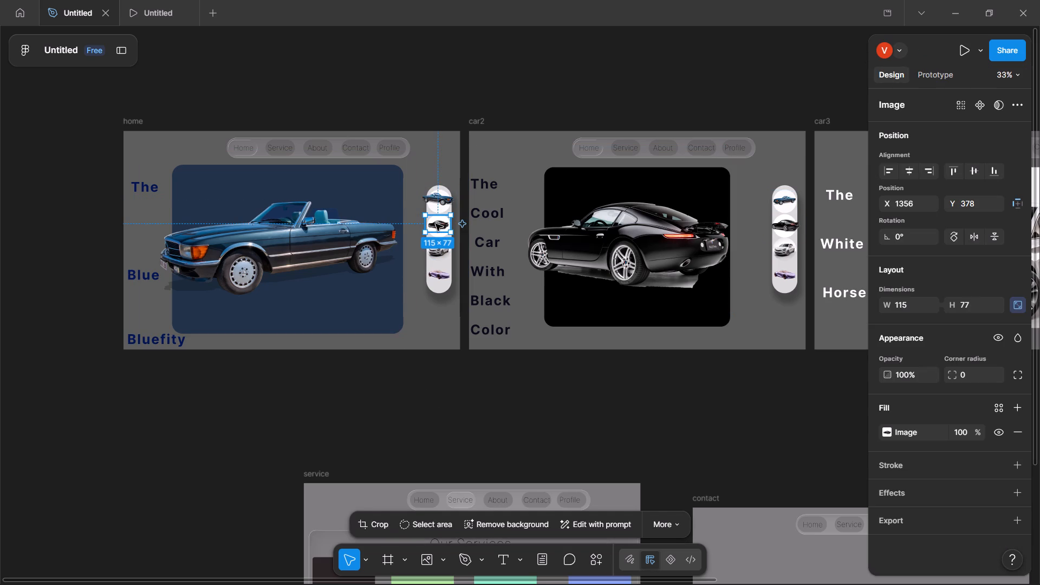
click(971, 232)
click(971, 232)
click(971, 232)
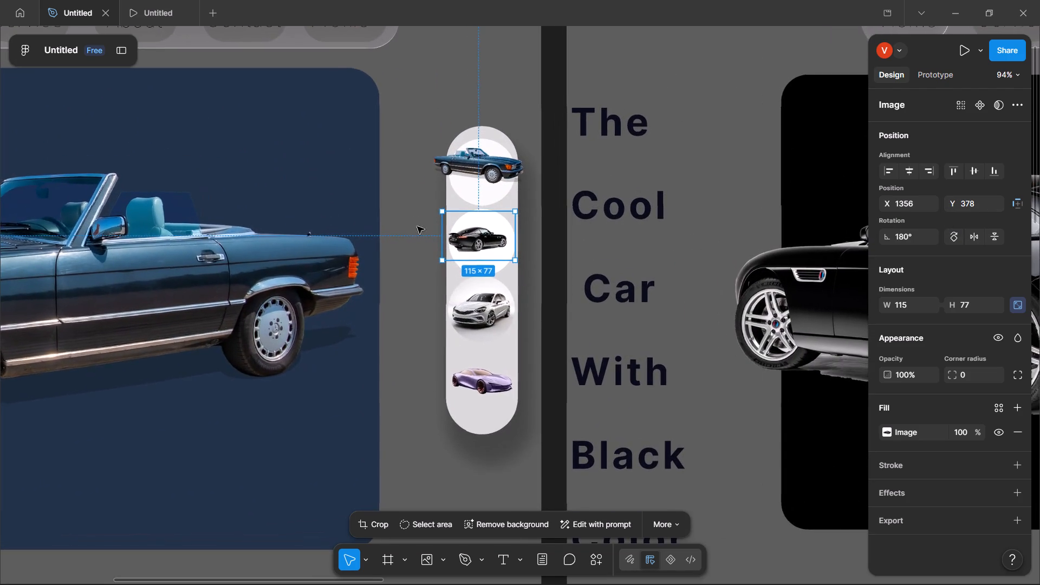
Flip the white car thumbnail in the home frame horizontally.
click(474, 308)
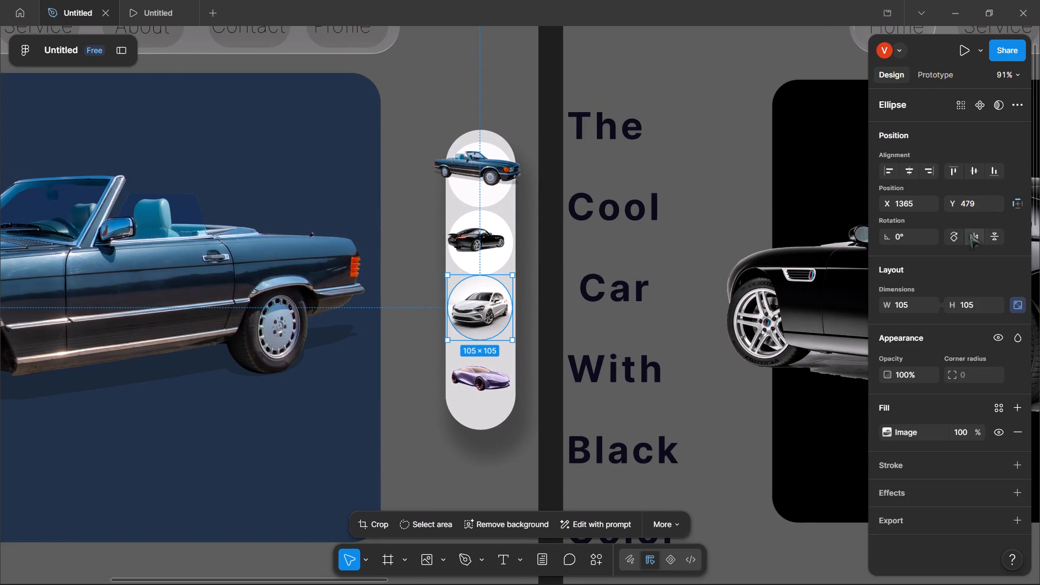
click(973, 236)
click(973, 236)
click(973, 236)
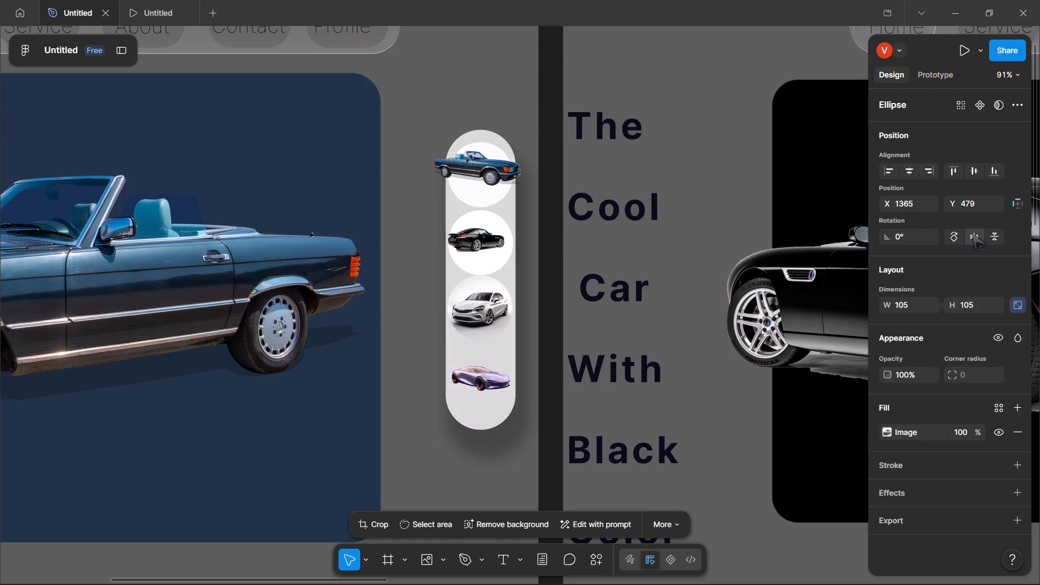
click(973, 236)
click(973, 236)
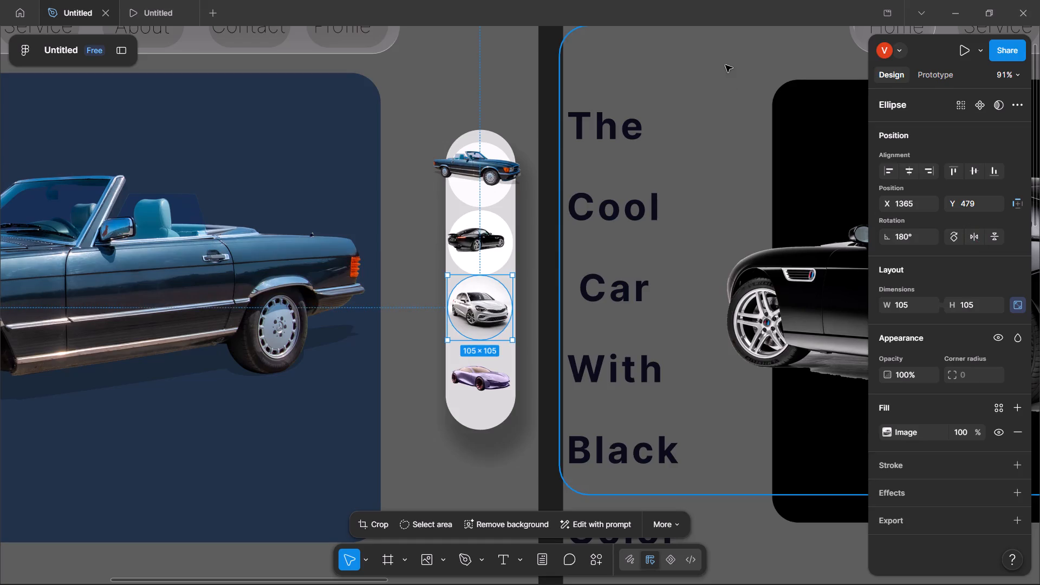
click(256, 322)
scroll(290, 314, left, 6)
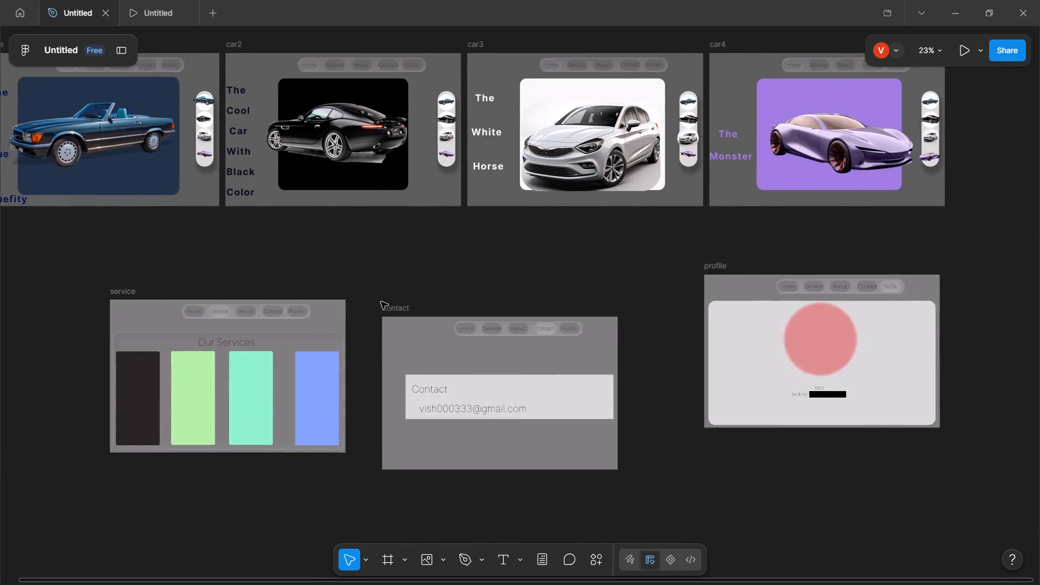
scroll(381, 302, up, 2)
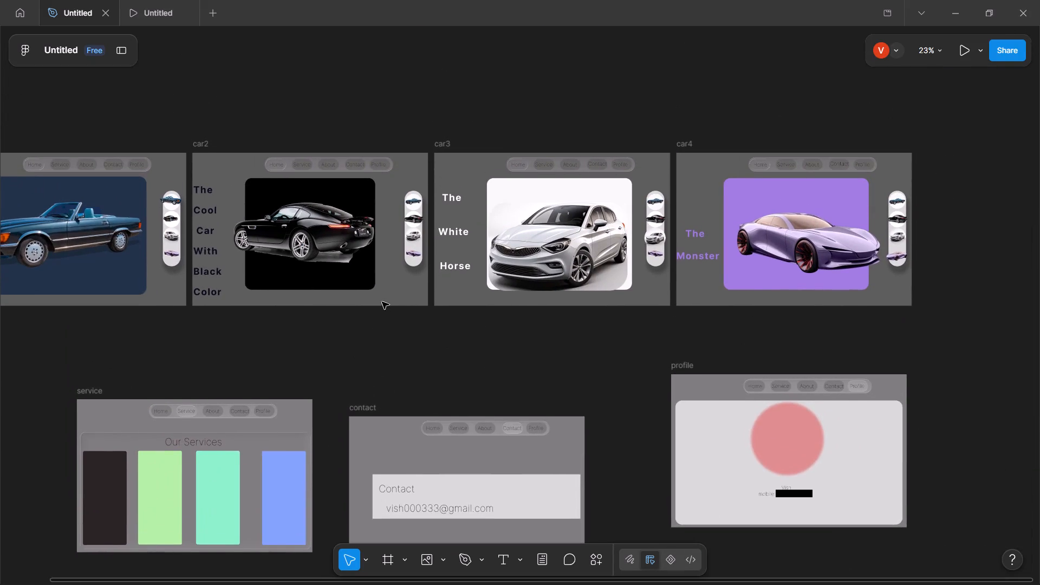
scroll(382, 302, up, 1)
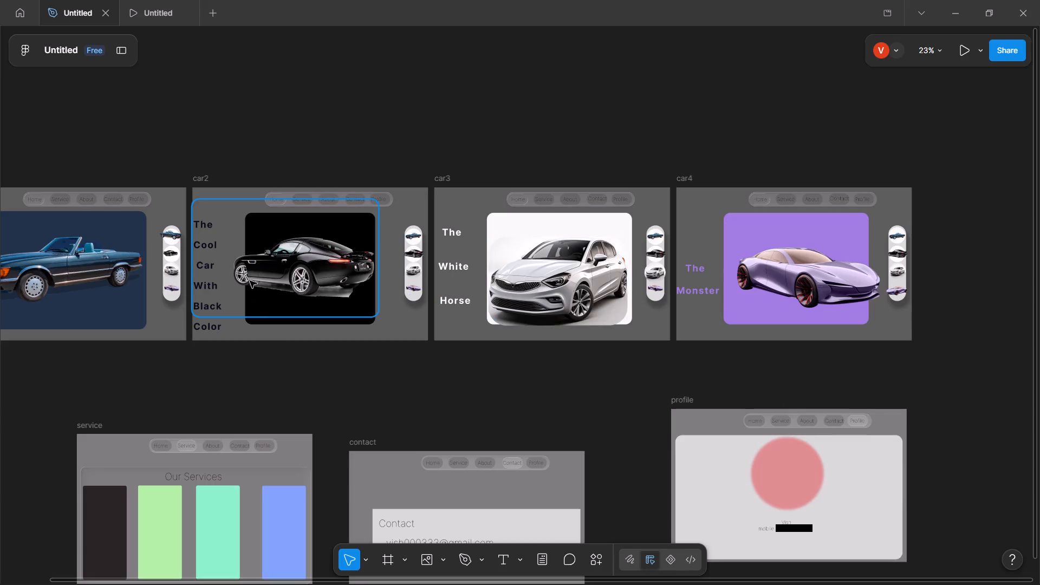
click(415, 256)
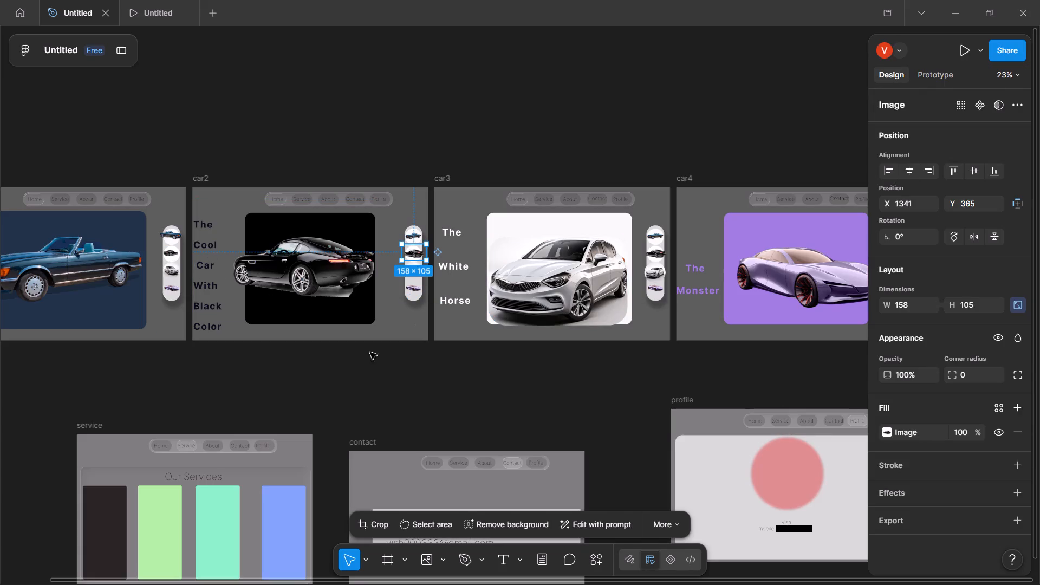
Switch to the prototype preview and test the flipped thumbnails by moving between the blue, black and white car screens.
click(140, 4)
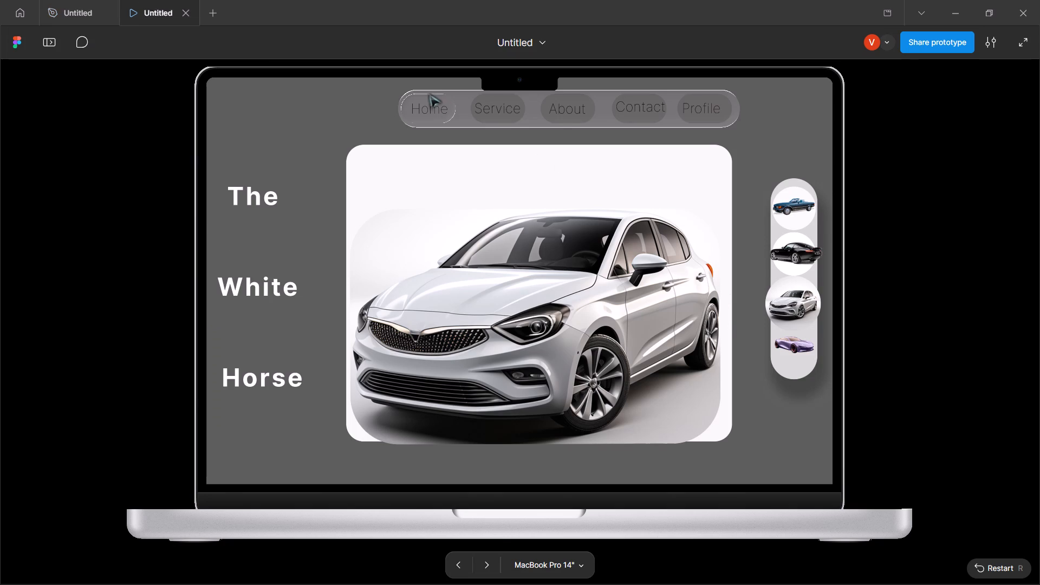
click(429, 101)
click(799, 197)
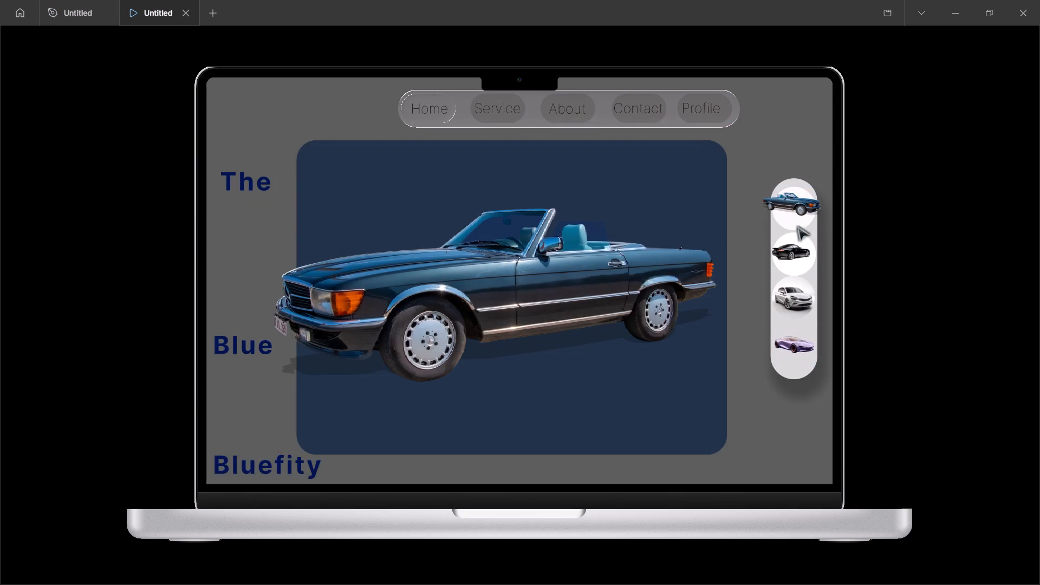
click(797, 242)
click(796, 278)
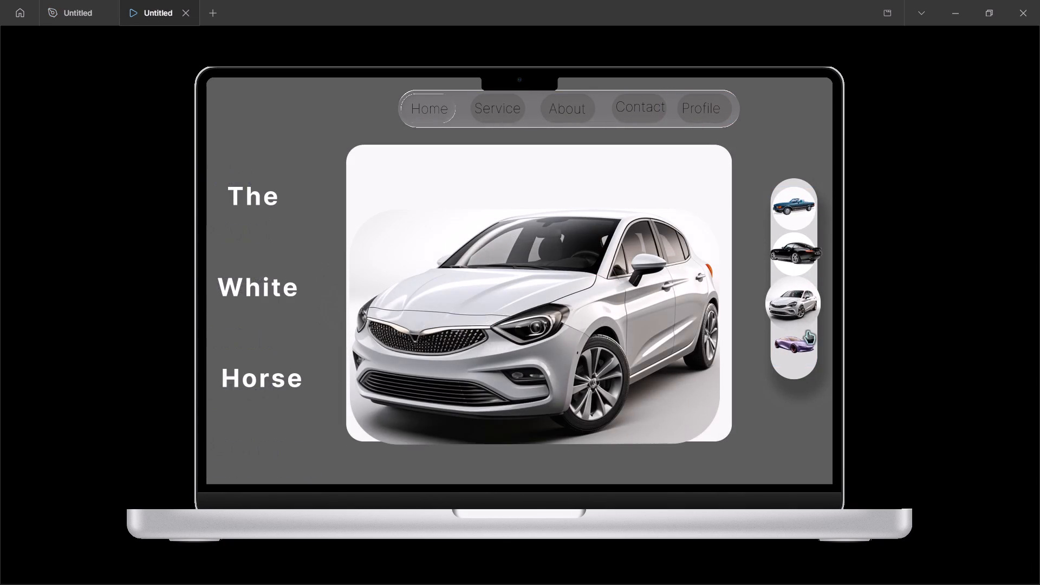
click(808, 333)
click(785, 300)
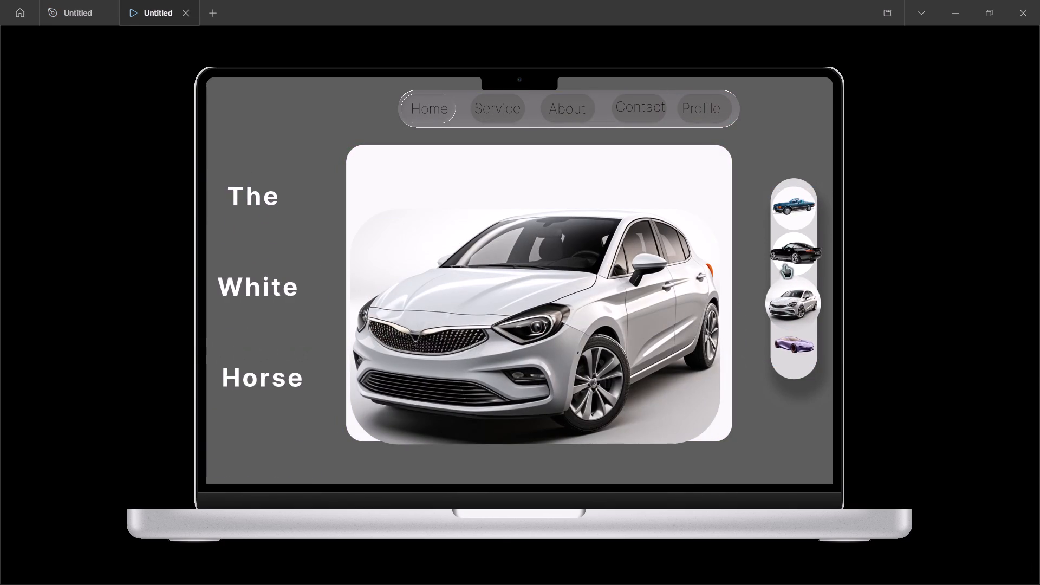
click(785, 258)
click(778, 206)
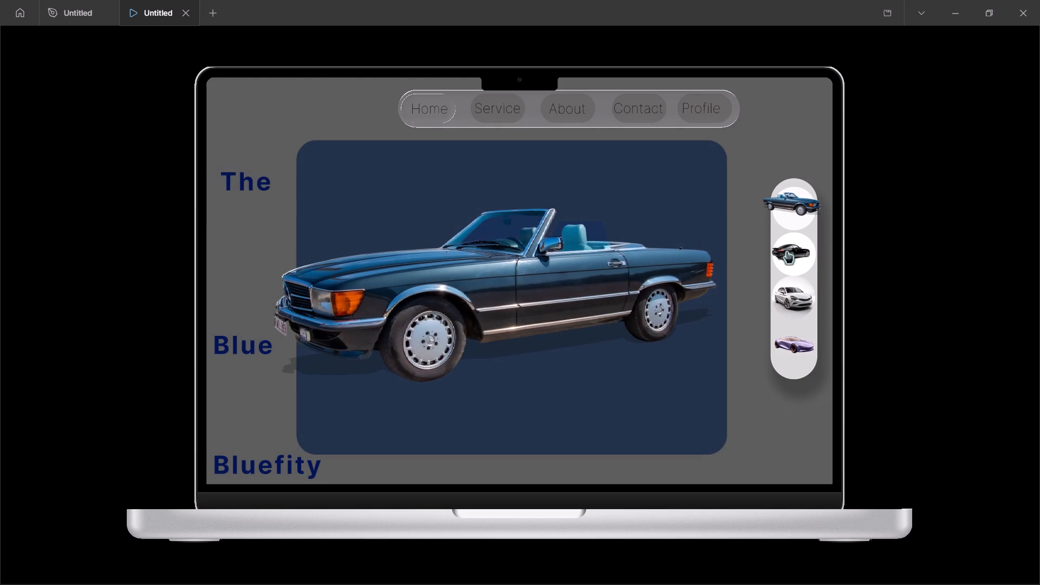
click(786, 260)
click(779, 191)
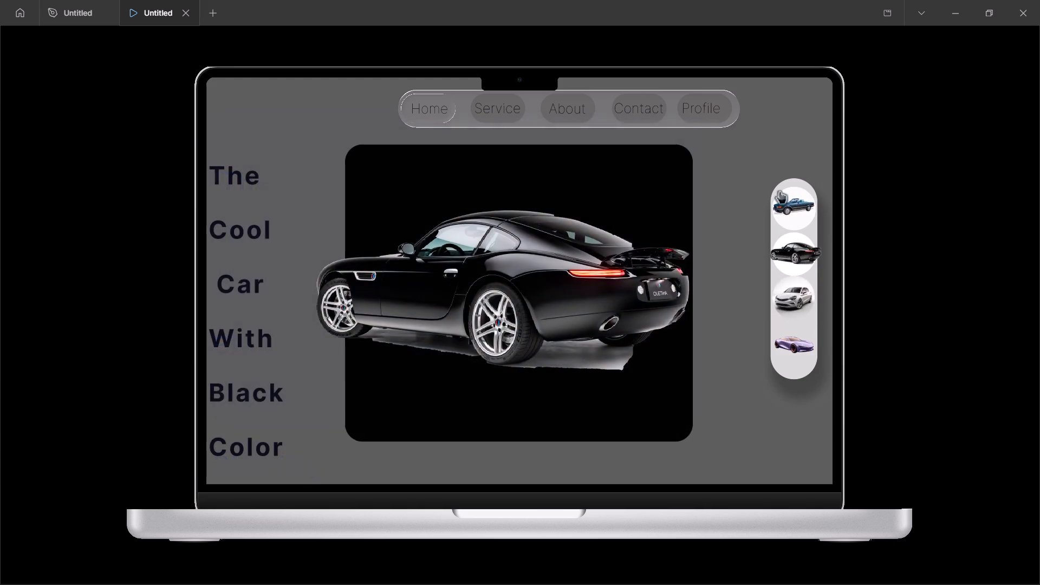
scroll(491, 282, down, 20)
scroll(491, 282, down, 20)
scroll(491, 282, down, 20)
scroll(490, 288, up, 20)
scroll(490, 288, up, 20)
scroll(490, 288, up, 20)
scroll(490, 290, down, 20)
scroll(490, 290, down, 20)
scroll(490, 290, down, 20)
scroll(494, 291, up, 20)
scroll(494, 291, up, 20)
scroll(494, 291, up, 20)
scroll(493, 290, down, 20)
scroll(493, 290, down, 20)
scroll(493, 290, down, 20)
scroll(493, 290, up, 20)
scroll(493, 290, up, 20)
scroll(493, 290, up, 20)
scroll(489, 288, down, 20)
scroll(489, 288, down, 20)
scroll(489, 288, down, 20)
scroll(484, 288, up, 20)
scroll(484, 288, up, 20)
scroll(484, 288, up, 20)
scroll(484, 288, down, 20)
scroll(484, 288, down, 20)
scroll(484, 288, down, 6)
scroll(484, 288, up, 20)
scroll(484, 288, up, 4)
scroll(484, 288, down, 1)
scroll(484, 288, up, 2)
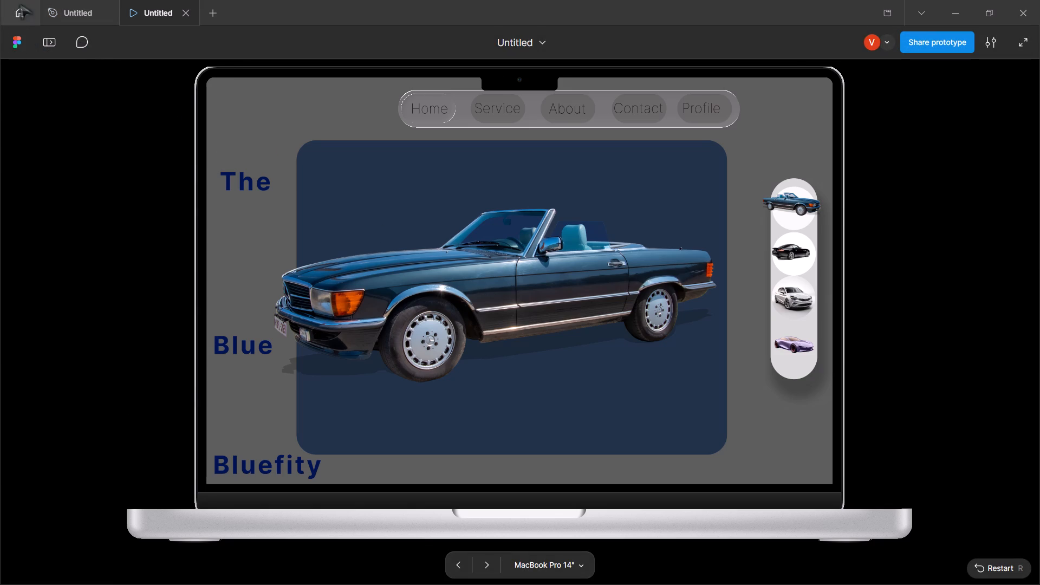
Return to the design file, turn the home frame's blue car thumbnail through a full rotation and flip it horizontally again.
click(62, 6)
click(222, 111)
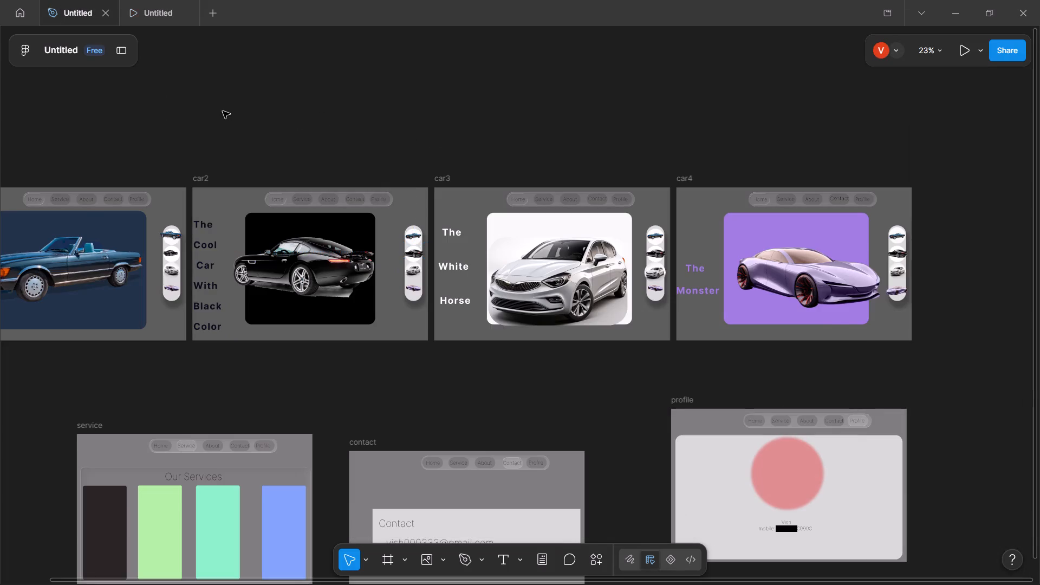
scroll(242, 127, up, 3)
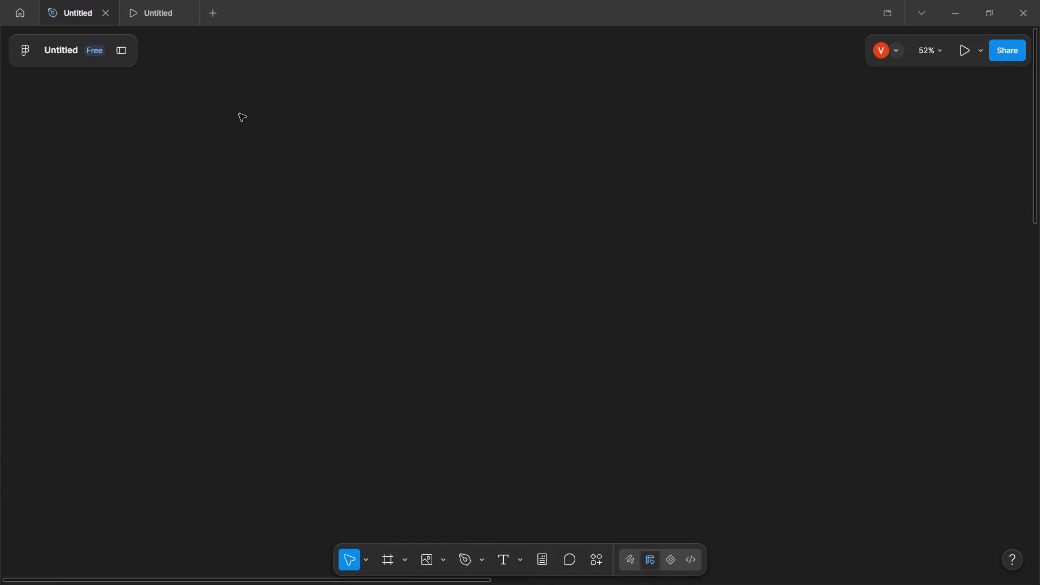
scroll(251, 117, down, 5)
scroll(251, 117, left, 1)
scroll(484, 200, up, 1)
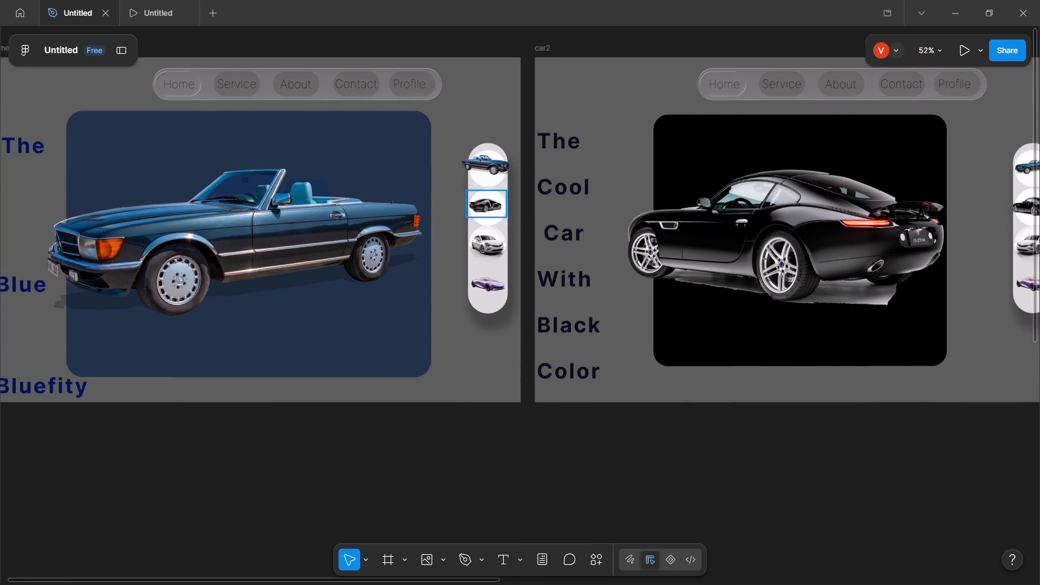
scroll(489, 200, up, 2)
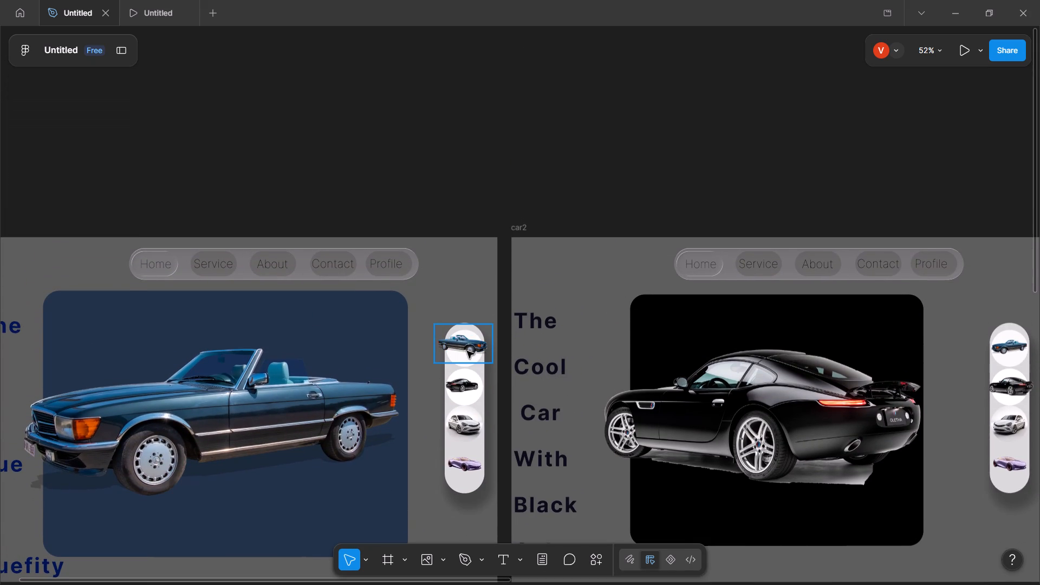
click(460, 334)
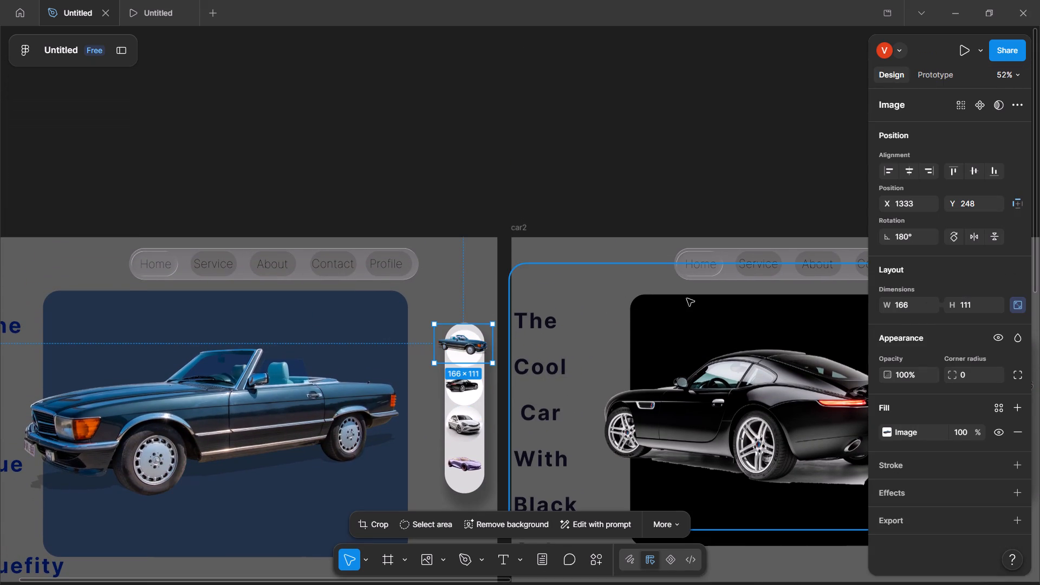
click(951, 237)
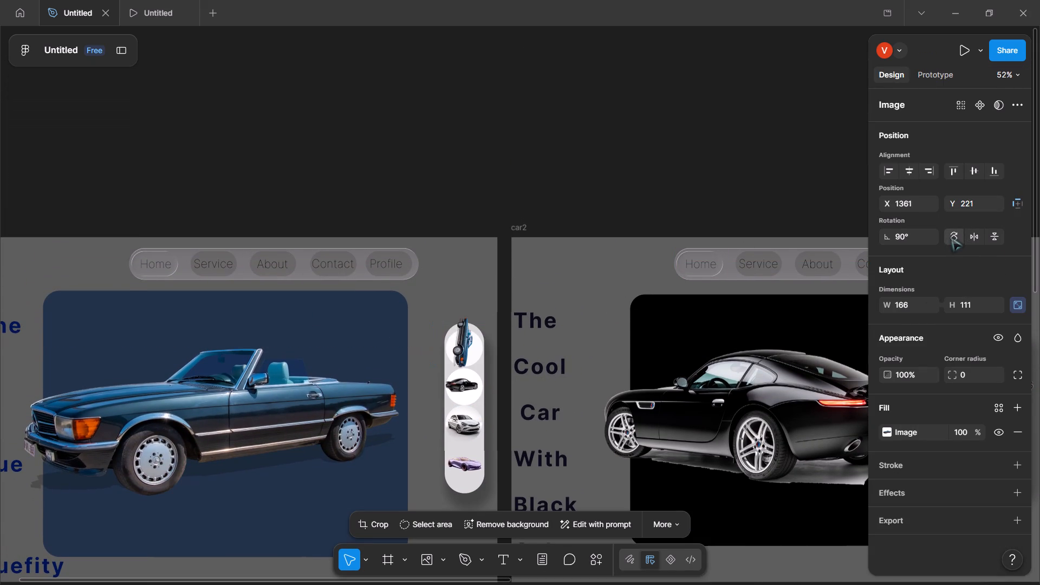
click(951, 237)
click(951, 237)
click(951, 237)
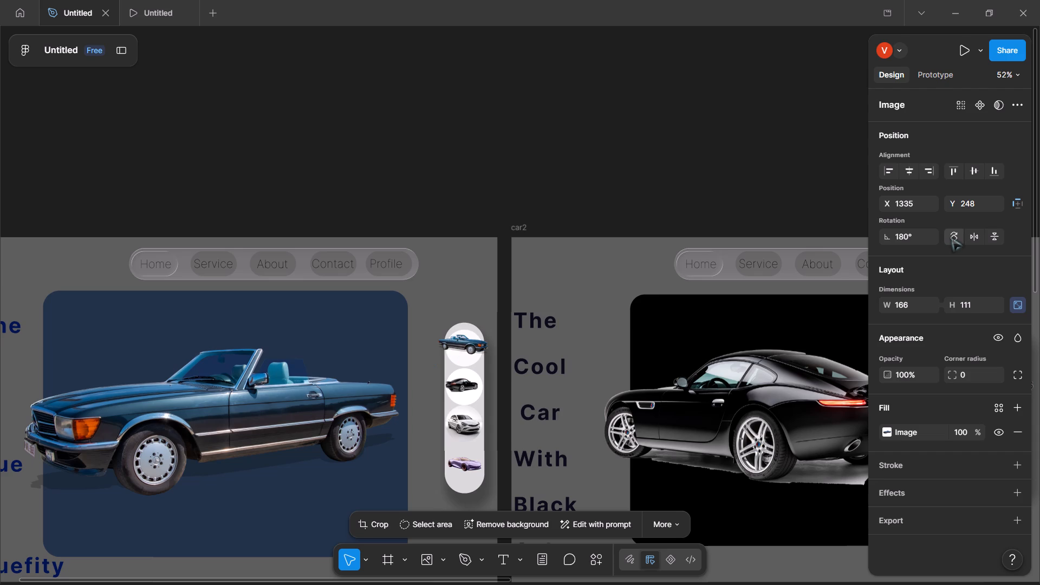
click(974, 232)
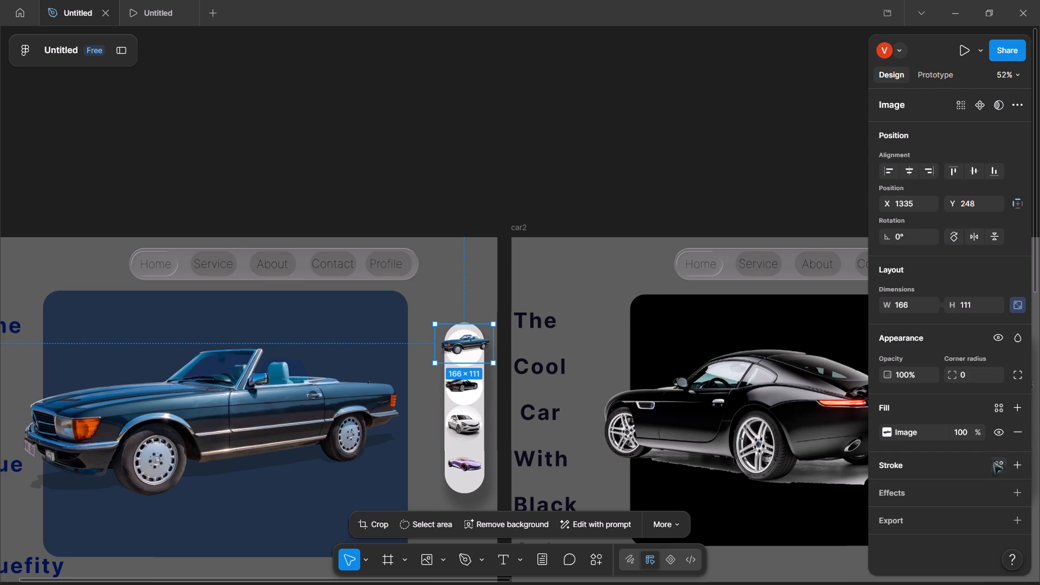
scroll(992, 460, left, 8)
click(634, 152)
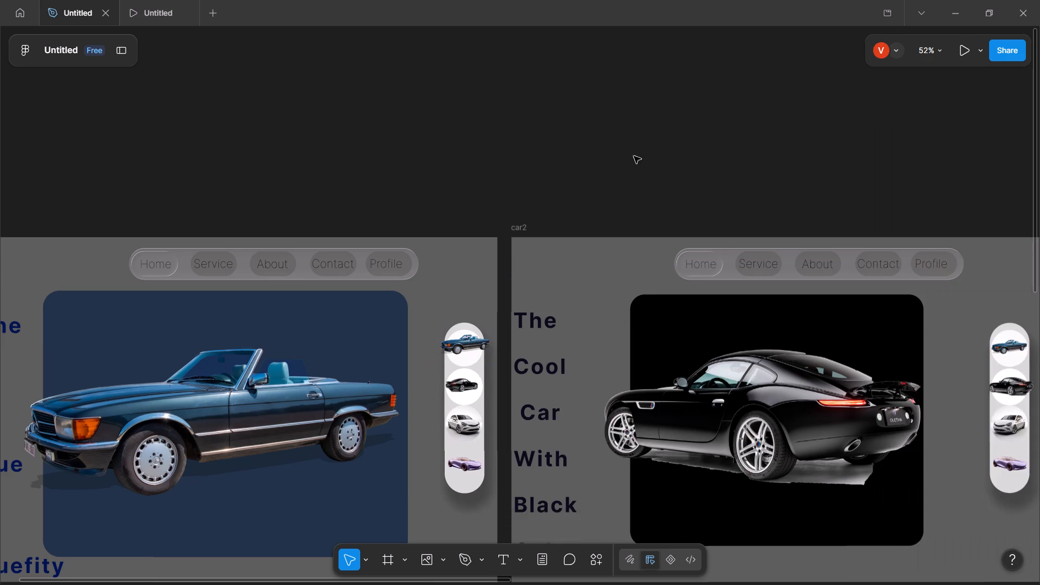
Flip the blue car thumbnail and the white car thumbnail in the car2 frame horizontally.
scroll(622, 253, left, 4)
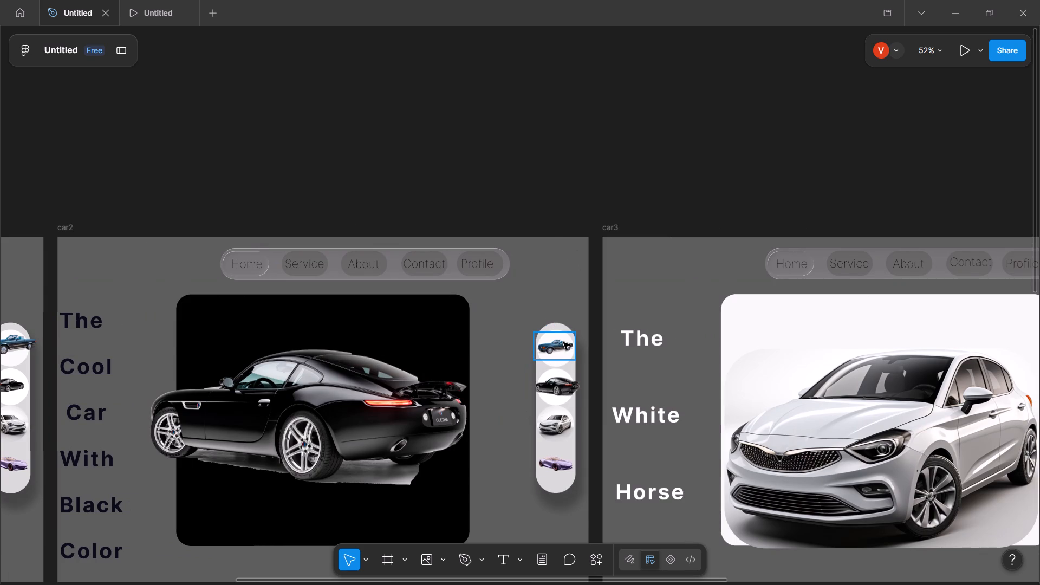
click(563, 342)
click(971, 237)
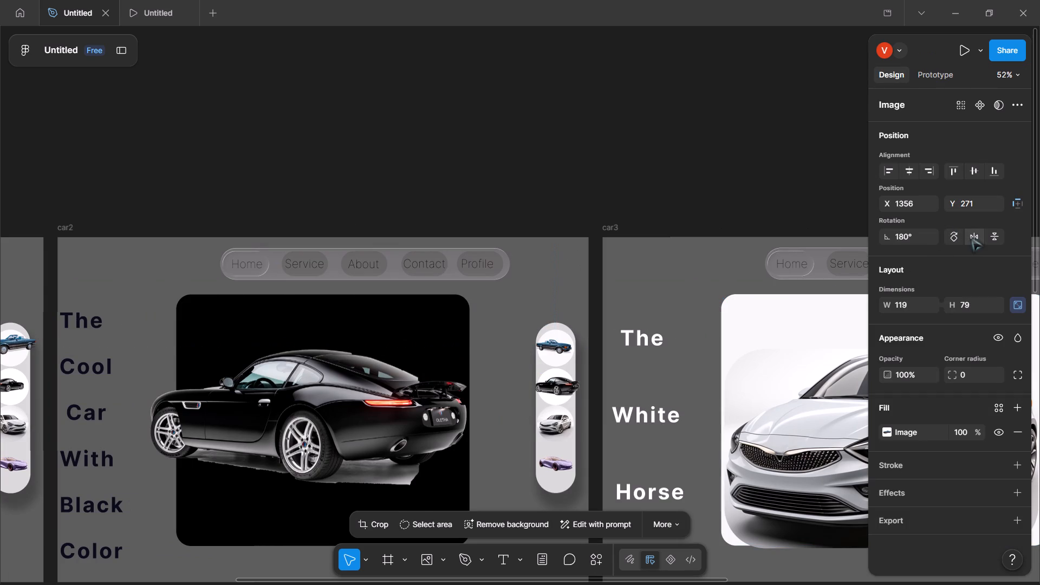
click(549, 433)
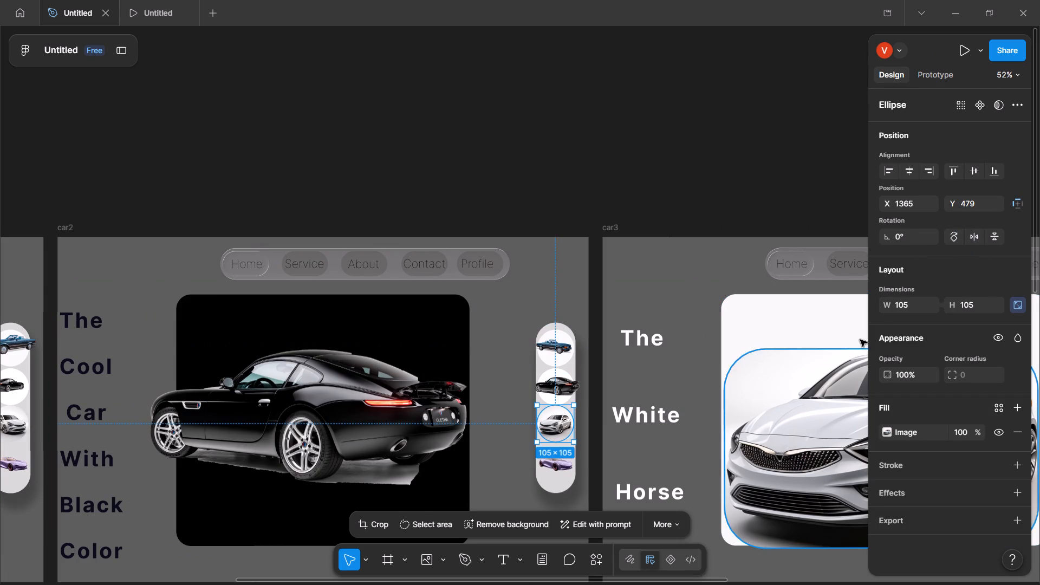
click(973, 238)
scroll(625, 517, left, 4)
scroll(642, 413, left, 1)
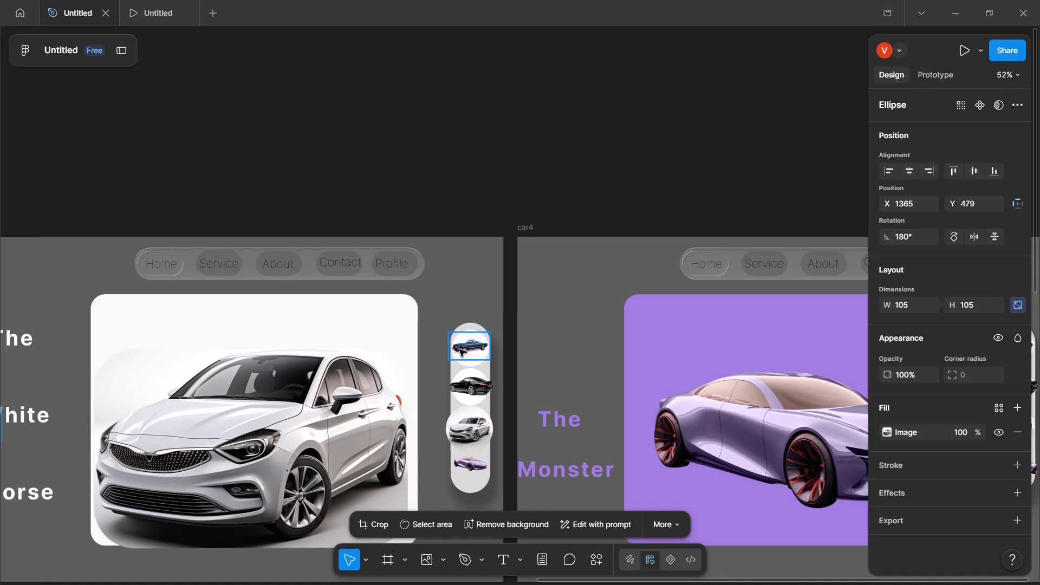
Flip the blue car thumbnail and the black car thumbnail in the car3 frame horizontally.
click(472, 347)
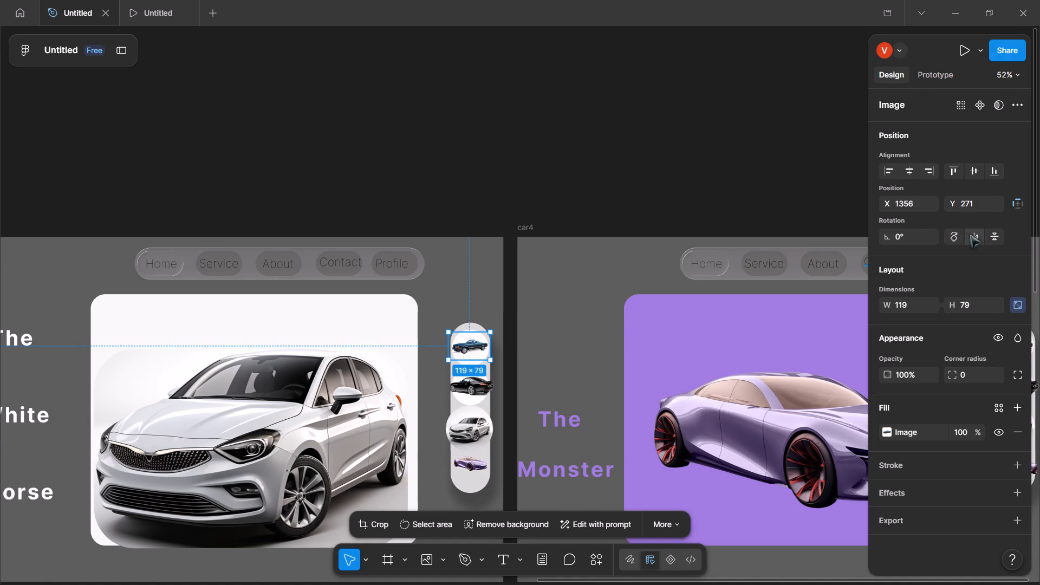
click(970, 234)
click(464, 386)
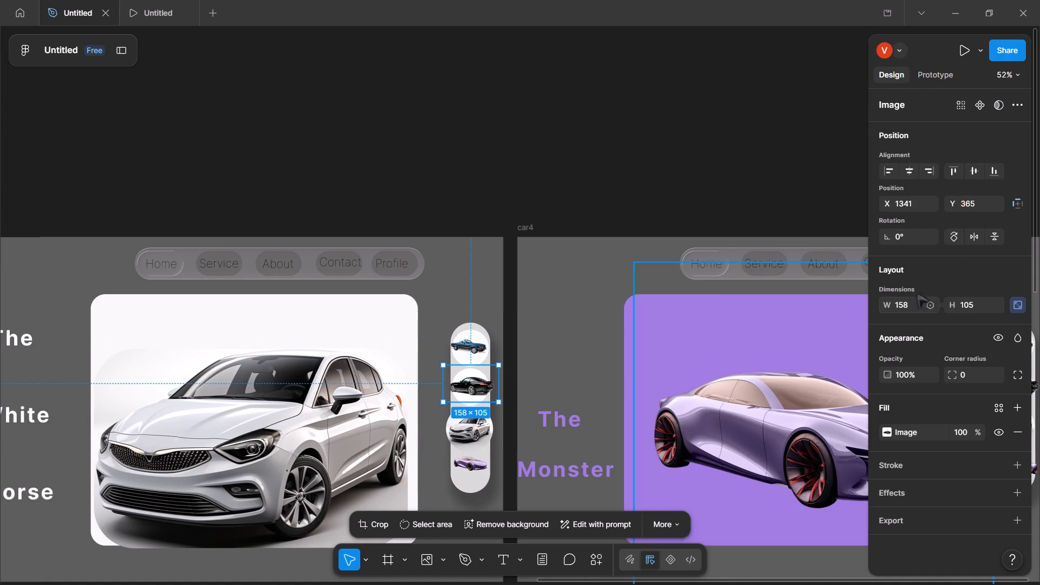
click(976, 229)
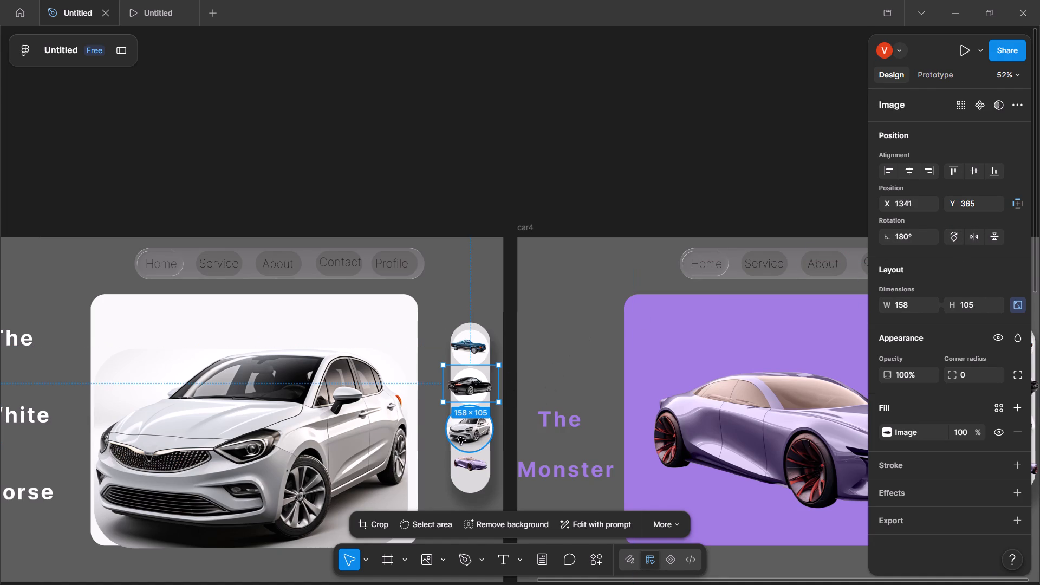
Flip the blue, black and white car thumbnails in the car4 frame horizontally.
scroll(671, 461, left, 4)
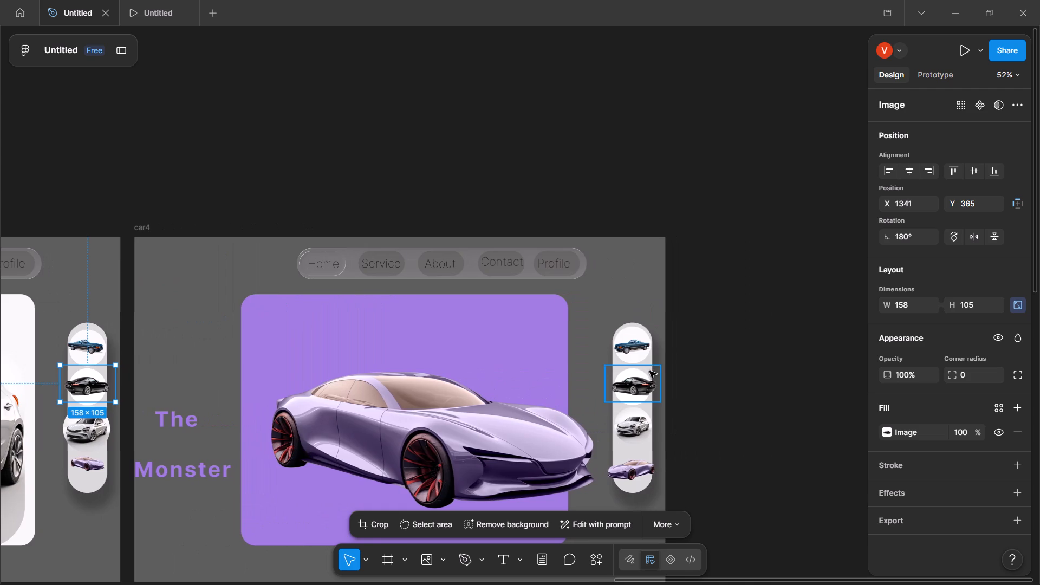
click(636, 347)
click(969, 233)
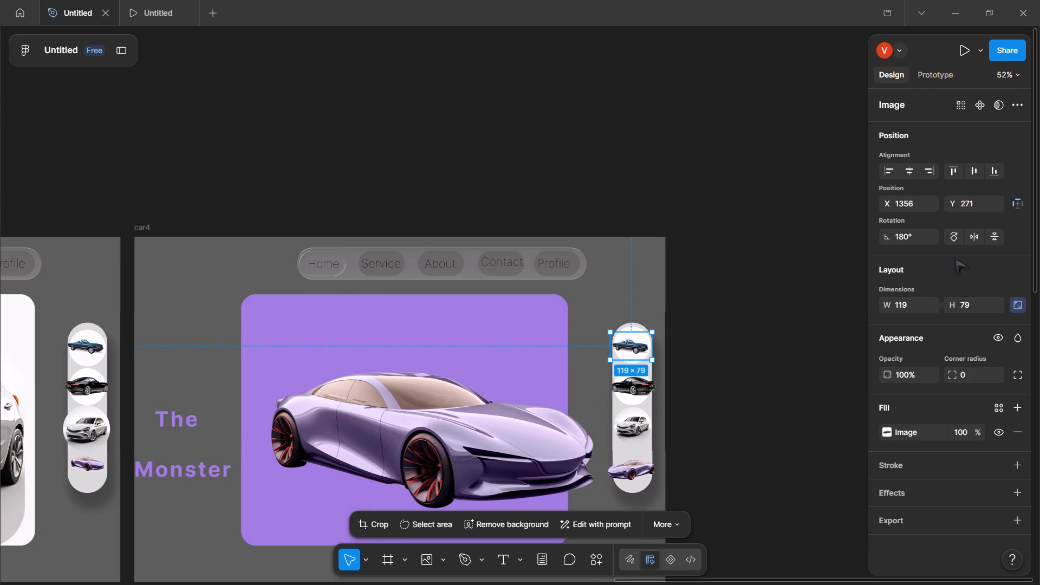
click(972, 234)
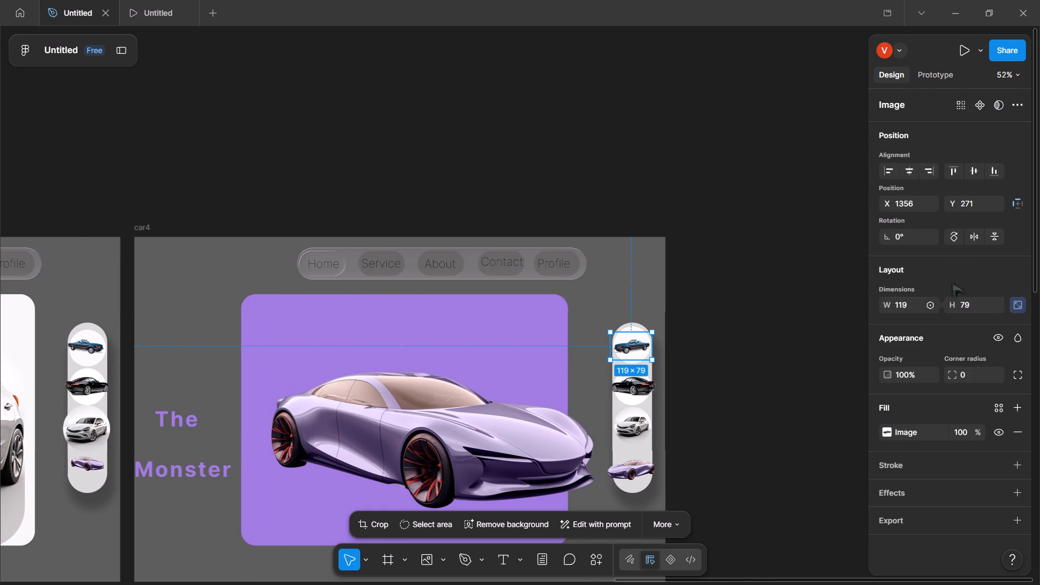
click(967, 238)
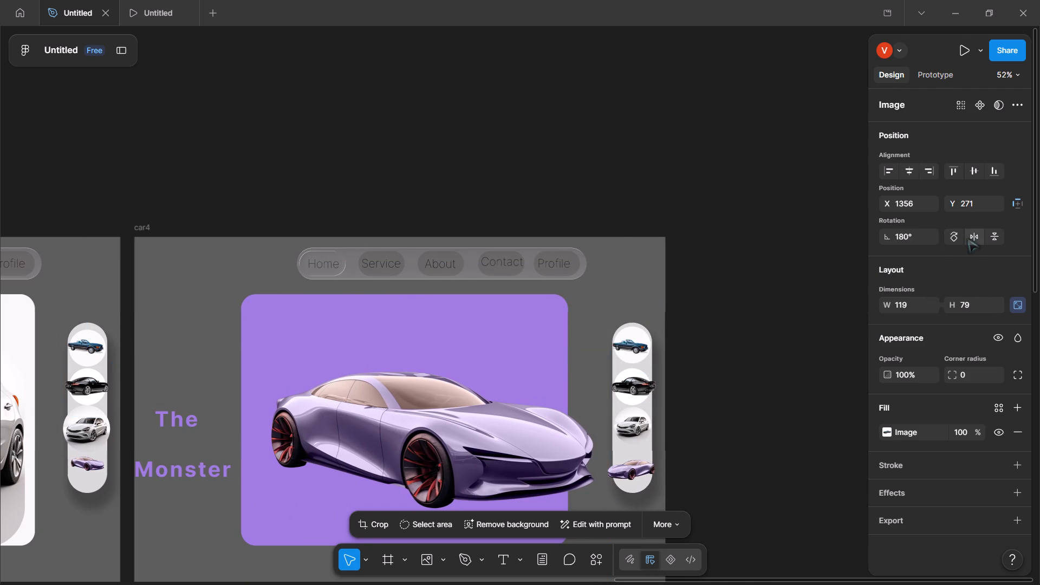
click(967, 238)
click(967, 238)
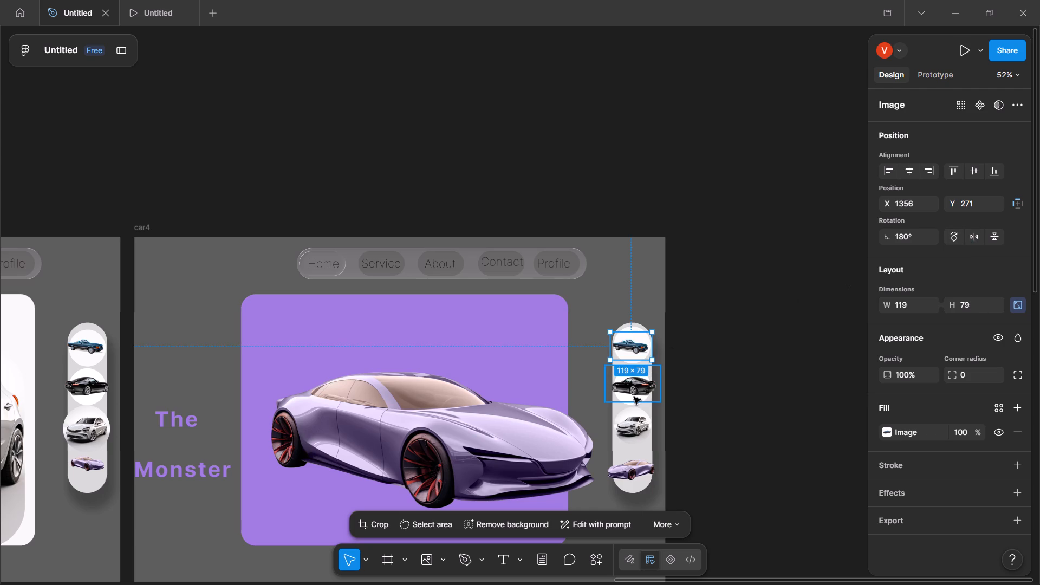
click(634, 397)
click(975, 234)
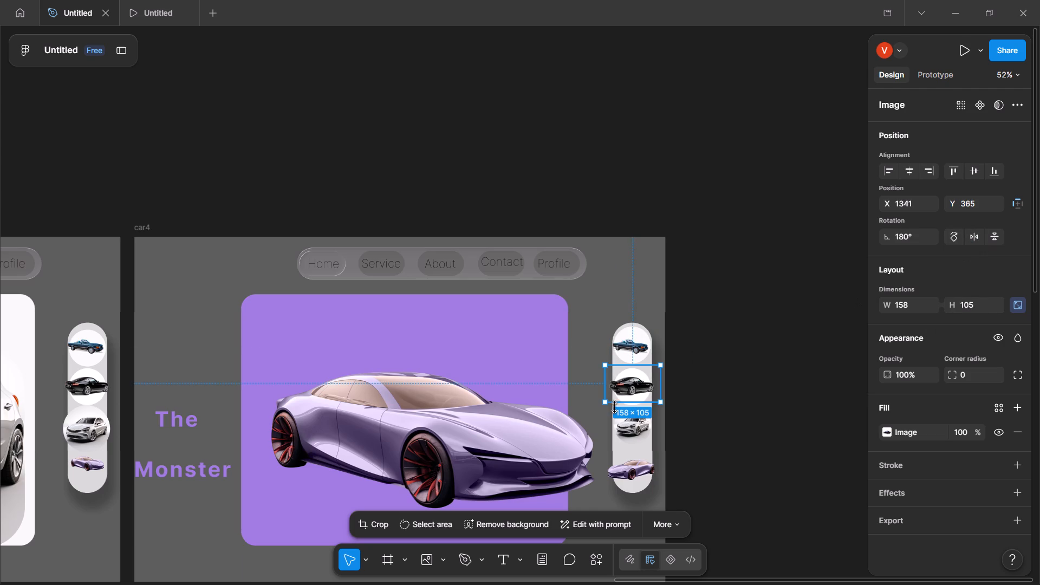
click(634, 429)
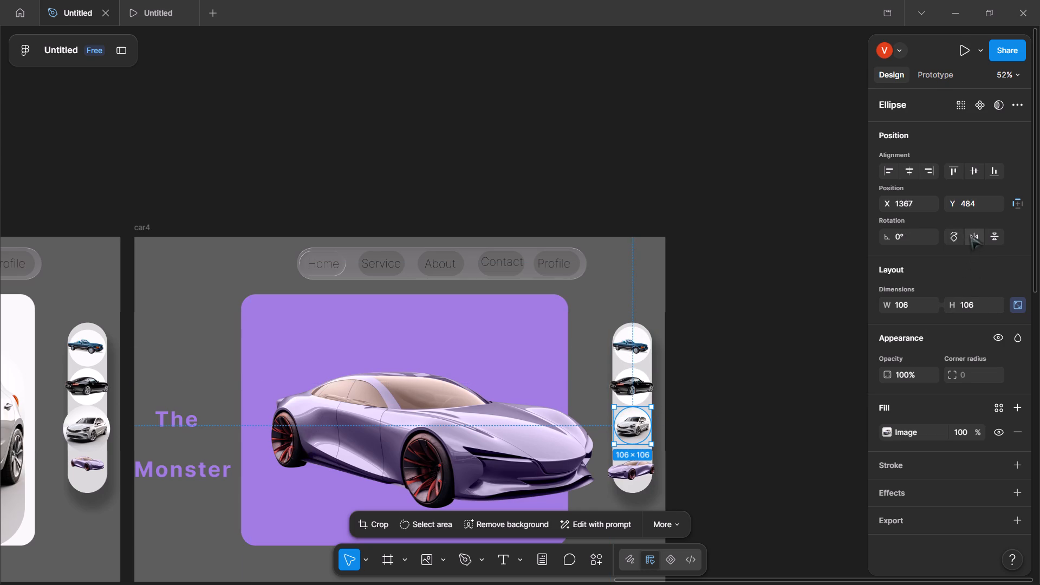
click(970, 236)
click(742, 173)
scroll(537, 302, right, 2)
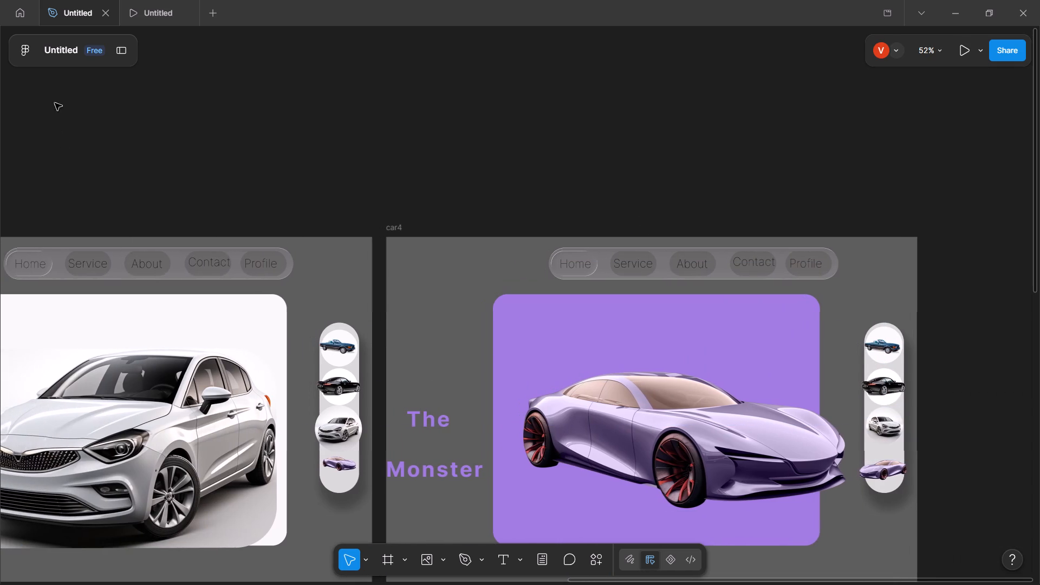
Close the old prototype preview, launch a fresh one and test the thumbnails through the black, white and purple car screens back to blue.
click(186, 13)
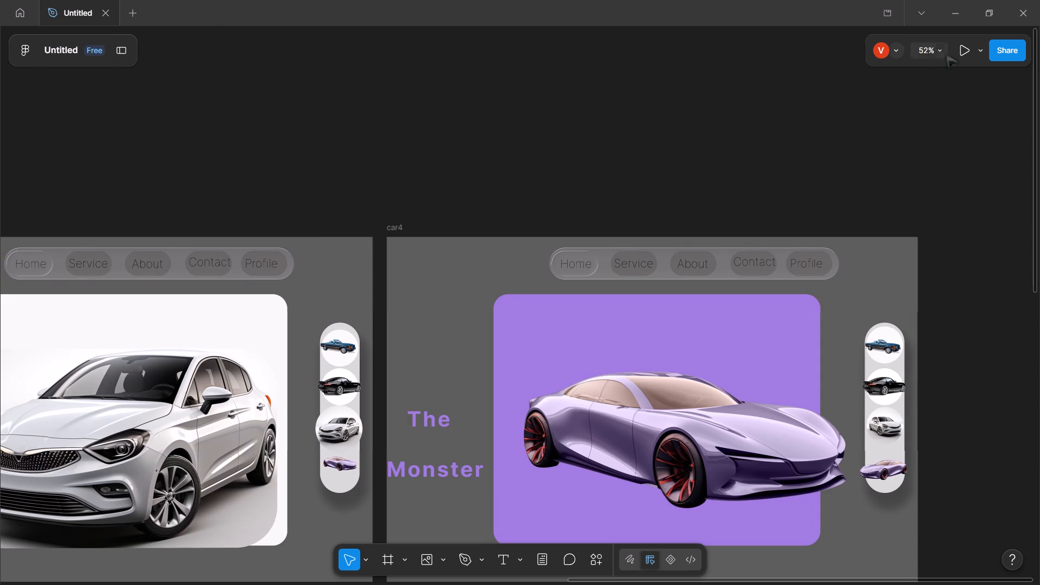
click(969, 44)
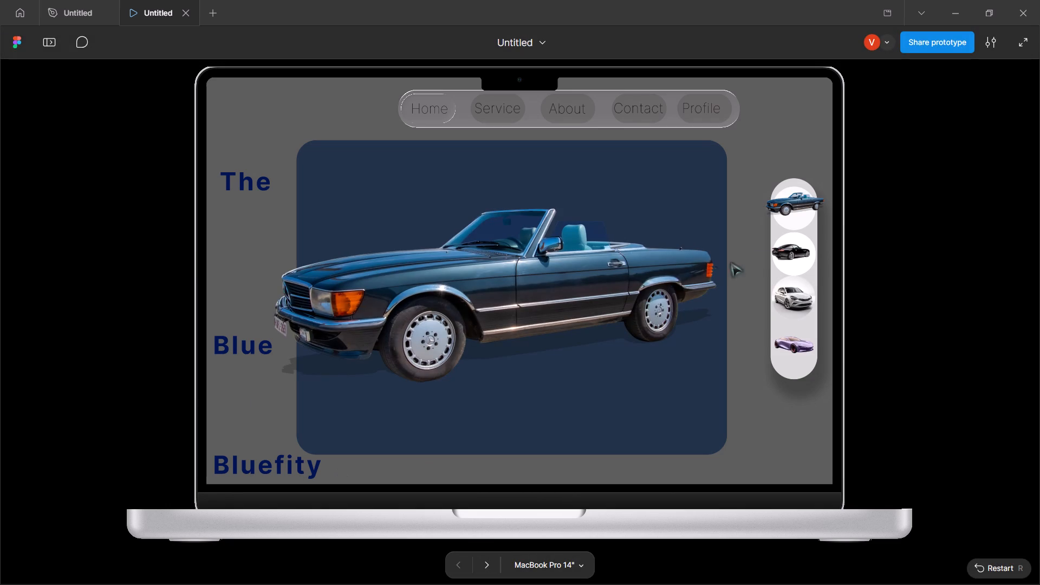
click(779, 253)
click(788, 302)
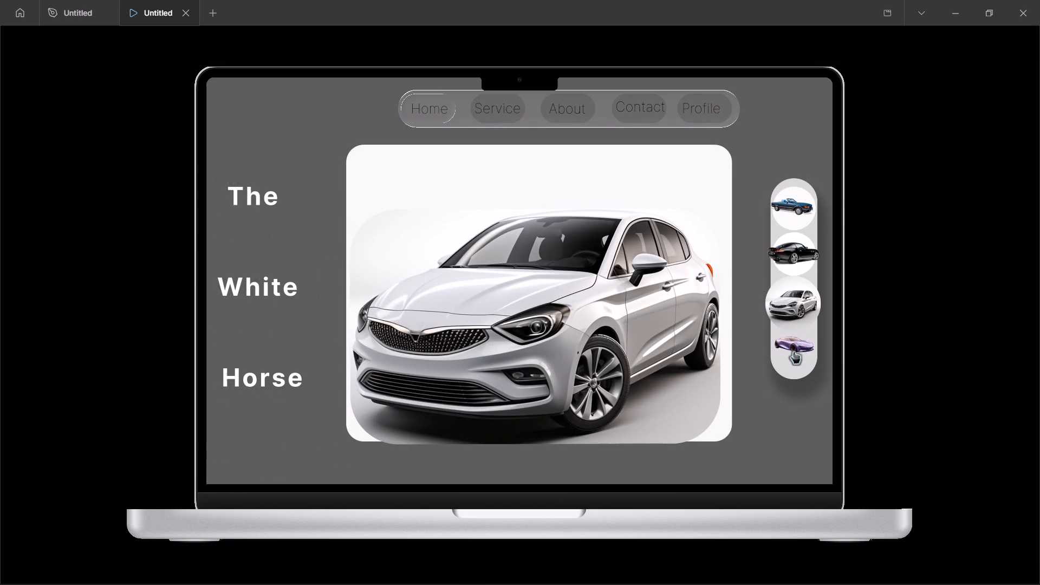
click(793, 349)
click(788, 301)
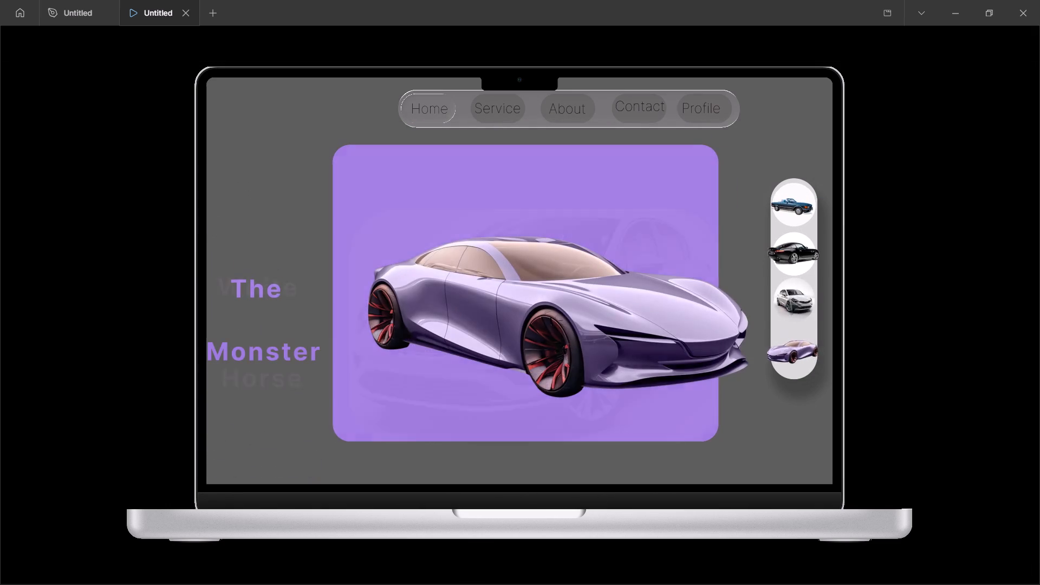
click(800, 252)
click(800, 218)
Test the preview thumbnails again by moving back and forth between the black, white and purple cars, ending on the blue car screen.
click(785, 252)
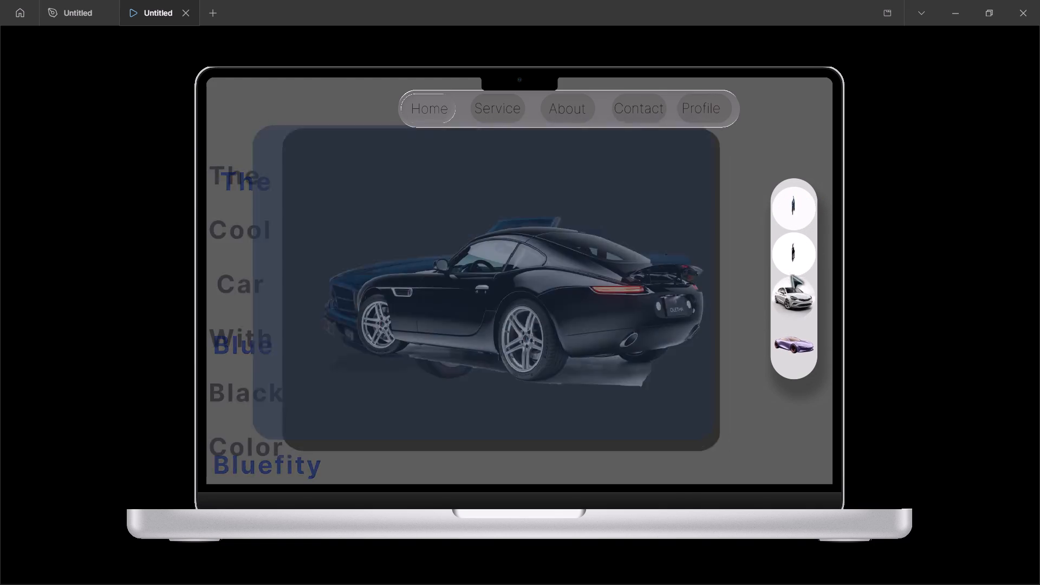
click(791, 279)
click(791, 334)
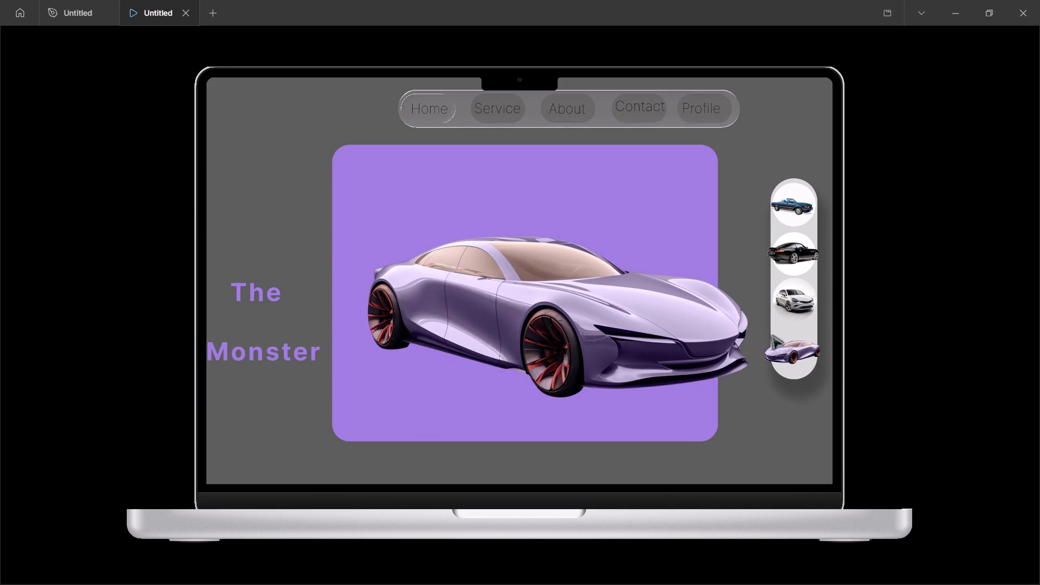
click(790, 303)
click(794, 272)
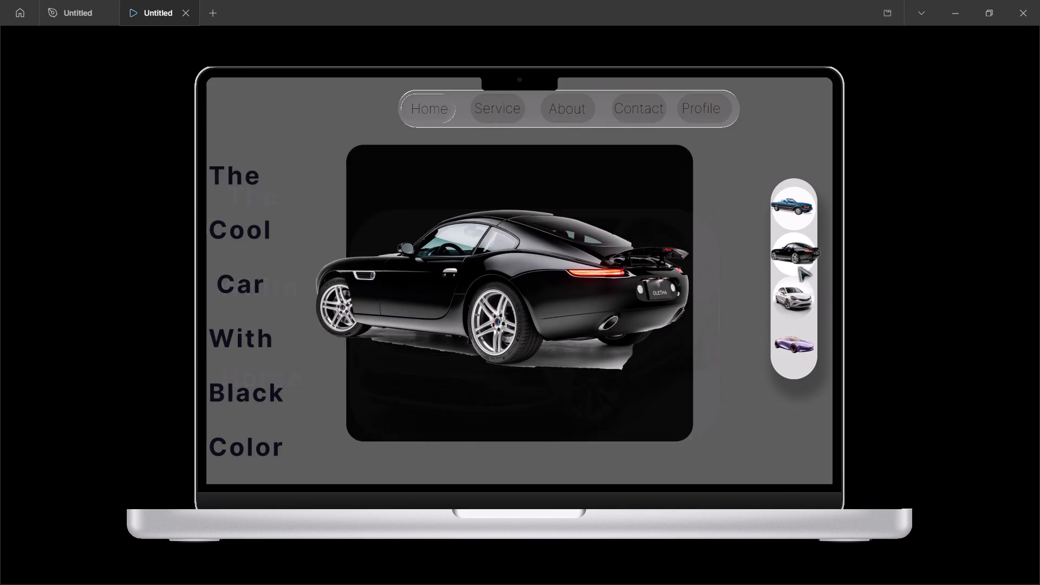
click(798, 211)
click(794, 255)
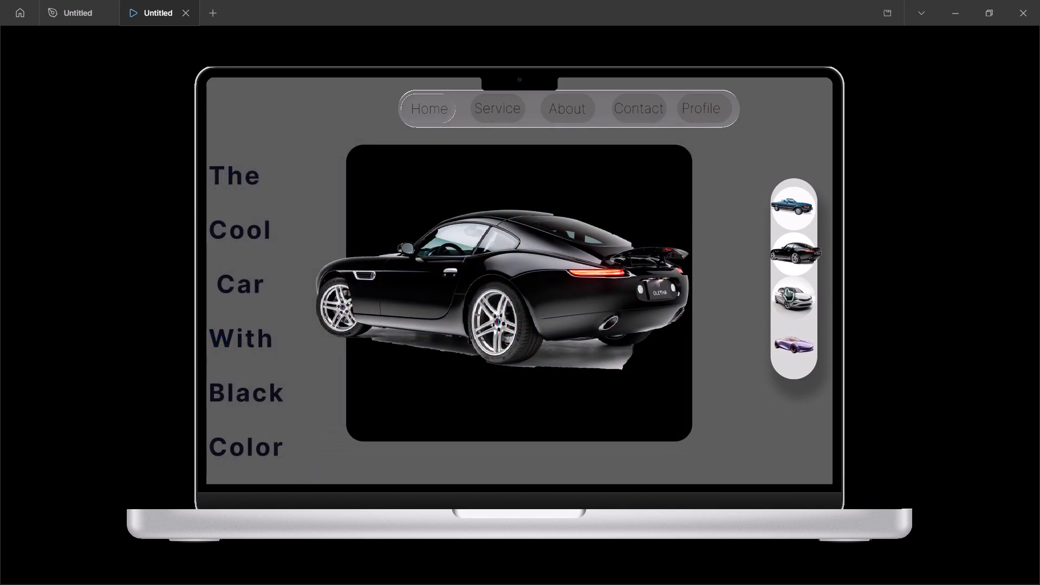
click(786, 288)
click(778, 339)
click(782, 318)
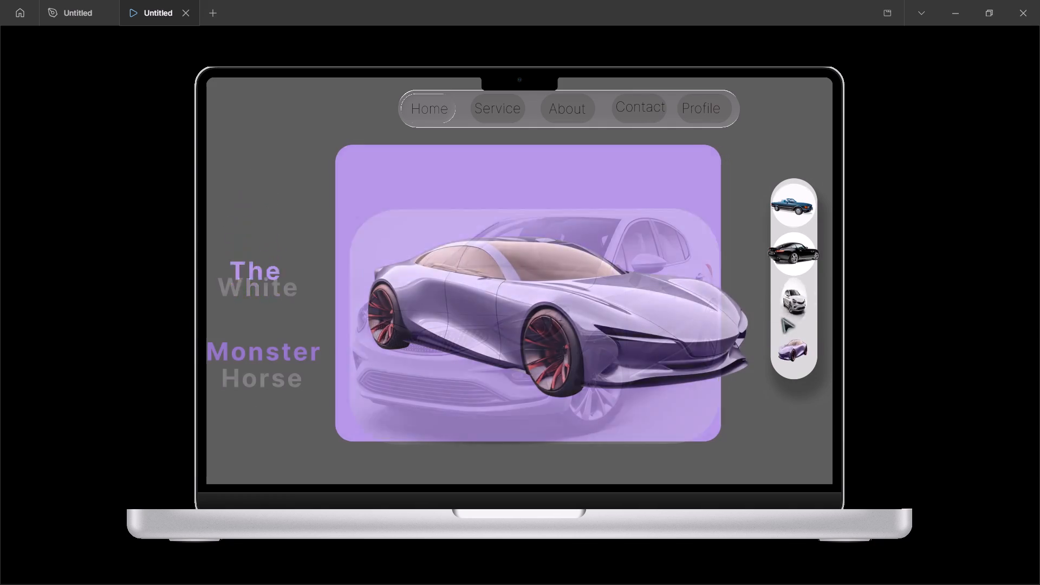
click(783, 266)
click(790, 221)
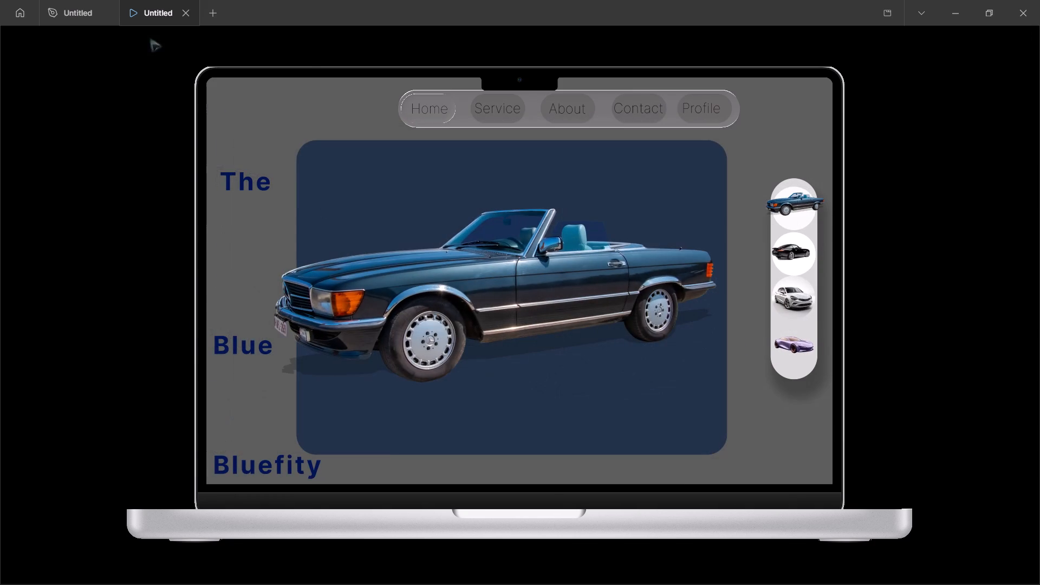
Return to the design file, select the car4 frame and show its prototype connections.
click(73, 11)
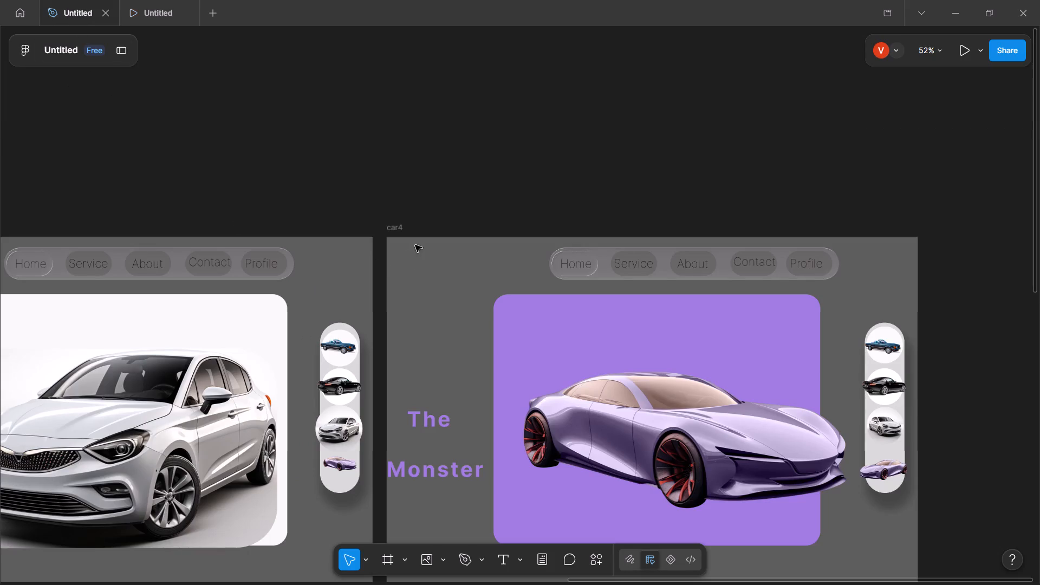
scroll(415, 245, left, 7)
scroll(415, 223, right, 3)
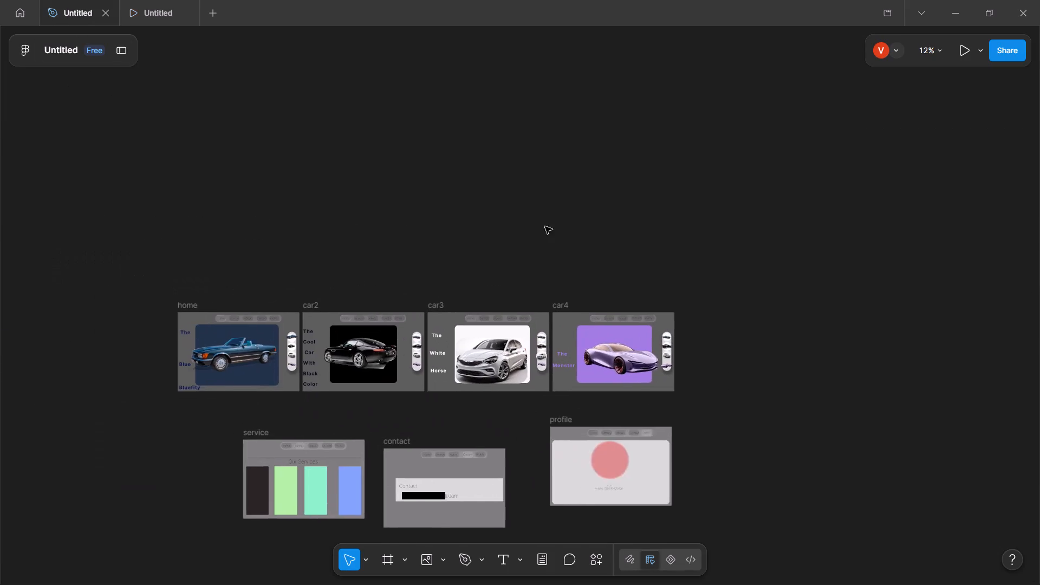
click(640, 312)
scroll(640, 312, down, 1)
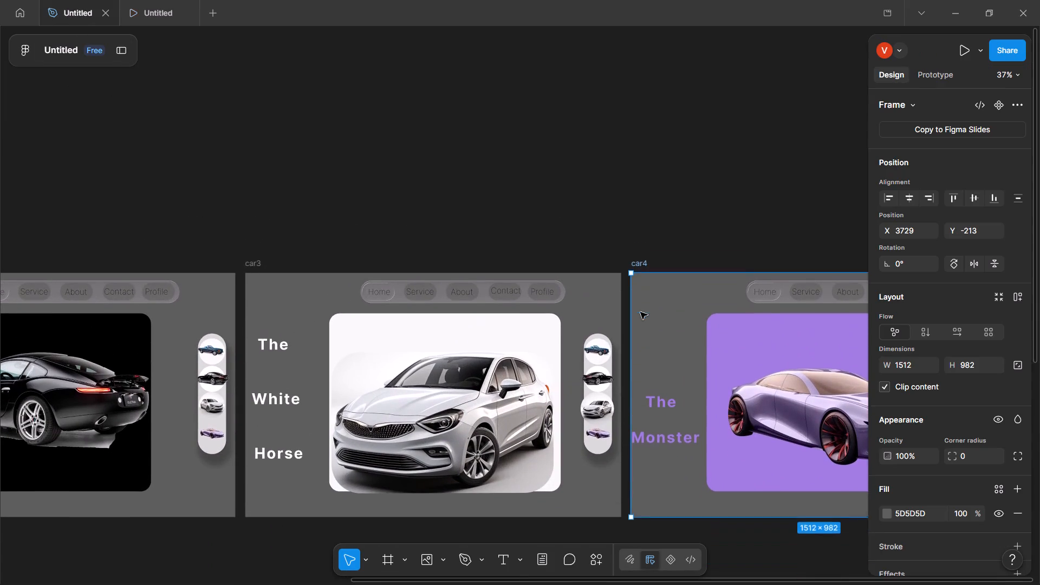
scroll(640, 312, down, 1)
click(933, 67)
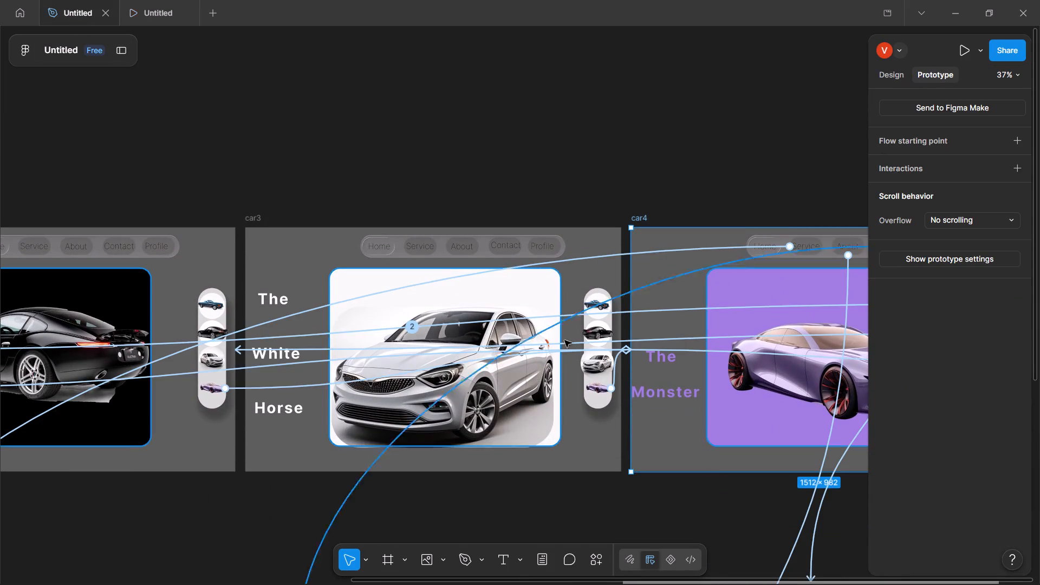
Inspect the click interactions leading from the purple car thumbnails to car4 and the drag interaction from car2's purple thumbnail to car3.
click(614, 368)
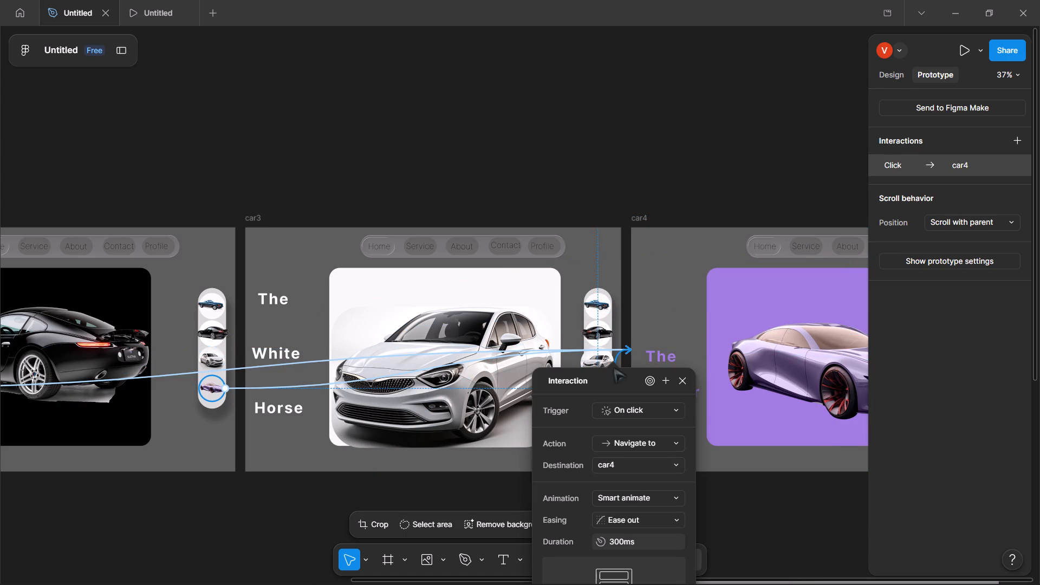
click(460, 352)
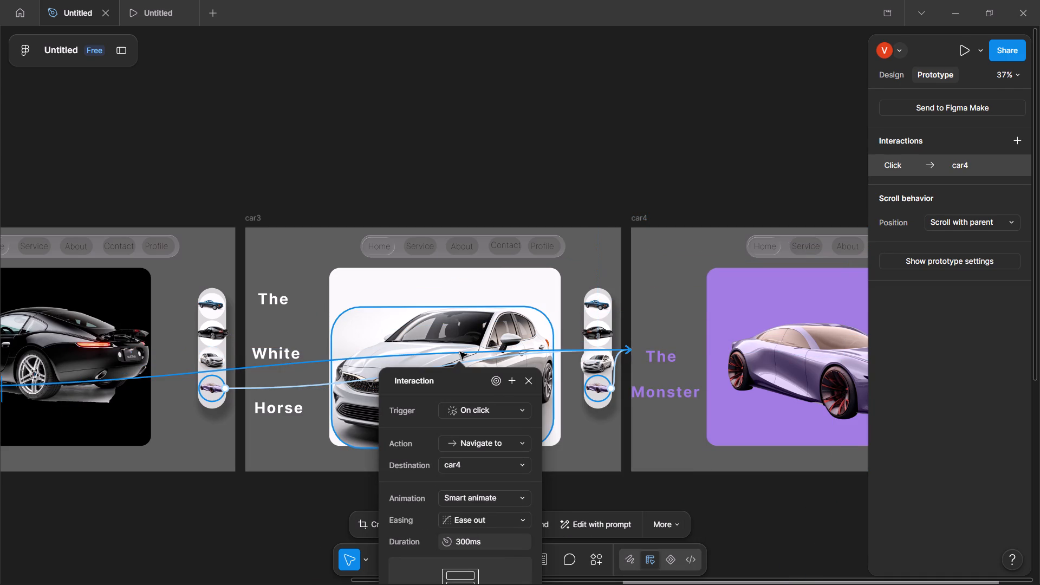
click(304, 386)
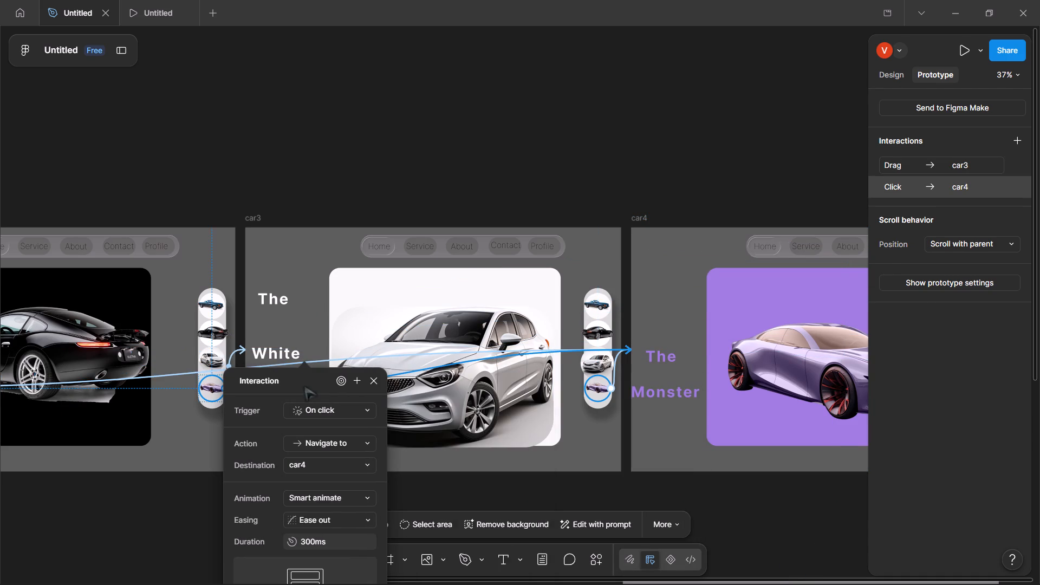
scroll(319, 386, left, 2)
scroll(896, 295, left, 1)
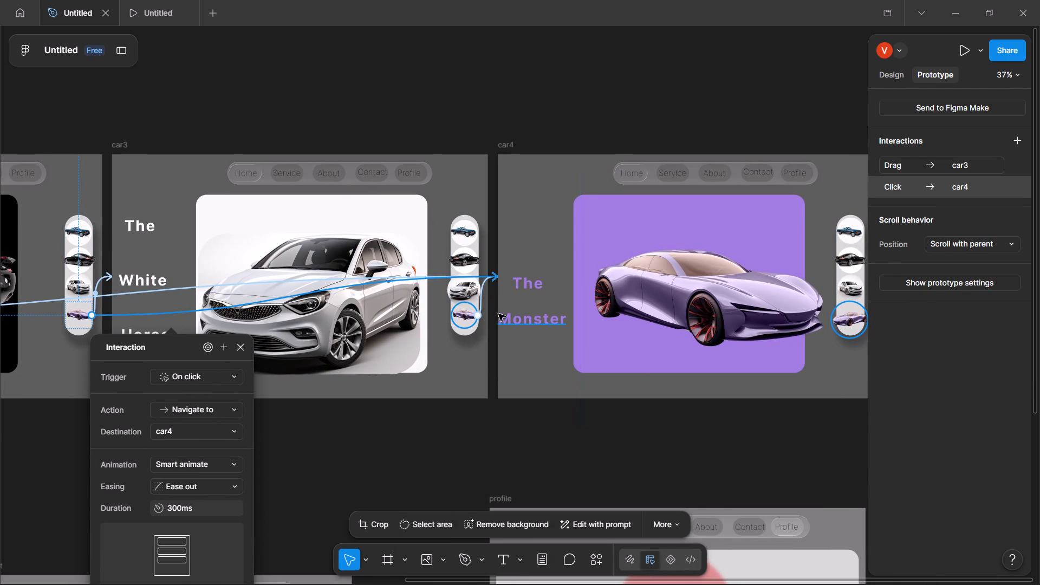
scroll(421, 289, right, 1)
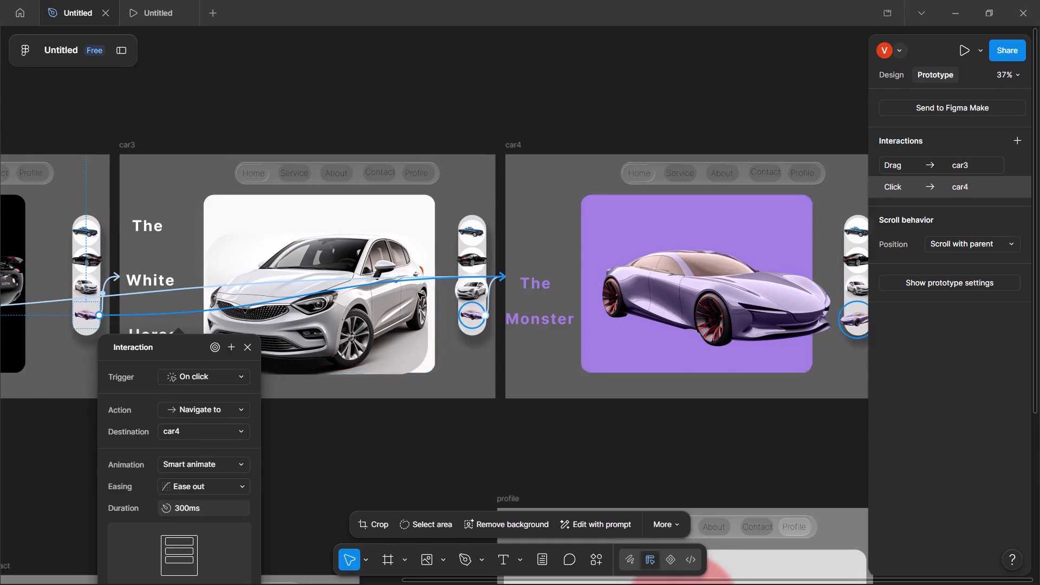
scroll(418, 292, right, 1)
click(240, 281)
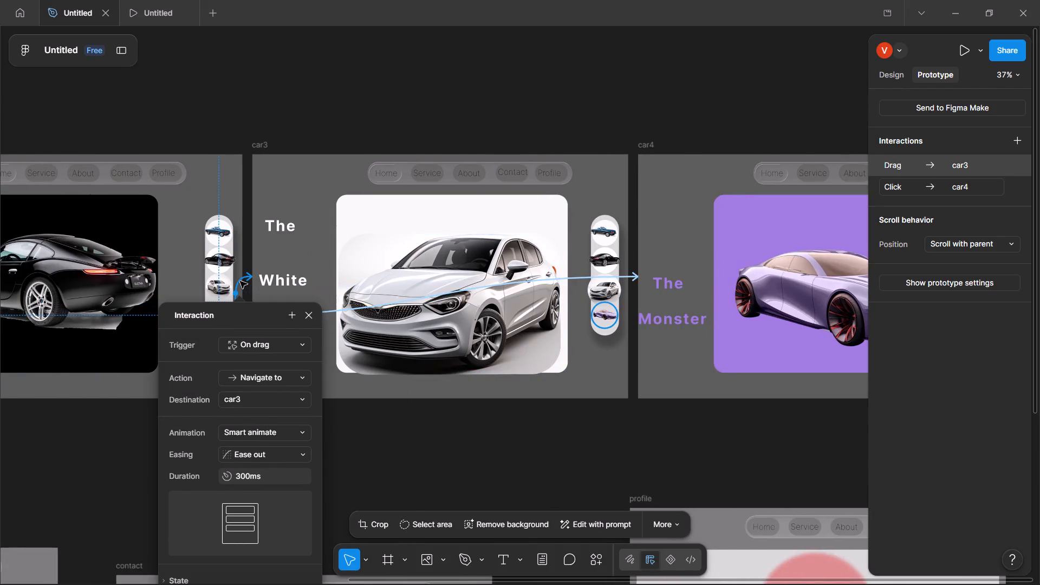
scroll(240, 281, right, 1)
scroll(166, 262, down, 2)
click(204, 293)
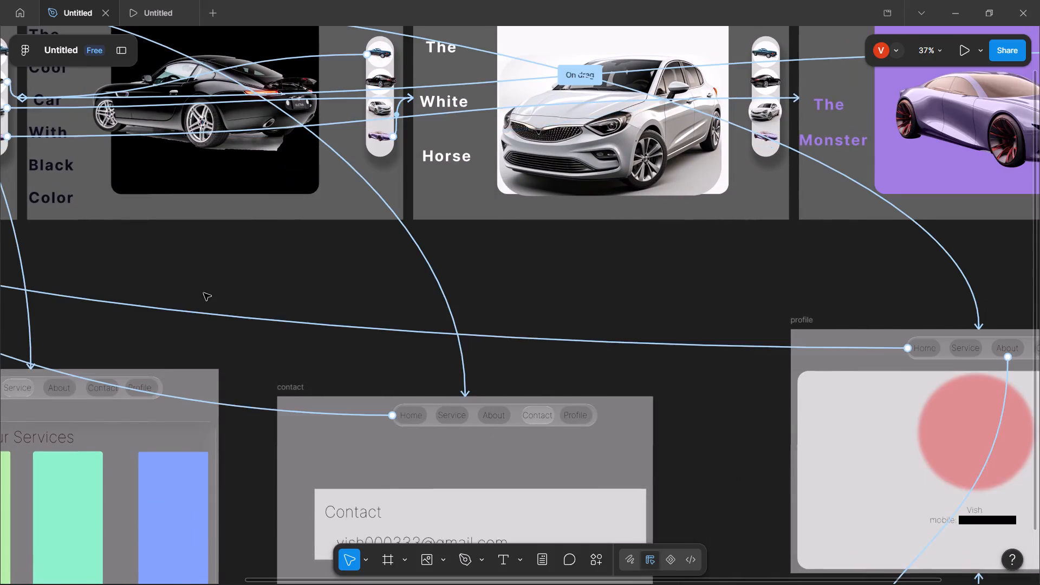
Examine the prototype connections across the home, car, service, contact and profile frames.
scroll(204, 293, down, 1)
scroll(424, 328, up, 2)
scroll(422, 334, down, 3)
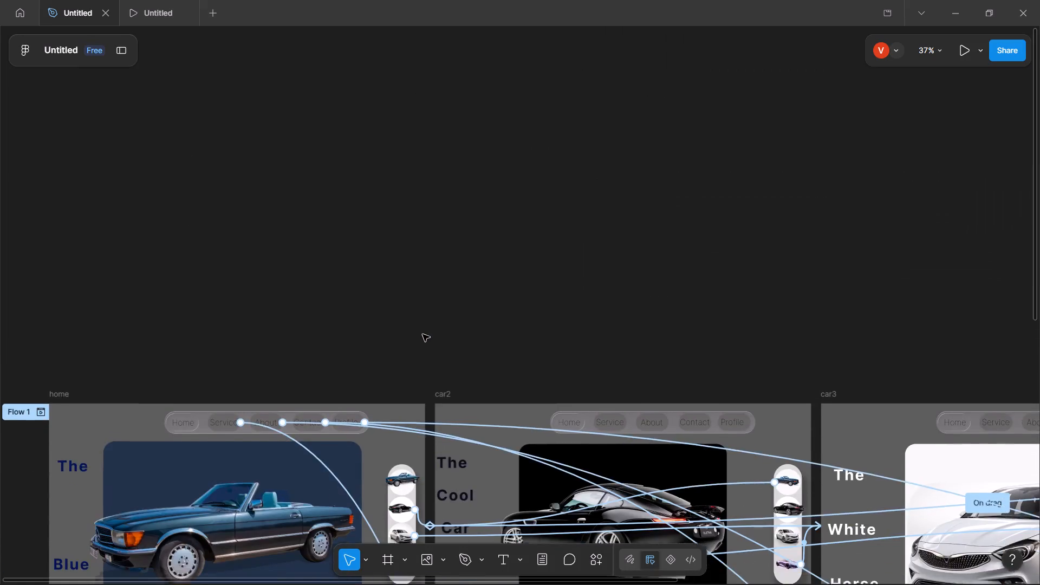
scroll(422, 335, down, 1)
scroll(193, 460, down, 1)
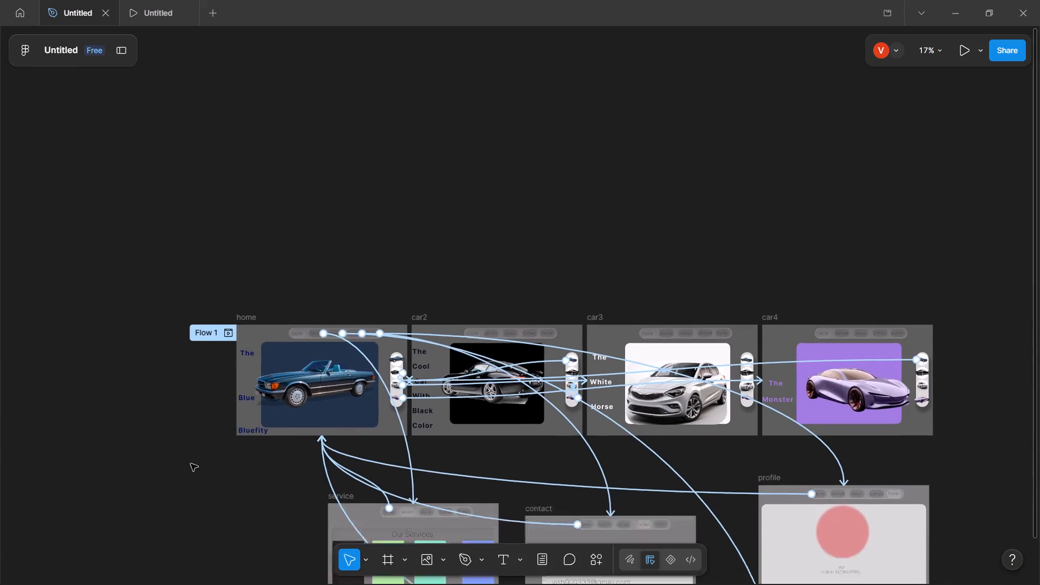
scroll(191, 464, down, 1)
scroll(315, 433, down, 2)
scroll(586, 430, up, 2)
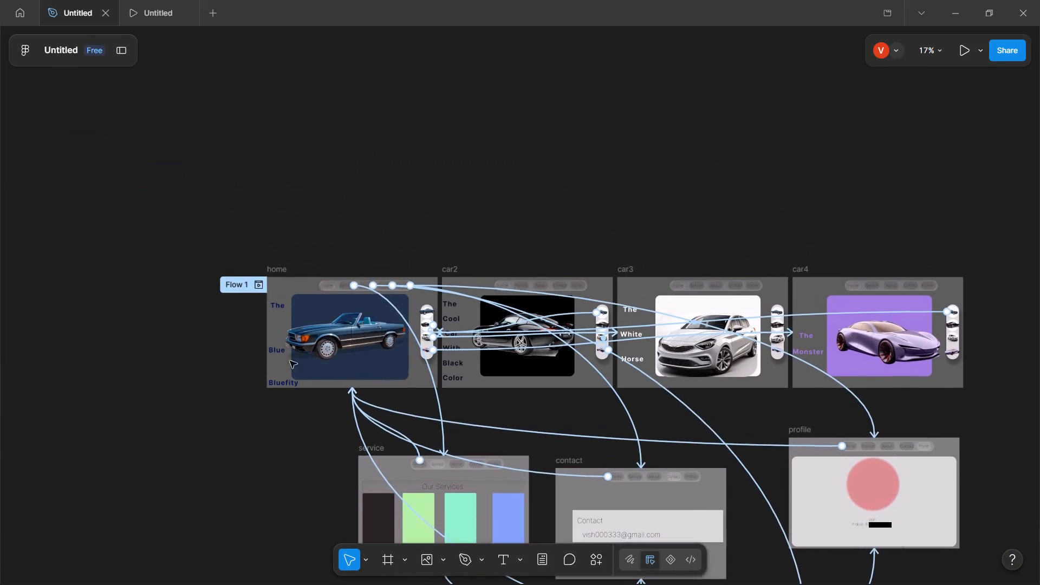
Test scrolling on the blue car screen in the presentation, then return to the design file.
click(134, 11)
click(331, 333)
scroll(341, 335, down, 1)
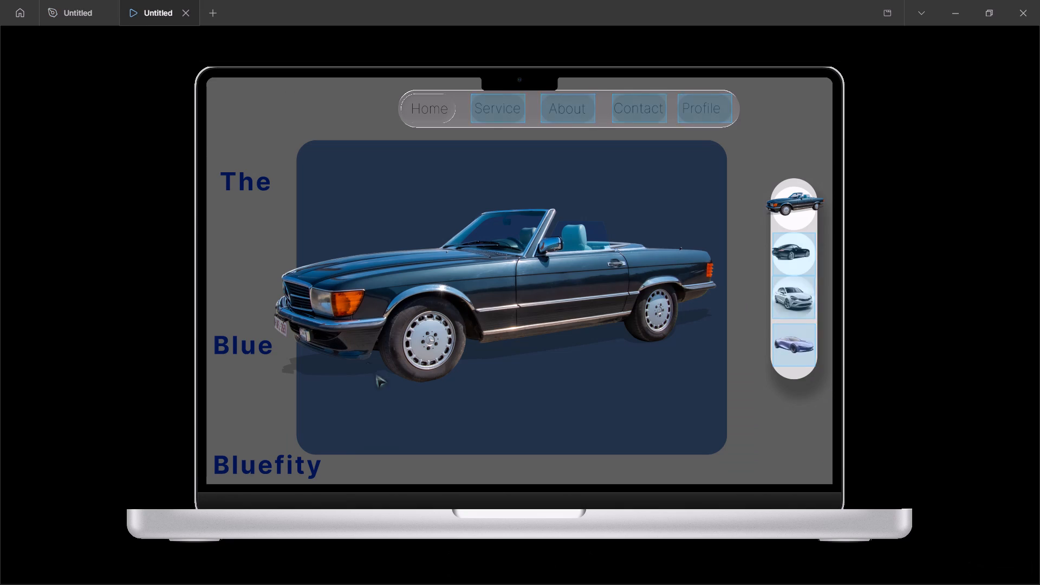
scroll(375, 374, down, 1)
click(48, 4)
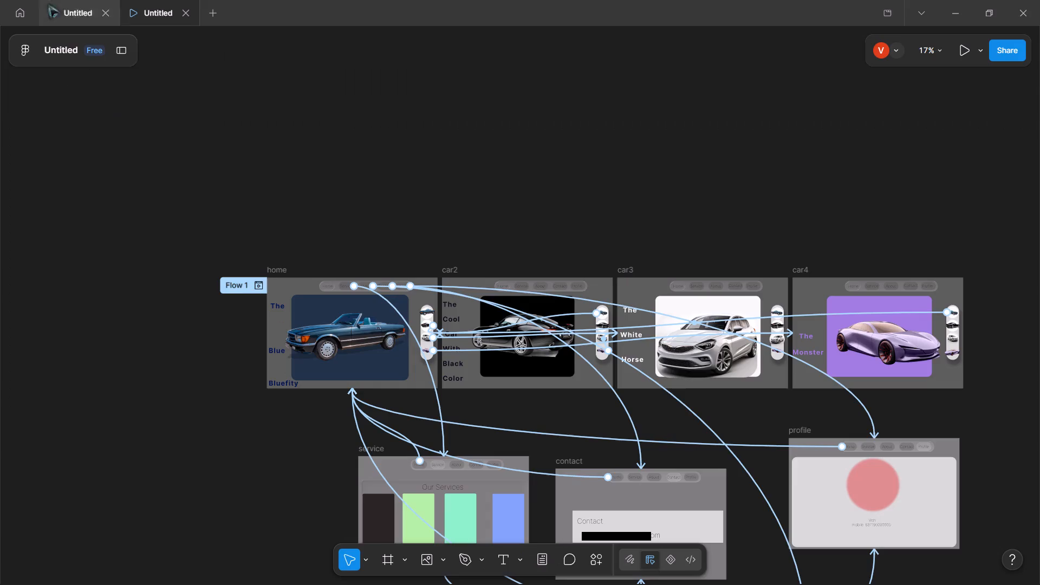
Open the inline preview of the prototype, test scrolling and the black and blue car thumbnails, then close it.
click(978, 51)
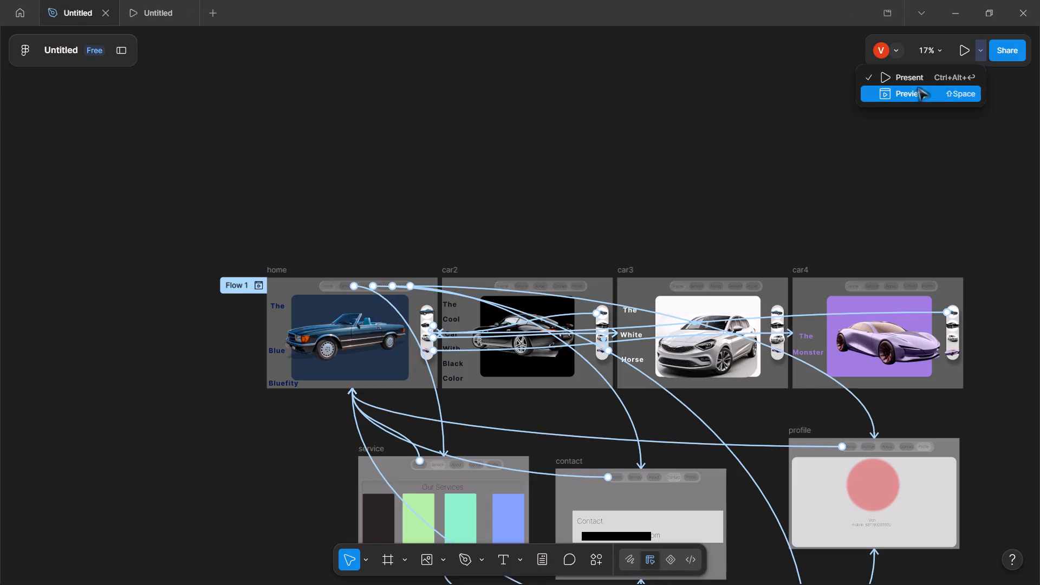
click(916, 89)
drag(330, 55, 878, 223)
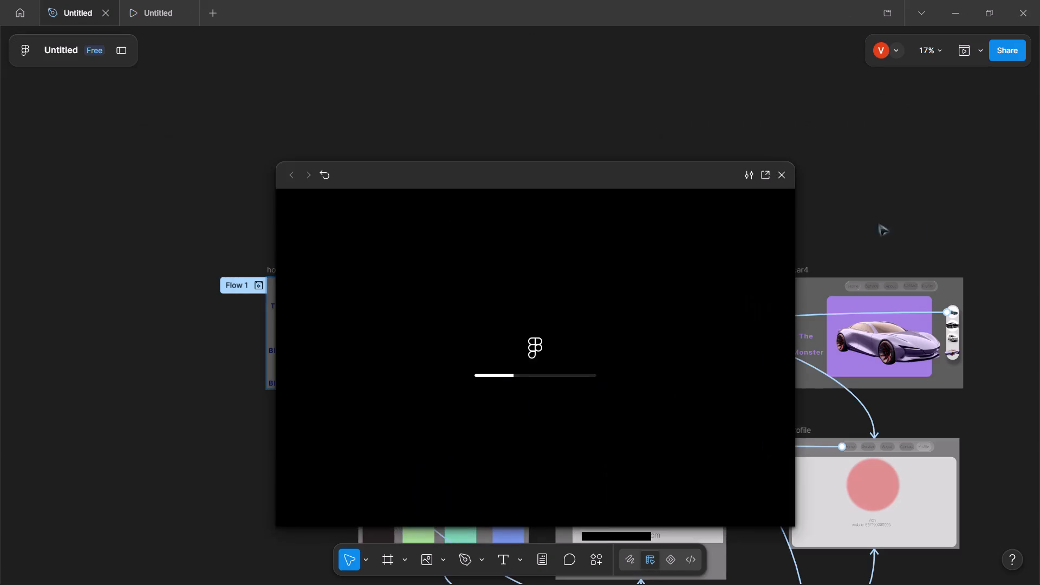
drag(878, 223, 625, 128)
drag(612, 120, 367, 70)
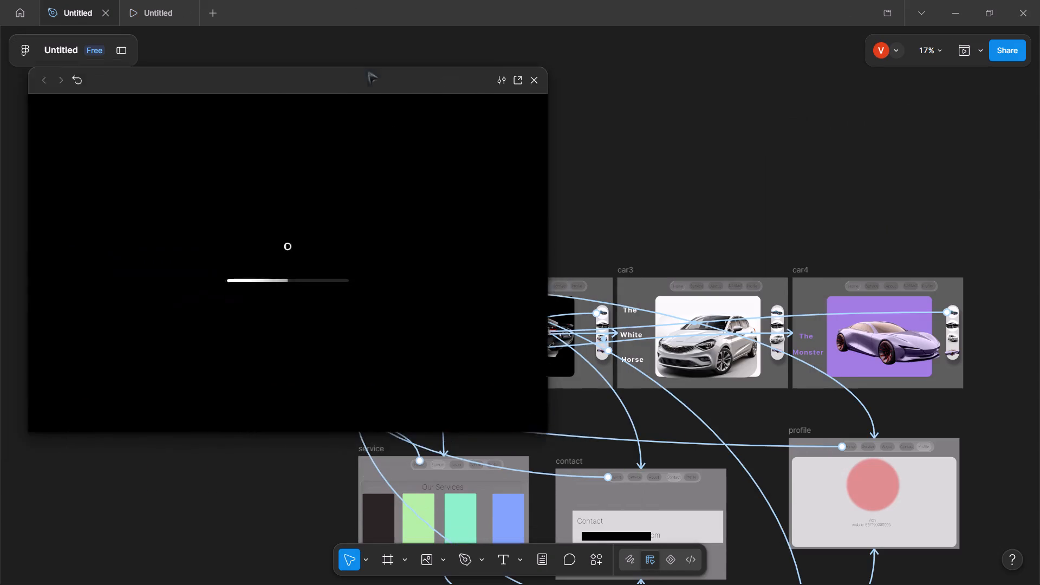
drag(367, 70, 331, 45)
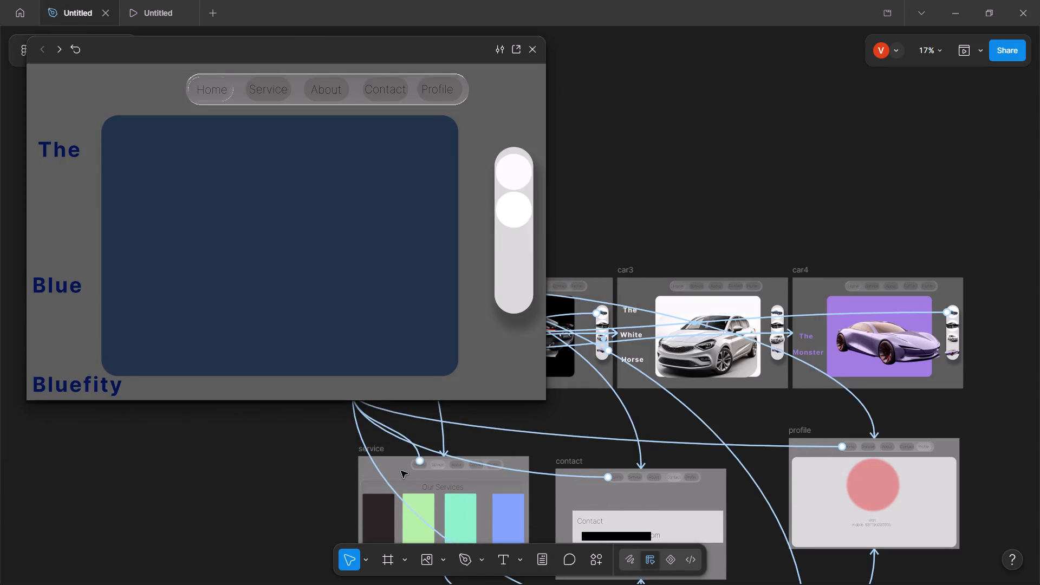
scroll(401, 471, down, 2)
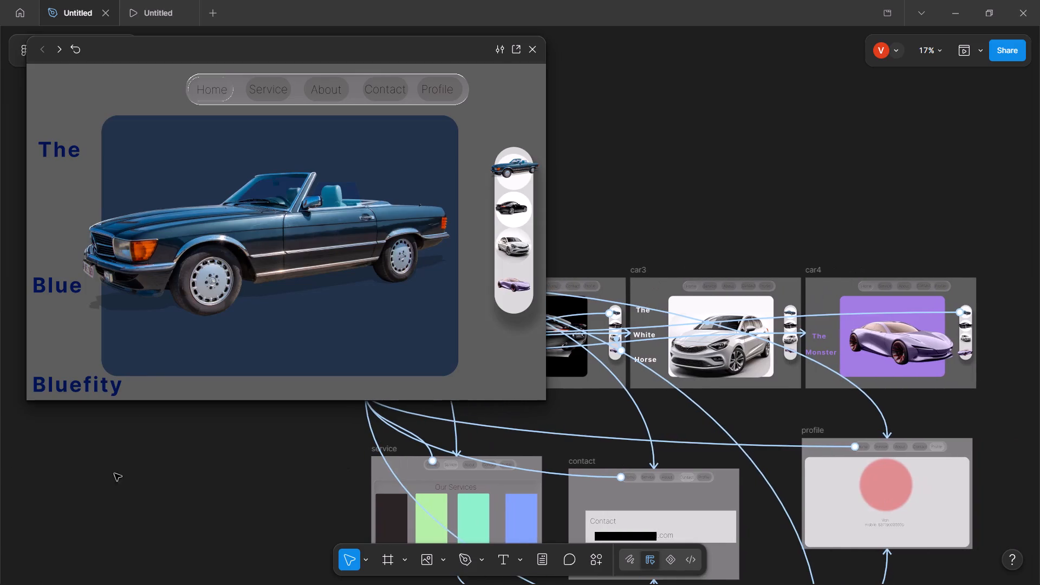
scroll(160, 336, down, 1)
click(515, 192)
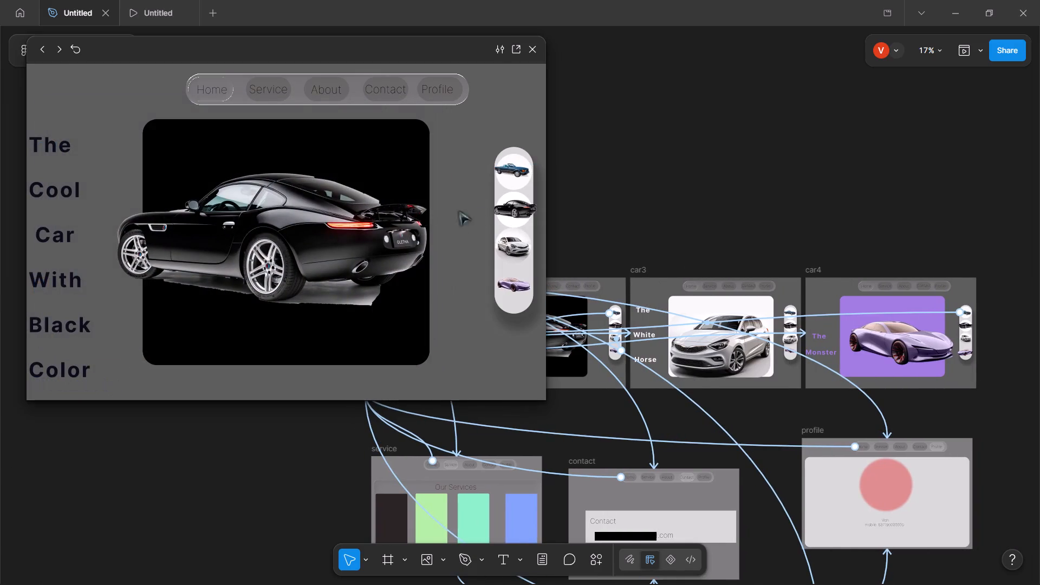
click(499, 164)
click(532, 43)
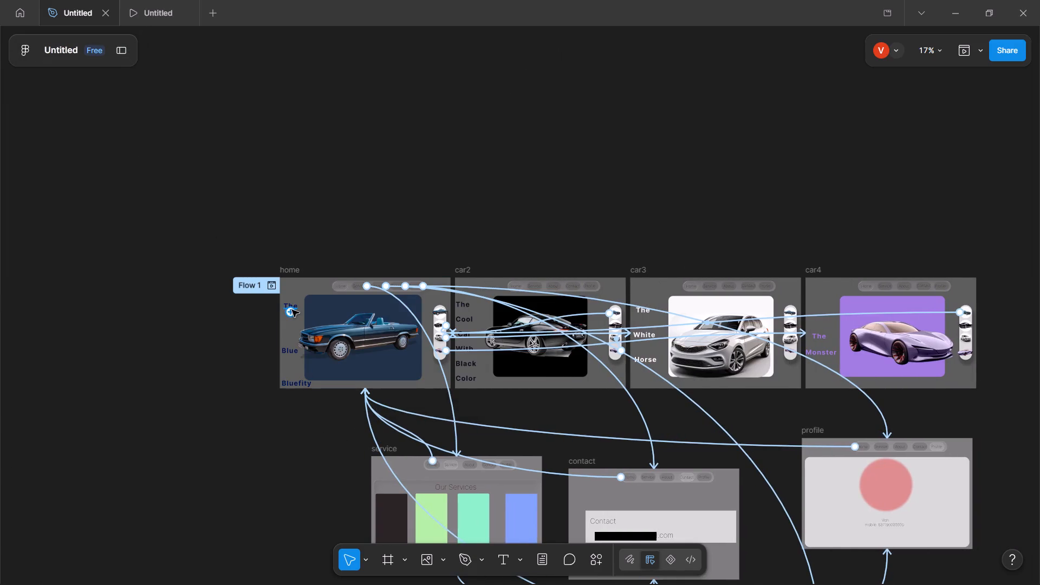
Inspect the home frame's car image and the frame's prototype scroll settings and design properties.
scroll(292, 310, left, 4)
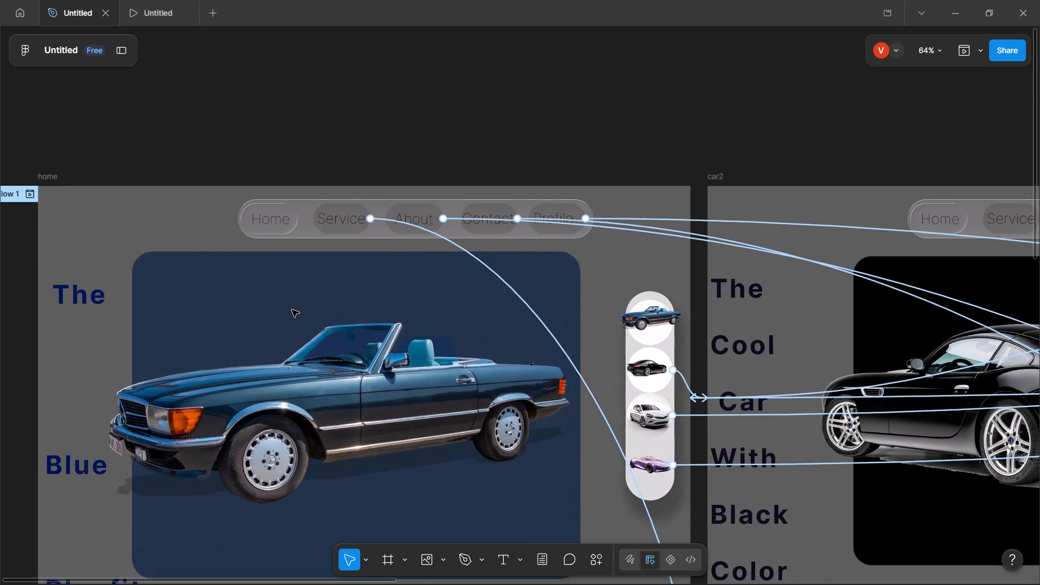
scroll(292, 310, down, 1)
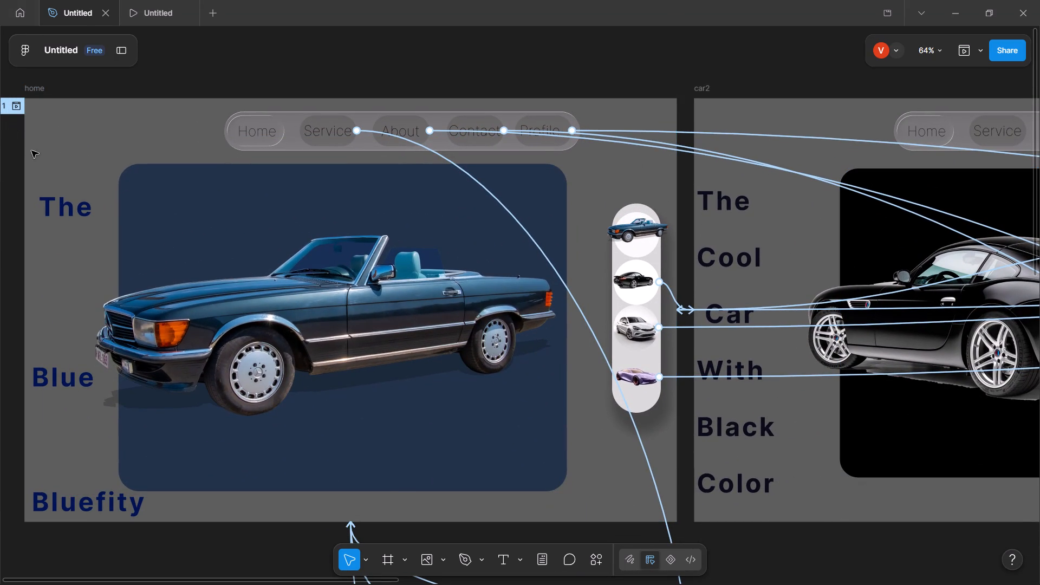
click(43, 148)
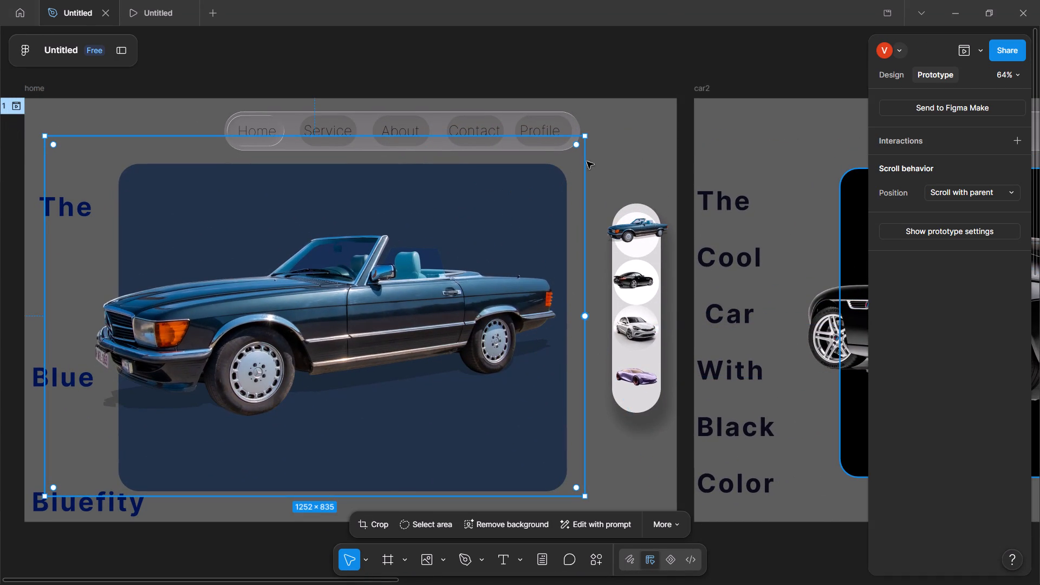
click(621, 140)
click(597, 456)
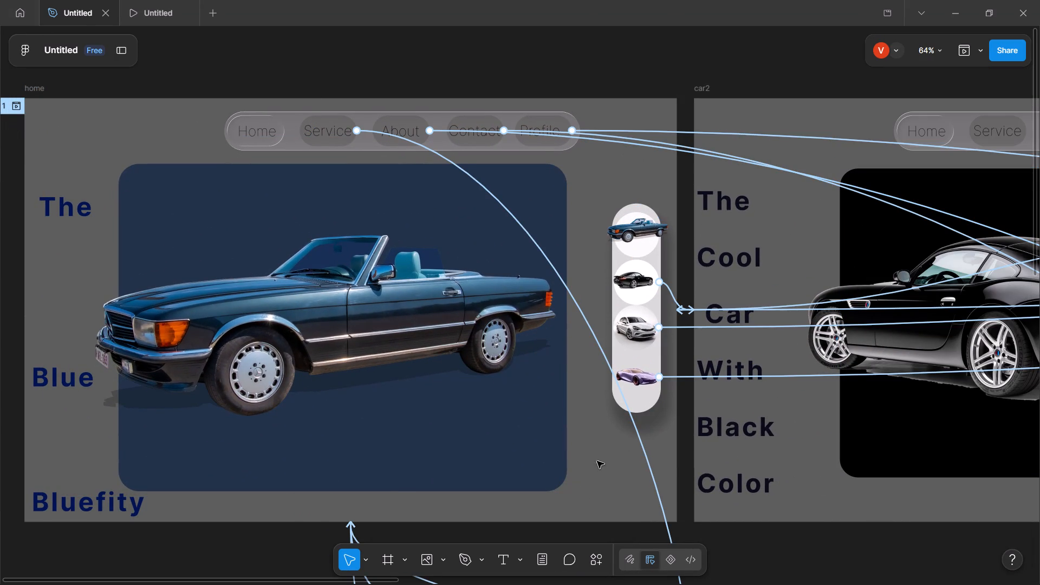
click(595, 472)
click(27, 88)
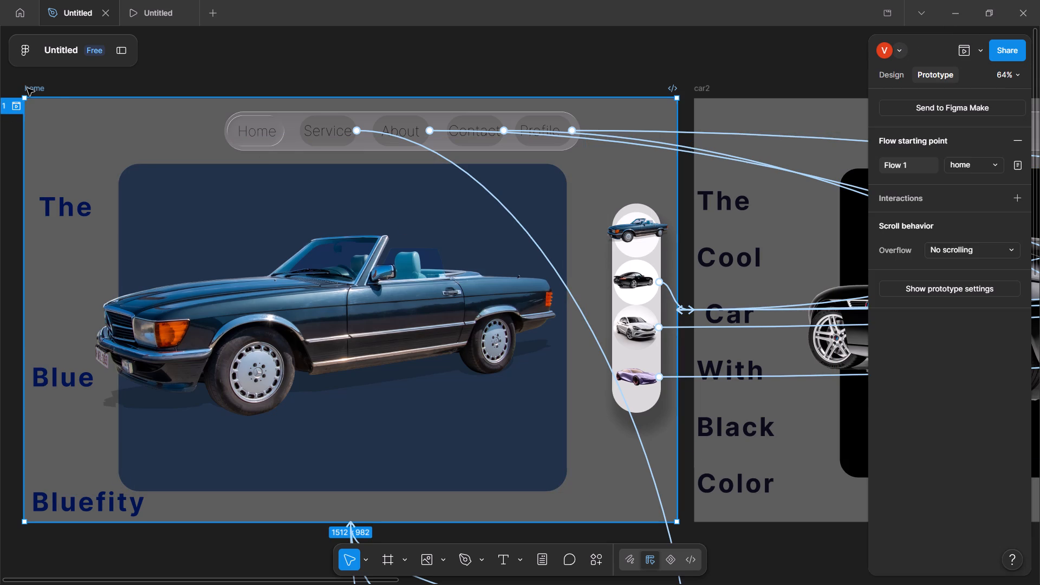
click(866, 73)
click(875, 73)
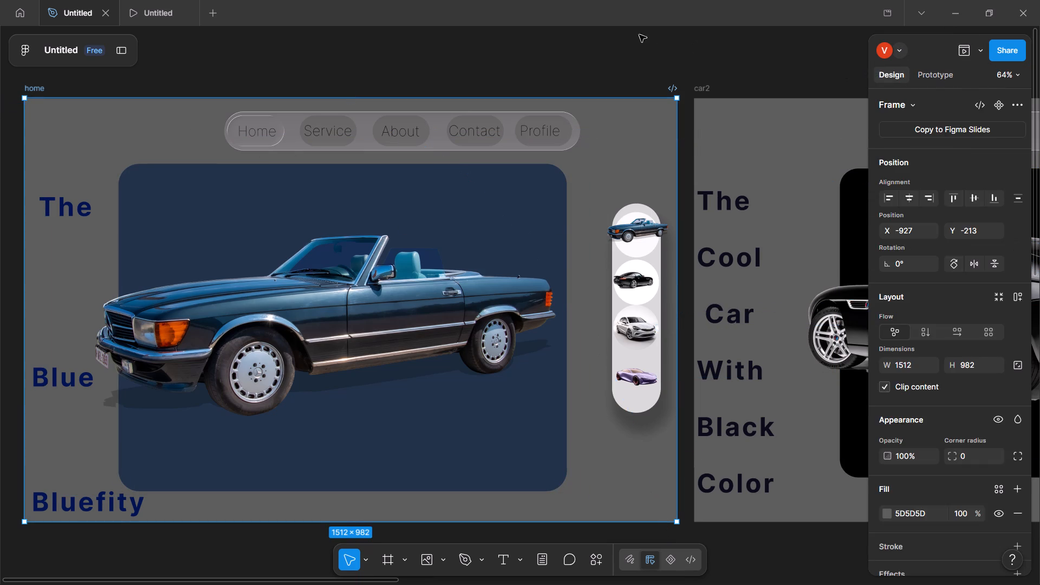
click(632, 35)
Select the home frame's title texts, car image, blue panel and thumbnail strip below the navigation bar and wrap them in a frame.
drag(638, 511, 155, 353)
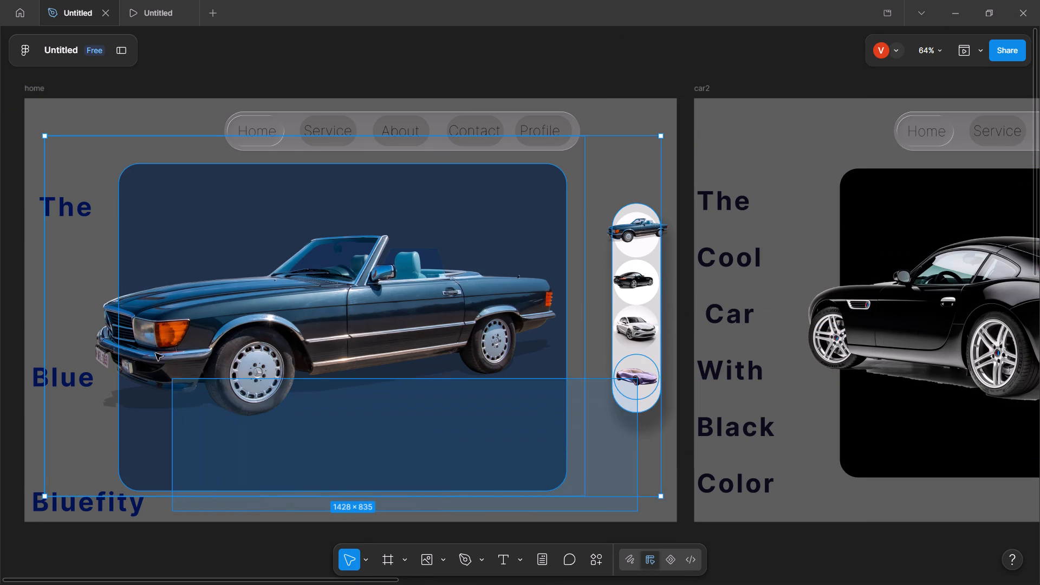
drag(155, 353, 6, 168)
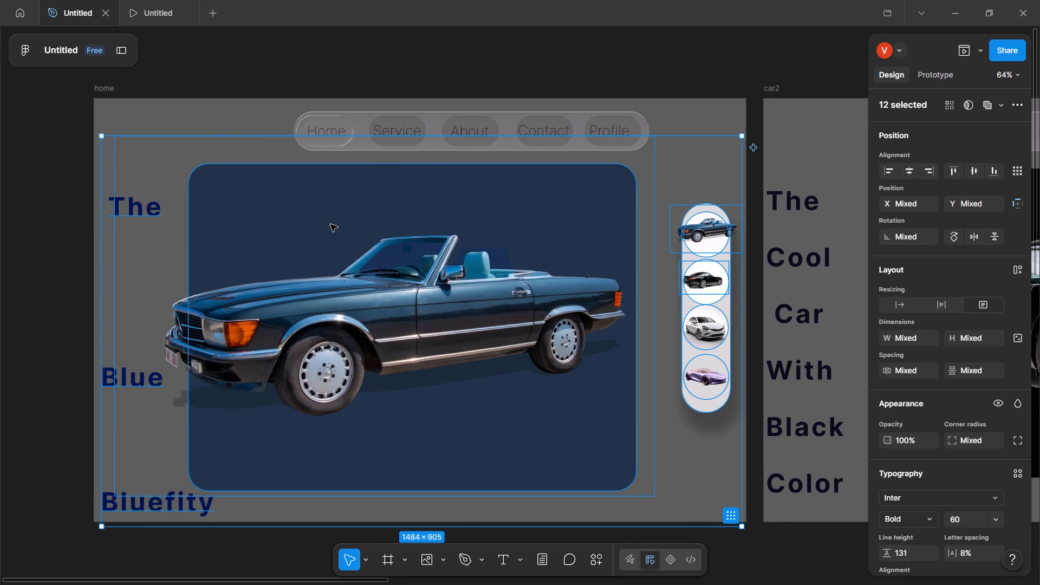
right_click(330, 224)
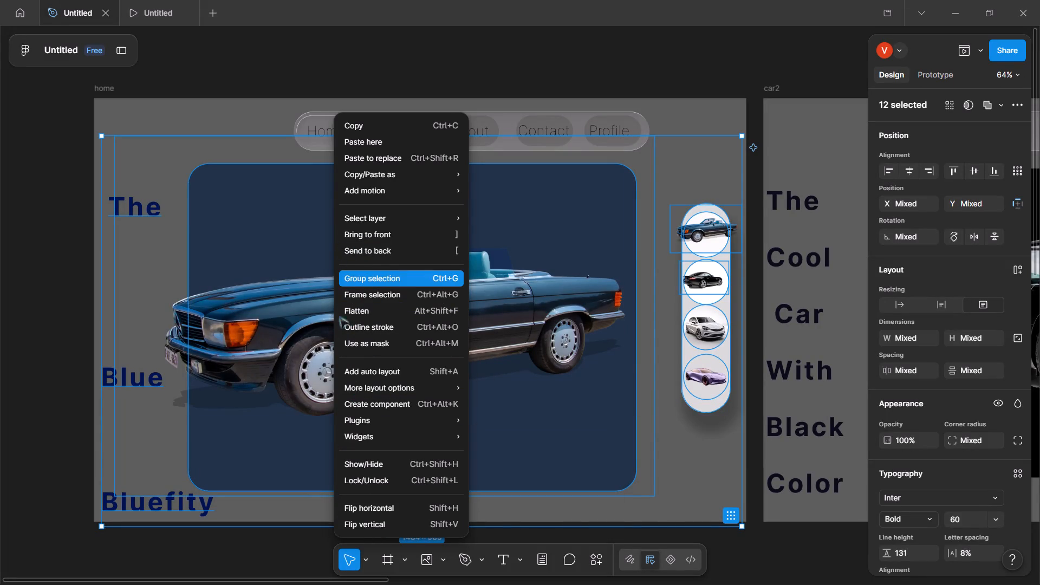
click(361, 297)
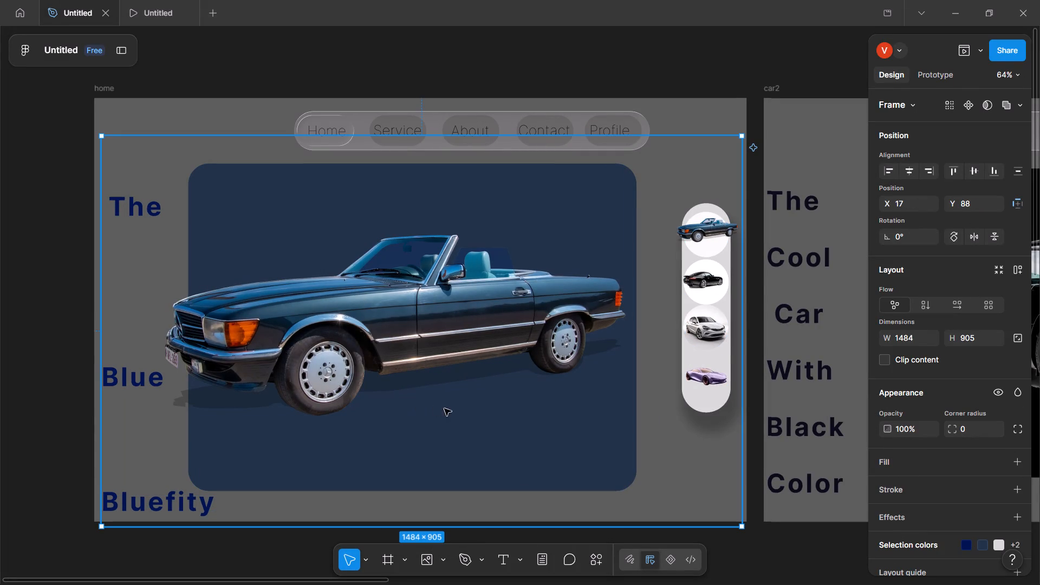
Shorten the new content frame from its bottom edge to a height of about 887 so it fits inside home.
drag(616, 527, 610, 506)
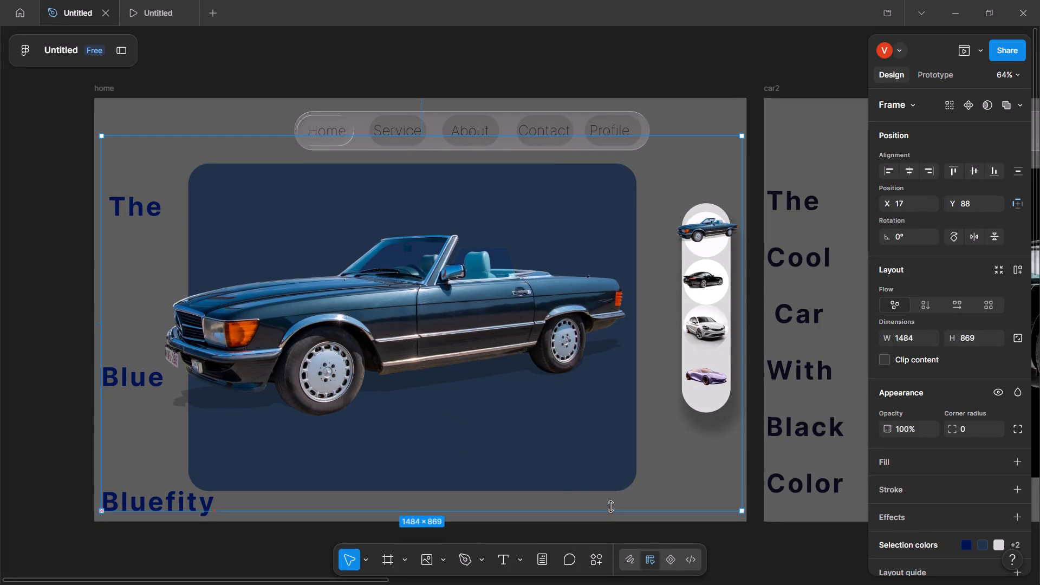
drag(610, 506, 599, 486)
drag(599, 486, 599, 502)
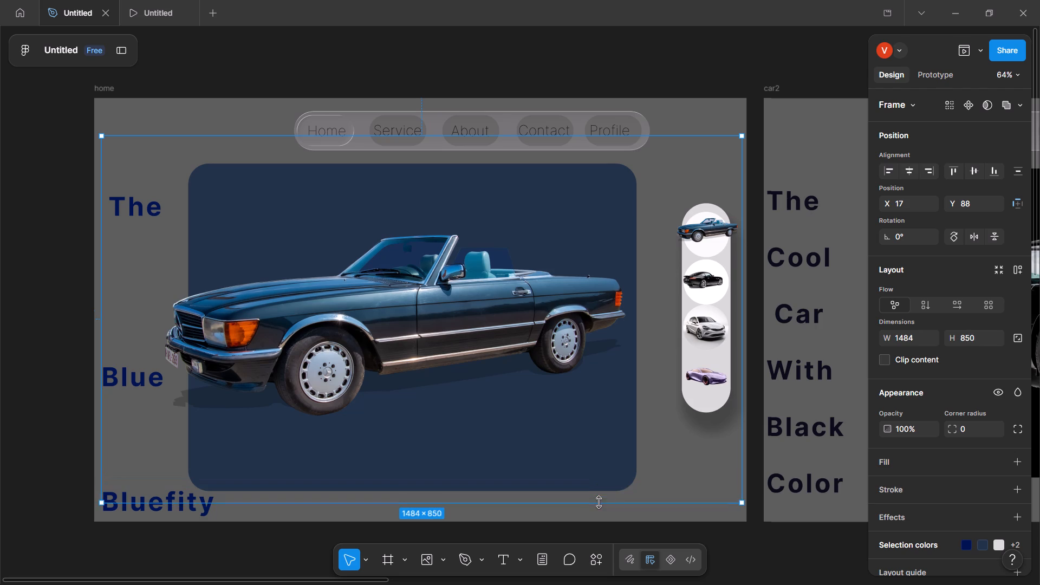
drag(599, 502, 599, 516)
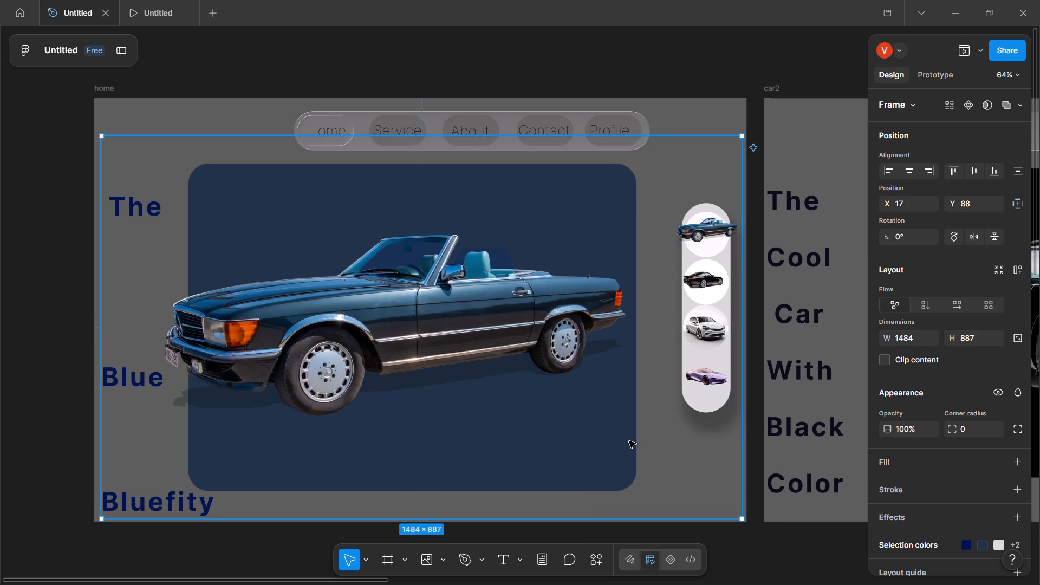
Set the content frame's scroll overflow to Vertical, trying Horizontal along the way.
click(933, 69)
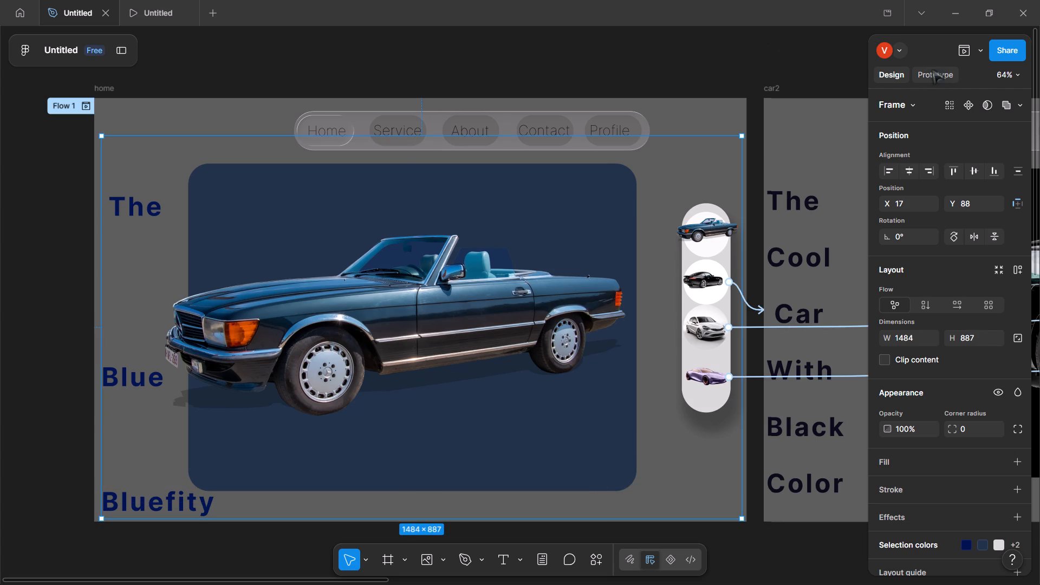
click(959, 212)
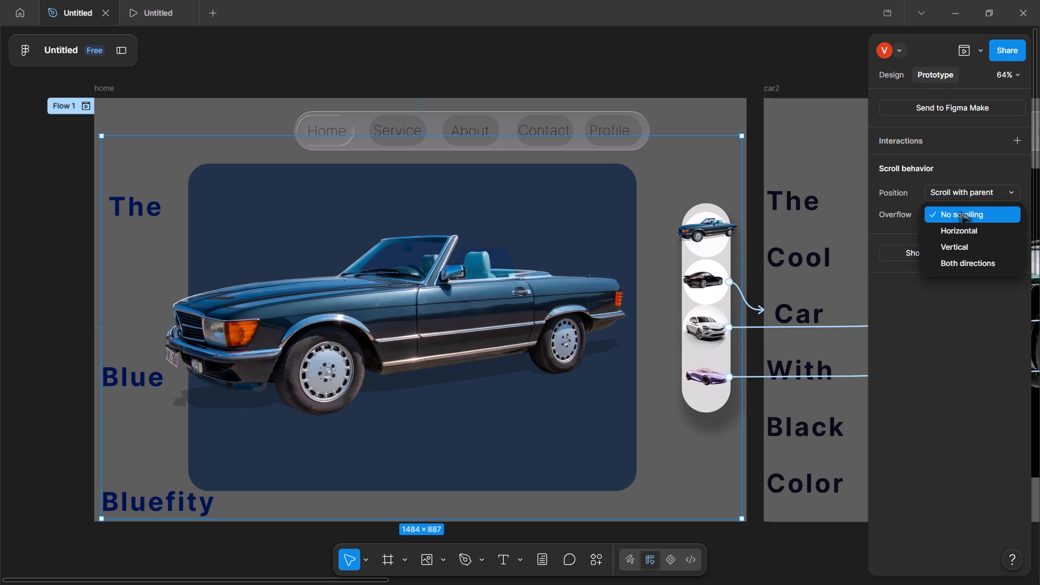
click(964, 246)
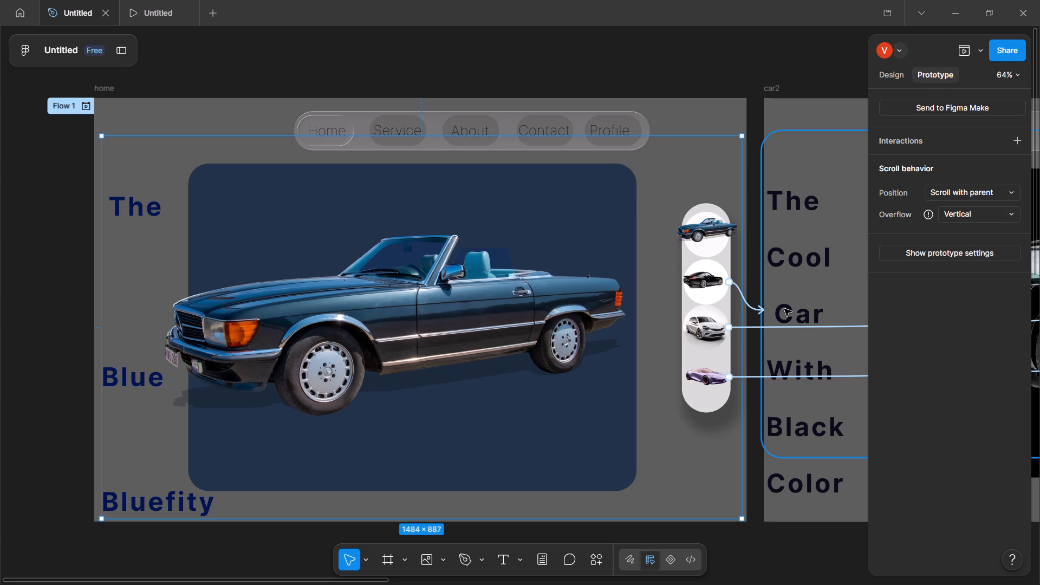
click(956, 208)
click(958, 200)
click(898, 218)
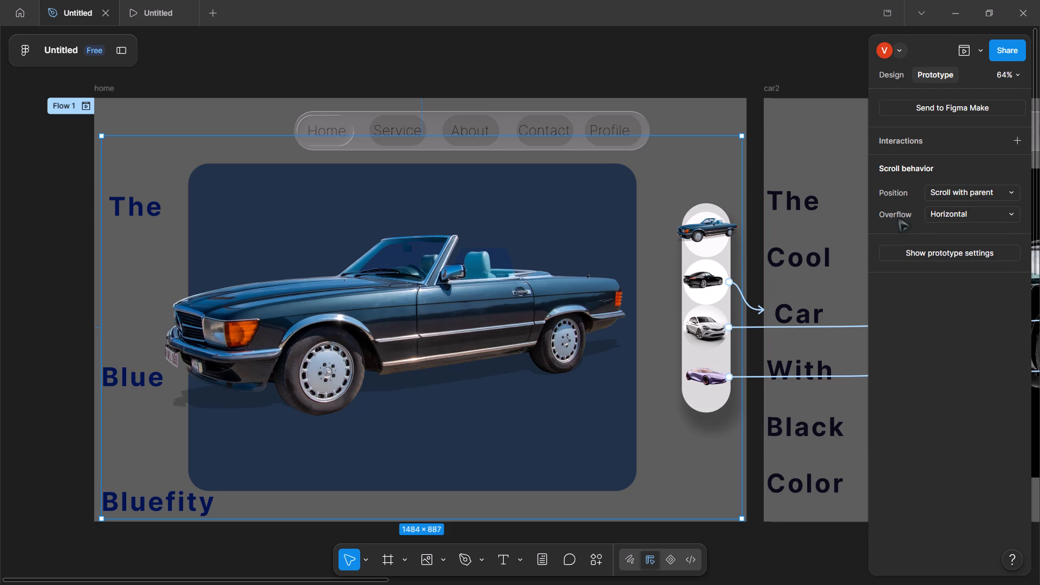
click(954, 212)
click(948, 225)
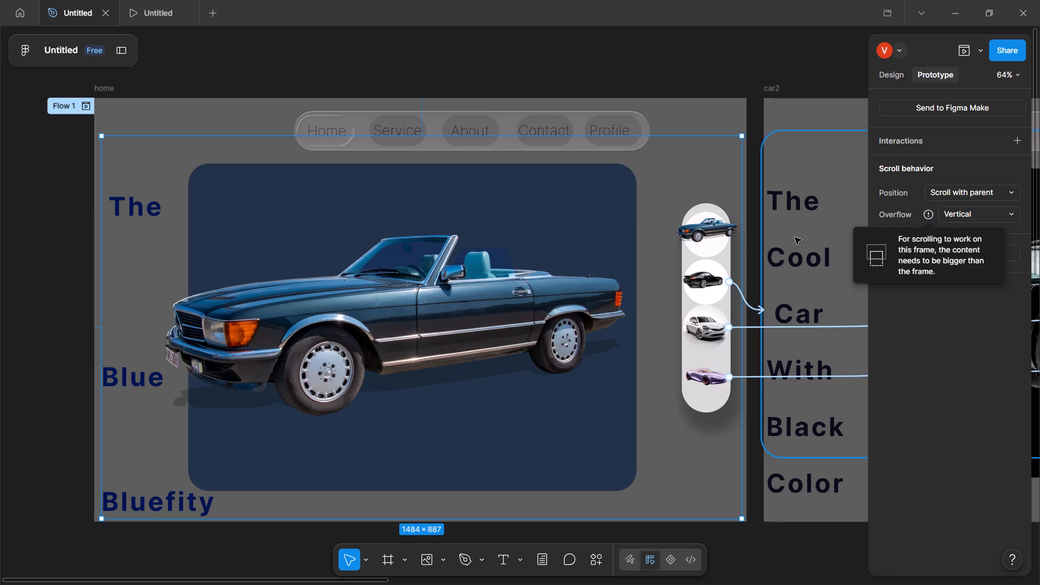
Draw a rectangle about 711 × 585 on the empty canvas below the home frame, beside the service frame.
scroll(651, 328, down, 2)
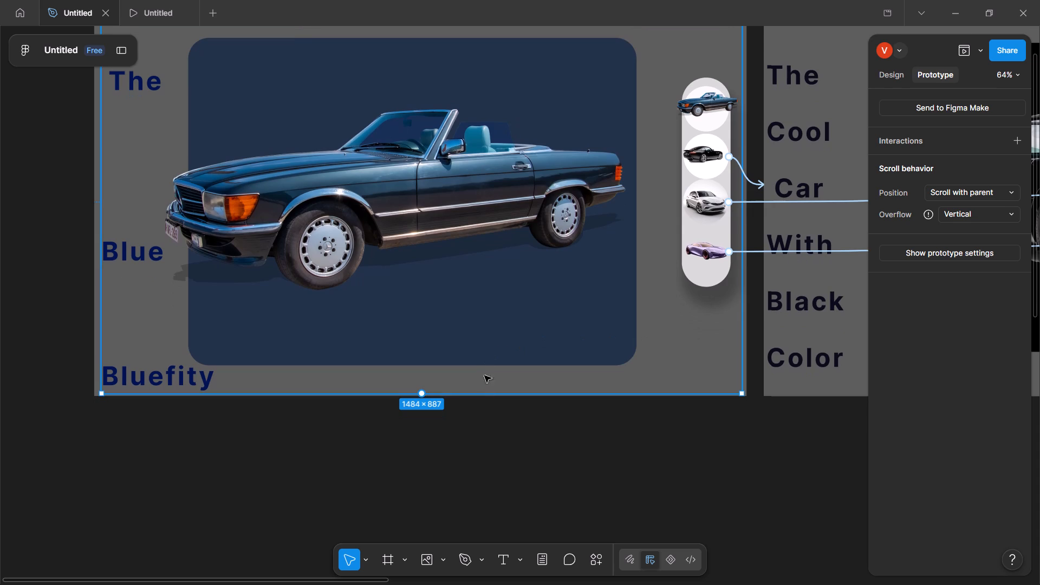
click(681, 424)
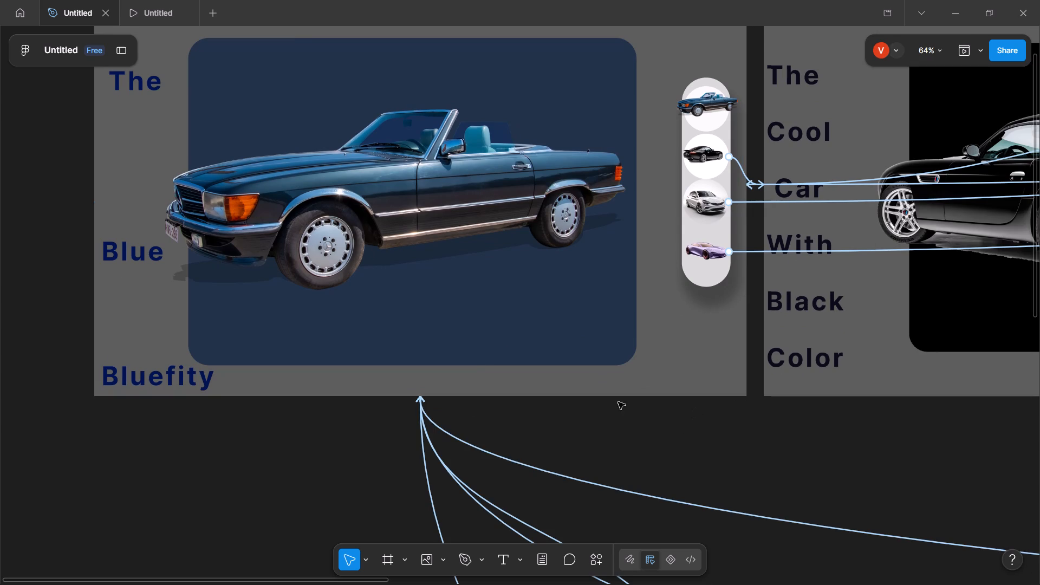
click(275, 430)
drag(59, 433, 81, 440)
drag(81, 440, 233, 556)
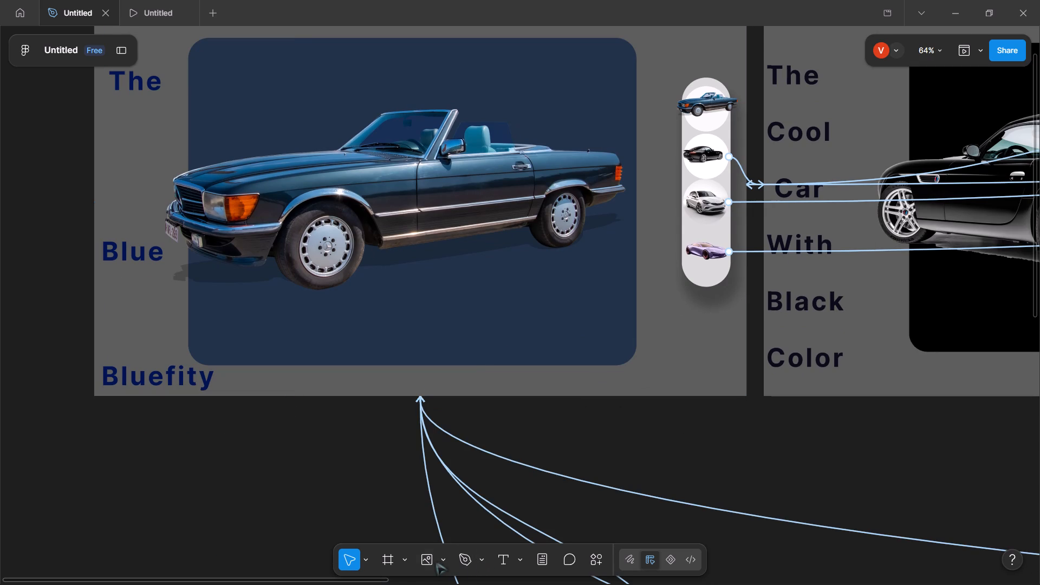
click(440, 561)
click(486, 438)
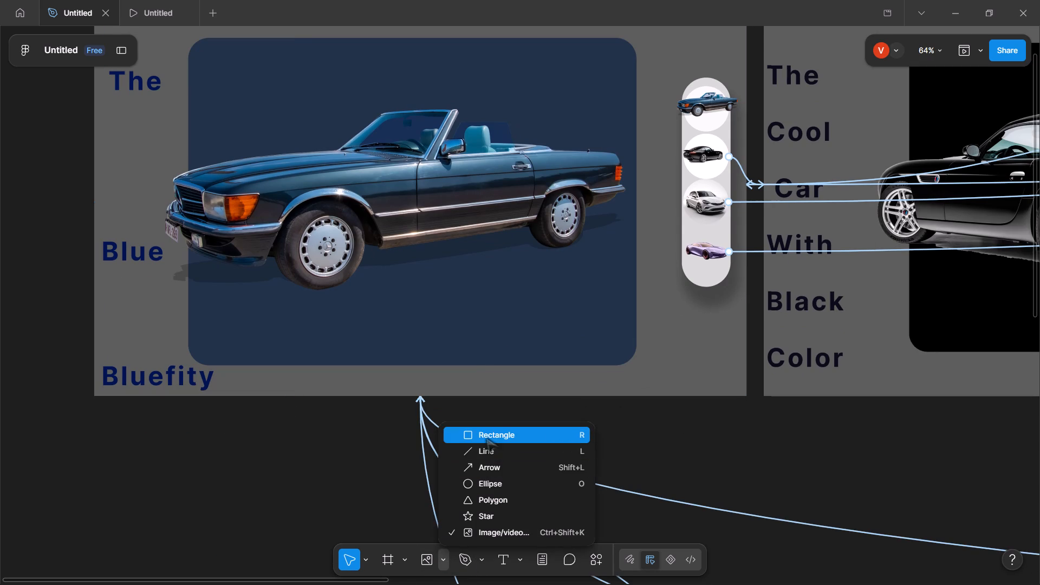
scroll(244, 492, down, 3)
drag(60, 329, 359, 563)
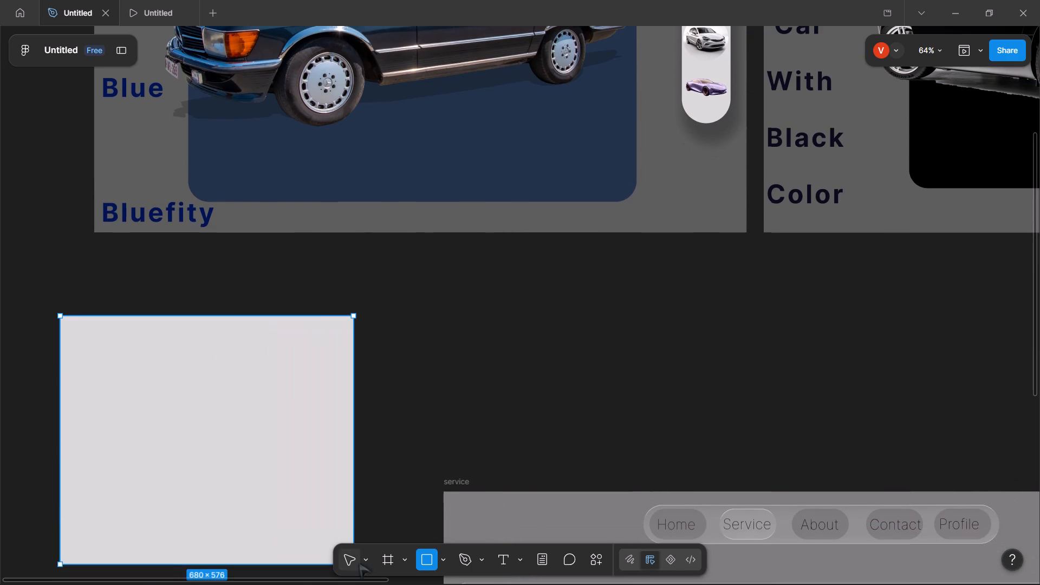
drag(359, 563, 367, 568)
scroll(231, 511, down, 2)
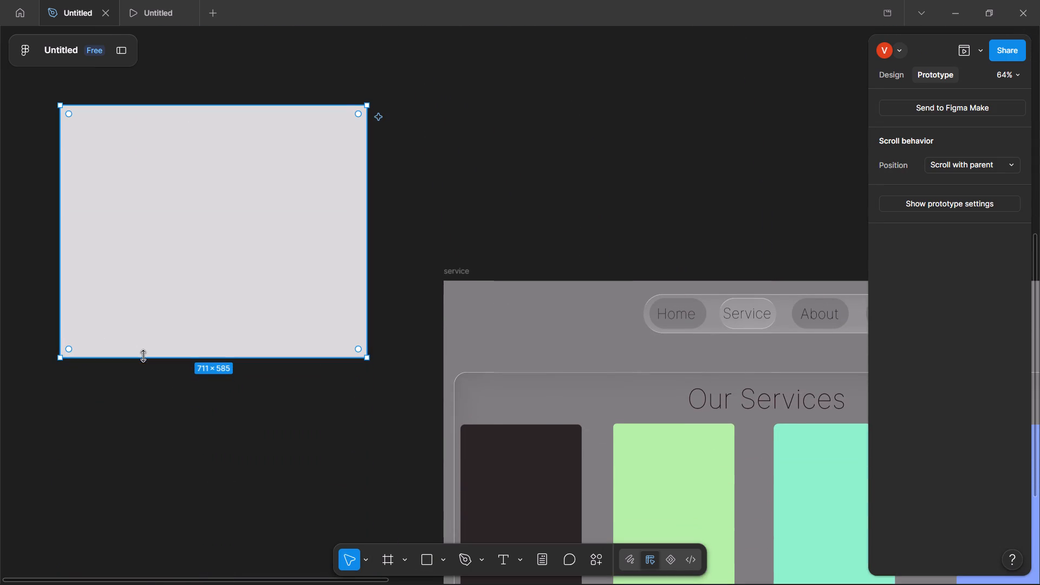
Enlarge the grey rectangle beside the service frame to about 1216 × 1213.
drag(143, 356, 129, 584)
drag(59, 350, 0, 355)
Move the service frame away from the grey rectangle to the free canvas area below the contact and profile frames.
scroll(152, 352, up, 2)
scroll(239, 271, left, 1)
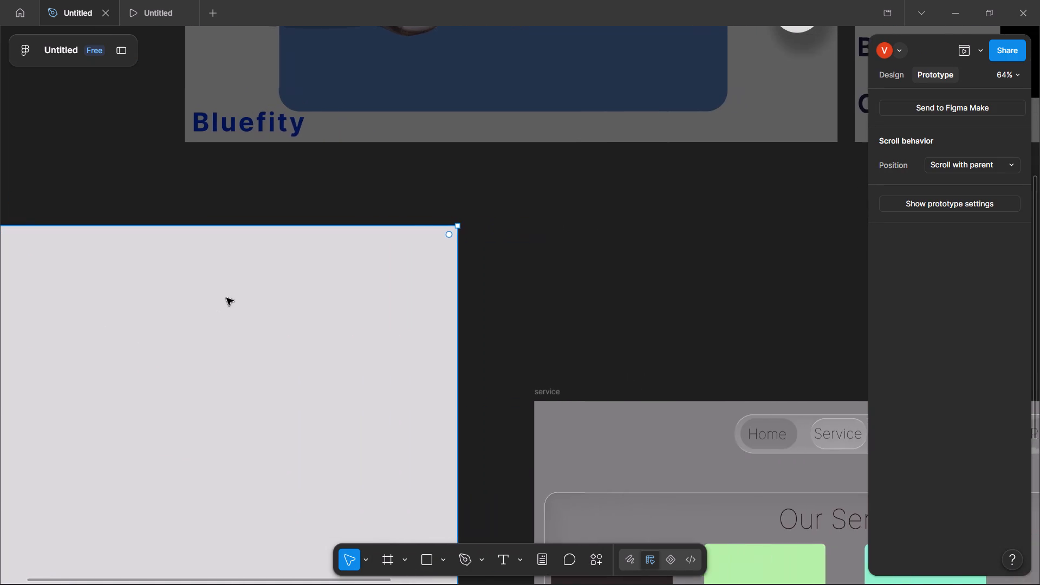
scroll(226, 298, left, 1)
scroll(181, 264, up, 1)
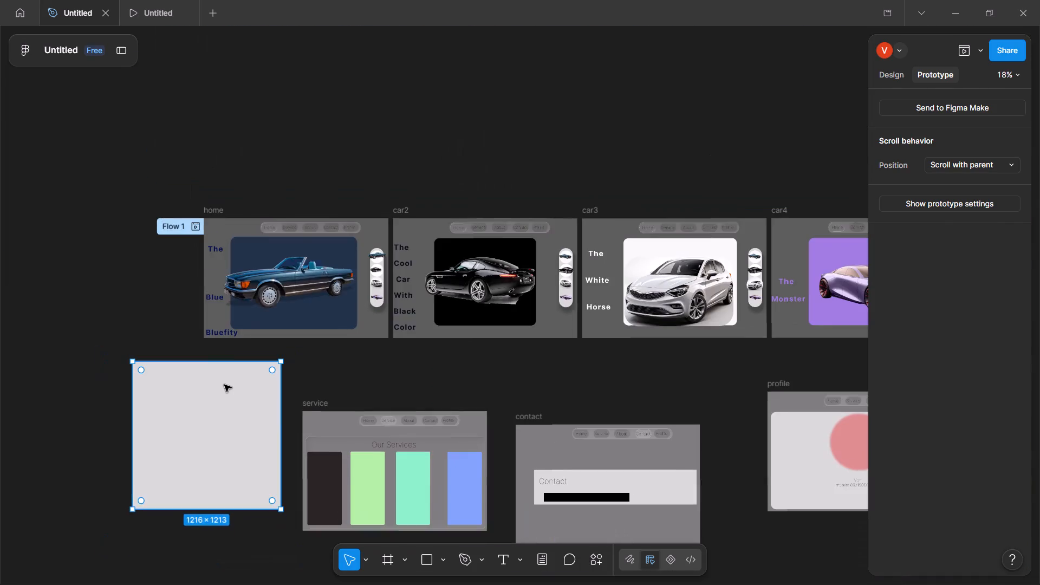
drag(319, 400, 686, 473)
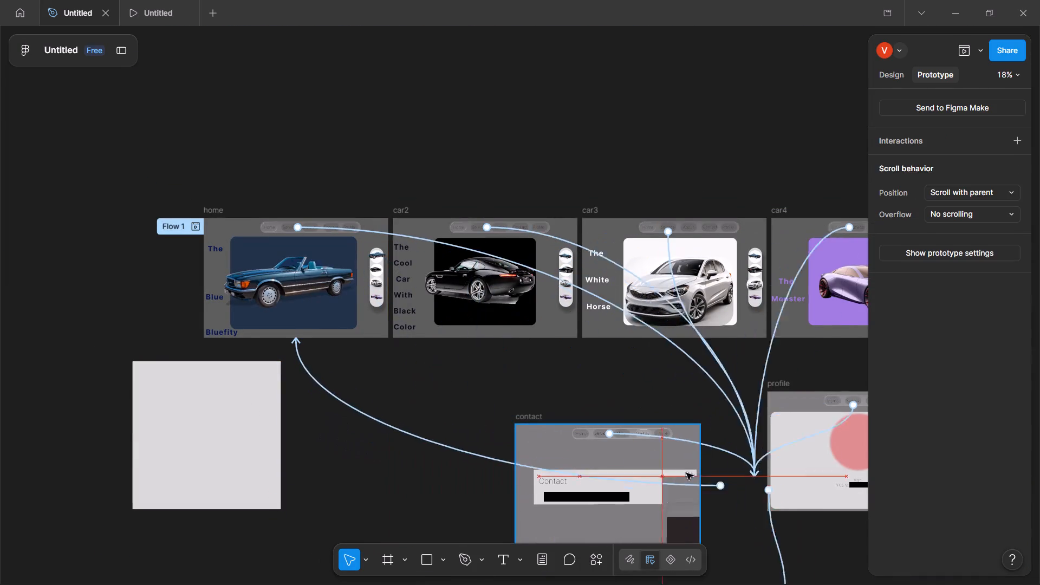
drag(686, 473, 737, 525)
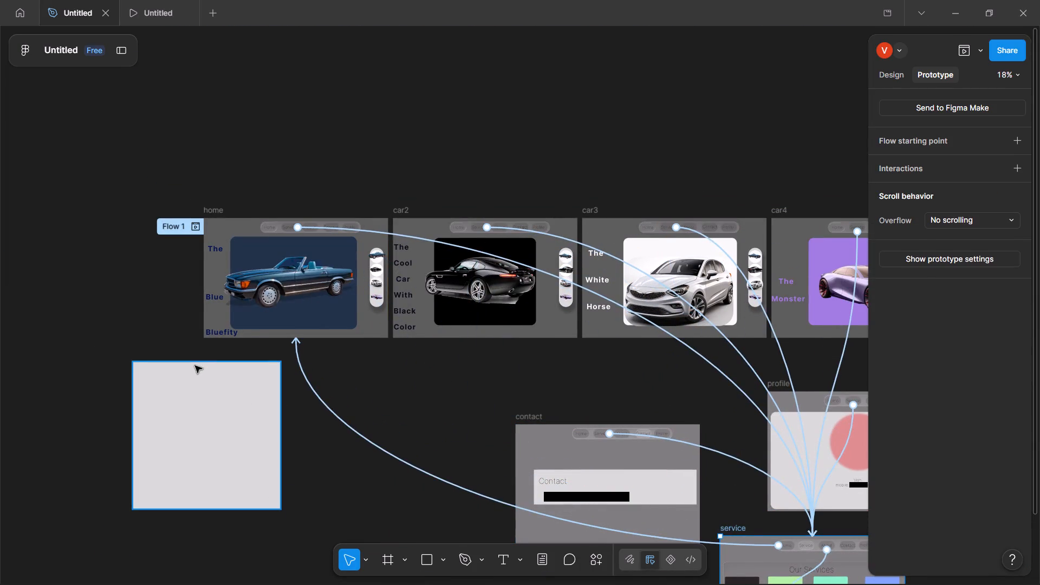
Place the grey rectangle directly below the home frame, aligned to its left edge, and widen it to 1512 to match.
drag(194, 361, 279, 346)
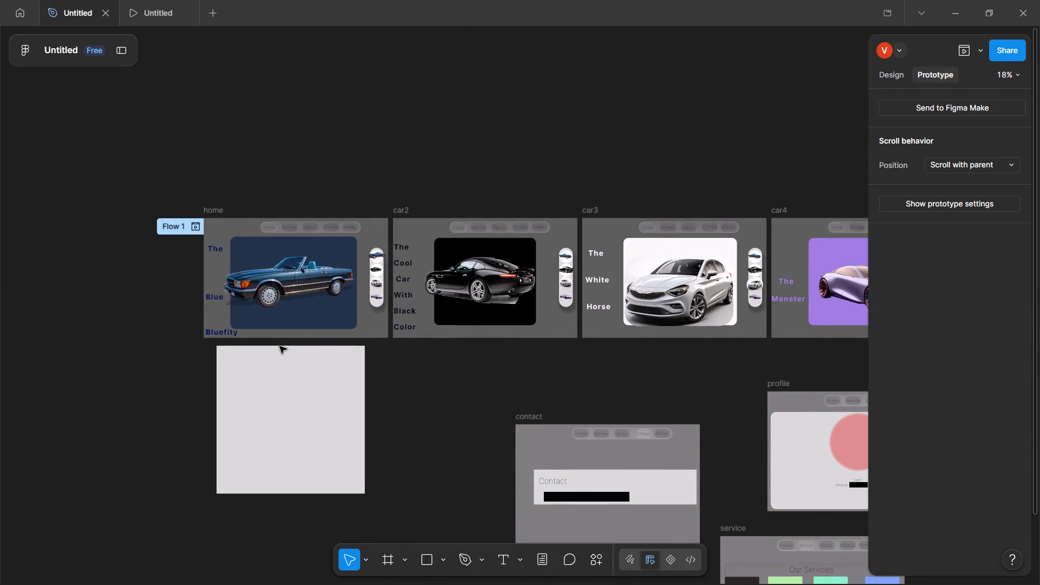
drag(279, 346, 264, 344)
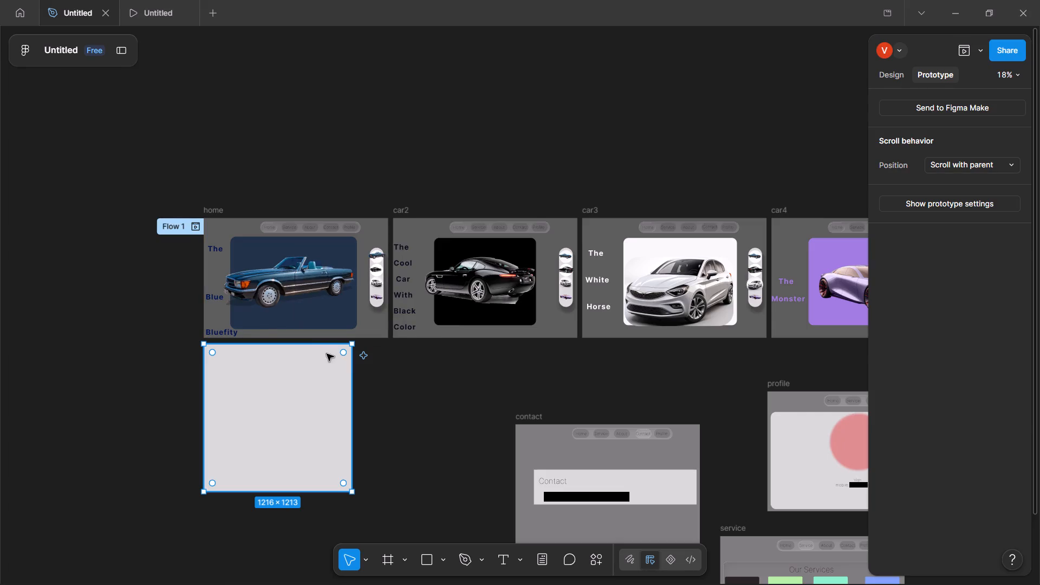
drag(353, 381, 386, 381)
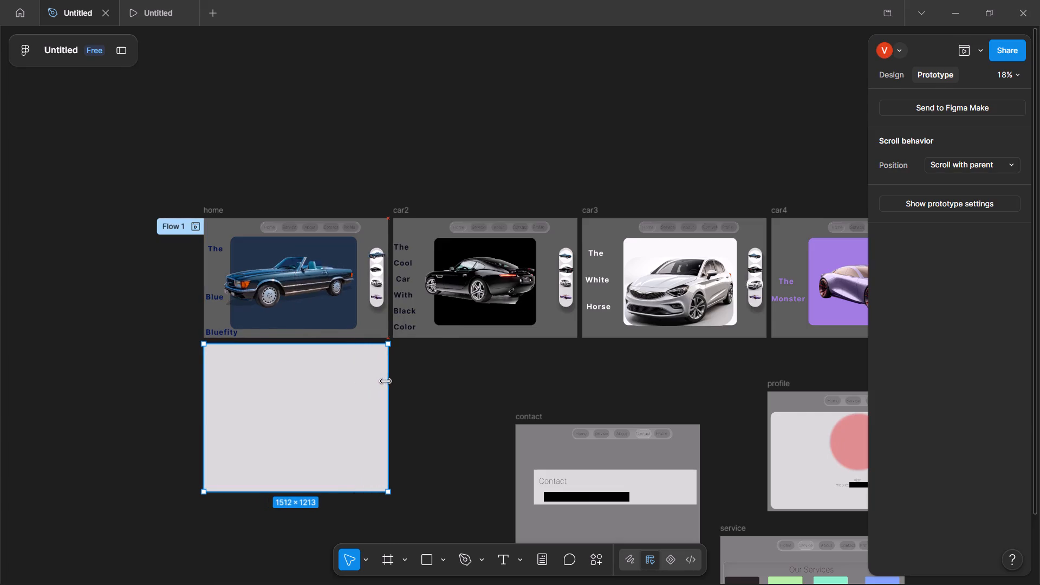
drag(386, 381, 386, 381)
click(238, 366)
click(107, 279)
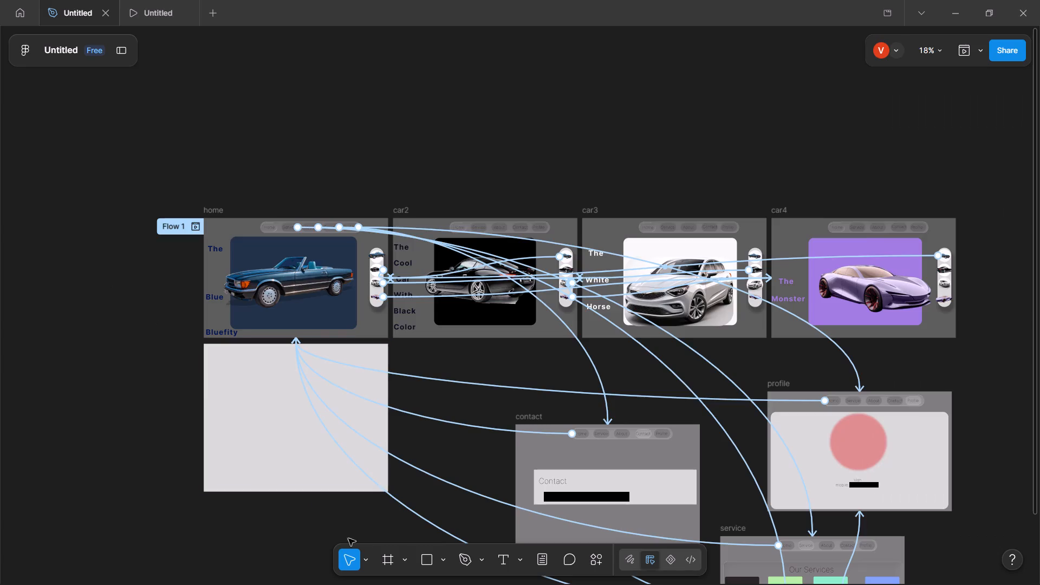
Draw a rectangle about 255 × 256 inside the grey rectangle's top-left corner, leaving a small margin.
click(424, 560)
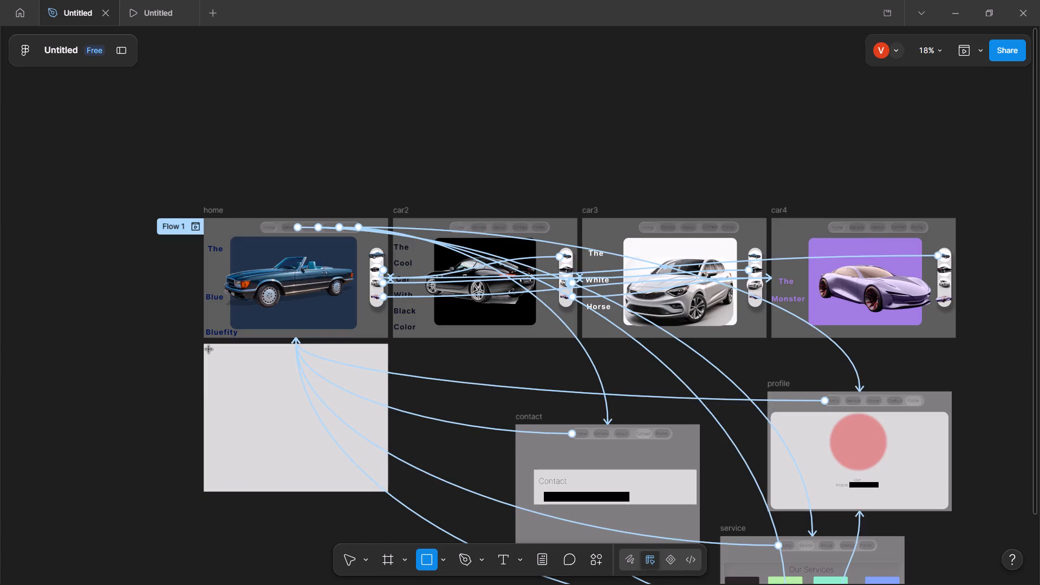
drag(209, 349, 235, 380)
drag(220, 369, 224, 366)
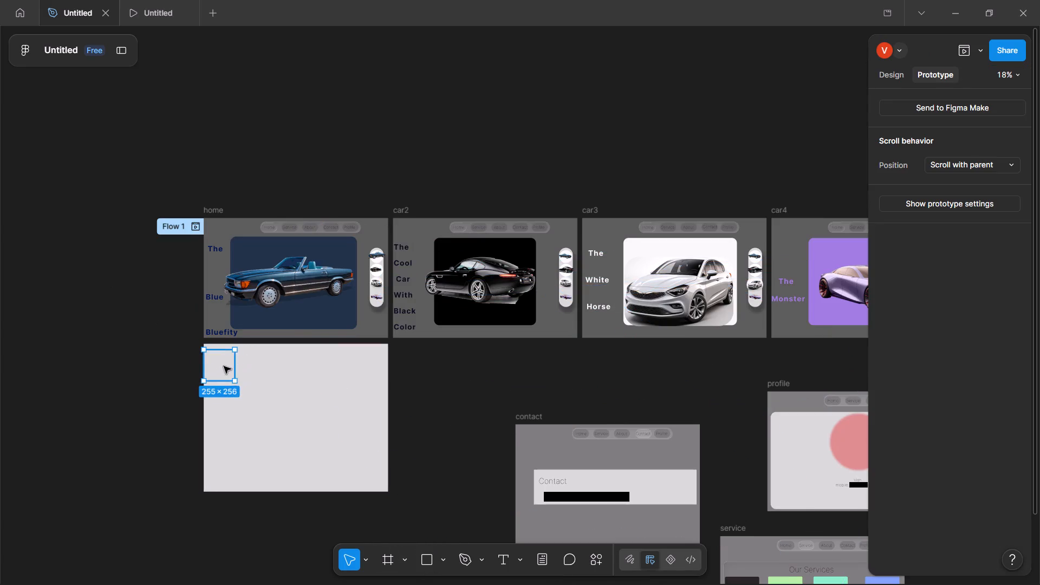
drag(224, 366, 226, 370)
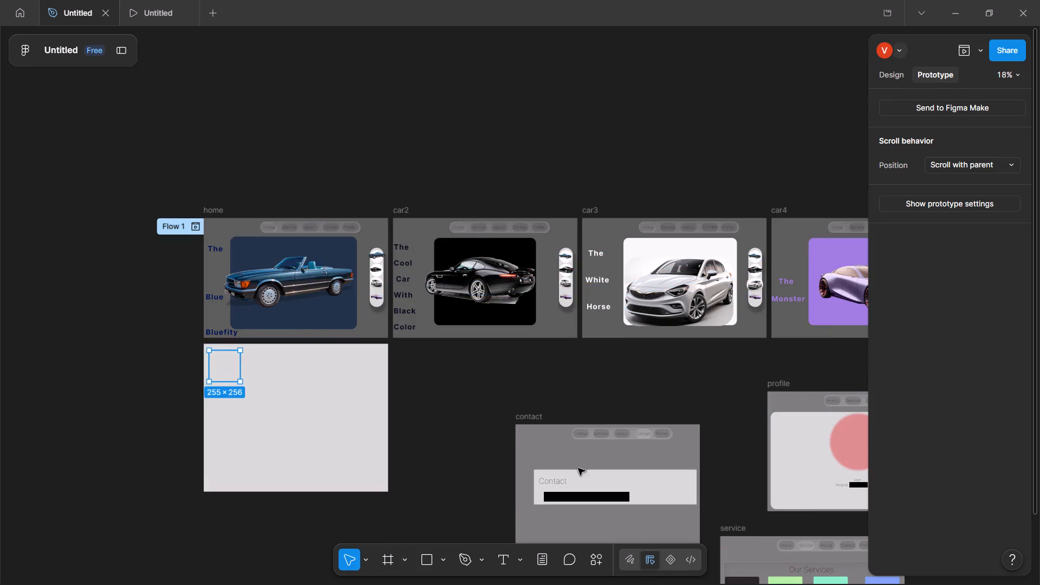
Change the small rectangle's fill to bright red F51111.
click(874, 68)
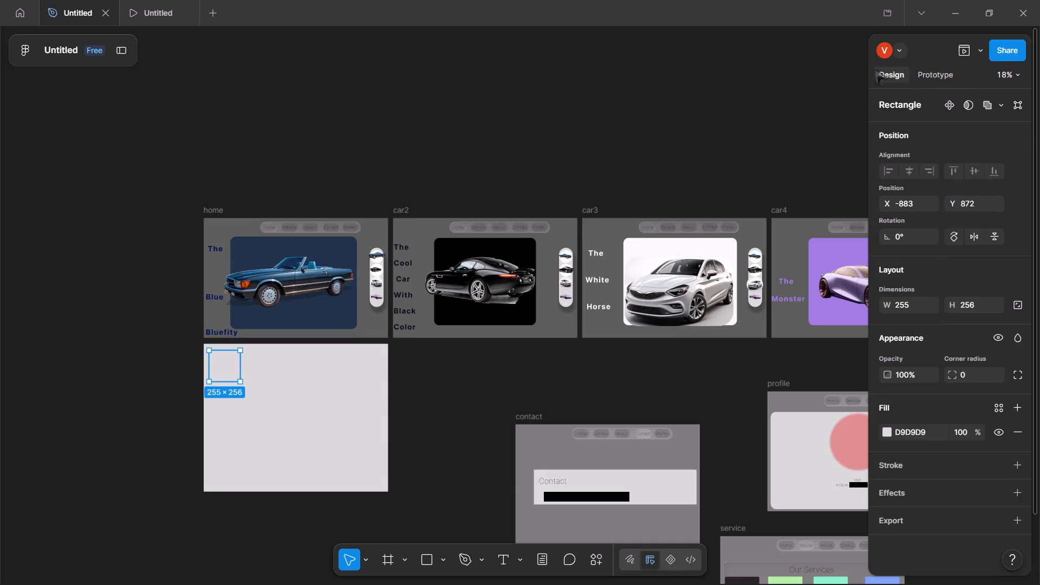
click(888, 431)
drag(791, 373, 791, 305)
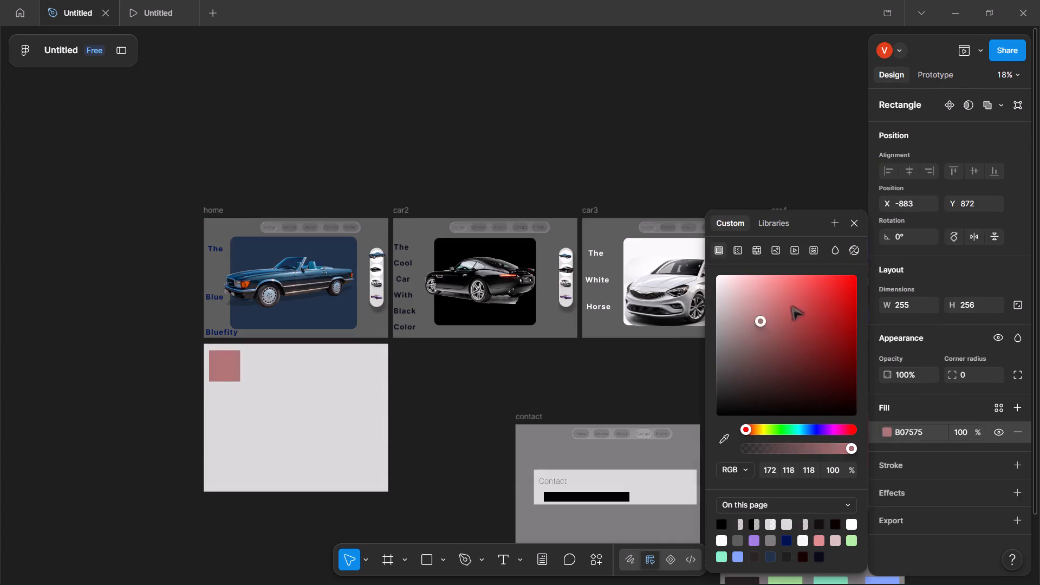
drag(791, 305, 848, 280)
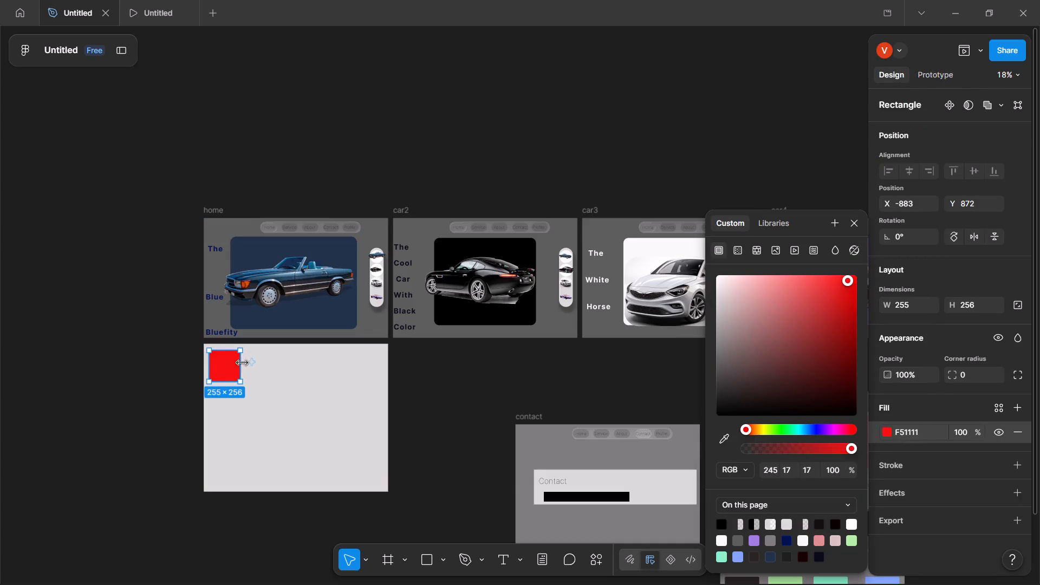
Widen the red rectangle to about 1416 so it spans the grey rectangle with a margin on each side.
drag(242, 363, 381, 366)
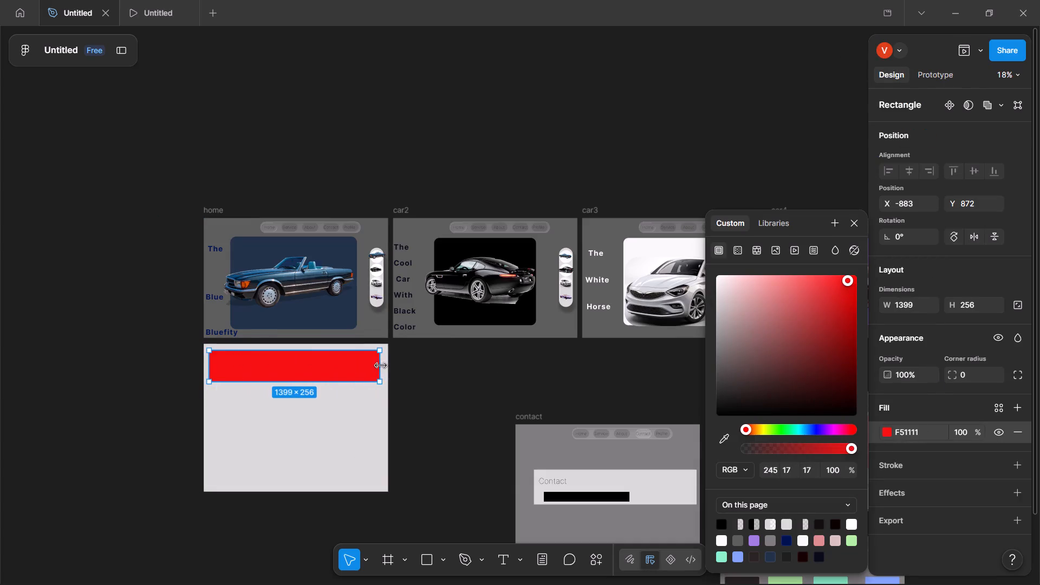
drag(381, 366, 382, 366)
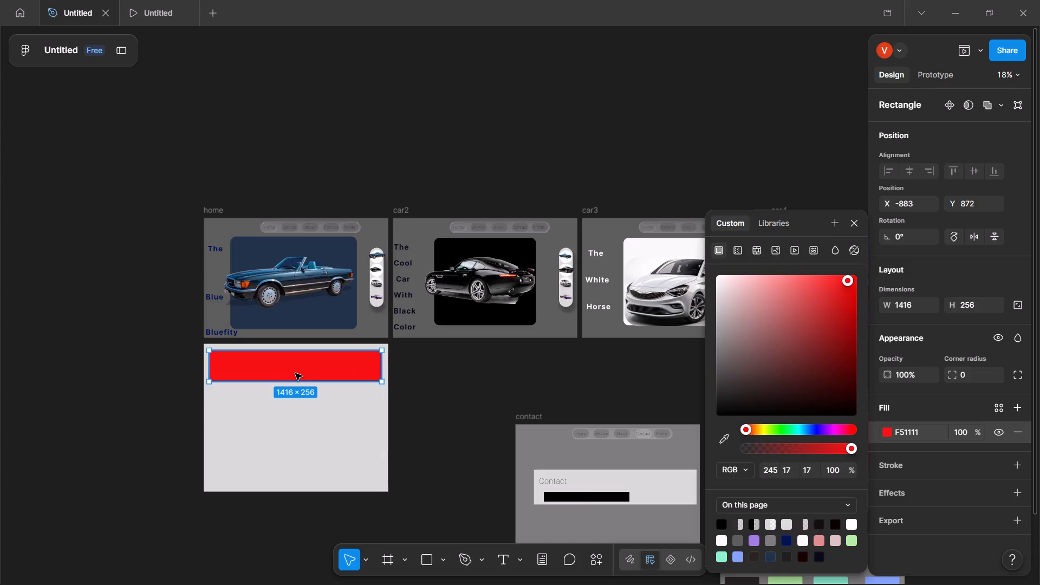
Duplicate the red bar downward with a small gap, repeating the same spacing until seven bars are stacked.
key(ctrl+d)
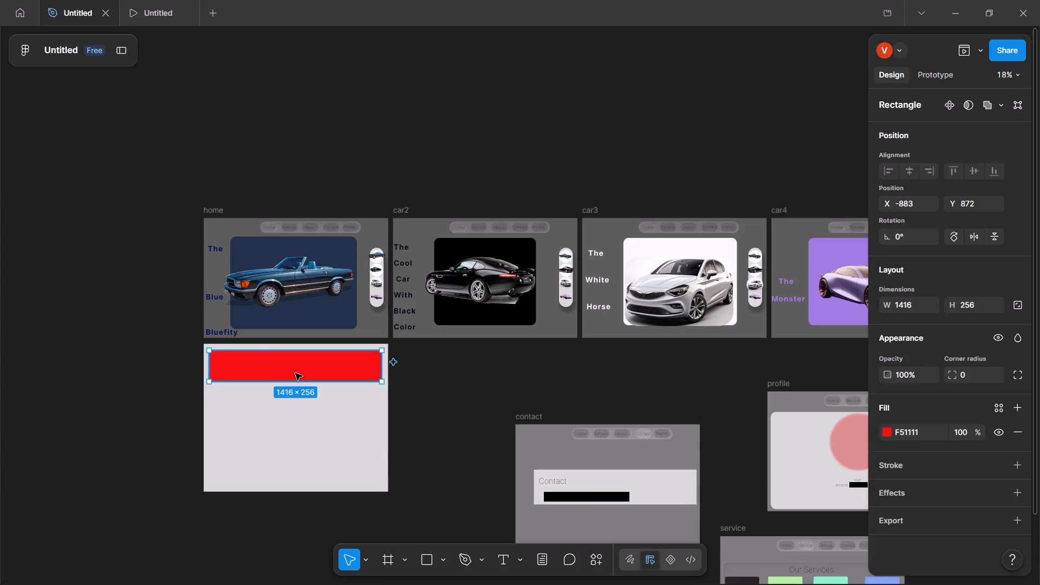
drag(295, 373, 294, 405)
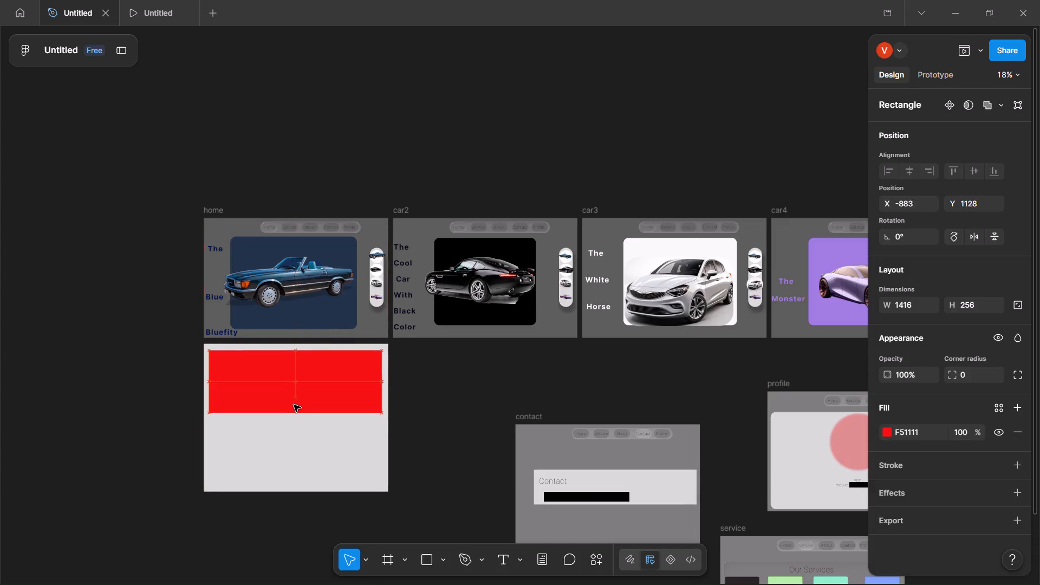
drag(294, 405, 294, 407)
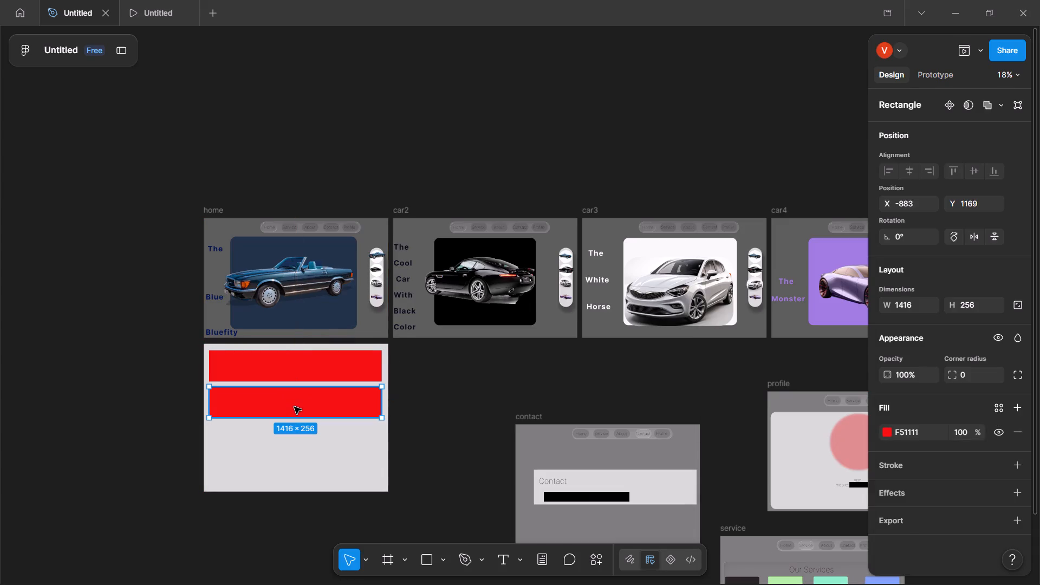
key(ctrl+d)
key(ctrl+d)
key(ctrl+d)
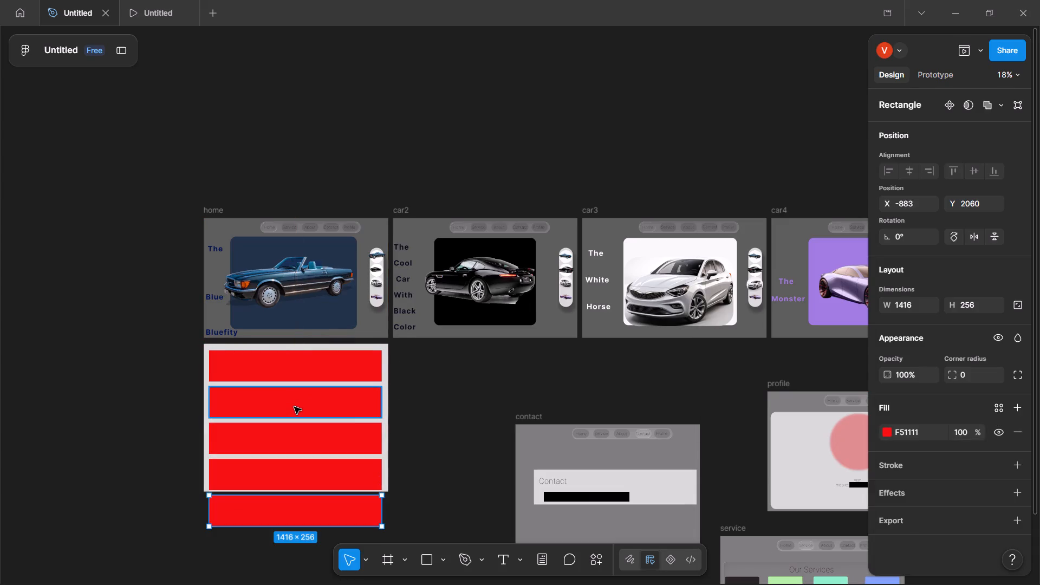
key(ctrl+d)
key(ctrl+d)
Enlarge the grey rectangle to about 1551 × 2214 so it sits behind all seven red bars.
ctrl+click(294, 407)
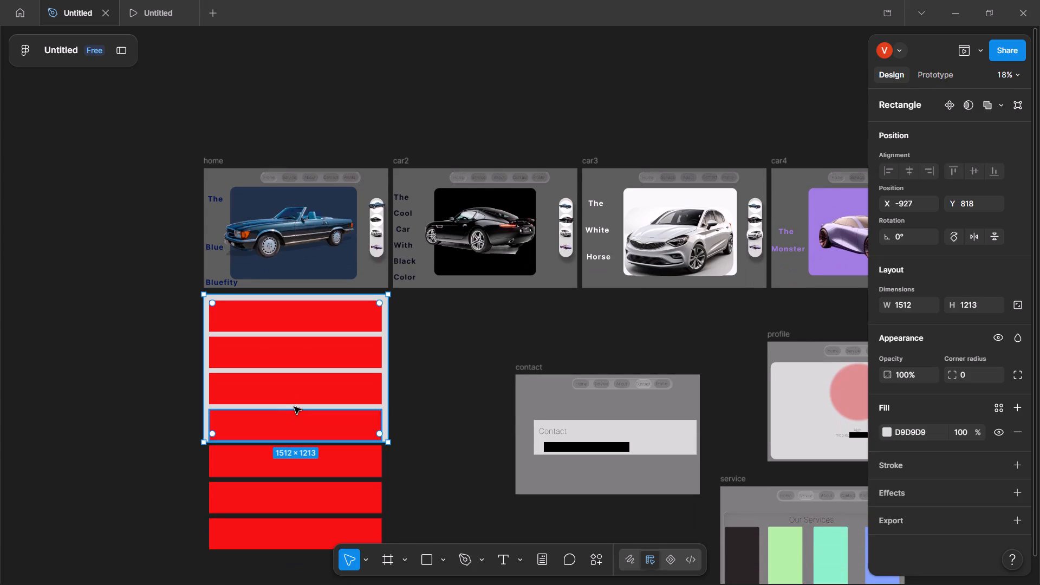
drag(206, 442, 209, 515)
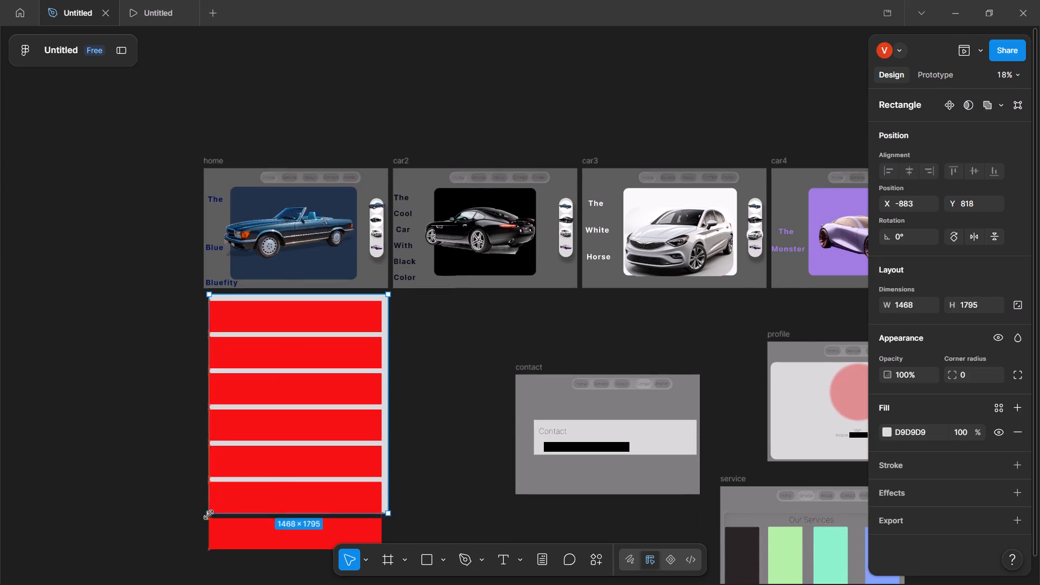
drag(209, 515, 199, 552)
scroll(199, 548, down, 1)
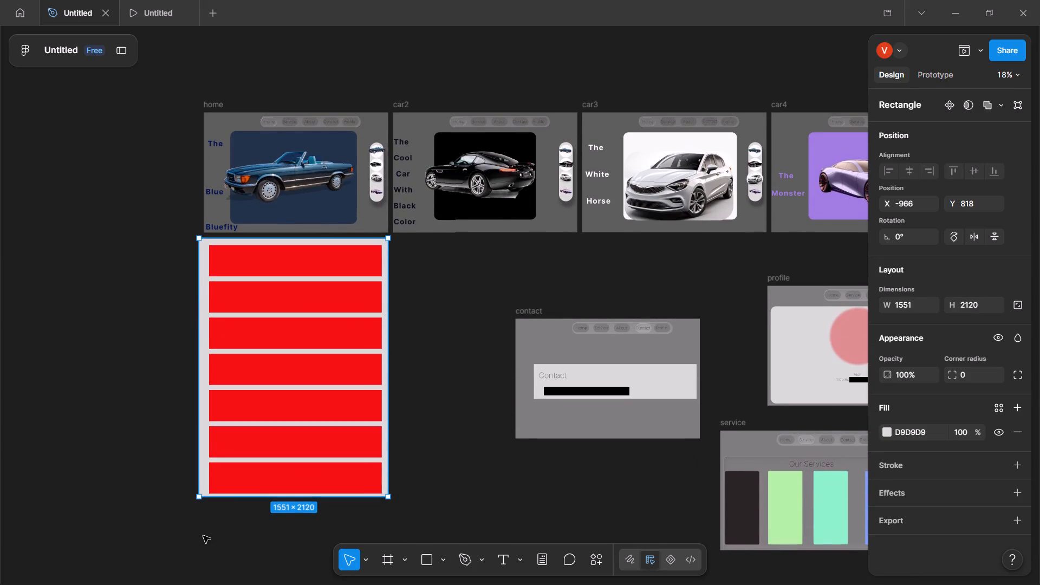
drag(221, 498, 223, 508)
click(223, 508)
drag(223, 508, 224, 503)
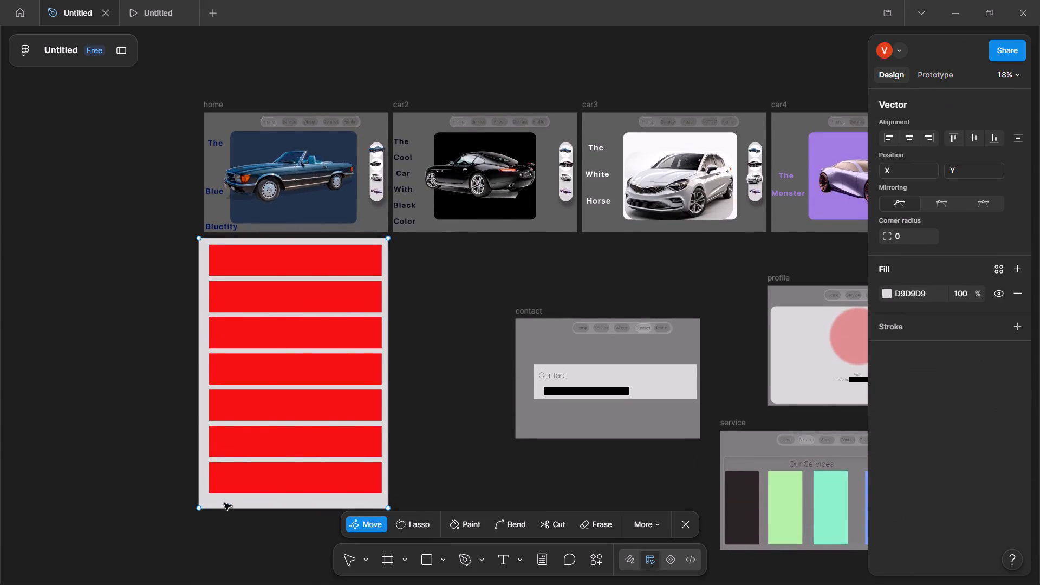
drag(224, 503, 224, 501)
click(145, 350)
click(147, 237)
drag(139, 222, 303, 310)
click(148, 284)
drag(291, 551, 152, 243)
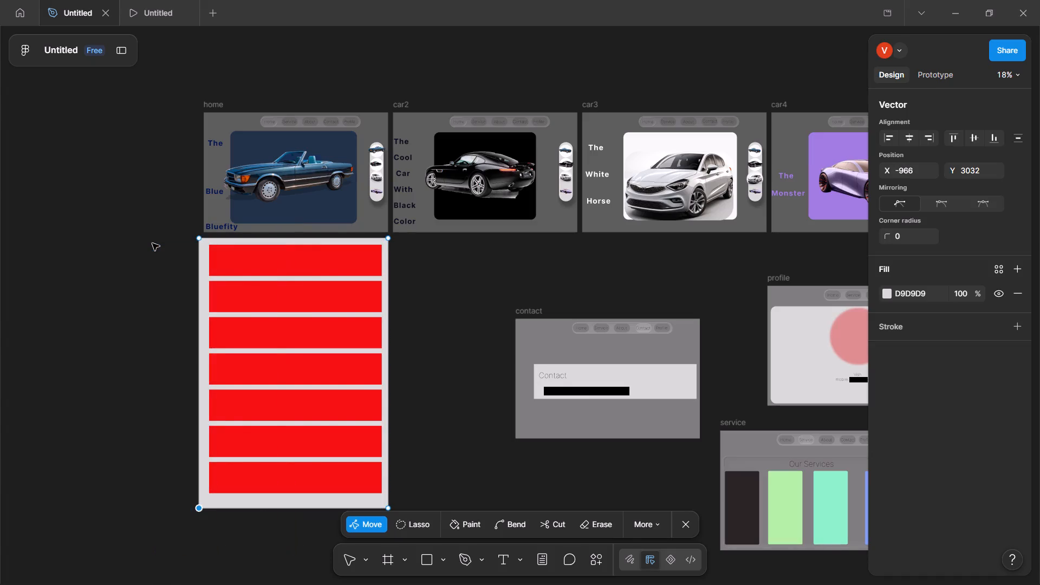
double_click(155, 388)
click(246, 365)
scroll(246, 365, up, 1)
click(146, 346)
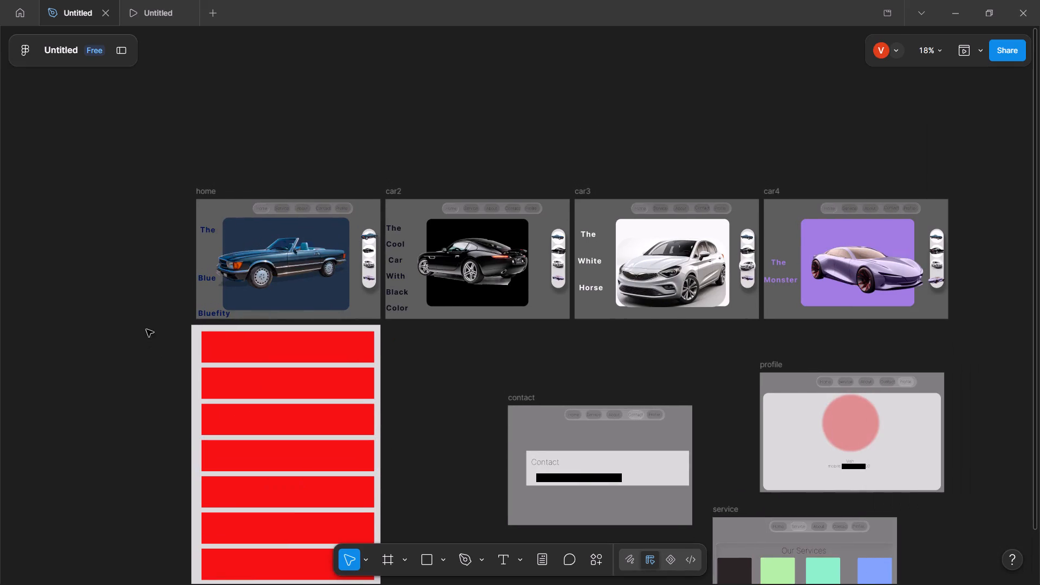
Select the grey rectangle with all seven red bars and flatten them into a single vector.
drag(147, 313, 174, 322)
scroll(193, 433, down, 1)
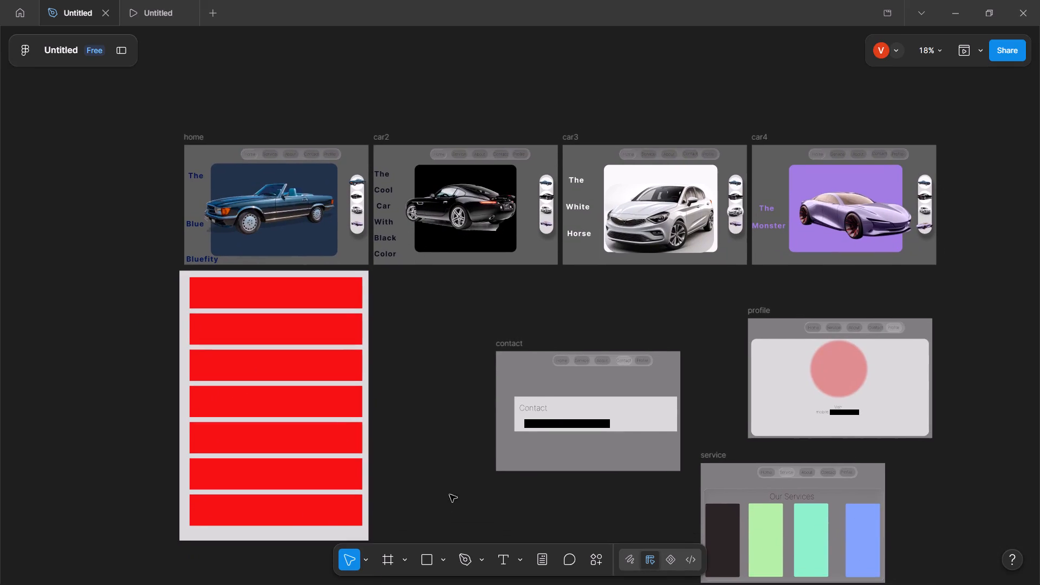
drag(426, 529, 73, 282)
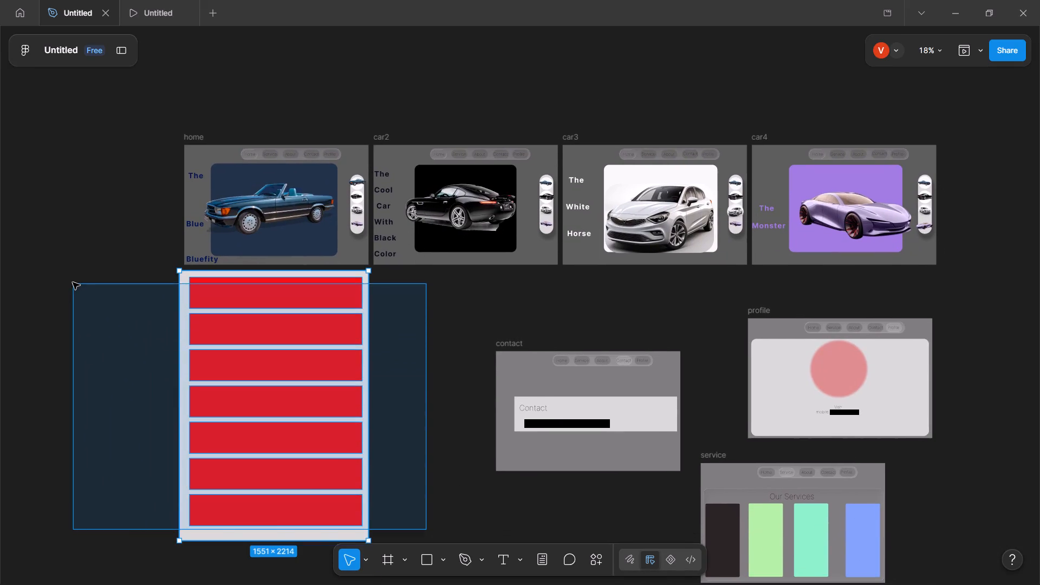
drag(73, 282, 72, 279)
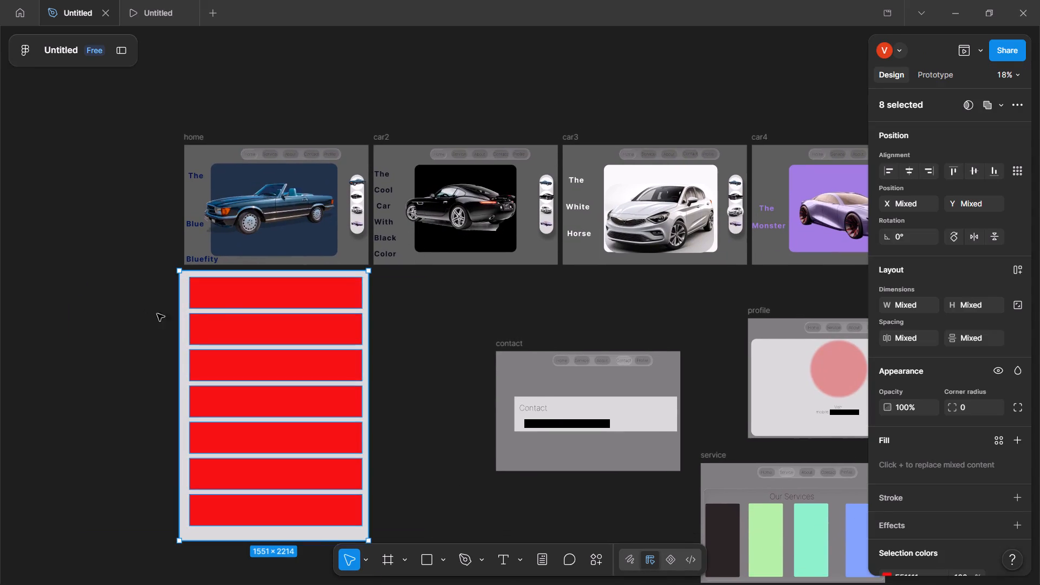
right_click(219, 291)
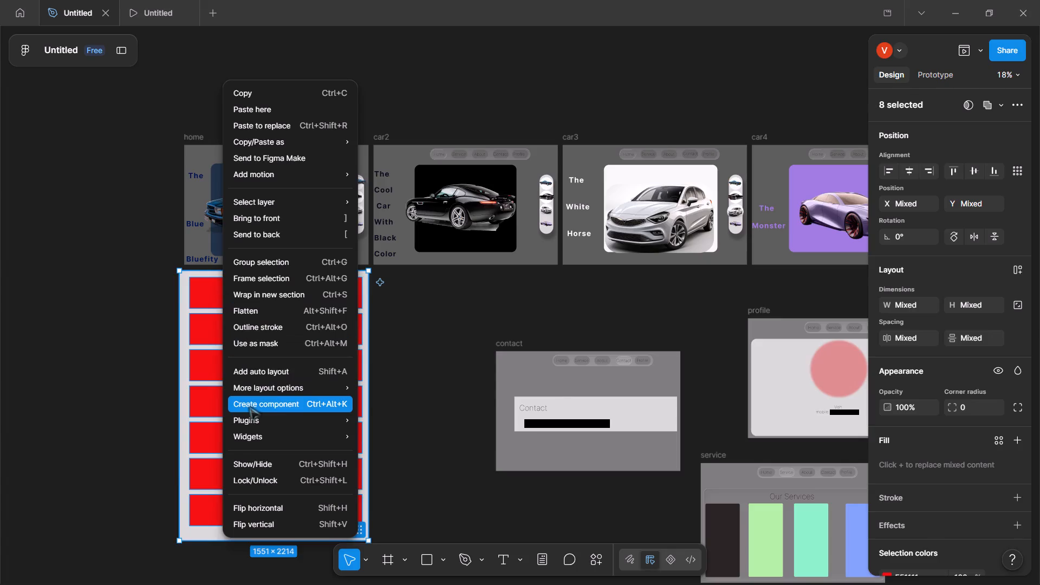
drag(249, 329, 250, 318)
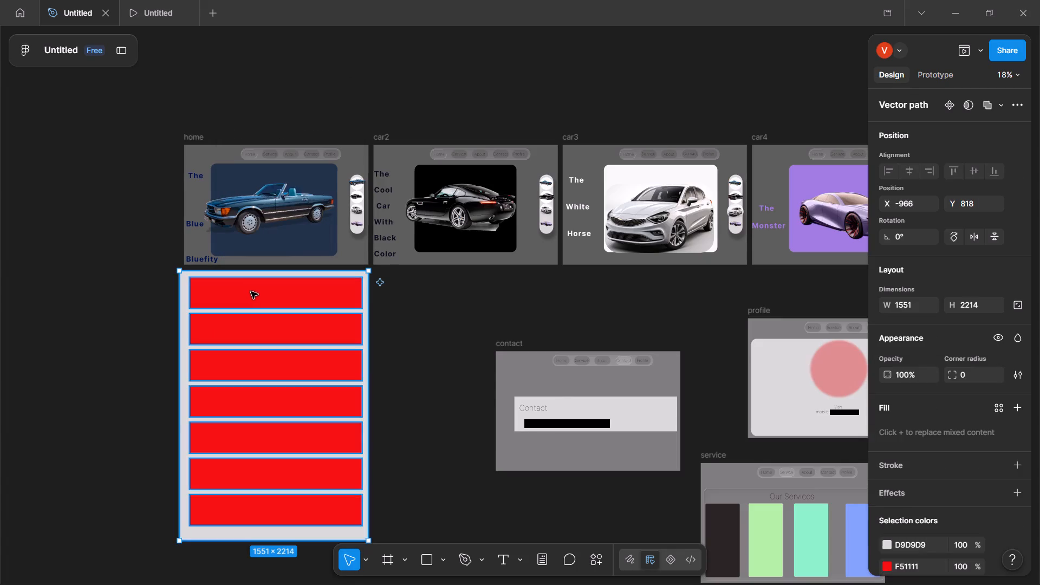
Wrap the flattened red-bar vector in a frame and turn on Clip content for it.
right_click(251, 289)
click(278, 307)
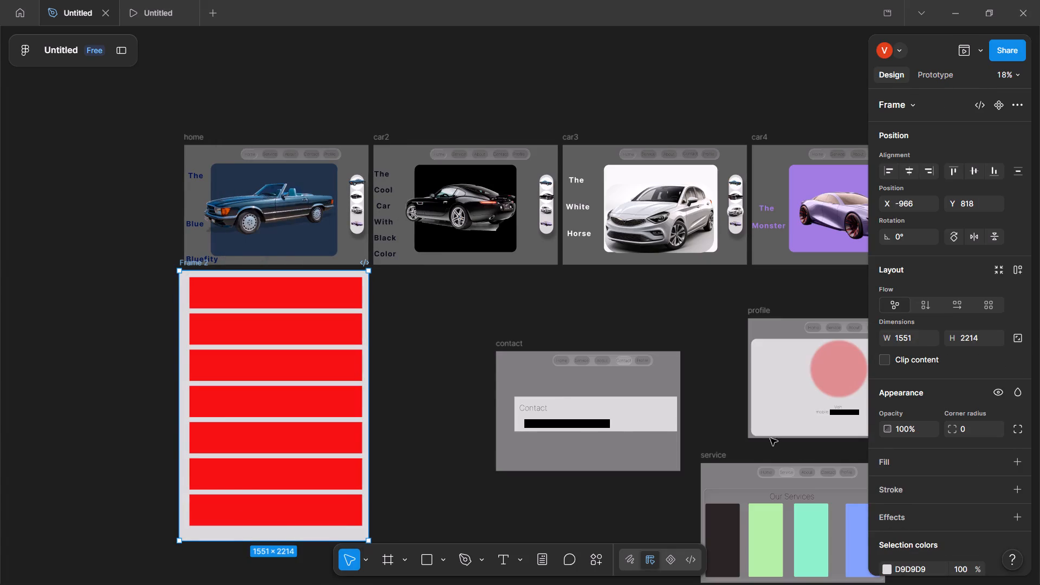
click(882, 354)
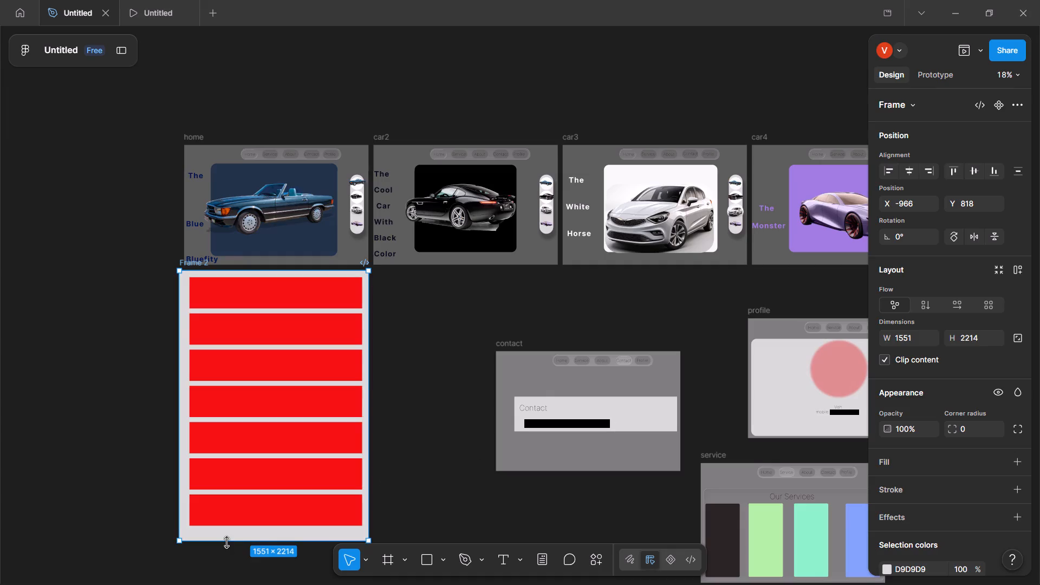
Resize the new frame to about 1512 × 331, aligning its left edge with the home frame.
drag(226, 542, 219, 305)
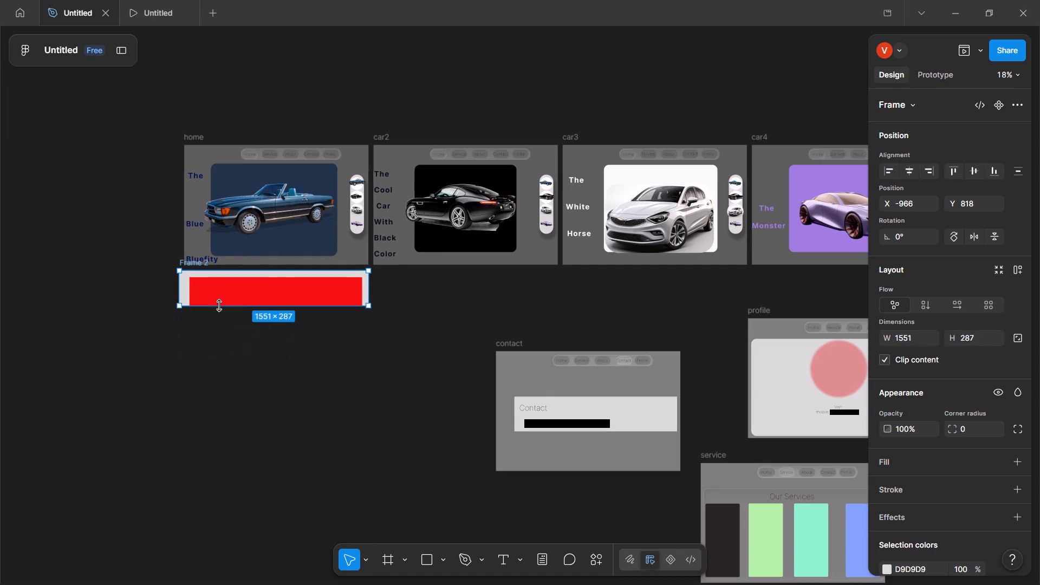
drag(219, 305, 219, 311)
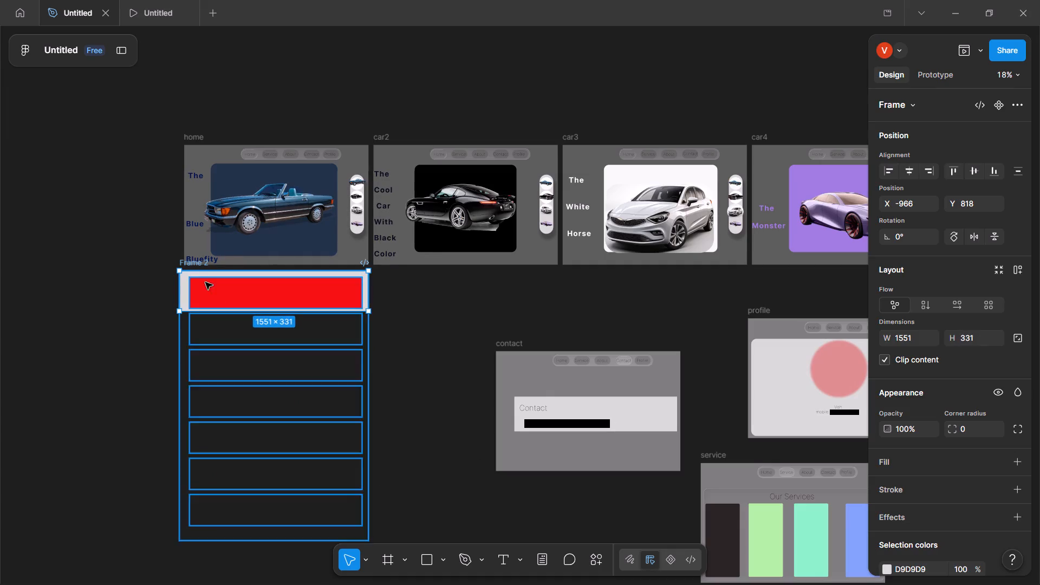
click(183, 283)
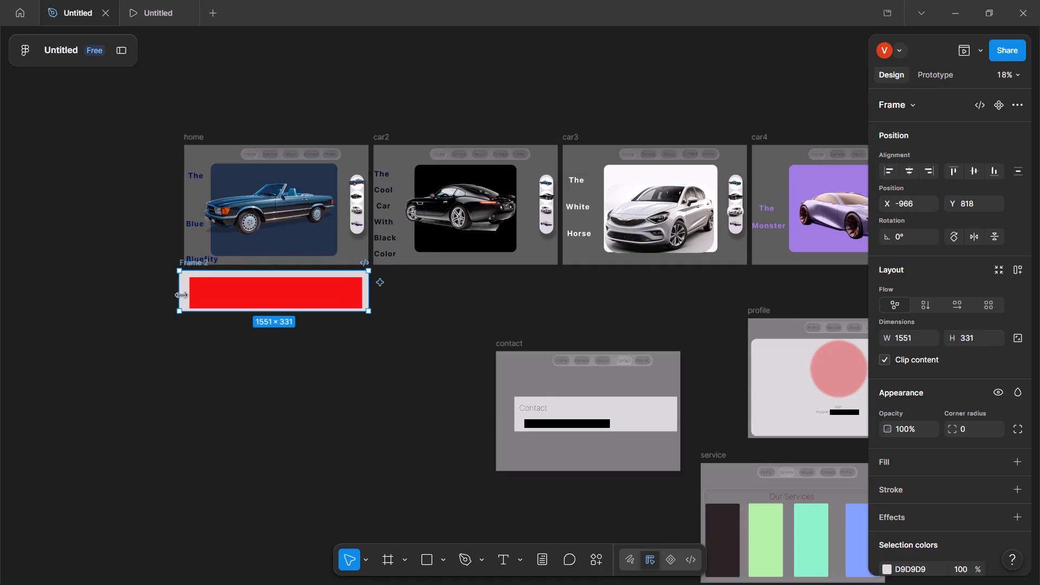
drag(181, 295, 181, 289)
drag(181, 289, 180, 289)
scroll(196, 353, up, 4)
scroll(129, 428, down, 1)
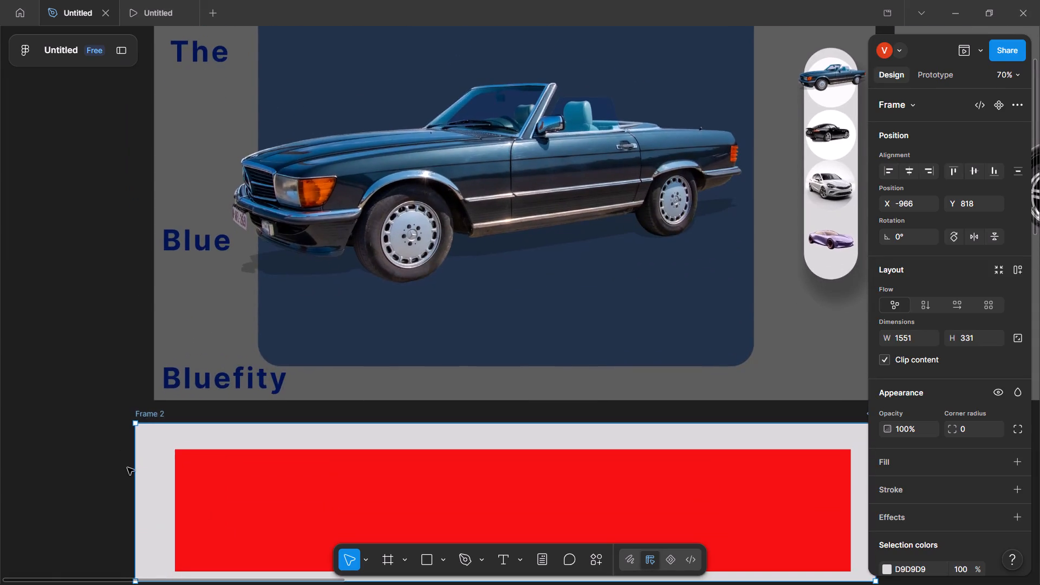
drag(132, 469, 153, 466)
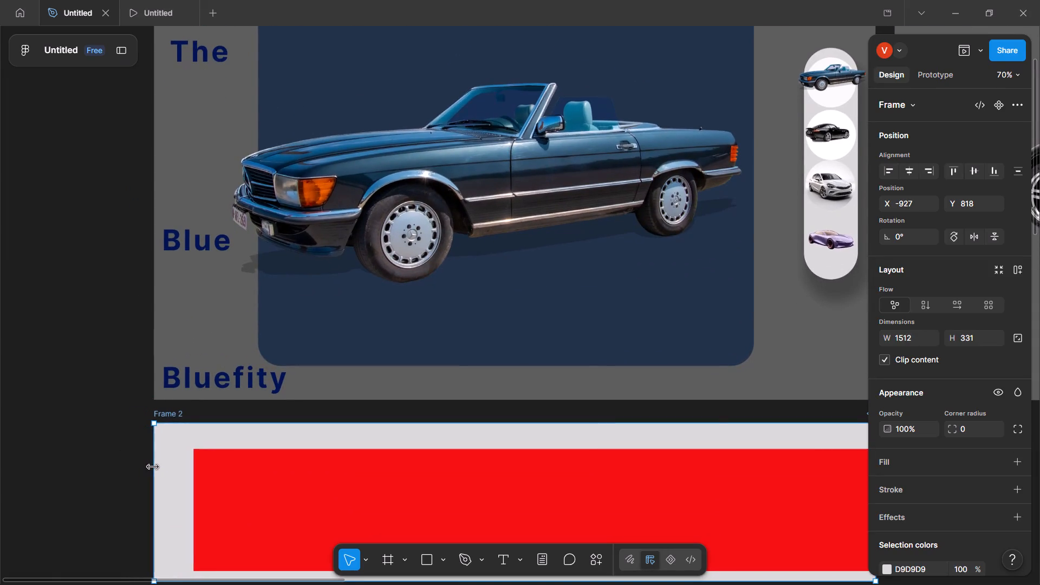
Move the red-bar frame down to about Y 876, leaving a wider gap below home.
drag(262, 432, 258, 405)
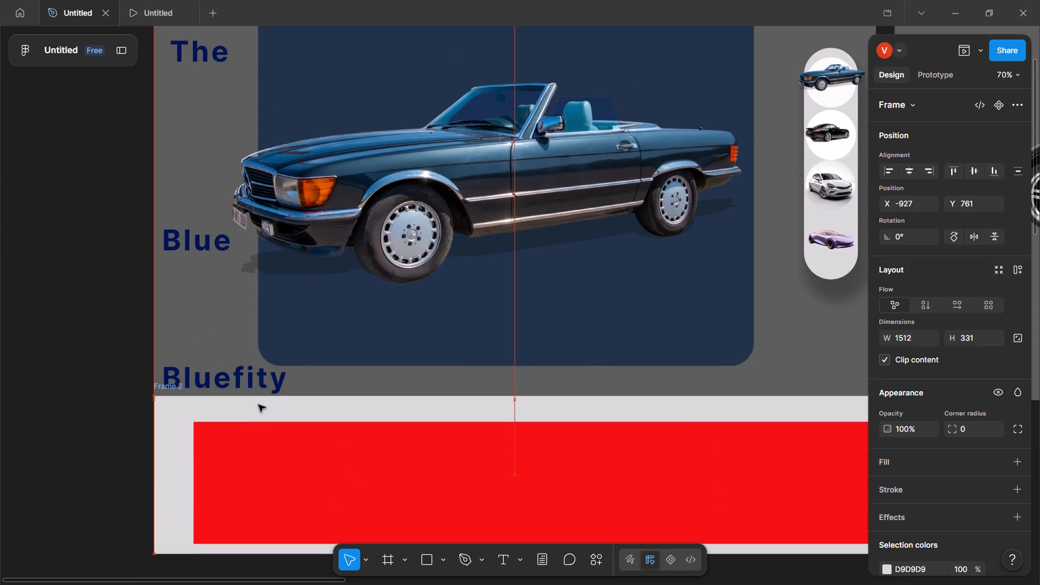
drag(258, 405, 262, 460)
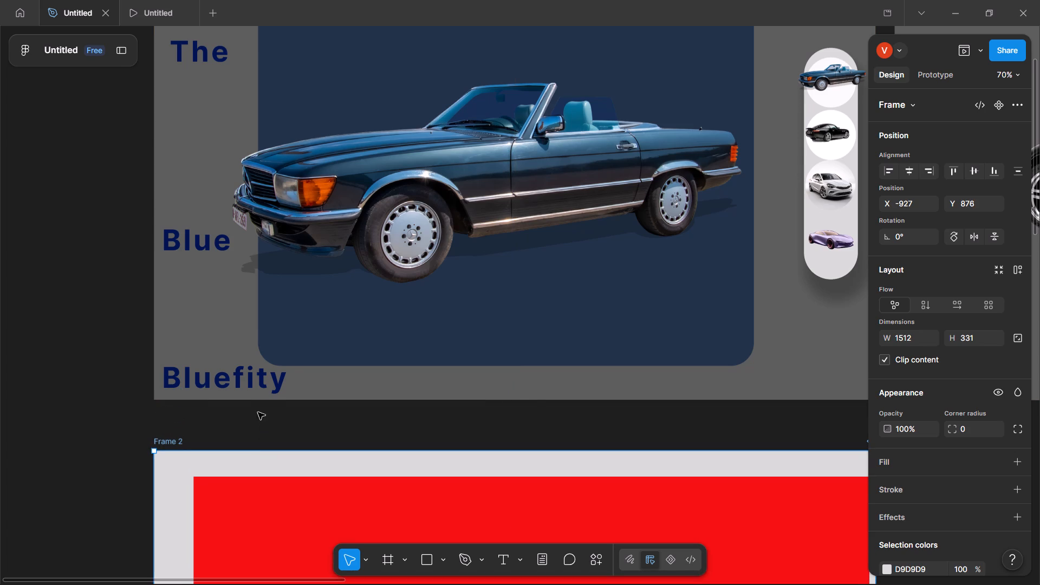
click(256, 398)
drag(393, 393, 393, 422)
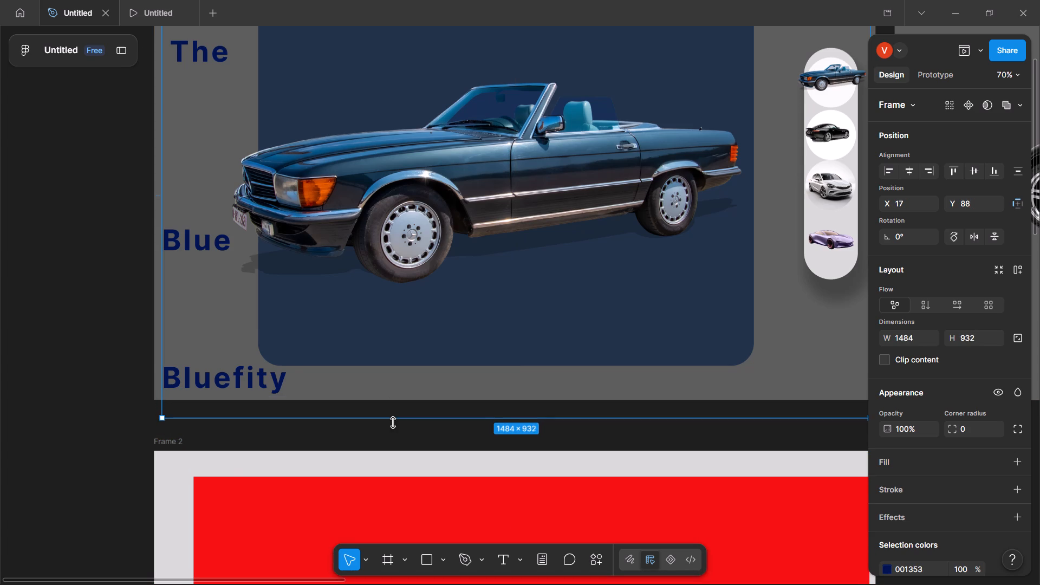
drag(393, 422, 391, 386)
Extend the home frame downward to about 1512 × 1148.
scroll(325, 390, up, 2)
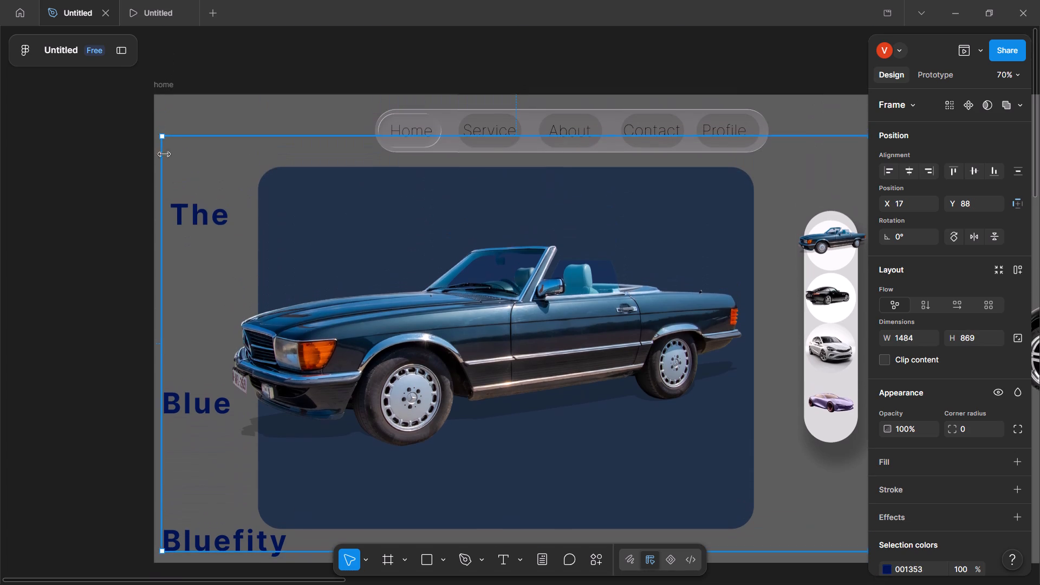
click(169, 84)
scroll(200, 222, down, 2)
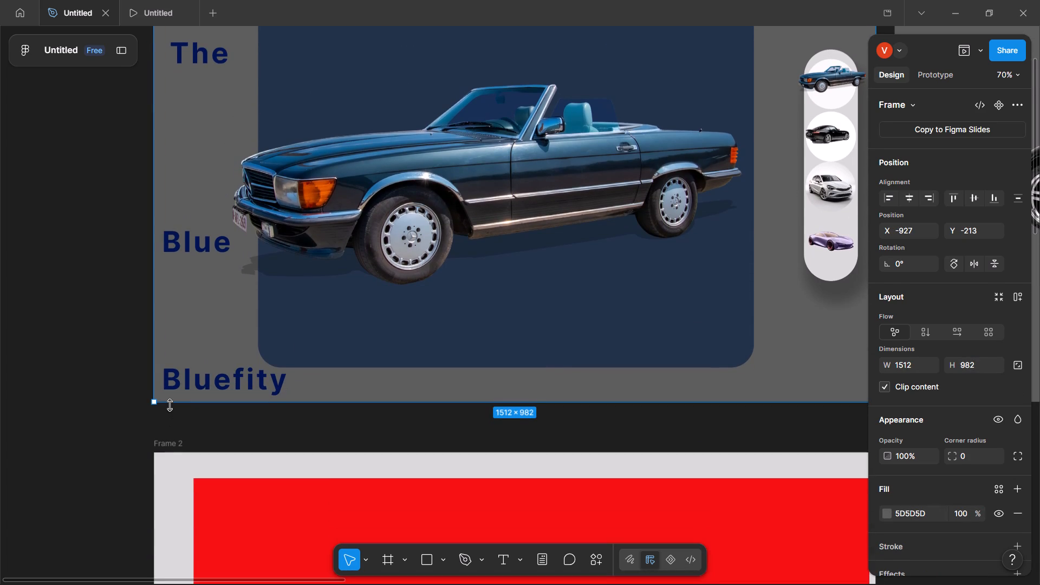
drag(170, 405, 176, 481)
Move the red-bar frame into the bottom of the home frame at about X 17, Y 1012.
scroll(167, 466, down, 2)
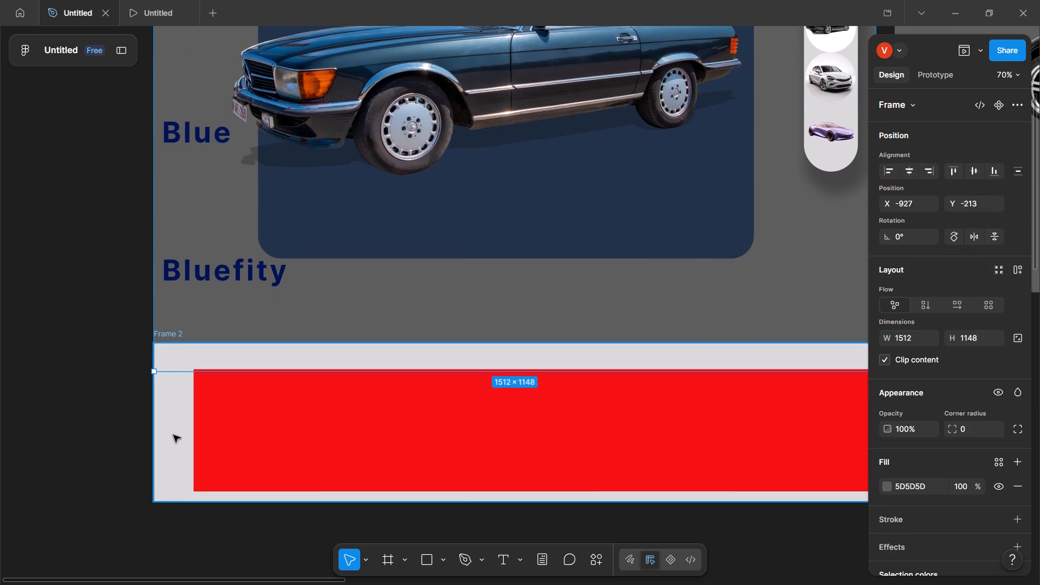
drag(168, 401, 173, 377)
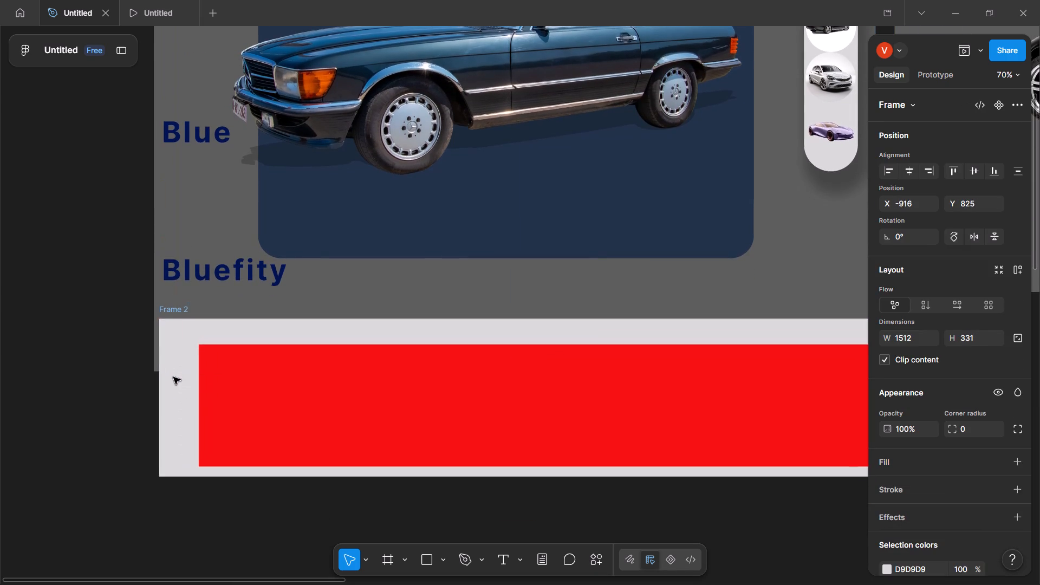
drag(173, 377, 176, 364)
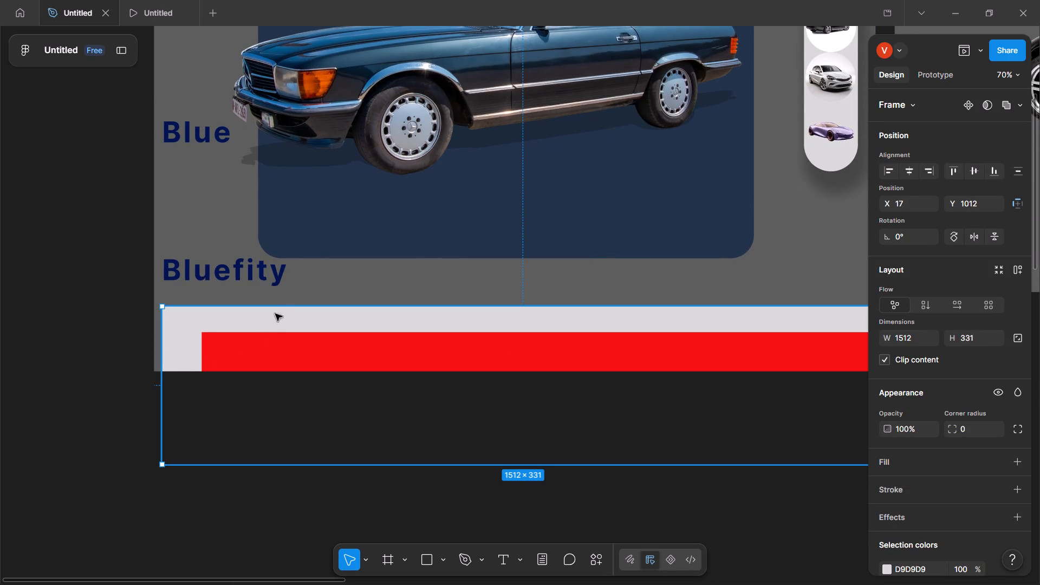
Lower the red-bar frame's top edge to home's bottom edge at Y 1148, reducing its height to 195.
drag(282, 303, 282, 347)
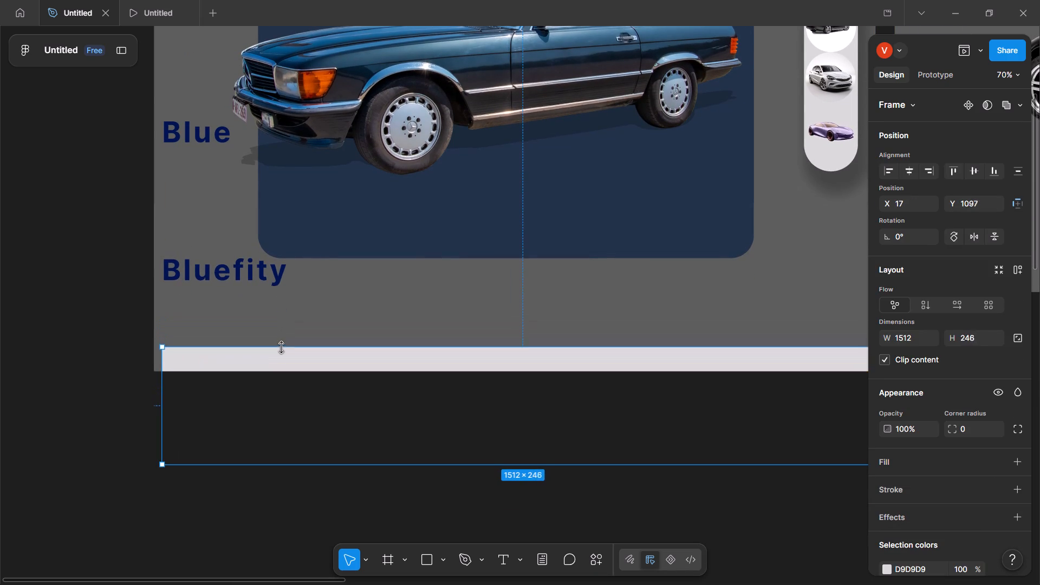
drag(282, 347, 282, 370)
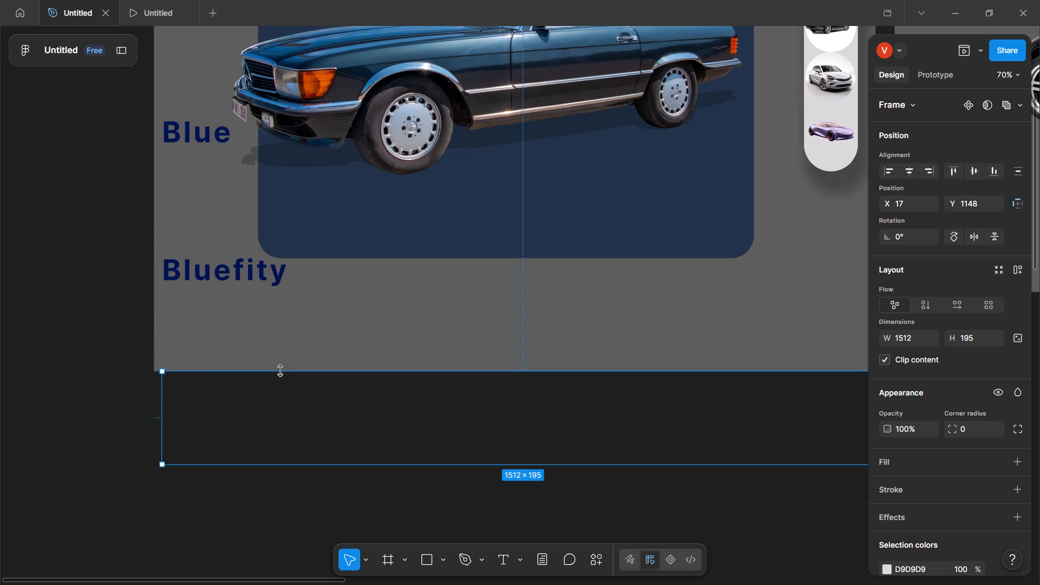
click(96, 346)
Test vertical scrolling of the home page in the prototype preview.
scroll(96, 346, up, 3)
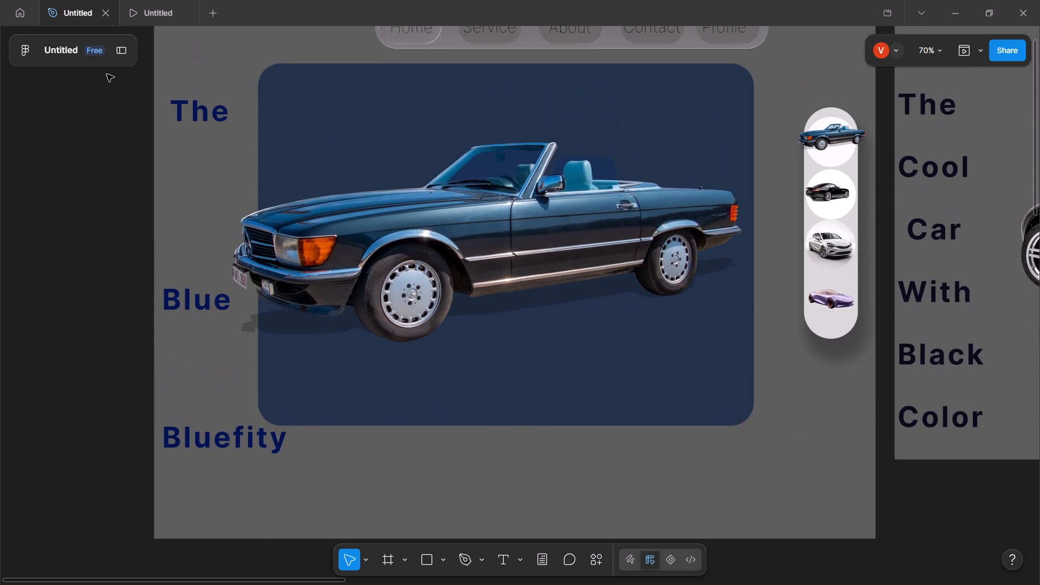
scroll(107, 61, up, 1)
click(134, 21)
click(354, 416)
scroll(354, 416, down, 2)
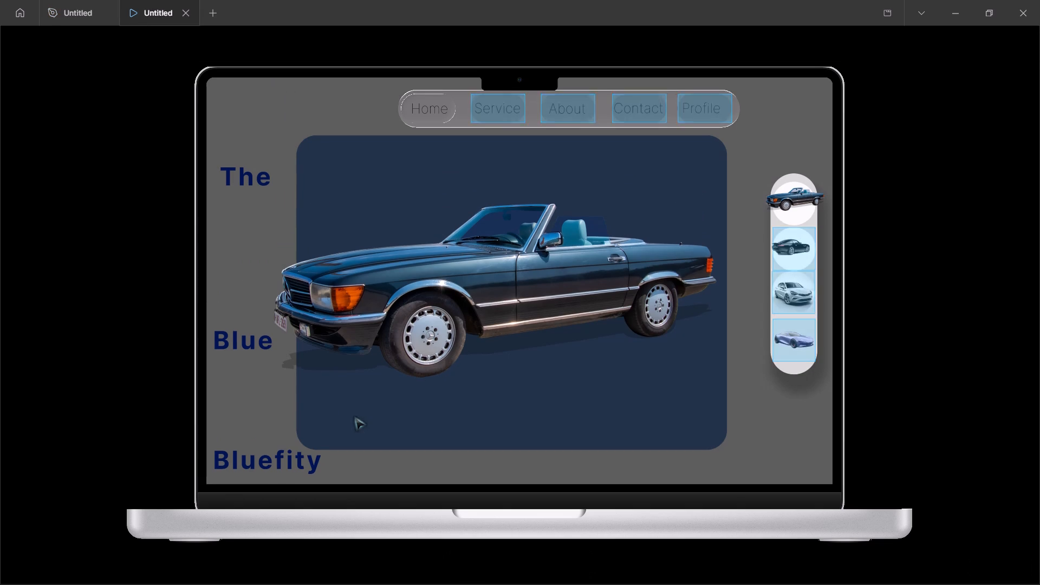
scroll(354, 416, down, 2)
scroll(354, 416, up, 5)
click(389, 388)
scroll(389, 388, up, 3)
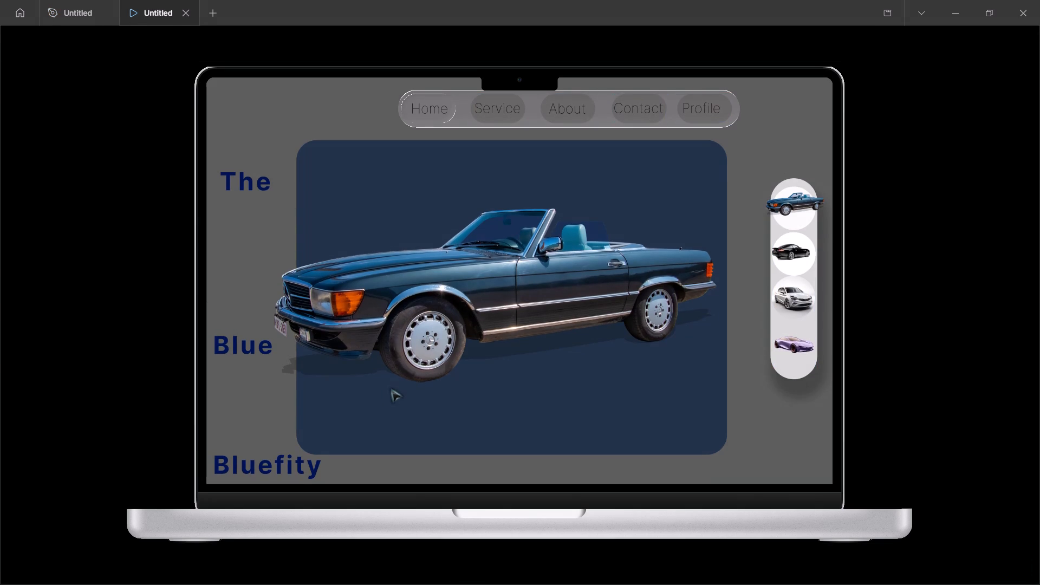
drag(424, 389, 422, 402)
drag(422, 399, 412, 319)
drag(407, 414, 394, 280)
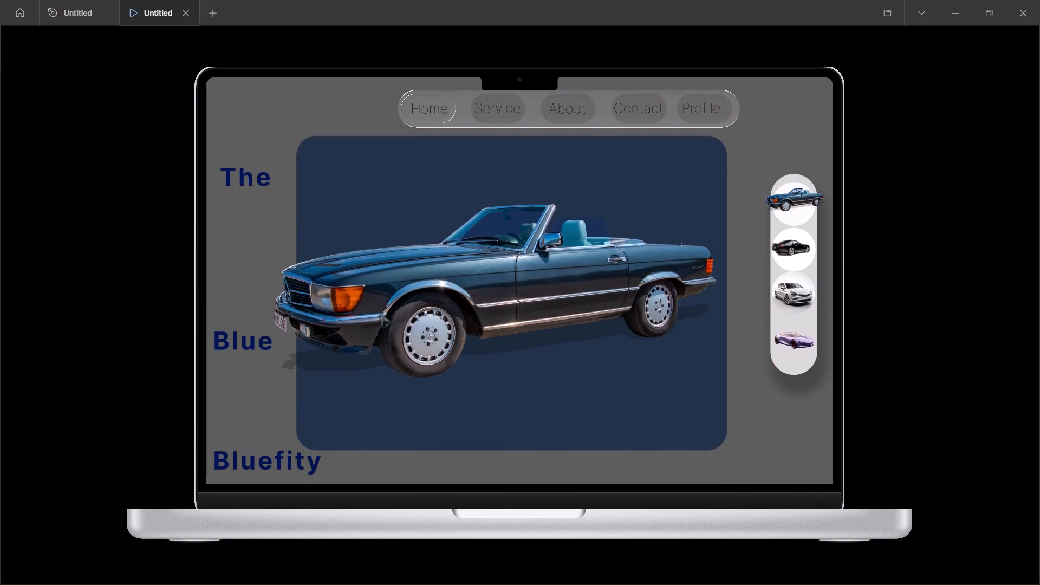
drag(386, 413, 369, 267)
Back in the design file, set the overflow of the red-bar frame below home to Vertical.
click(84, 9)
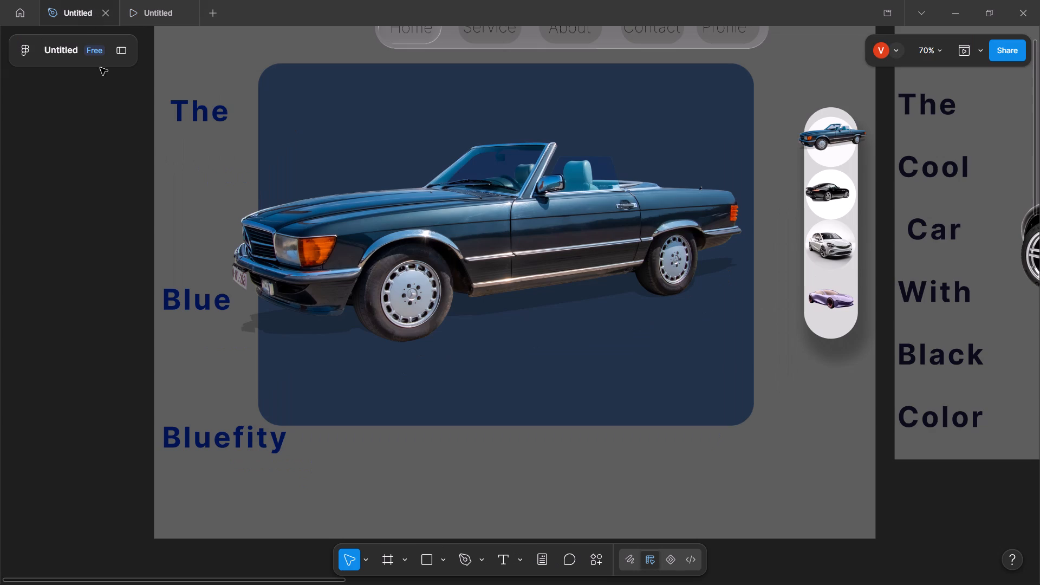
scroll(387, 526, down, 2)
click(255, 401)
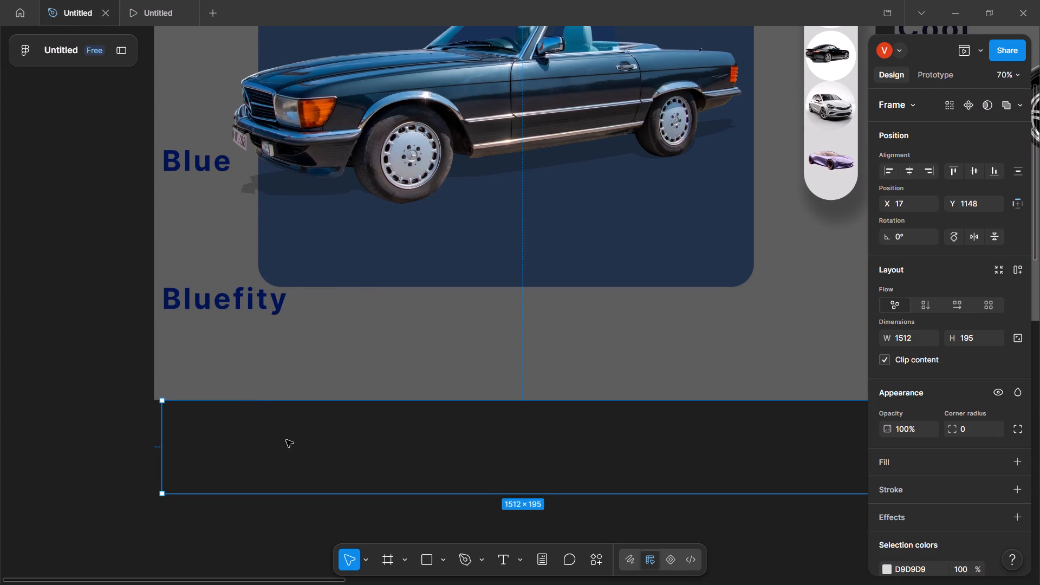
click(917, 71)
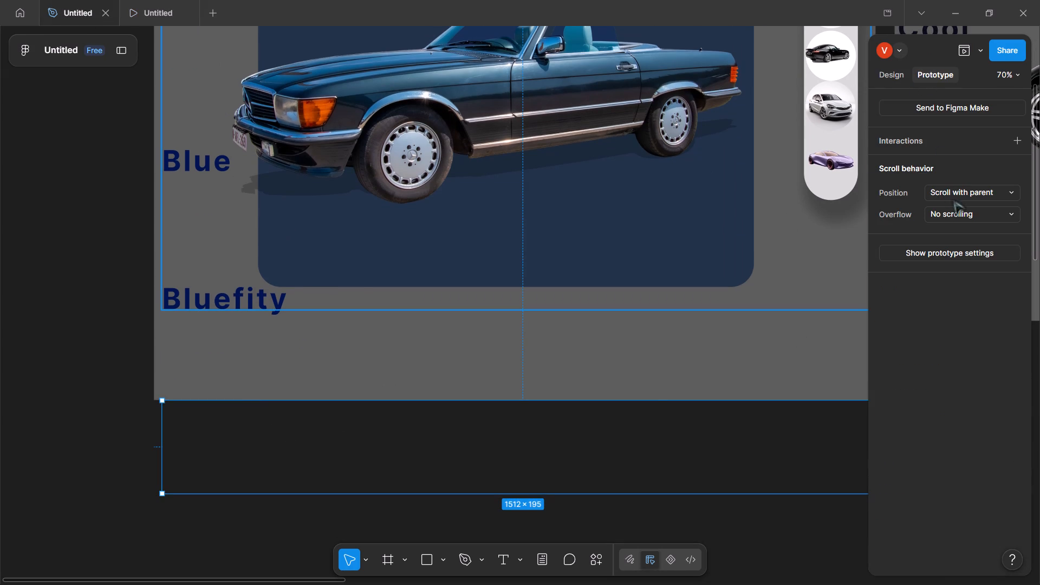
click(955, 212)
click(951, 243)
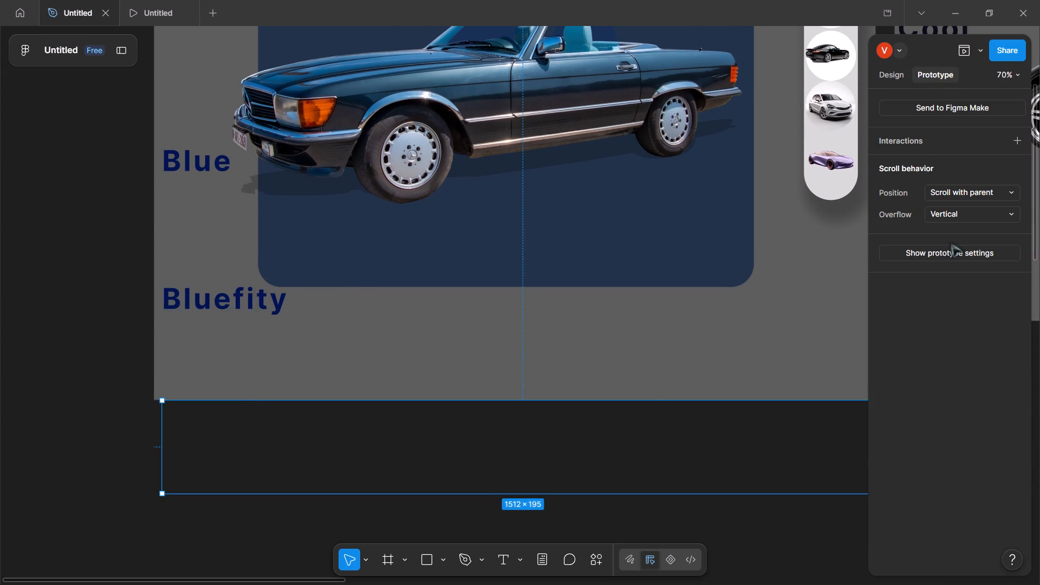
Test the home page's scrolling again in the prototype preview.
click(158, 6)
click(339, 348)
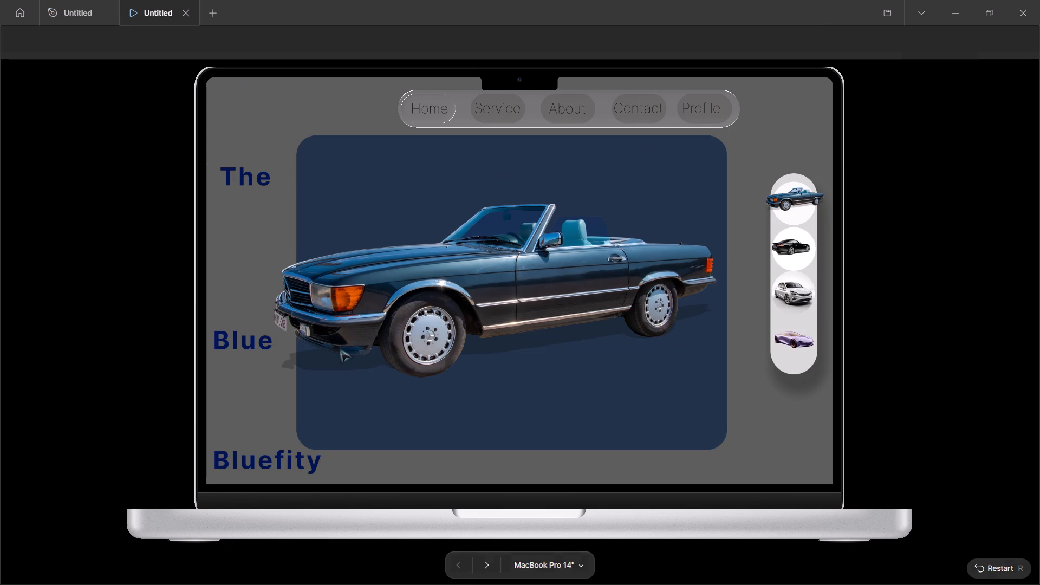
scroll(340, 348, down, 8)
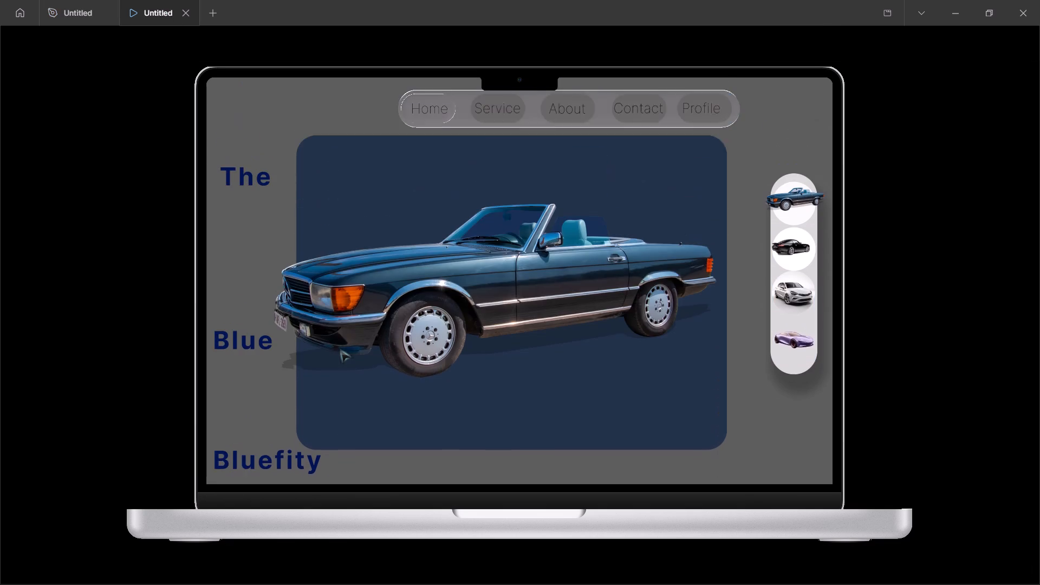
scroll(340, 348, down, 1)
scroll(340, 348, up, 4)
scroll(340, 348, down, 12)
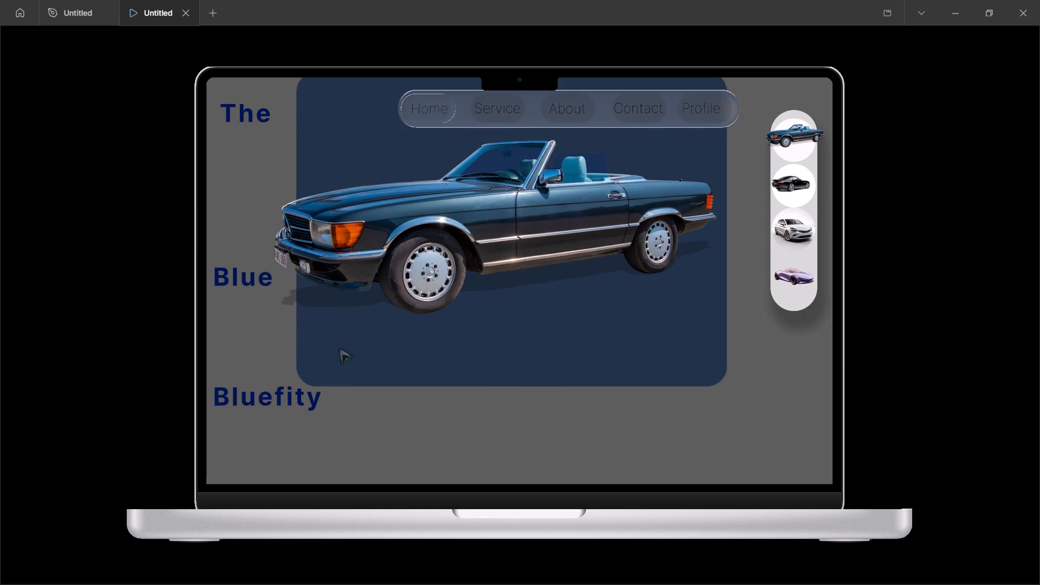
Check how the home page and its navigation bar behave when scrolled vertically in the prototype preview.
scroll(340, 348, down, 3)
drag(359, 358, 342, 265)
drag(388, 369, 421, 404)
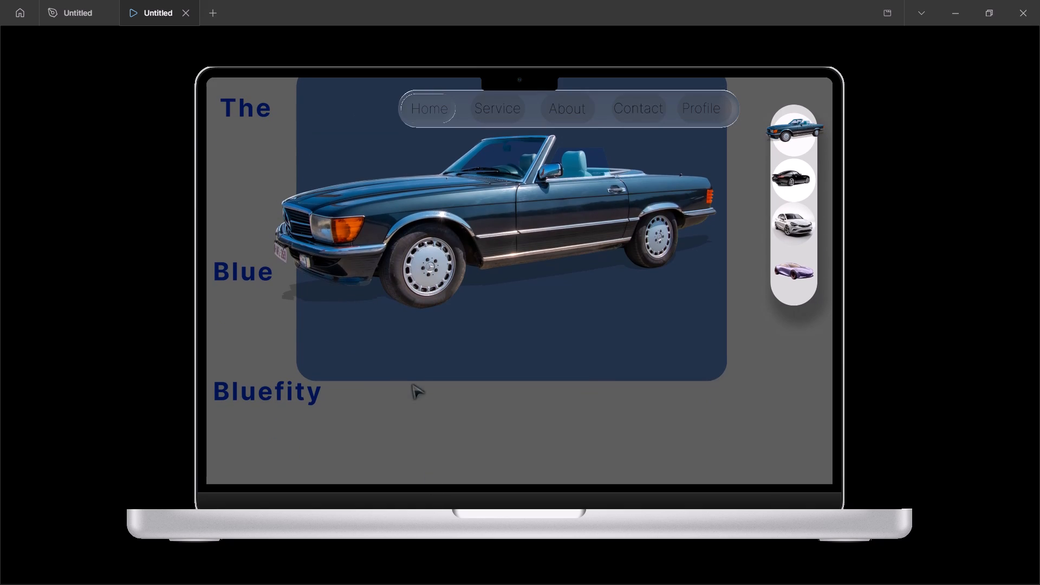
scroll(412, 384, up, 13)
scroll(412, 384, down, 1)
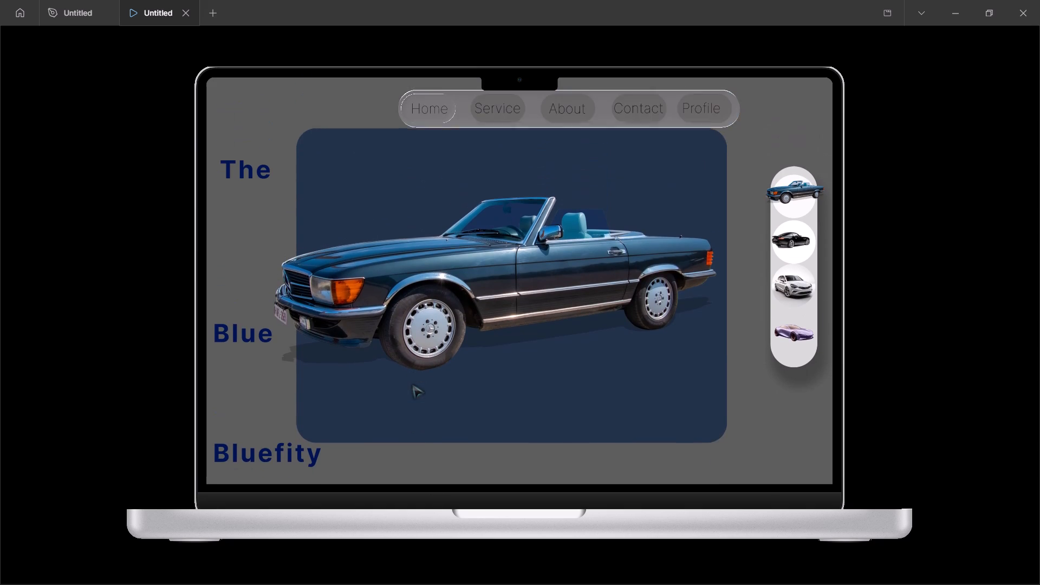
scroll(412, 384, down, 2)
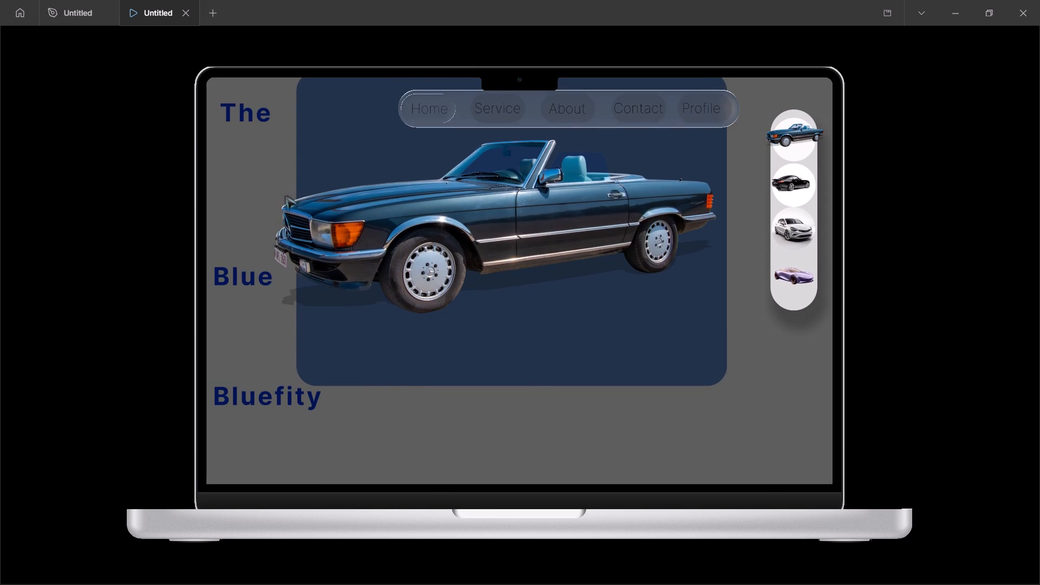
drag(423, 116, 450, 161)
drag(420, 103, 443, 108)
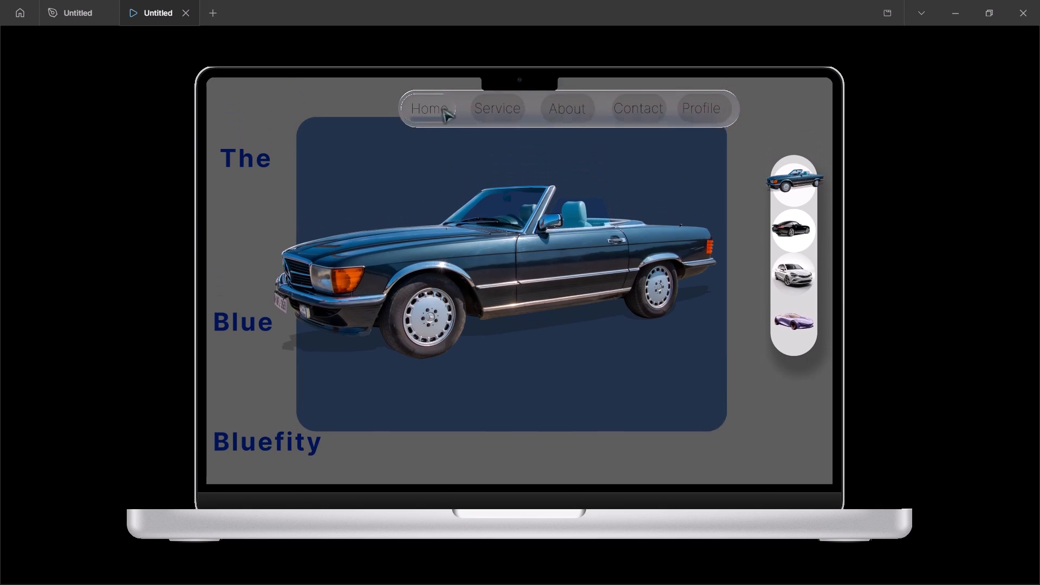
drag(443, 108, 463, 122)
scroll(447, 152, down, 1)
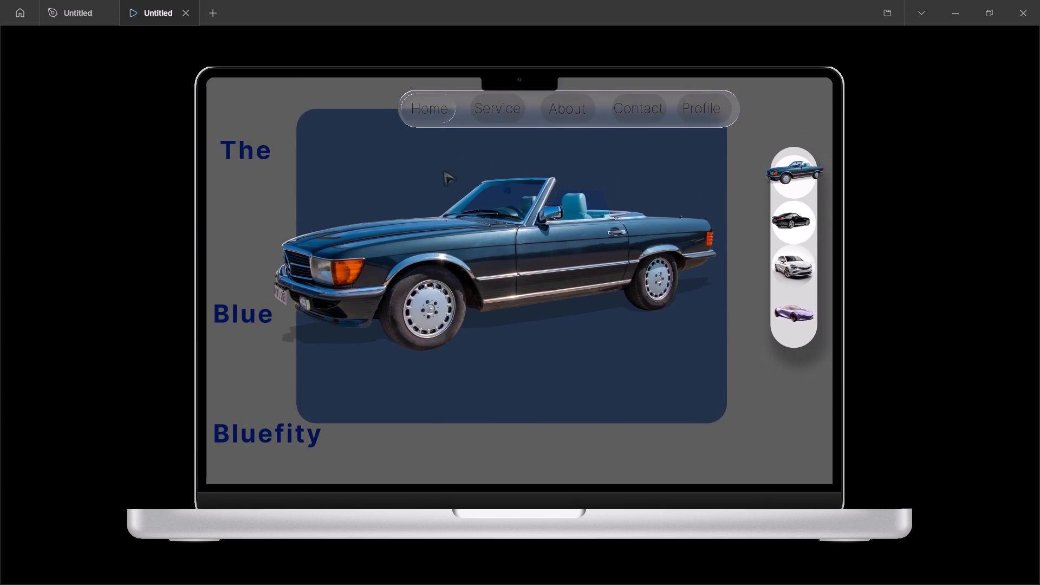
scroll(444, 171, down, 1)
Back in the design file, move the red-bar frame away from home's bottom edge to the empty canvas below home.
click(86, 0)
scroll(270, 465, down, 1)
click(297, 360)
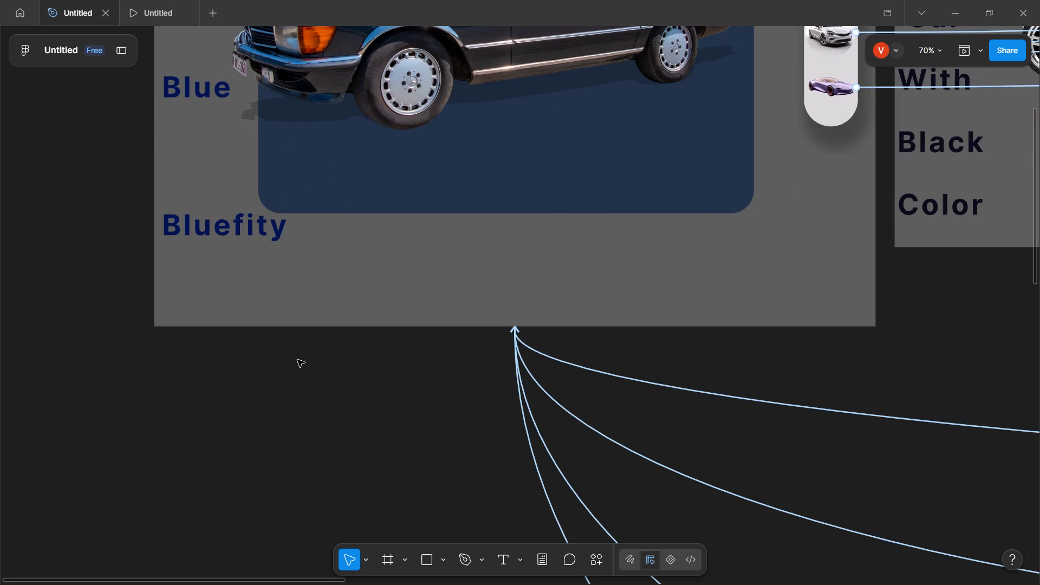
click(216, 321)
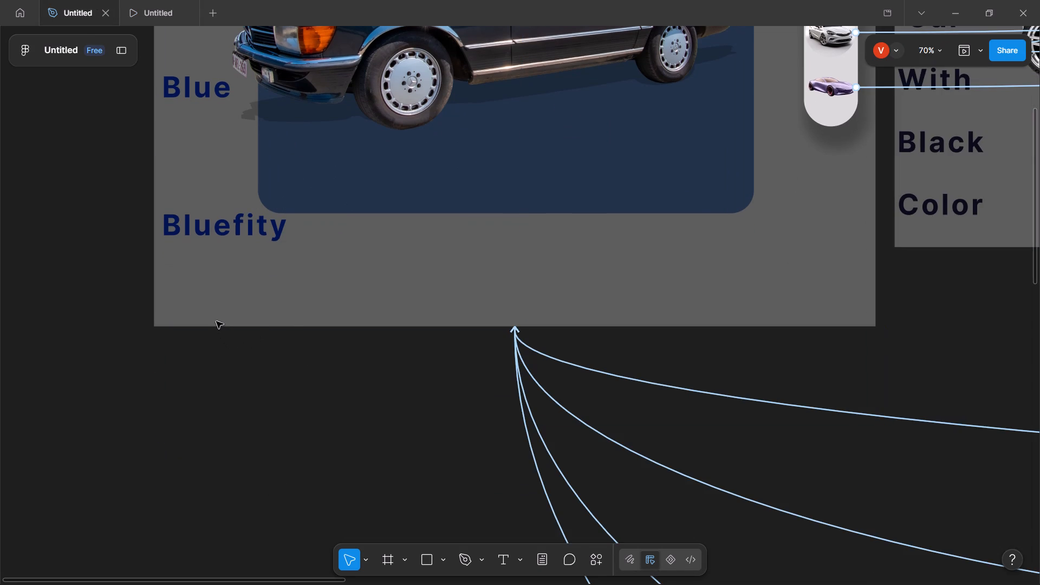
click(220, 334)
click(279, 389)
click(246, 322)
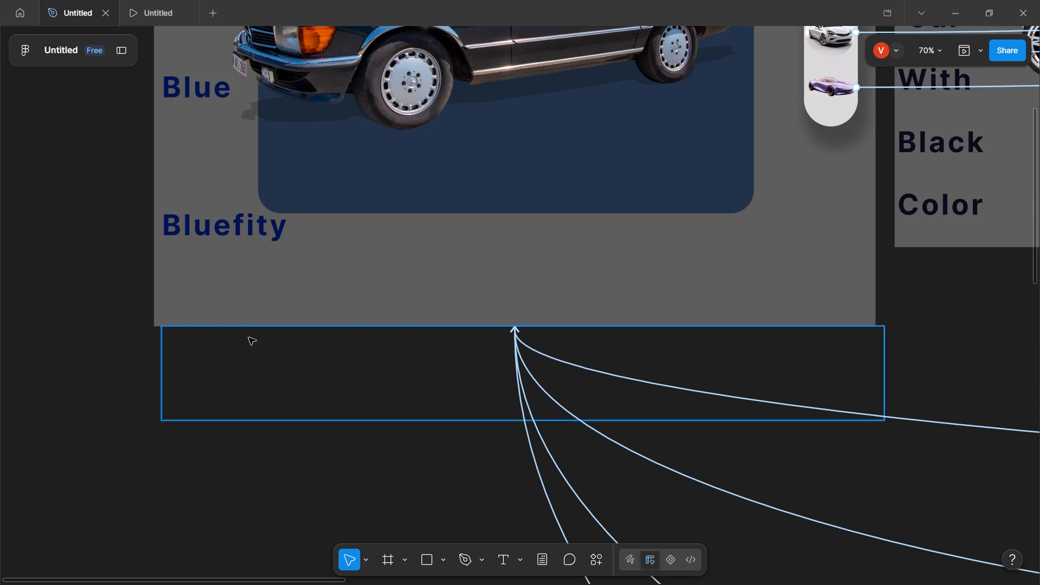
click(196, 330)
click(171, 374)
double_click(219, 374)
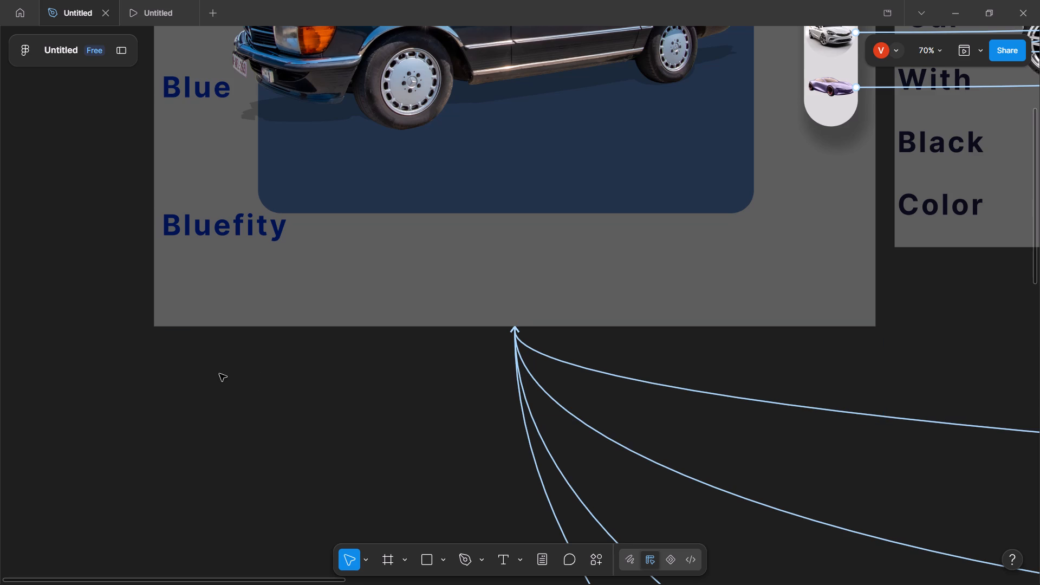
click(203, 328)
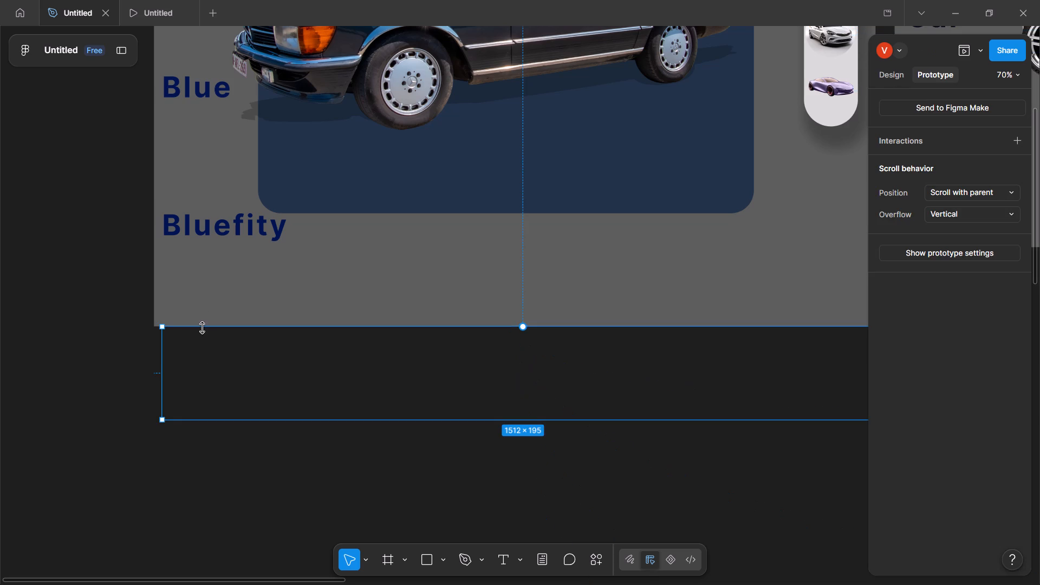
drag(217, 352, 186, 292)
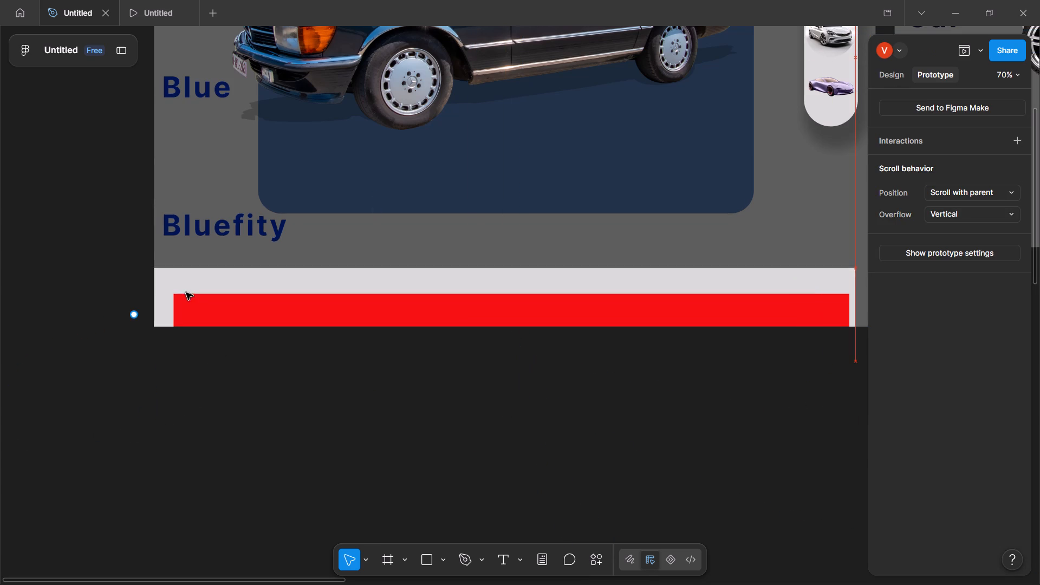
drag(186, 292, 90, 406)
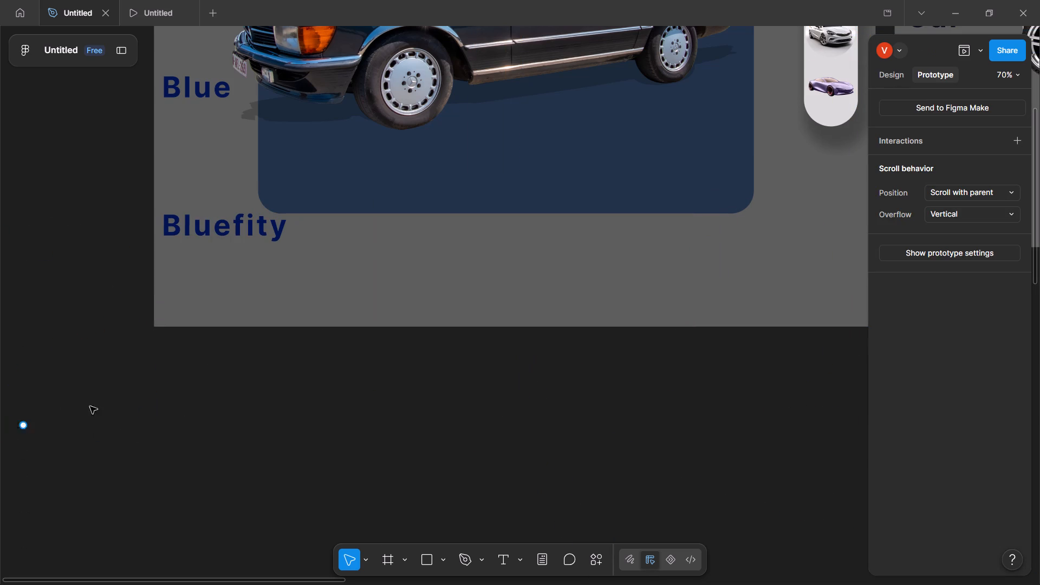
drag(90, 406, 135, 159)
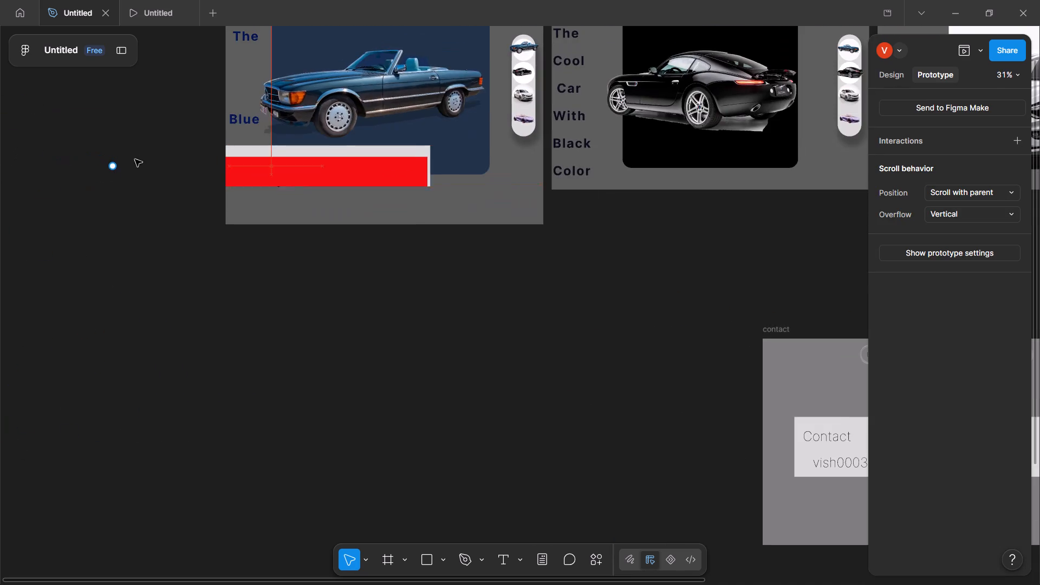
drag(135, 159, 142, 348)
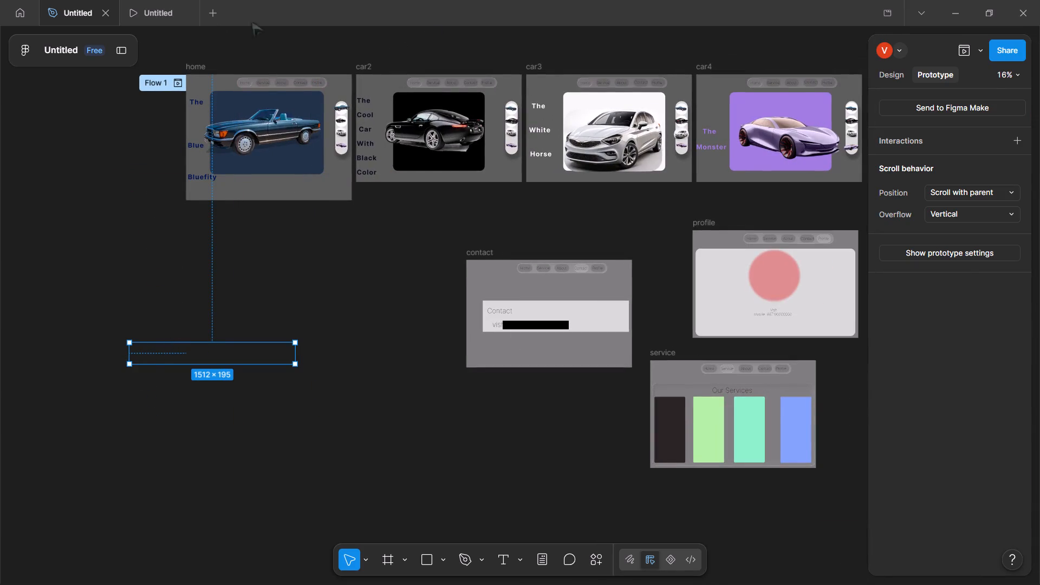
Open the inline prototype preview and move its window clear of the home frame.
click(977, 48)
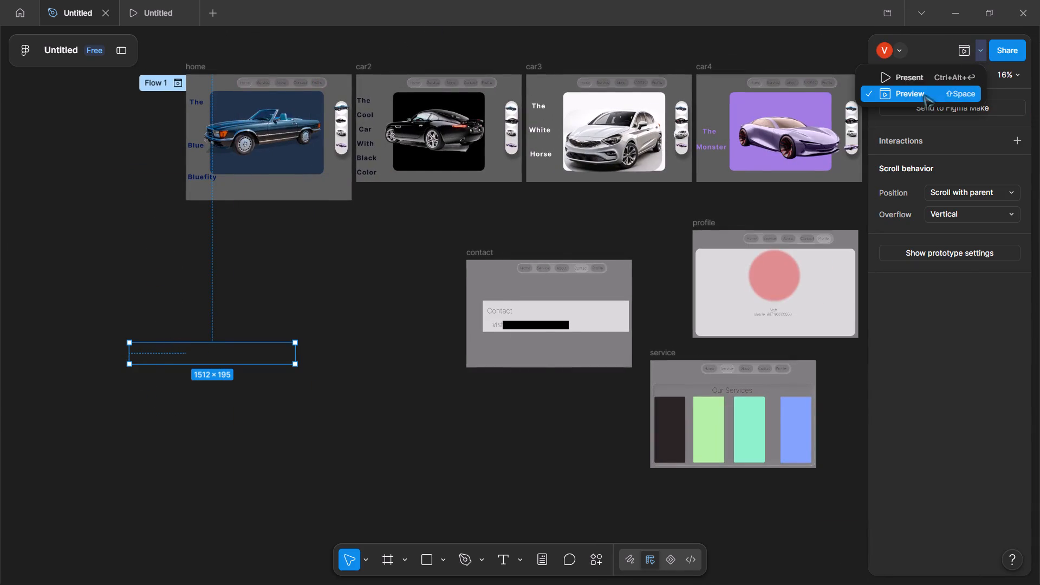
click(924, 95)
drag(295, 44, 570, 44)
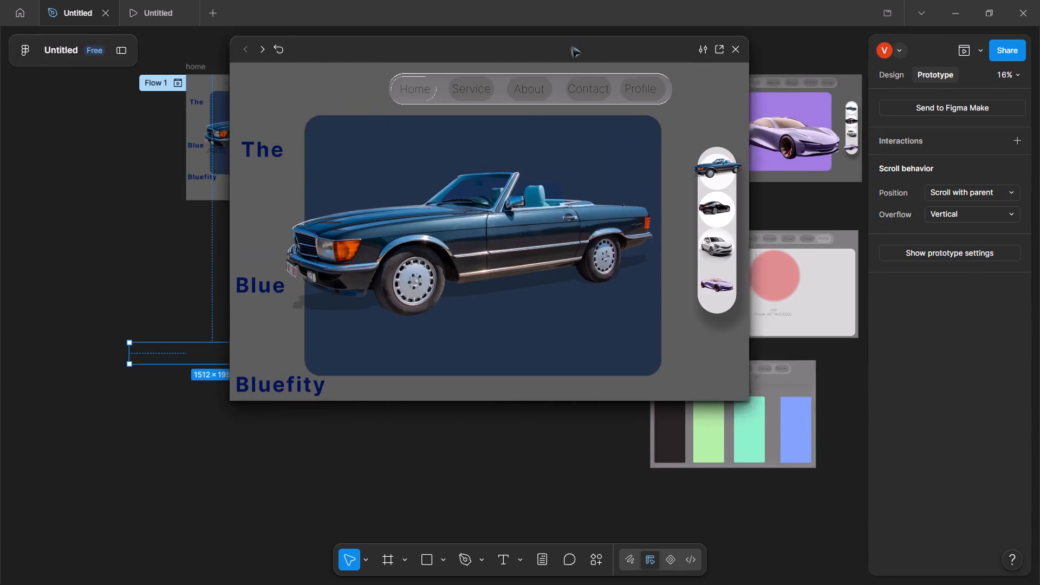
drag(570, 44, 674, 44)
Undo the recent red-bar frame edits, back to the separate Frame 2 overlapping home's bottom edge.
click(142, 339)
click(150, 349)
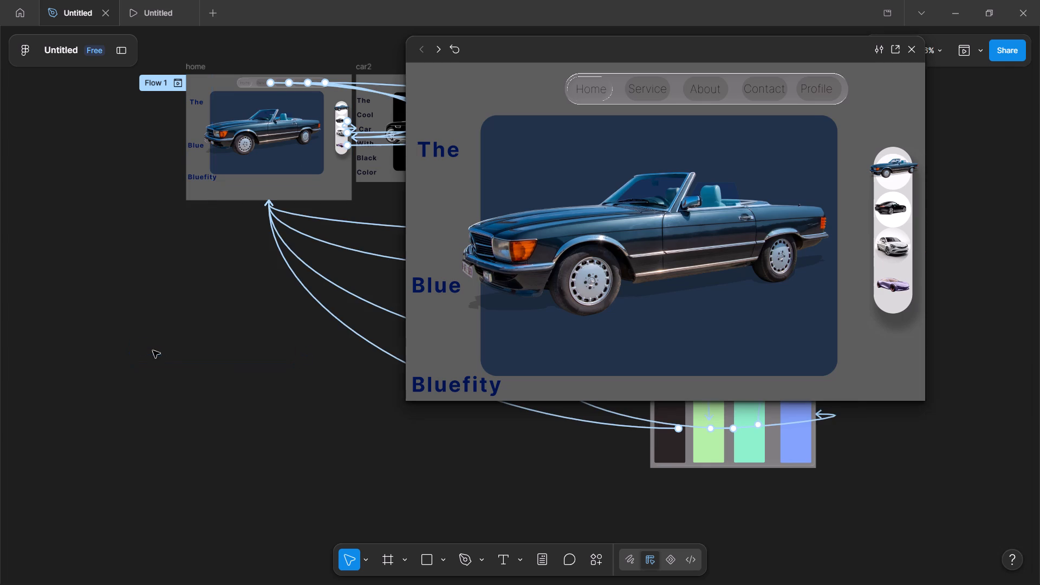
click(174, 310)
click(200, 213)
click(220, 233)
key(ctrl+z)
key(ctrl+z)
key(ctrl+z)
key(ctrl+z)
key(ctrl+z)
key(ctrl+z)
key(ctrl+z)
key(ctrl+z)
key(ctrl+z)
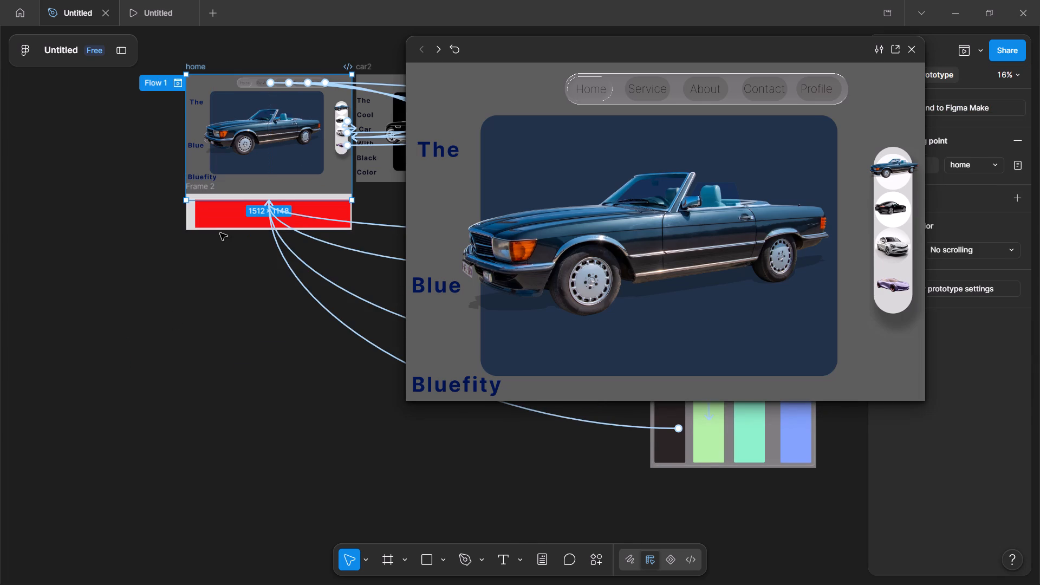
Move Frame 2 off home onto the empty canvas below it and keep it selected.
click(210, 259)
drag(198, 184, 135, 276)
click(135, 279)
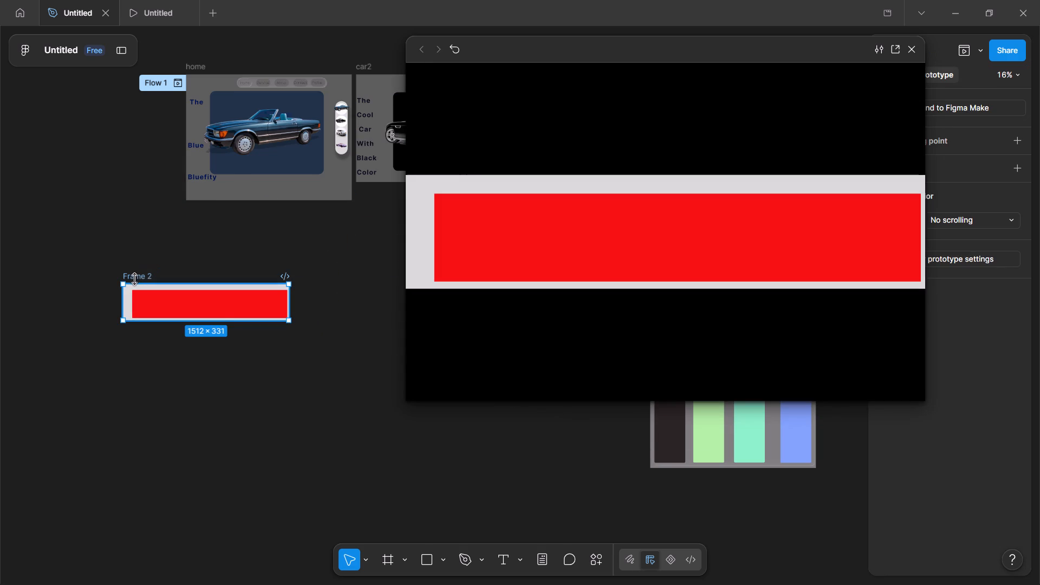
Test the scrolling of Frame 2 in the inline preview.
click(575, 231)
scroll(575, 231, down, 20)
scroll(575, 231, down, 20)
scroll(575, 231, down, 20)
scroll(575, 231, up, 20)
scroll(575, 231, up, 20)
scroll(575, 231, up, 20)
scroll(575, 231, down, 20)
scroll(575, 231, down, 20)
scroll(575, 231, down, 20)
scroll(575, 231, up, 20)
scroll(575, 231, up, 17)
scroll(575, 231, down, 4)
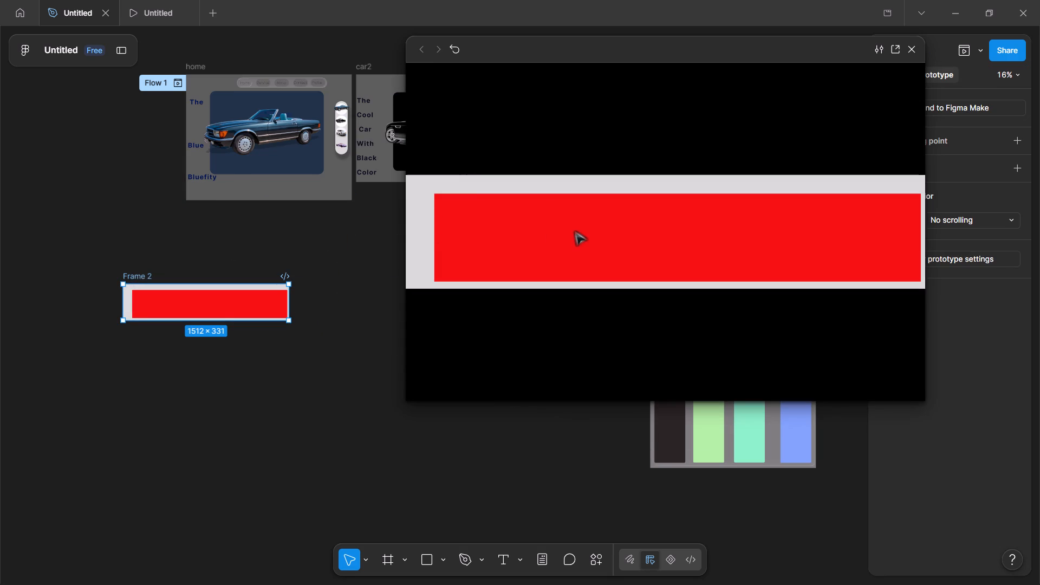
right_click(575, 231)
scroll(575, 231, left, 3)
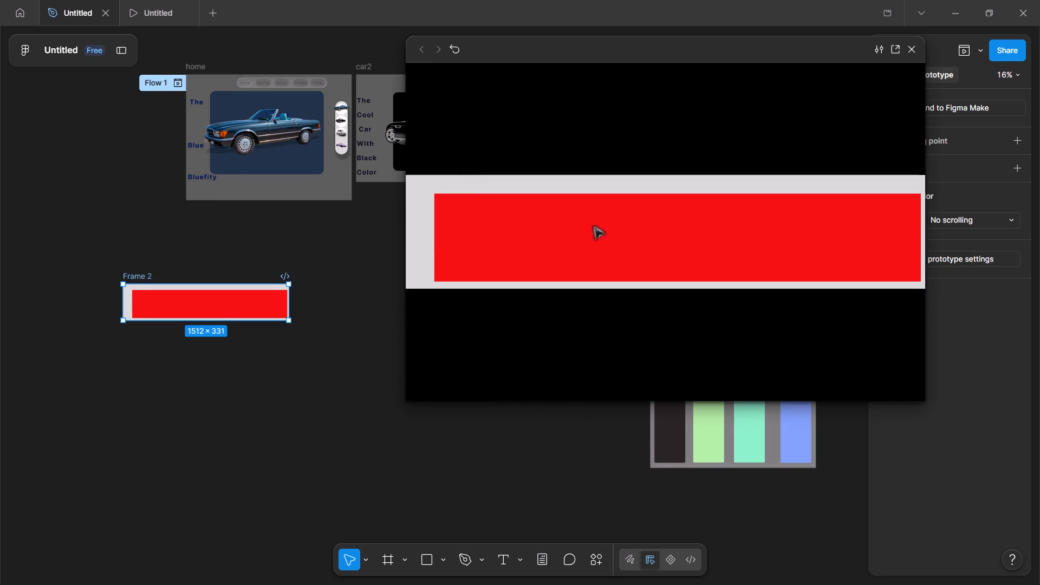
click(594, 225)
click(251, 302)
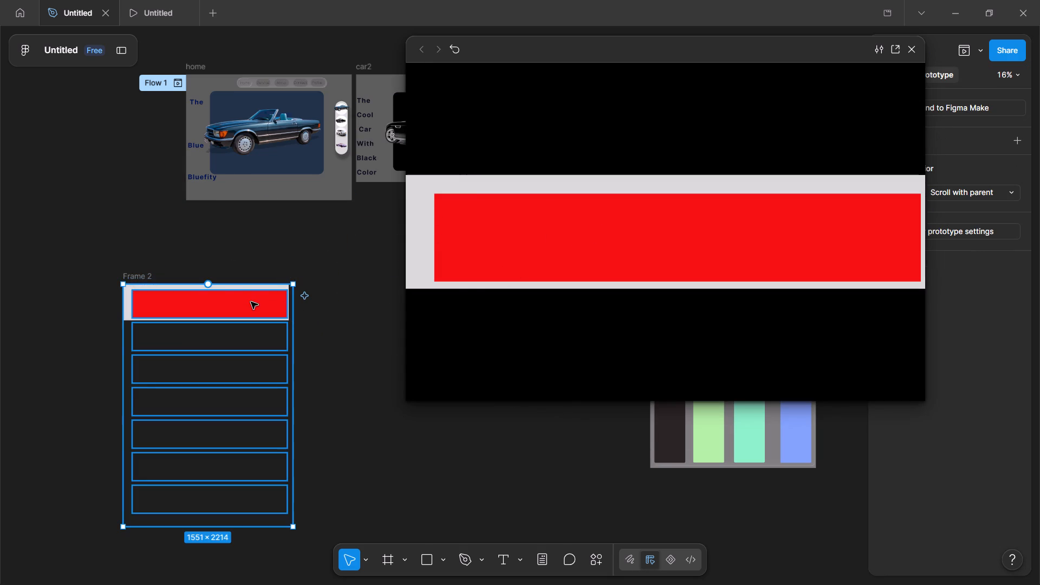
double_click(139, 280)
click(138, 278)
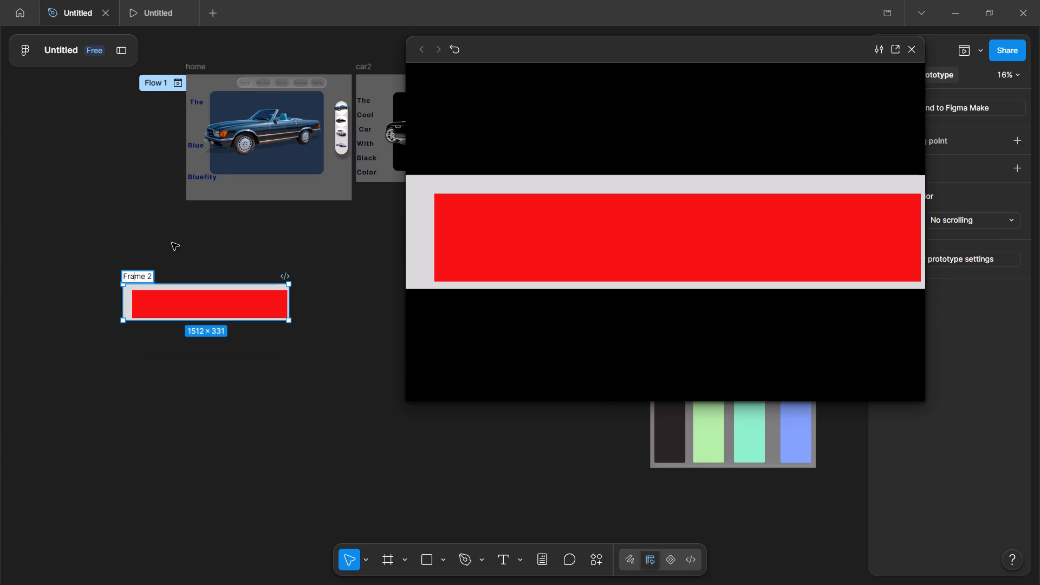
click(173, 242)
Test the scrolling of Frame 2's red-bar content in the inline preview again.
click(494, 185)
double_click(491, 207)
scroll(491, 207, down, 1)
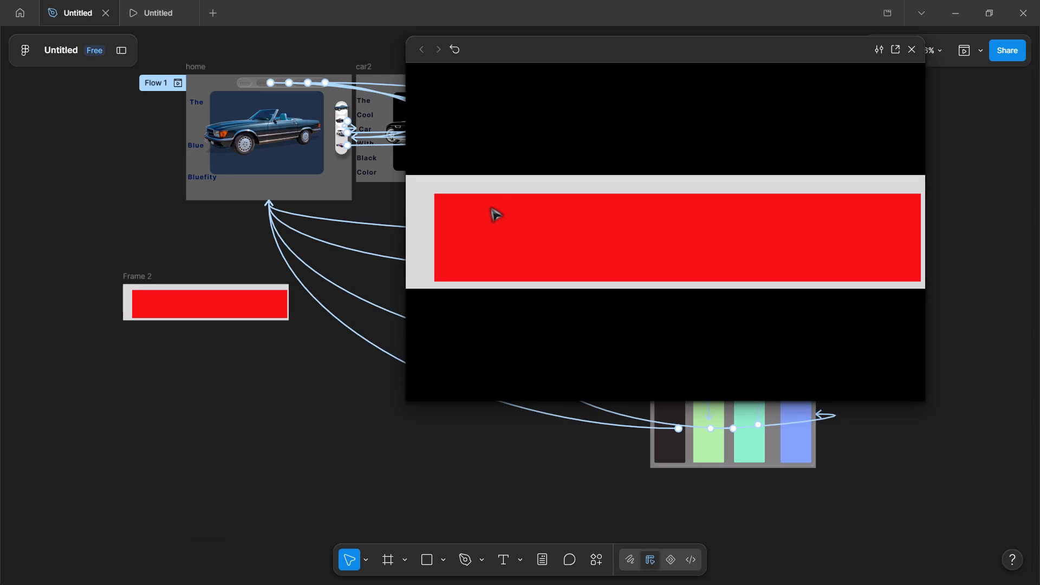
scroll(491, 207, down, 1)
drag(491, 207, 470, 140)
drag(509, 245, 479, 166)
drag(477, 180, 486, 212)
click(499, 216)
Set the overflow of Frame 2 to Vertical.
click(123, 274)
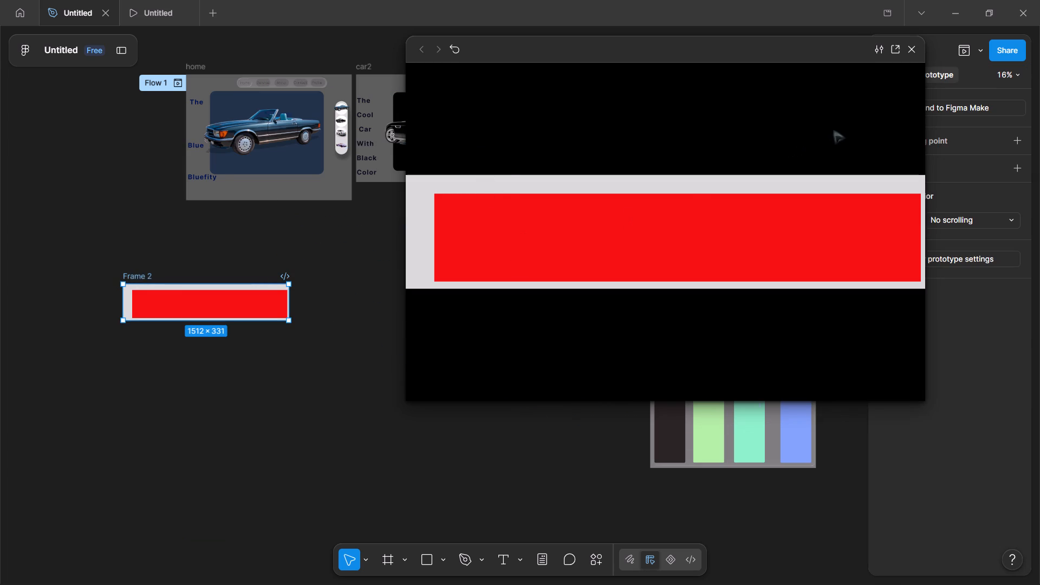
drag(792, 46, 594, 43)
click(973, 213)
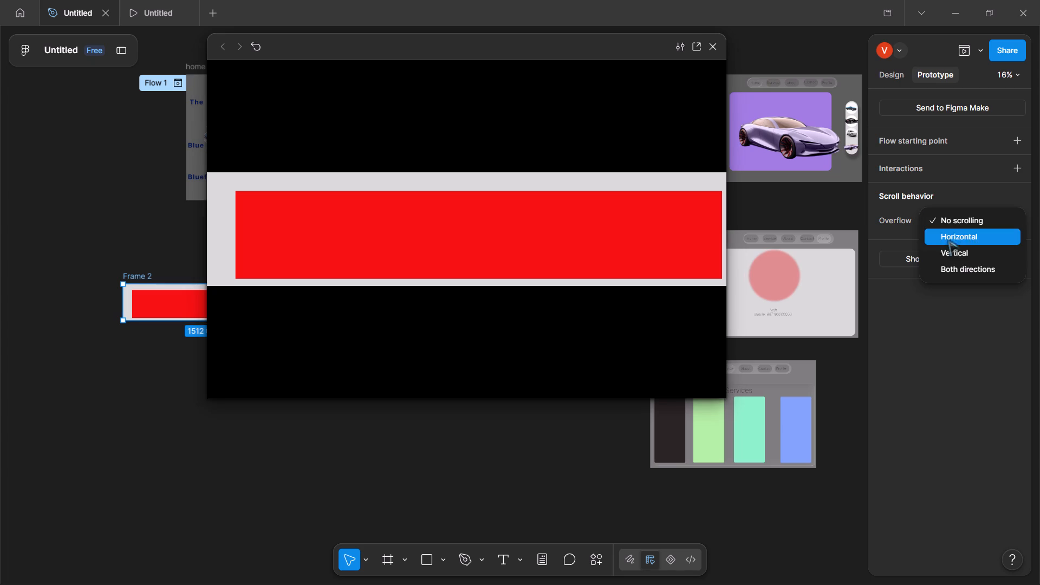
click(953, 253)
Test the vertical scrolling of Frame 2's stacked red bars in the inline preview.
drag(567, 46, 707, 46)
click(685, 142)
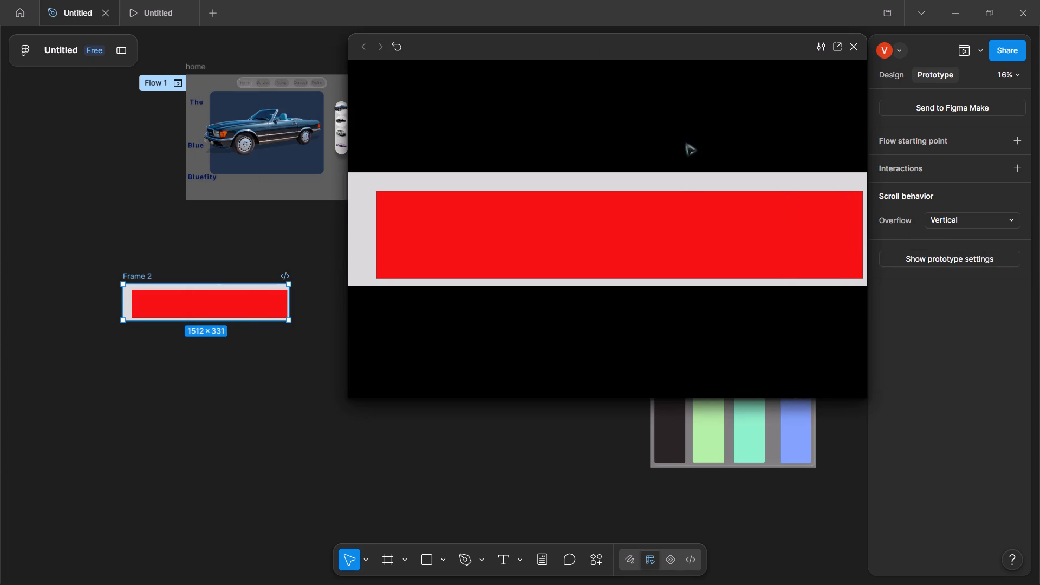
click(678, 197)
scroll(678, 197, down, 15)
scroll(595, 243, up, 13)
scroll(593, 244, down, 3)
scroll(580, 232, up, 6)
scroll(580, 232, down, 14)
scroll(580, 232, up, 18)
scroll(580, 232, up, 7)
click(487, 217)
scroll(495, 217, down, 1)
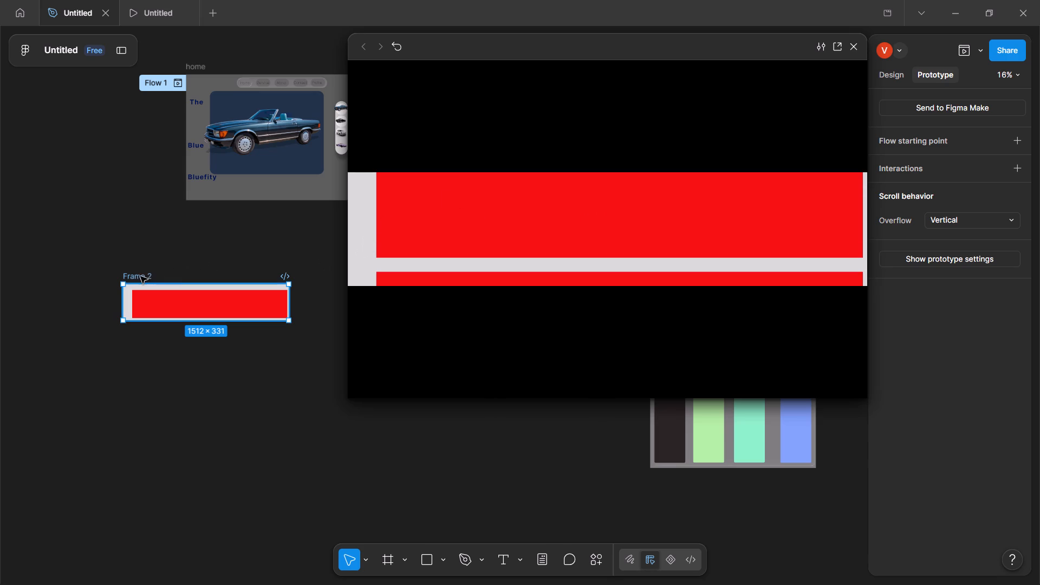
Move Frame 2 with the stacked red bars into the bottom of the home frame, below the Bluefity text.
drag(140, 277, 199, 185)
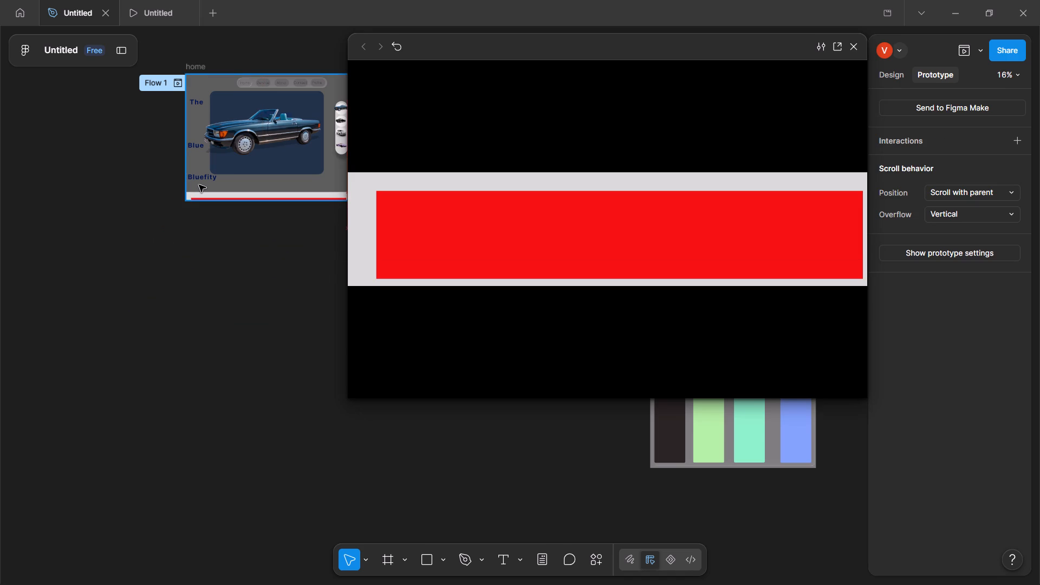
drag(199, 185, 197, 183)
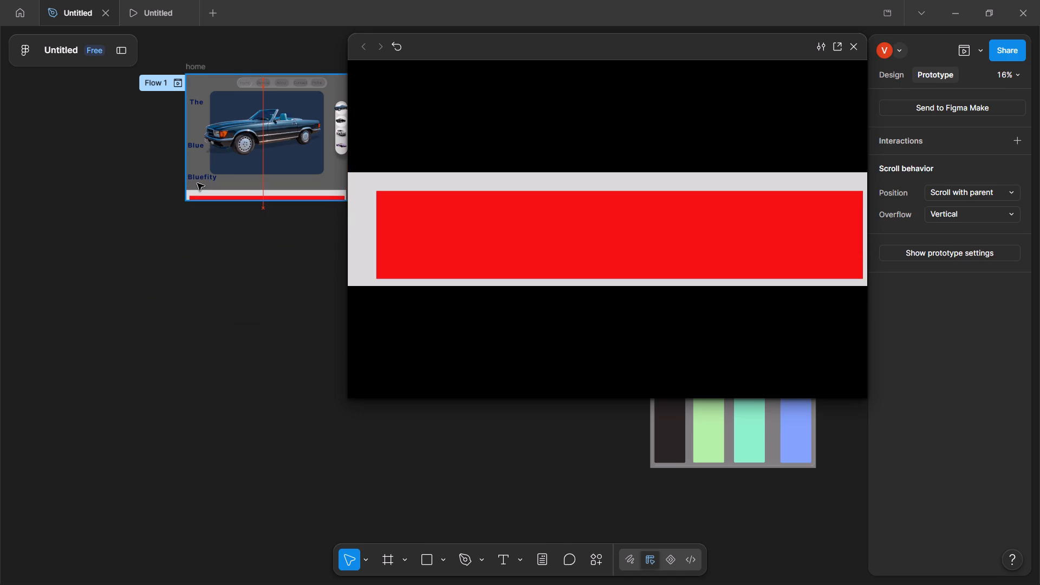
drag(197, 183, 196, 187)
click(210, 285)
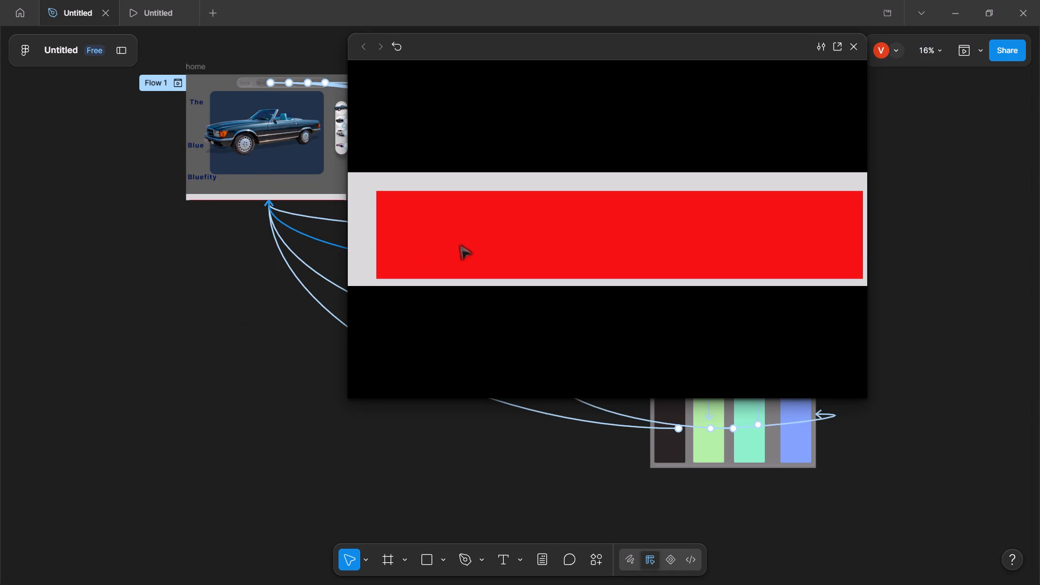
Test the scrolling of the red-bar content in the inline preview.
click(464, 245)
scroll(465, 245, down, 3)
scroll(463, 245, up, 11)
scroll(291, 126, up, 4)
Test the scrolling of the home page and its embedded red-bar frame in the full presentation view.
click(162, 7)
click(356, 308)
scroll(327, 217, down, 1)
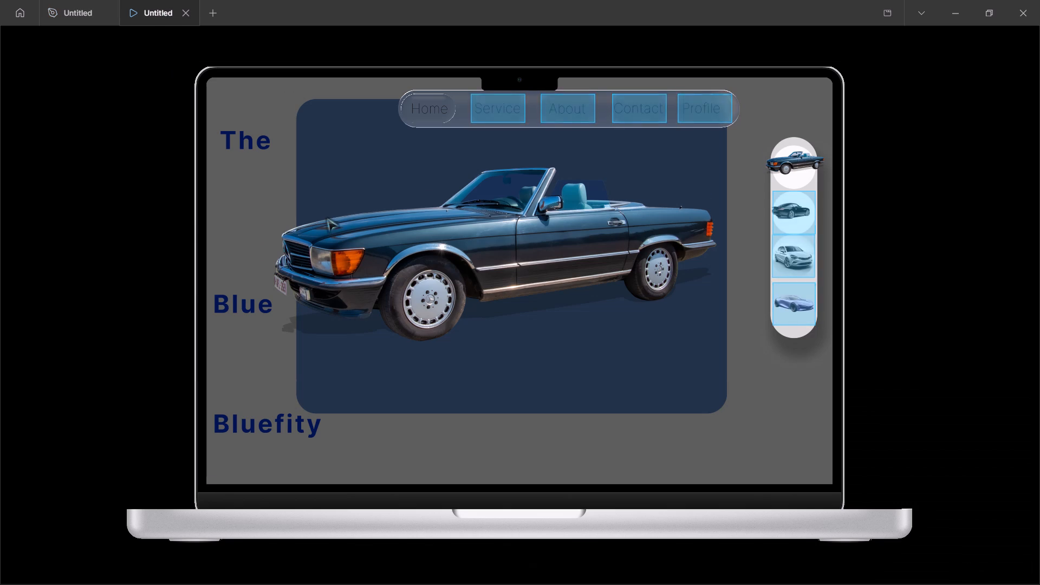
scroll(327, 217, down, 7)
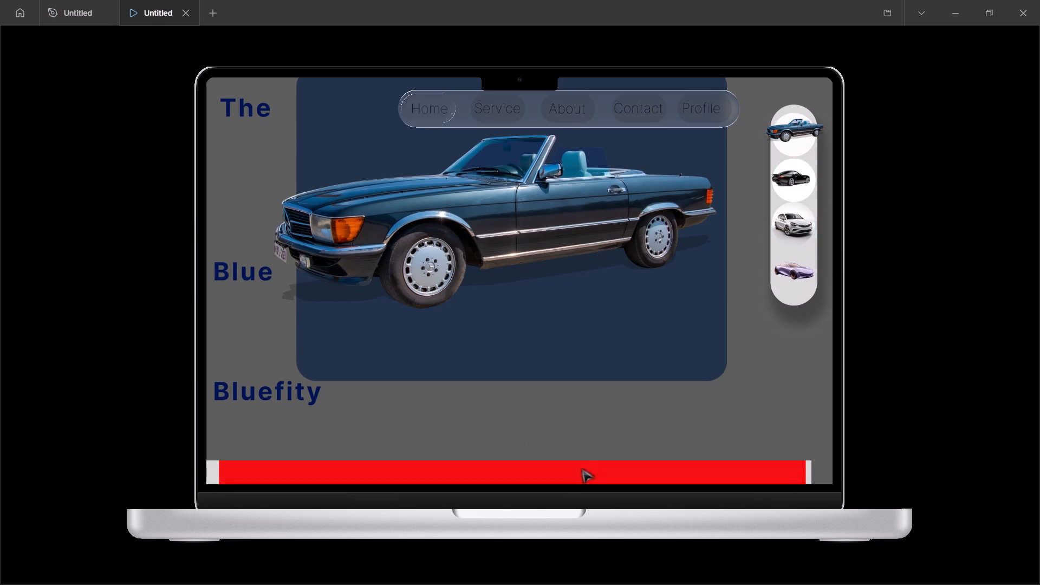
scroll(582, 469, down, 7)
scroll(582, 469, up, 7)
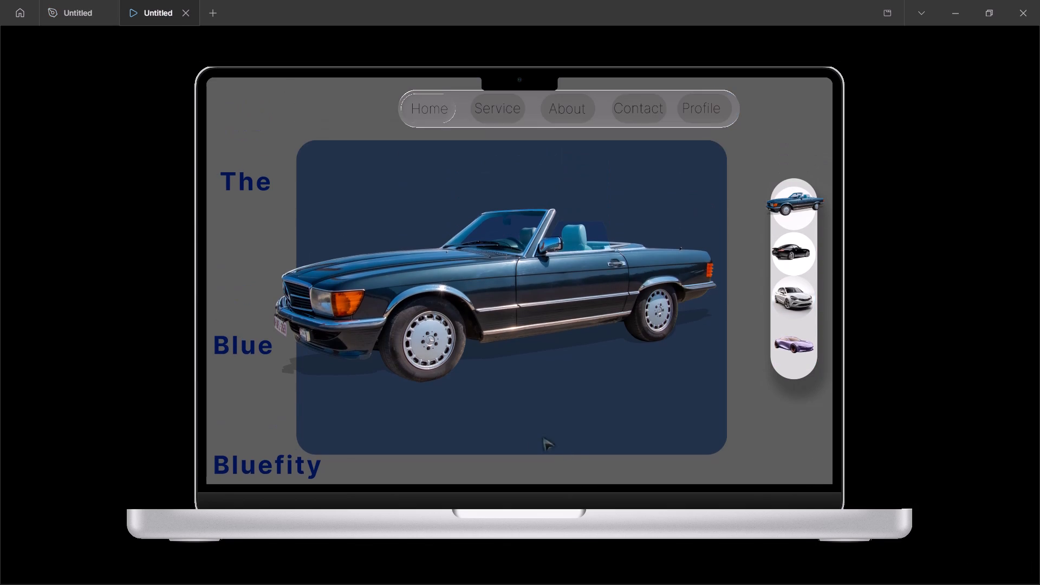
scroll(459, 358, down, 3)
click(80, 2)
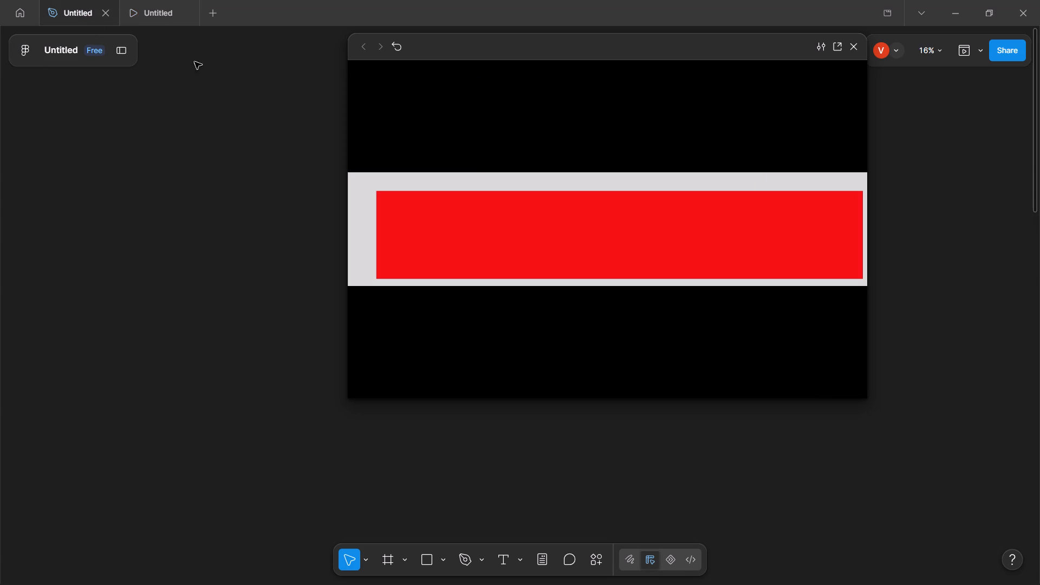
click(145, 23)
click(318, 101)
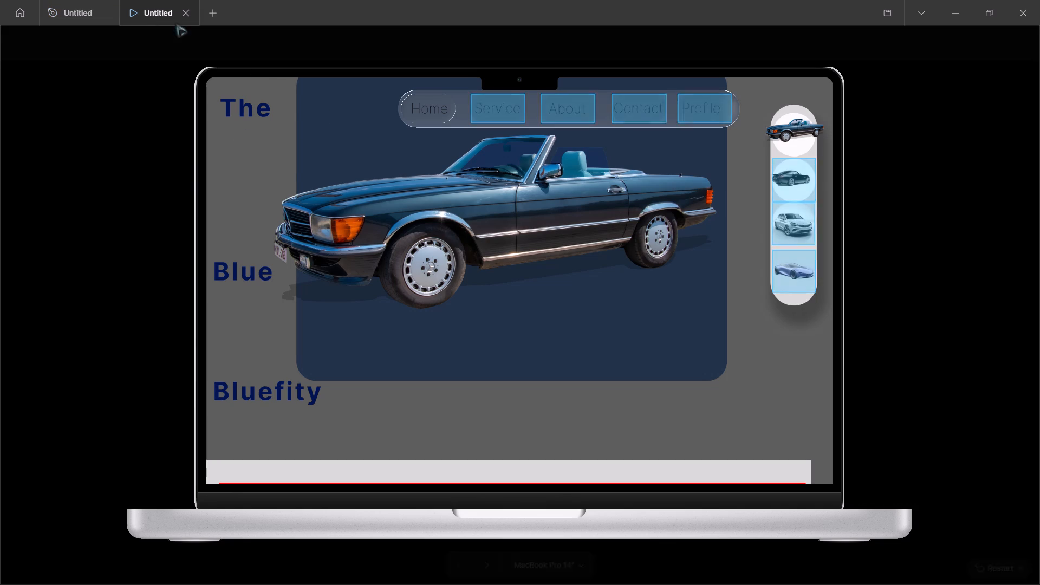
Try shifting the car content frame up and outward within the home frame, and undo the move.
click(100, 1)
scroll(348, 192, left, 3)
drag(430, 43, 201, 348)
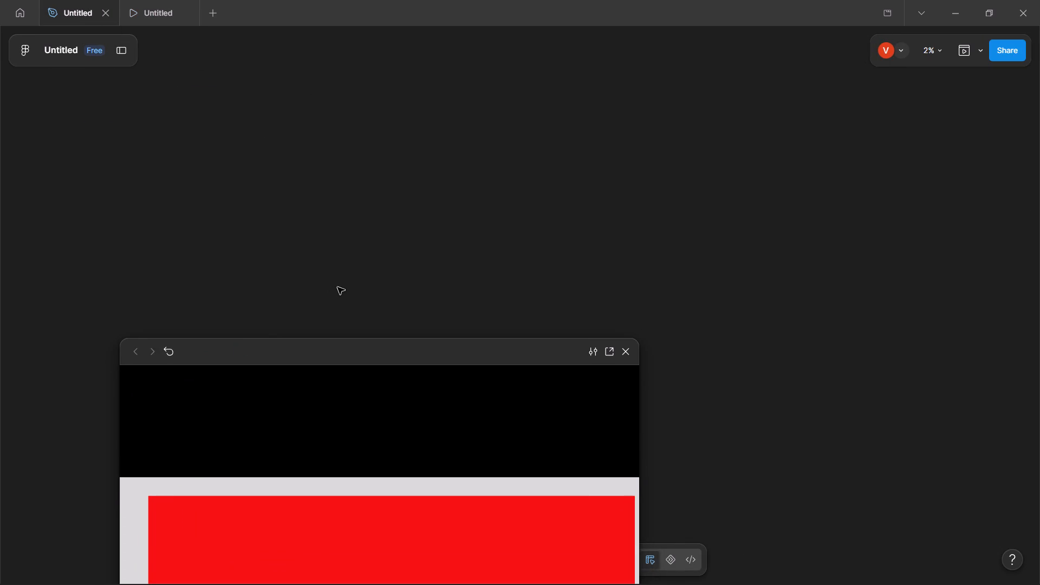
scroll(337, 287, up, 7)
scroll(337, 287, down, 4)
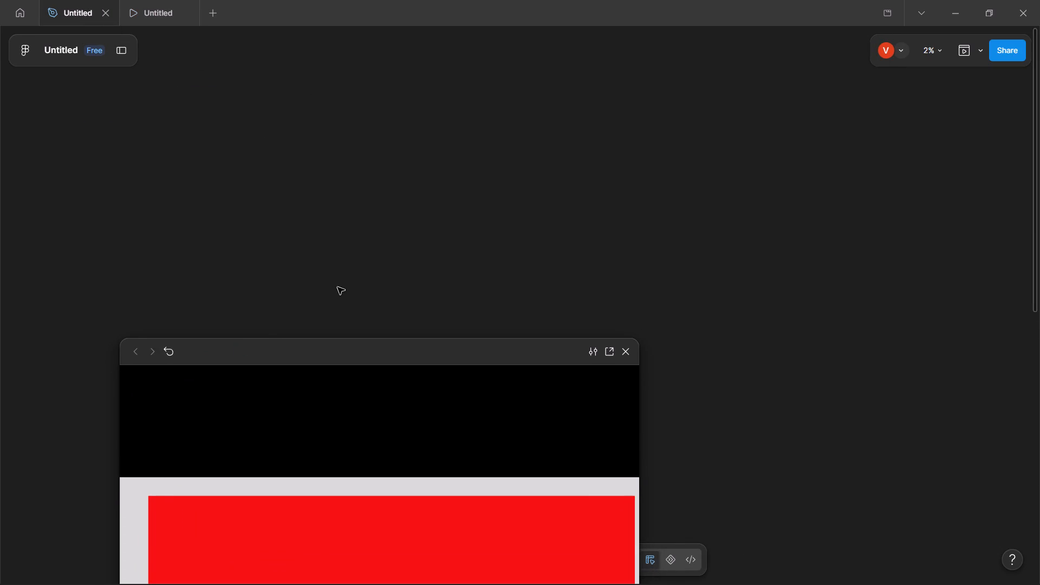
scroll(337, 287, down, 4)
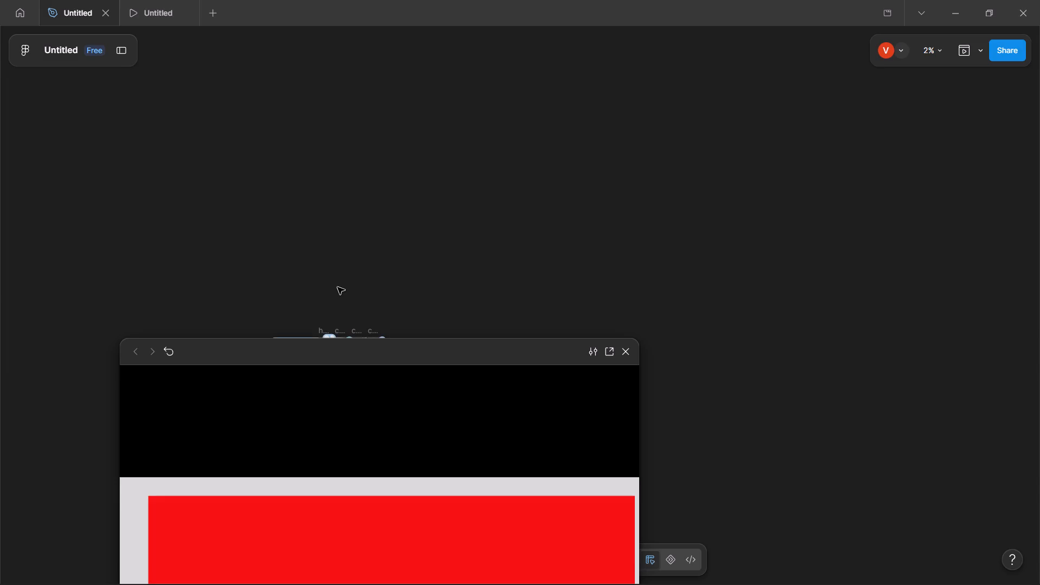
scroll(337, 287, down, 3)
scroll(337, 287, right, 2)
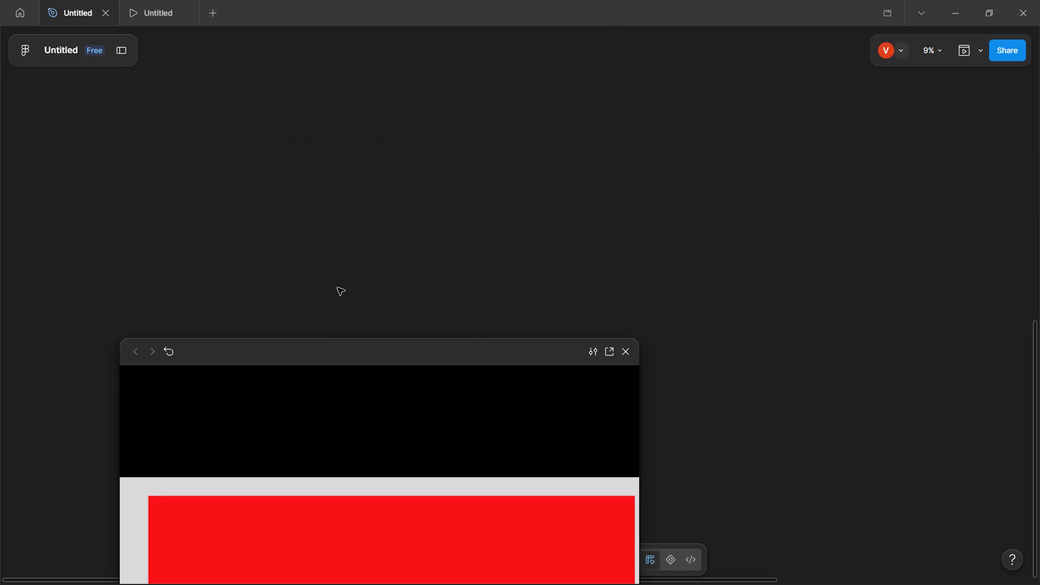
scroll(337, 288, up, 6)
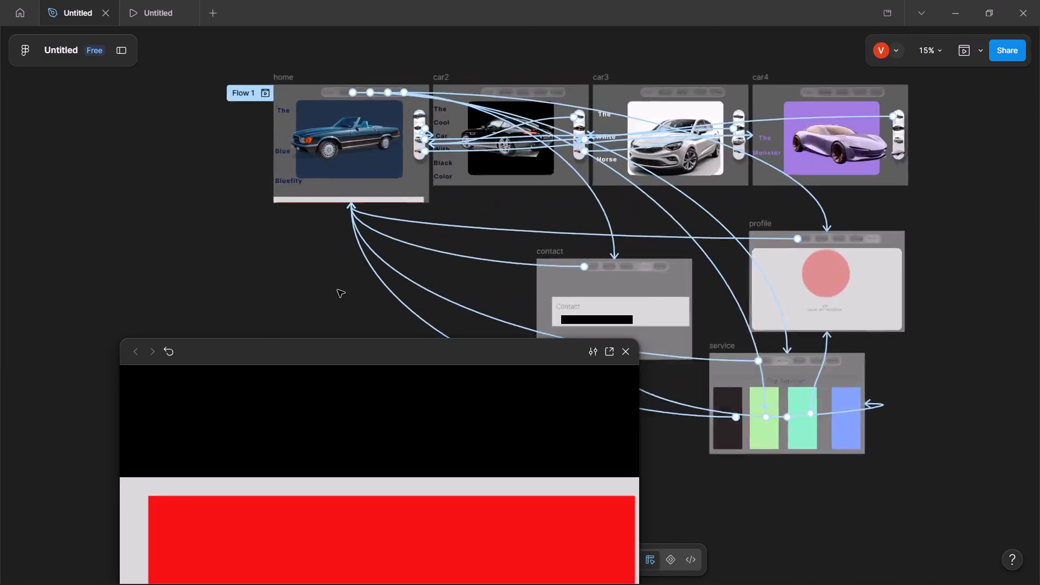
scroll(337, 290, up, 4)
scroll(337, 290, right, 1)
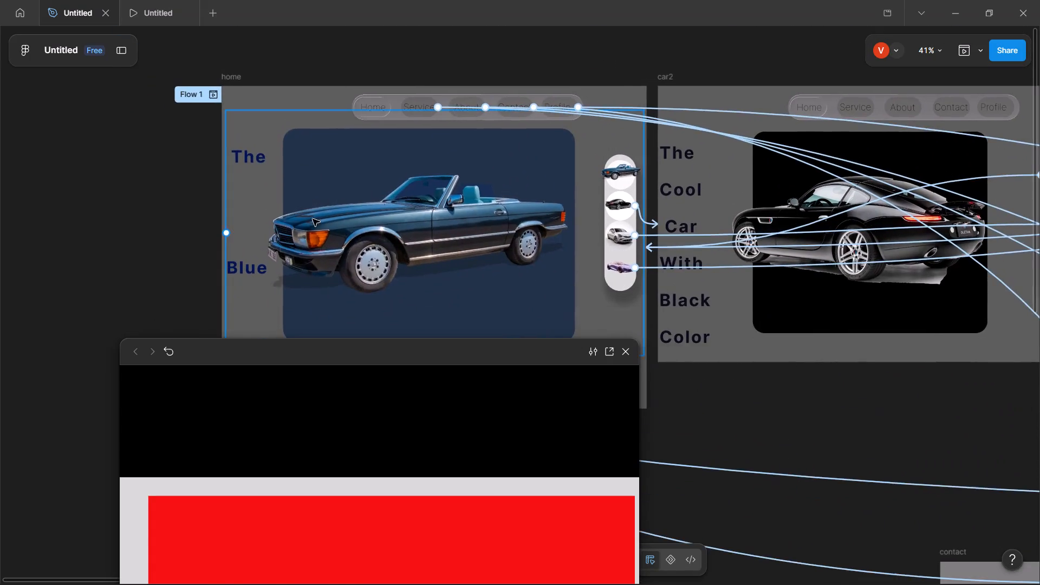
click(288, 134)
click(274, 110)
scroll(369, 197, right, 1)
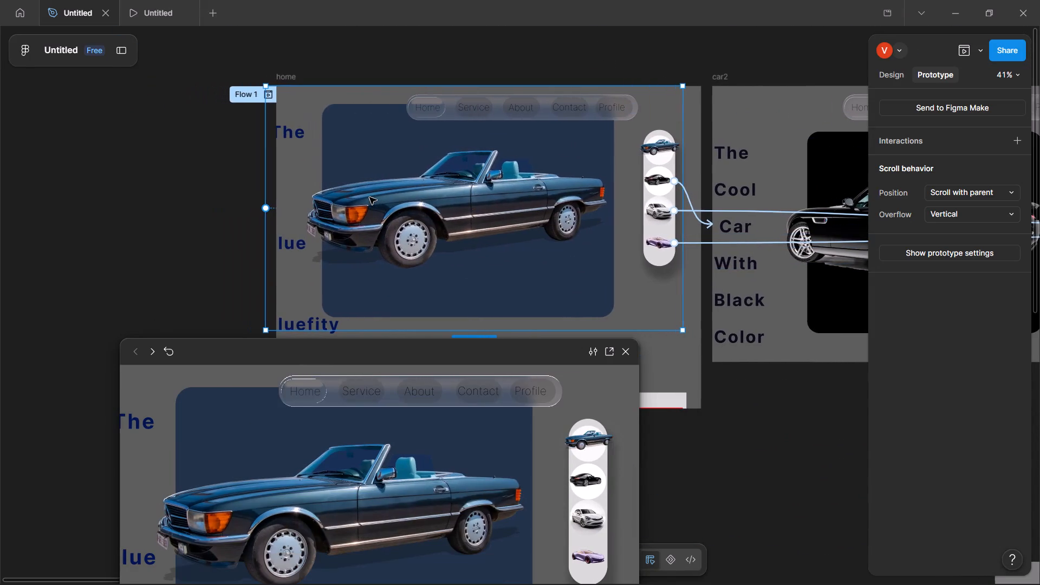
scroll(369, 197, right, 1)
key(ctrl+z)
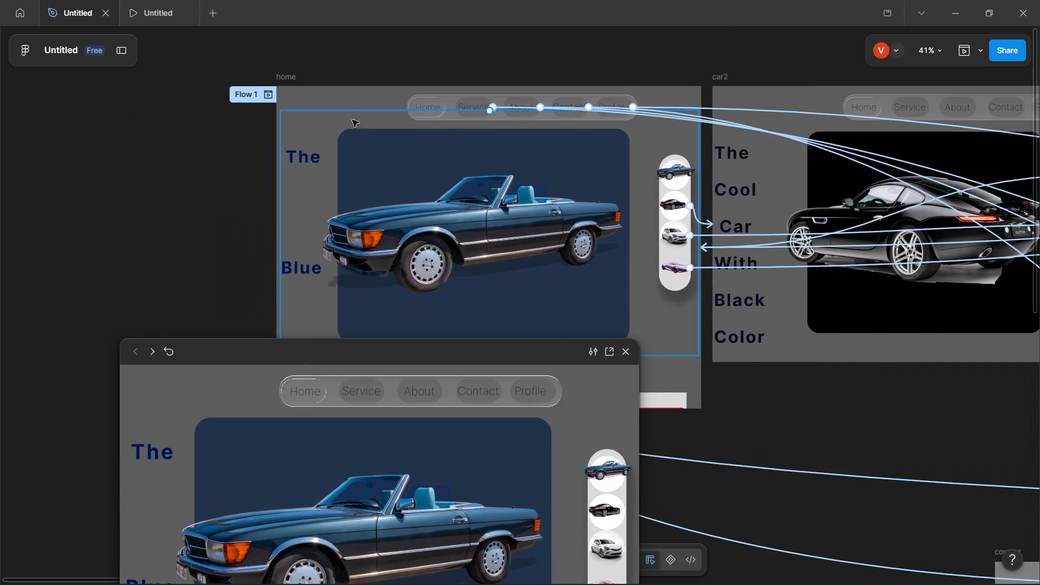
Set the overflow of the home frame's car content frame to Both directions.
click(340, 122)
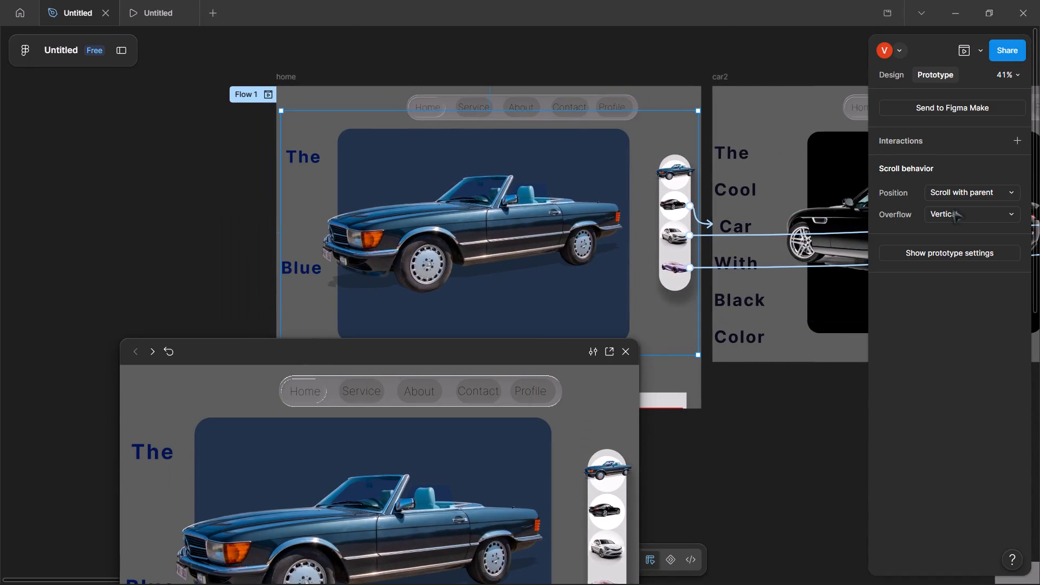
click(948, 188)
click(948, 188)
click(944, 212)
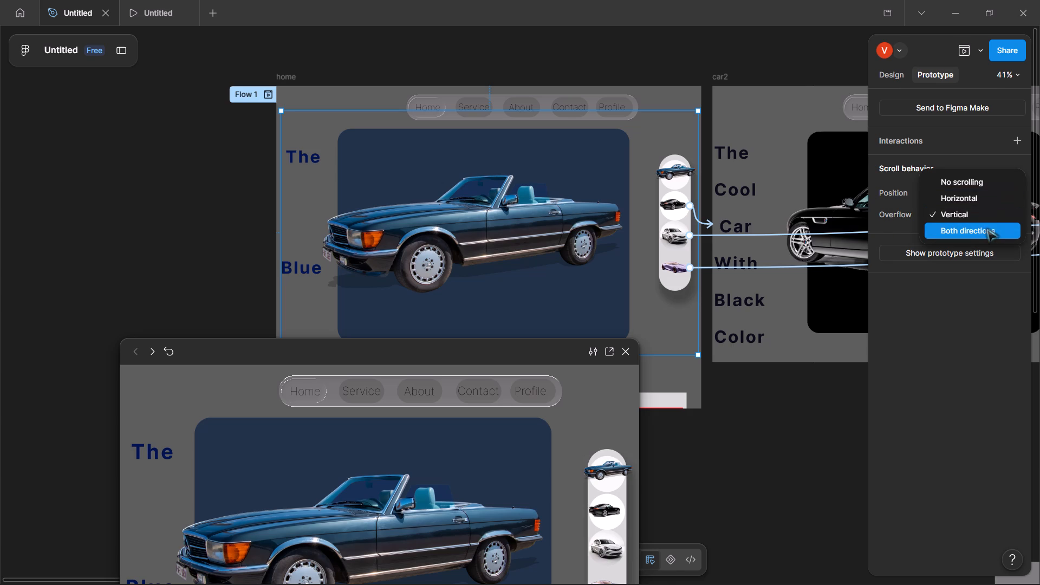
click(986, 228)
click(2, 239)
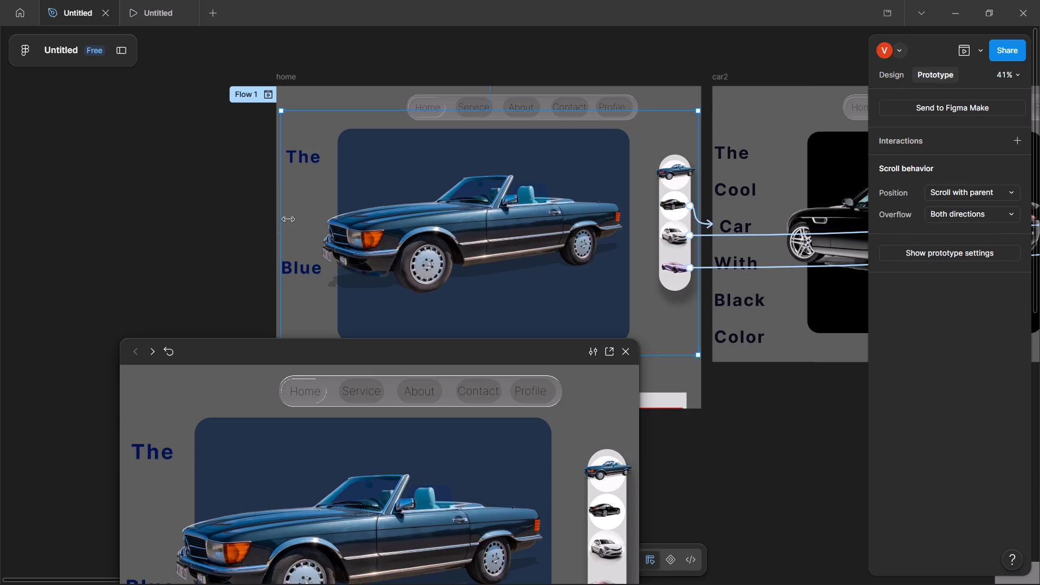
Test the scrolling of the home page and its red-bar frame in the inline preview.
drag(248, 342, 231, 230)
click(268, 357)
scroll(268, 357, down, 4)
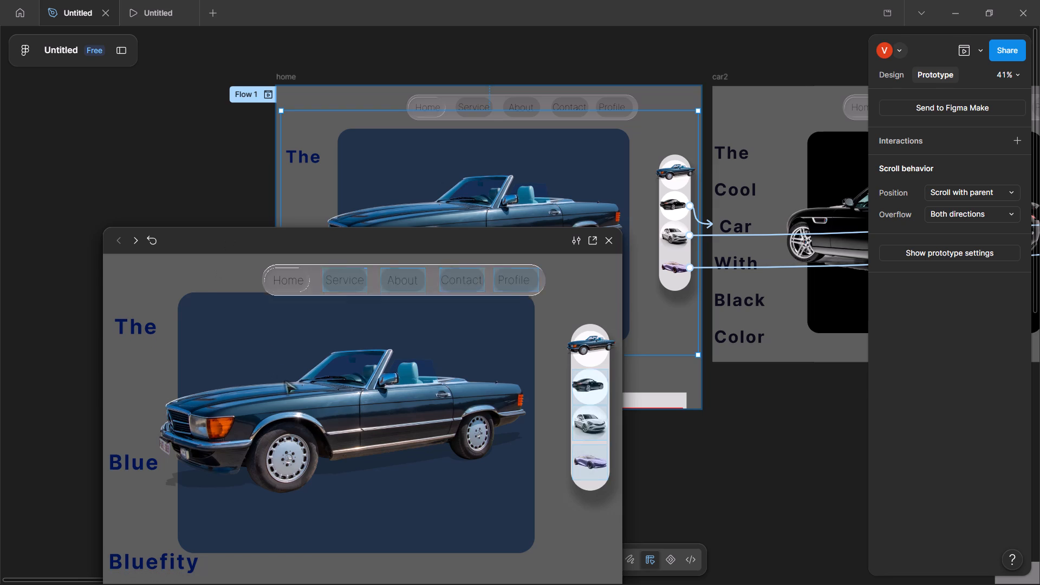
scroll(285, 380, down, 3)
scroll(266, 309, down, 4)
drag(245, 245, 235, 191)
click(214, 418)
scroll(233, 418, down, 1)
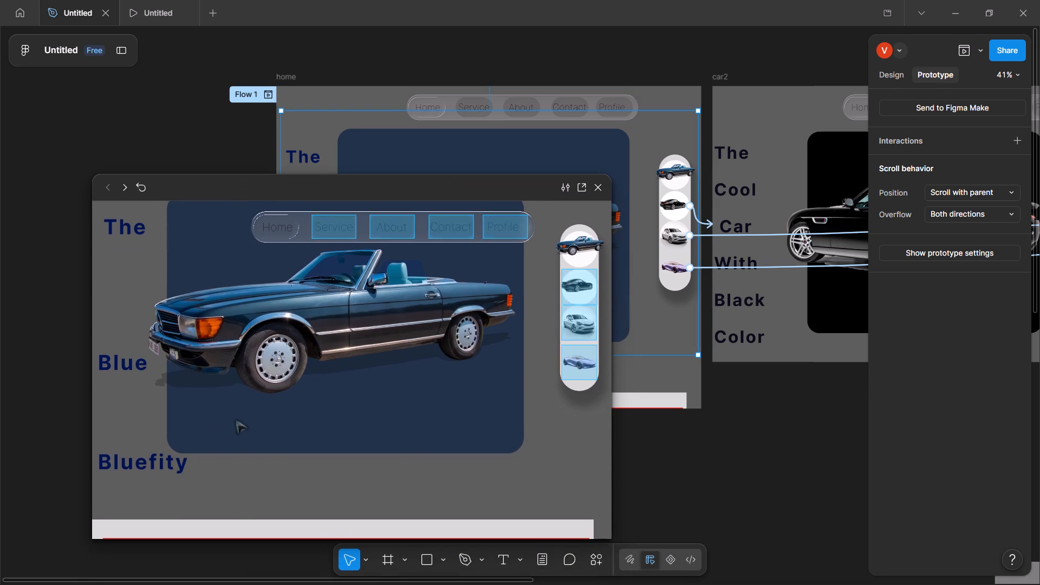
scroll(236, 419, down, 3)
click(252, 422)
scroll(302, 458, down, 1)
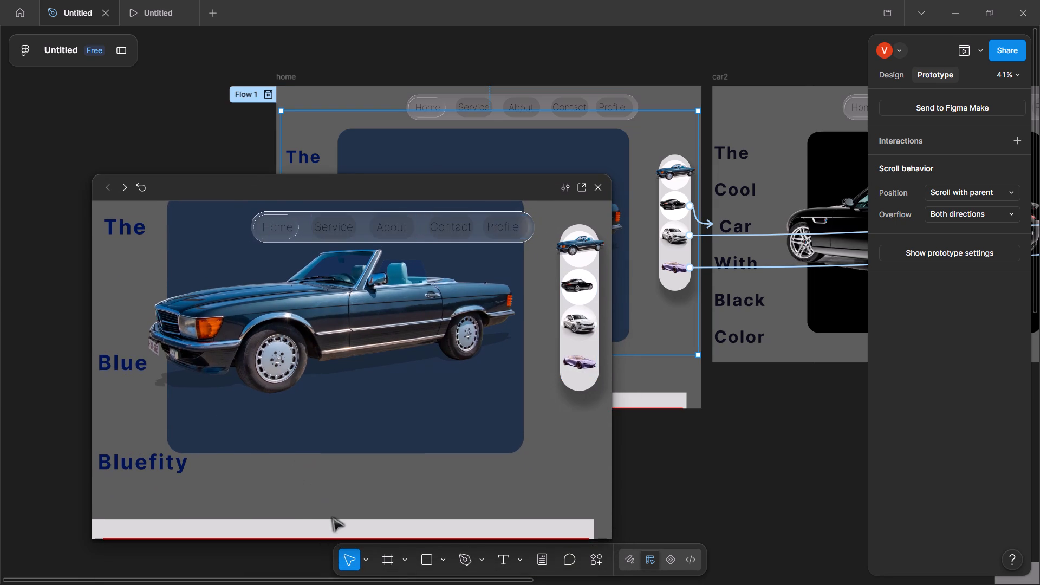
scroll(332, 517, down, 4)
click(337, 526)
scroll(338, 526, down, 7)
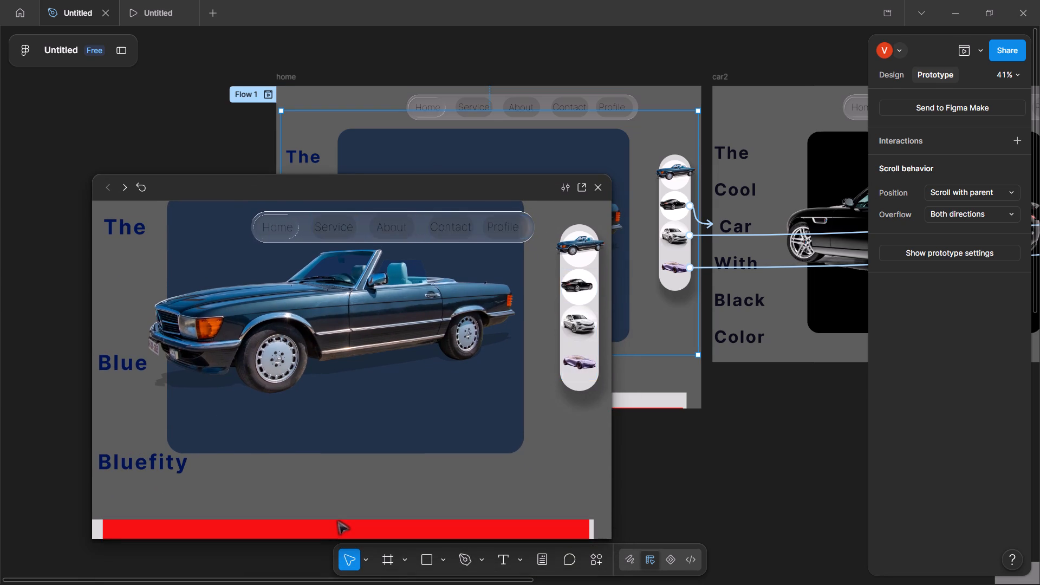
scroll(337, 520, up, 6)
scroll(276, 239, up, 4)
Extend the red-bar frame upward over the home frame's car content, making it about 1512 × 1349.
drag(293, 180, 521, 560)
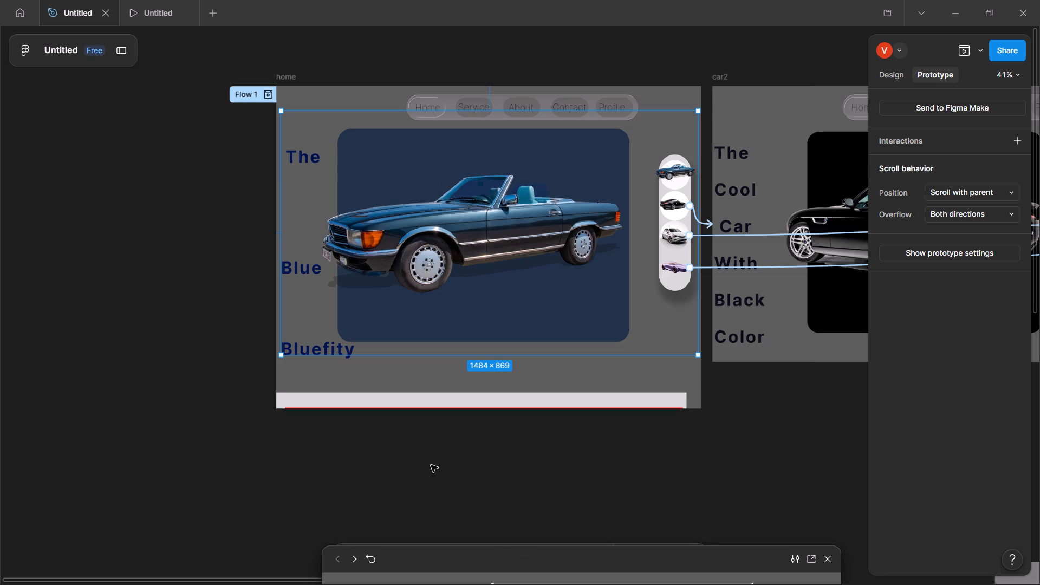
click(335, 392)
drag(309, 388, 301, 354)
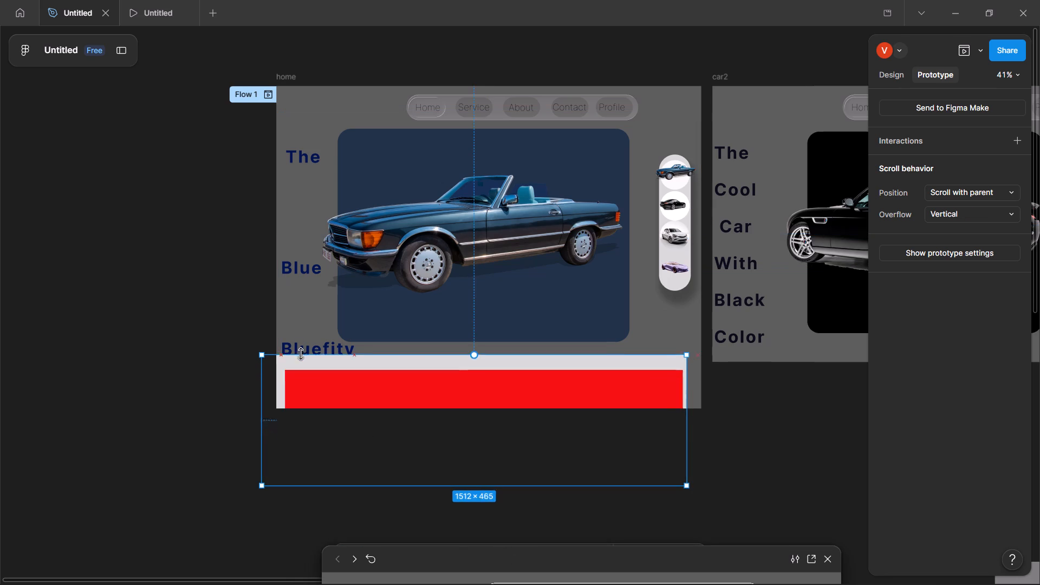
drag(301, 354, 303, 86)
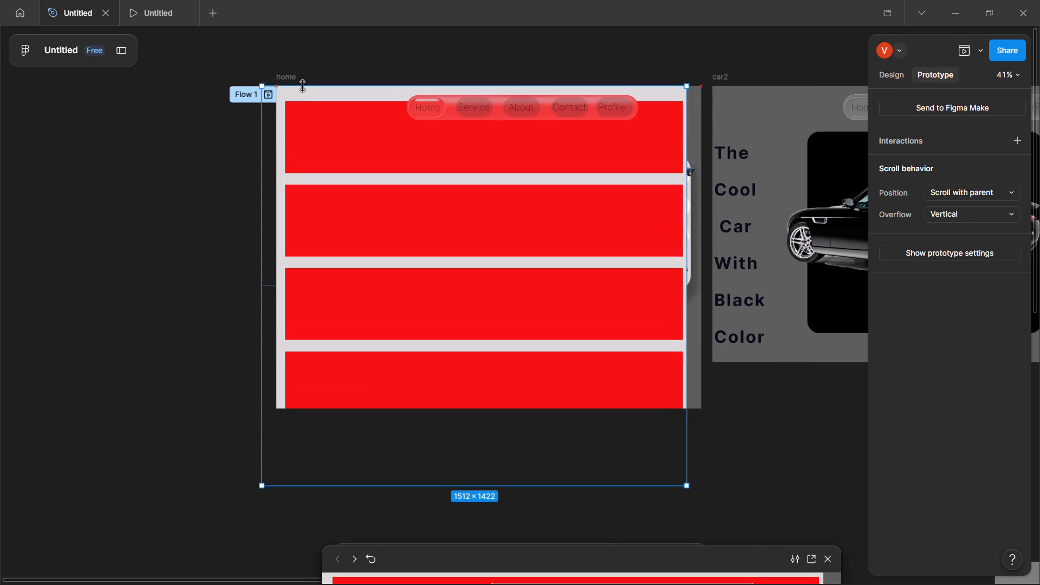
drag(303, 86, 314, 106)
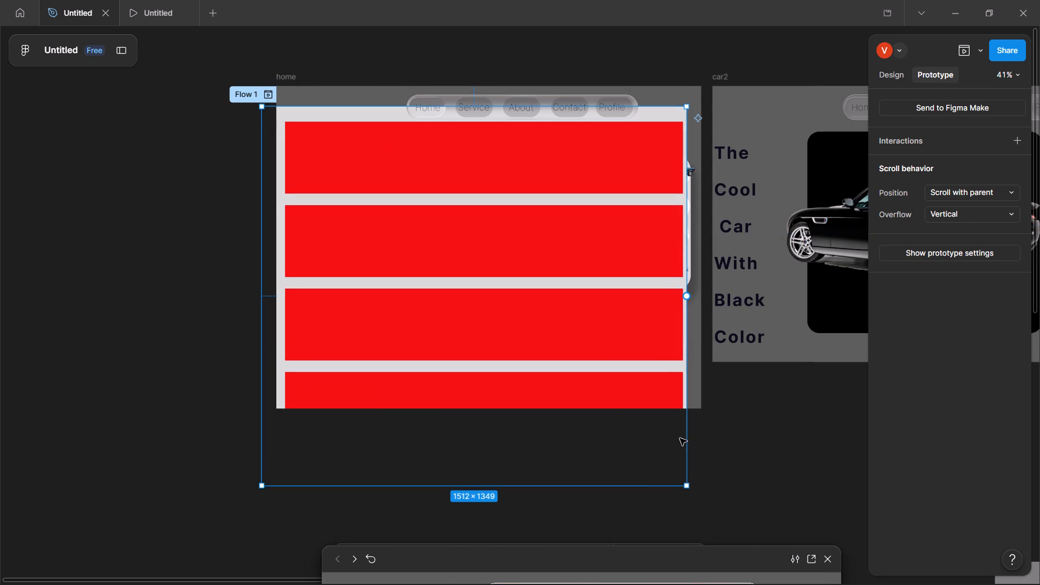
Widen the red-bar frame to the home frame's right edge, making it about 1564 × 1349.
drag(686, 437, 700, 433)
click(652, 428)
click(691, 353)
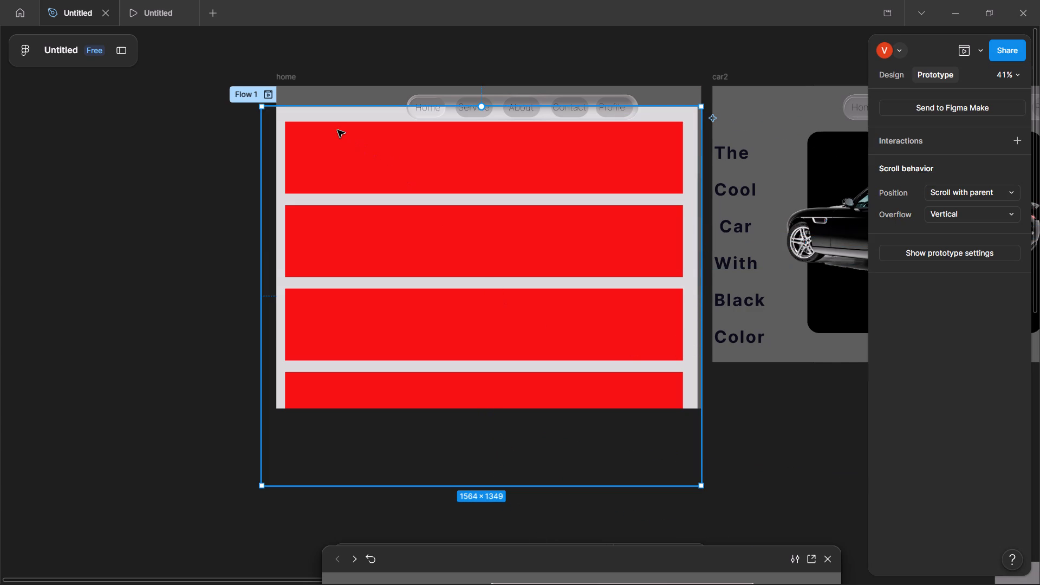
Nudge the red-bar frame slightly to the right within the home frame.
key(Right)
key(Right)
key(Right)
key(Right)
key(Right)
key(Right)
key(Right)
key(Right)
key(Right)
key(Right)
key(Right)
key(Right)
key(Right)
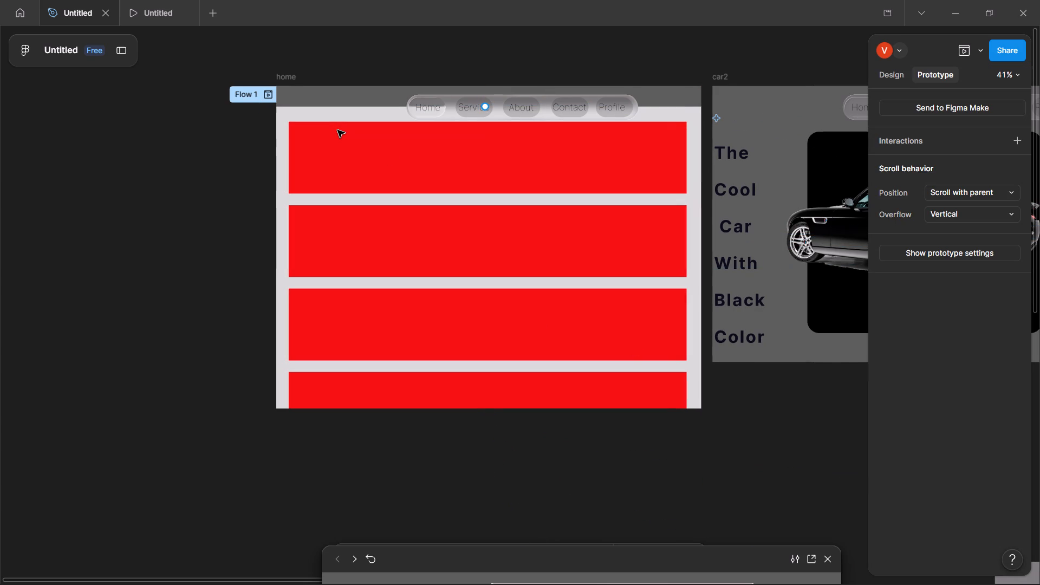
key(Right)
click(260, 145)
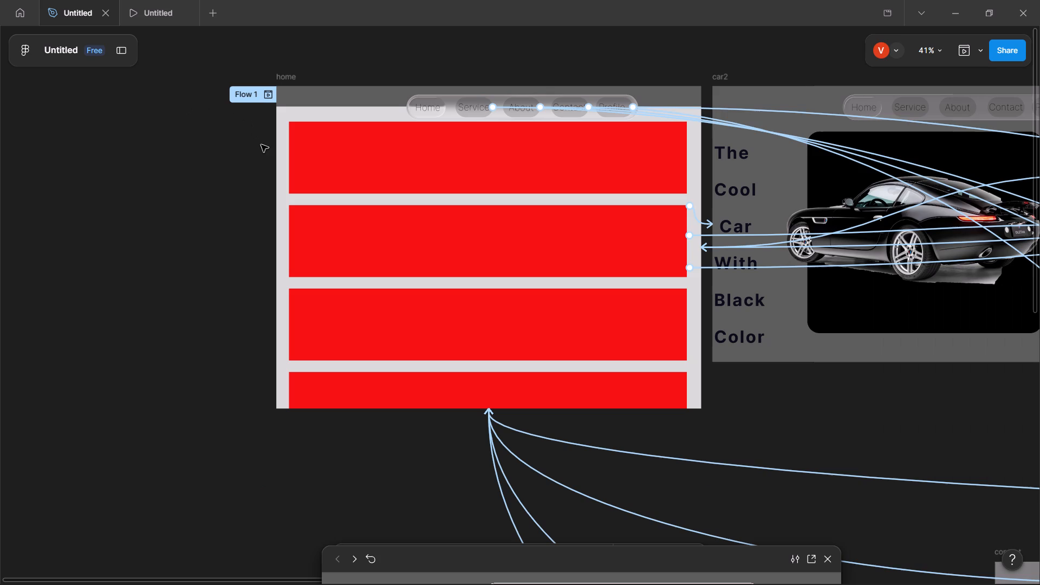
Trim both sides of the red-bar frame to the home frame's edges, making it 1512 × 1349.
click(293, 104)
drag(264, 150, 276, 148)
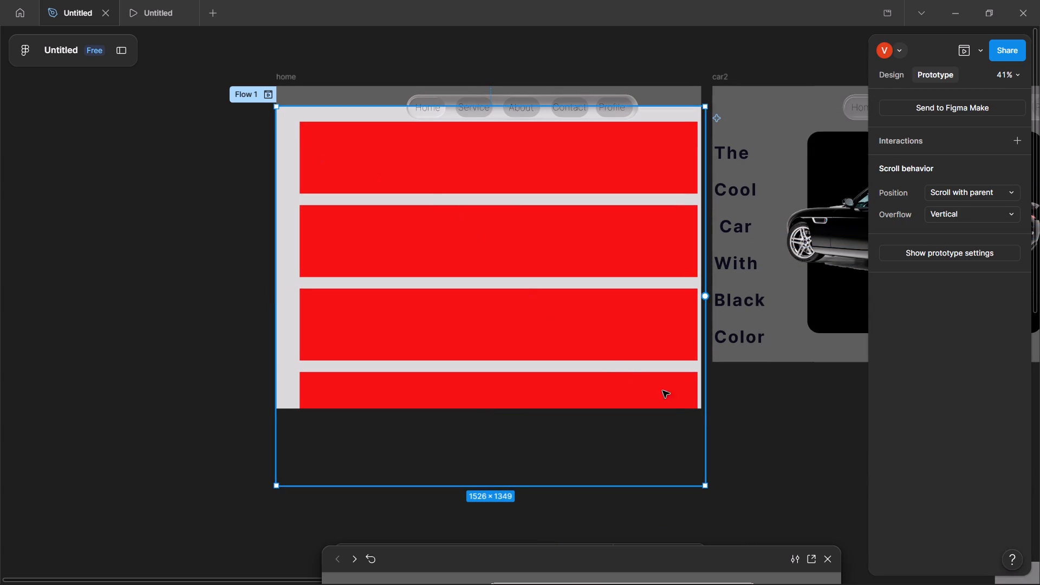
drag(707, 421, 701, 423)
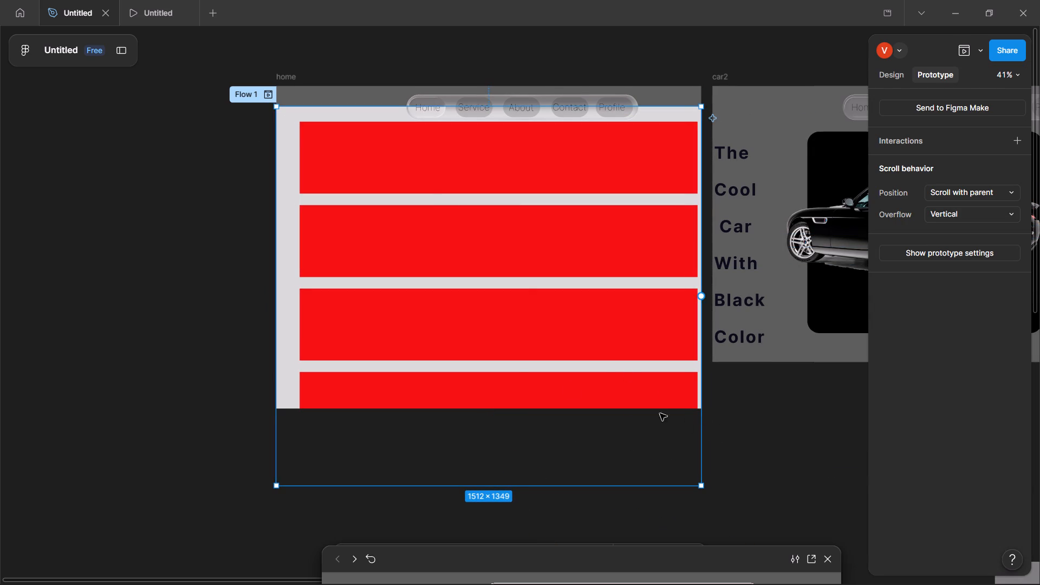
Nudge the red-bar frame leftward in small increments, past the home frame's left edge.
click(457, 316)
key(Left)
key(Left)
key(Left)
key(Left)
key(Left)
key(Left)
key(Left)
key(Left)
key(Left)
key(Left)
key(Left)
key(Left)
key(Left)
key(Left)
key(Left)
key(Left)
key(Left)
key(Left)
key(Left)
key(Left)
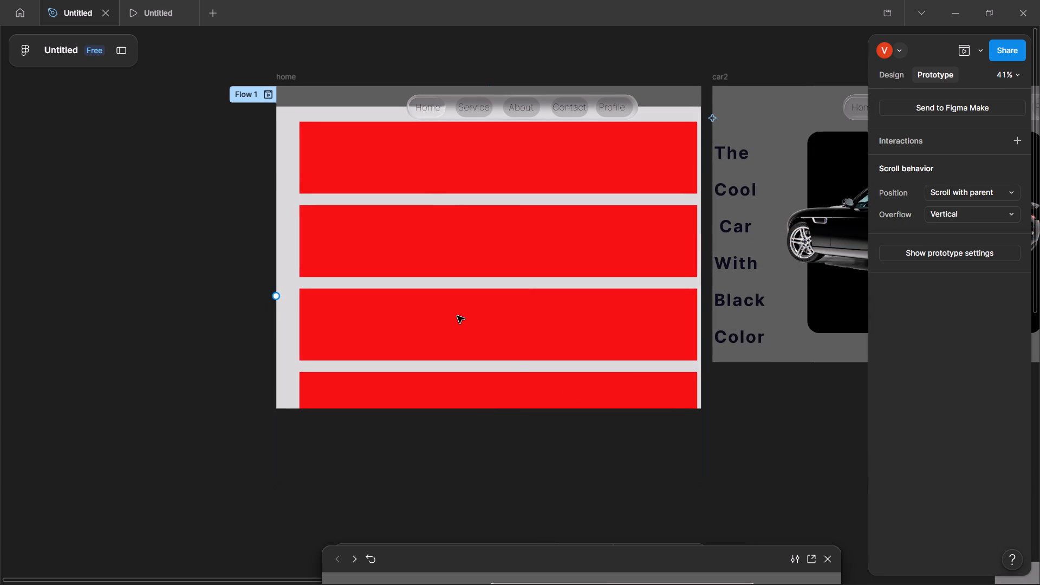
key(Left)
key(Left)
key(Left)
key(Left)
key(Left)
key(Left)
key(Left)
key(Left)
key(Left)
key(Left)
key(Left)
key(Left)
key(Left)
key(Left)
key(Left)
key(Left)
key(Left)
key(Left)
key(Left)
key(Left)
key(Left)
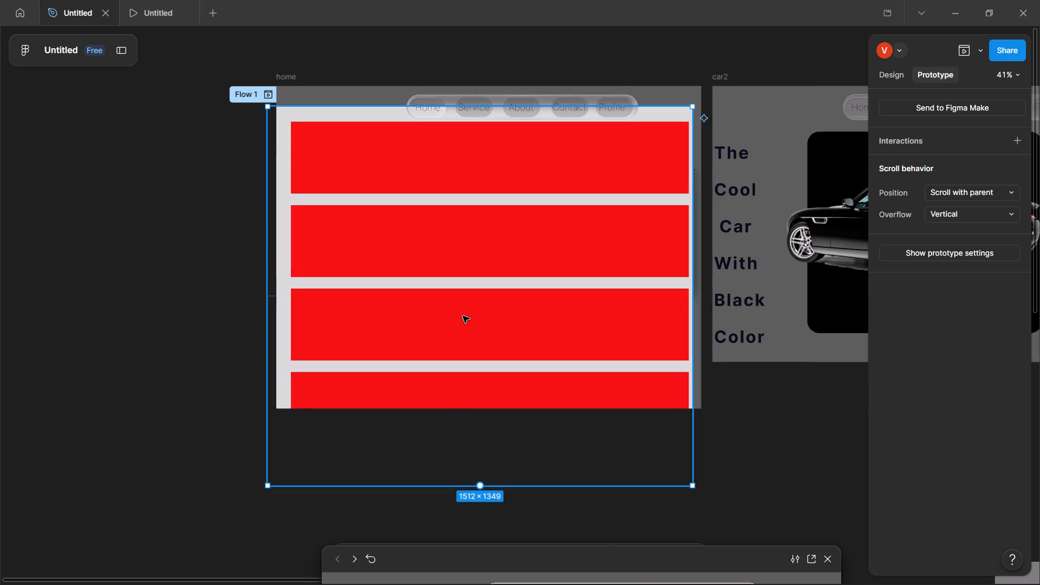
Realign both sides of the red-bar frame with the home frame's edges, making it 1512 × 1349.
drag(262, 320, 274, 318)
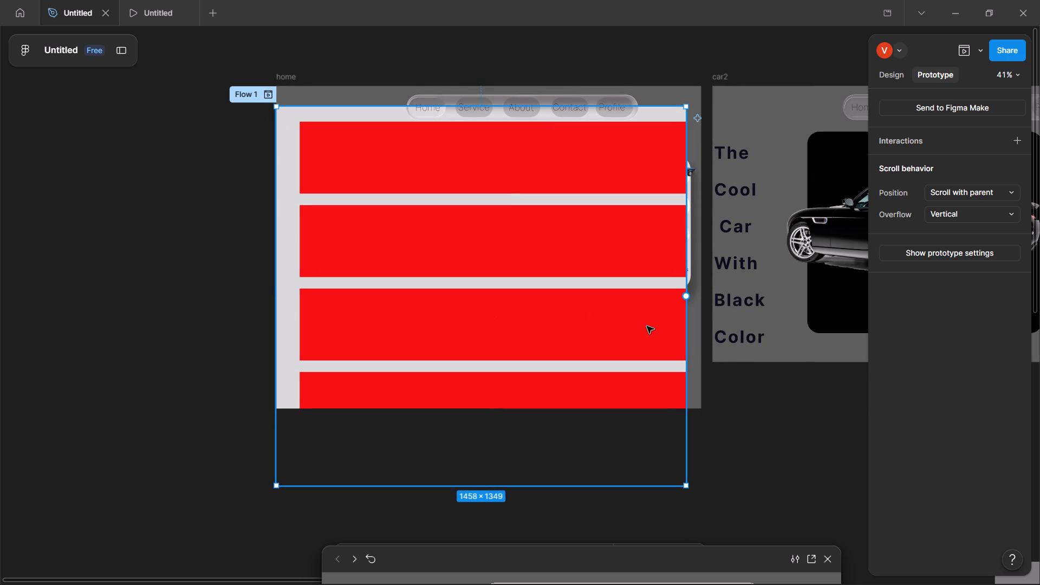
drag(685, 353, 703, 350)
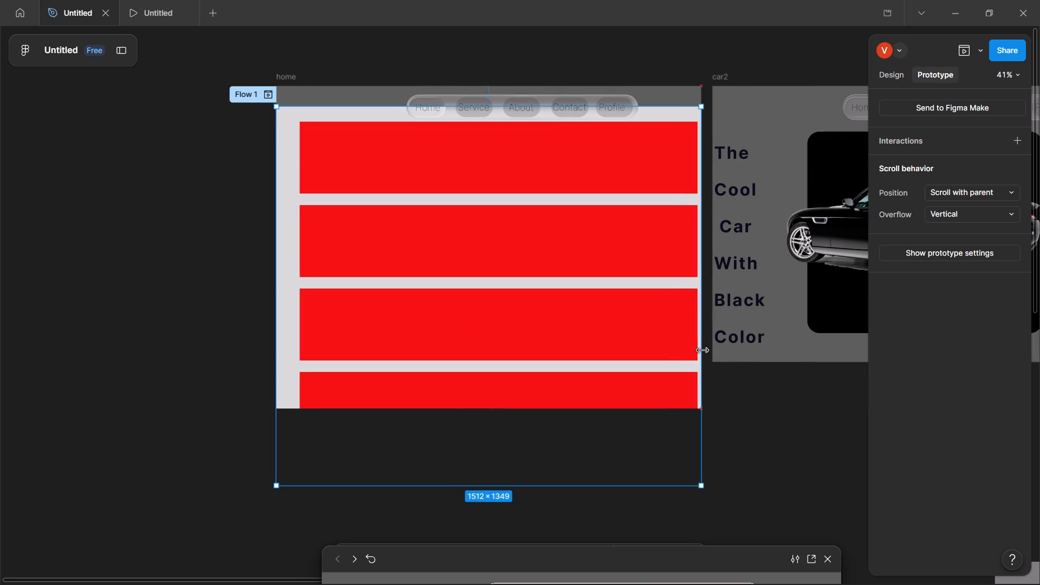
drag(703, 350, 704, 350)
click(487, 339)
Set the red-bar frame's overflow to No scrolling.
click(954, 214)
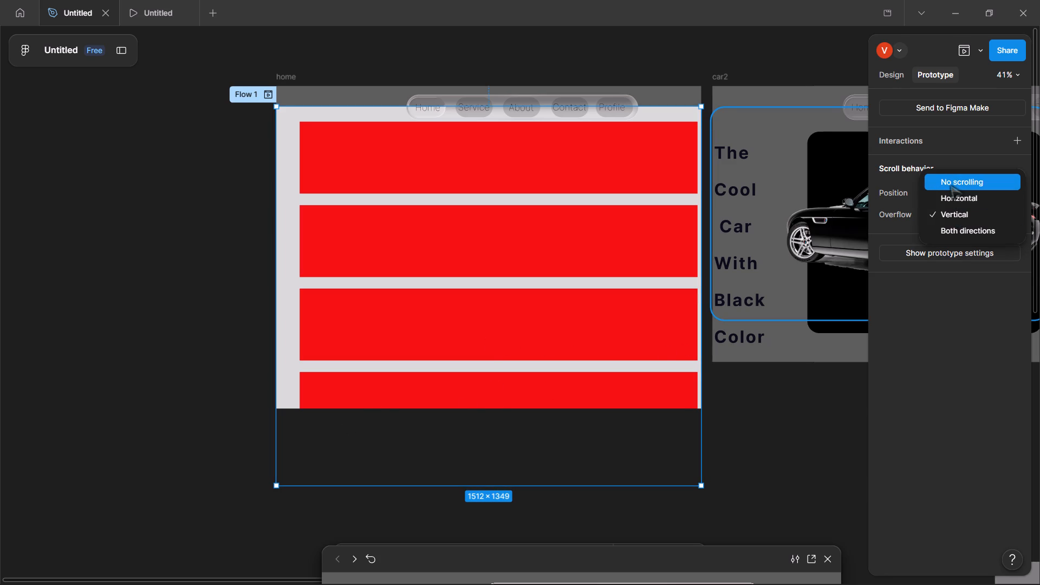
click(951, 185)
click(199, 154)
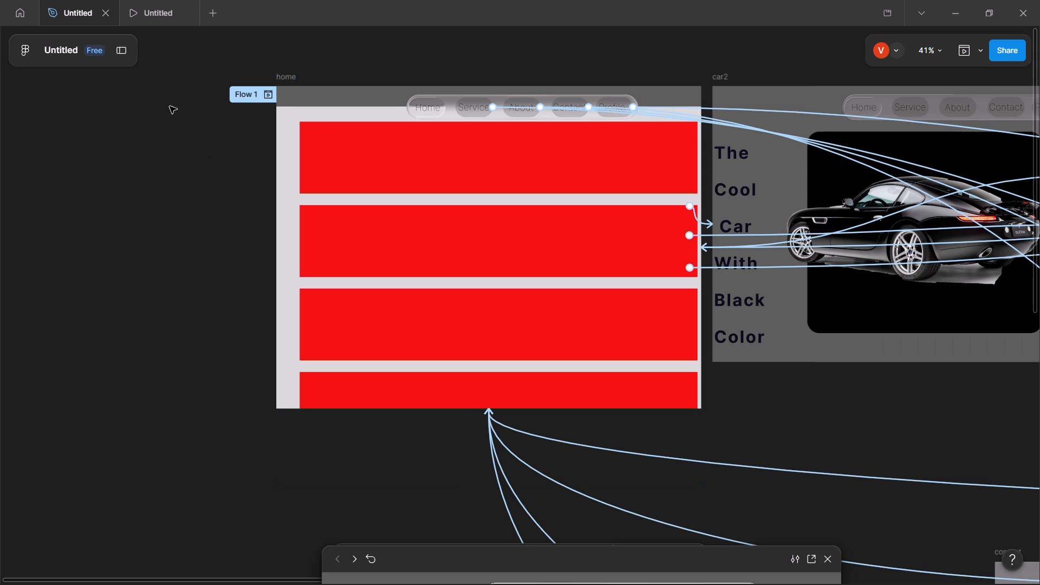
Check in the prototype preview how the home page scrolls through the red bars.
click(141, 11)
click(348, 242)
scroll(348, 242, up, 3)
scroll(348, 244, down, 2)
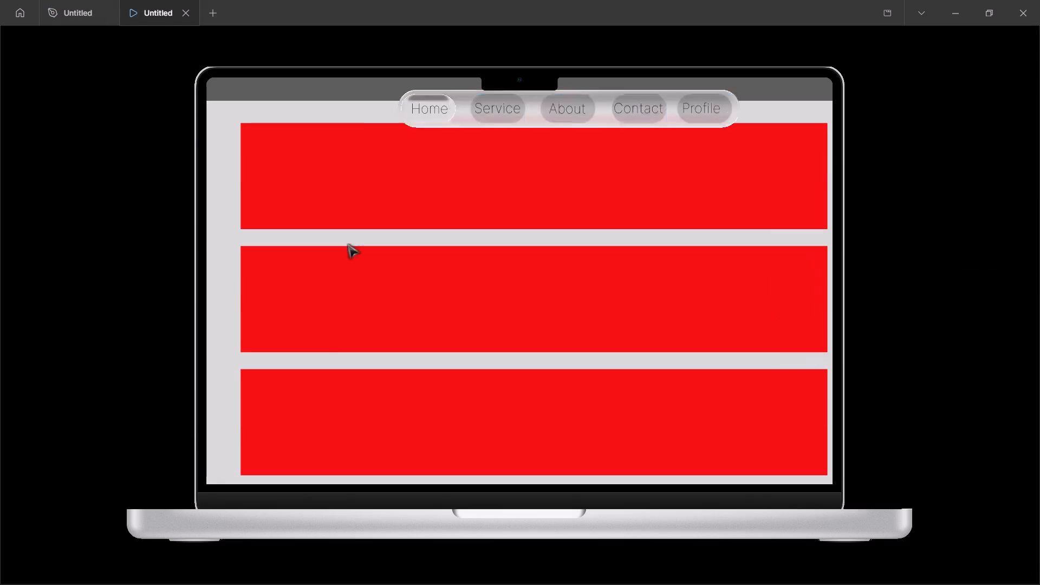
scroll(348, 244, down, 9)
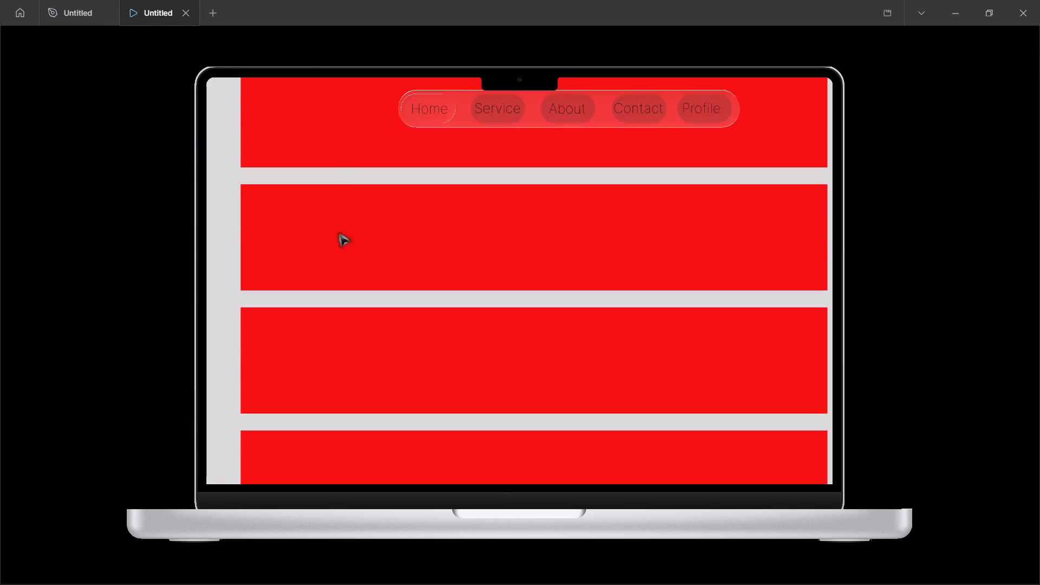
Lower the red-bar frame's top edge below the car content in the design file, making it about 1512 × 346.
click(83, 3)
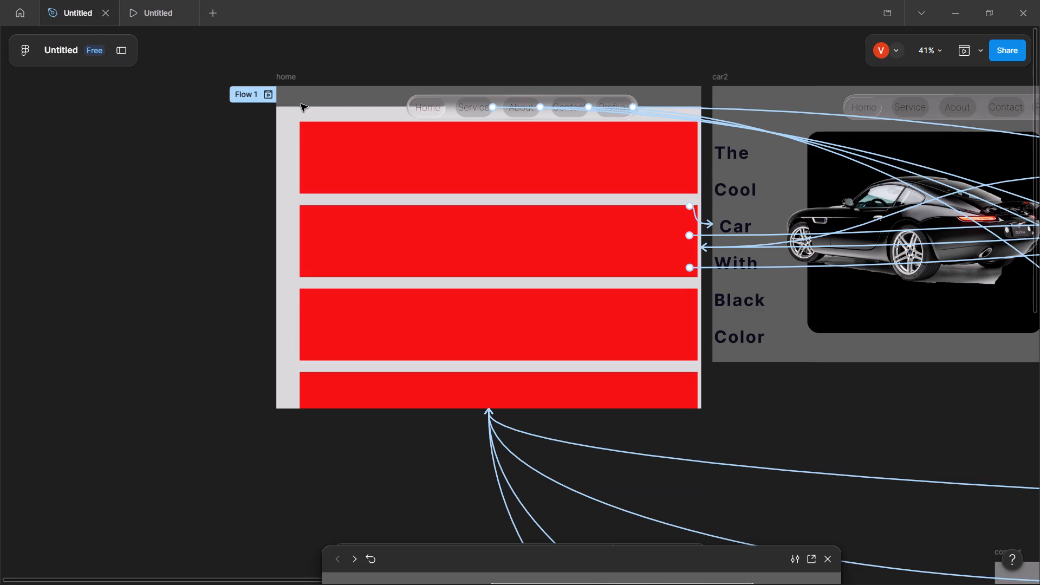
click(301, 105)
drag(301, 105, 320, 349)
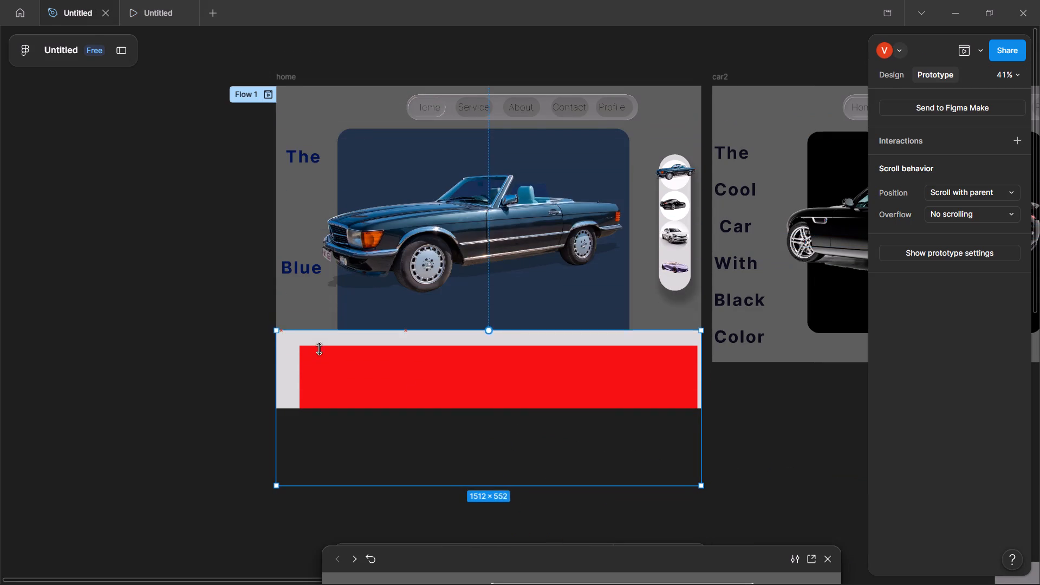
drag(320, 349, 309, 388)
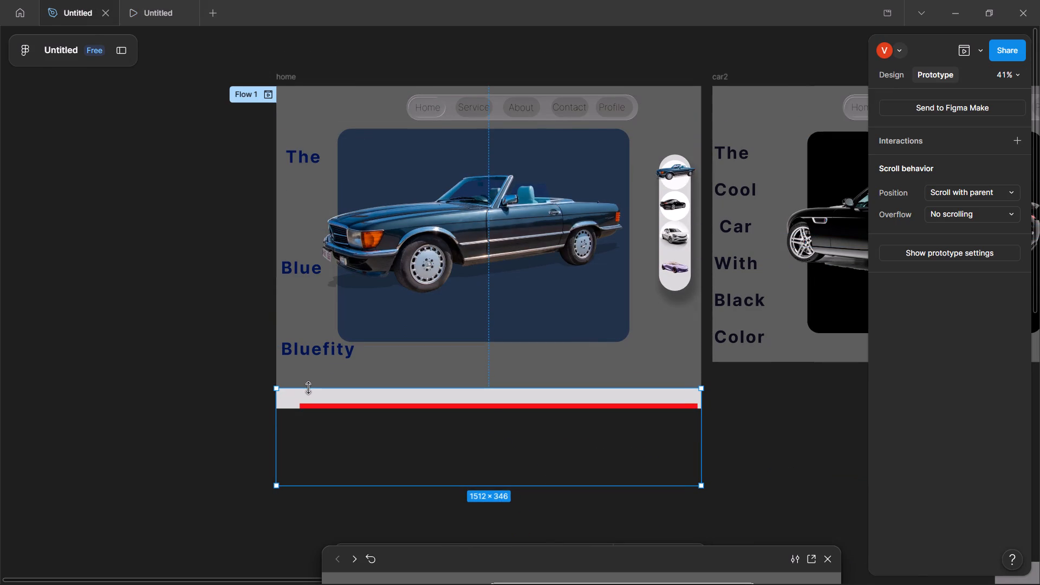
Move the car content frame slightly down and to the right within the home frame.
click(358, 366)
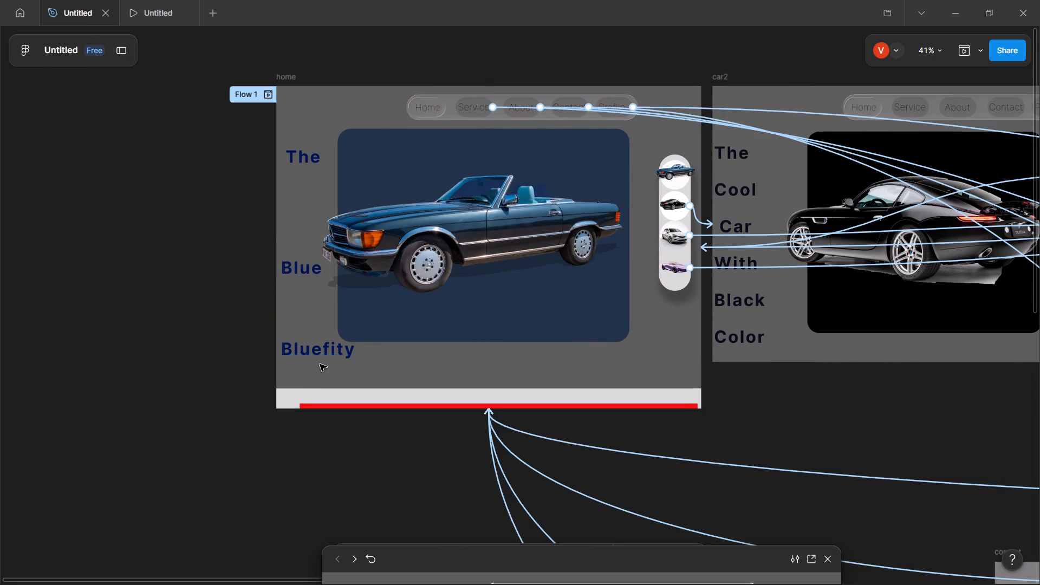
drag(365, 353, 366, 361)
Raise the red-bar frame's top edge to just beneath the "Bluefity" text, making it about 1512 × 406.
click(375, 385)
click(374, 388)
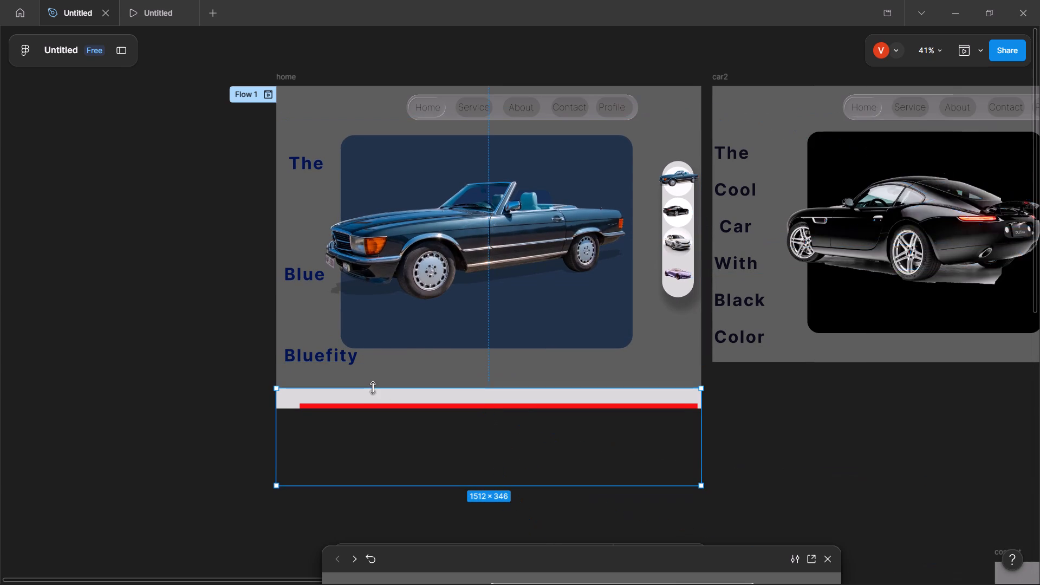
drag(369, 387, 364, 372)
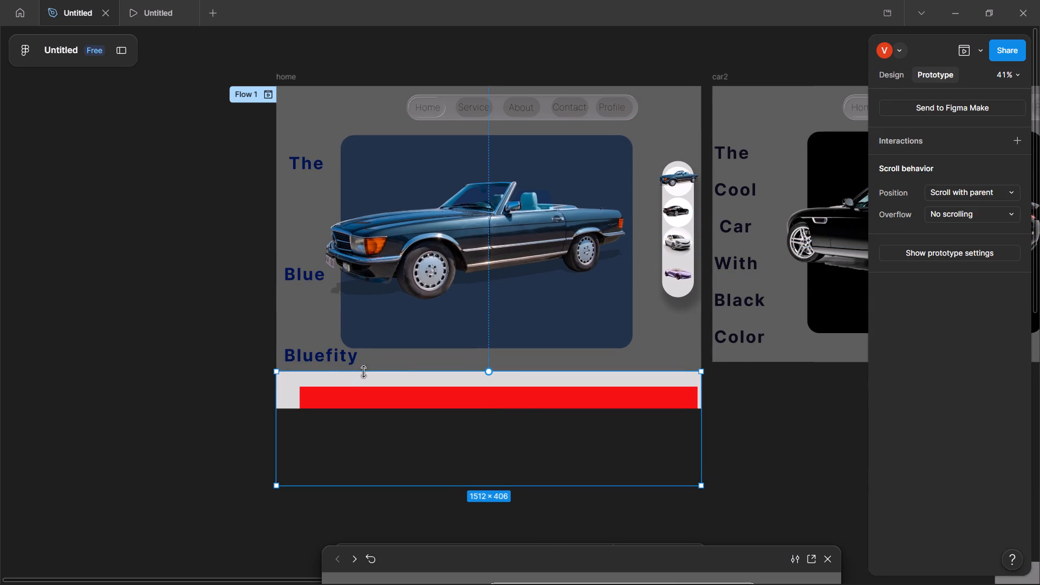
Stretch the car content frame down to the red-bar frame and out to the home frame's left edge, making it 1512 × 905.
click(357, 353)
drag(367, 361, 367, 366)
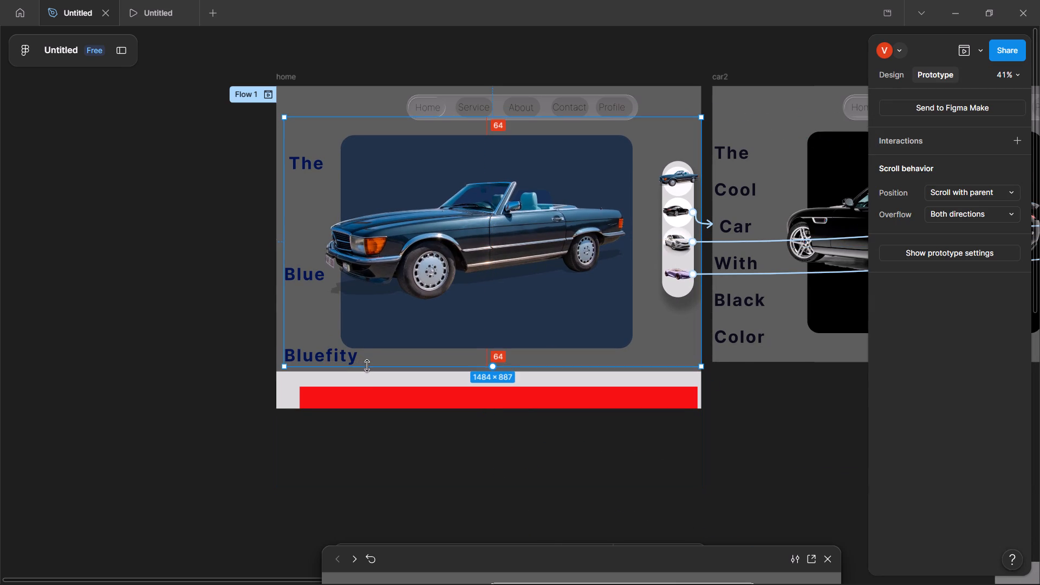
drag(367, 366, 367, 370)
drag(284, 363, 278, 363)
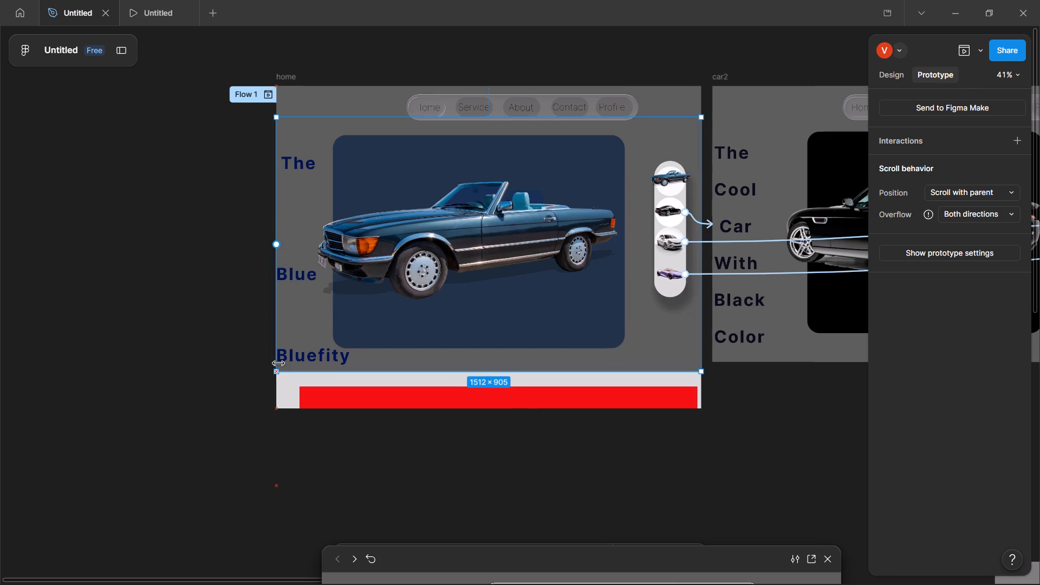
drag(278, 363, 295, 363)
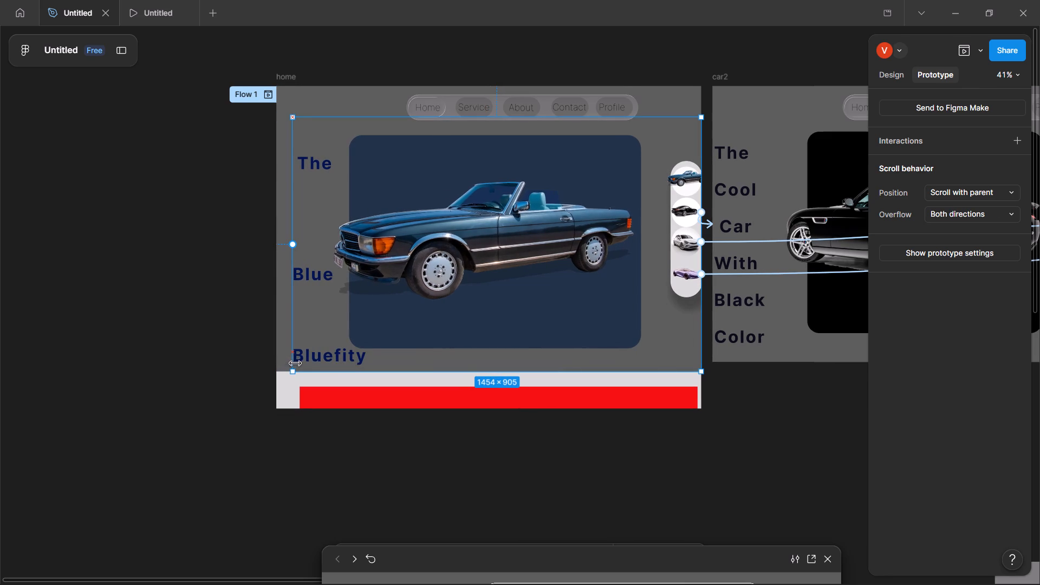
drag(295, 363, 279, 363)
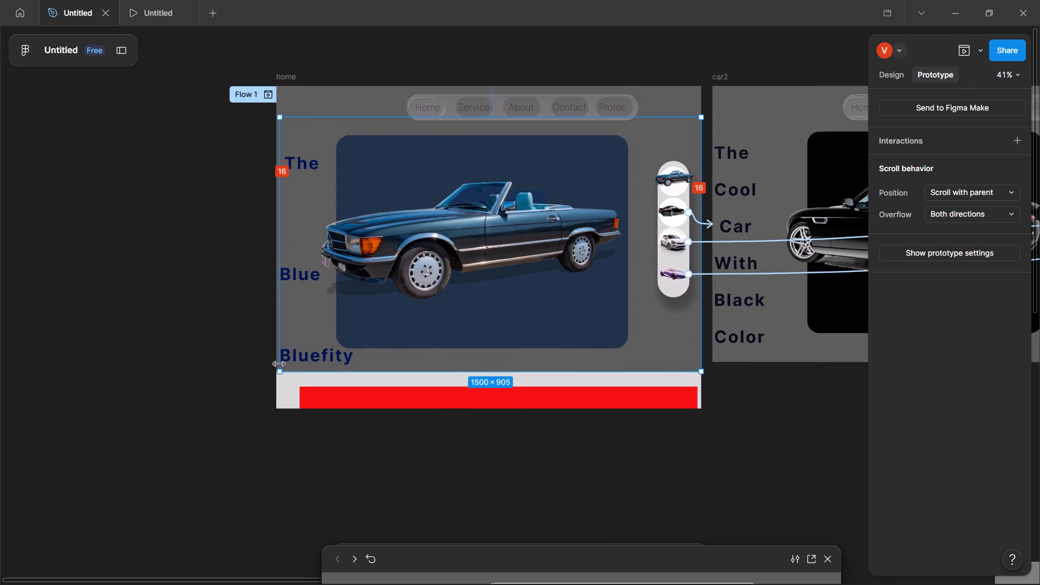
drag(279, 363, 276, 363)
click(194, 357)
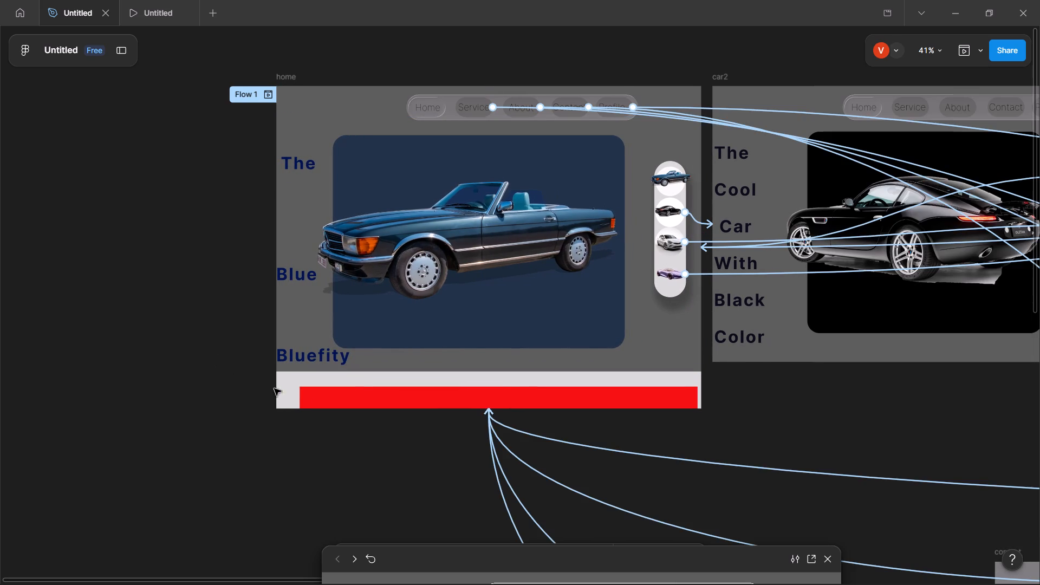
Test scrolling of the home page and of the red-bar section in the prototype preview.
click(362, 386)
click(155, 264)
click(151, 15)
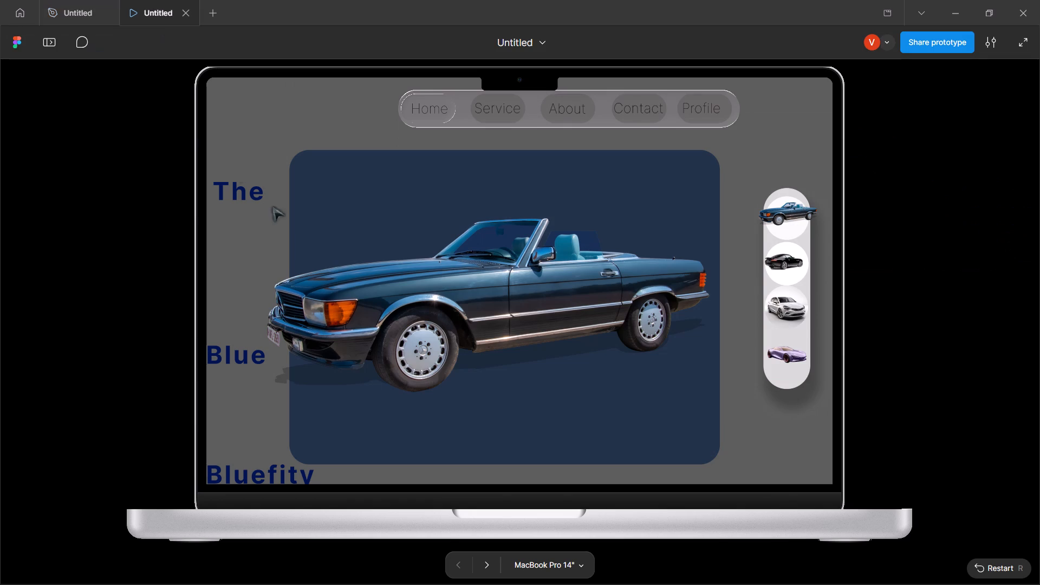
click(330, 259)
scroll(330, 259, down, 5)
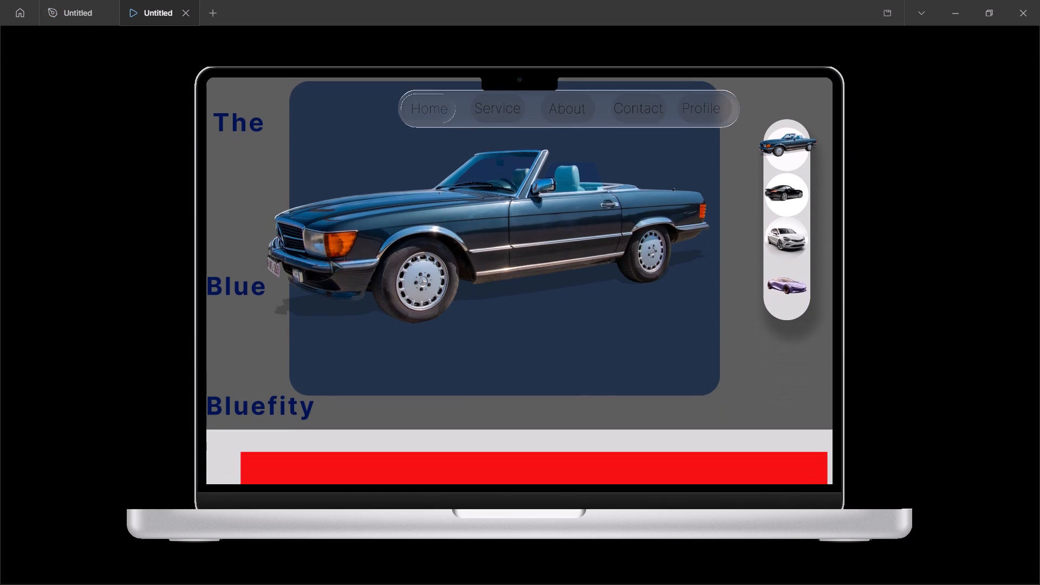
scroll(330, 259, down, 2)
click(549, 460)
scroll(549, 460, down, 4)
scroll(497, 450, down, 2)
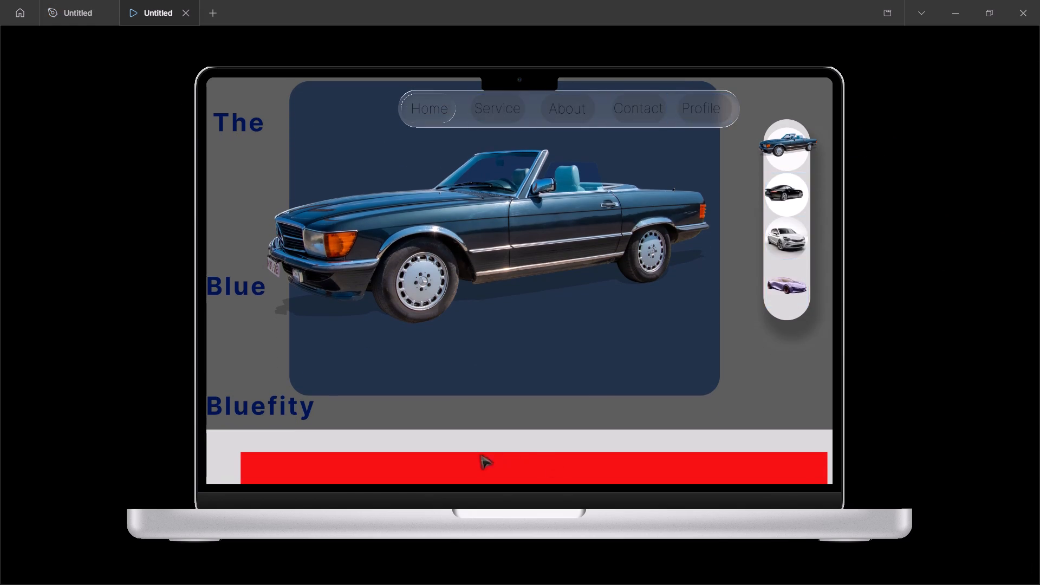
scroll(480, 454, down, 1)
scroll(478, 464, up, 1)
click(477, 463)
scroll(477, 461, up, 20)
scroll(477, 461, up, 20)
scroll(477, 461, up, 20)
scroll(477, 461, down, 20)
scroll(477, 461, down, 20)
scroll(477, 461, down, 20)
click(477, 461)
drag(477, 461, 470, 443)
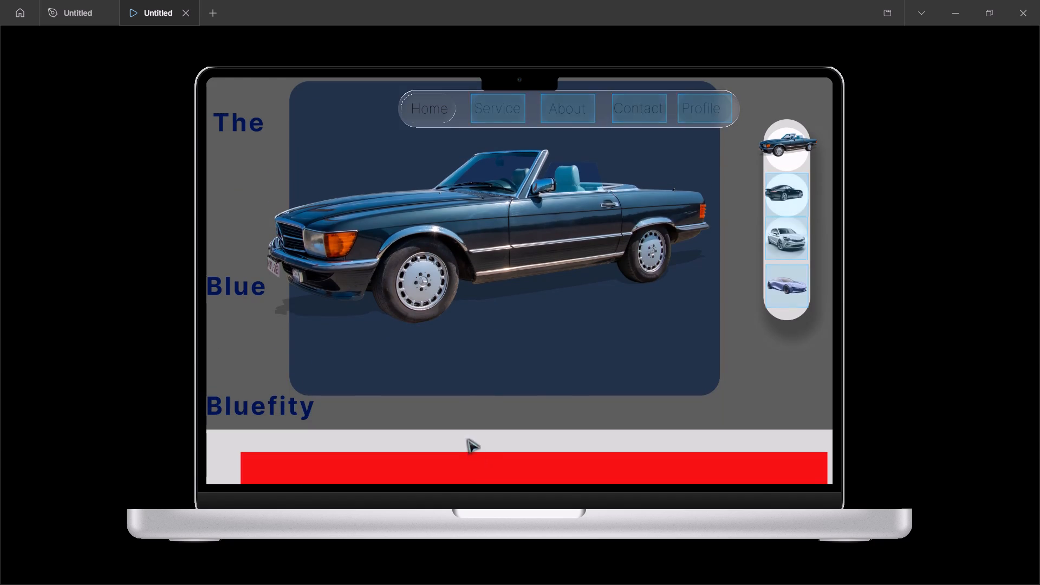
scroll(477, 451, down, 6)
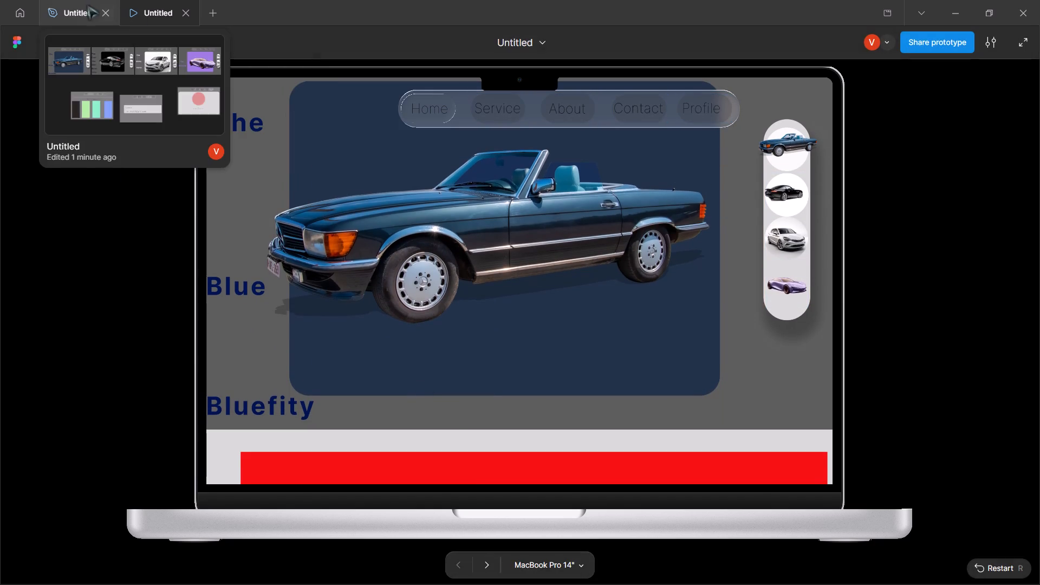
Set the red-bar frame's overflow to Vertical in the design file.
click(80, 2)
click(293, 381)
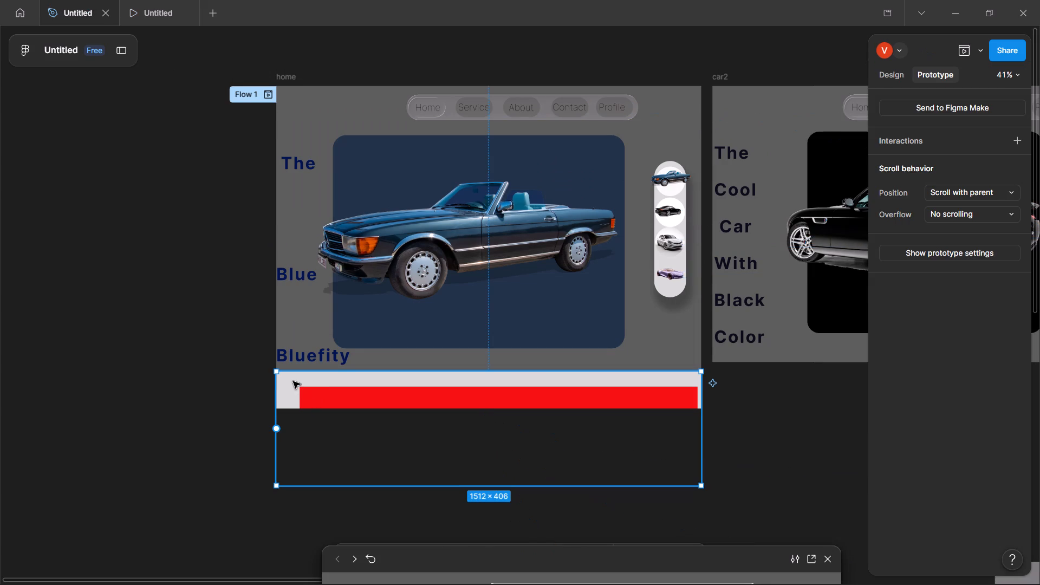
click(928, 214)
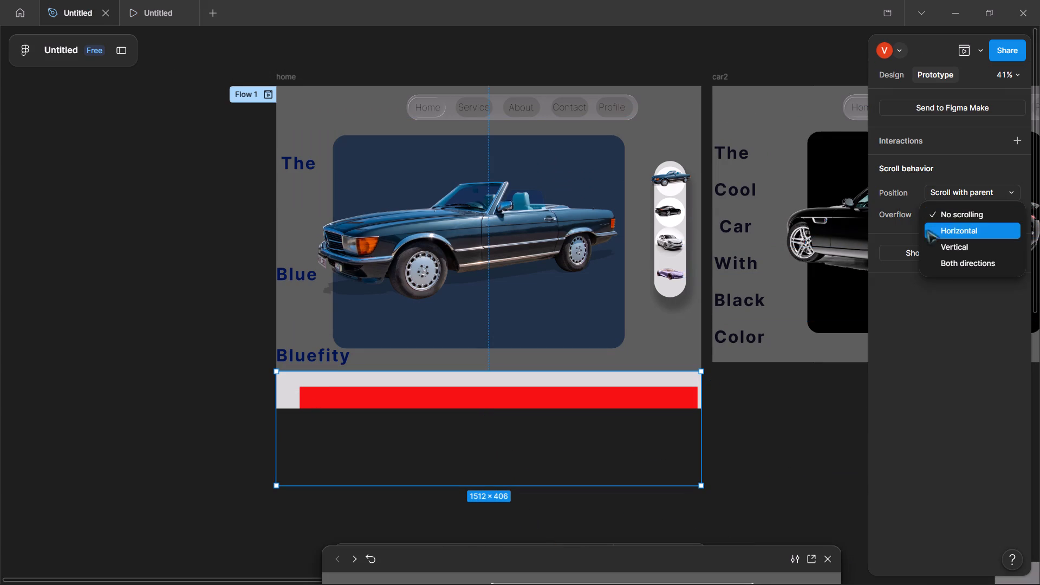
click(950, 246)
click(145, 354)
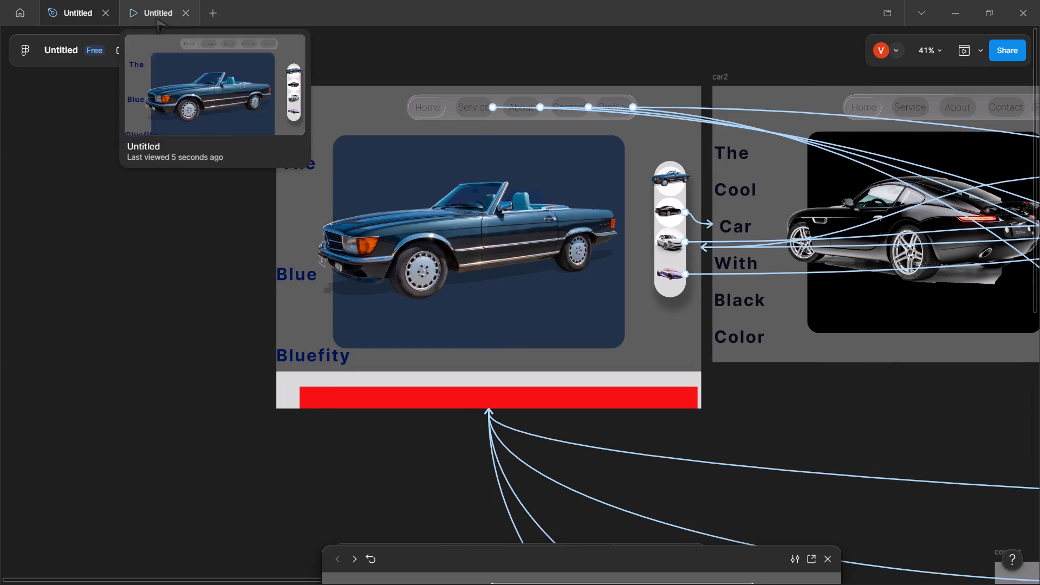
Test in the prototype preview how the red bars scroll beneath the car content.
click(156, 18)
scroll(380, 358, down, 4)
click(459, 484)
scroll(450, 447, down, 3)
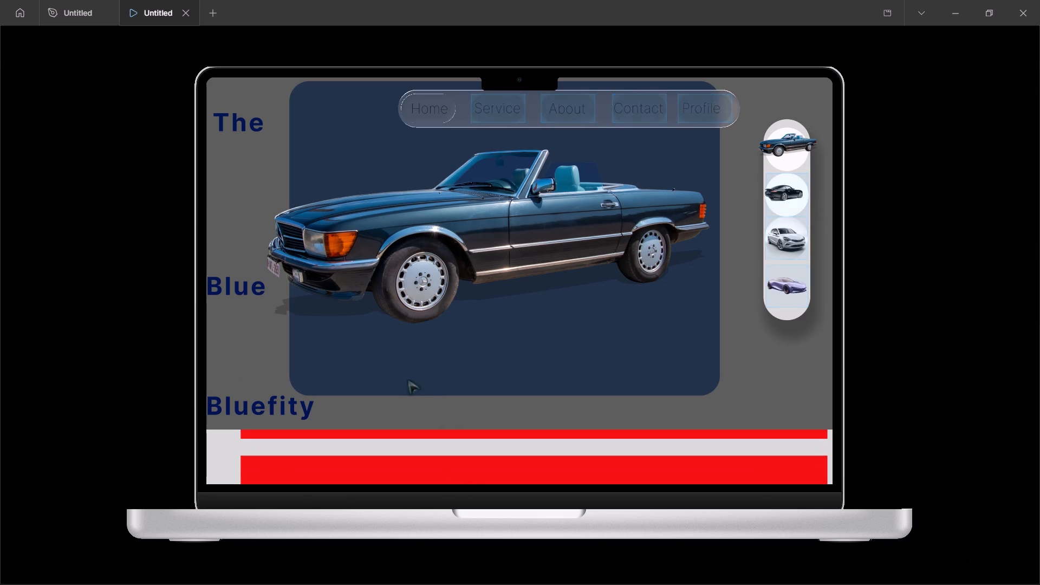
scroll(397, 411, up, 2)
scroll(53, 20, up, 5)
Set the car content frame's overflow to Vertical in the design file, briefly trying Horizontal as well.
click(62, 5)
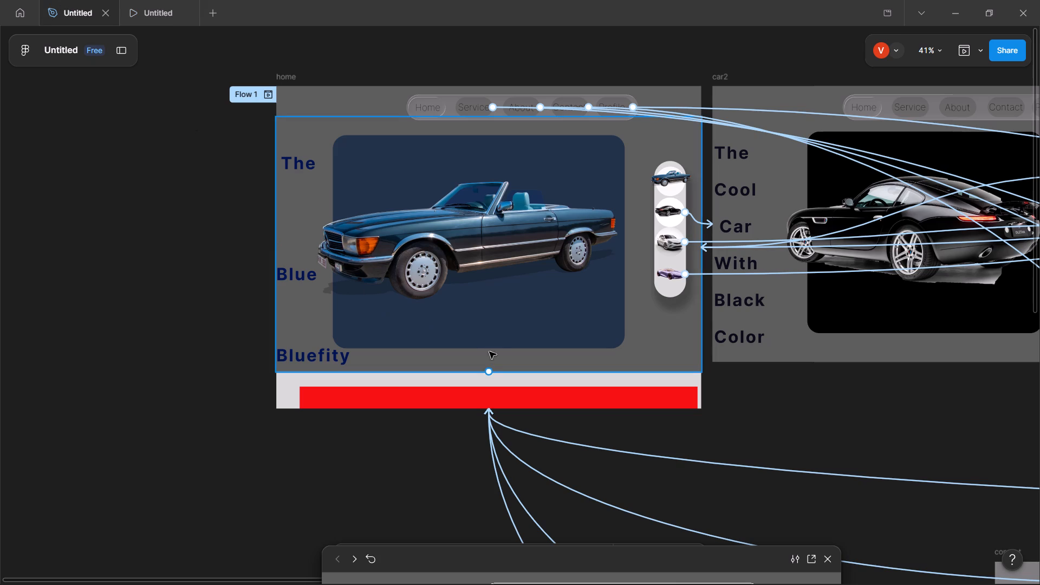
click(379, 369)
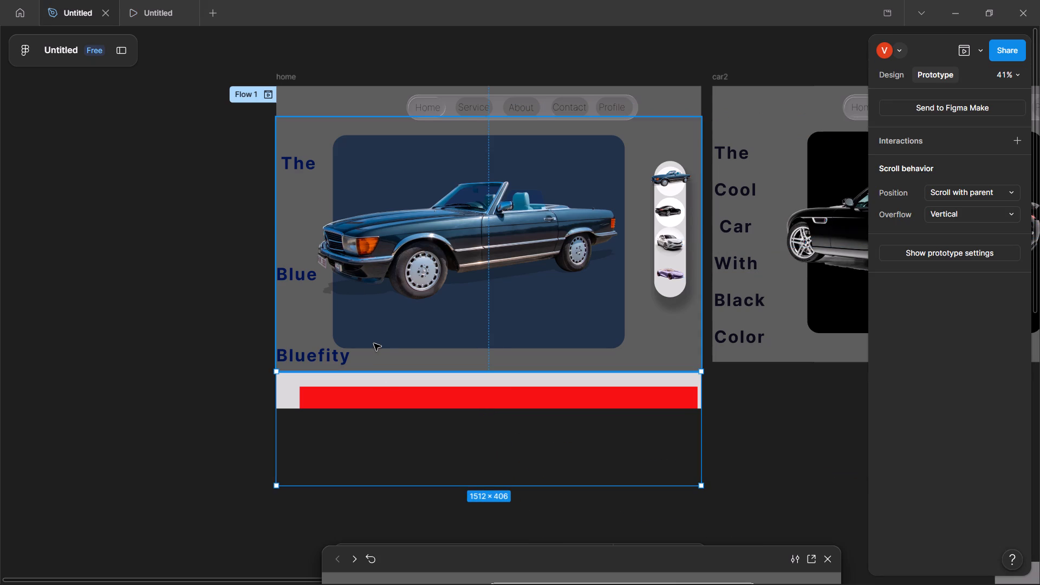
click(374, 343)
click(992, 209)
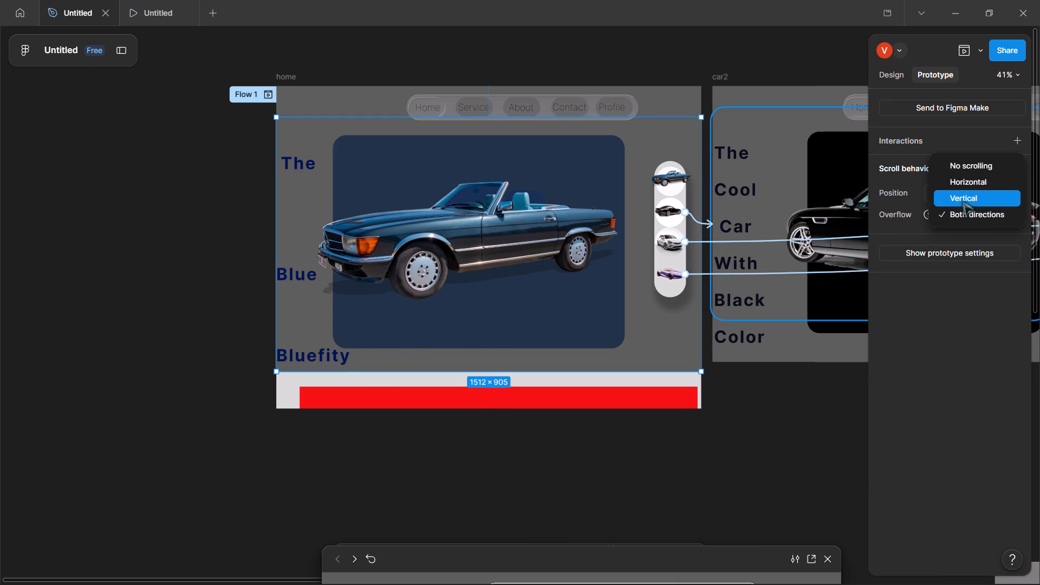
click(963, 200)
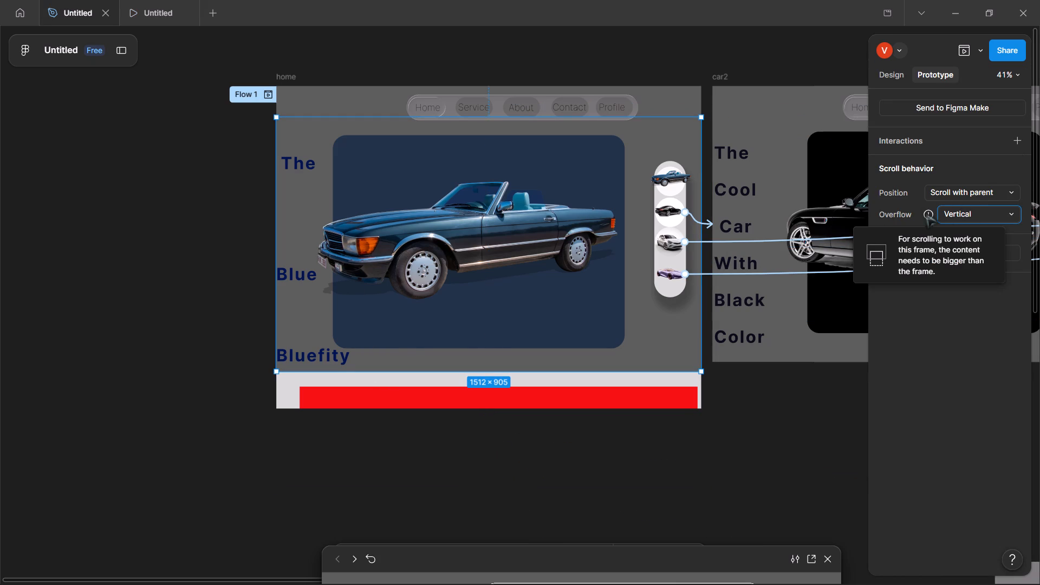
click(926, 213)
click(957, 217)
click(952, 198)
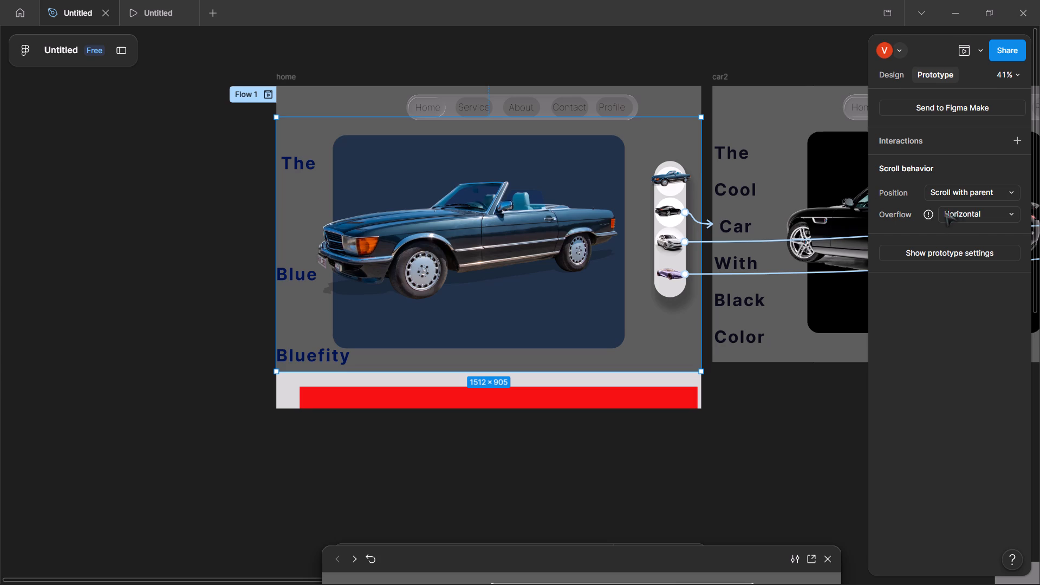
click(950, 212)
click(950, 230)
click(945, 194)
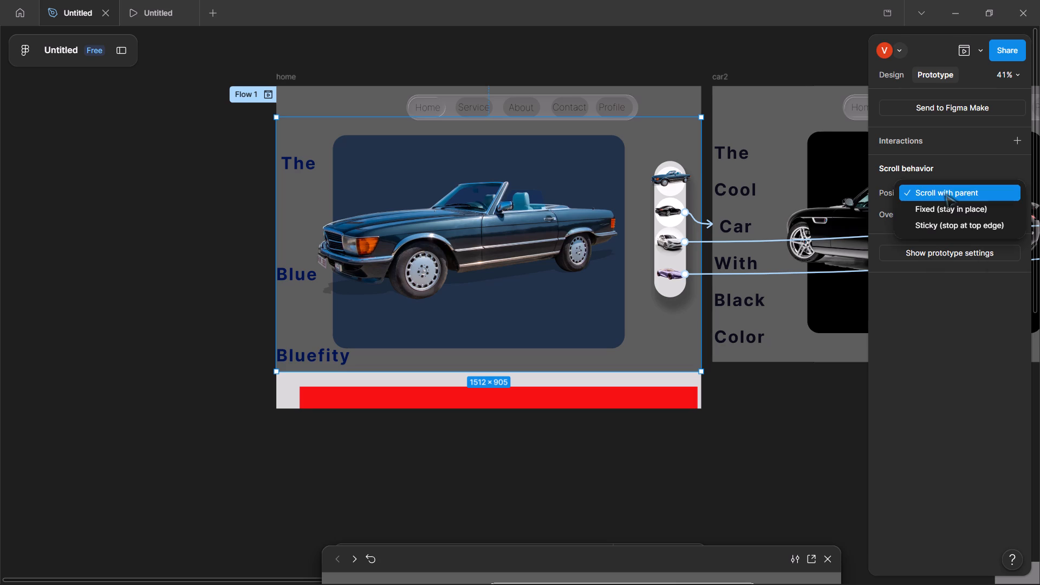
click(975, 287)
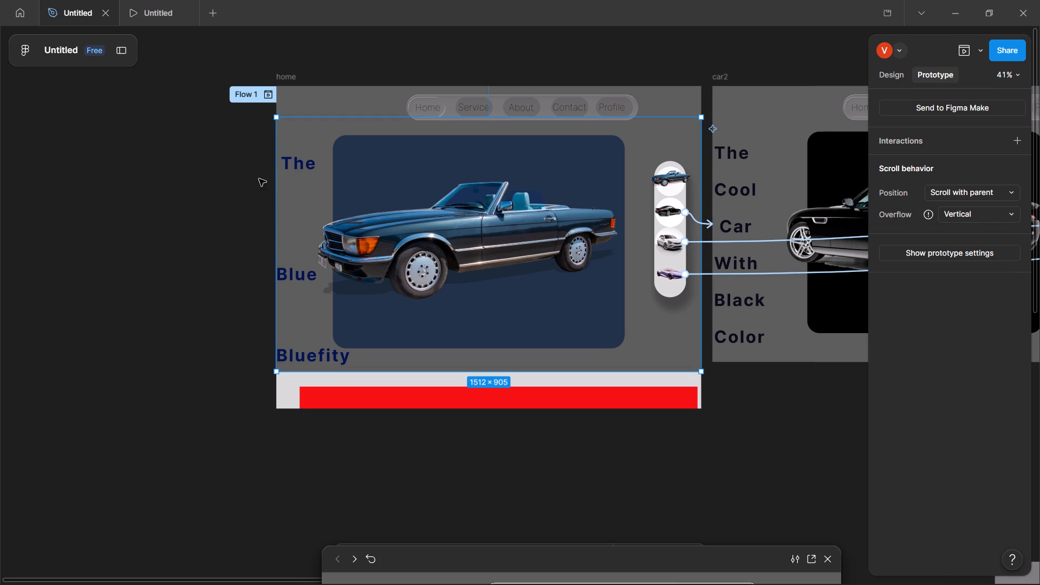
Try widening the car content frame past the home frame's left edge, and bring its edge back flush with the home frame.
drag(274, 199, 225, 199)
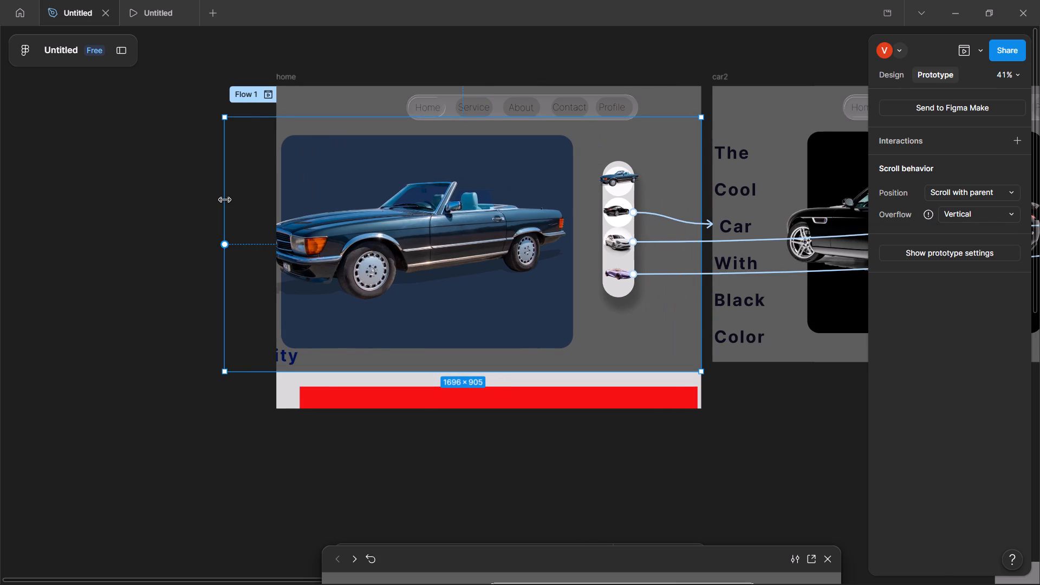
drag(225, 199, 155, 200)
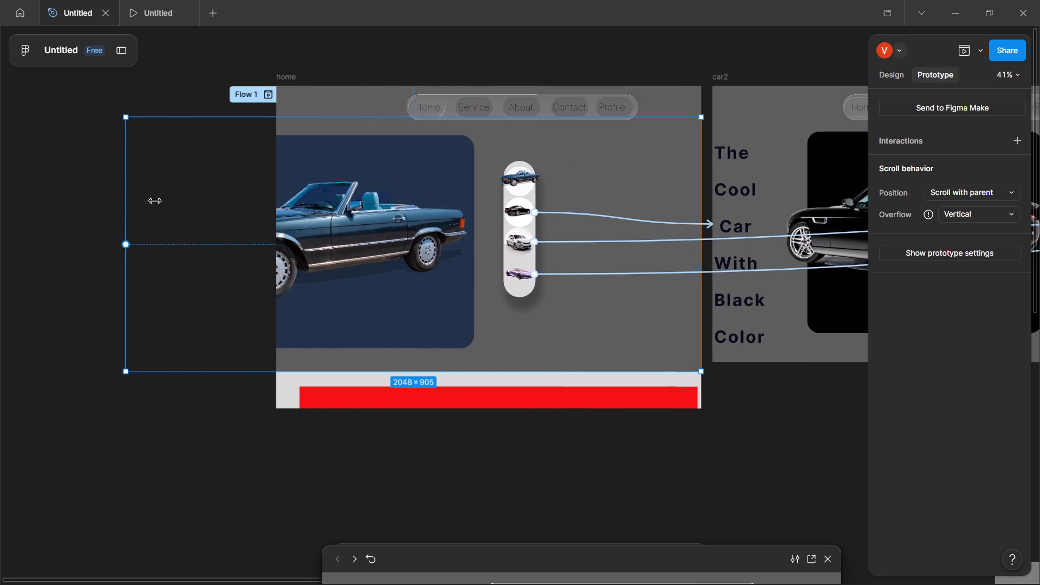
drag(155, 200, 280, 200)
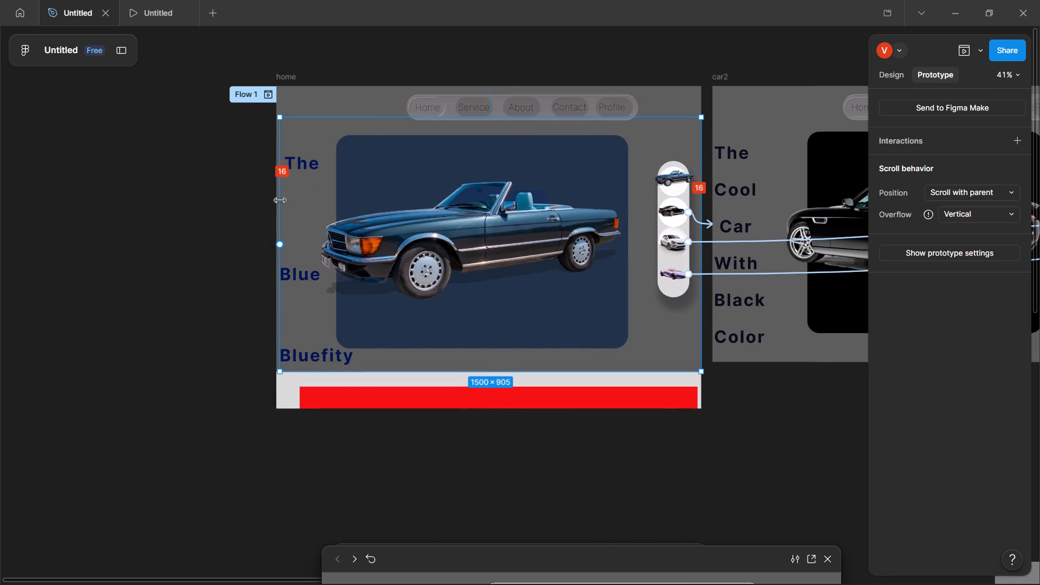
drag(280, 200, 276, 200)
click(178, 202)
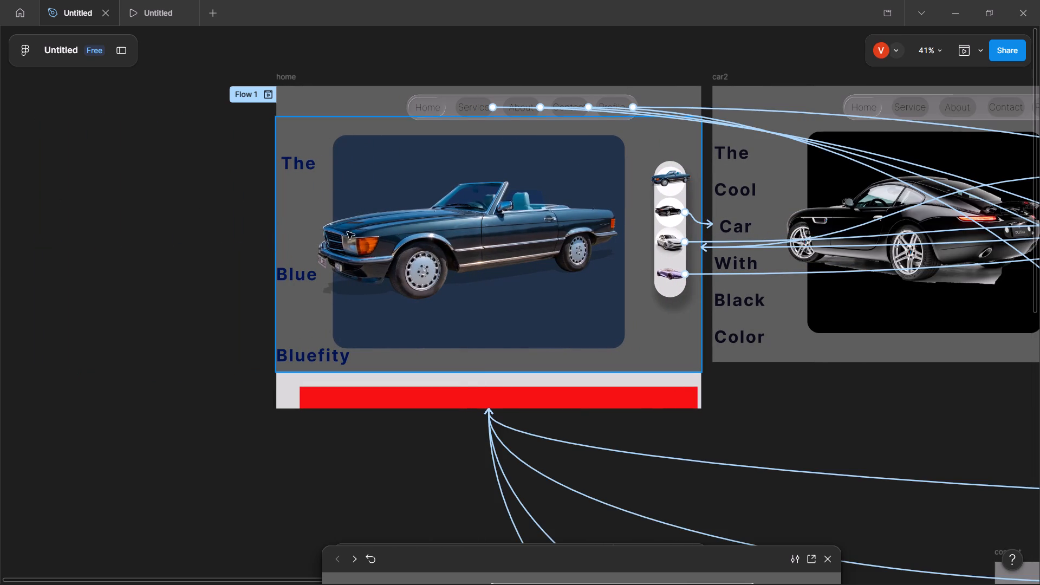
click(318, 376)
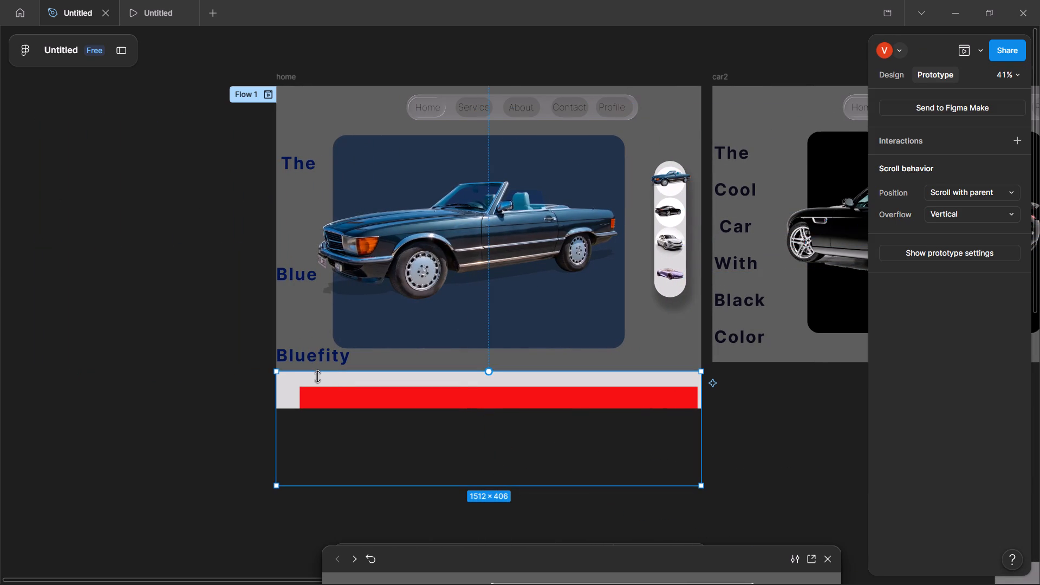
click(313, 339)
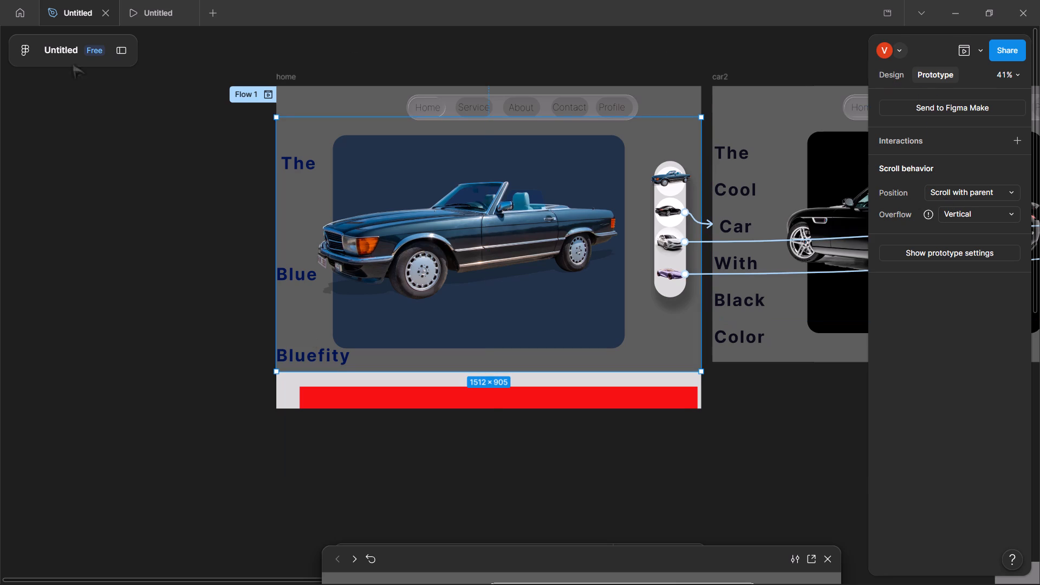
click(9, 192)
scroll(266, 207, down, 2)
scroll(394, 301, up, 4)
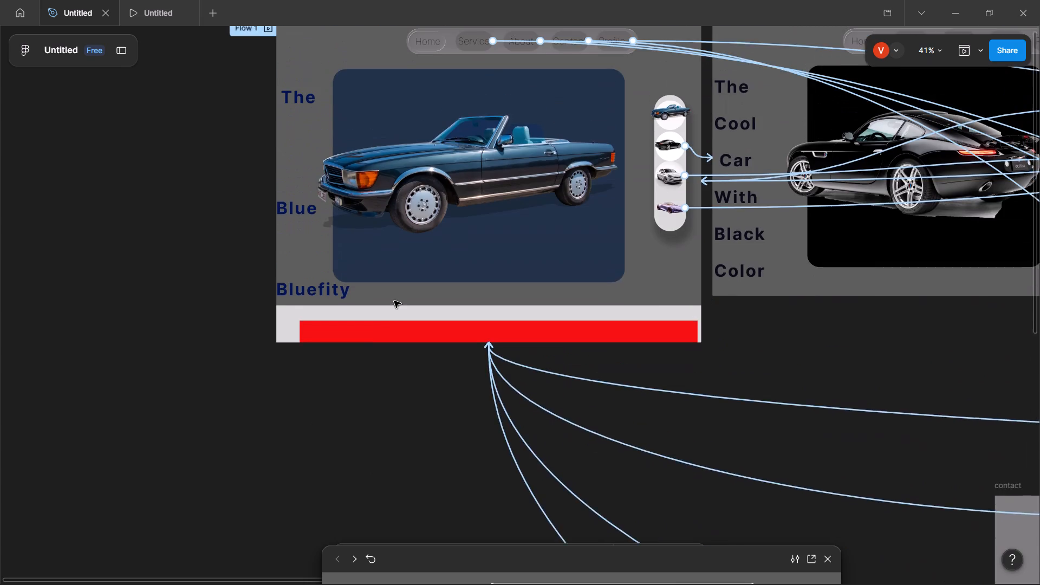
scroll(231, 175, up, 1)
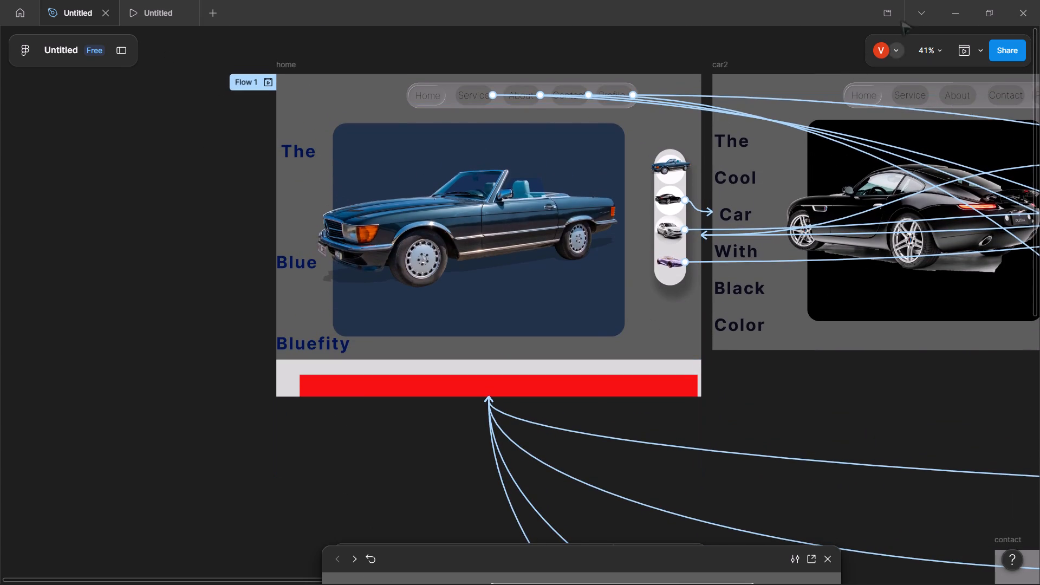